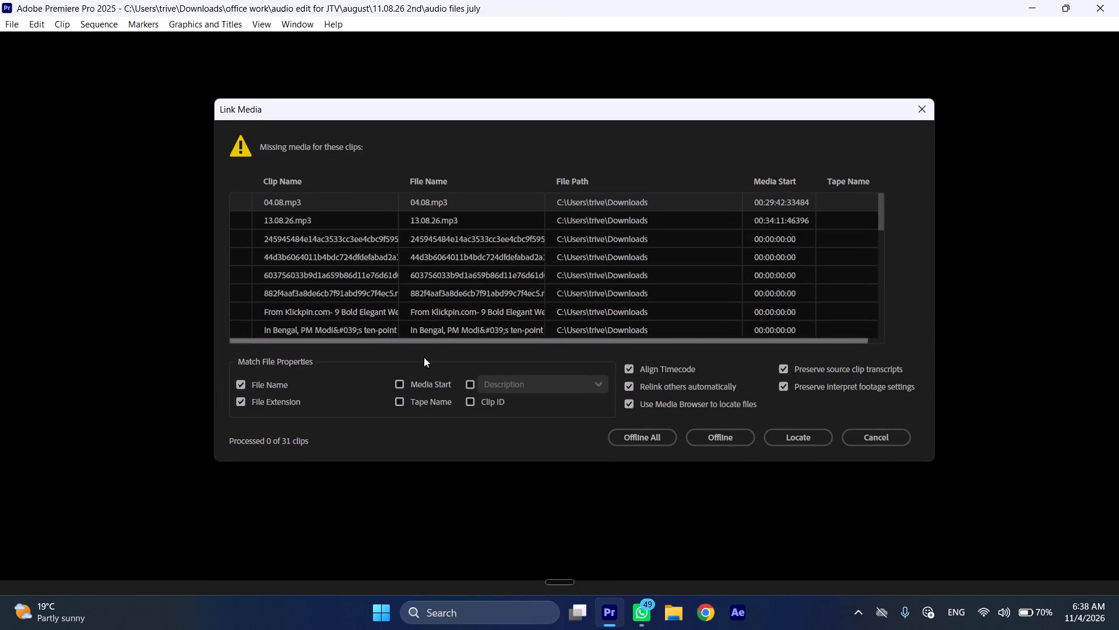
Dismiss the missing-media relinking without locating any of the clips.
left_click(882, 440)
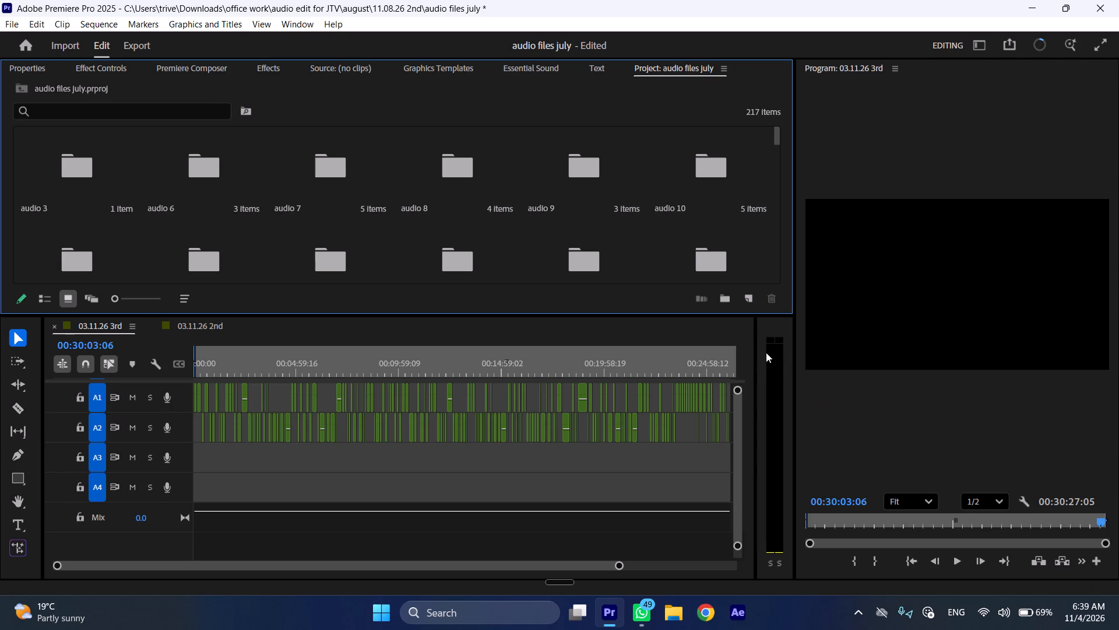
Widen the project and timeline area by shrinking the Program monitor to a narrow strip.
left_click_drag(794, 362, 1118, 373)
left_click_drag(755, 373, 1099, 379)
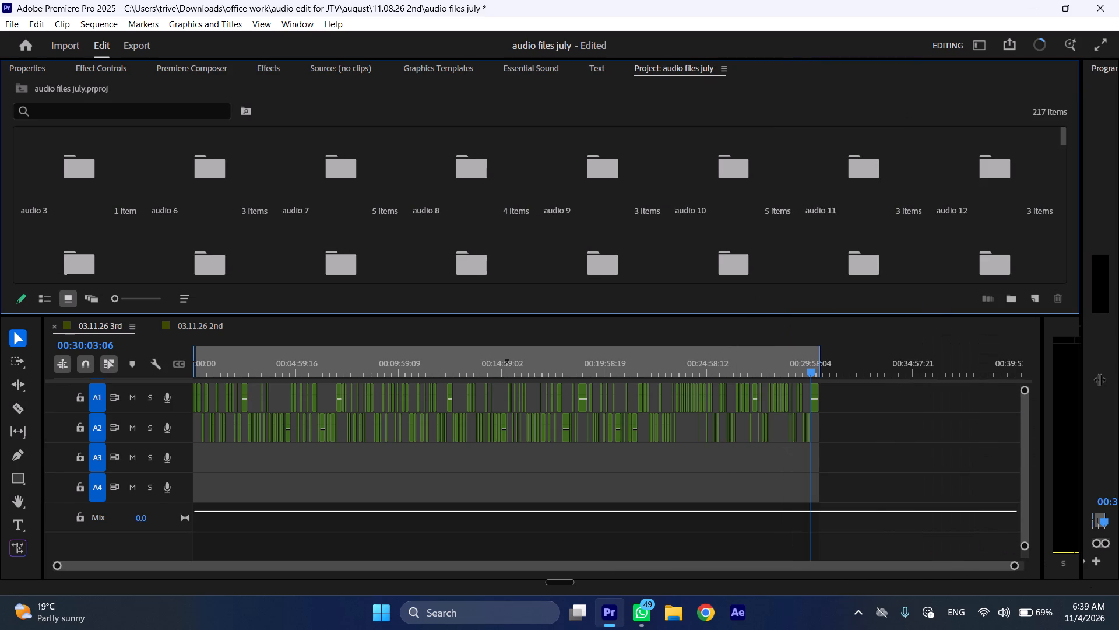
left_click_drag(1099, 379, 1103, 379)
Create a new bin named 04.11.26 in the audio files july project and open it.
left_click(1012, 302)
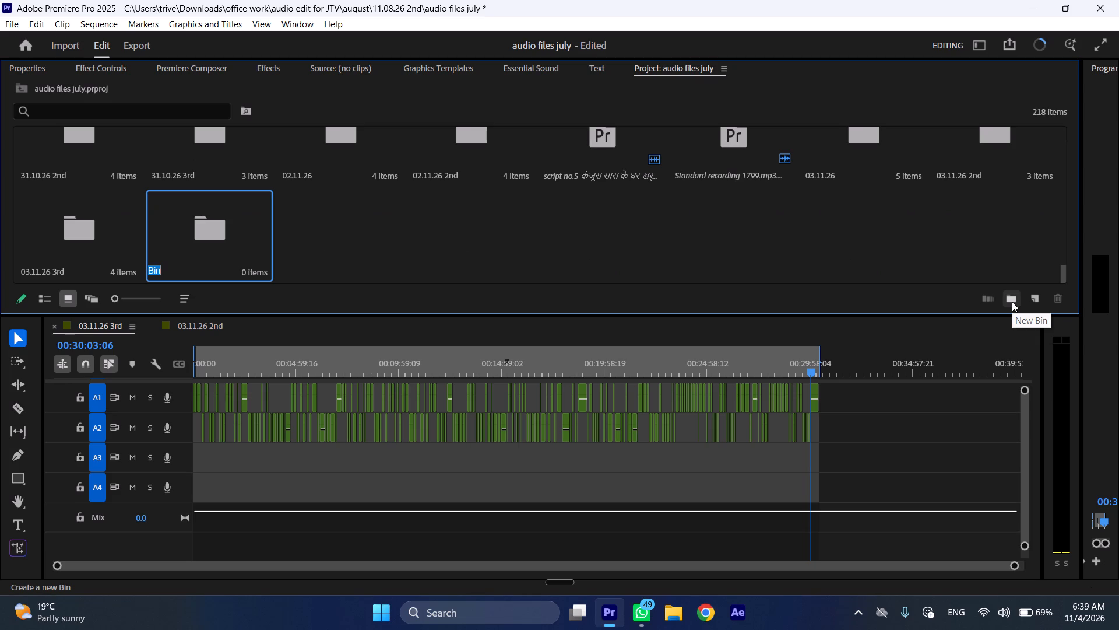
key("ctrl+v")
double_click(221, 242)
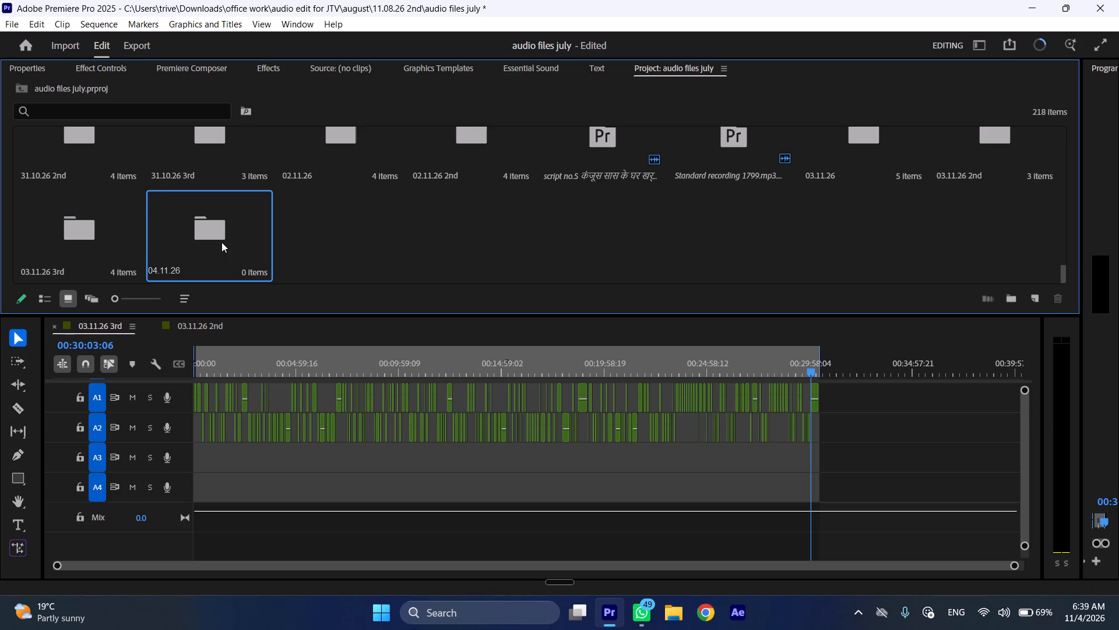
double_click(221, 242)
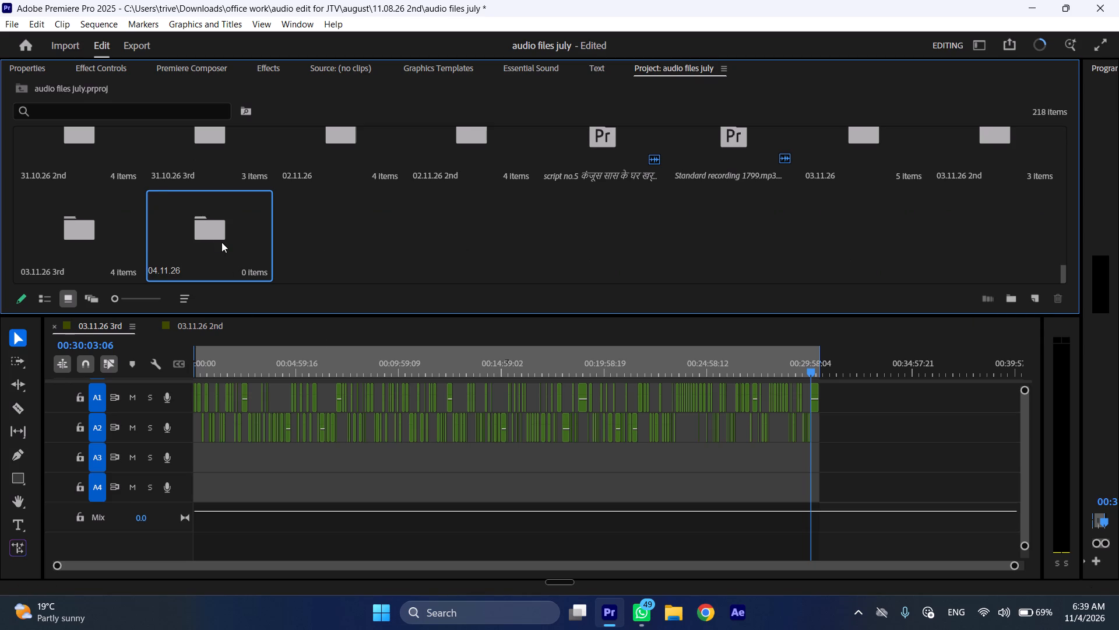
double_click(221, 242)
double_click(216, 233)
double_click(212, 260)
double_click(187, 222)
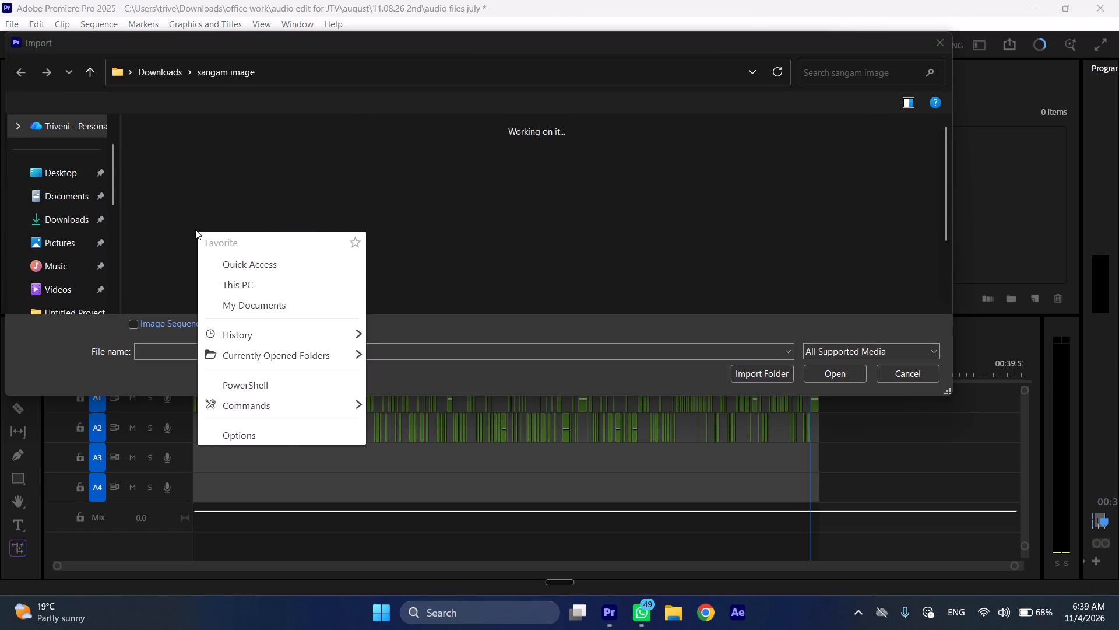
left_click(941, 37)
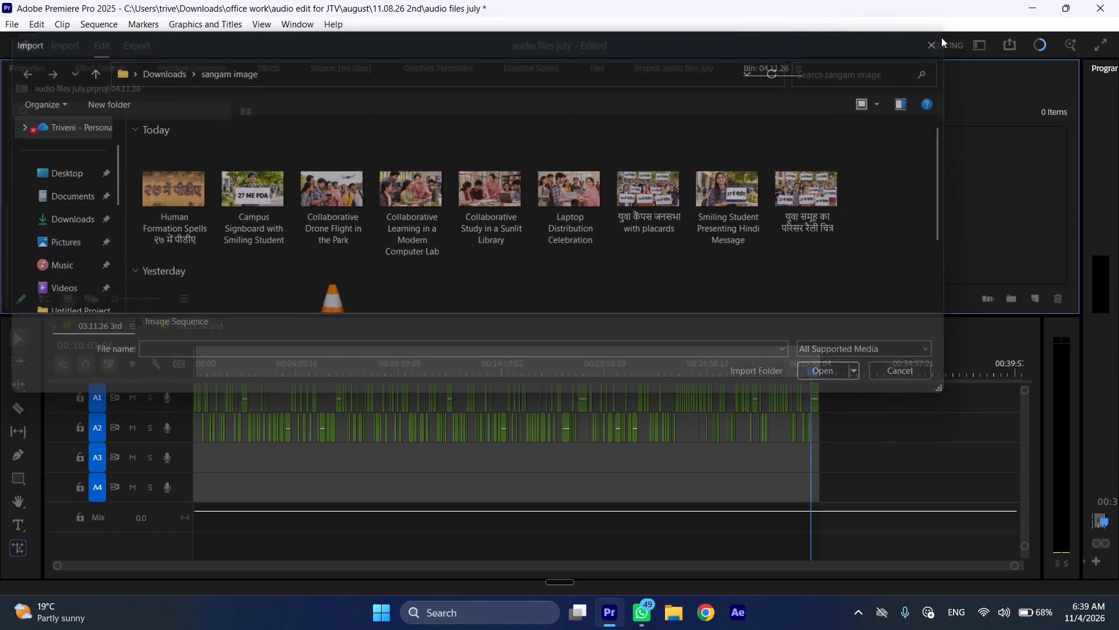
Create a sequence named 04.11.26 in the bin with the HD 1080p 23.976 fps preset.
left_click(1030, 298)
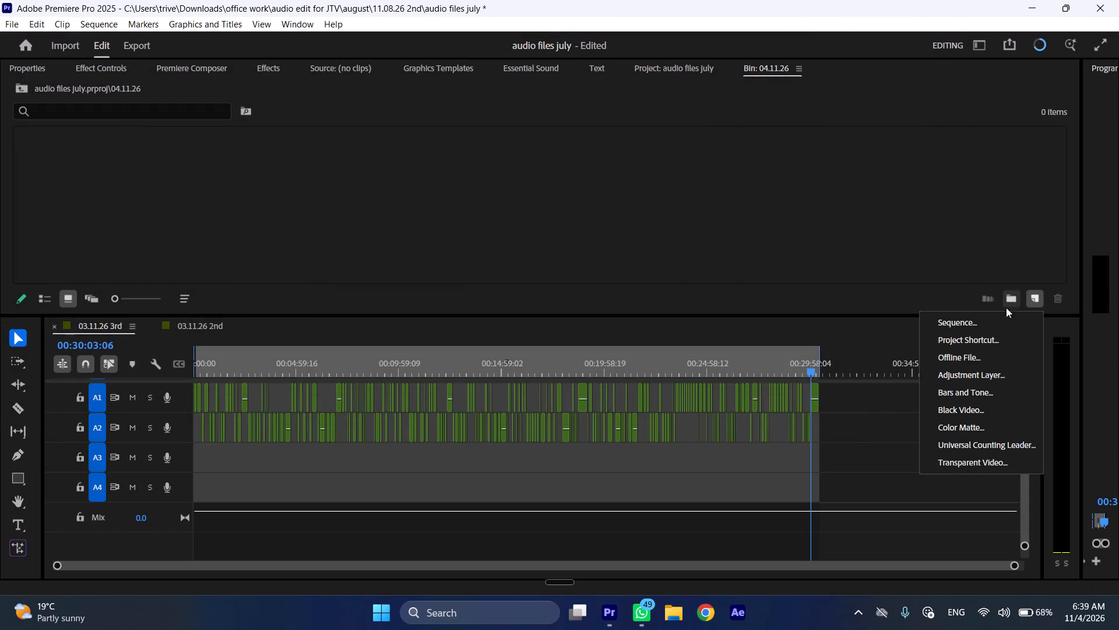
left_click(983, 318)
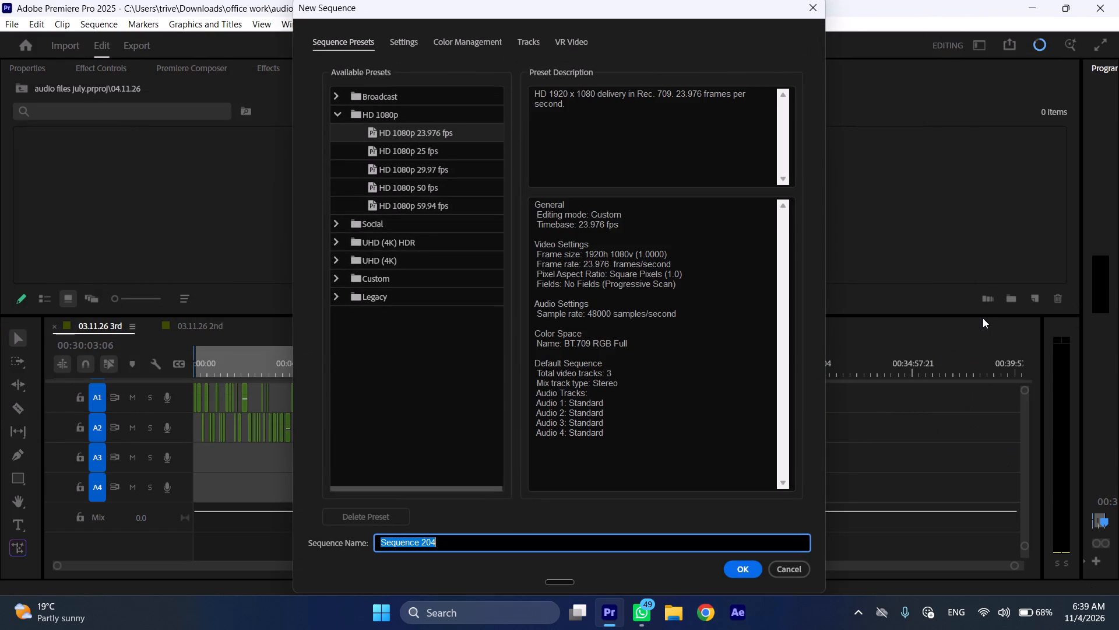
key("ctrl+v")
left_click_drag(969, 321, 801, 474)
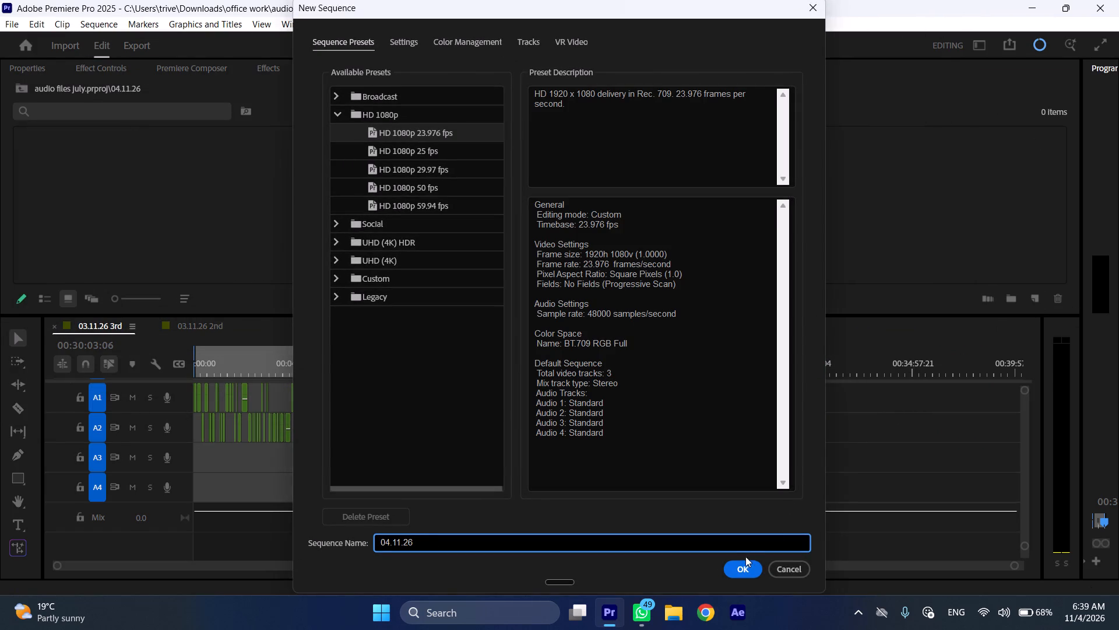
left_click(743, 569)
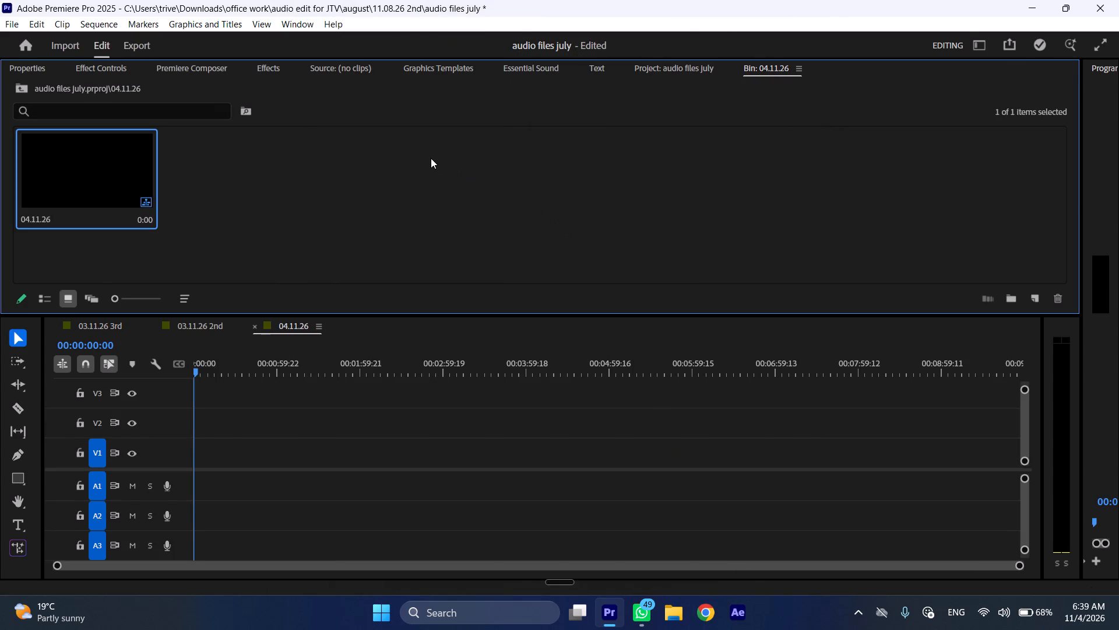
Import Standard recording 1817.mp3 and the Story_PaanchSaason MP3 from Downloads > office work > audio edit for JTV > november > 04.11.26.
double_click(368, 188)
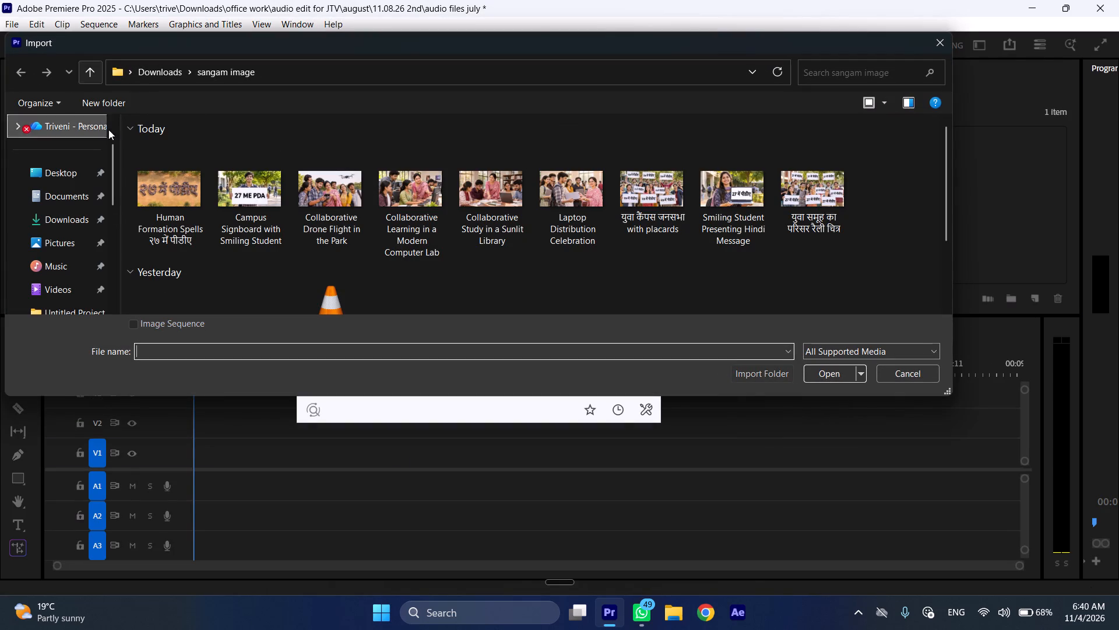
left_click(92, 224)
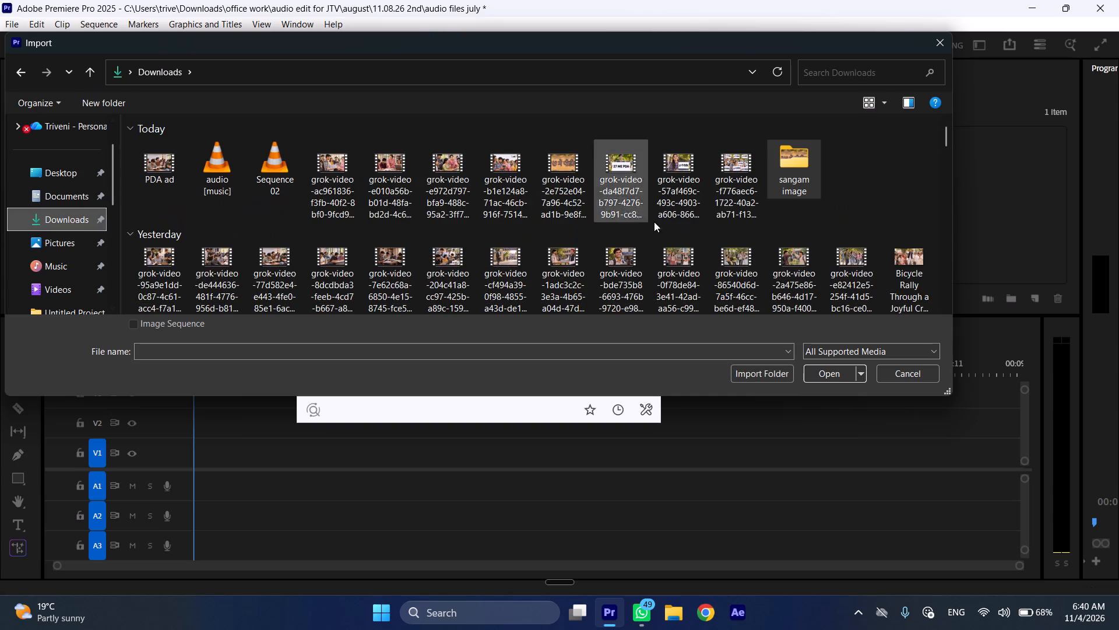
scroll(778, 220, "down", 2)
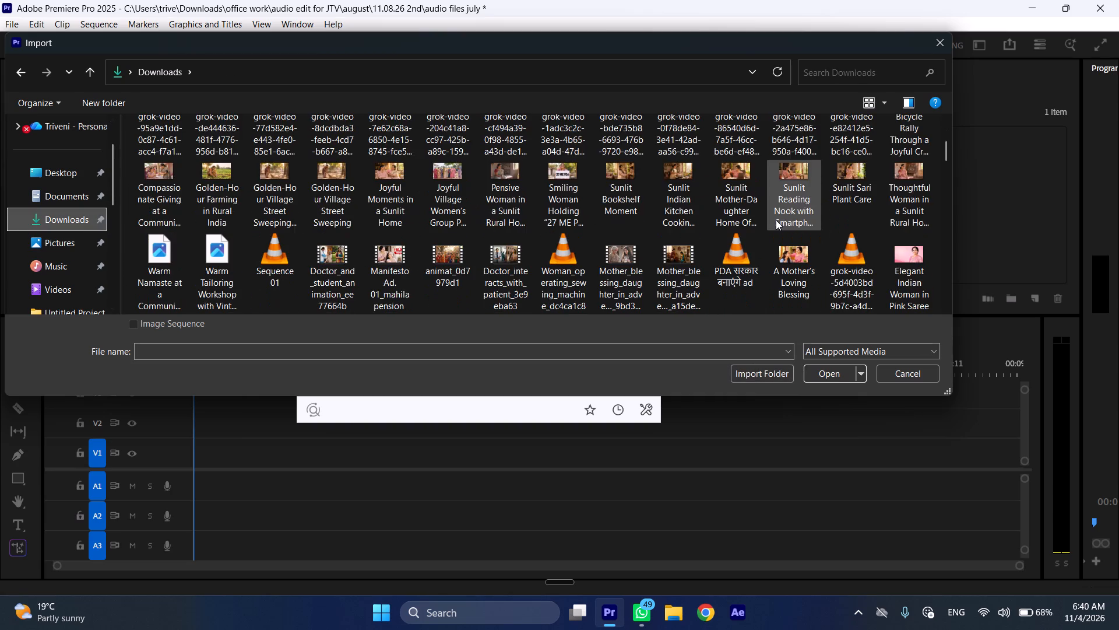
scroll(776, 220, "down", 1)
double_click(690, 226)
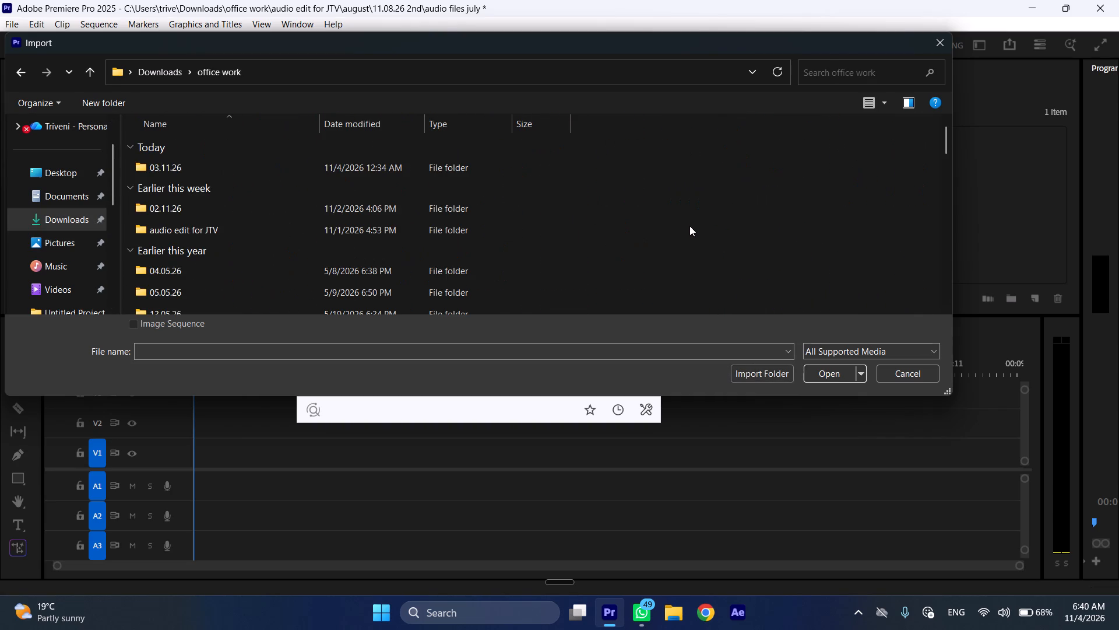
double_click(239, 227)
double_click(252, 169)
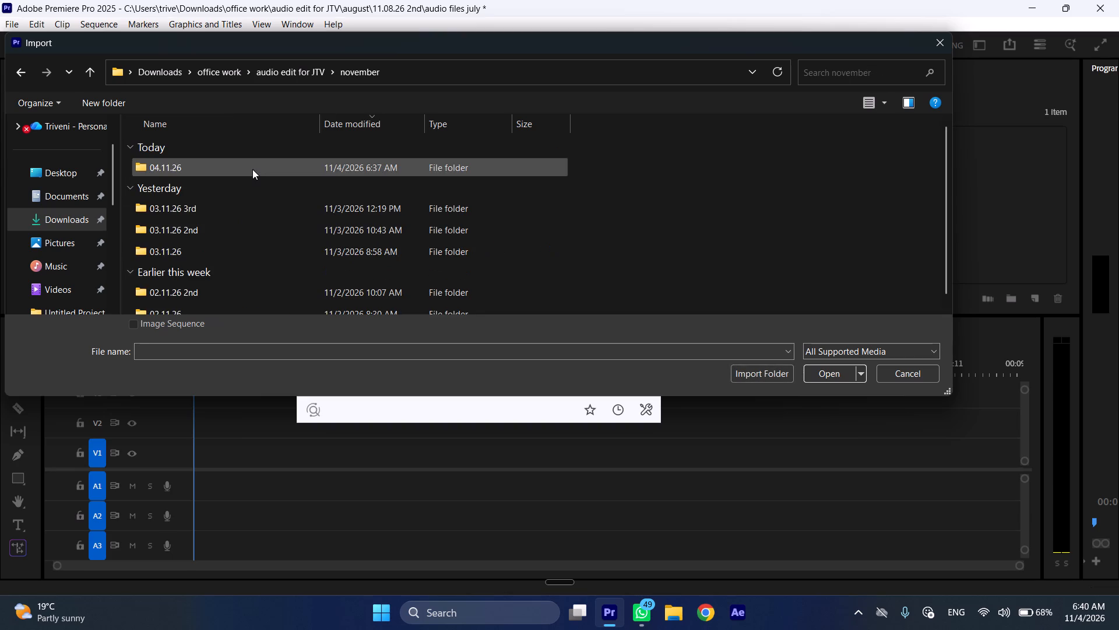
double_click(252, 169)
left_click_drag(286, 232, 292, 168)
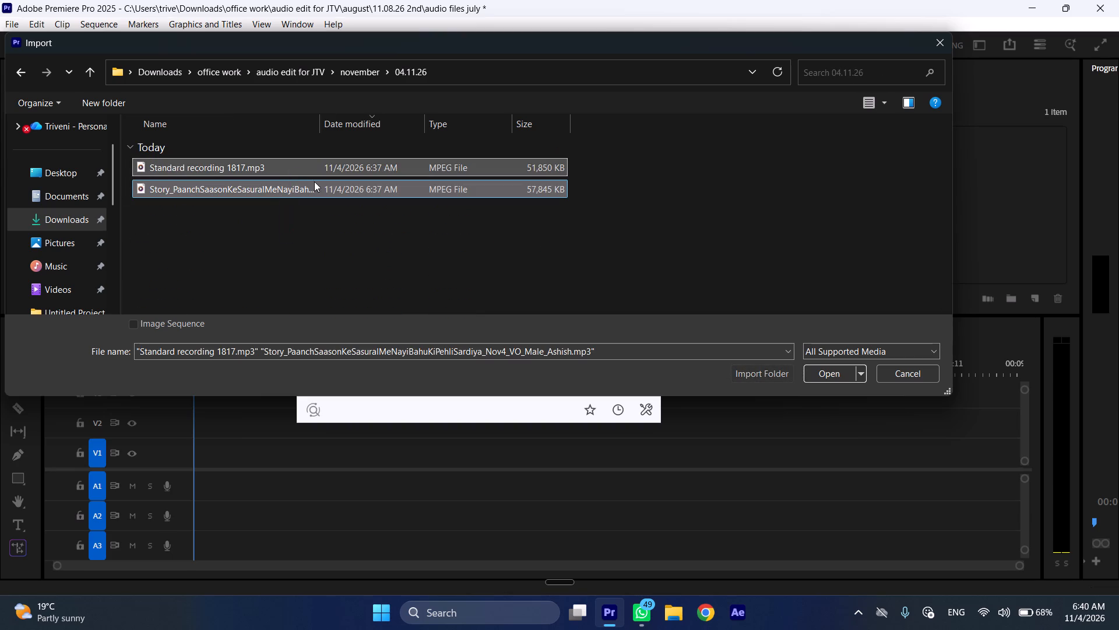
left_click(826, 380)
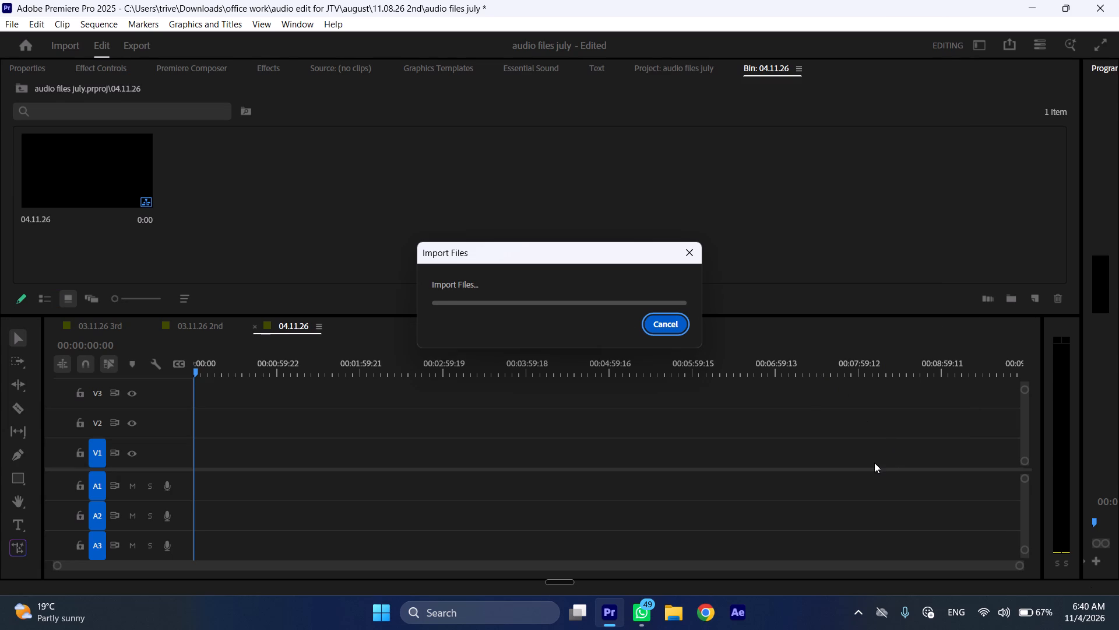
Open the background app marked K from the hidden system tray apps.
left_click(860, 610)
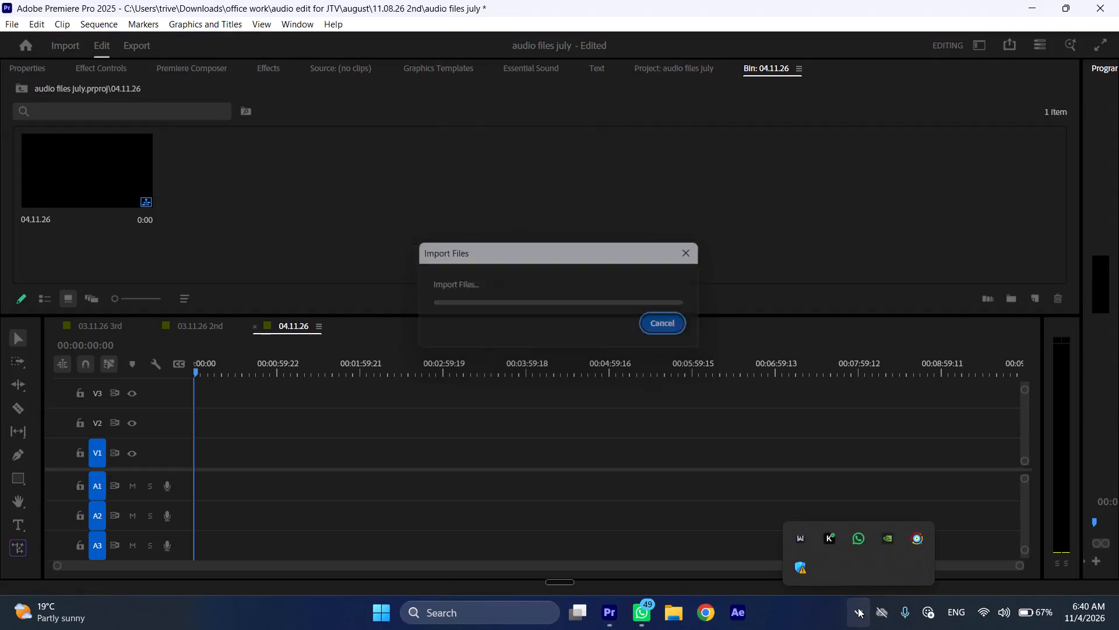
left_click(828, 544)
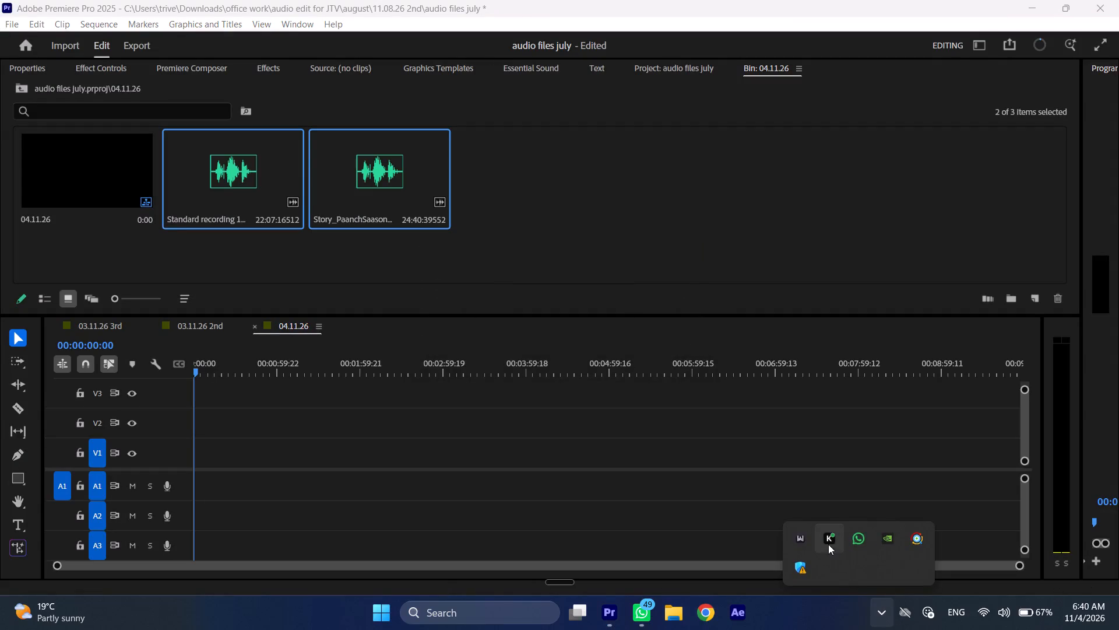
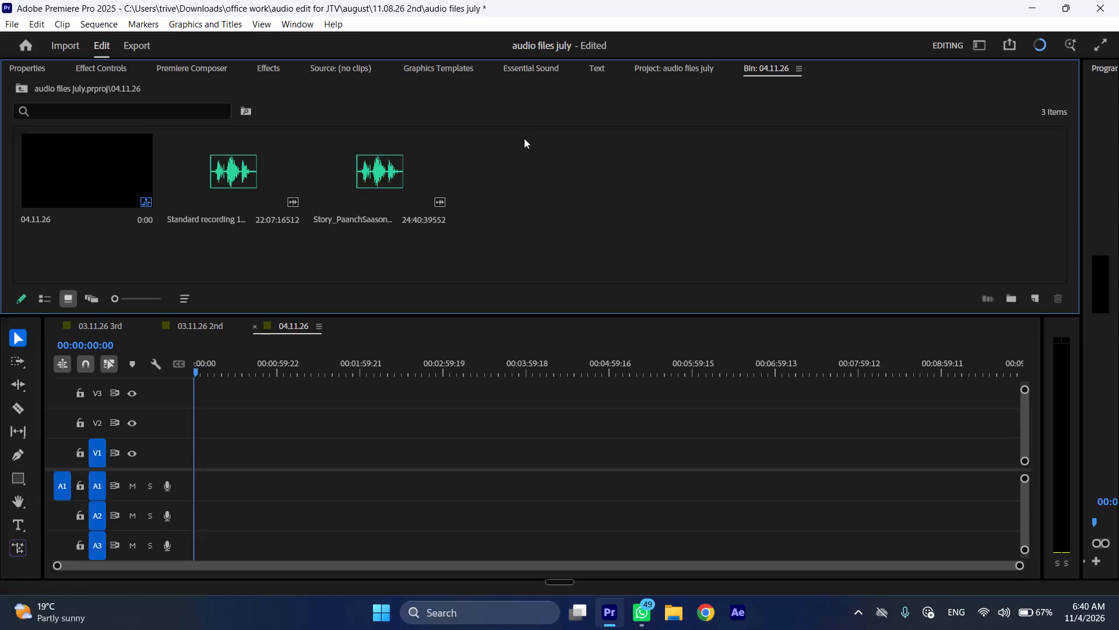
Place the Story_PaanchSaason audio on track A1 and the Standard recording on track A2, both at the start of the 04.11.26 sequence.
left_click_drag(402, 176, 388, 234)
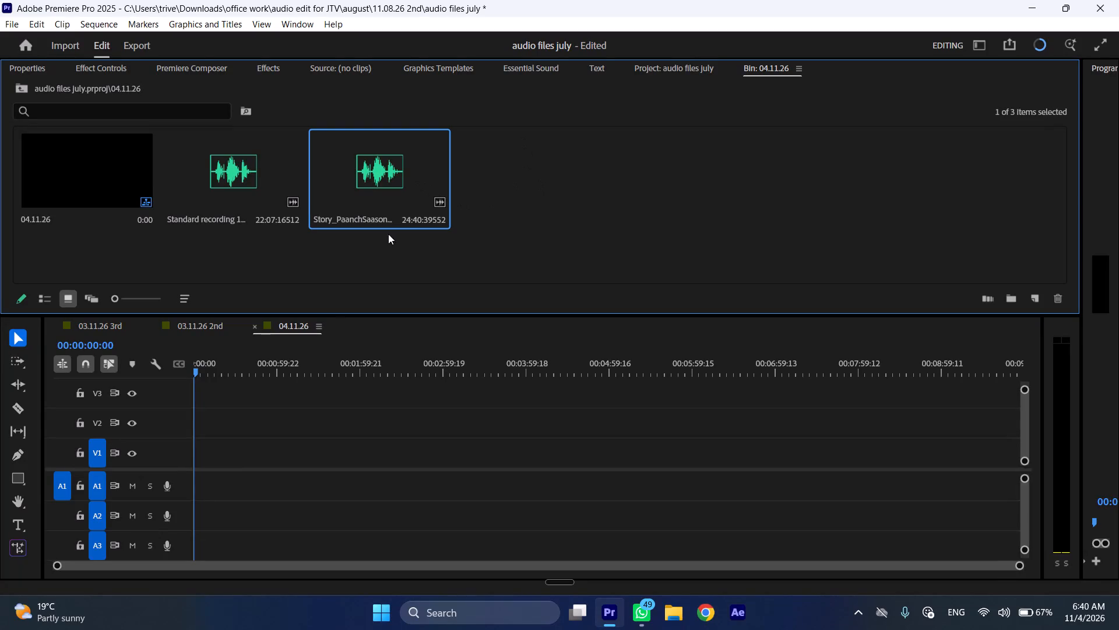
left_click_drag(388, 234, 187, 487)
left_click_drag(247, 176, 253, 190)
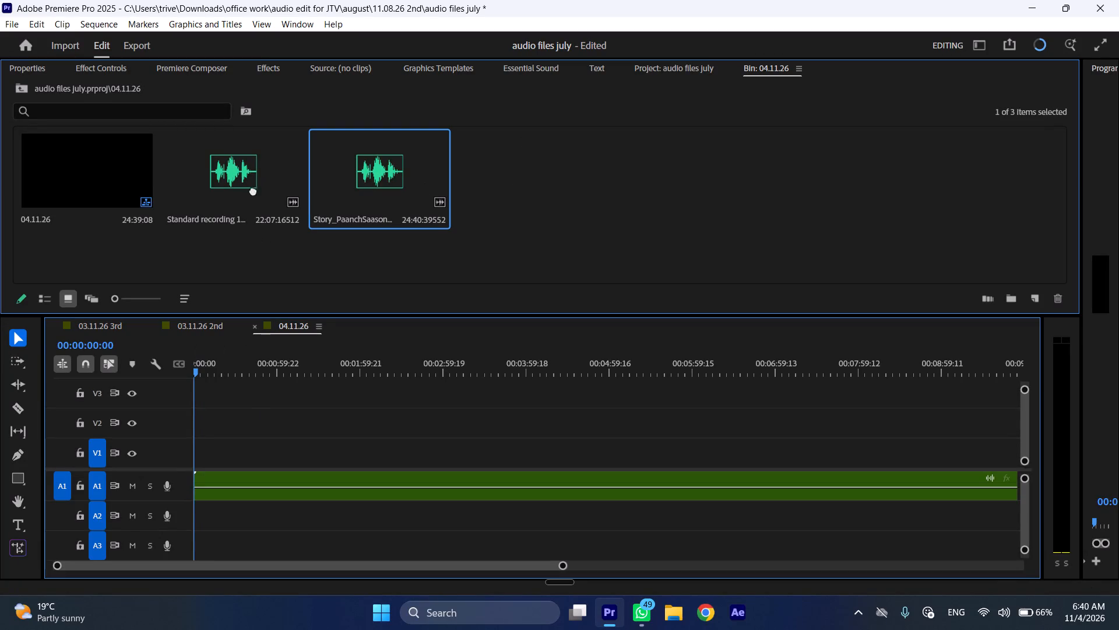
left_click_drag(253, 190, 181, 517)
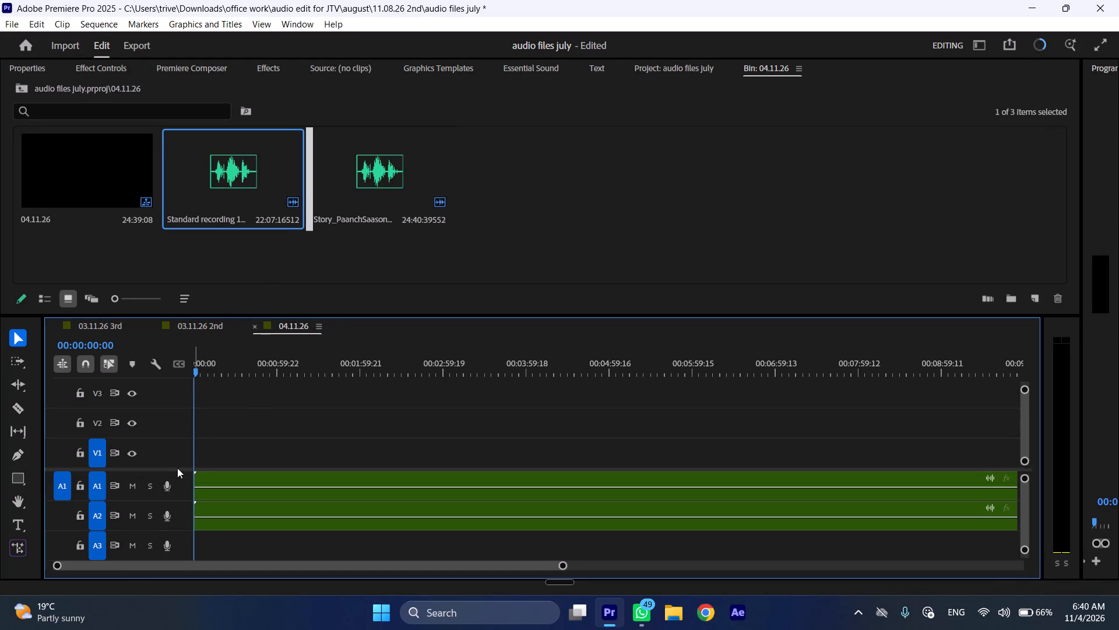
left_click_drag(184, 471, 205, 338)
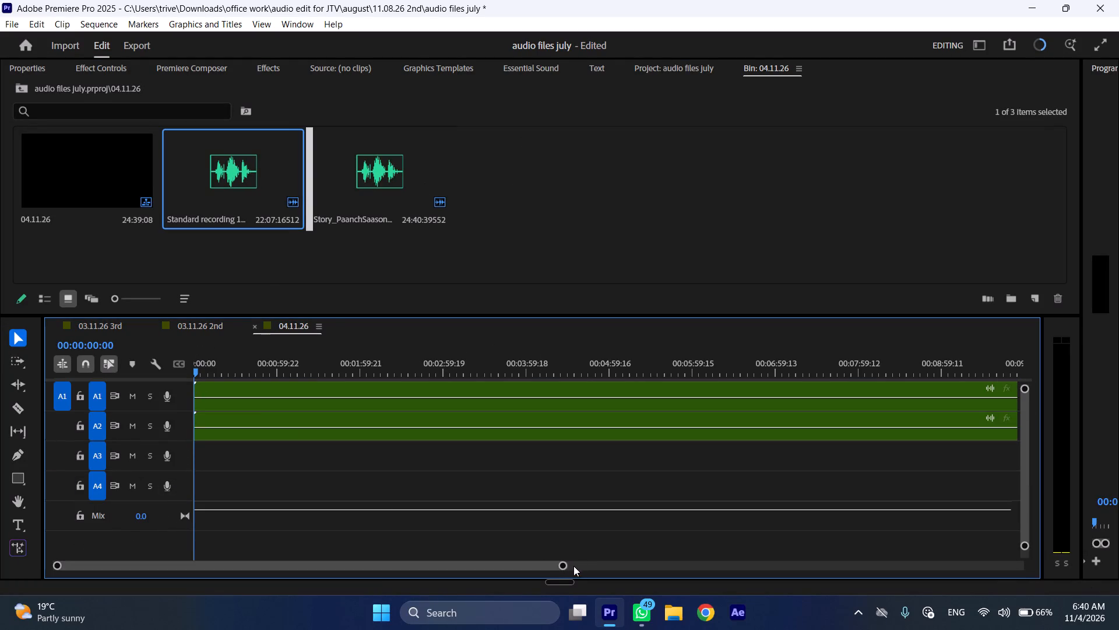
left_click_drag(563, 563, 1004, 544)
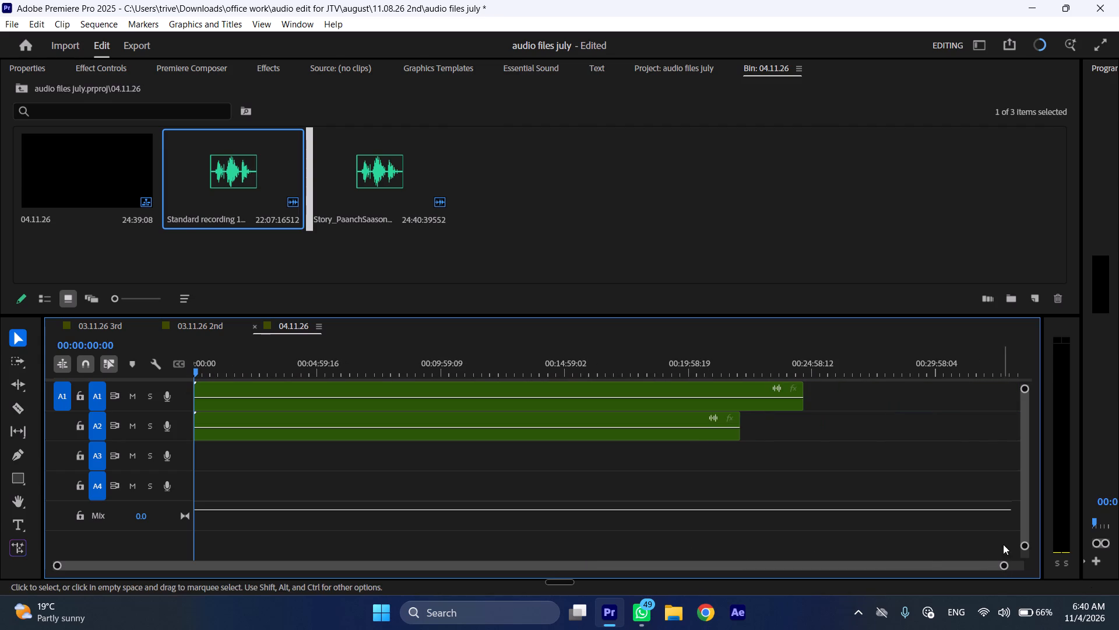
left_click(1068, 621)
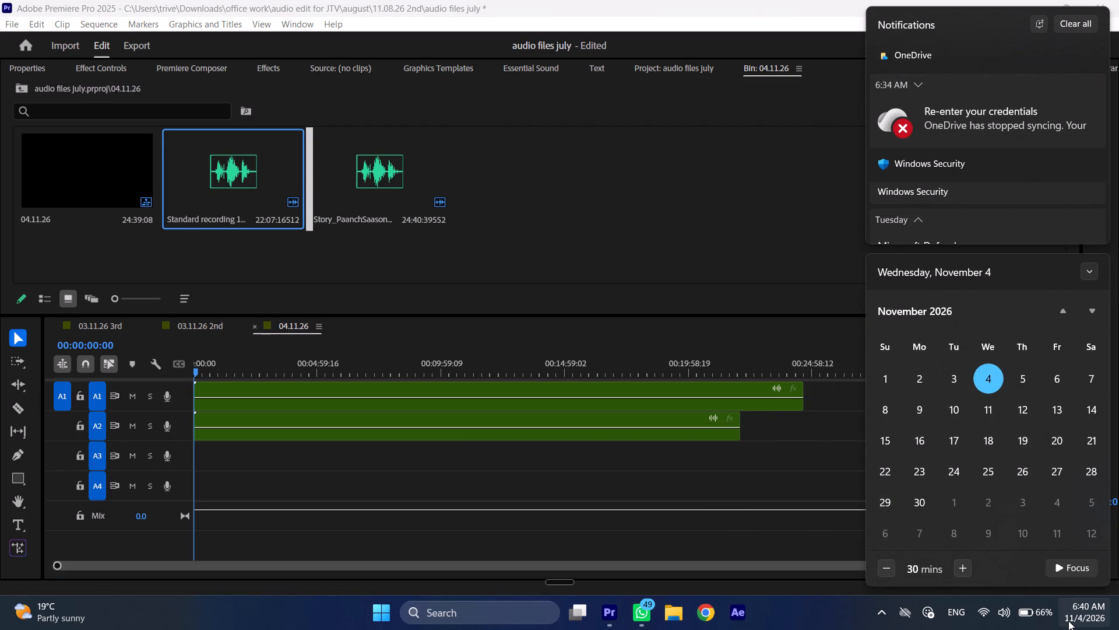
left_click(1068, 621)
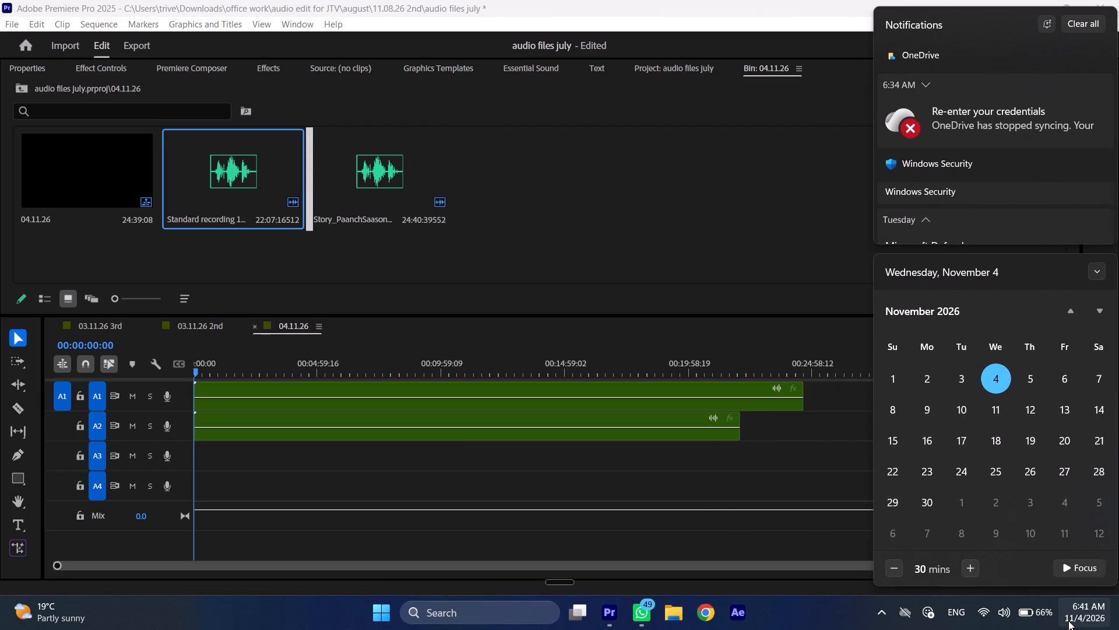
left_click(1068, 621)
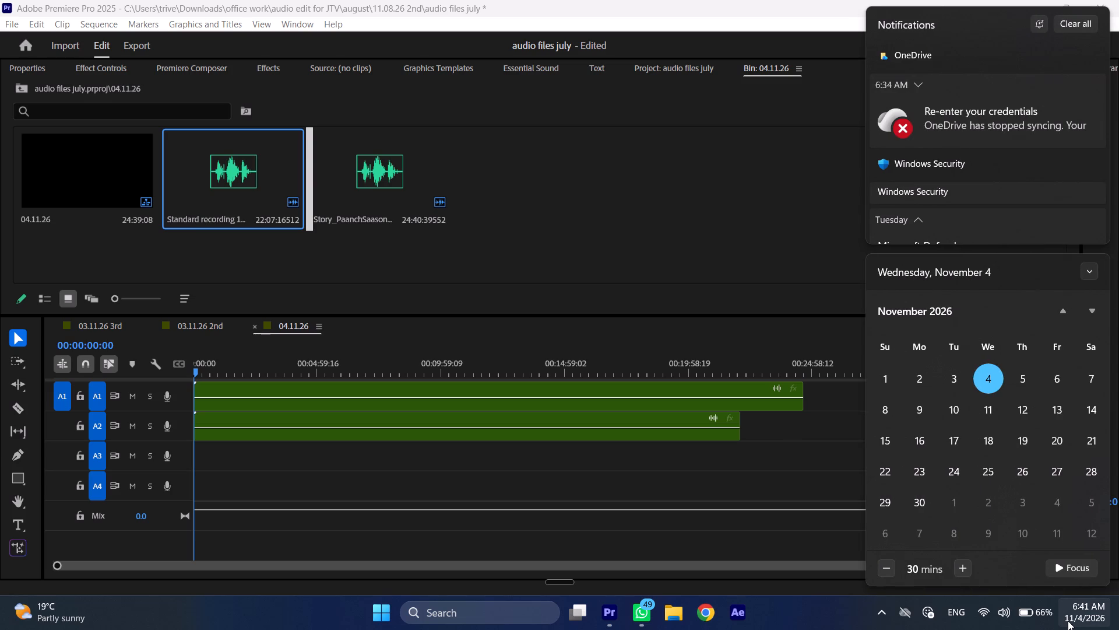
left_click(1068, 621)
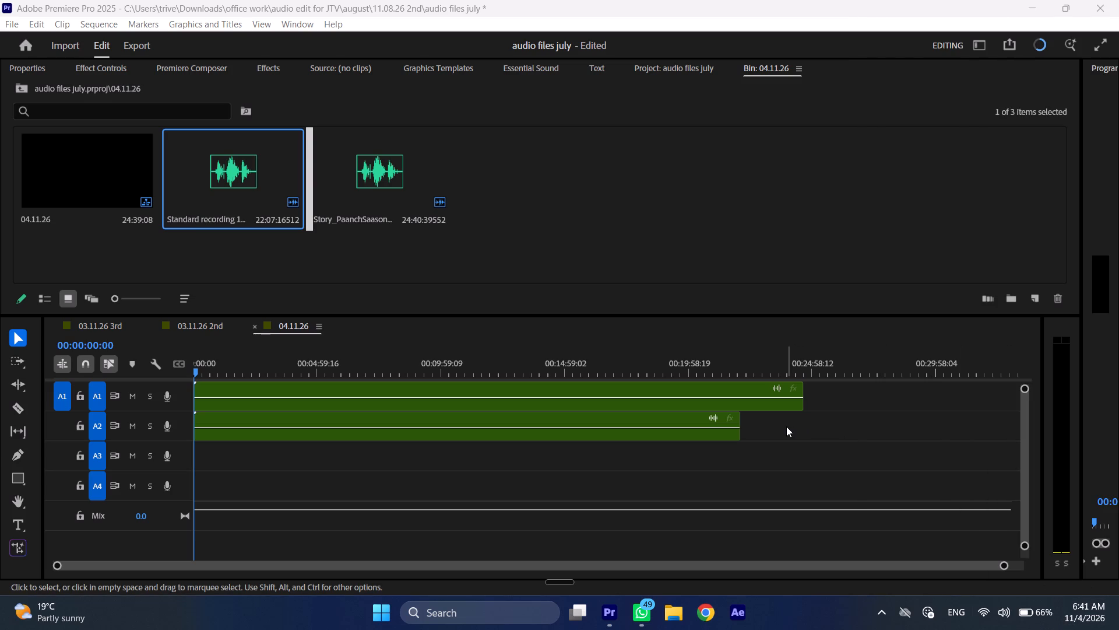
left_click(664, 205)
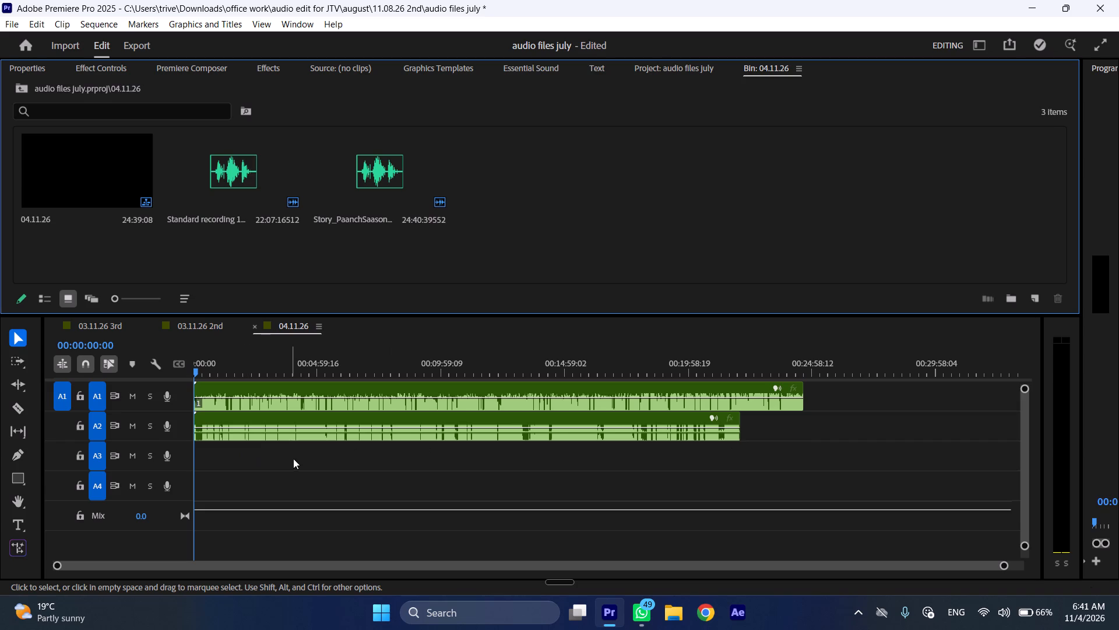
Adjust the audio gain of the Story_PaanchSaason clip on track A1 by 5 dB.
key("ctrl+shift+c")
key("ctrl+shift+c")
key("ctrl+shift+c")
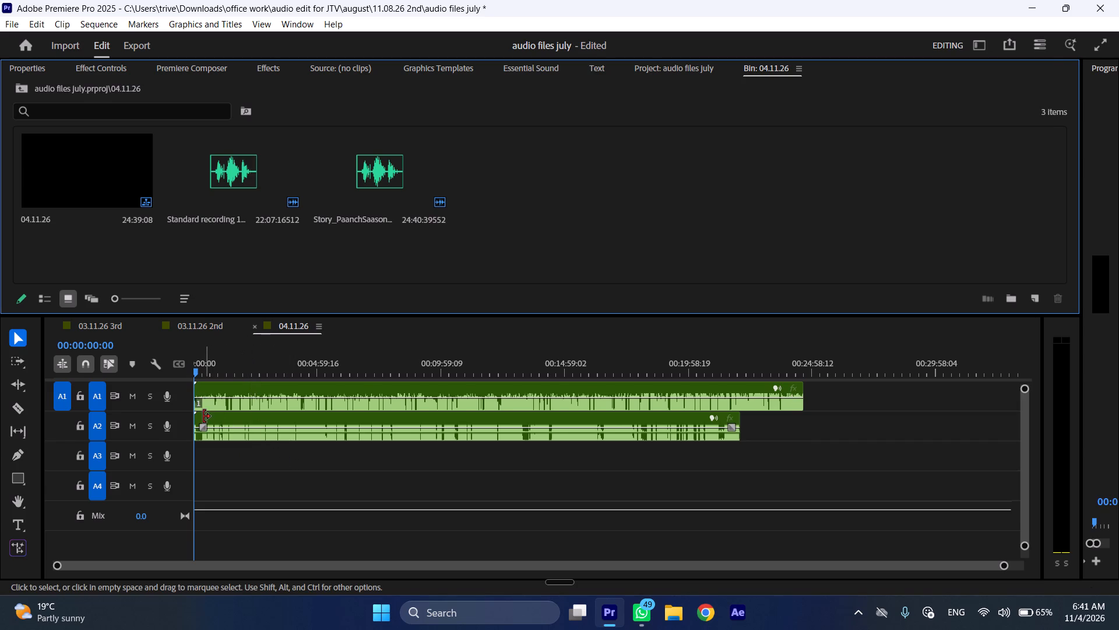
key("ctrl+shift+c")
key("ctrl+shift+c")
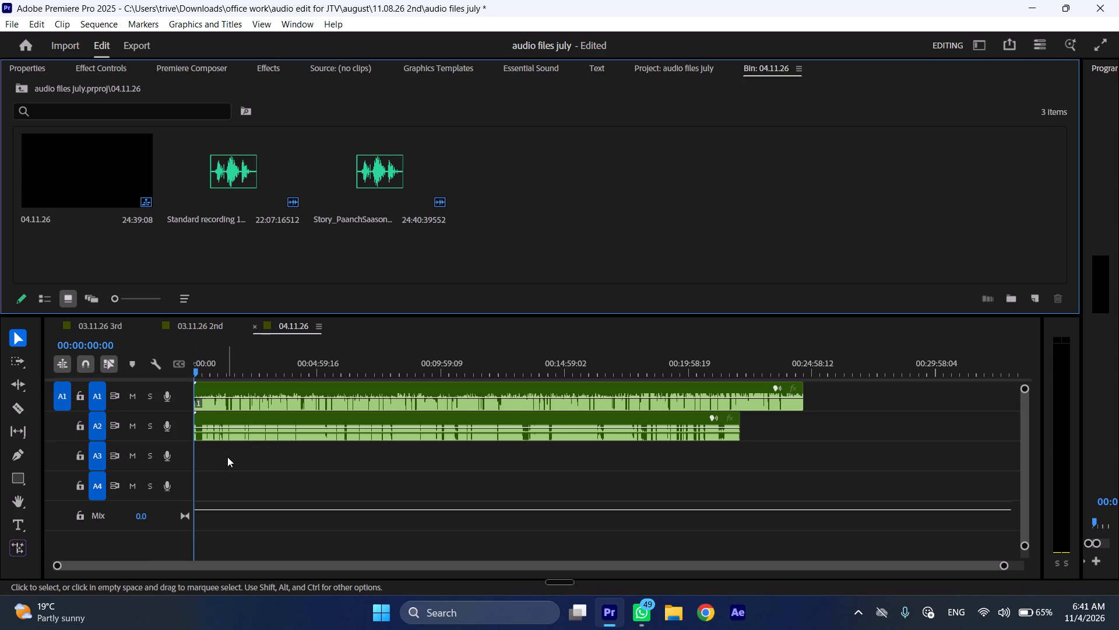
left_click(227, 463)
key("ctrl+shift+c")
key("ctrl+shift+c")
key("ctrl+shift+c")
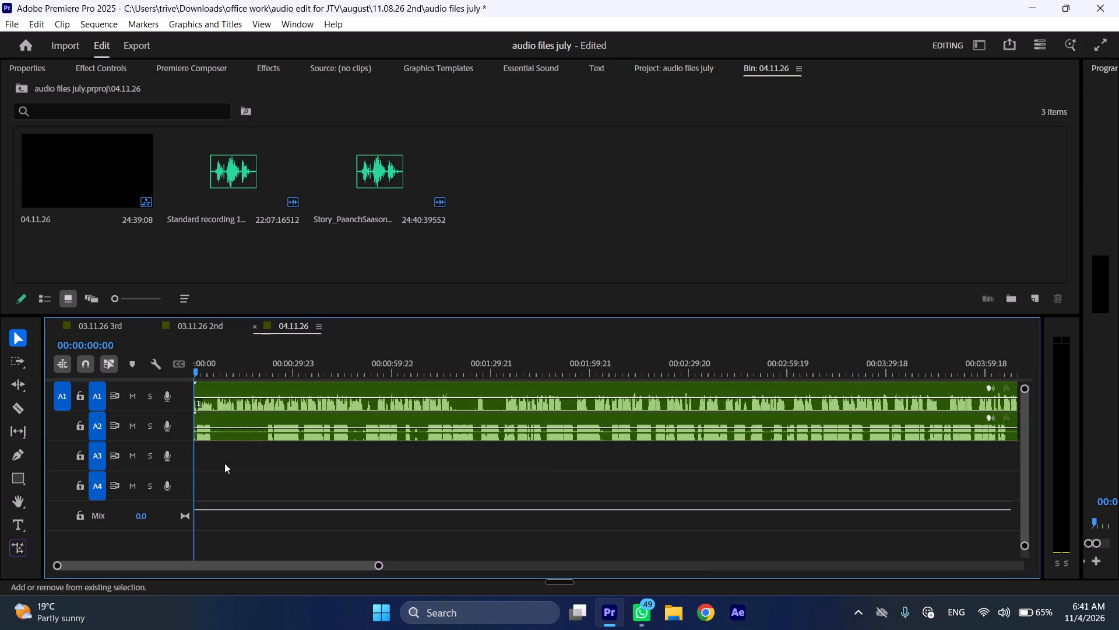
key("ctrl+shift+c")
key("ctrl+shift+c")
key("ctrl+shift+c")
left_click(216, 387)
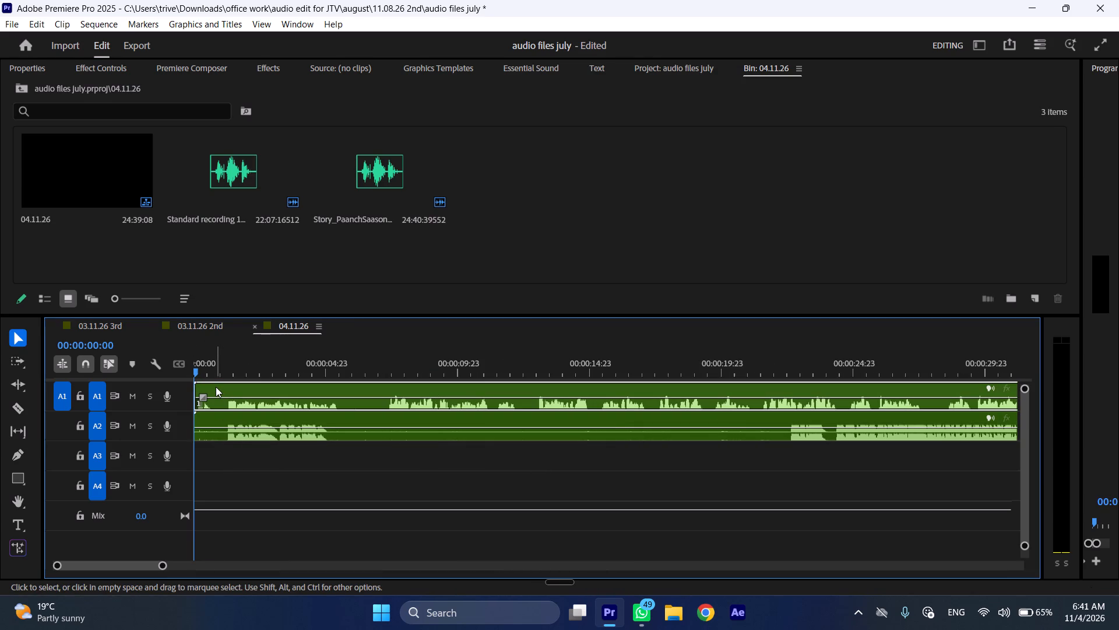
key("g")
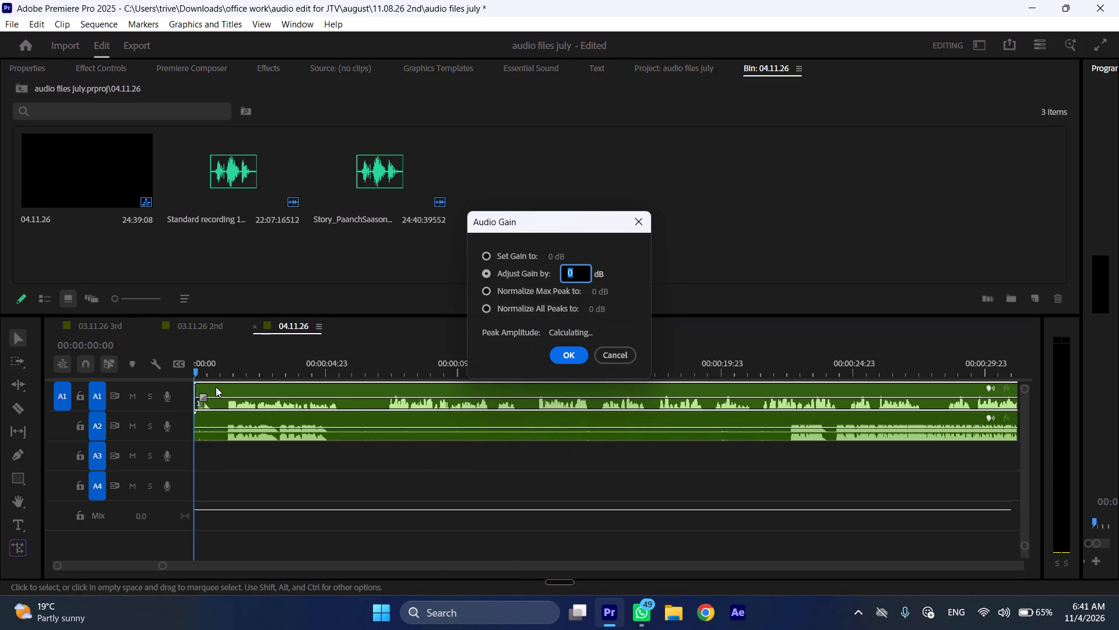
key("5")
left_click(572, 356)
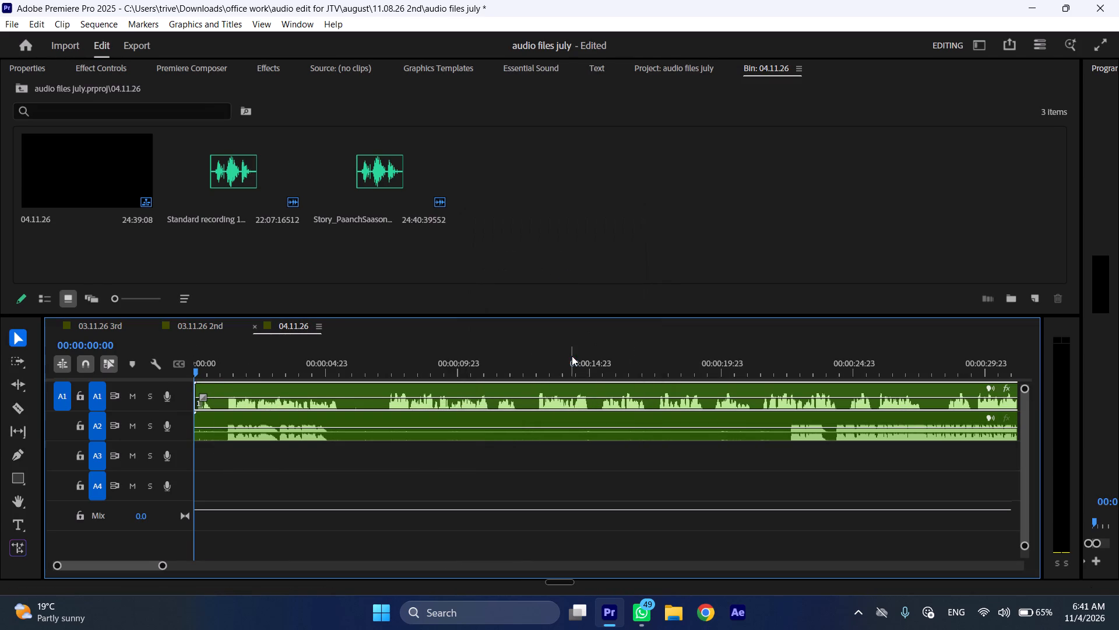
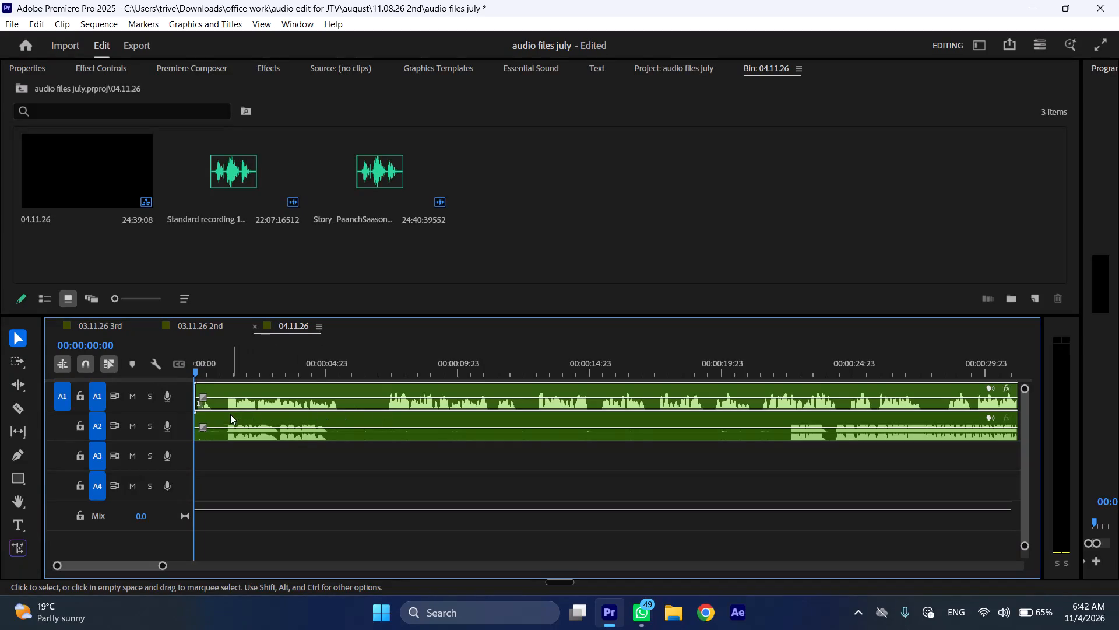
Trim the start of the Standard recording clip on track A2 to about 22 seconds into the sequence.
left_click_drag(196, 414, 791, 418)
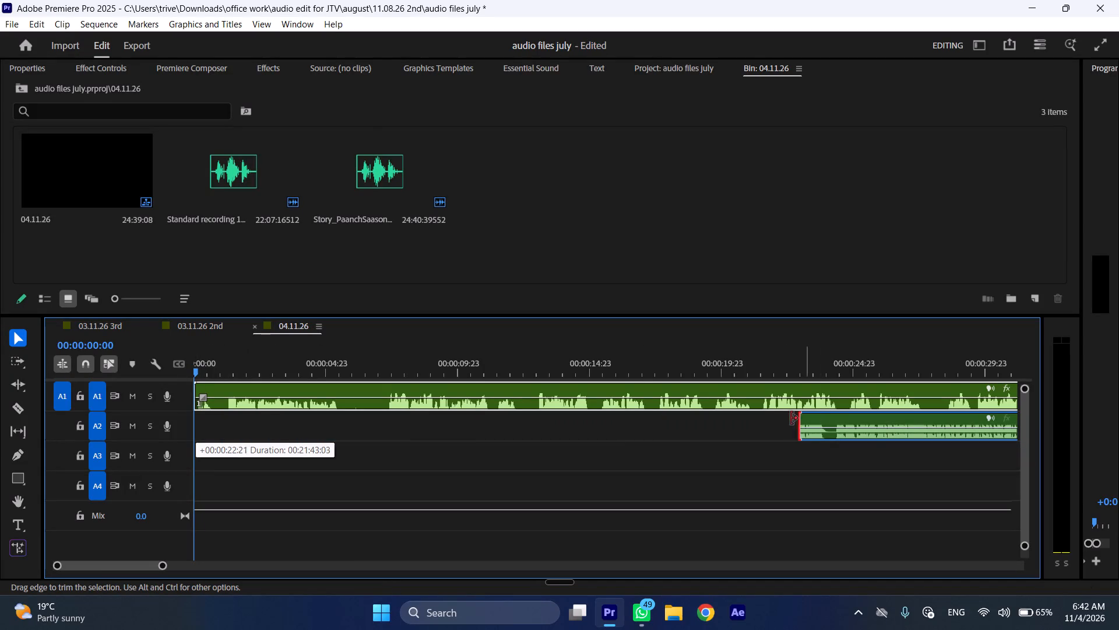
left_click_drag(791, 418, 786, 416)
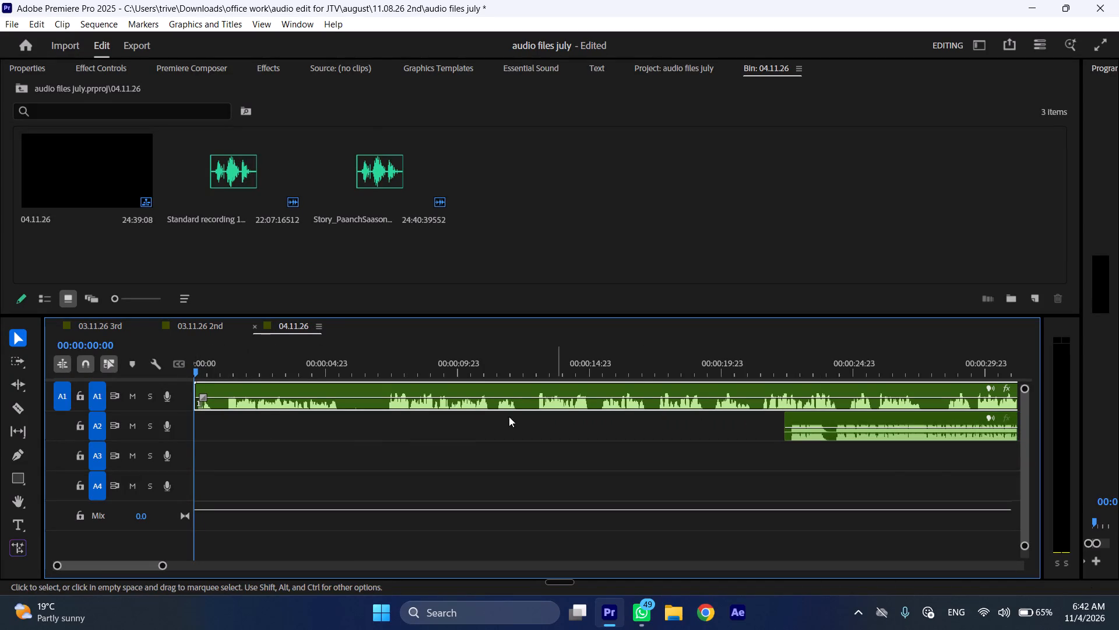
Split the Story_PaanchSaason clip on track A1 at 00:00:01:02 and ripple delete the short opening piece.
left_click(221, 360)
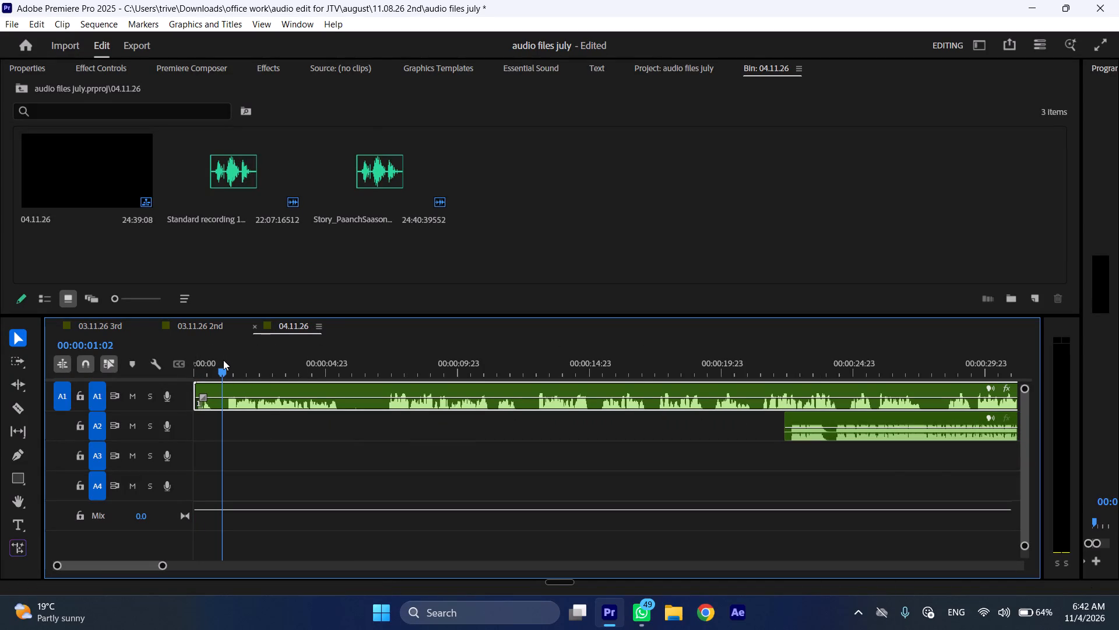
key("shift+c")
key("ctrl+shift+s")
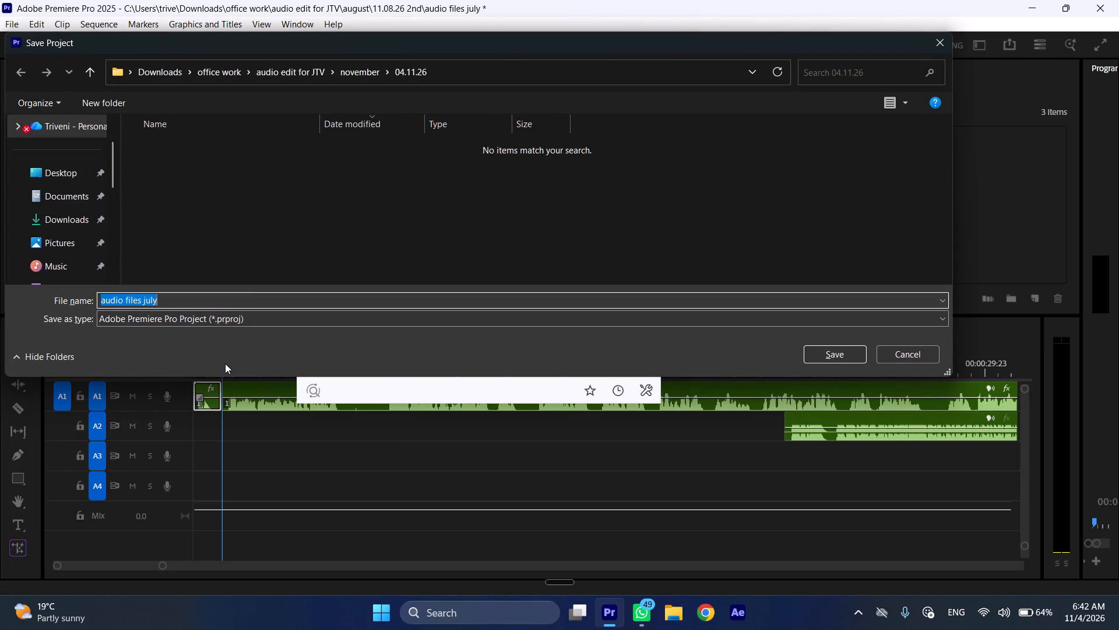
left_click(896, 365)
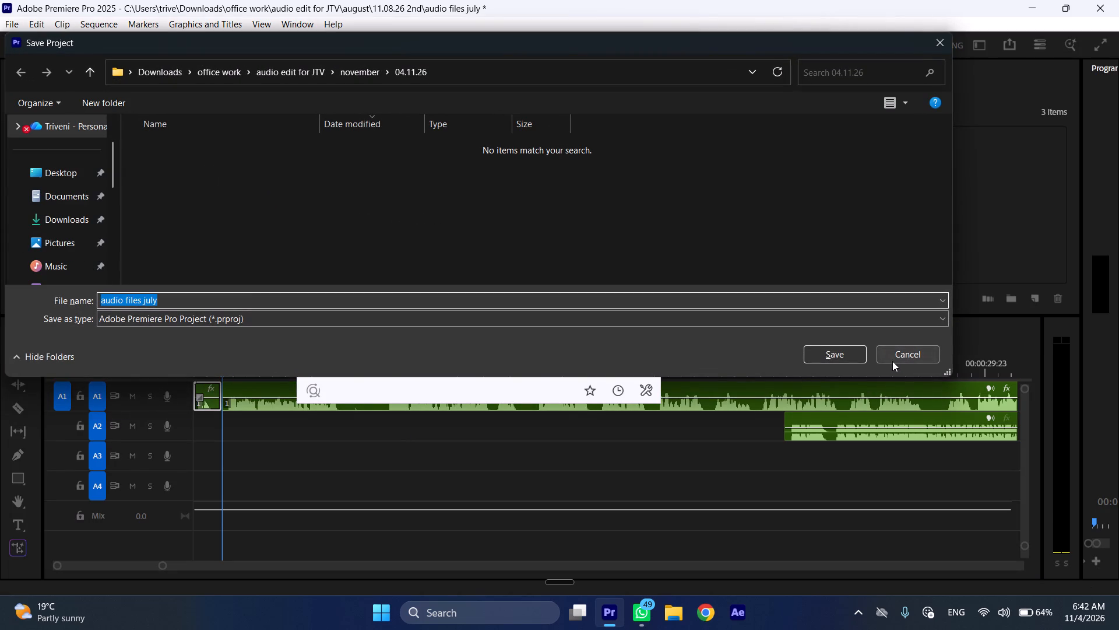
left_click(892, 361)
key("ctrl+shift+d")
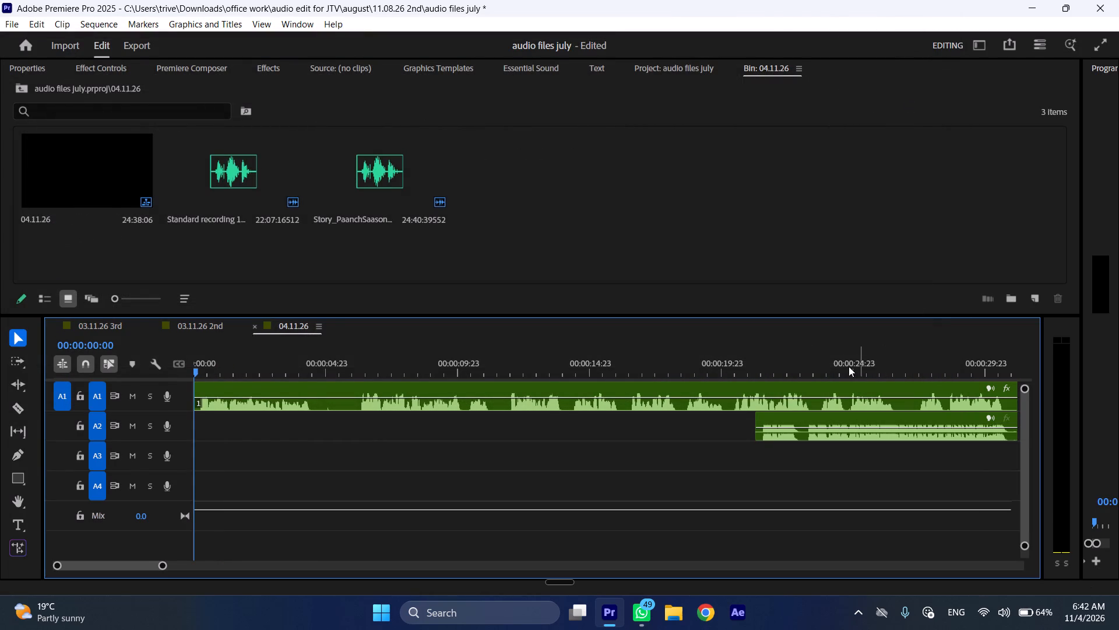
Play the opening of the 04.11.26 sequence and set the system volume to slightly below half.
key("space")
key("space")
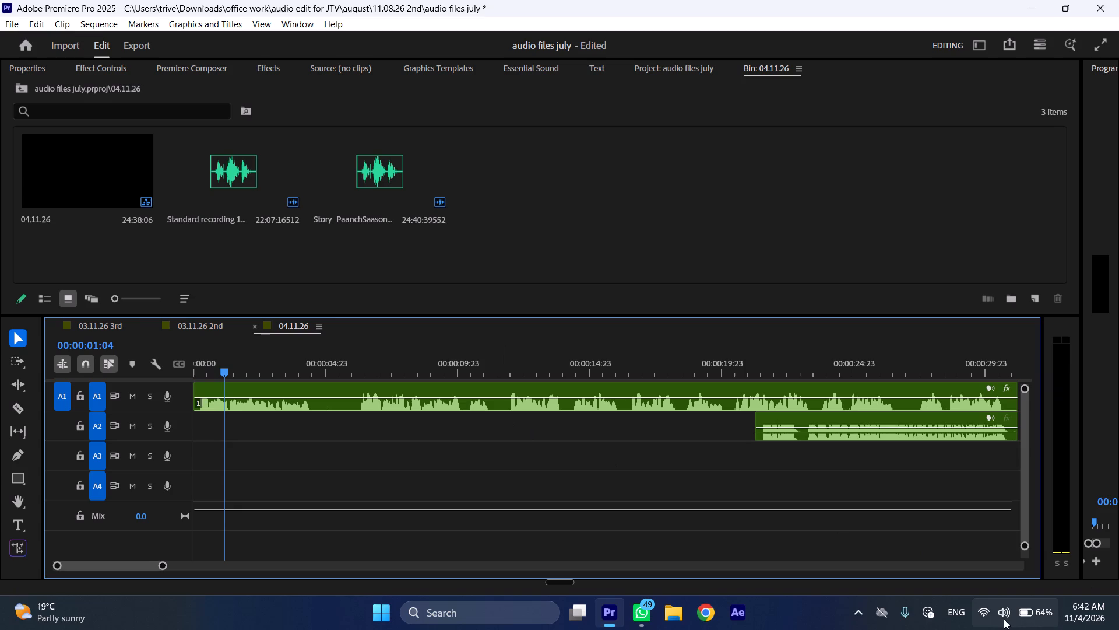
left_click(1004, 619)
left_click(970, 531)
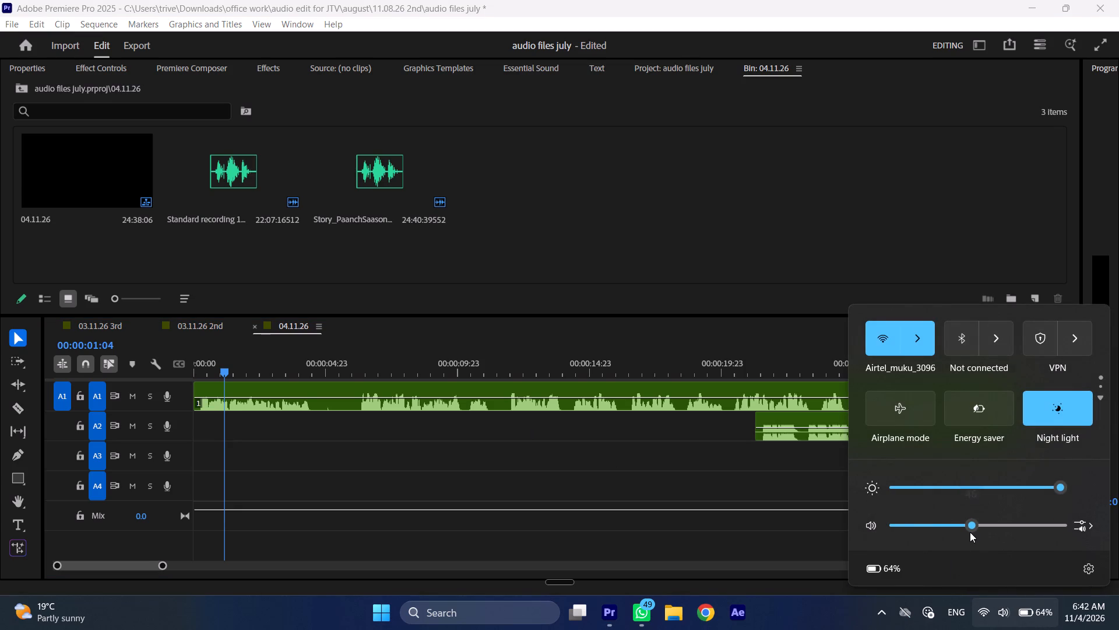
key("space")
Split the Story_PaanchSaason clip on track A1 at 00:00:04:16 and 00:00:06:04, and ripple delete the silent piece between.
left_click(220, 374)
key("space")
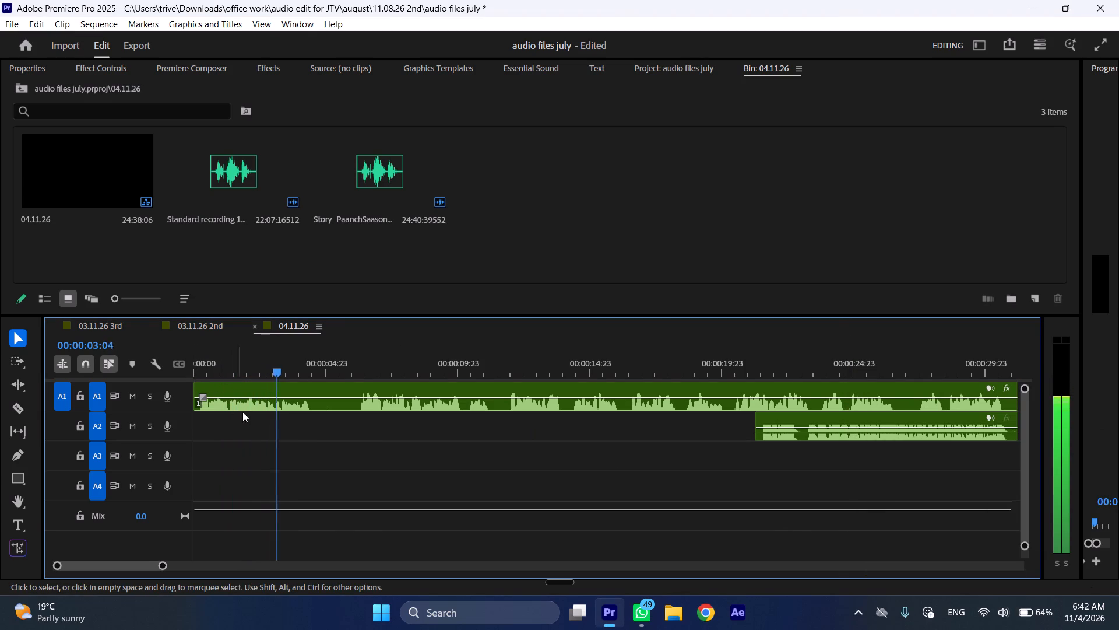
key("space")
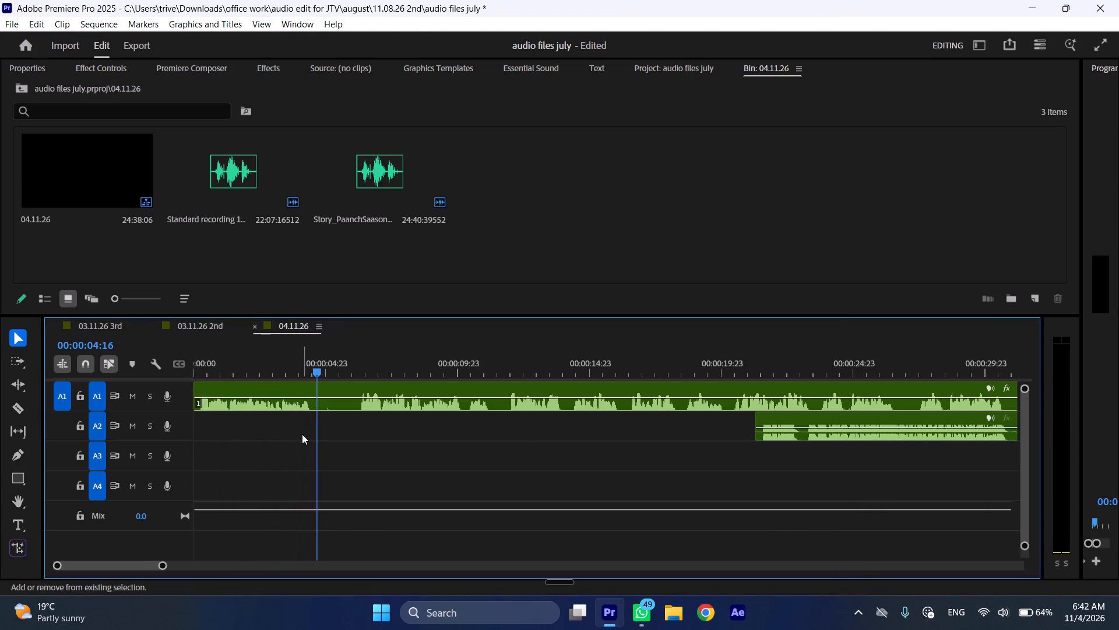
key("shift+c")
left_click_drag(353, 374, 358, 374)
left_click(366, 395)
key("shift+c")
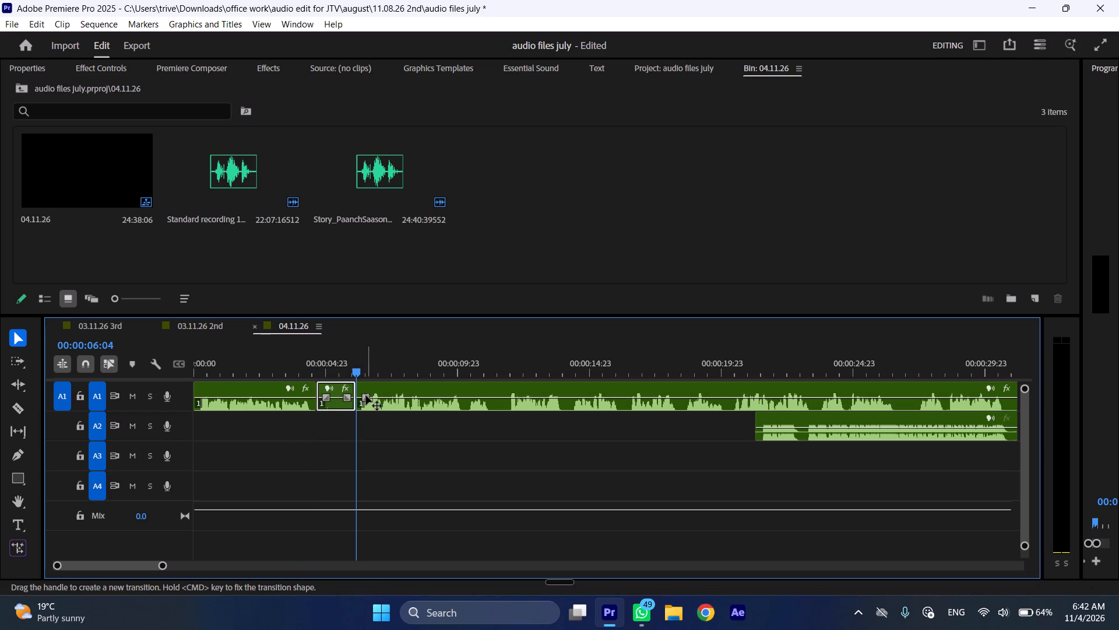
key("ctrl+shift+d")
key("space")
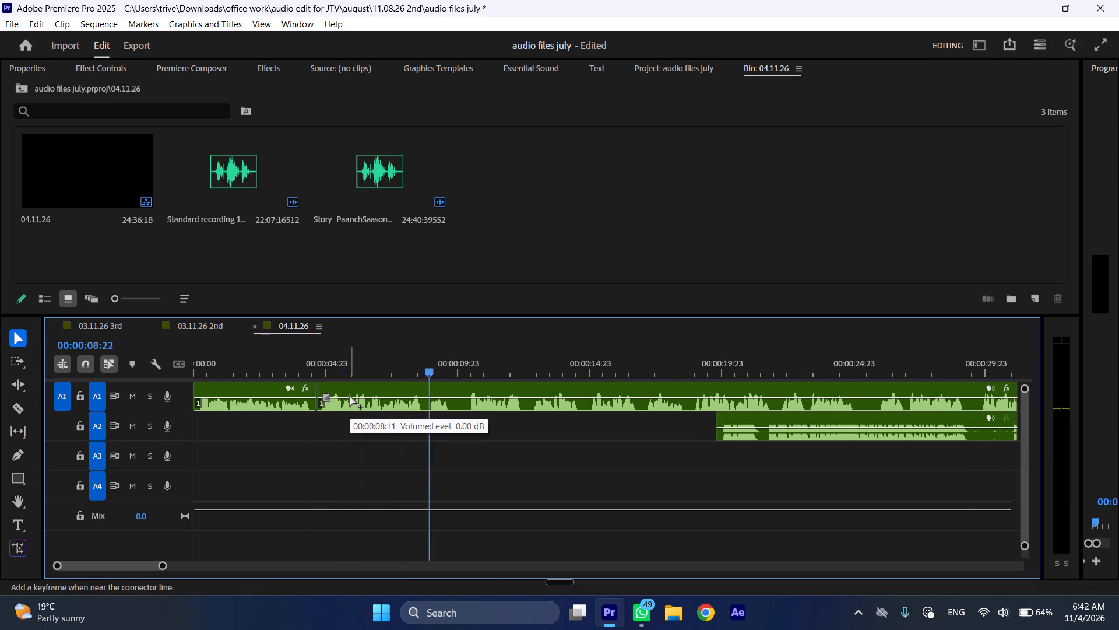
Move the Standard recording clip on track A2 later, so it starts at about 1 minute 19 seconds in the sequence.
key("ctrl+shift+x")
key("ctrl+shift+x")
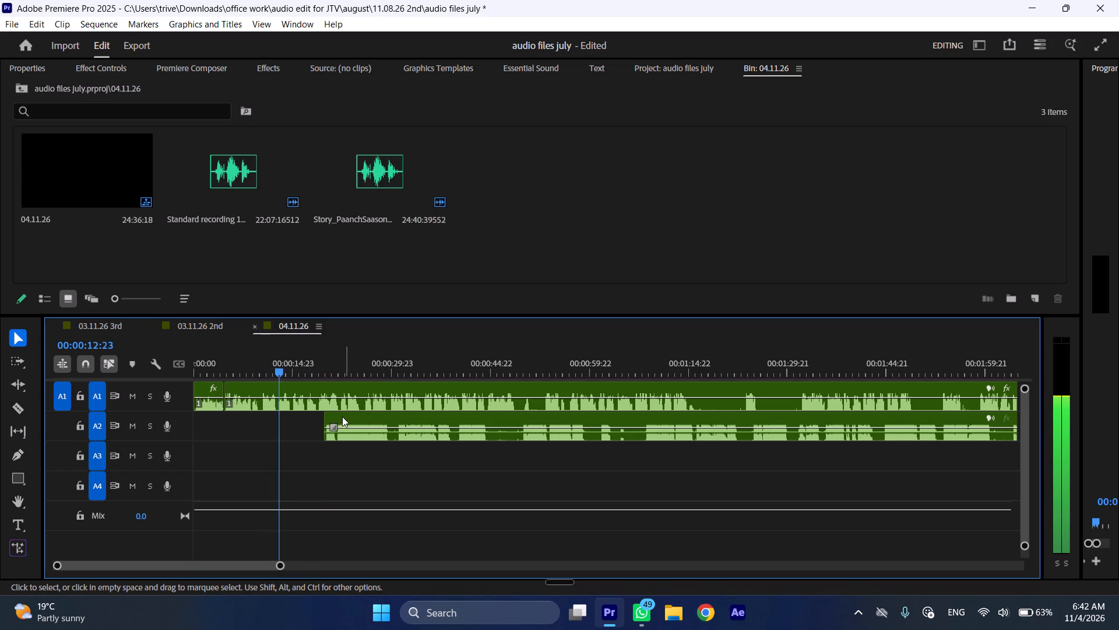
left_click_drag(338, 416, 727, 432)
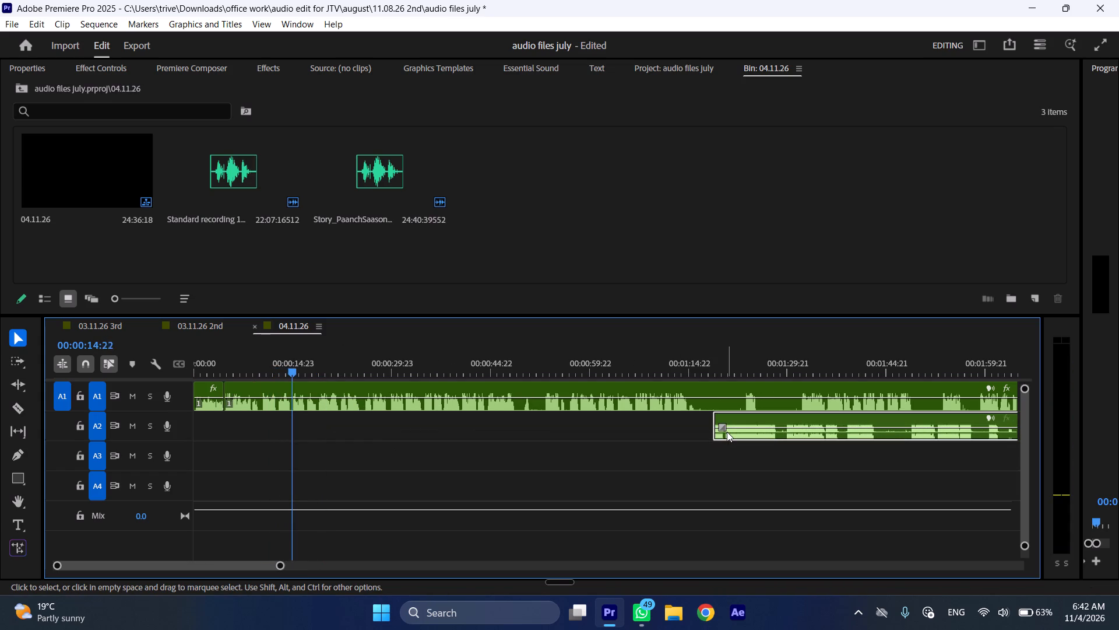
Cut the A1 narration at 00:00:22:02 and 00:00:25:14 and ripple delete the section between the cuts.
key("l")
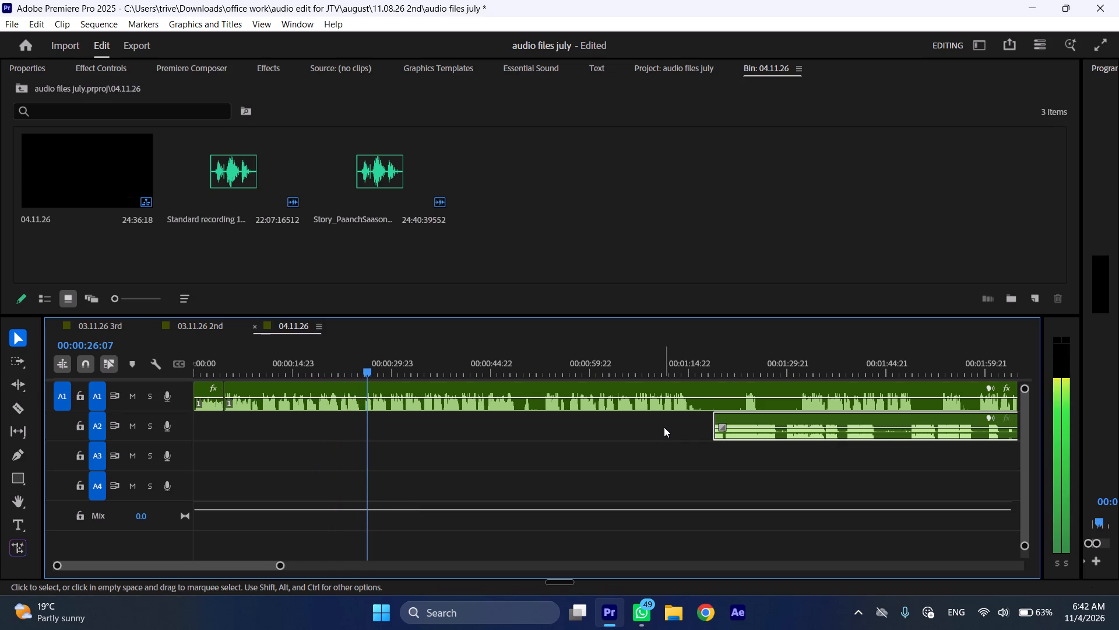
left_click_drag(341, 369, 364, 374)
key("shift+c")
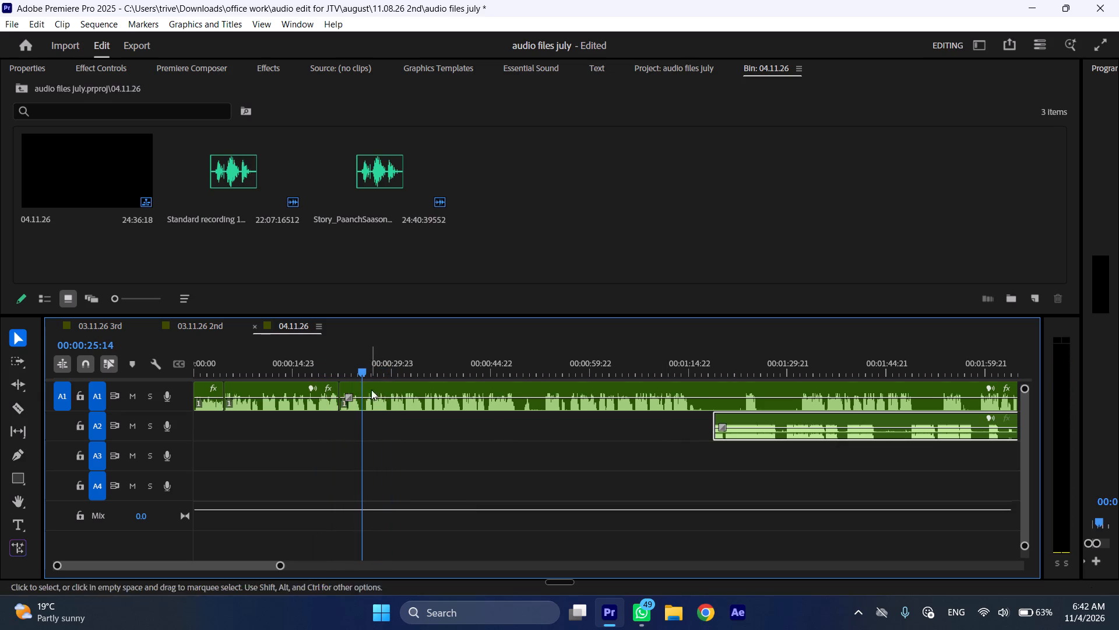
left_click(375, 397)
key("shift+c")
key("ctrl+shift+d")
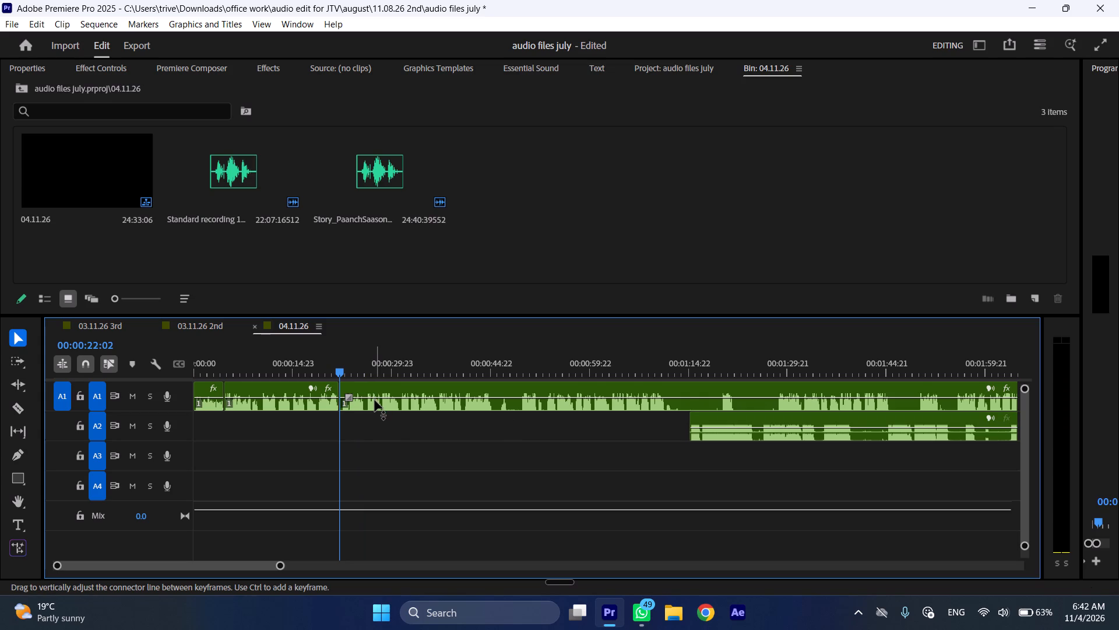
Play the A1 narration at increased speed from the cut at 00:00:22:02 to review the audio.
type("ll")
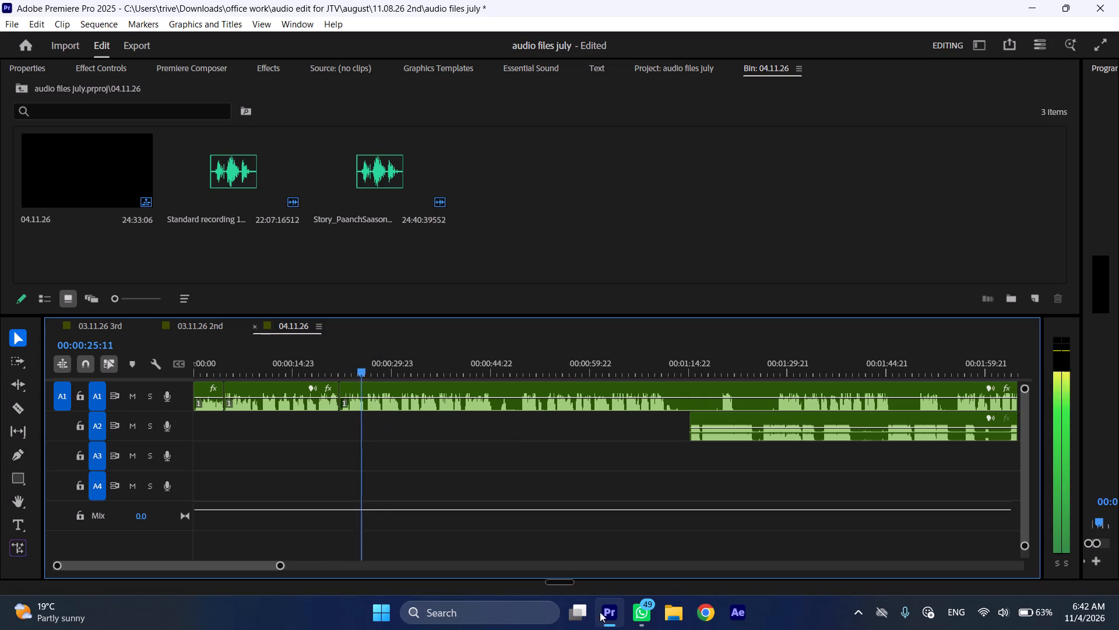
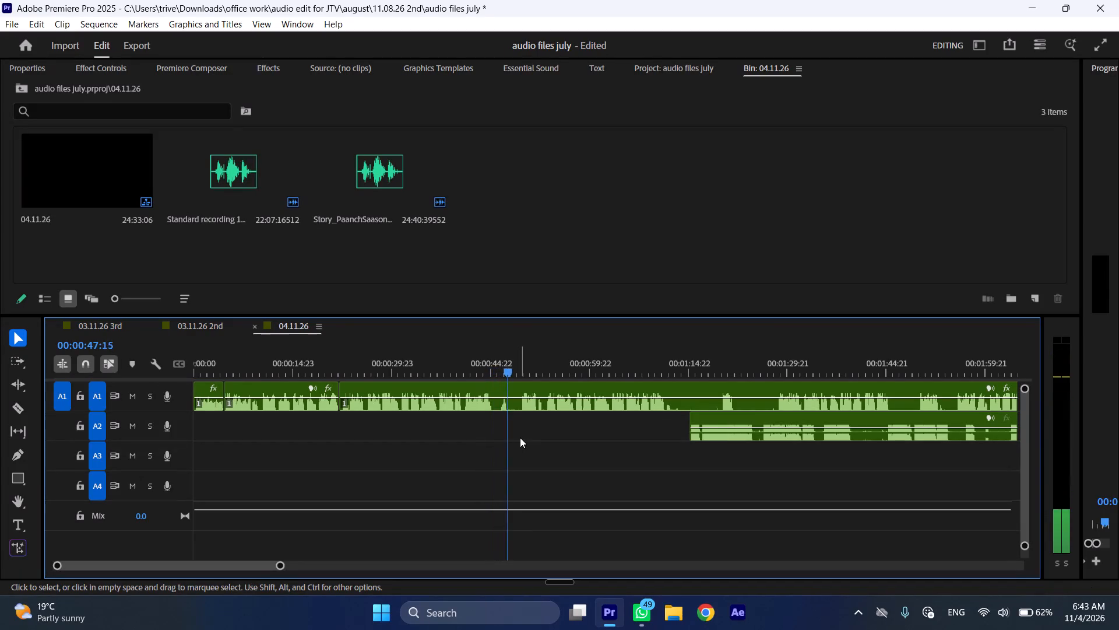
Split the A1 narration at 00:00:45:19.
left_click_drag(491, 362, 494, 362)
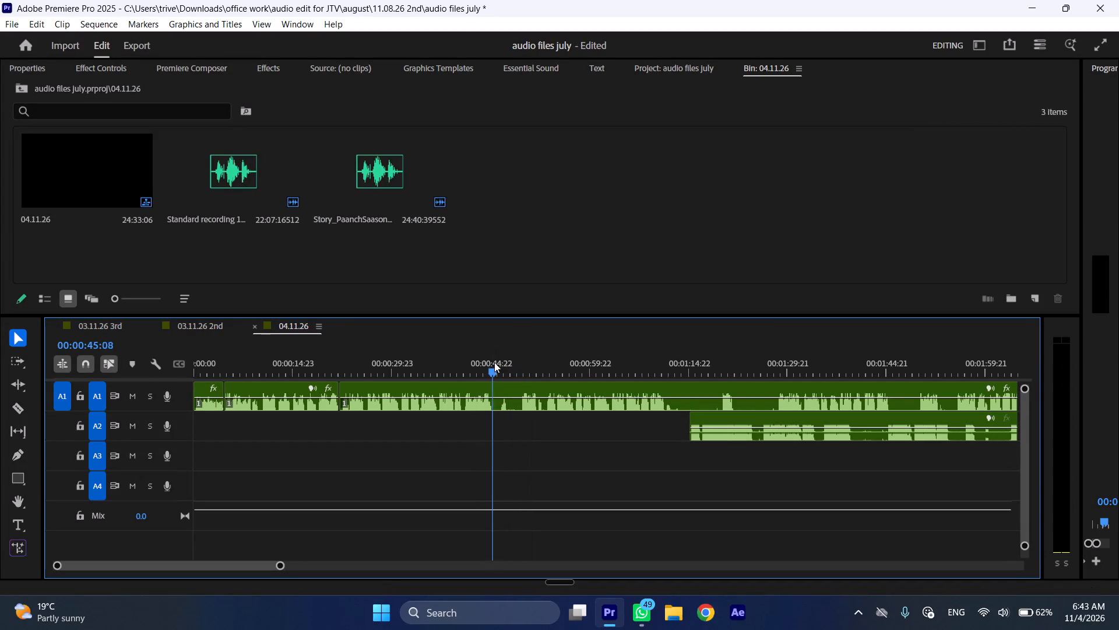
left_click_drag(494, 362, 497, 363)
key("shift+c")
Move the A2 recording to start at the cut and the remaining A1 narration to about 00:01:20, checking playback from the cut.
left_click_drag(717, 421, 520, 420)
left_click_drag(519, 390, 745, 395)
key("space")
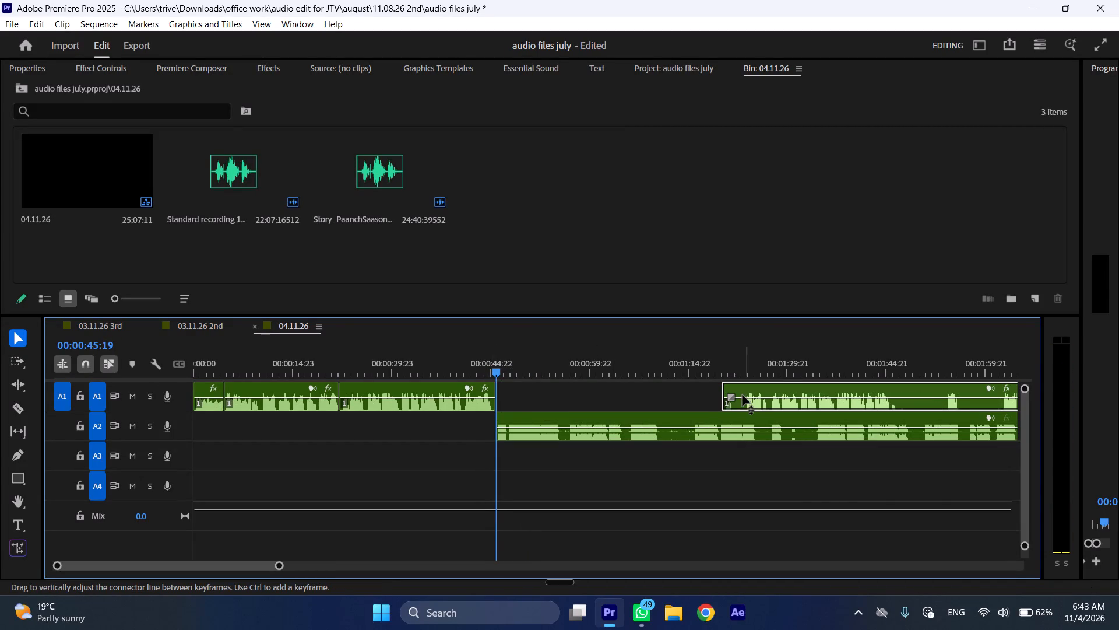
key("l")
key("space")
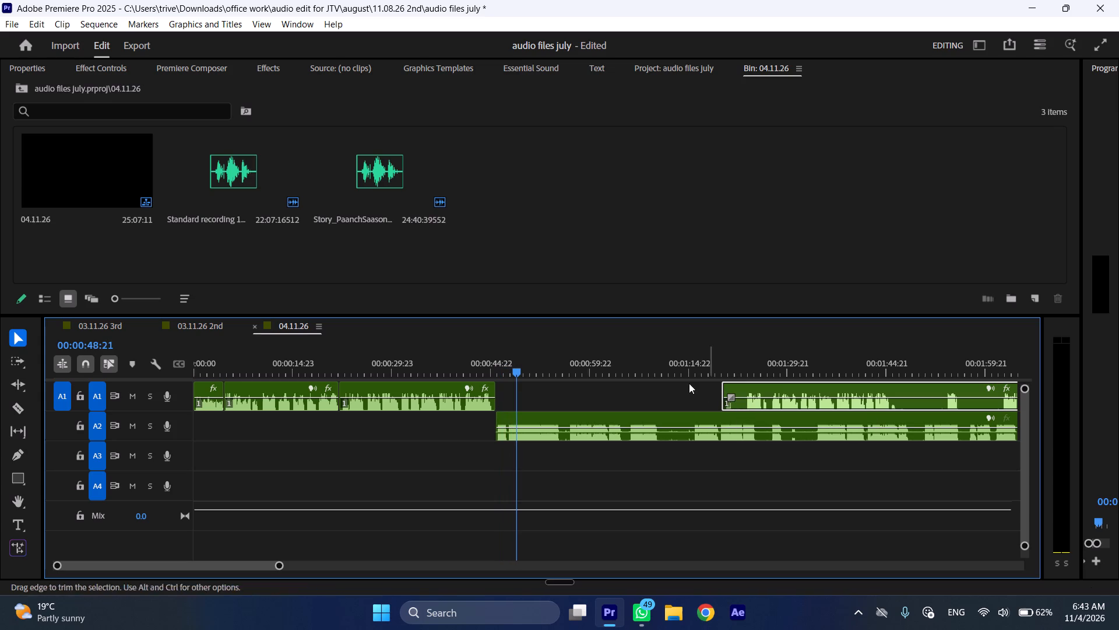
Close the program, saving the changes to the audio files july project.
left_click(1118, 0)
left_click(544, 350)
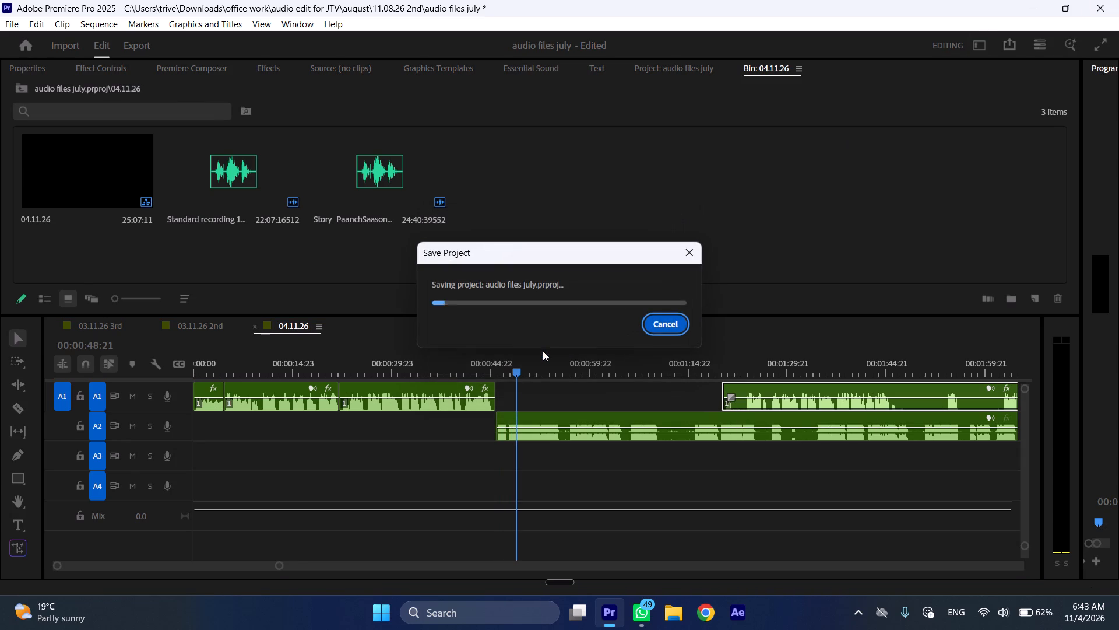
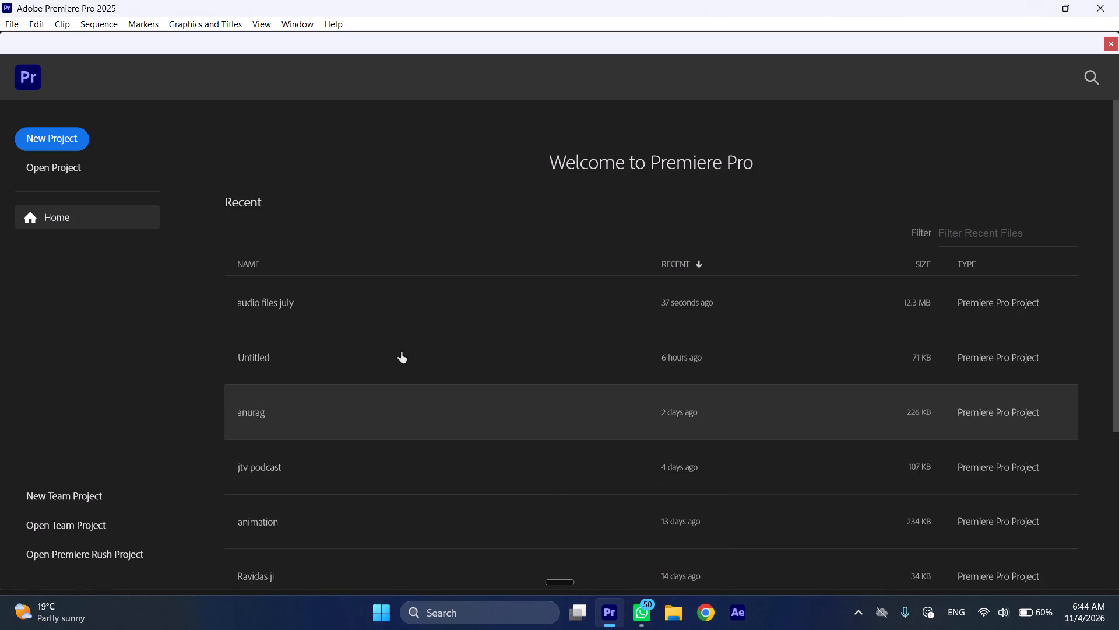
Reopen the audio files july project from the recent projects.
left_click(407, 309)
left_click(407, 309)
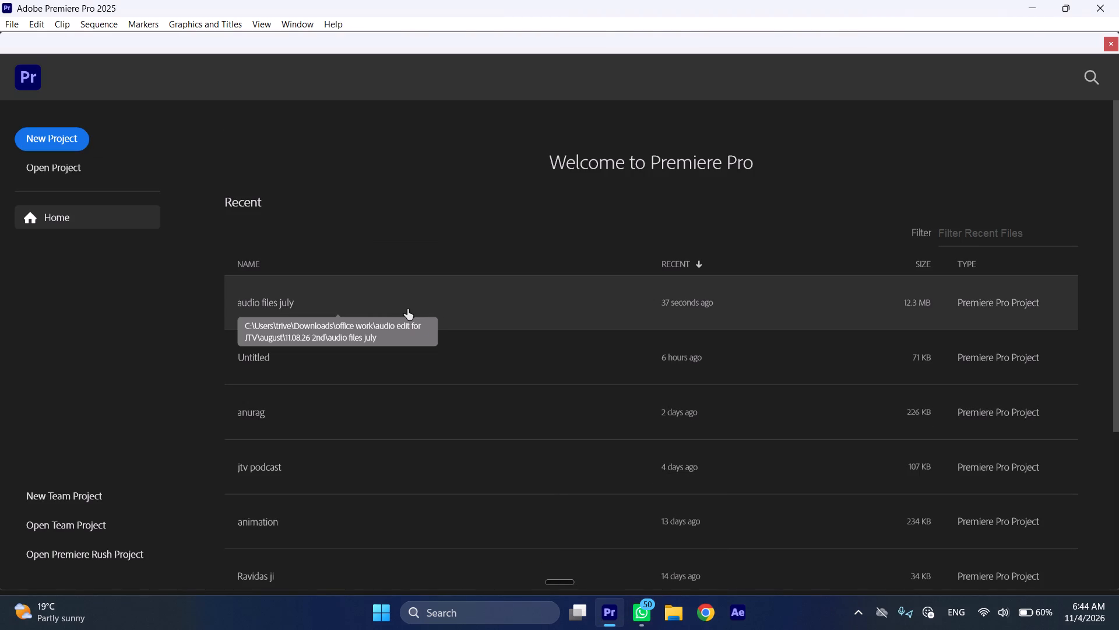
Reopen the recent project audio files july.
left_click(407, 310)
left_click(408, 315)
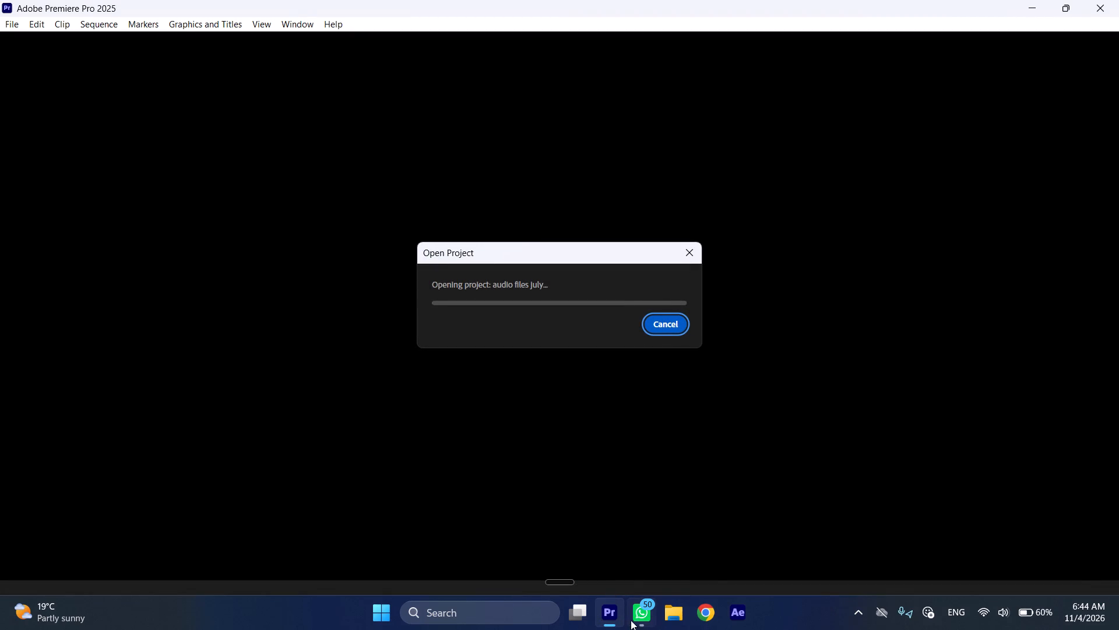
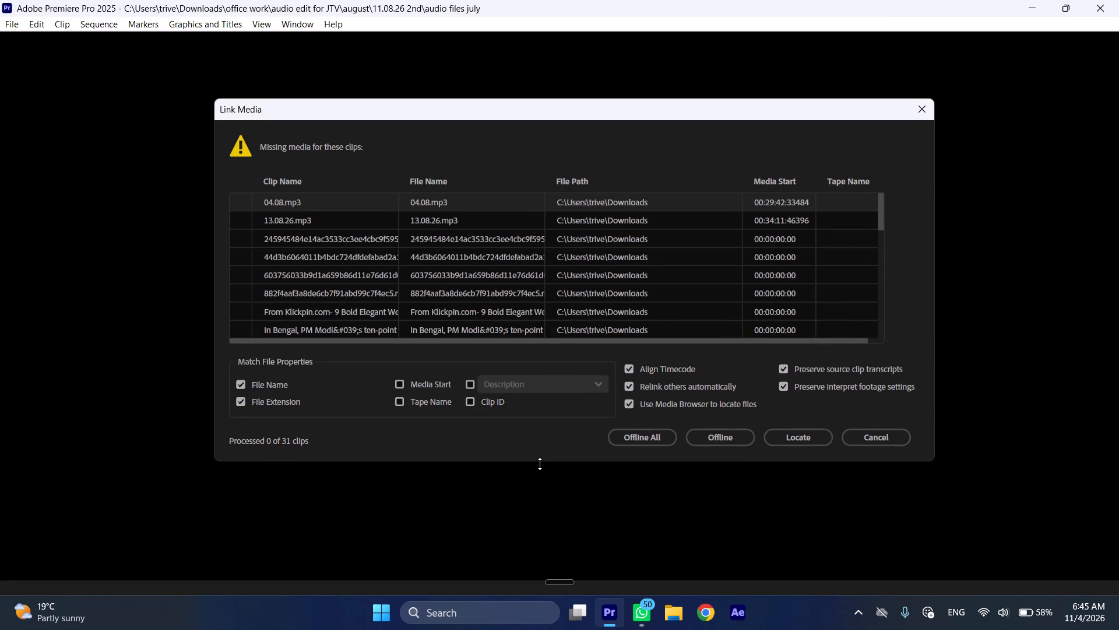
Dismiss the Link Media dialog without locating the missing clips.
left_click(856, 437)
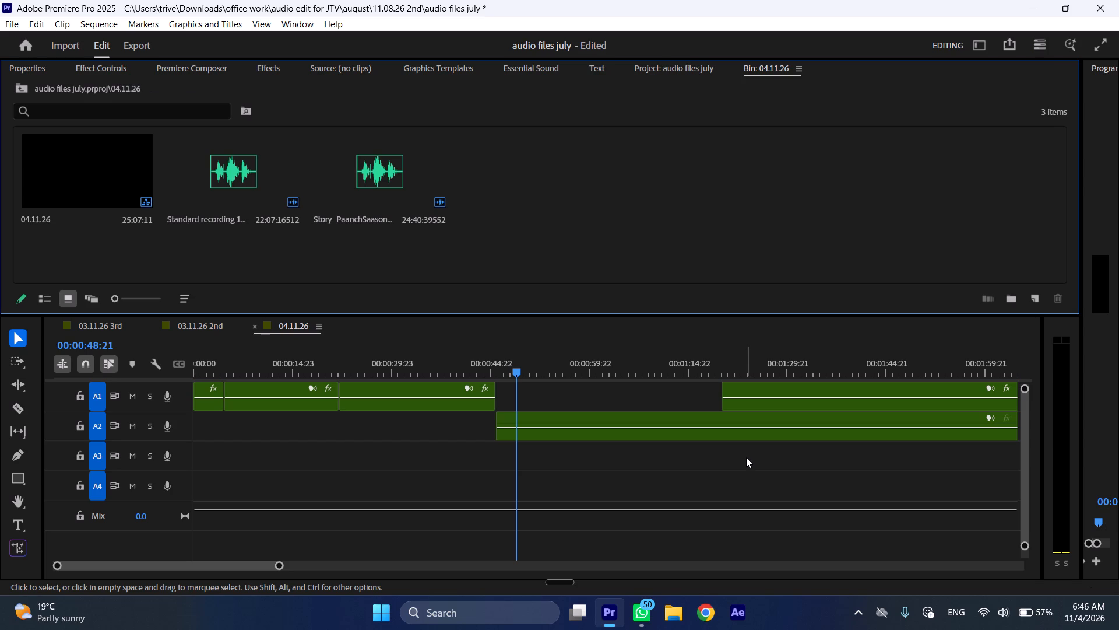
Position the playhead at 00:00:43:03 in the 04.11.26 sequence, near the end of the third narration clip on A1.
left_click_drag(487, 365, 482, 366)
left_click_drag(482, 366, 480, 366)
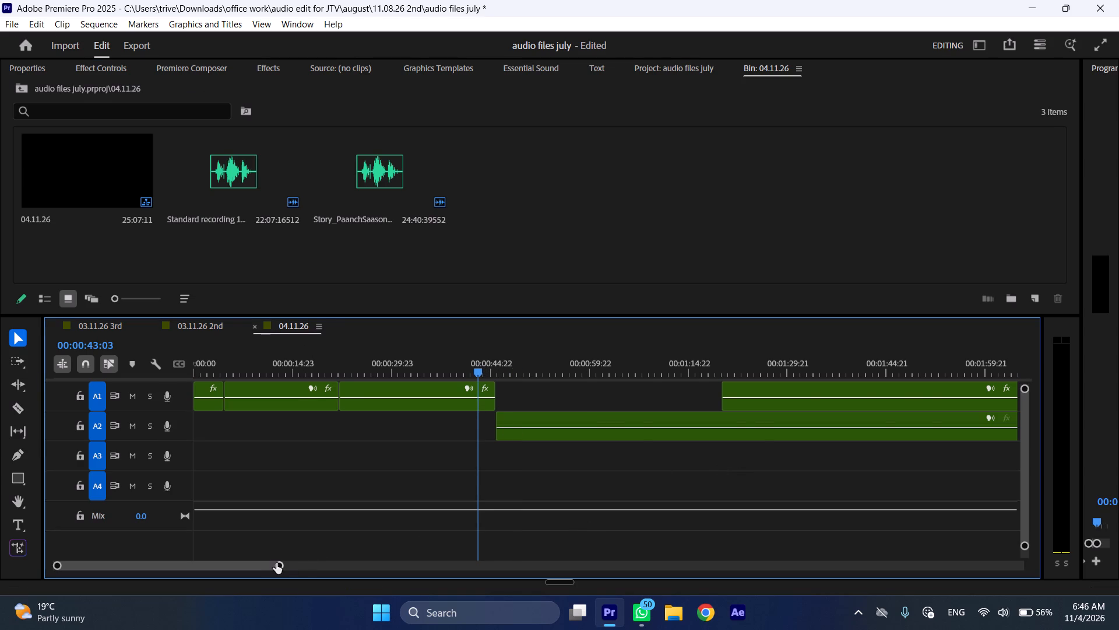
left_click(276, 563)
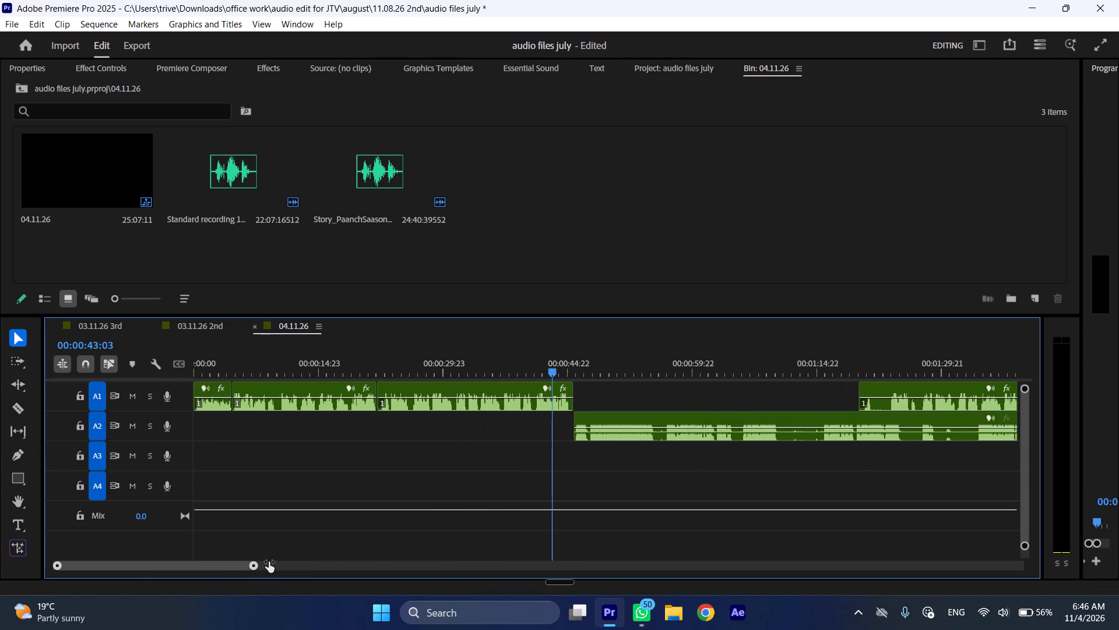
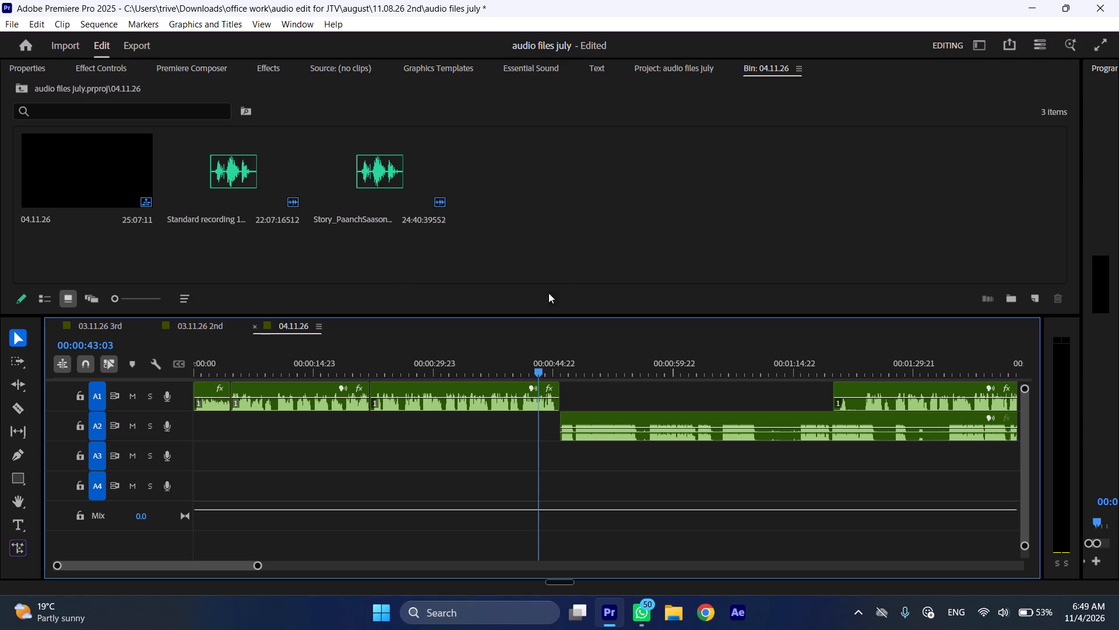
Play the sequence from 00:00:35:14 through the third A1 narration clip and into the start of the A2 recording.
scroll(513, 474, "down", 4)
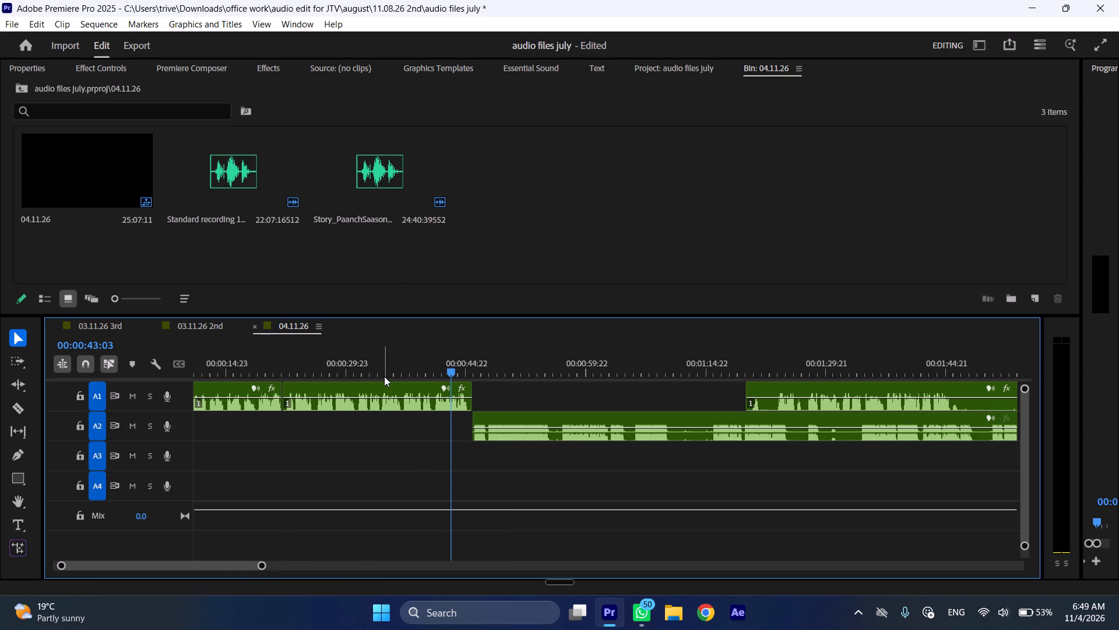
left_click_drag(463, 365, 444, 363)
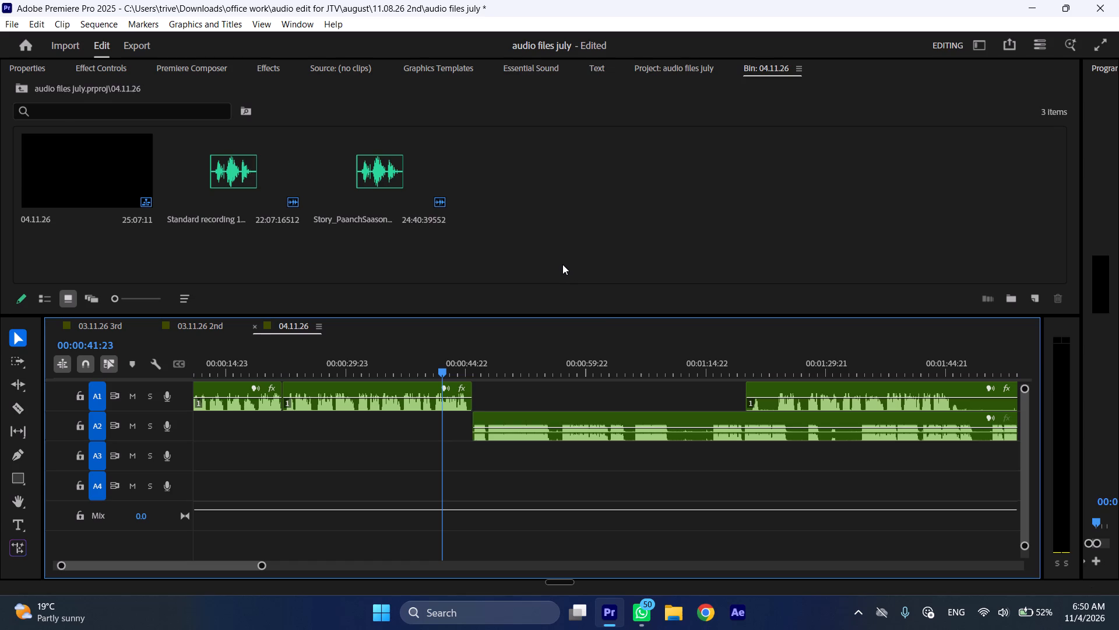
right_click_drag(562, 267, 523, 221)
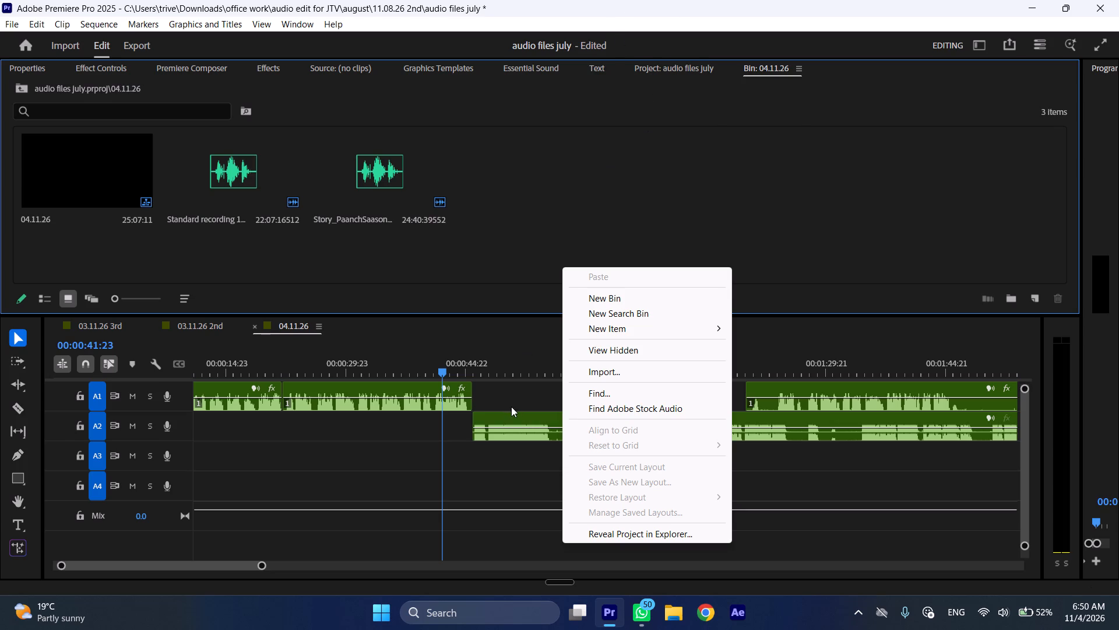
left_click(451, 475)
left_click_drag(412, 369, 396, 372)
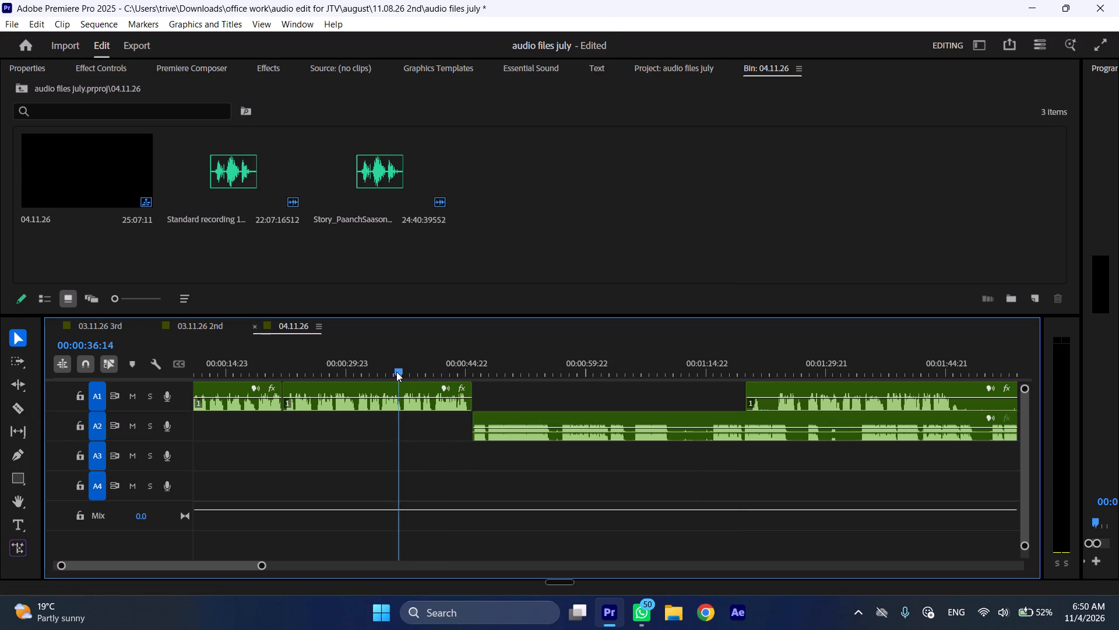
left_click_drag(396, 372, 393, 372)
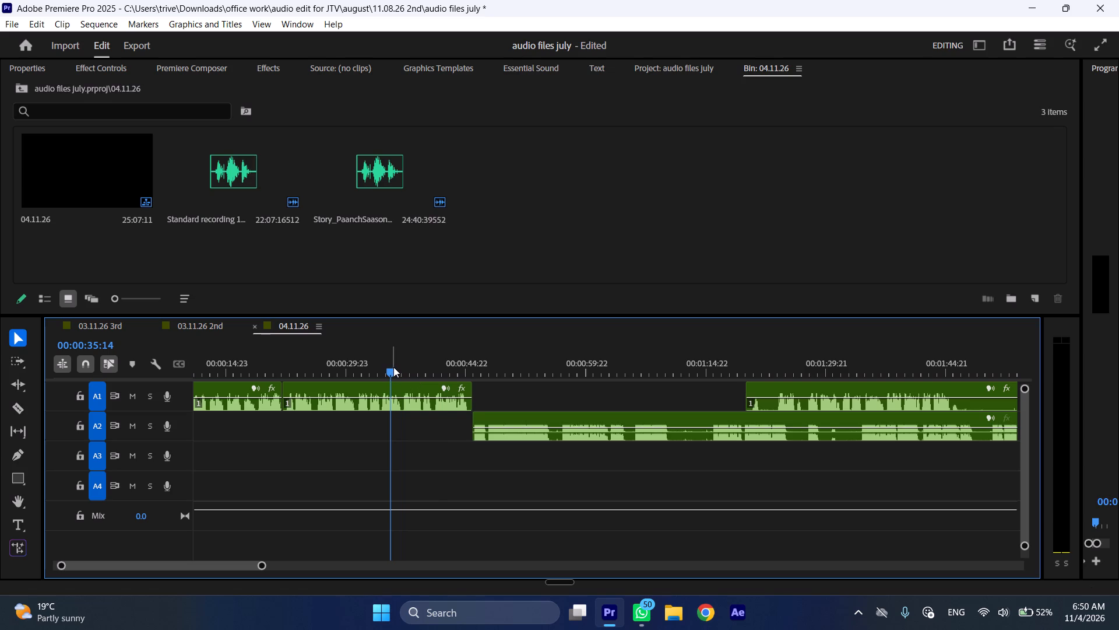
key("space")
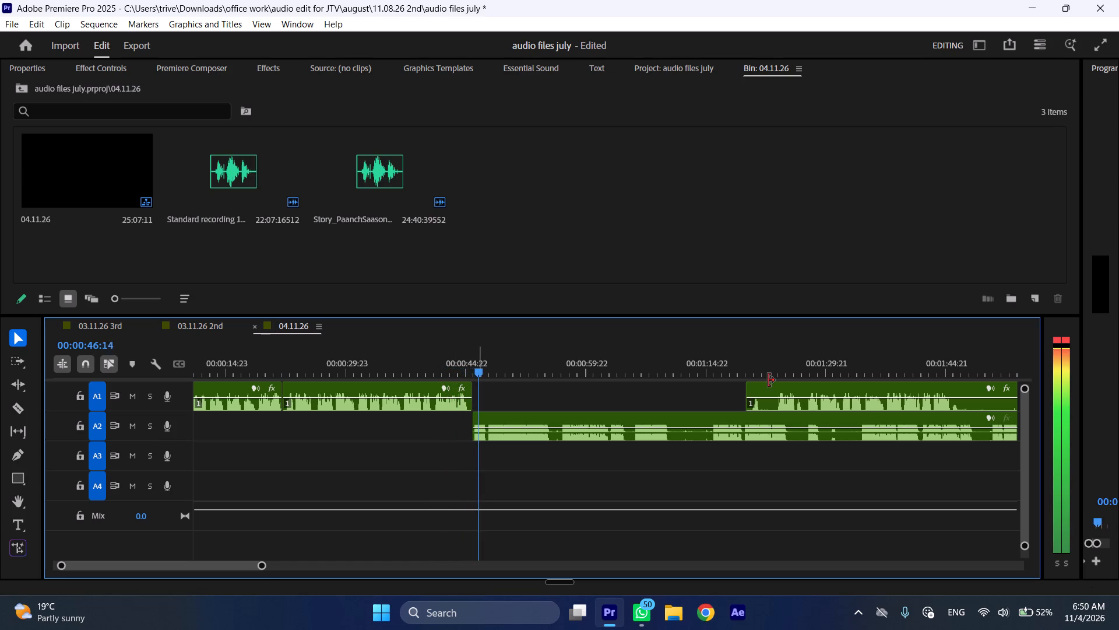
Move the A1 clip above the A2 recording about 32 seconds later in the sequence.
left_click_drag(766, 388, 1000, 388)
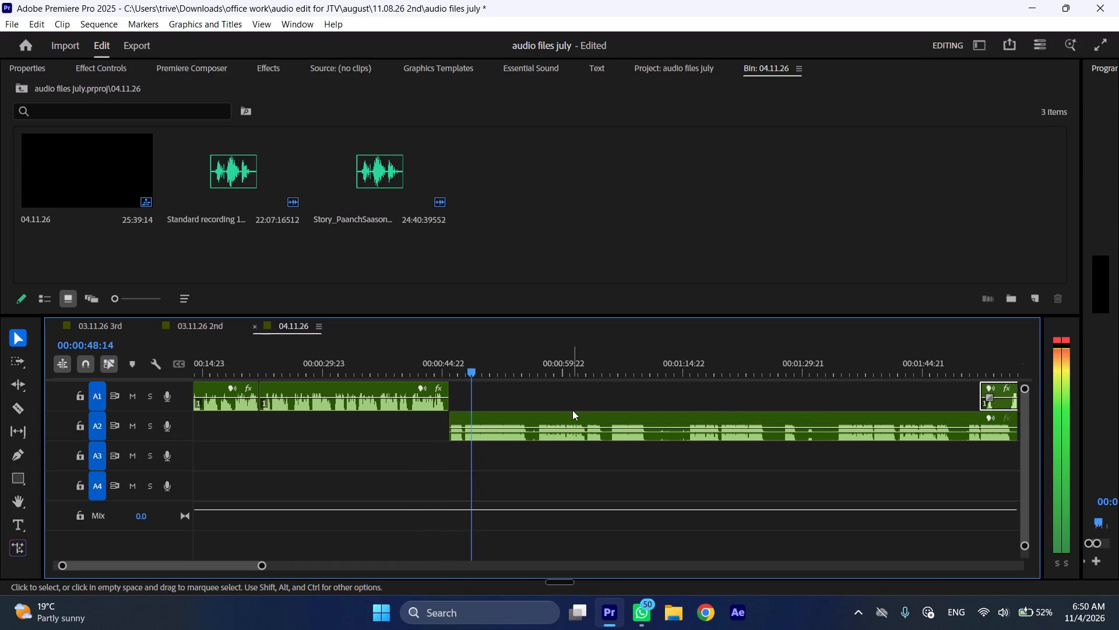
Cut the A2 recording at 00:00:47:14 and ripple-delete the short piece before the cut.
left_click_drag(460, 371, 466, 370)
key("shift+c")
left_click(458, 414)
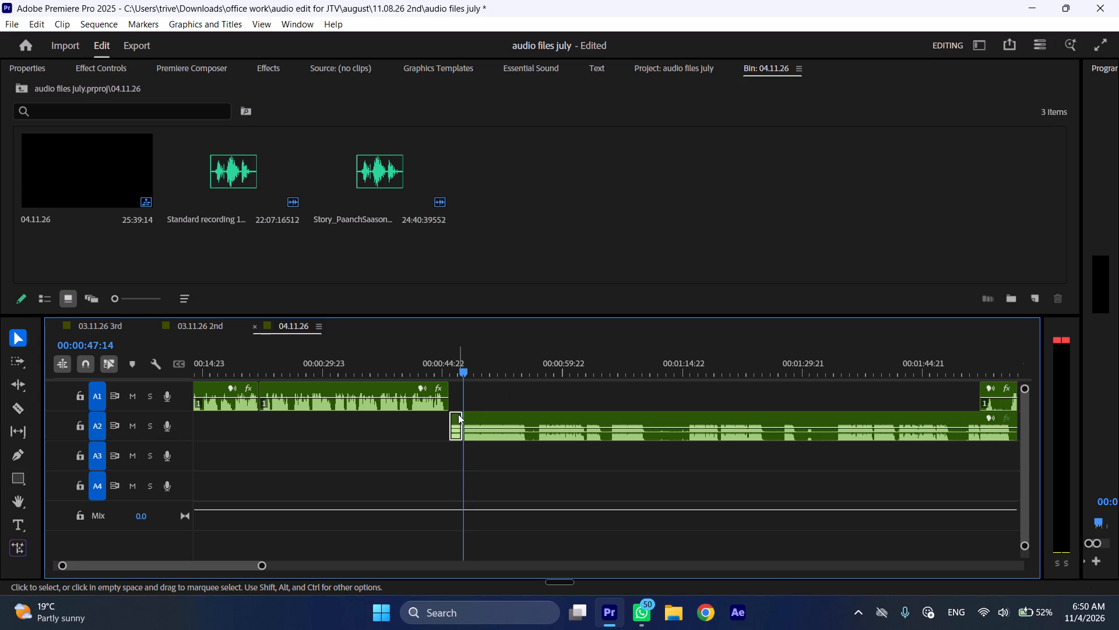
key("ctrl+shift+d")
Review the A2 recording, cut around the roughly one-second section starting at about 00:00:53:18, and ripple-delete it.
key("space")
type("l")
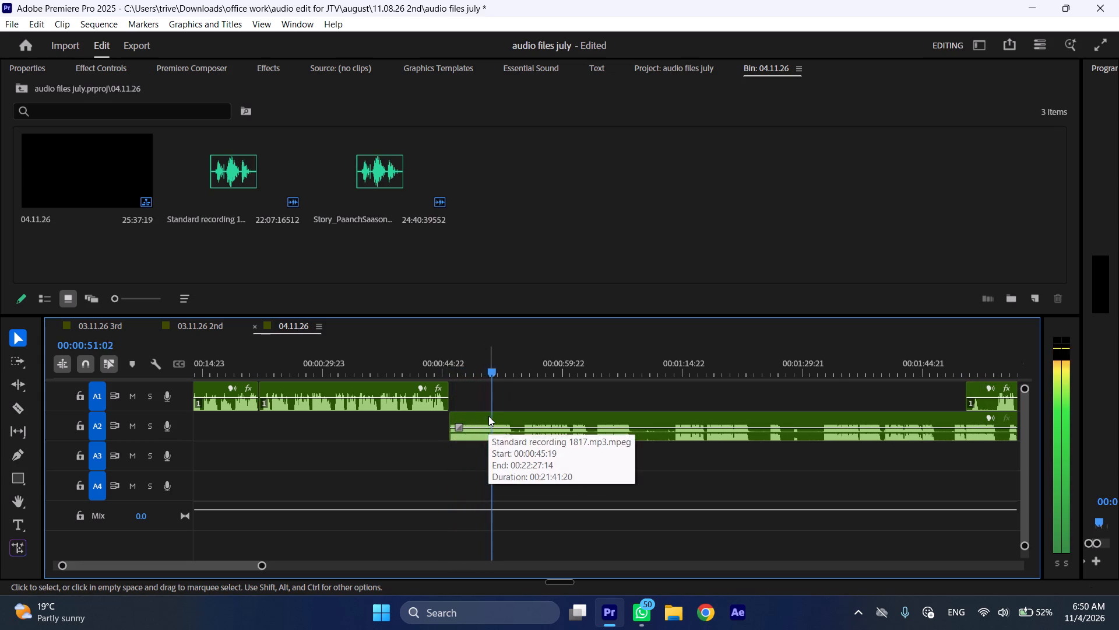
scroll(516, 422, "down", 2)
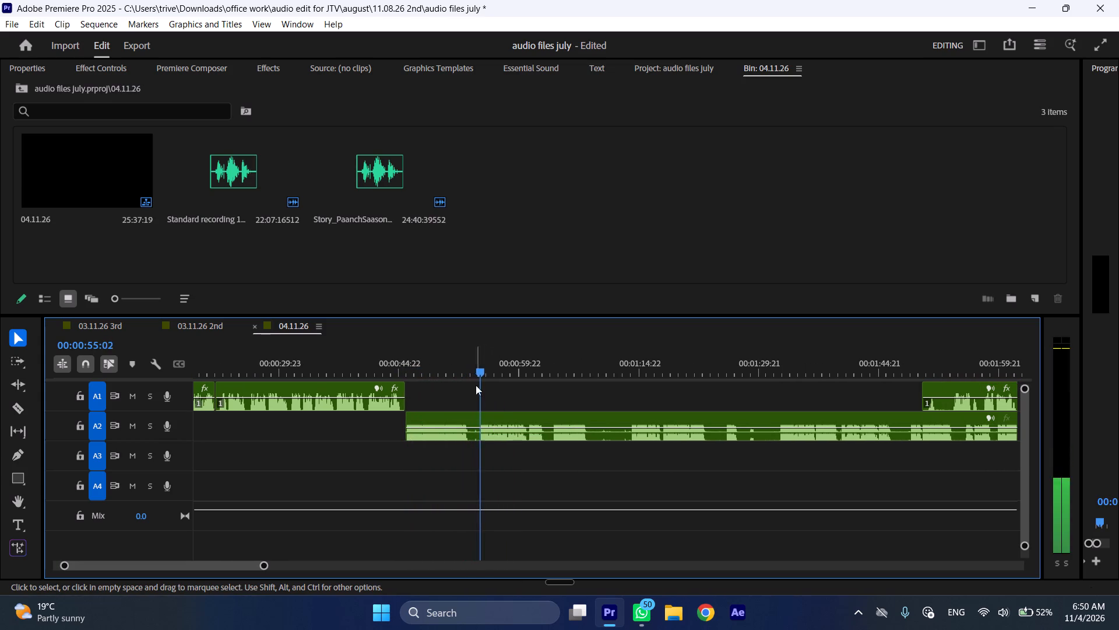
left_click(460, 367)
key("space")
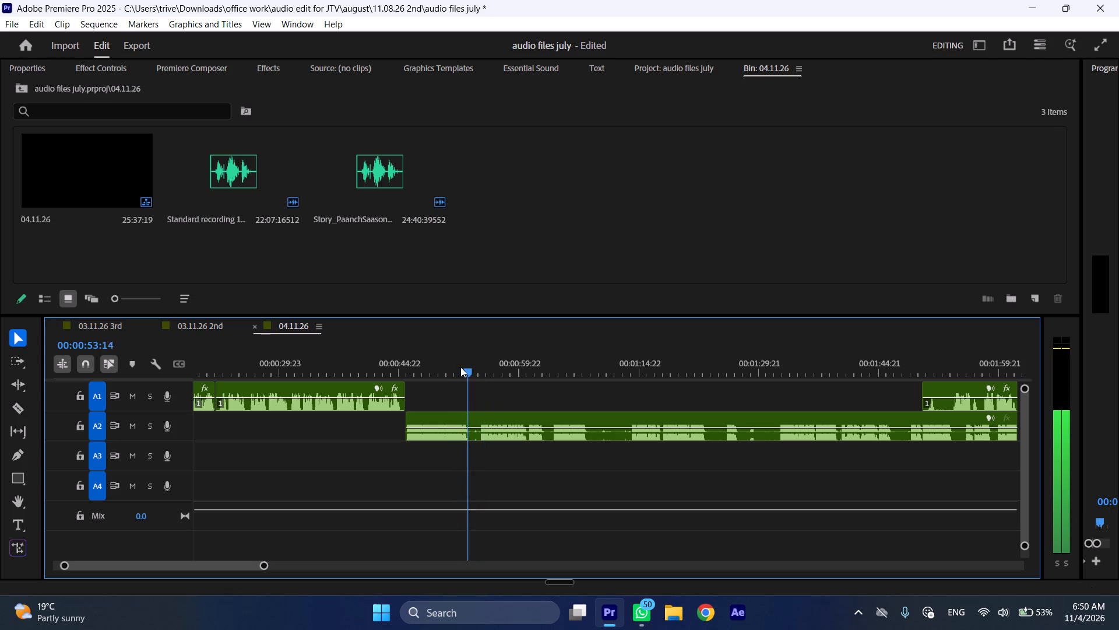
key("space")
type("C")
left_click_drag(471, 367, 480, 367)
left_click(519, 421)
key("shift+c")
key("ctrl+shift+d")
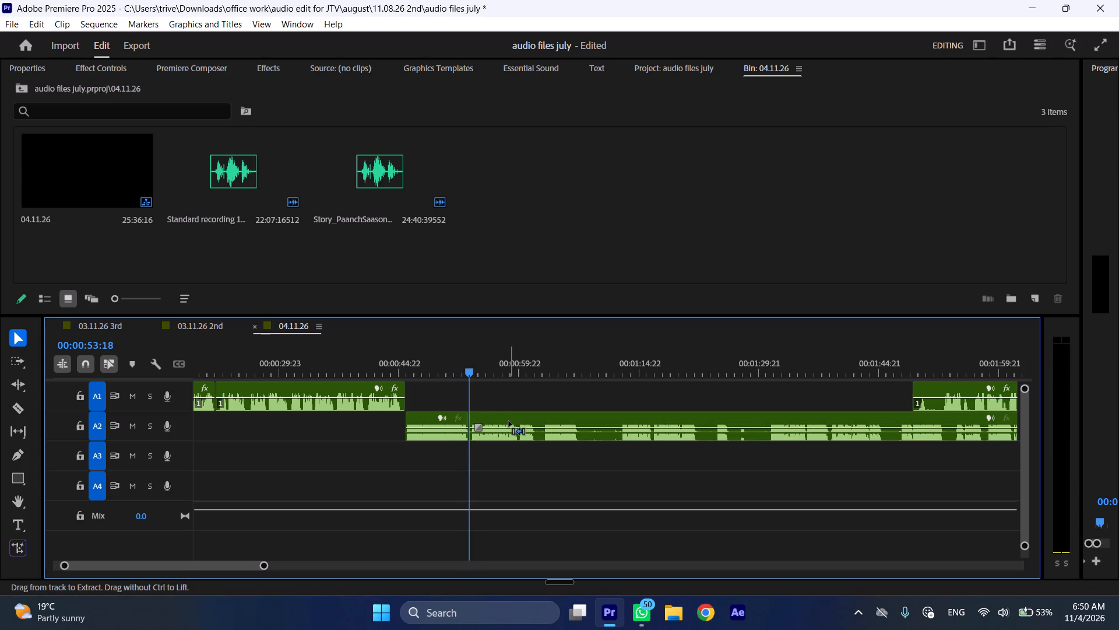
Play on from 00:00:53:18 and cut the A2 recording at 00:01:02:03.
key("space")
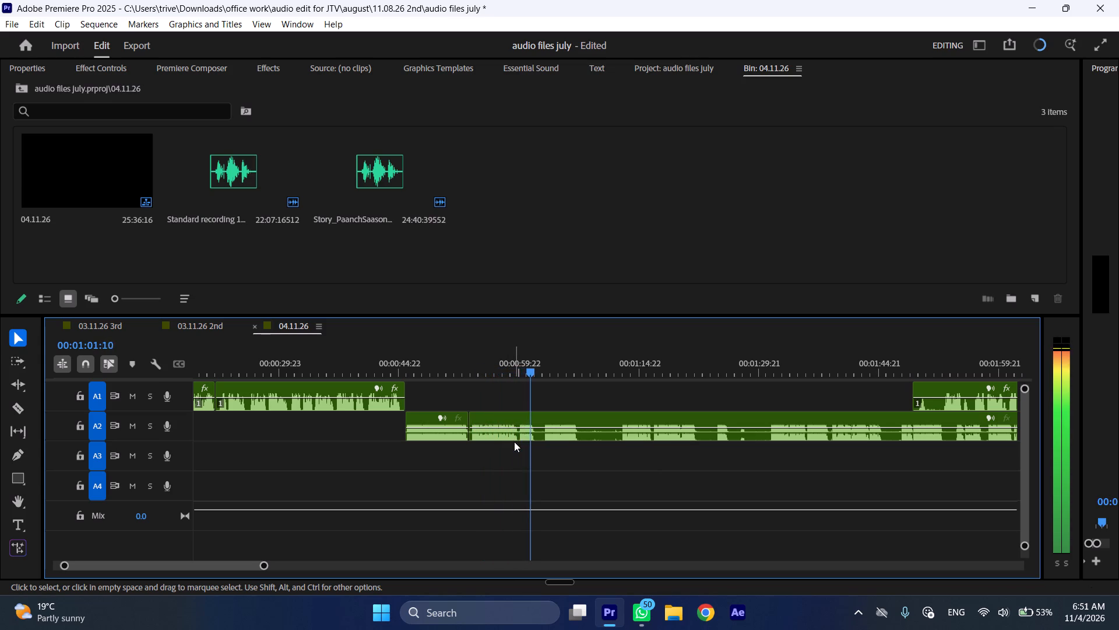
key("space")
key("shift+c")
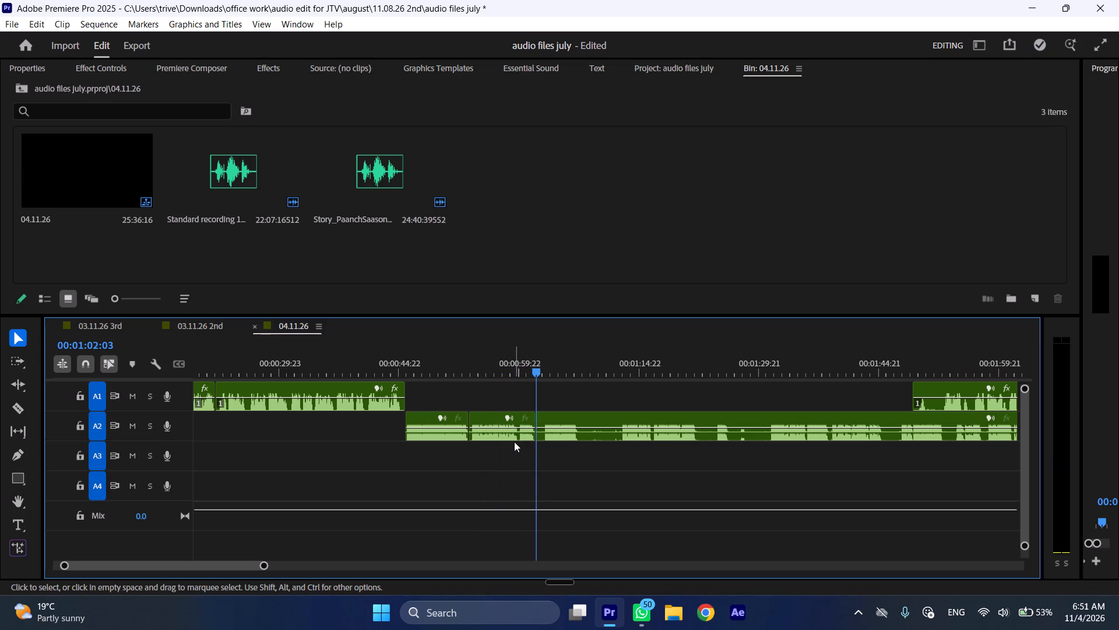
Replay the A2 narration from 00:00:58:13 to check the passage before the cut at 00:01:02:03.
left_click(517, 366)
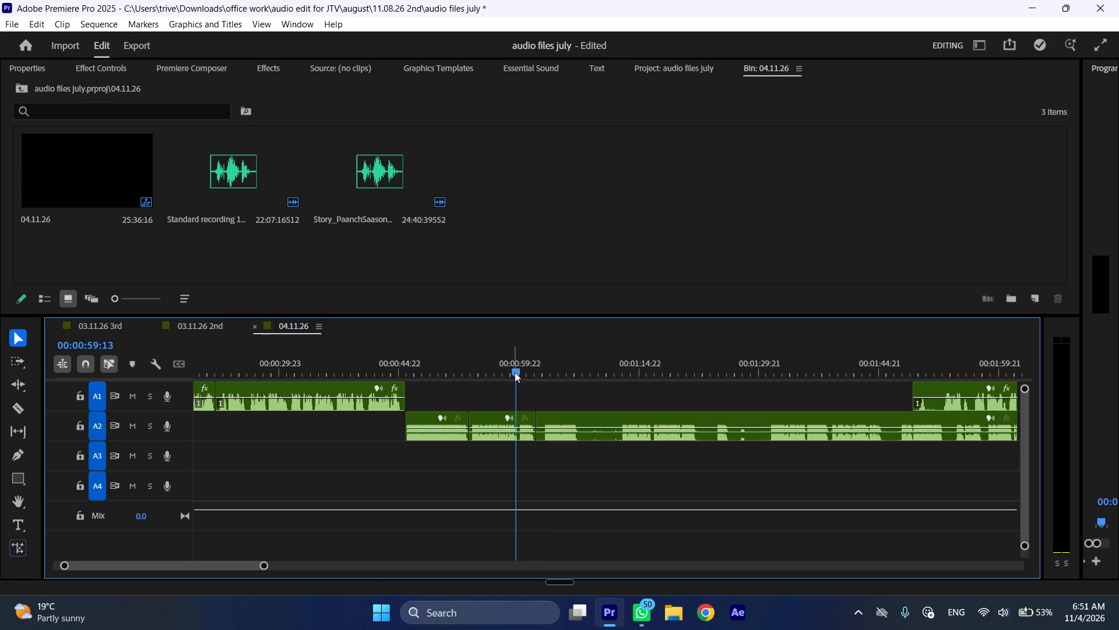
left_click(513, 373)
key("space")
left_click(511, 370)
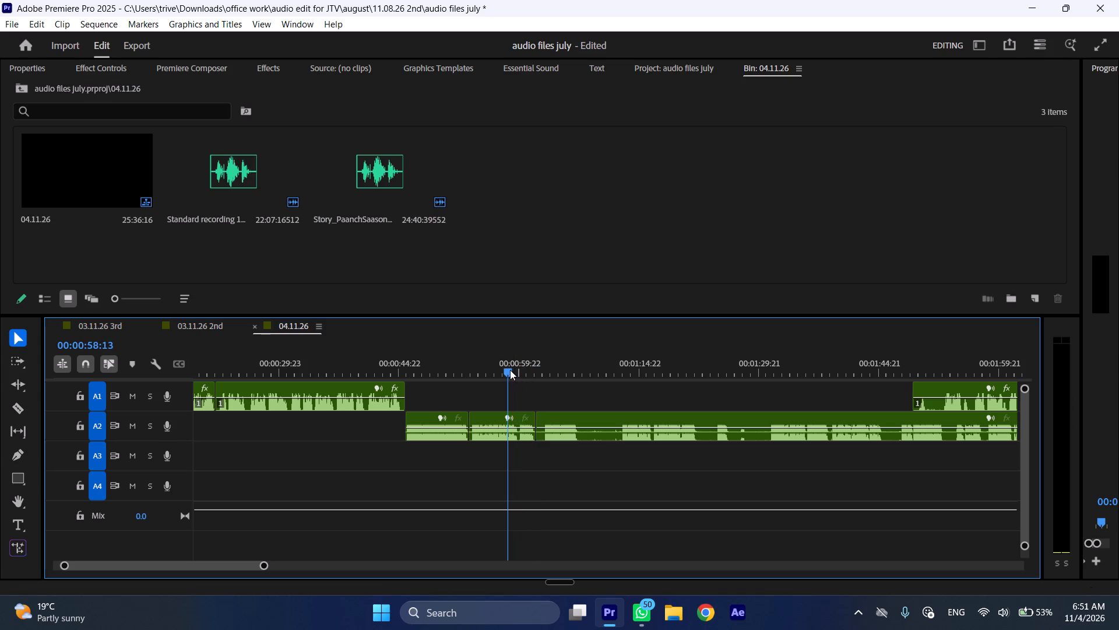
key("space")
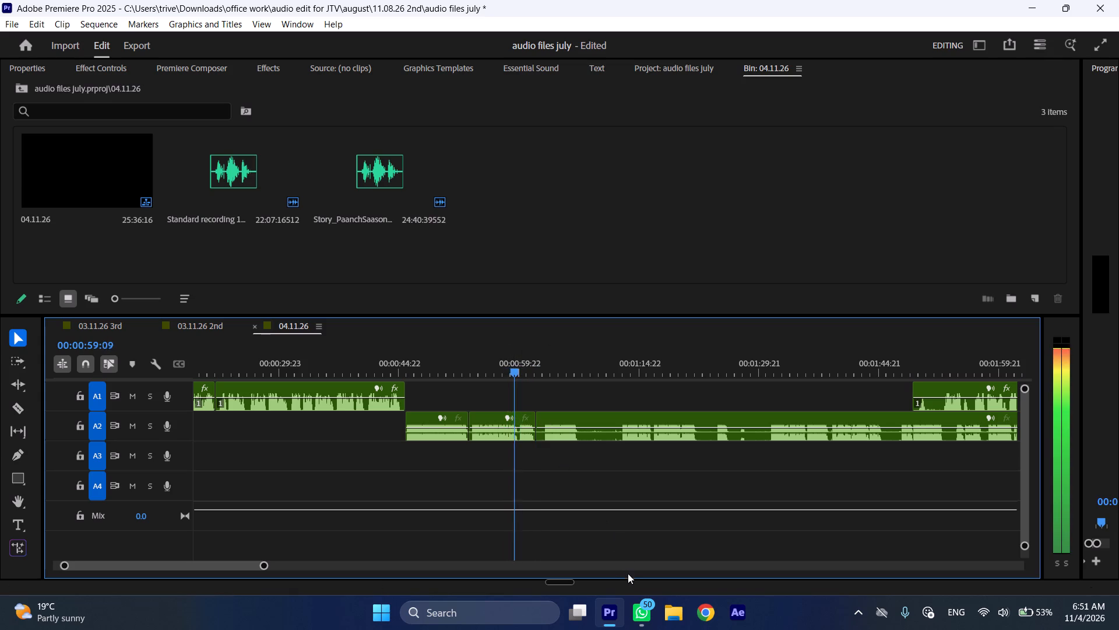
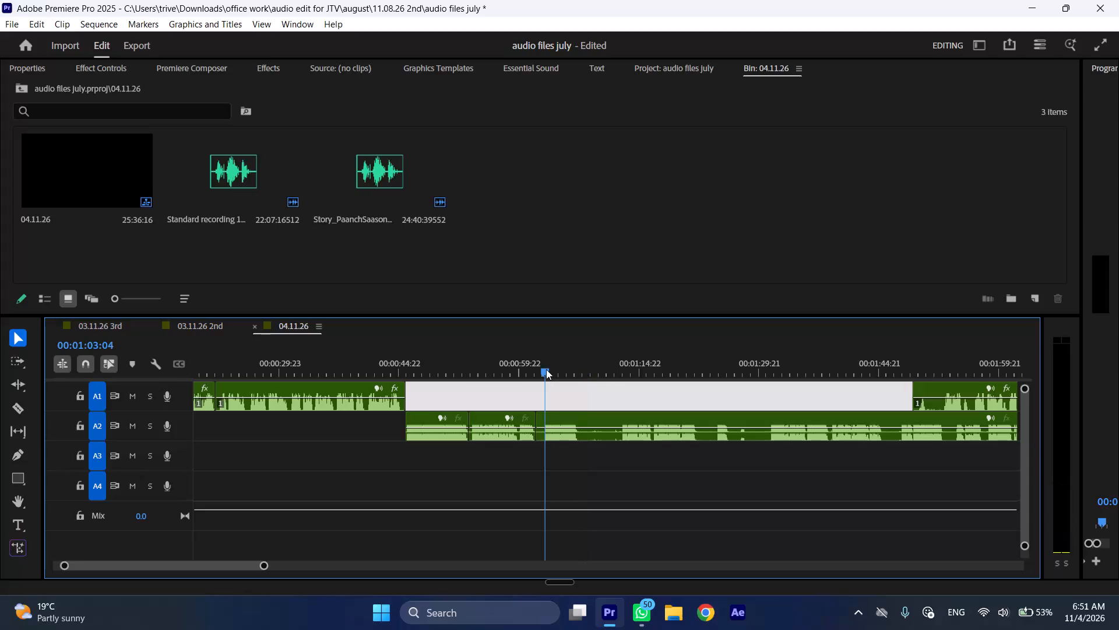
Cut the A2 recording at 00:01:02:21 and ripple-delete the short piece before the cut.
left_click(572, 433)
key("shift+c")
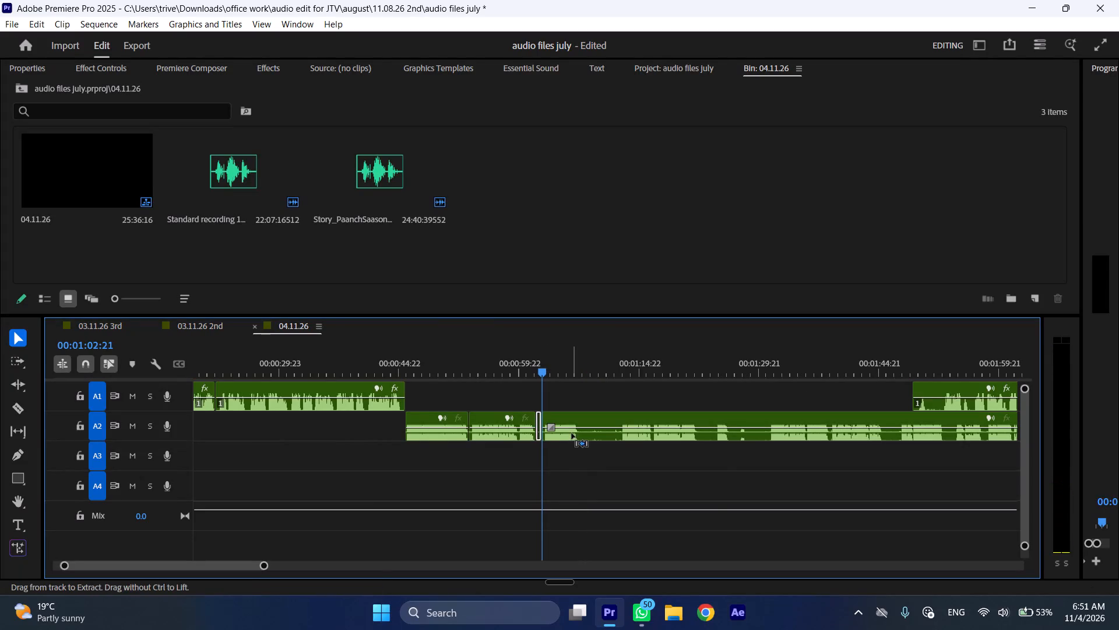
key("ctrl+shift+d")
Play on through the A2 narration and cut it at 00:01:06:21.
key("space")
type("l")
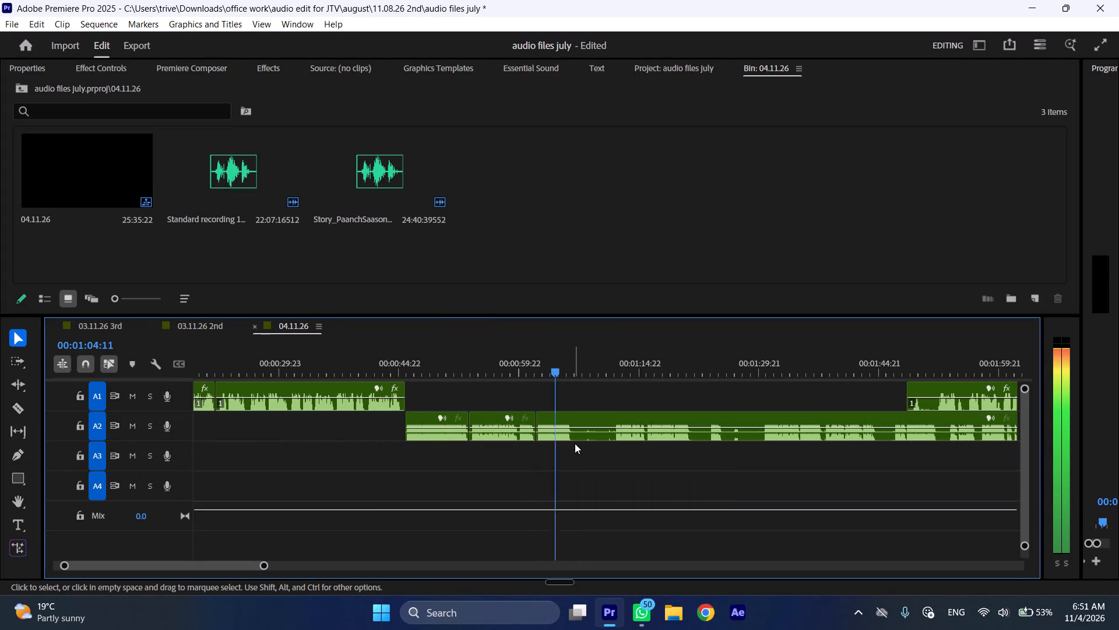
key("space")
type("C")
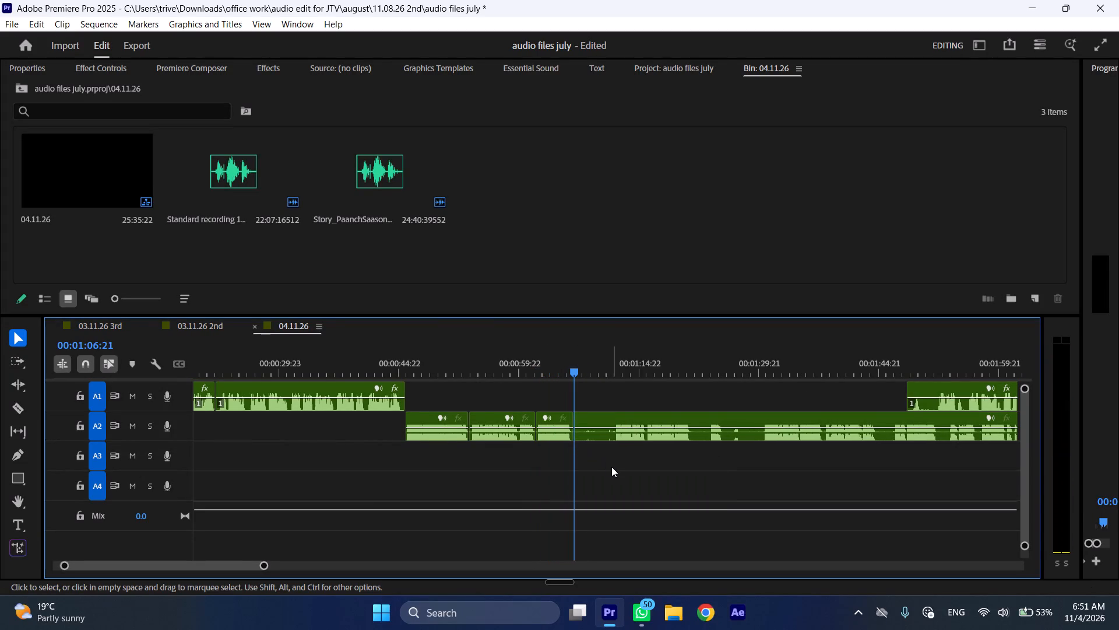
Trim about 3 seconds off the start of the next A1 clip and move it to start at 00:01:06:21.
scroll(611, 467, "down", 6)
left_click_drag(773, 388, 800, 388)
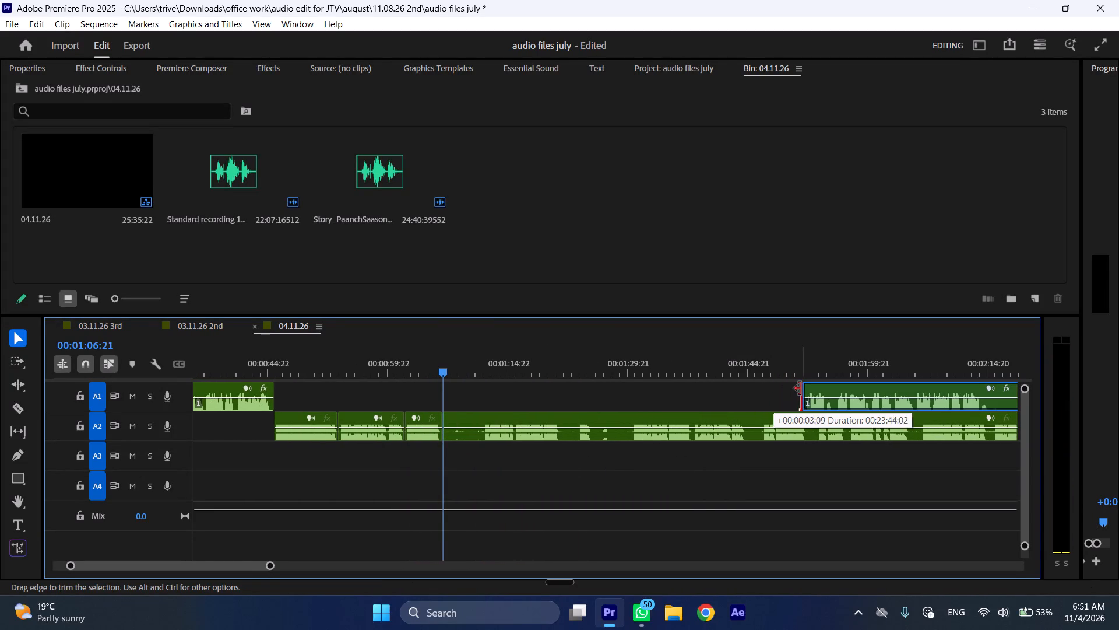
left_click_drag(800, 388, 801, 388)
left_click_drag(822, 387, 467, 408)
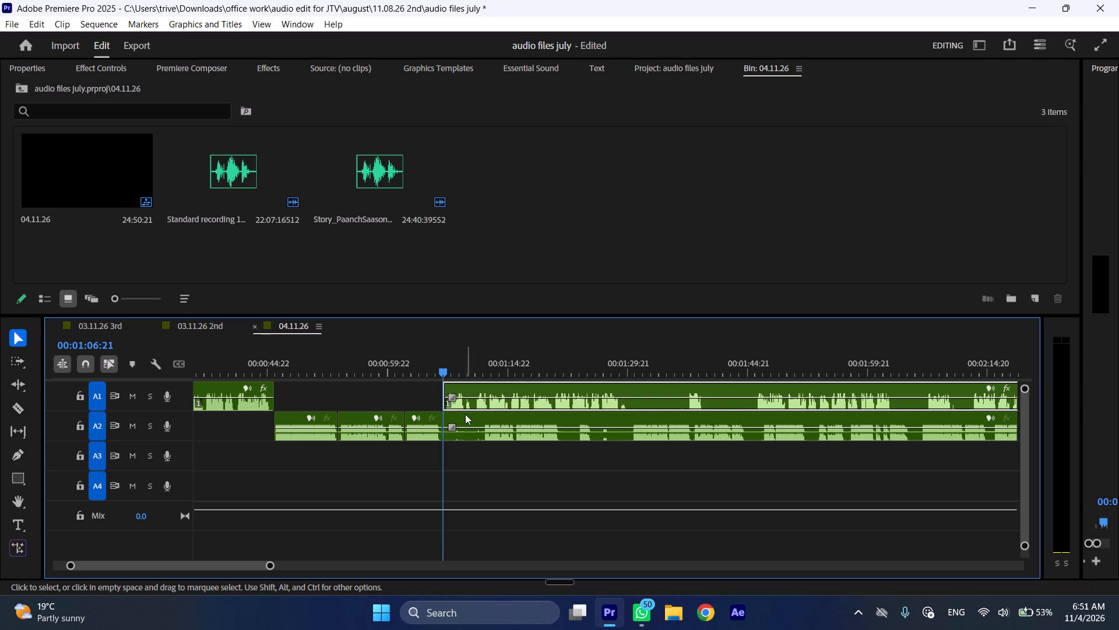
Move the remaining A2 recording about 25 seconds later, clear of the passage now placed on A1.
left_click_drag(463, 415, 674, 421)
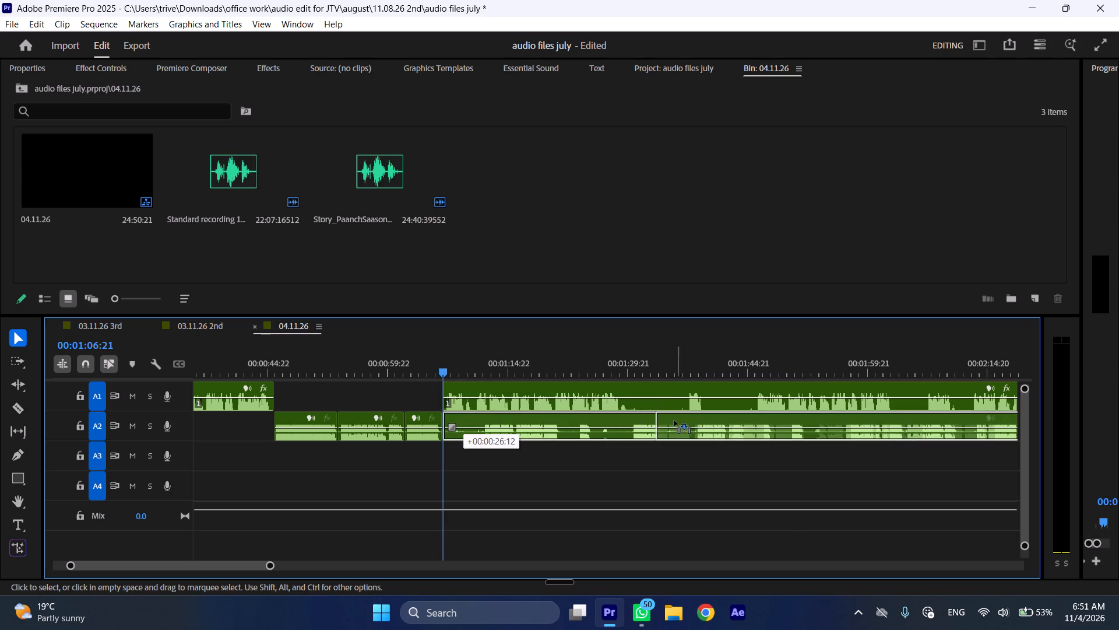
left_click_drag(674, 421, 662, 423)
Review the A1 passage, cut it at 00:01:10:19, and ripple-delete the roughly four-second piece before the cut.
key("space")
key("l")
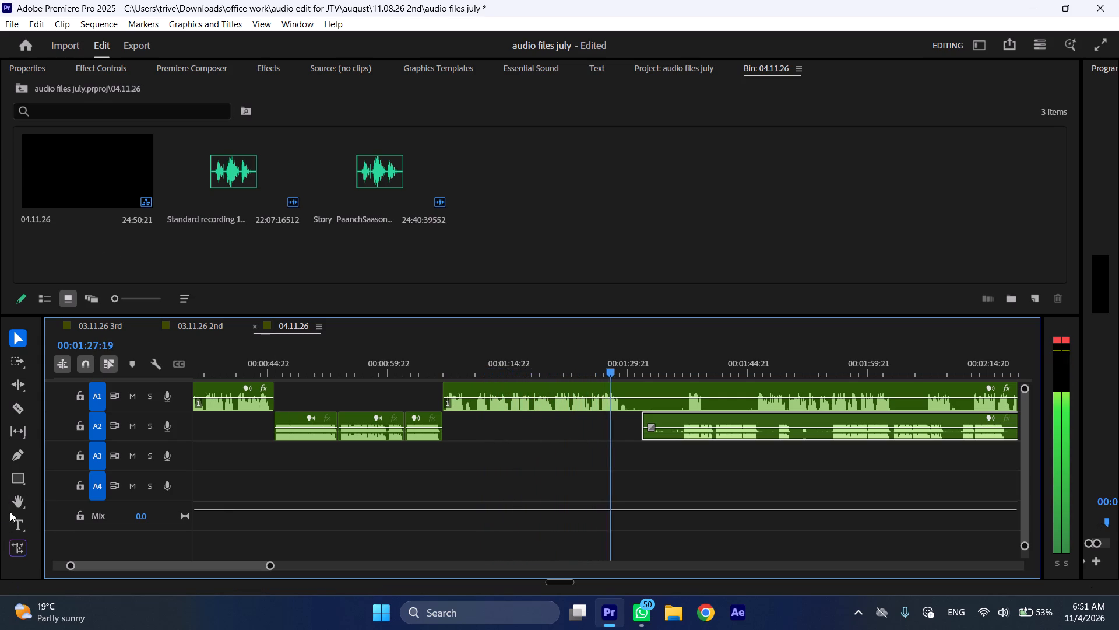
left_click(477, 372)
left_click(477, 397)
key("shift+c")
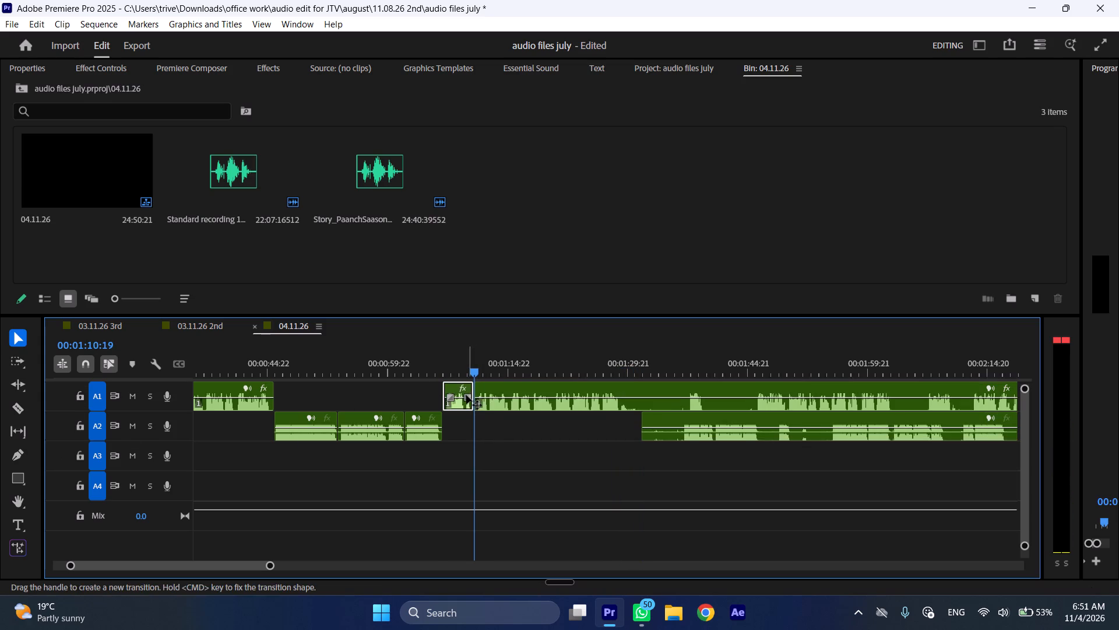
key("ctrl+shift+d")
Check the end of the A1 passage and cut the A1 recording at 00:01:25:02.
left_click_drag(613, 379, 598, 375)
left_click(592, 368)
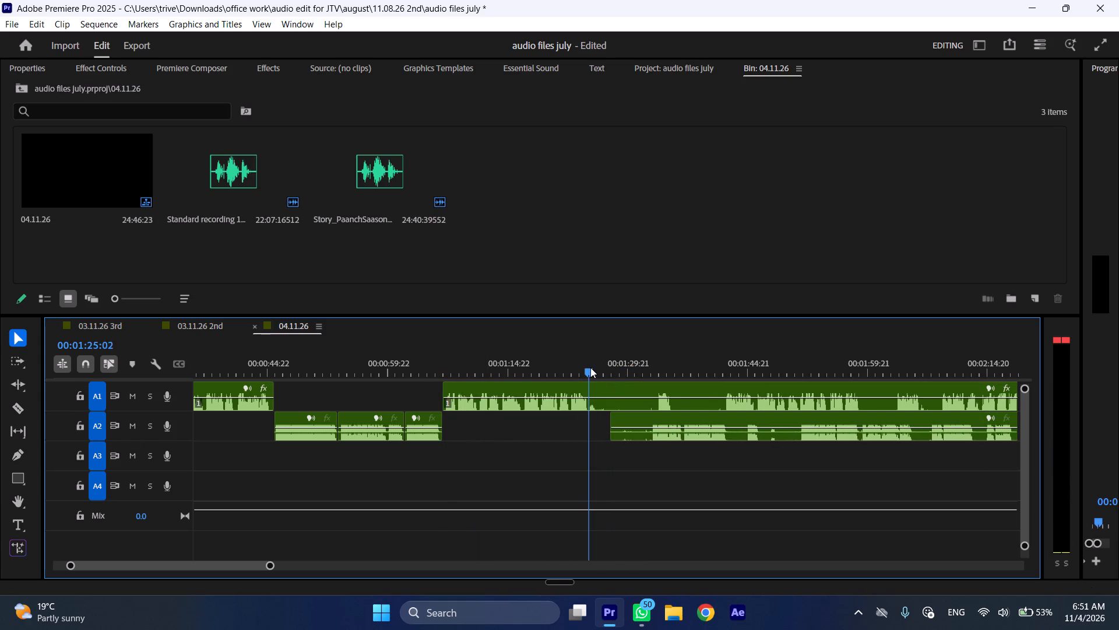
key("space")
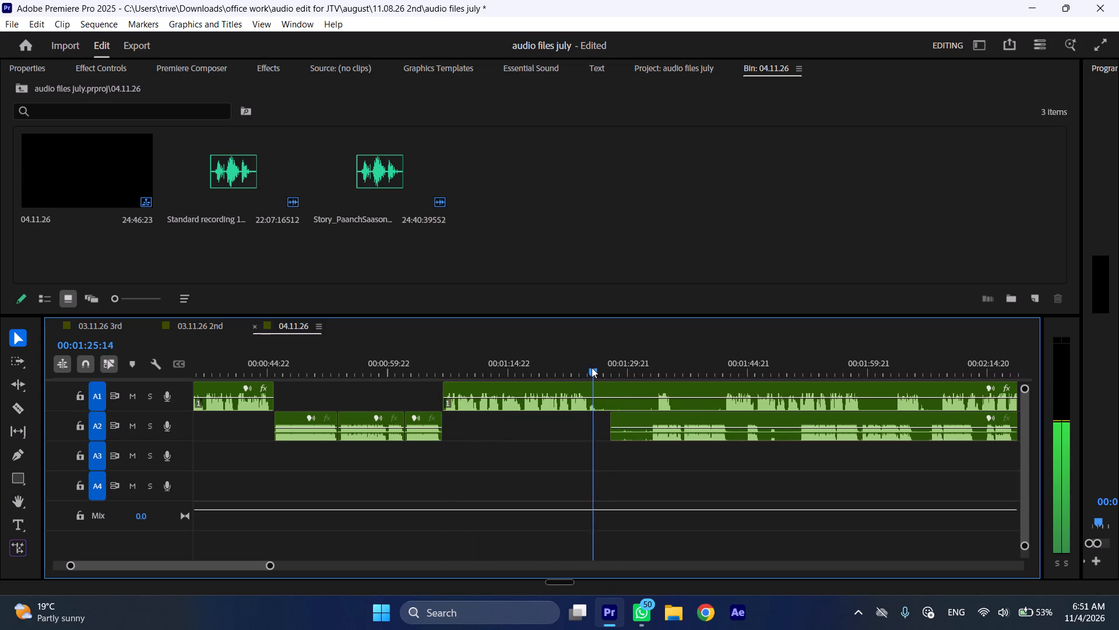
left_click_drag(592, 367, 586, 369)
key("shift+c")
Trim about 5 seconds off the start of the remaining A2 recording and move it to start at 00:01:25:02.
left_click_drag(611, 411, 638, 415)
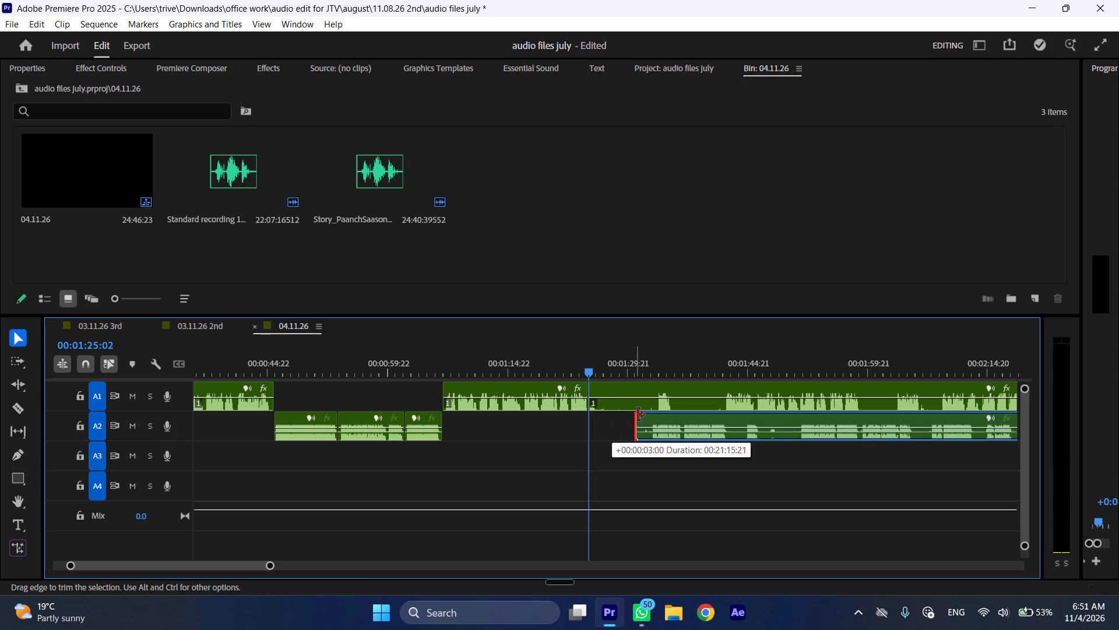
left_click_drag(638, 415, 650, 415)
left_click_drag(673, 421, 615, 414)
Move the A1 recording after the 00:01:25:02 cut about 23 seconds later, clear of the A2 passage.
scroll(615, 409, "down", 6)
left_click_drag(487, 383, 674, 394)
Play and replay the A2 narration from about 00:01:25:02 to check how the passage begins.
key("space")
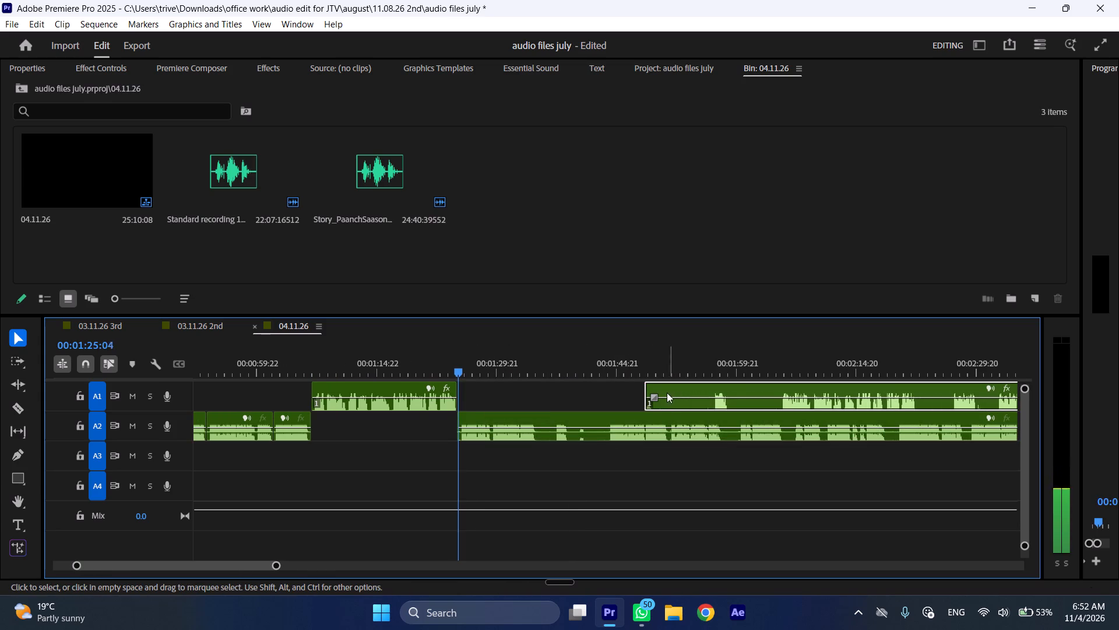
key("l")
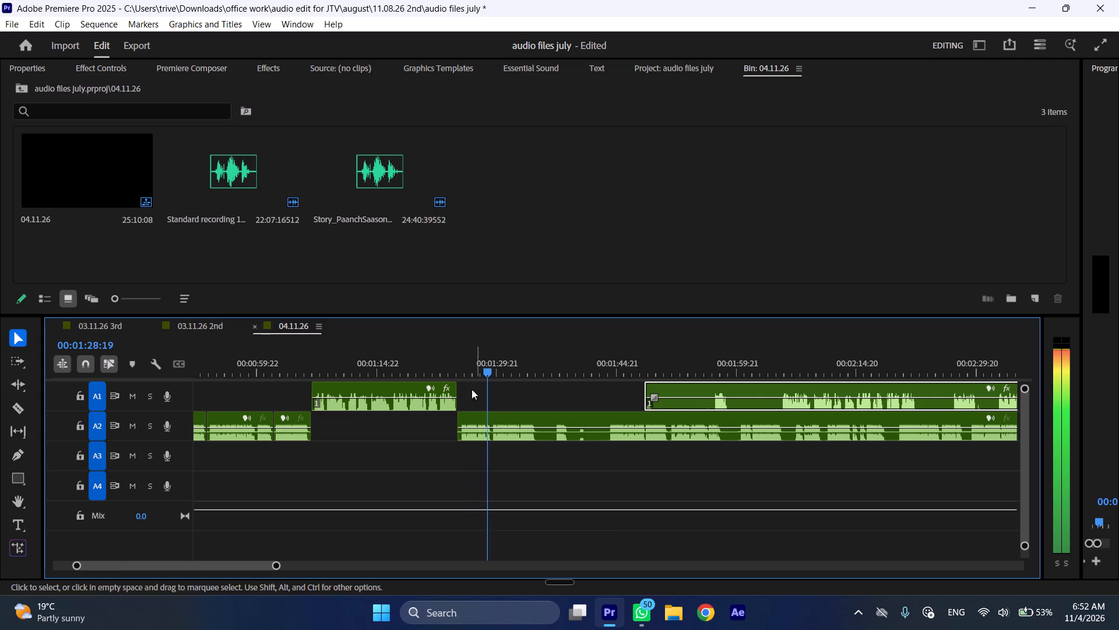
left_click(458, 370)
key("space")
key("l")
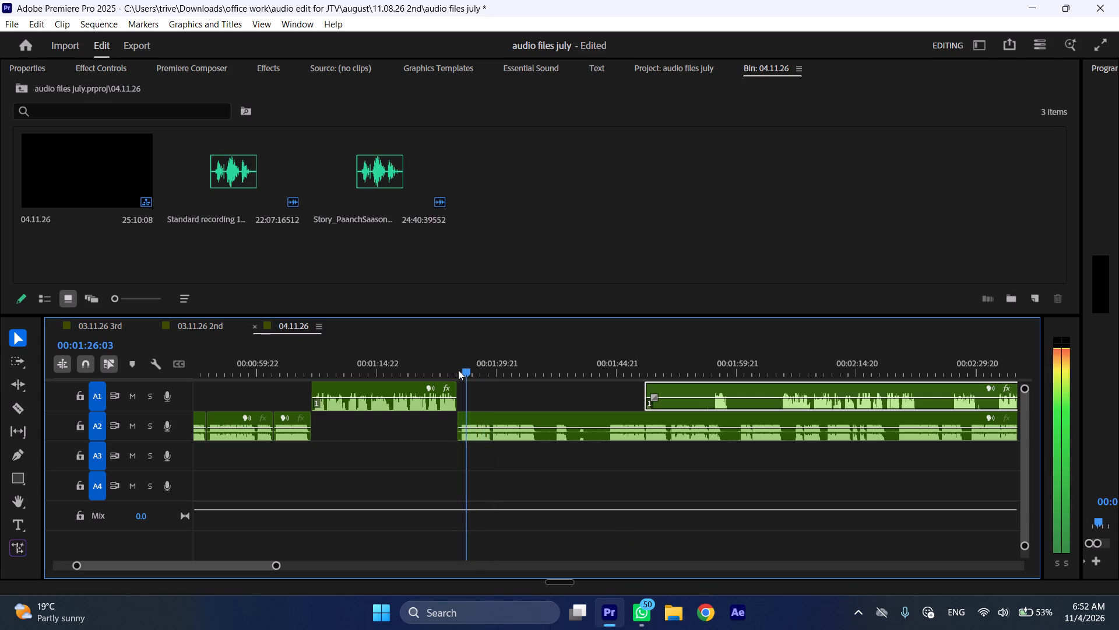
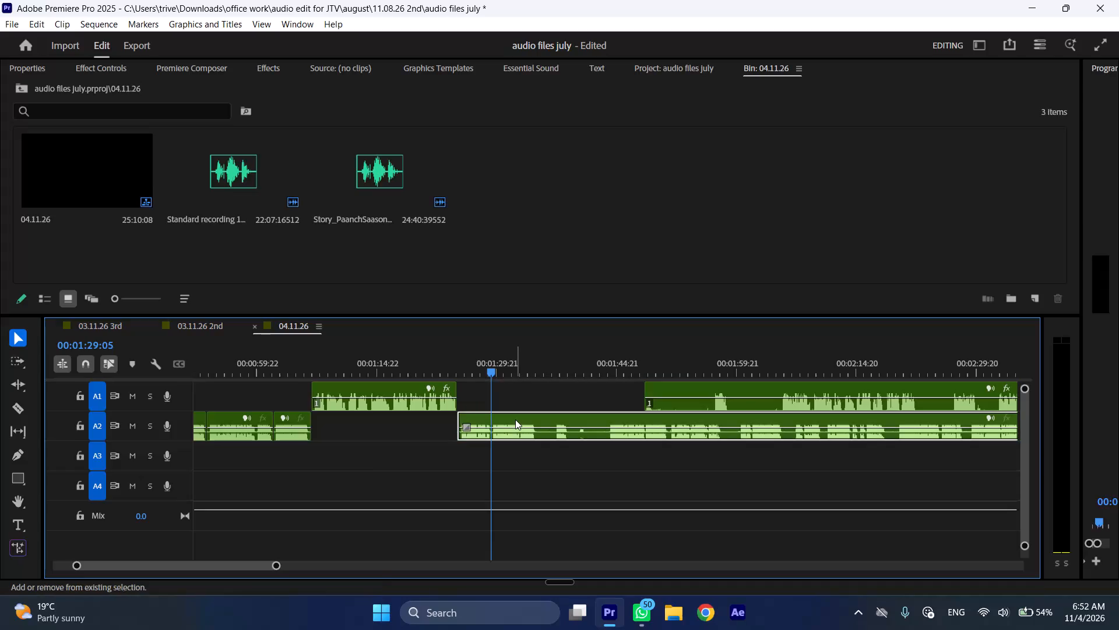
Cut the A2 recording at 00:01:29:05 and ripple-trim the roughly 4 seconds before it, back to the end of the A1 passage.
key("shift+c")
key("ctrl+shift+d")
Play the A2 narration from the new join and cut the A2 recording at 00:01:30:21.
key("space")
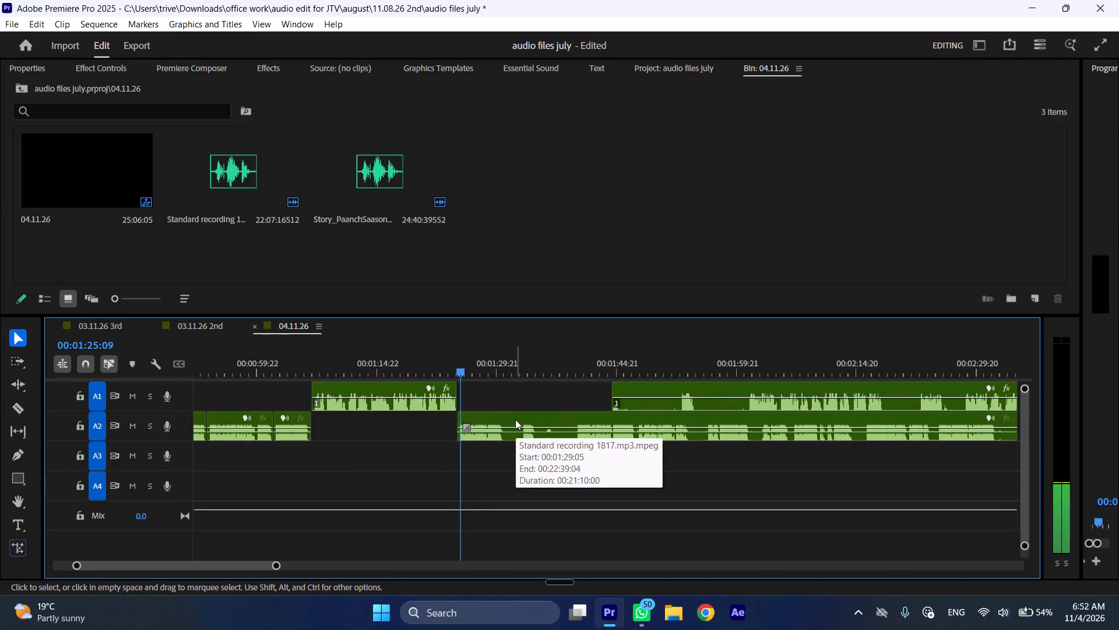
key("l")
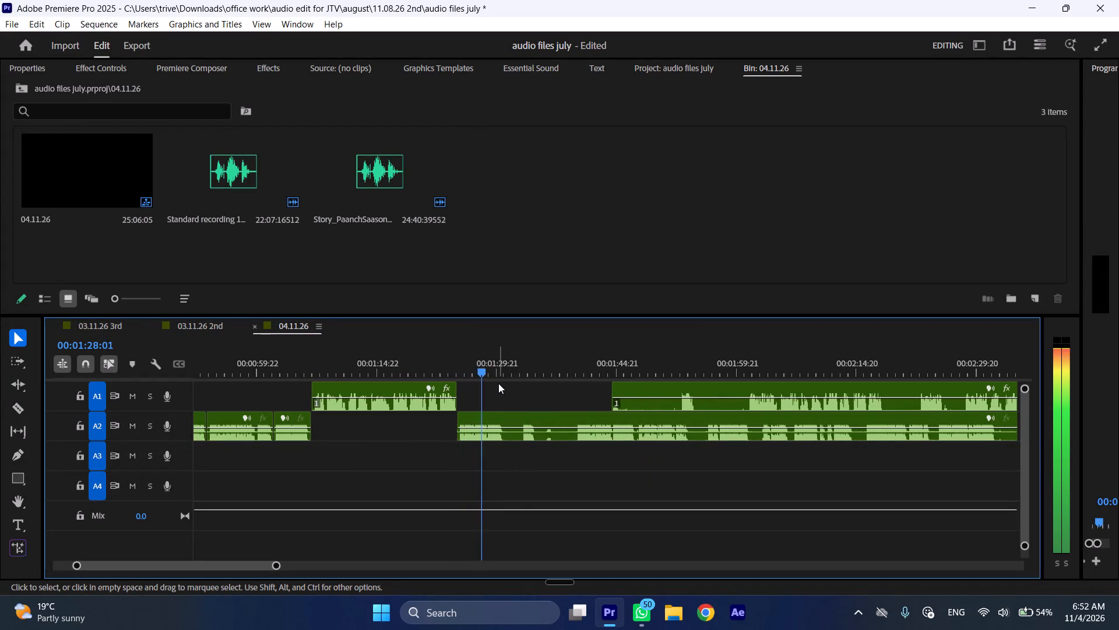
key("space")
key("space")
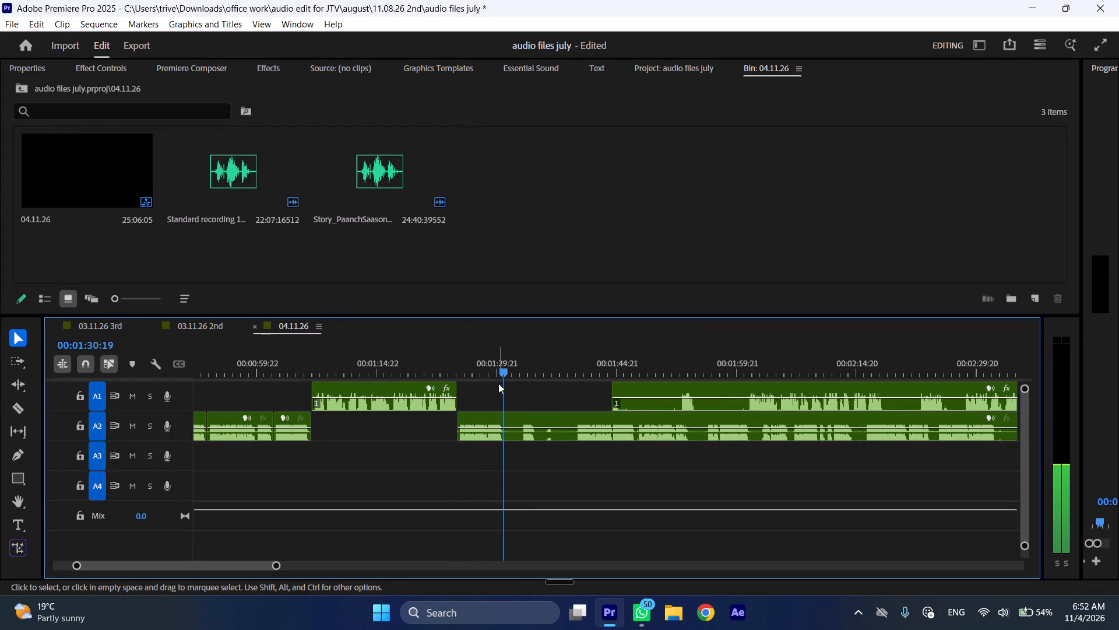
key("space")
type("C")
Audition the A2 narration after 00:01:30:21 and ripple-trim about 9 seconds off the start of the remaining recording.
left_click(519, 373)
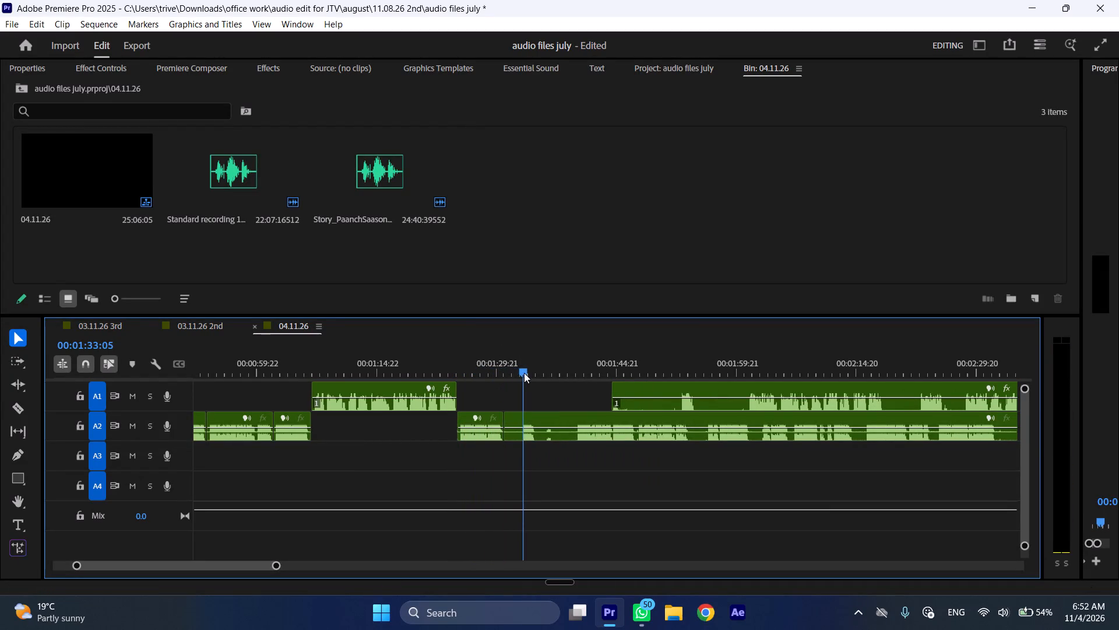
key("space")
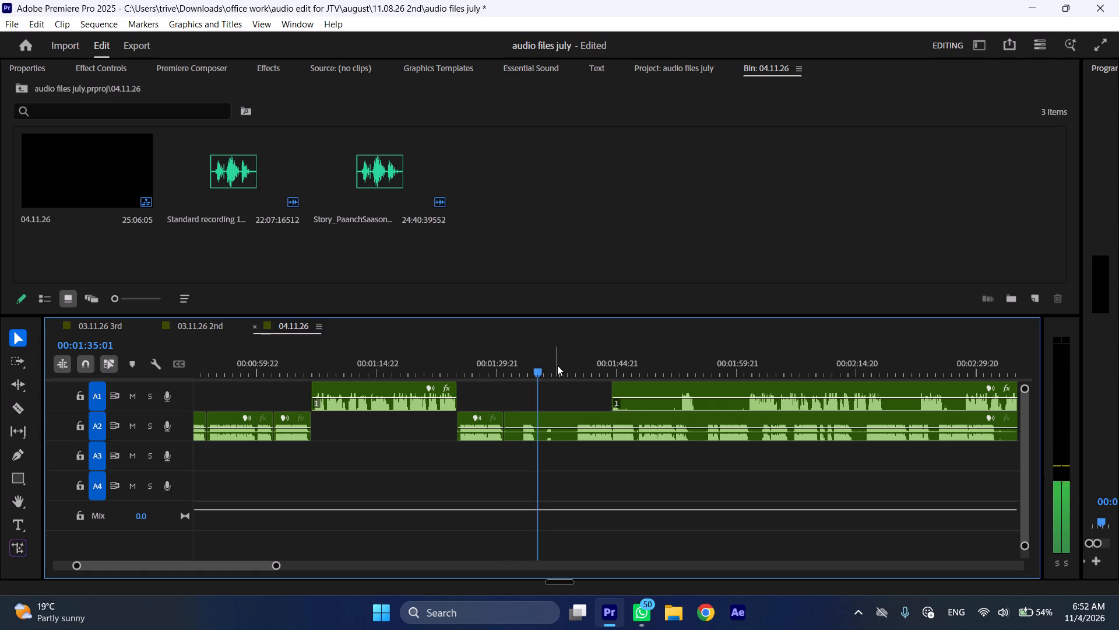
left_click(576, 368)
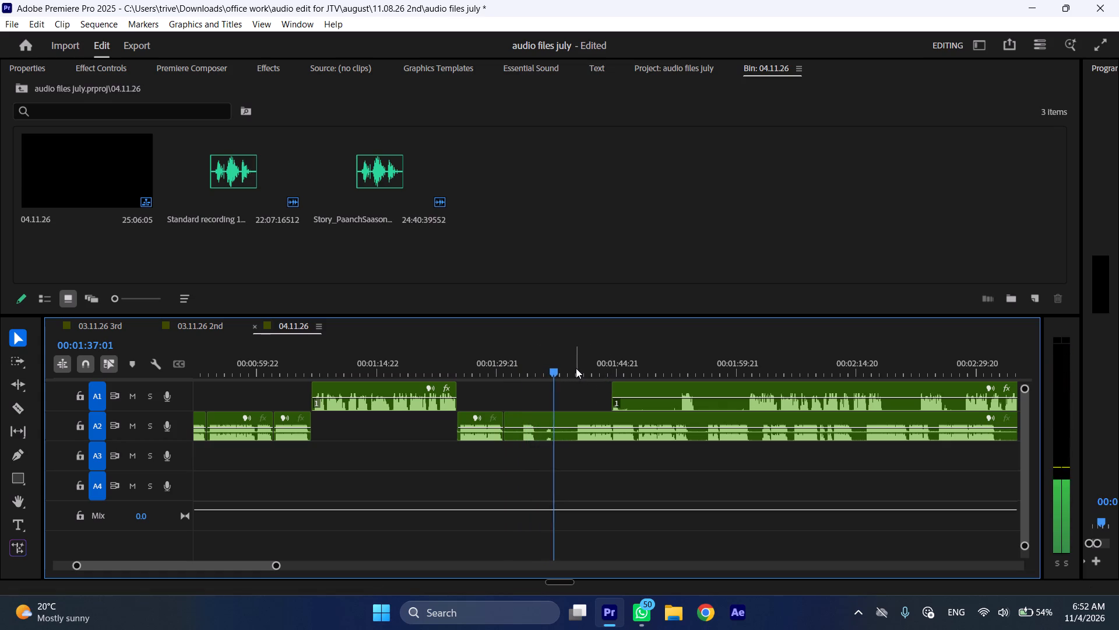
left_click(599, 425)
key("shift+c")
key("ctrl+shift+d")
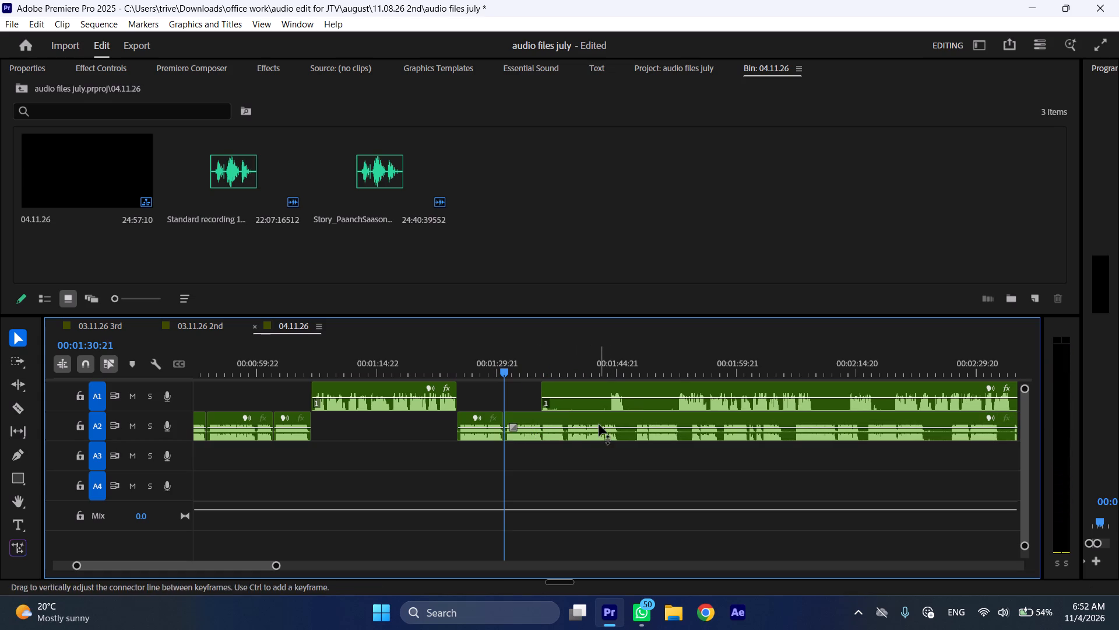
Trim 8 seconds off the start of the remaining A1 recording and move it about 22 seconds later.
left_click_drag(548, 386, 611, 395)
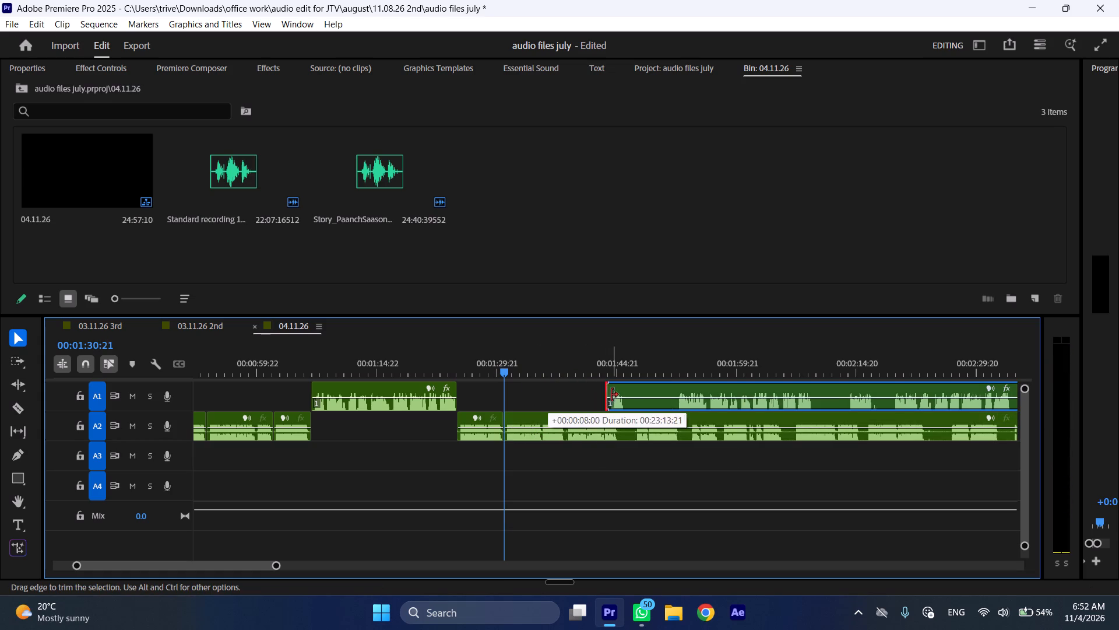
left_click_drag(611, 395, 613, 396)
left_click_drag(632, 390, 807, 390)
Play the A2 narration from the join at 00:01:30:21 to check how it continues.
key("space")
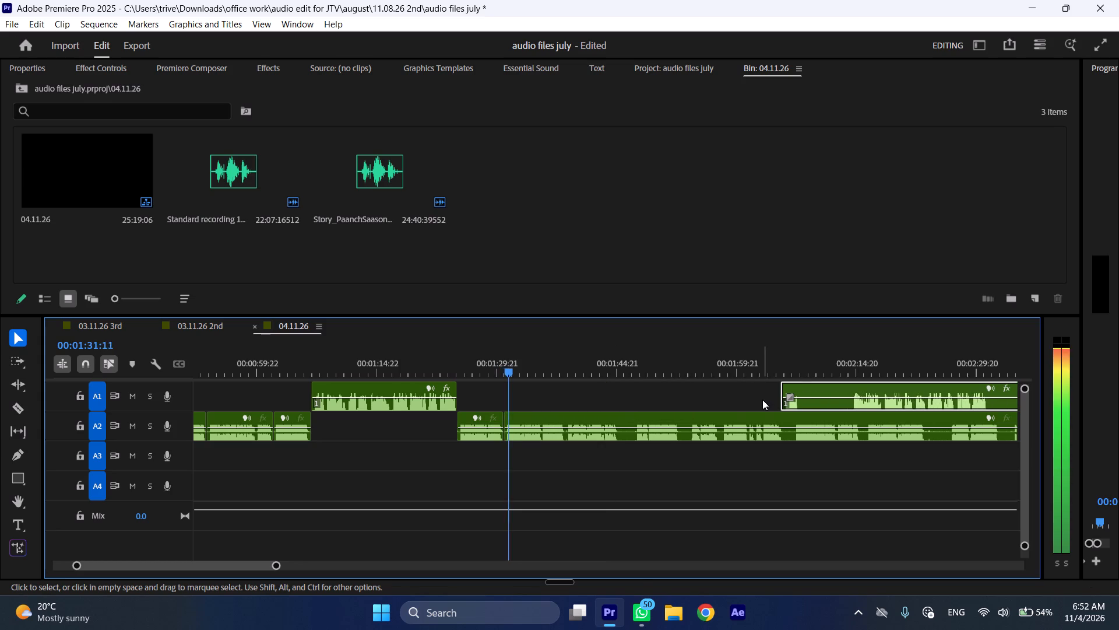
key("l")
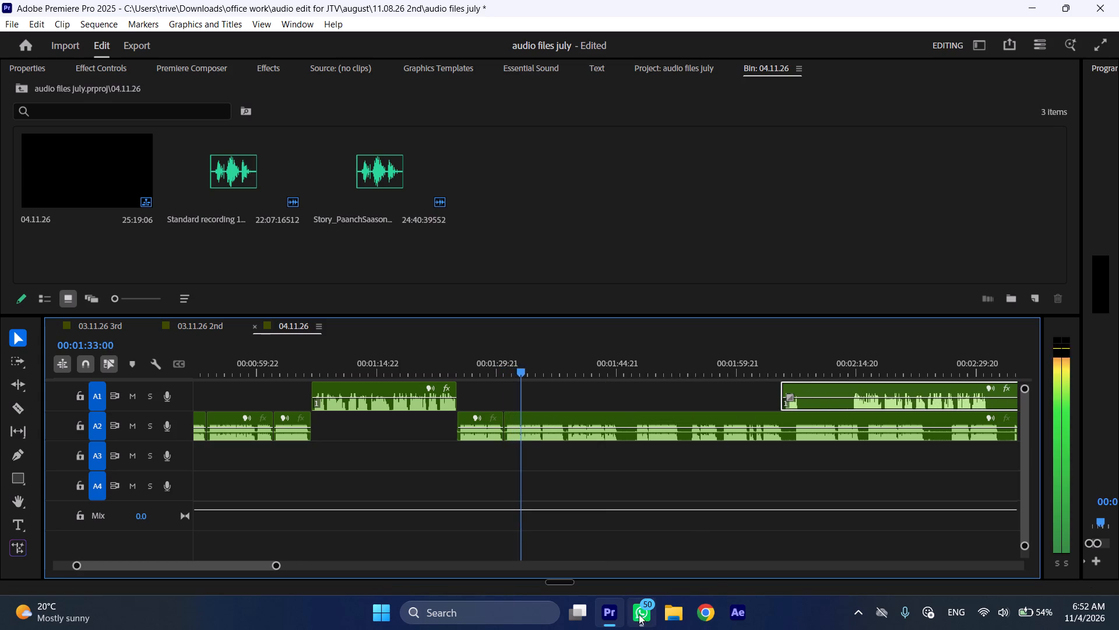
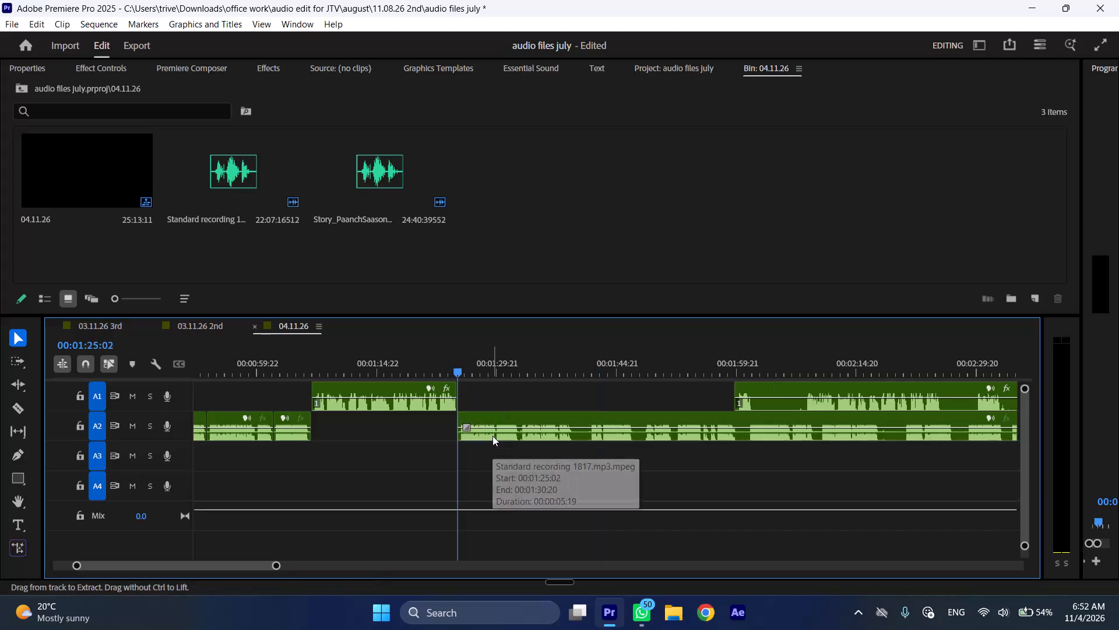
Play the A2 narration from about 00:01:29 to check how the passage continues.
key("space")
left_click(495, 362)
key("space")
key("l")
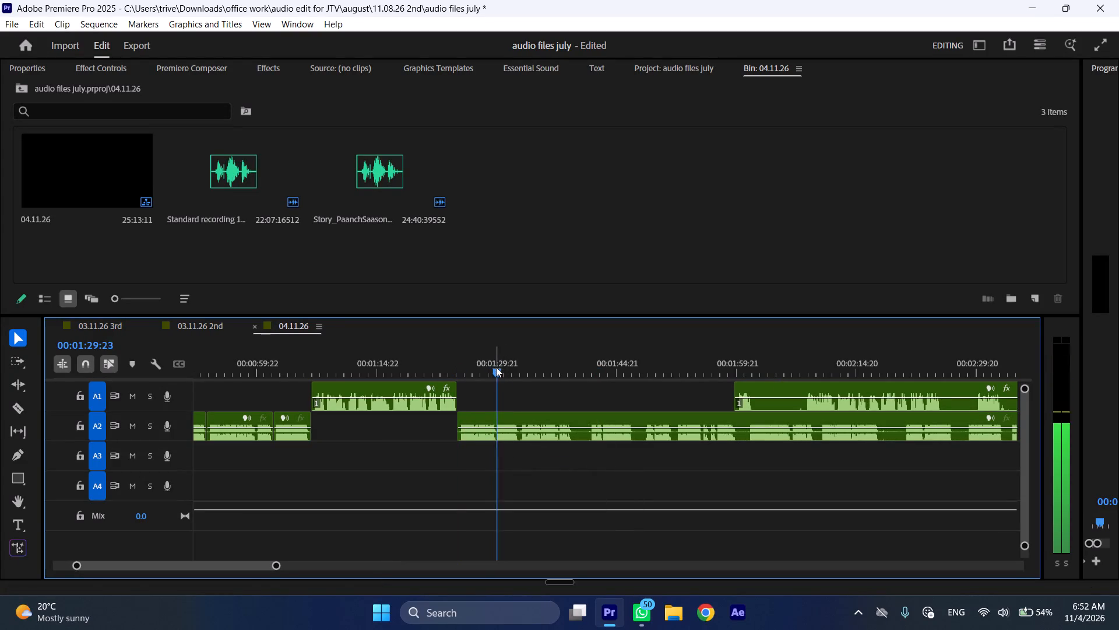
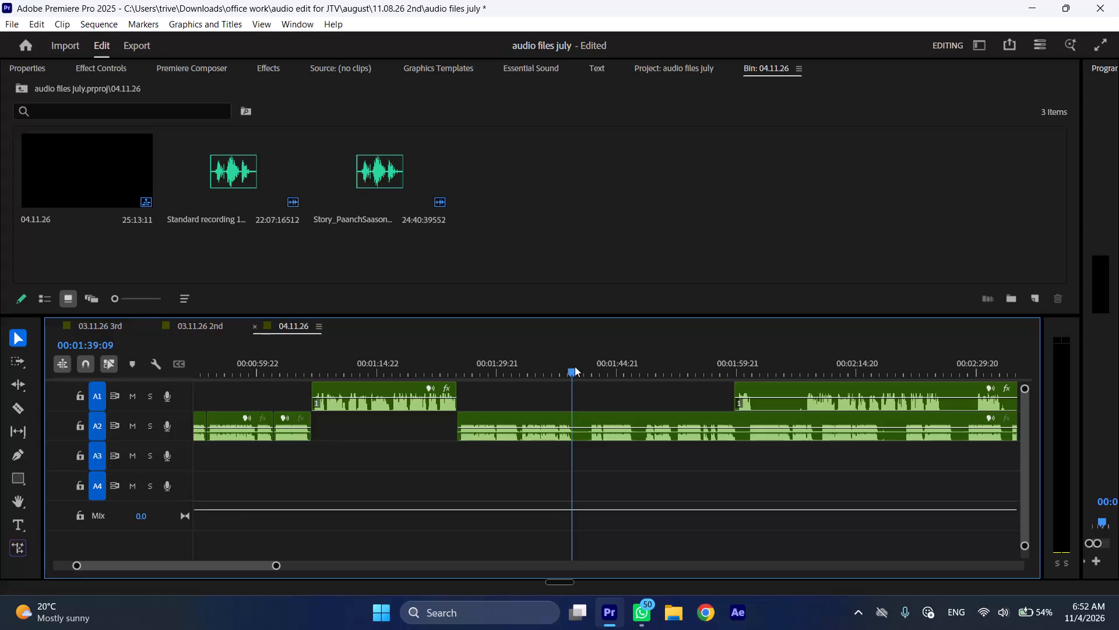
Split the A2 narration at 00:01:39:09 and 00:01:41:14, and ripple delete the short section between the cuts.
key("shift+c")
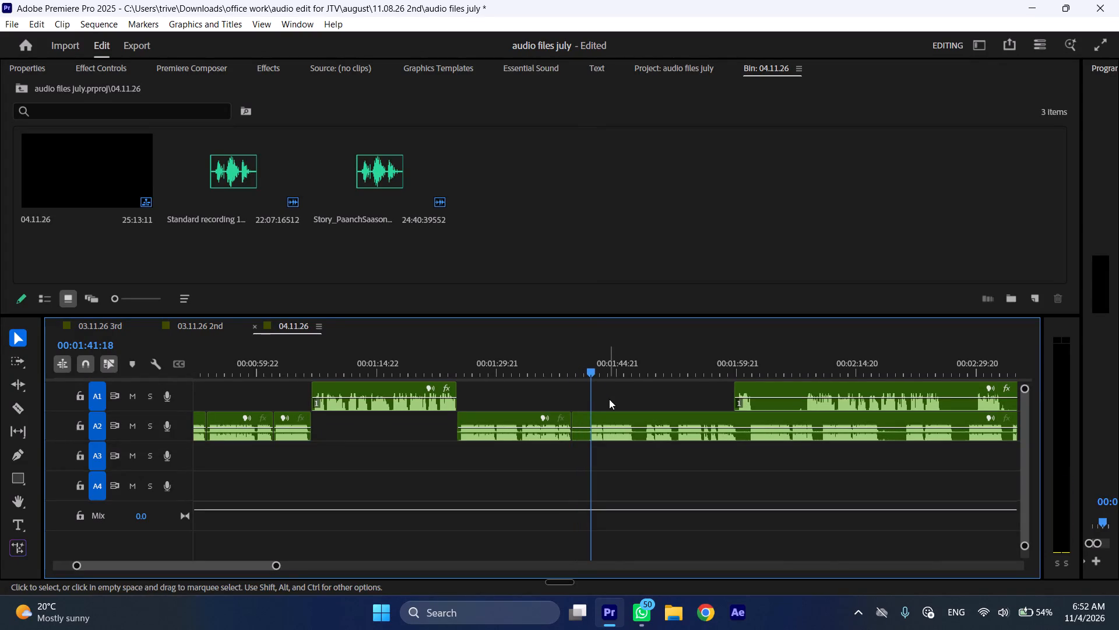
left_click(593, 372)
left_click(615, 425)
key("shift+c")
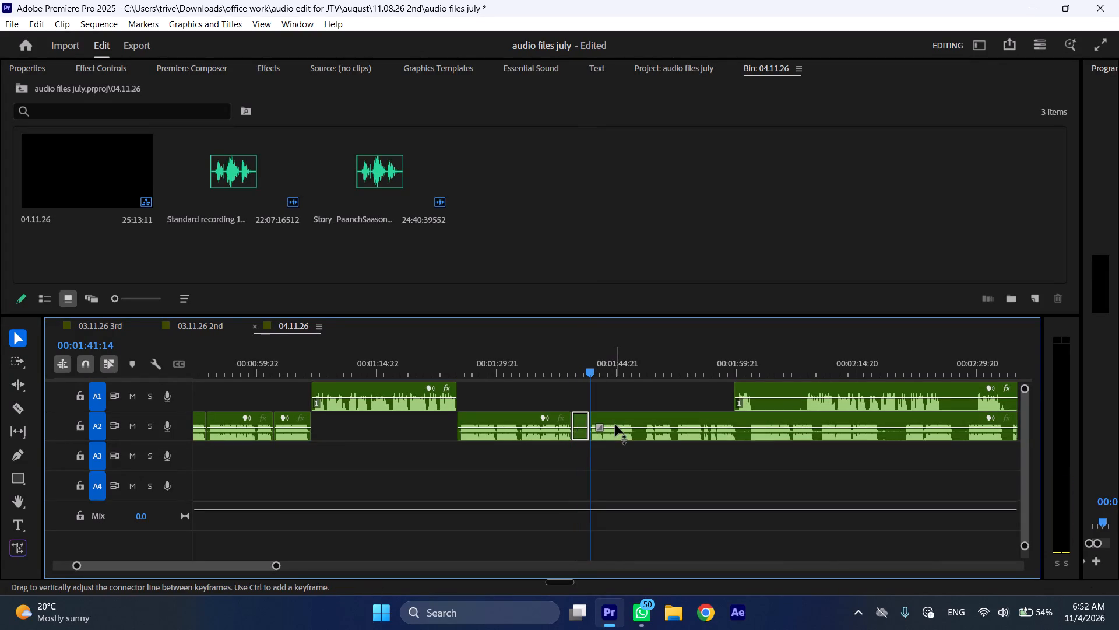
key("ctrl+shift+d")
Split A2 at 00:01:45:07, move the next A1 clip back to start there, and shift the remaining A2 clip later to about 00:01:52.
left_click(621, 376)
key("shift+c")
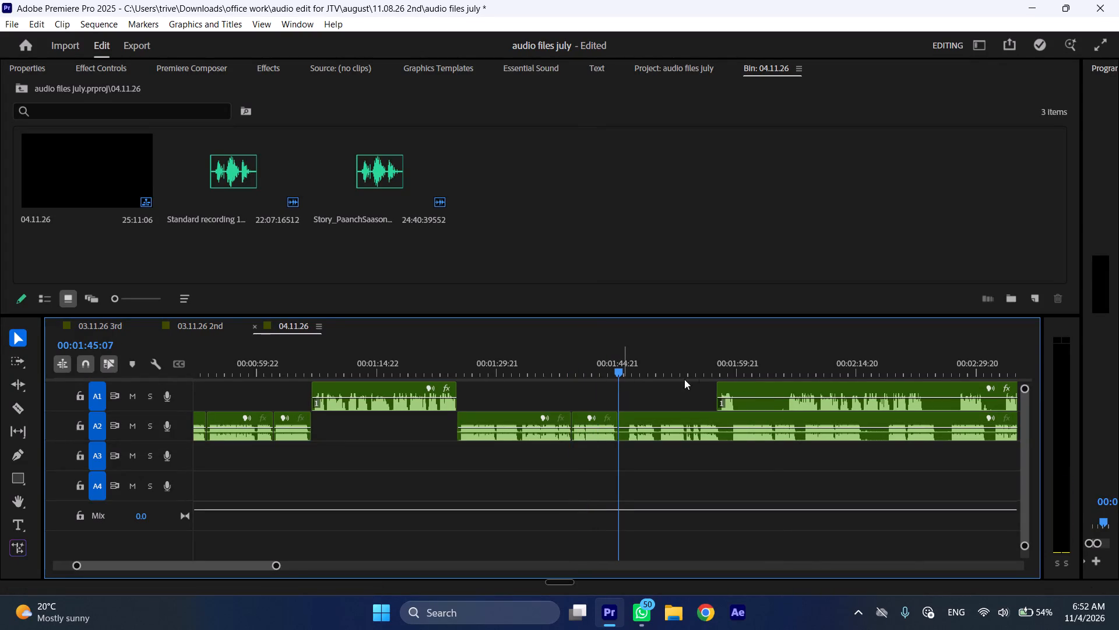
left_click_drag(746, 383, 659, 385)
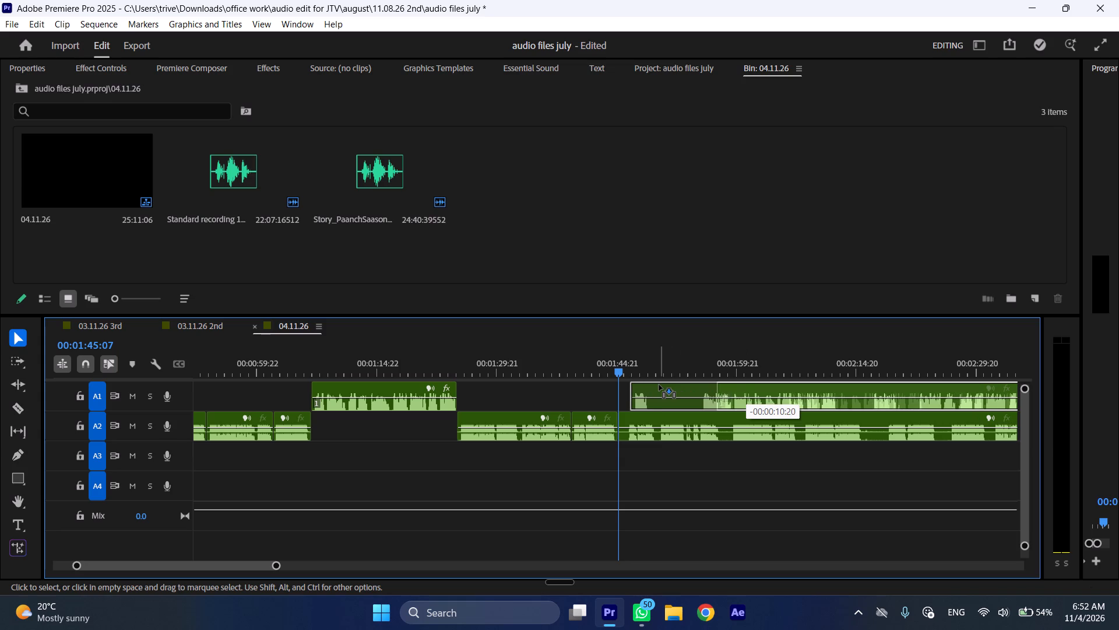
left_click_drag(659, 385, 656, 386)
left_click_drag(644, 421, 698, 425)
Play the repositioned A1 narration from 00:01:45:07 to check the passage.
key("space")
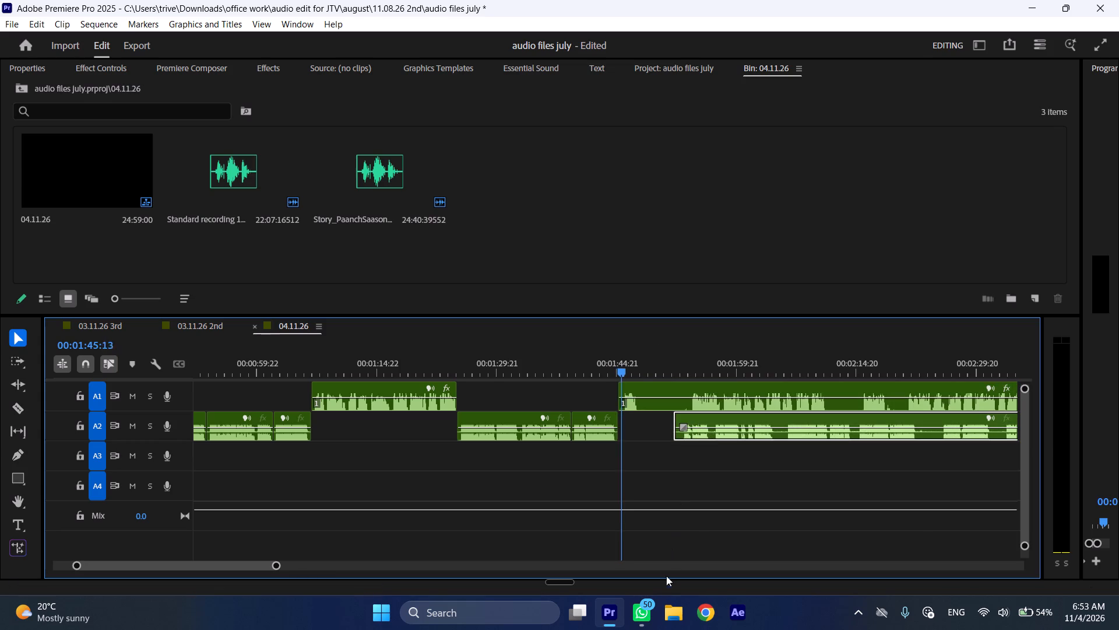
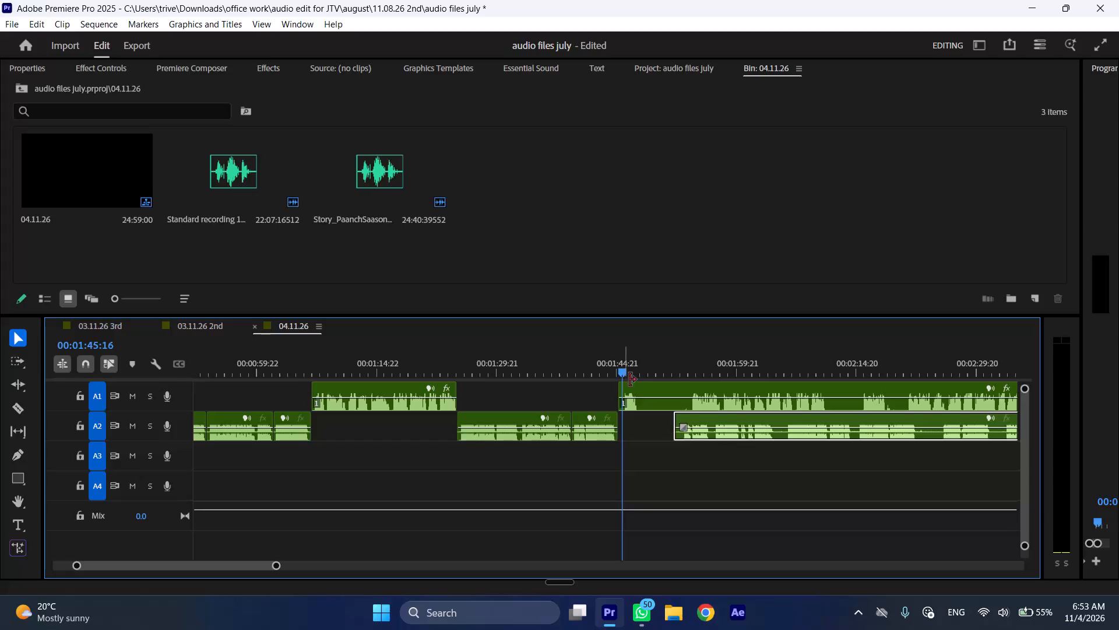
Split the A1 narration at 00:01:45:16 and ripple delete the short section before the cut.
left_click(641, 391)
key("shift+c")
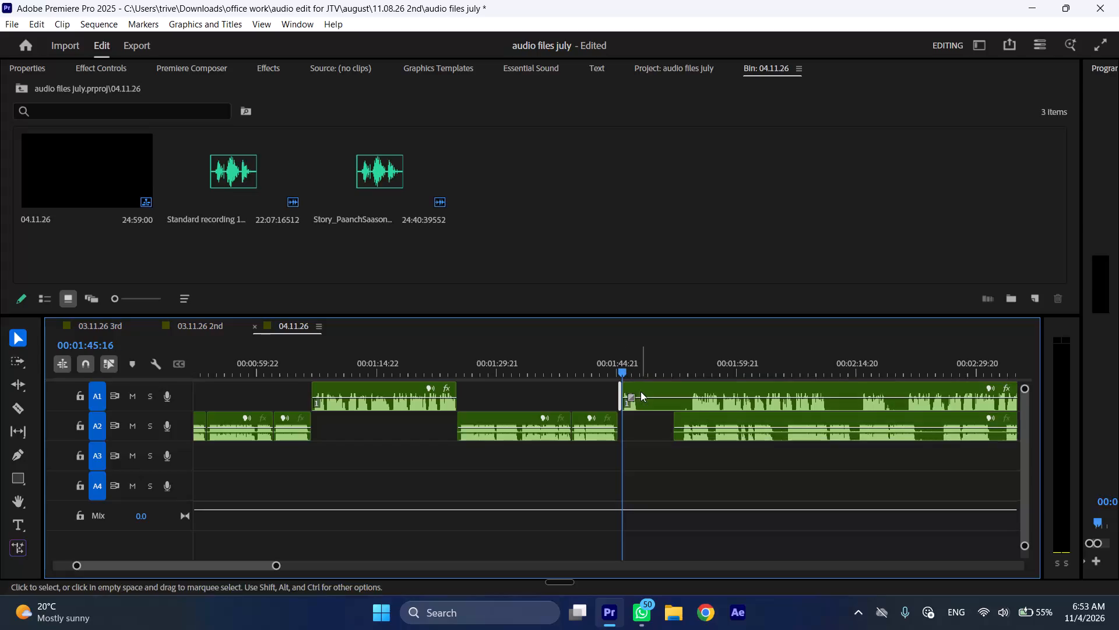
key("ctrl+shift+d")
Shift the A2 clip later to about 00:02:04, and ripple delete the A1 section between cuts at 00:01:47:09 and 00:01:53:16.
key("space")
key("l")
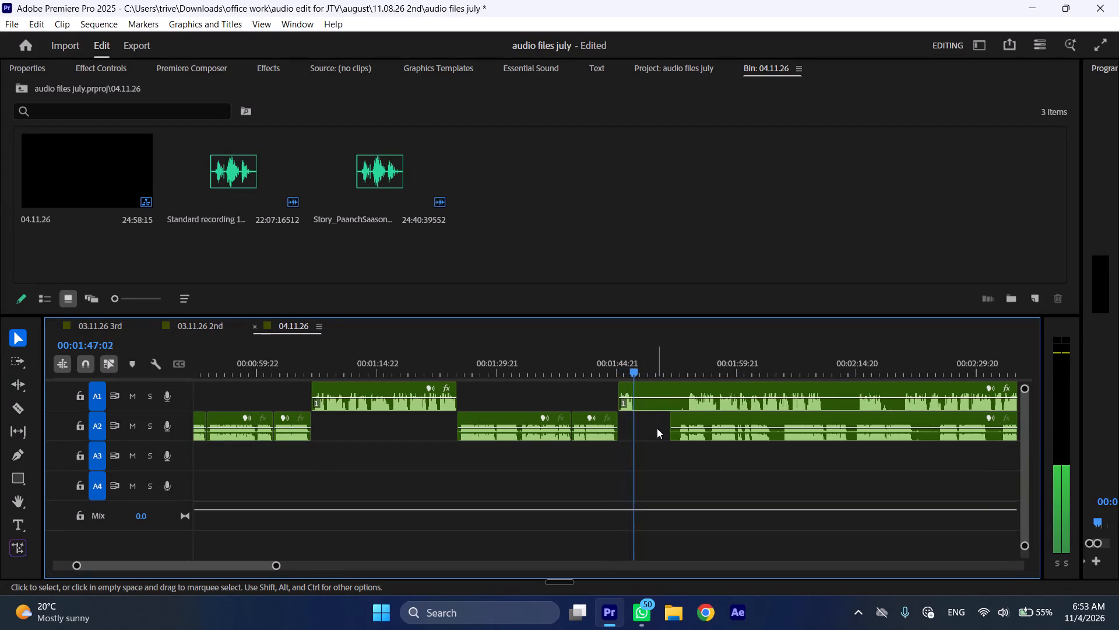
key("space")
type("C")
scroll(654, 427, "down", 3)
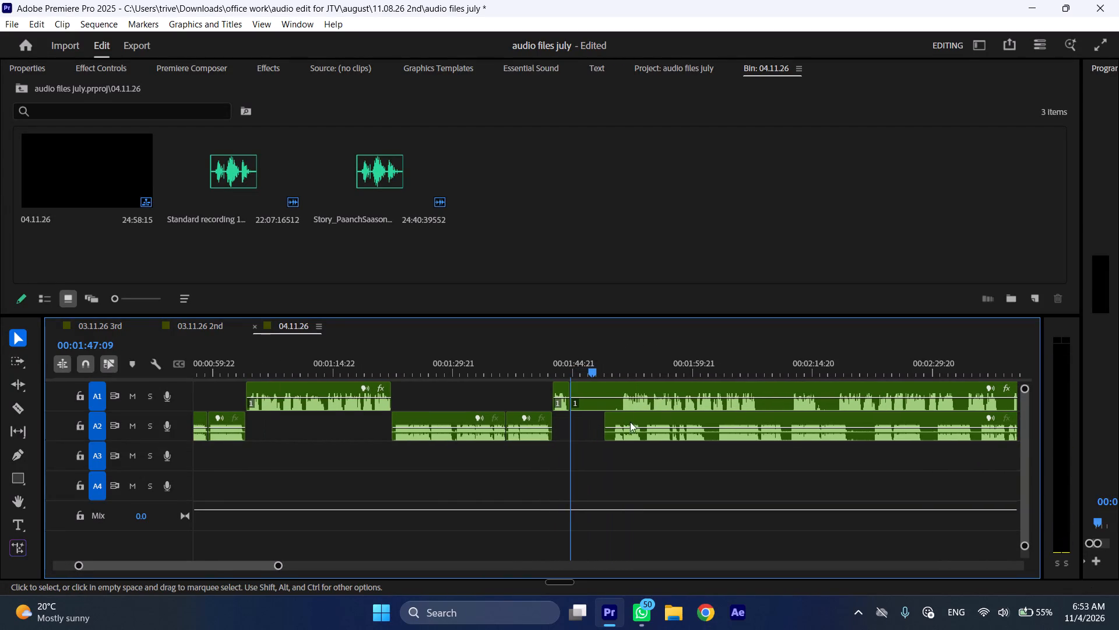
left_click(611, 416)
left_click_drag(638, 418, 731, 421)
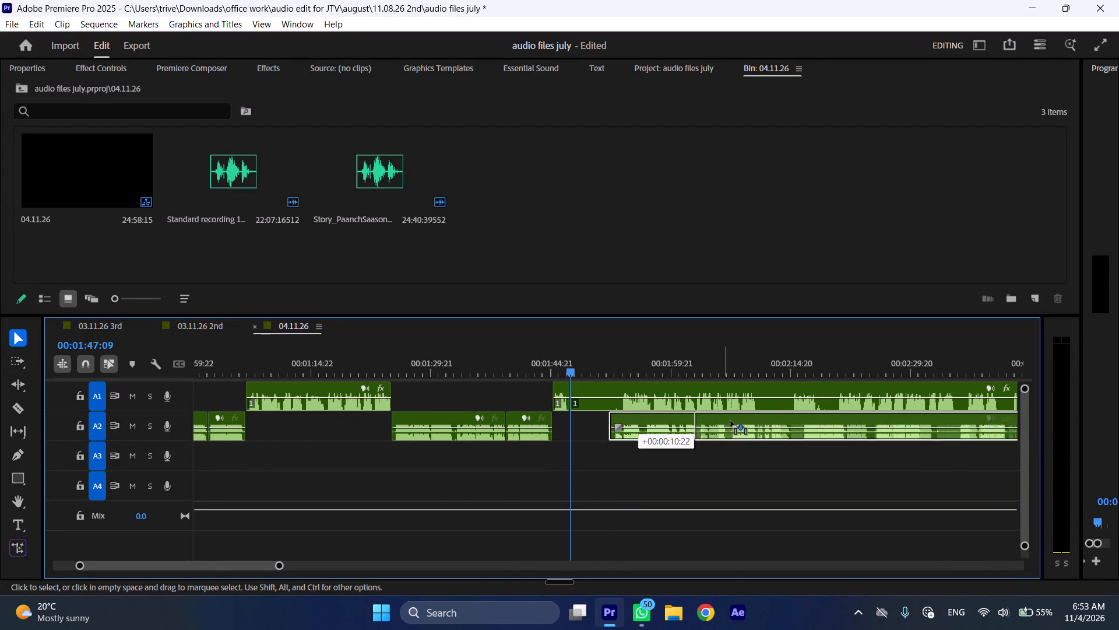
left_click_drag(731, 421, 736, 422)
left_click_drag(600, 365, 622, 365)
left_click(639, 390)
key("shift+c")
key("ctrl+shift+d")
Play the joined A1 narration from about 00:01:47, and shift the A2 clip later to start at about 00:02:15.
key("space")
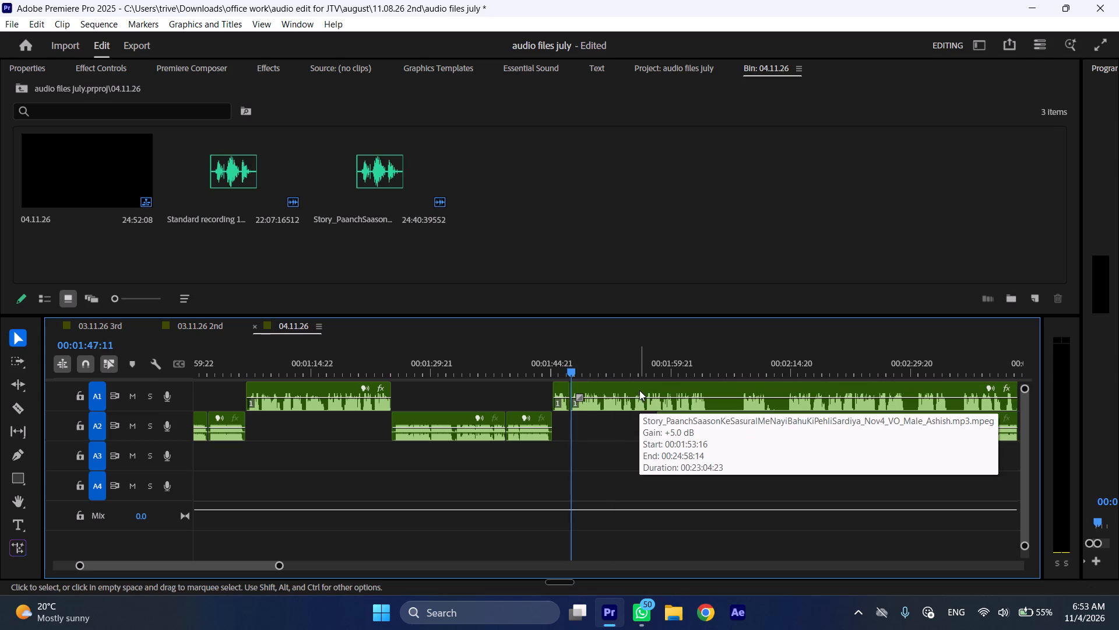
type("l")
key("space")
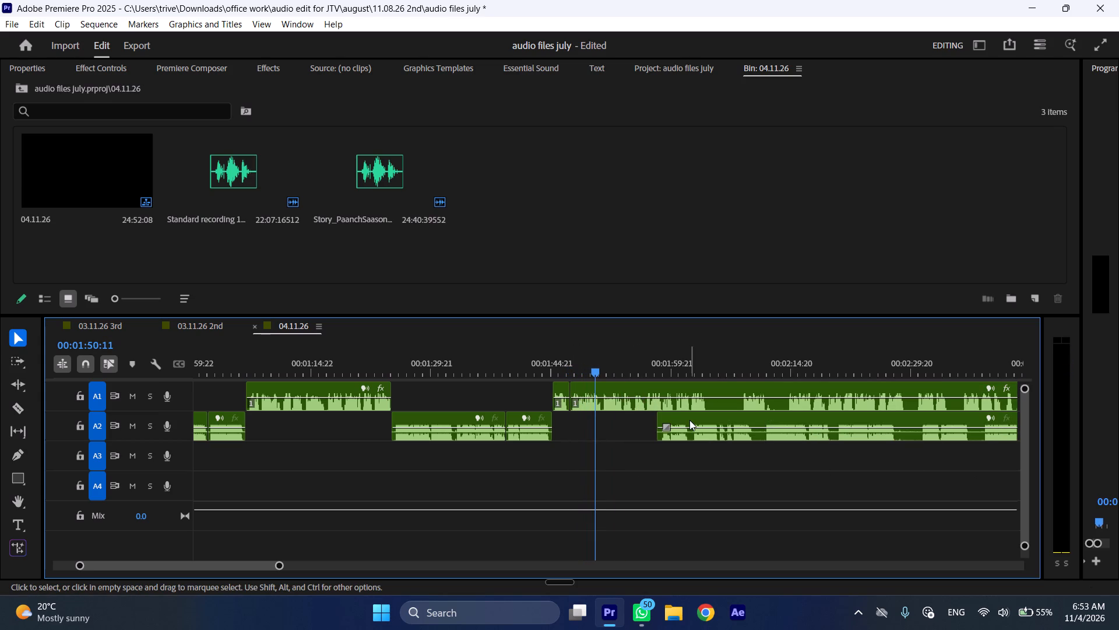
left_click_drag(689, 420, 827, 428)
Play the A1 narration from about 00:01:45 to check the passage across the cut at 00:01:47:09.
left_click(558, 360)
key("space")
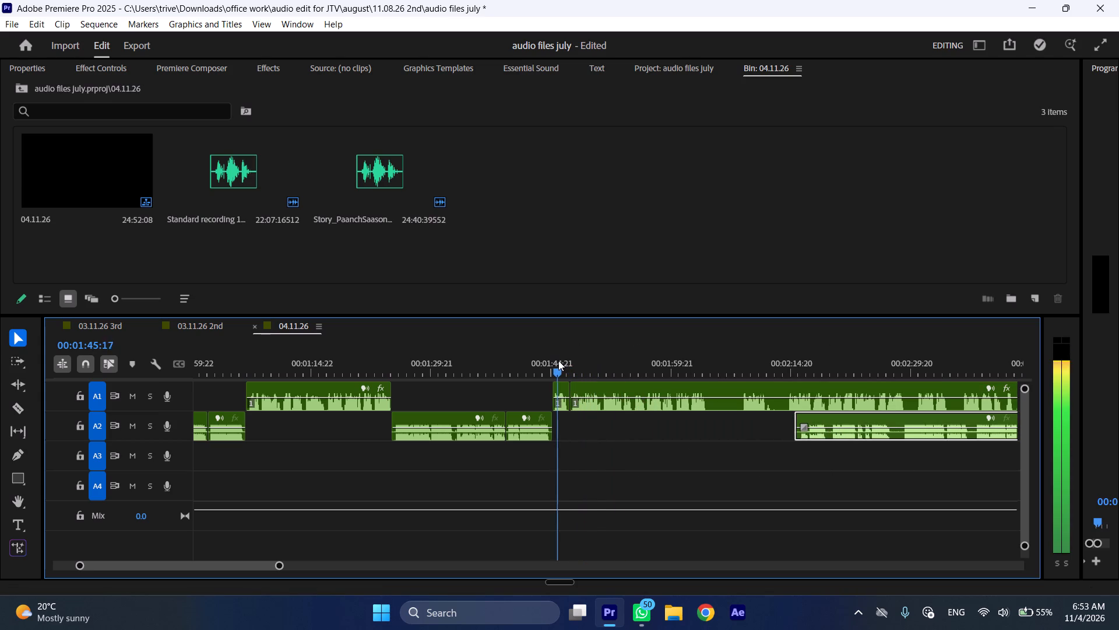
key("l")
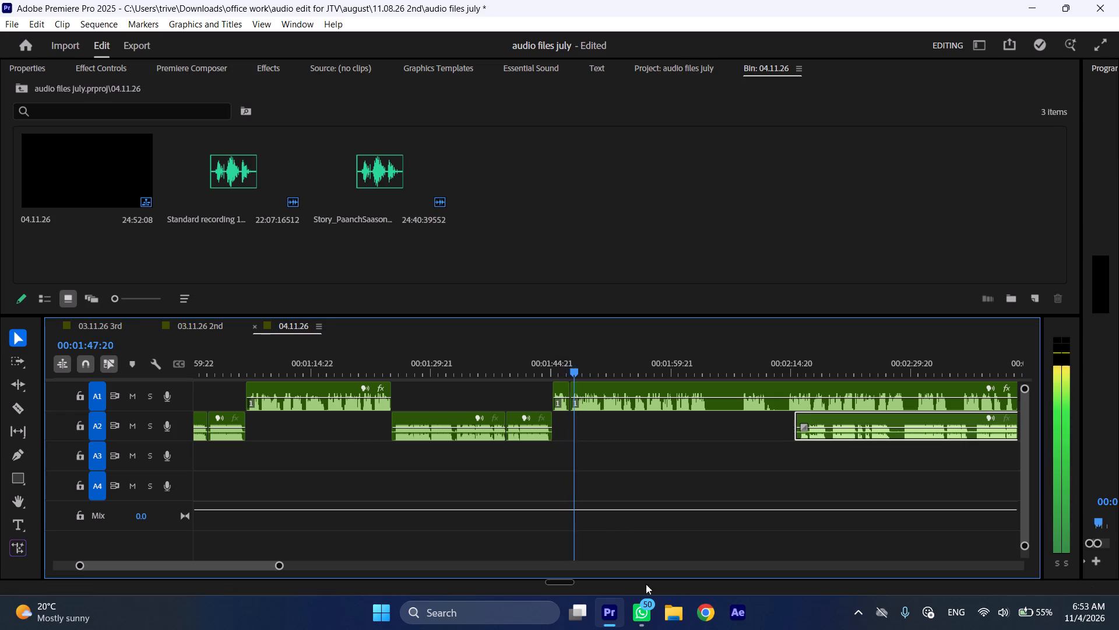
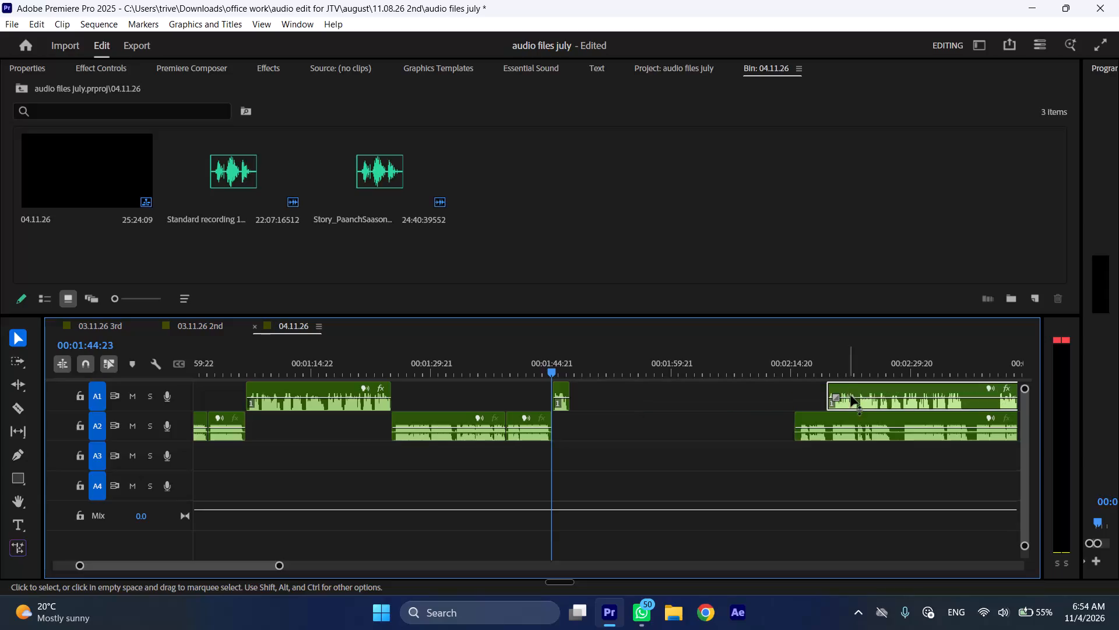
Move the A2 clip earlier by 00:00:28:12 so it starts where the short A1 clip ends, and play from 00:01:44:23.
left_click(797, 417)
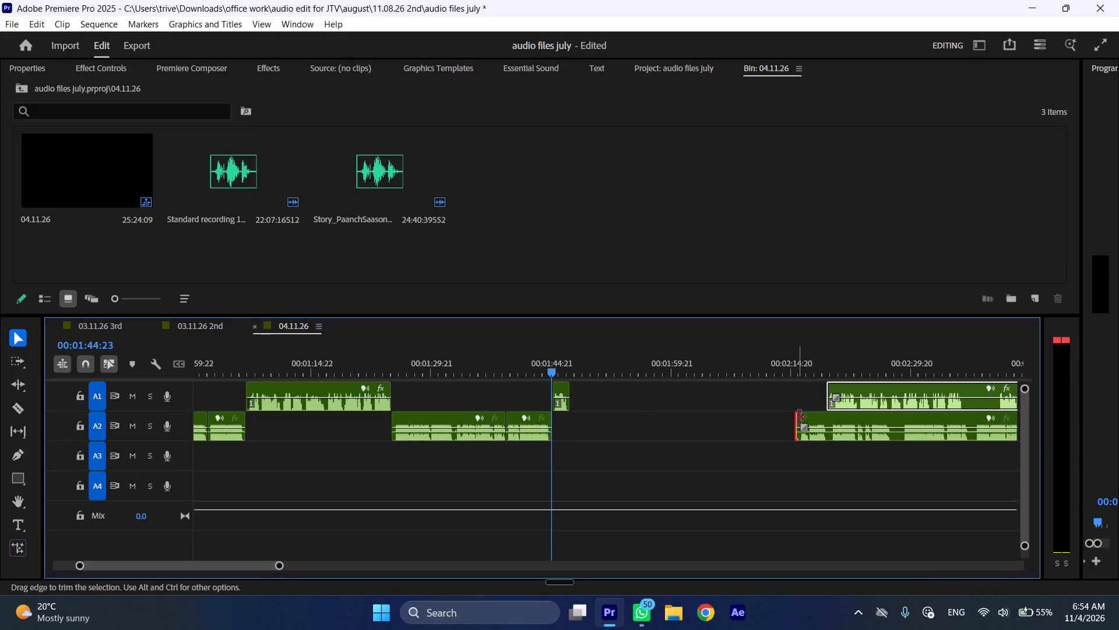
left_click_drag(815, 416, 583, 413)
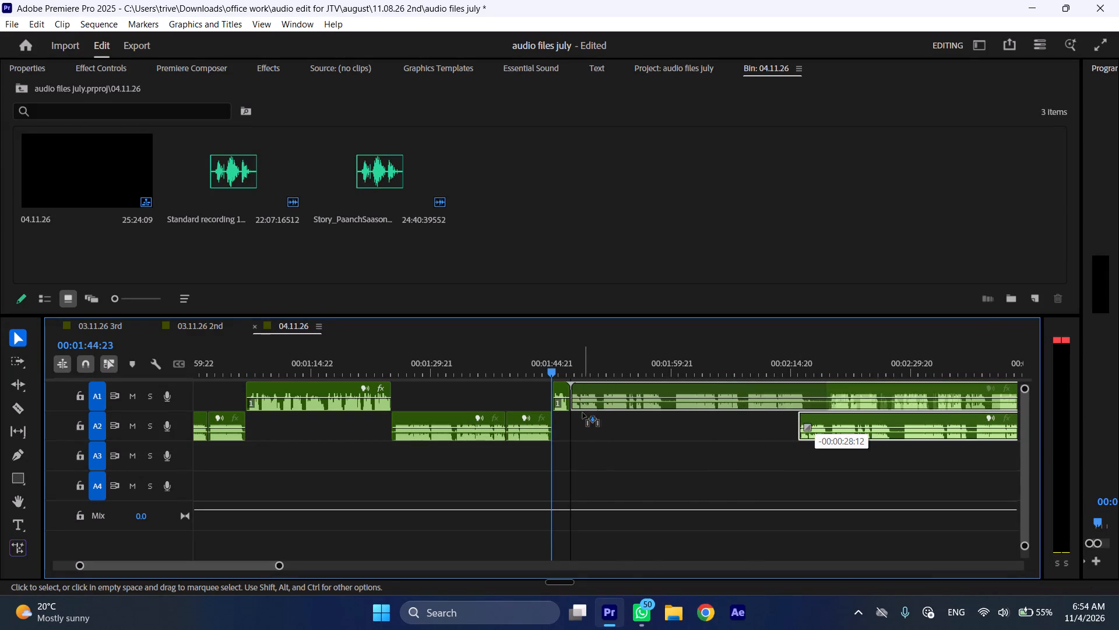
left_click_drag(583, 413, 583, 416)
key("space")
type("l")
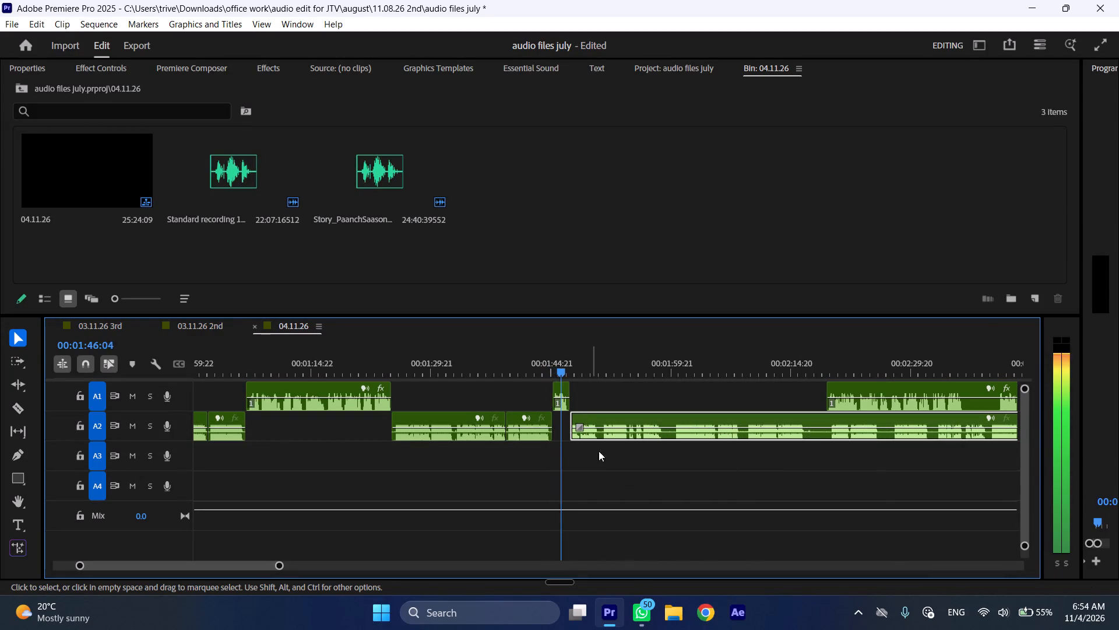
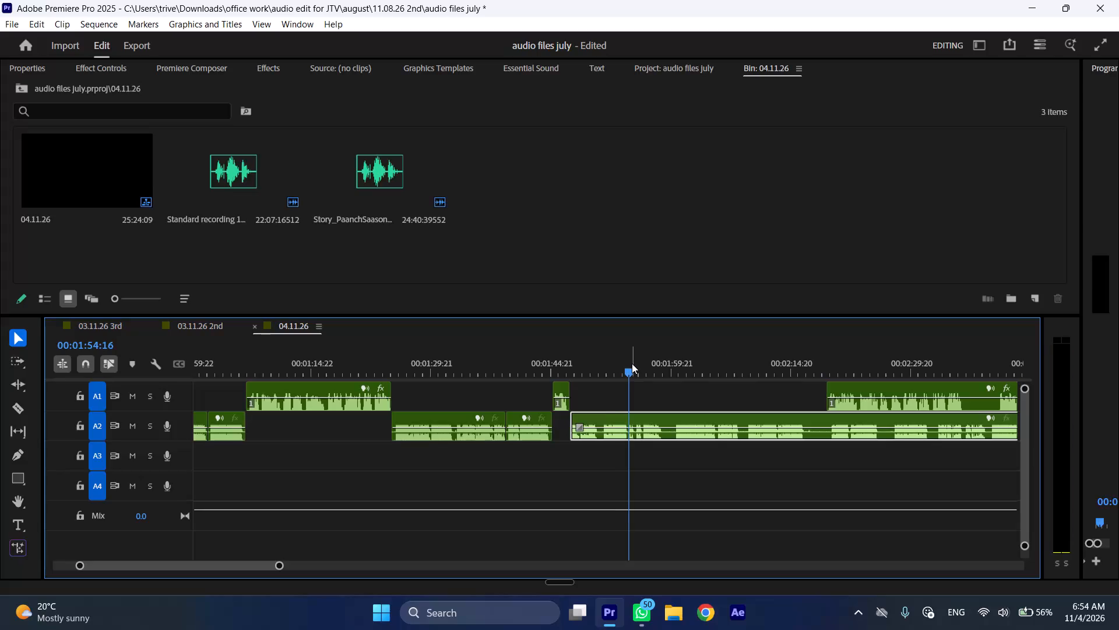
Split the A2 narration at about 00:01:54:16 and 00:01:55:12, and ripple delete the piece between the cuts.
type("C")
key("space")
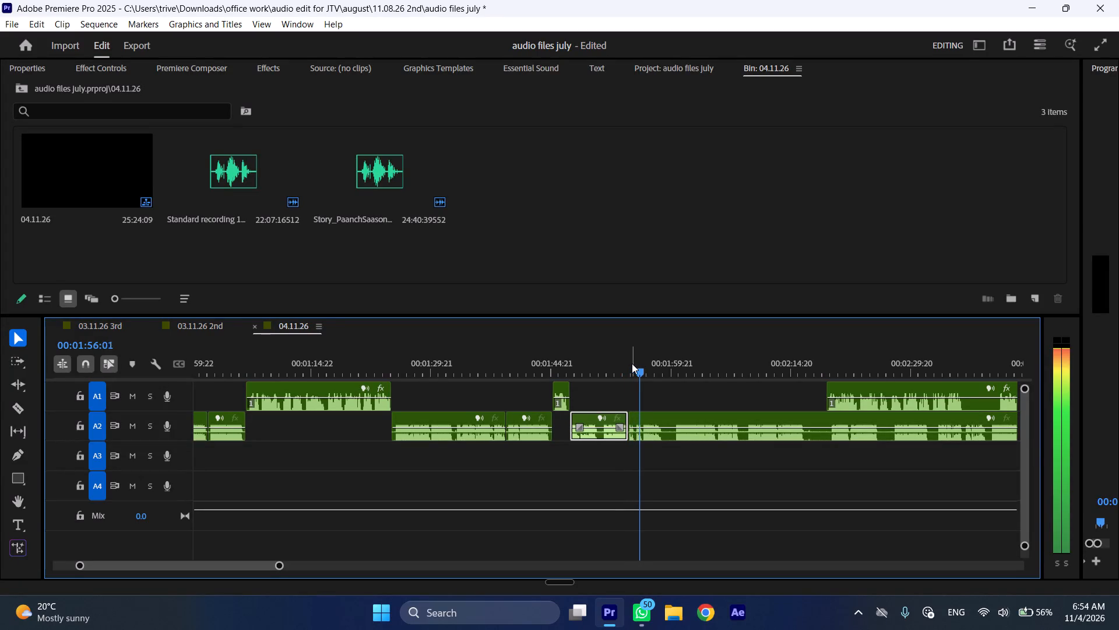
key("space")
key("space")
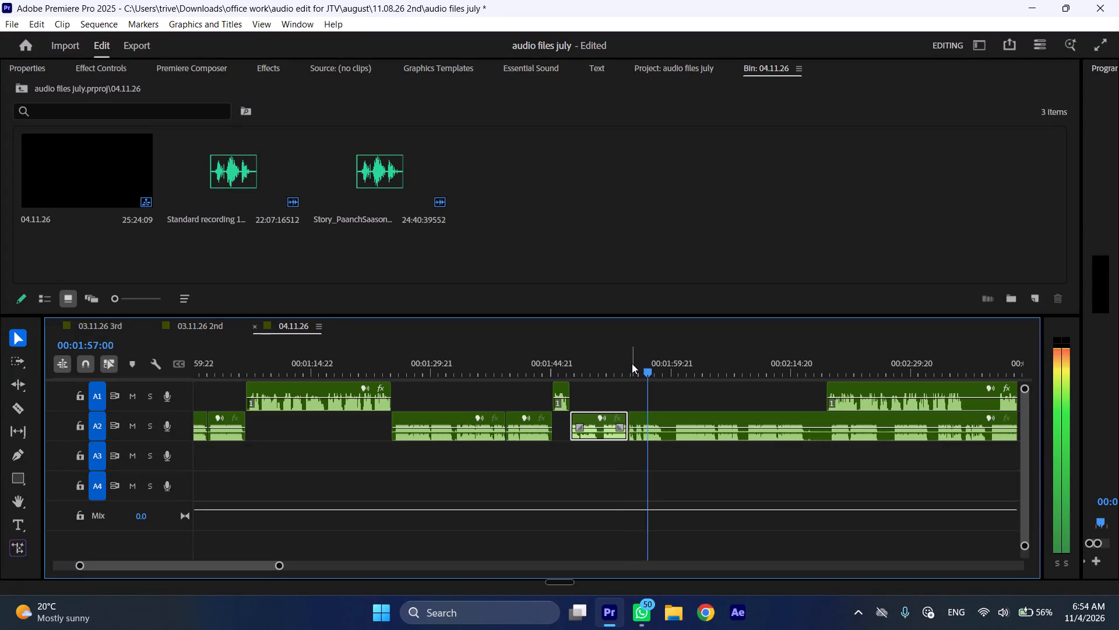
left_click(633, 363)
left_click(652, 439)
key("shift+c")
key("ctrl+shift+d")
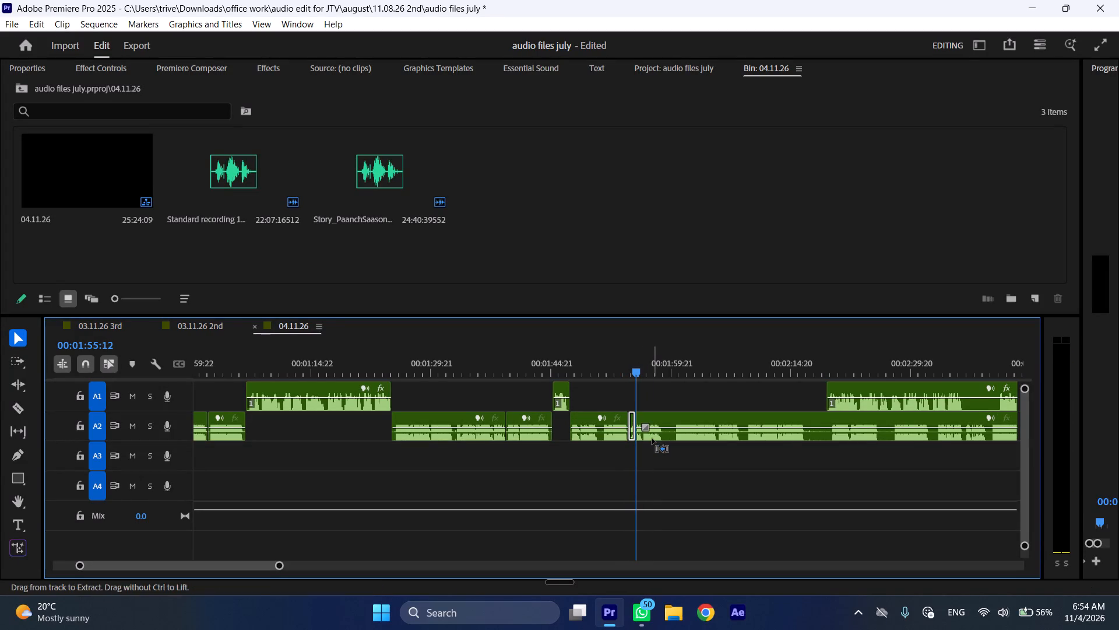
Split the A2 narration at 00:01:50:21 and 00:01:51:07, and ripple delete the short piece between the cuts.
key("space")
left_click_drag(596, 372, 601, 372)
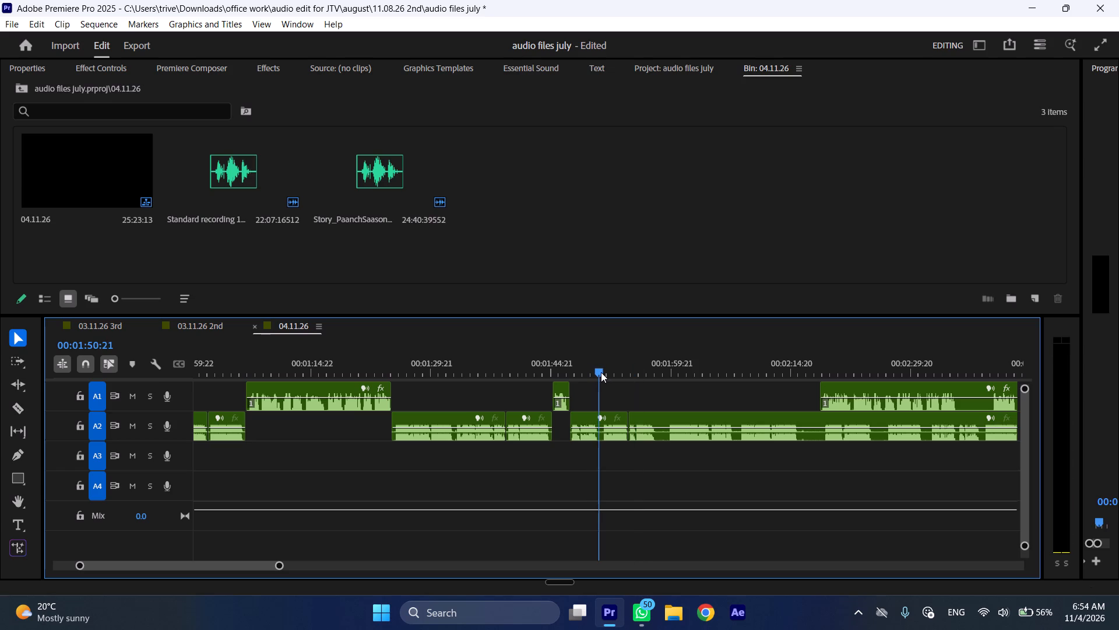
left_click_drag(601, 372, 604, 372)
key("shift+c")
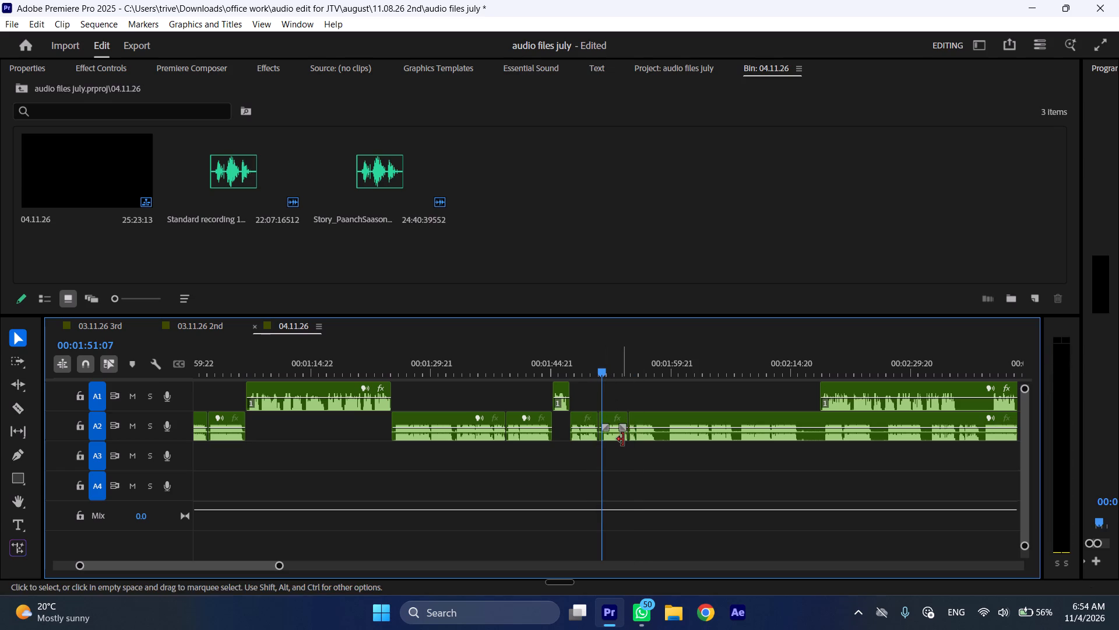
left_click(623, 439)
left_click(618, 437)
key("shift+c")
key("ctrl+shift+d")
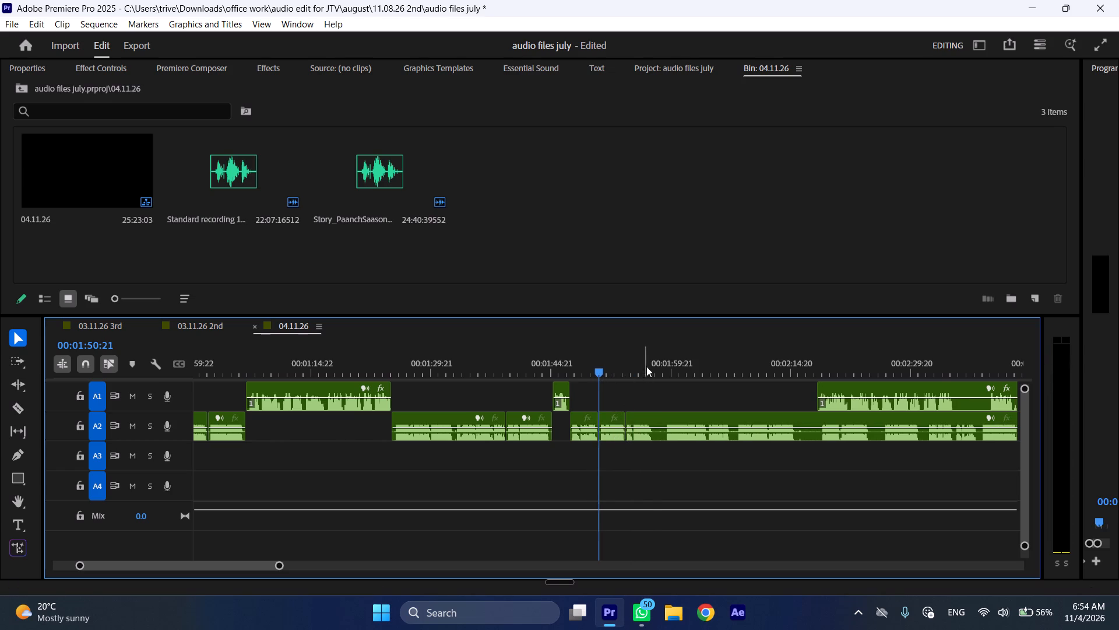
Cut out the quiet A2 section ending at 00:01:59:03 and close the gap.
left_click_drag(649, 363, 667, 366)
key("shift+c")
left_click(677, 418)
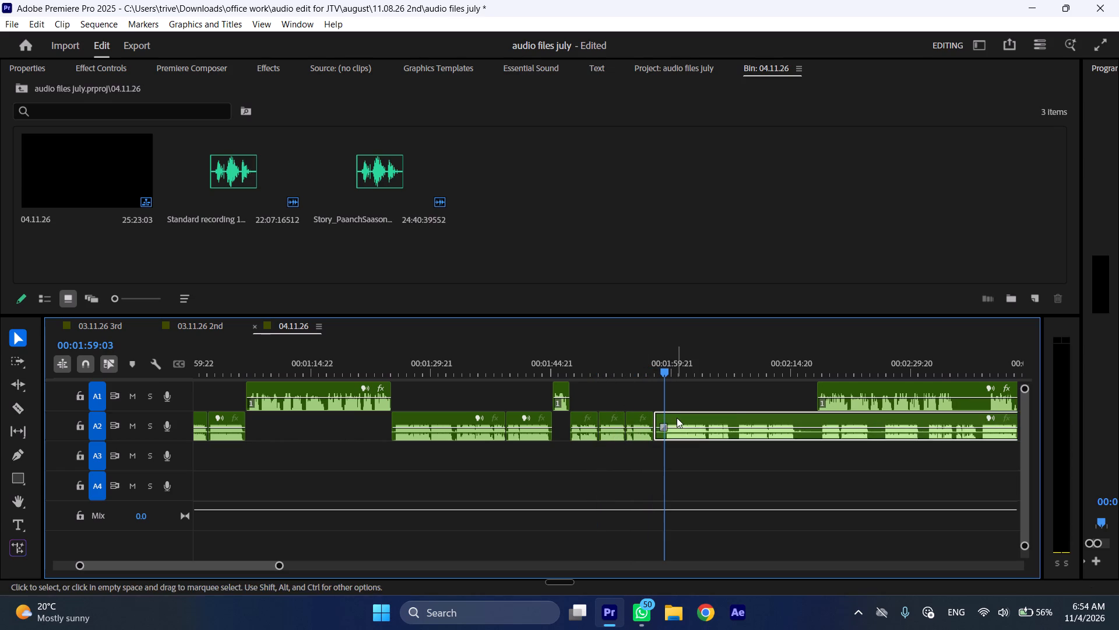
key("shift+c")
key("ctrl+shift+d")
Play on from about 00:01:56 and move the long A1 clip about 25 seconds later on its track.
left_click(641, 369)
key("space")
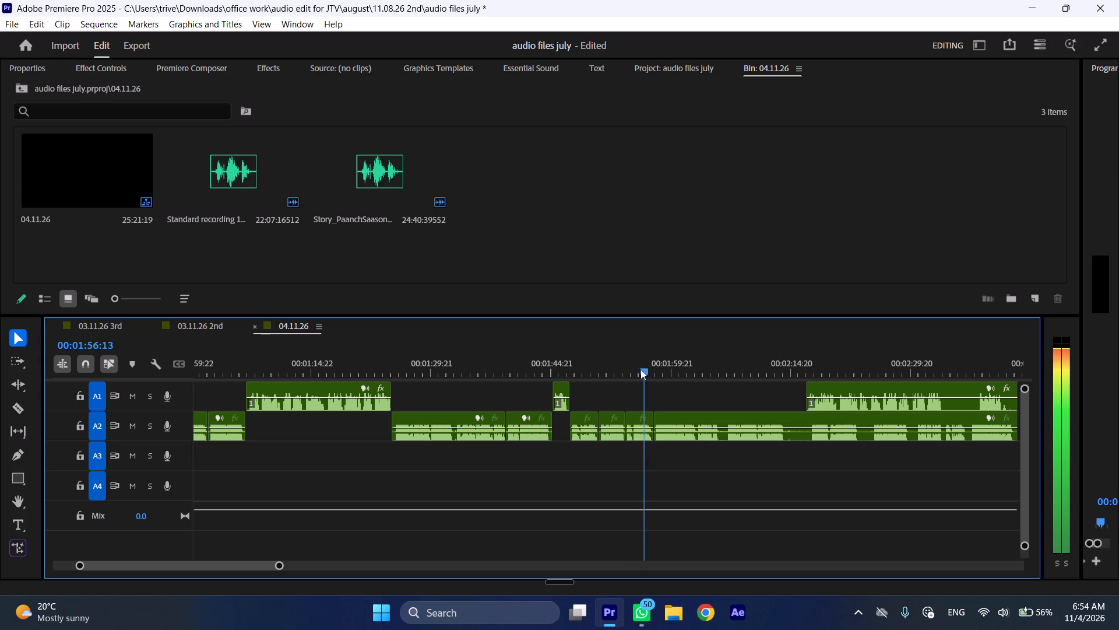
key("l")
scroll(657, 423, "down", 6)
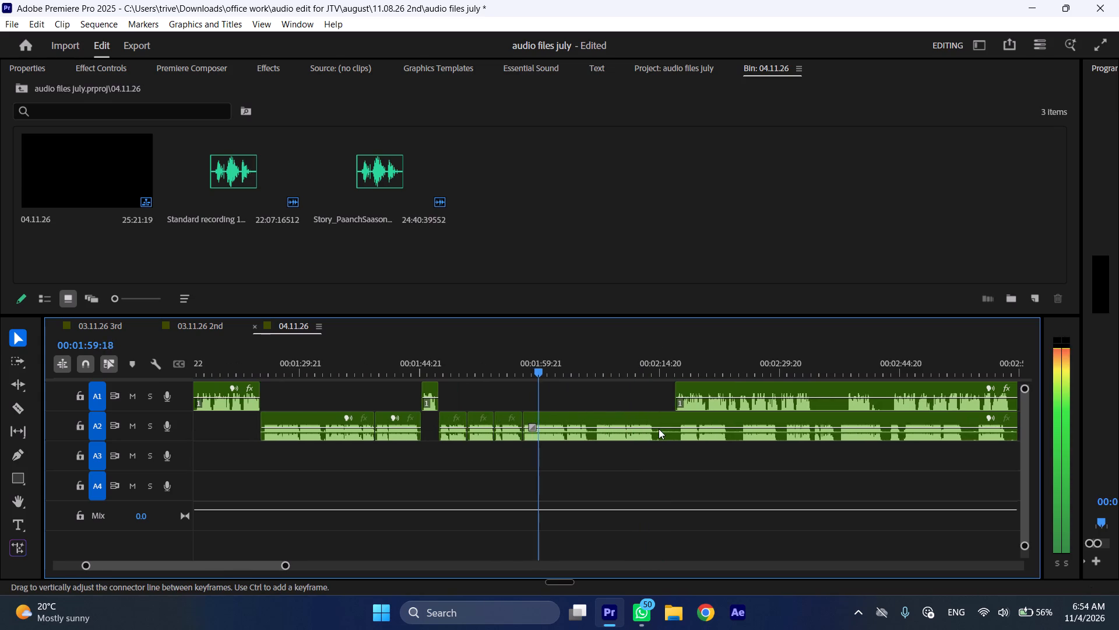
left_click_drag(702, 386, 903, 386)
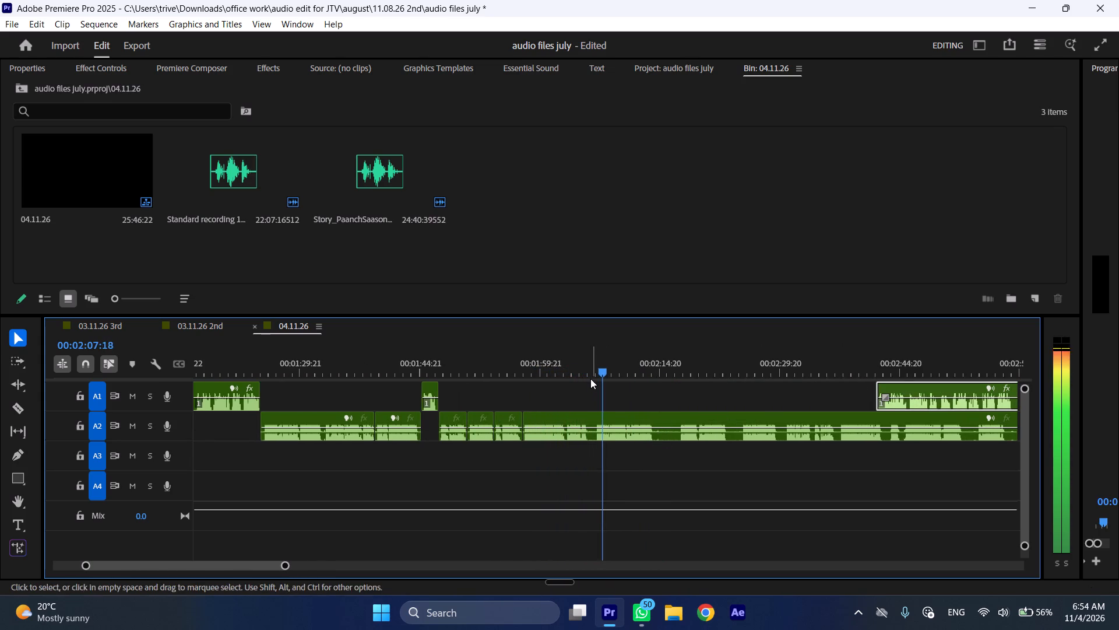
Split the A2 narration at 00:02:05:23 and 00:02:06:19, and ripple delete the piece between the cuts.
left_click_drag(589, 369, 590, 369)
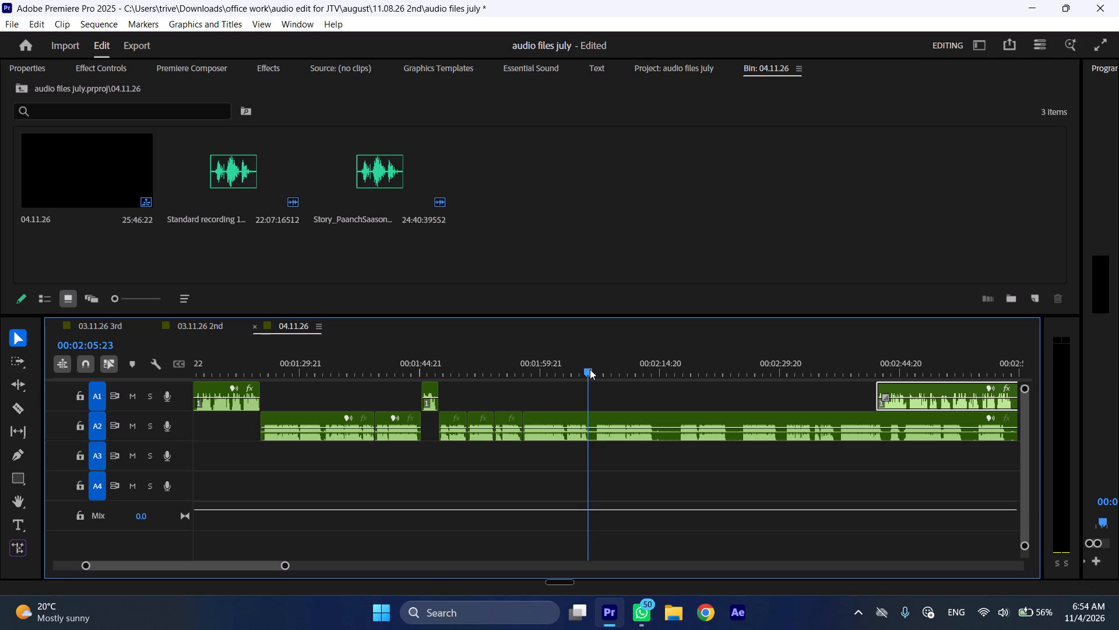
left_click_drag(590, 369, 596, 369)
key("shift+c")
left_click(625, 425)
key("shift+c")
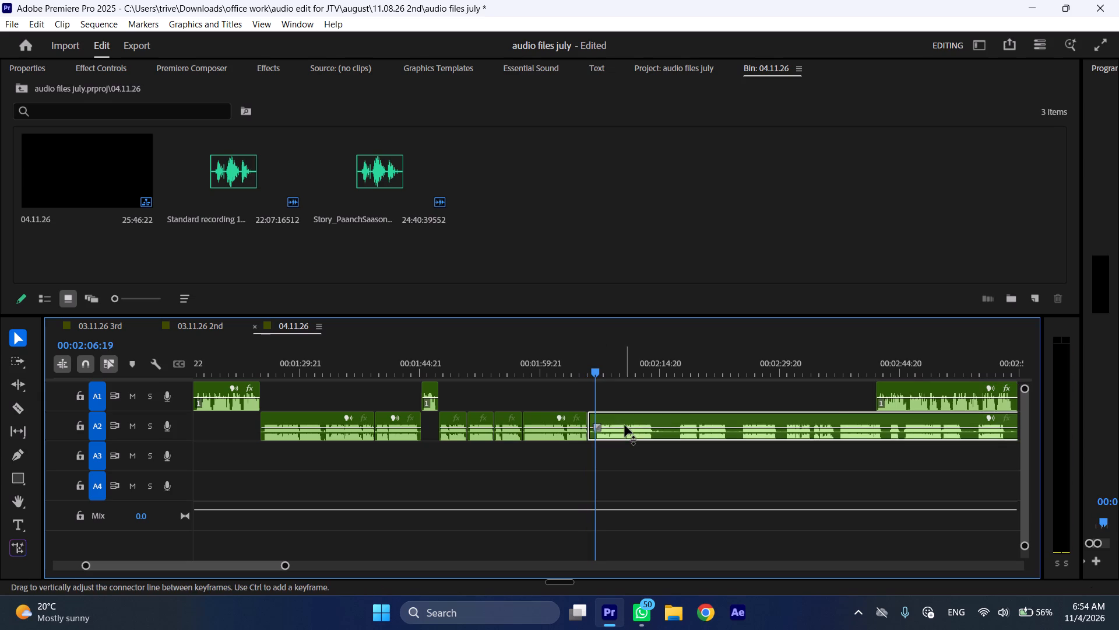
key("ctrl+shift+d")
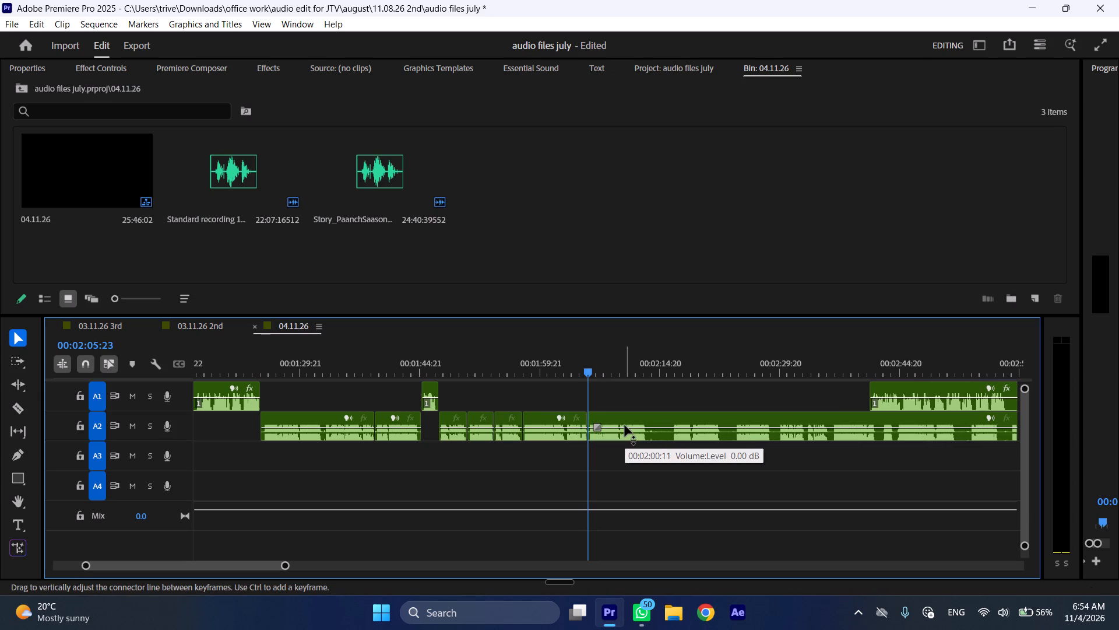
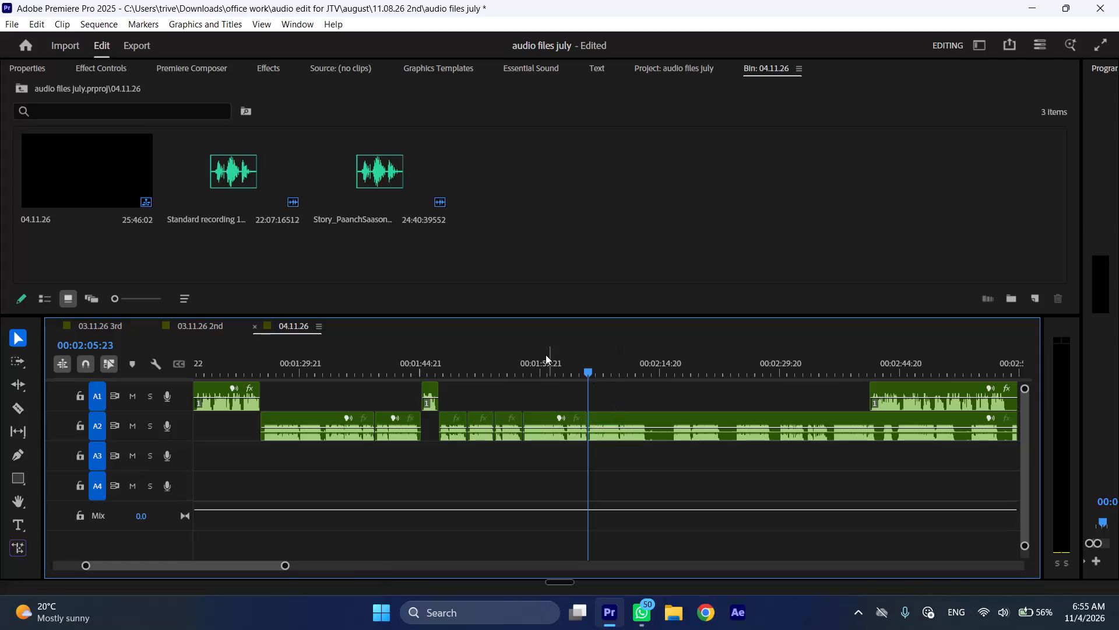
Play back the edited A2 narration from about 00:01:56 at increased speed to review the latest cuts.
left_click_drag(545, 355, 523, 366)
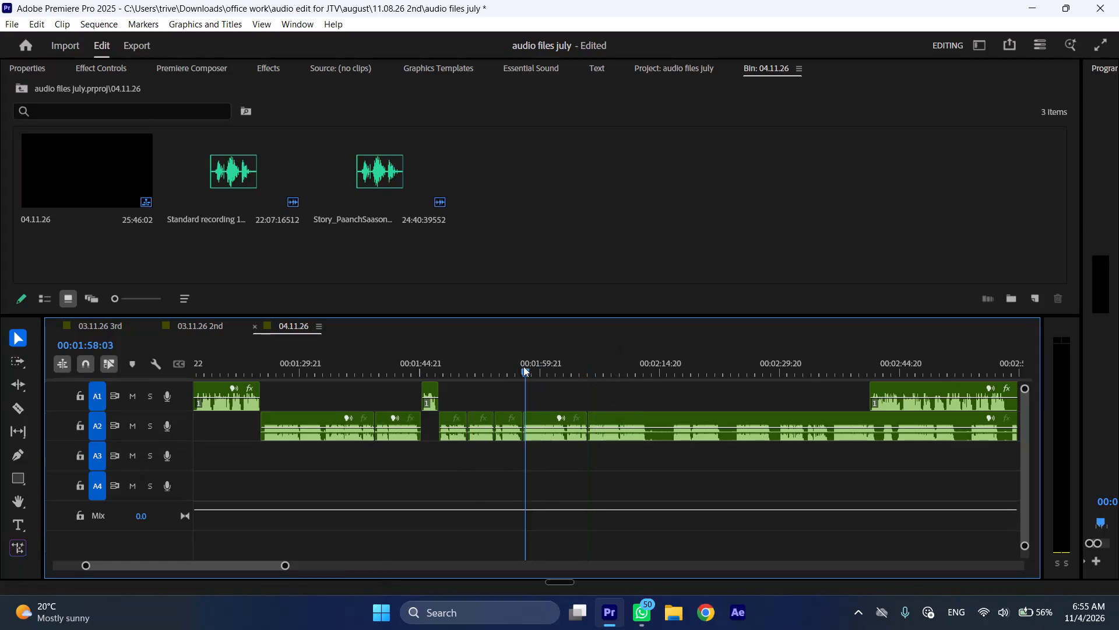
left_click_drag(523, 366, 509, 382)
key("space")
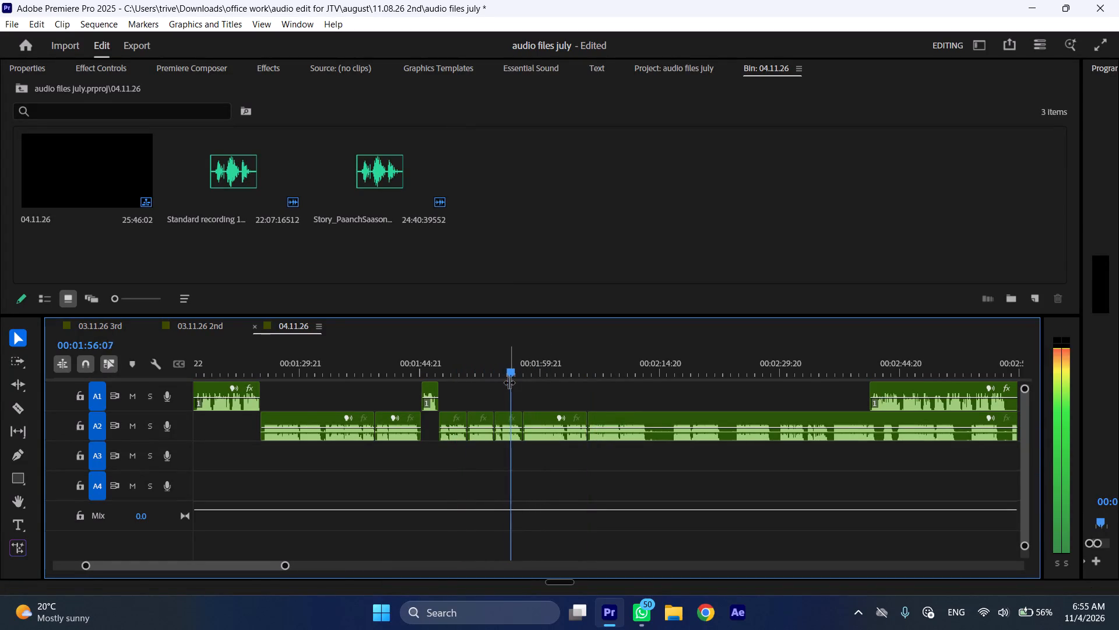
type("l")
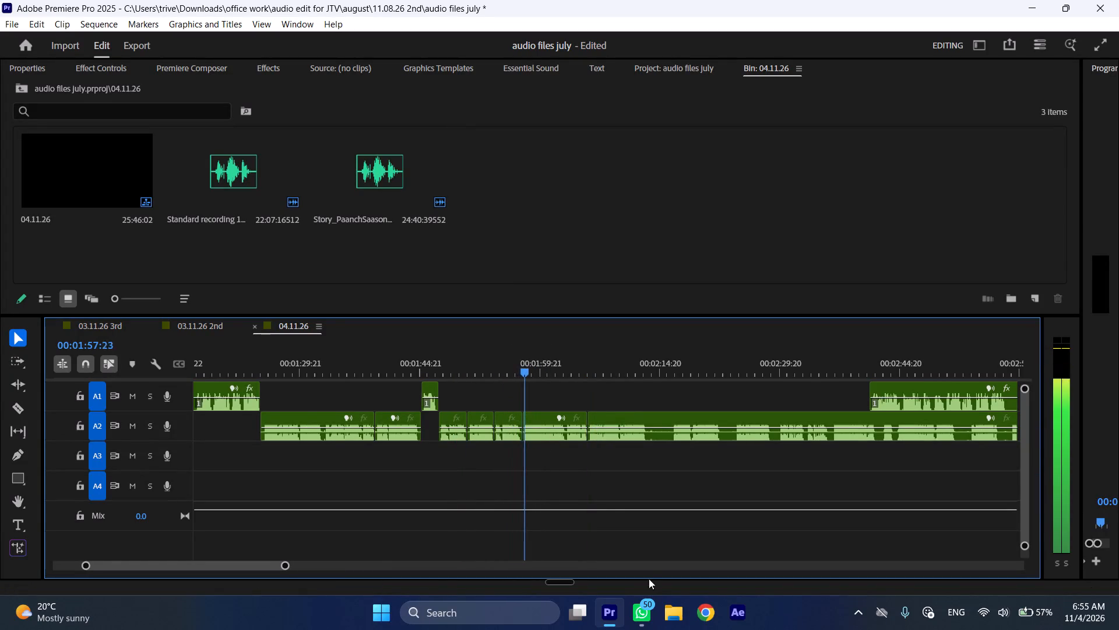
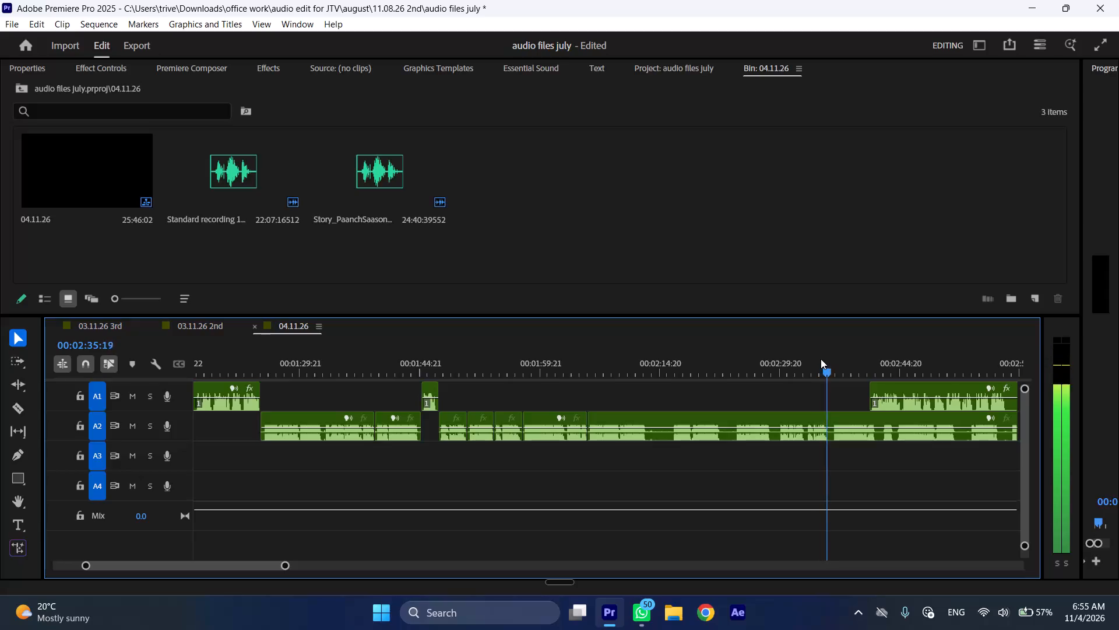
Split the A2 narration at 00:02:36:02 and move the next A1 clip earlier so it starts at that cut.
key("space")
key("shift+c")
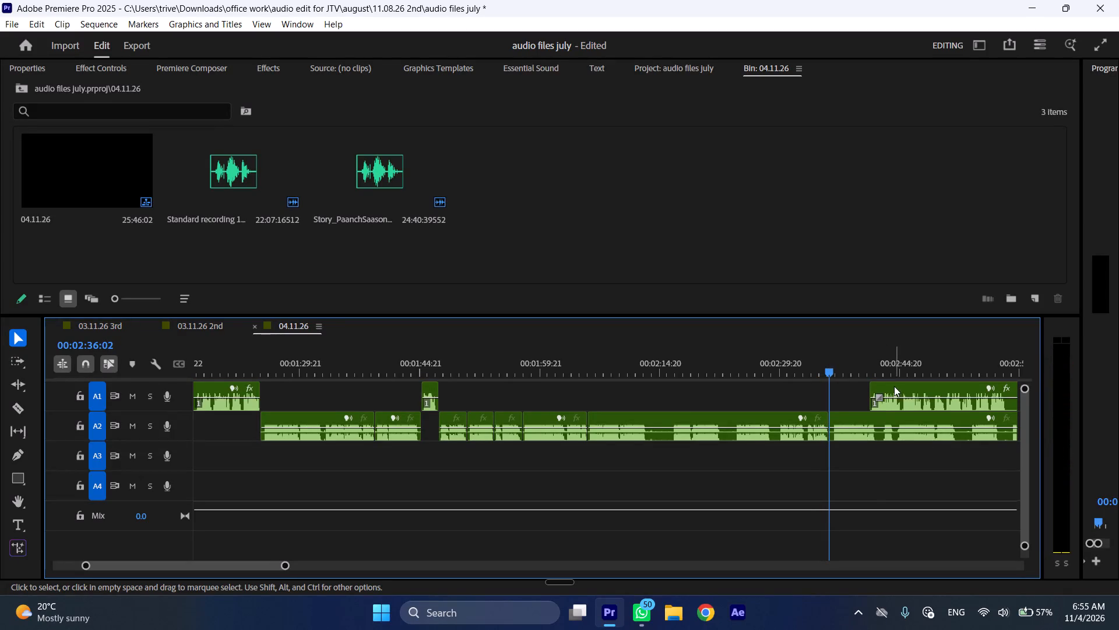
left_click_drag(894, 386, 861, 387)
Move the remaining A2 narration after the 00:02:36:02 cut about 20 seconds later, clear of the start of the A1 clip.
scroll(862, 393, "down", 5)
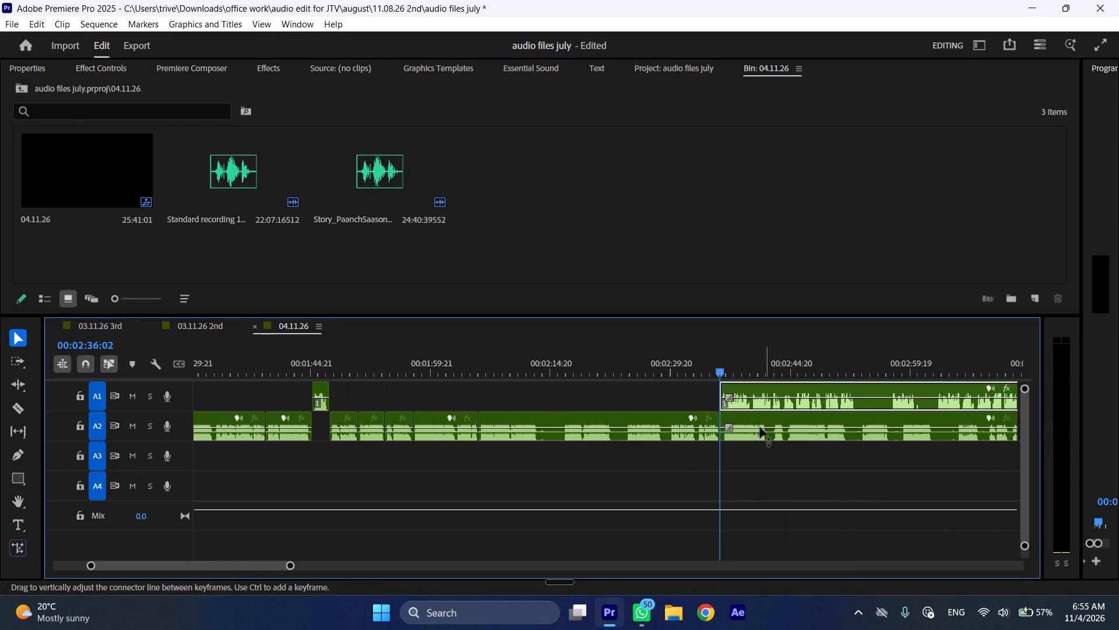
left_click_drag(742, 417, 907, 425)
Split the A2 narration at the start of the pause around 00:02:13.
left_click_drag(549, 353, 560, 356)
key("shift+c")
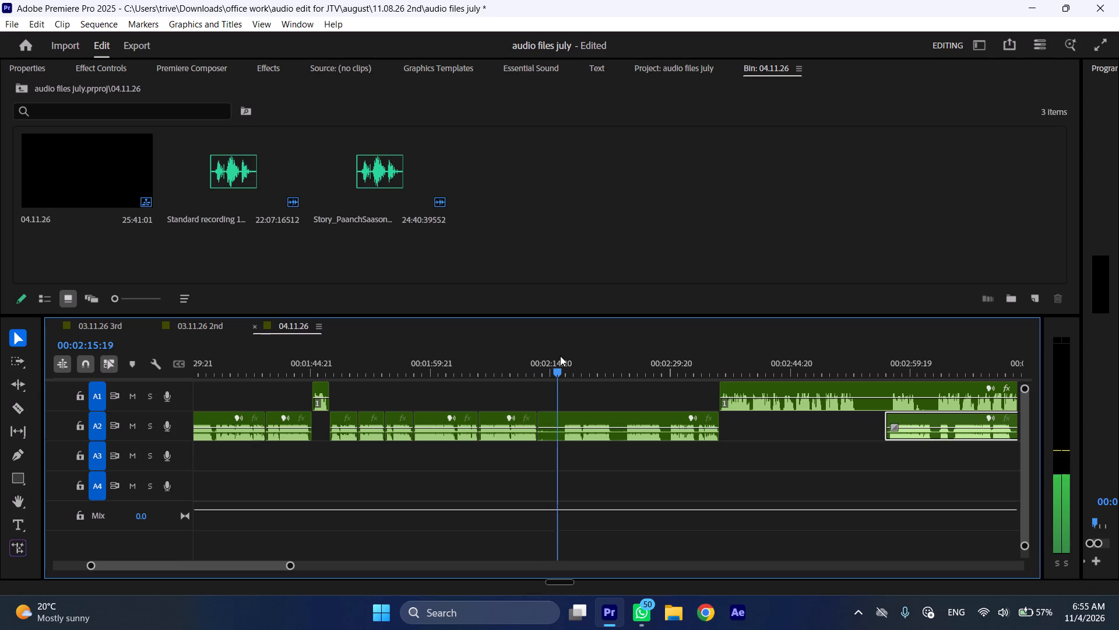
Split the A2 narration at the remaining edges of the three pauses between about 00:02:13 and 00:02:29:17.
left_click_drag(560, 356, 614, 349)
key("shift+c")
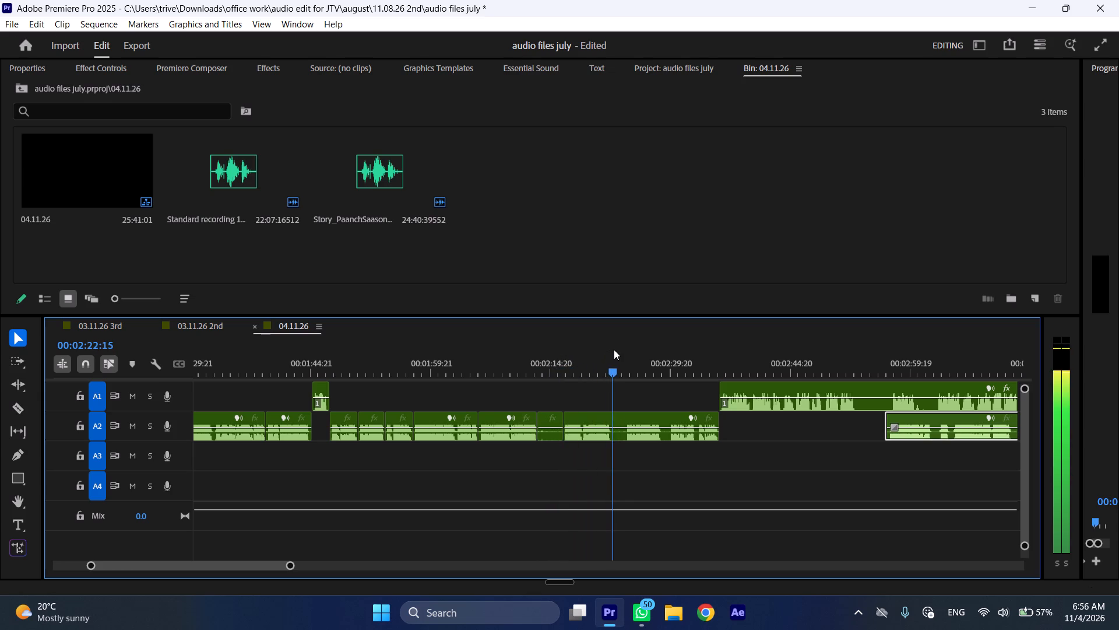
left_click_drag(614, 349, 664, 349)
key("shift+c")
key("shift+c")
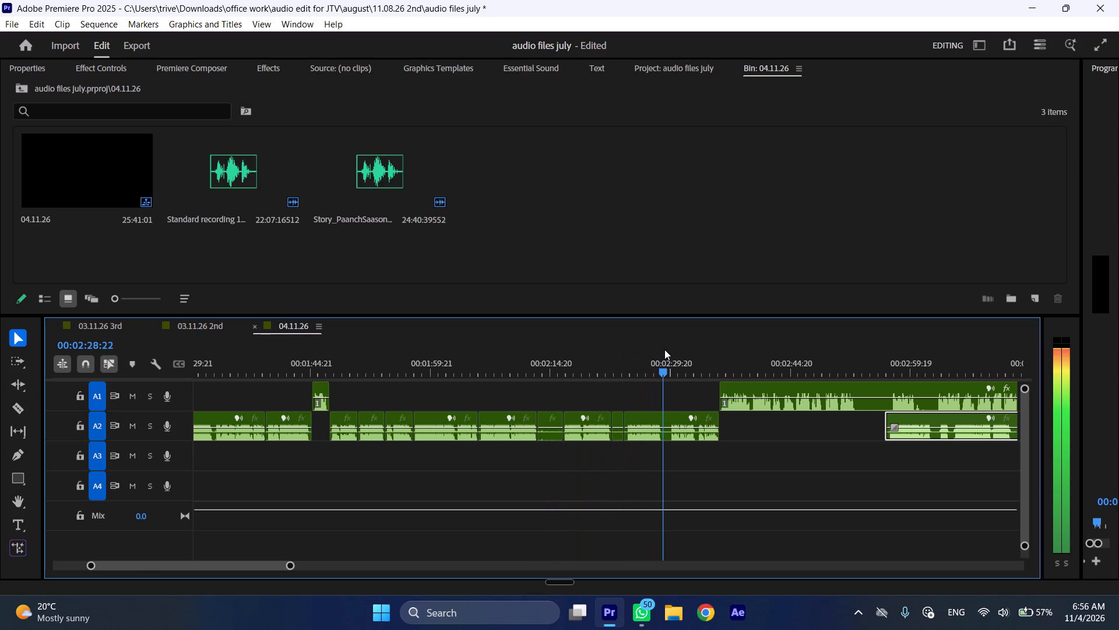
left_click_drag(664, 349, 671, 349)
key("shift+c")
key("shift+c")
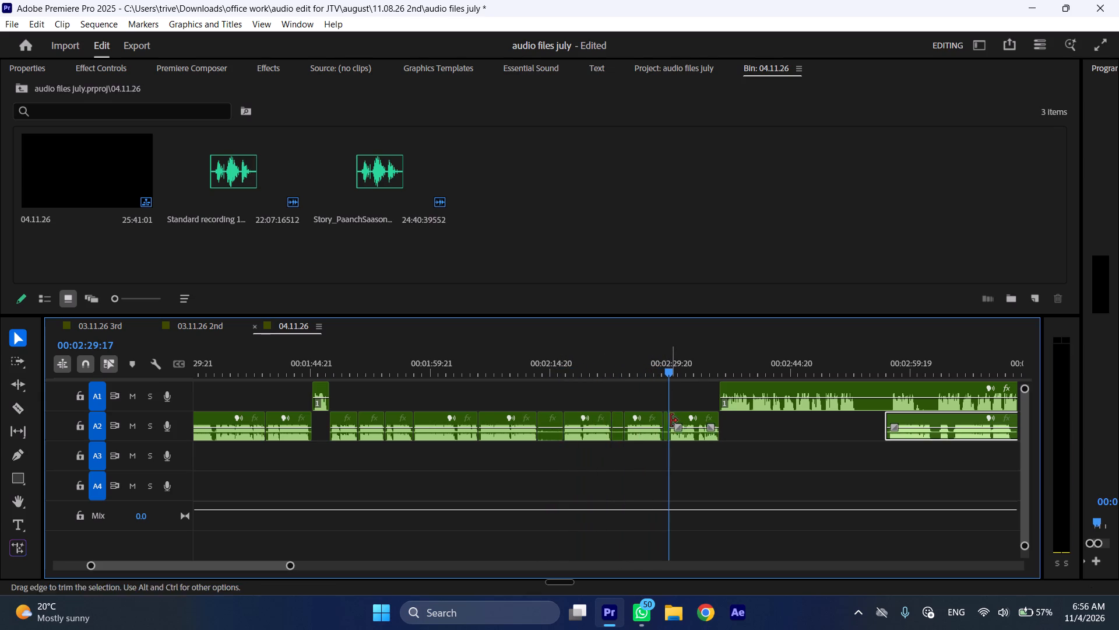
Ripple delete the three silent A2 segments starting around 00:02:13, 00:02:22 and 00:02:29, closing the gaps.
left_click(668, 428)
left_click(621, 430, "shift")
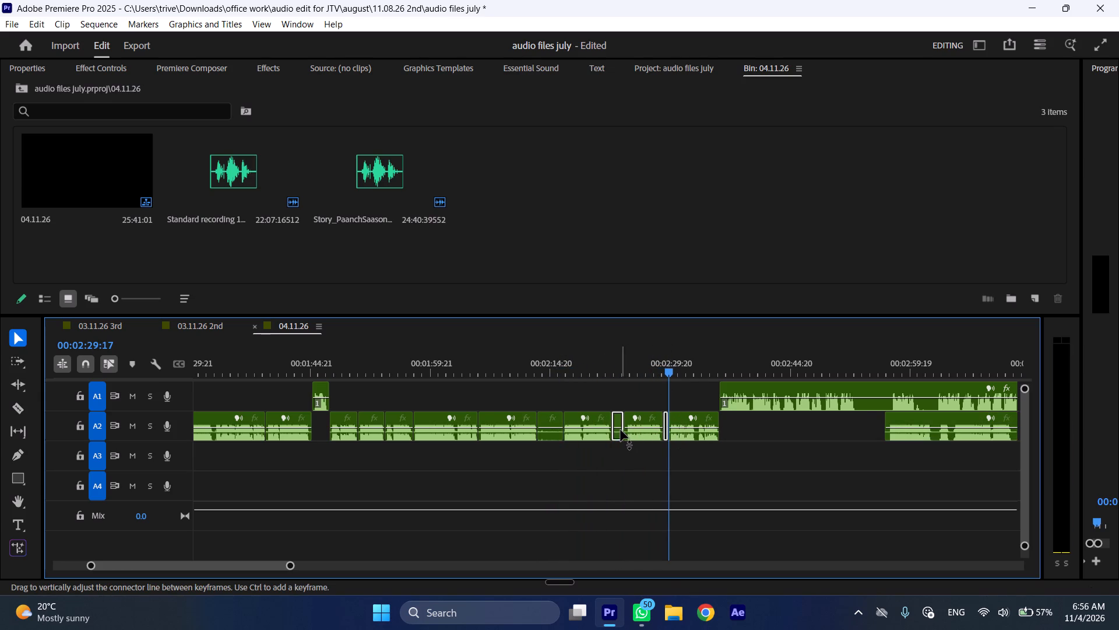
left_click(548, 436, "shift")
key("ctrl+shift+d")
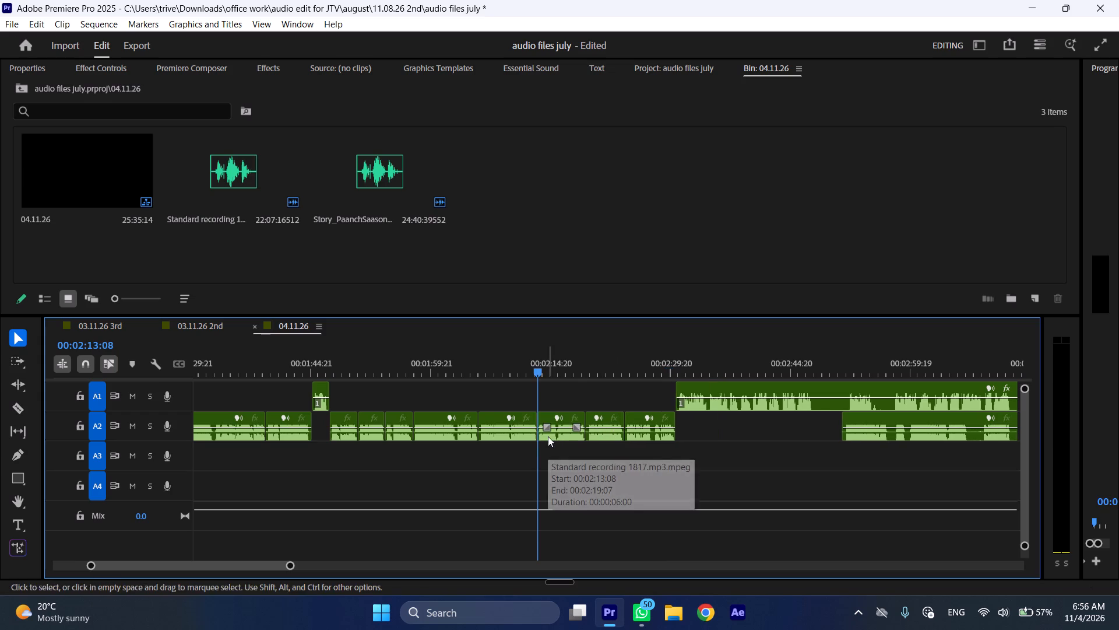
Play from 00:02:29:17 at increased speed into the A1 clip and split that clip at 00:02:47:21.
left_click(661, 361)
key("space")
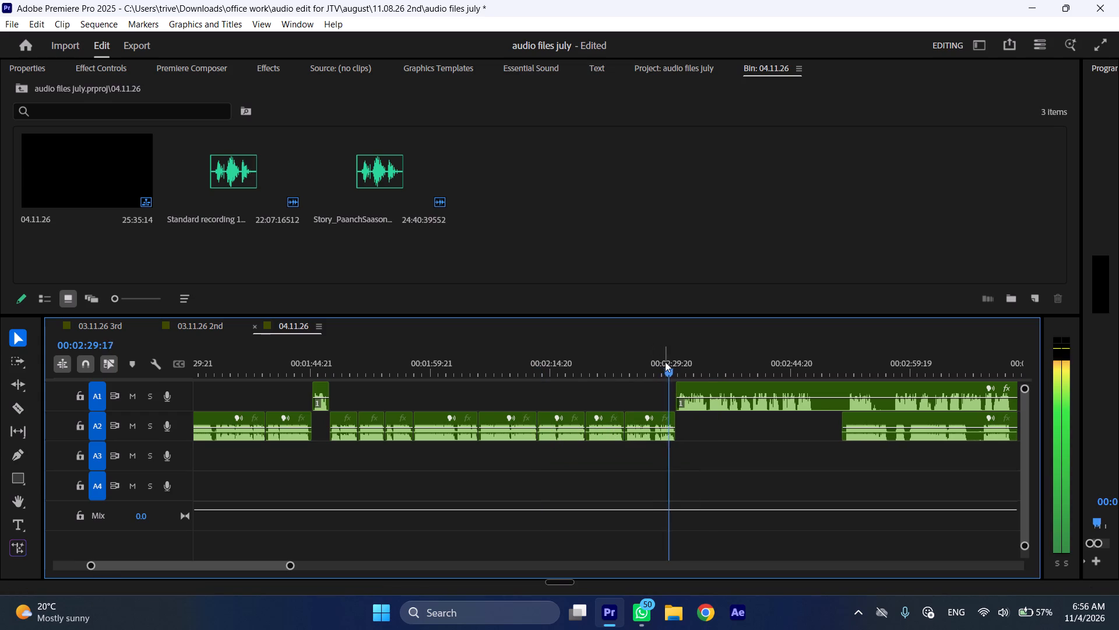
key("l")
scroll(652, 426, "down", 5)
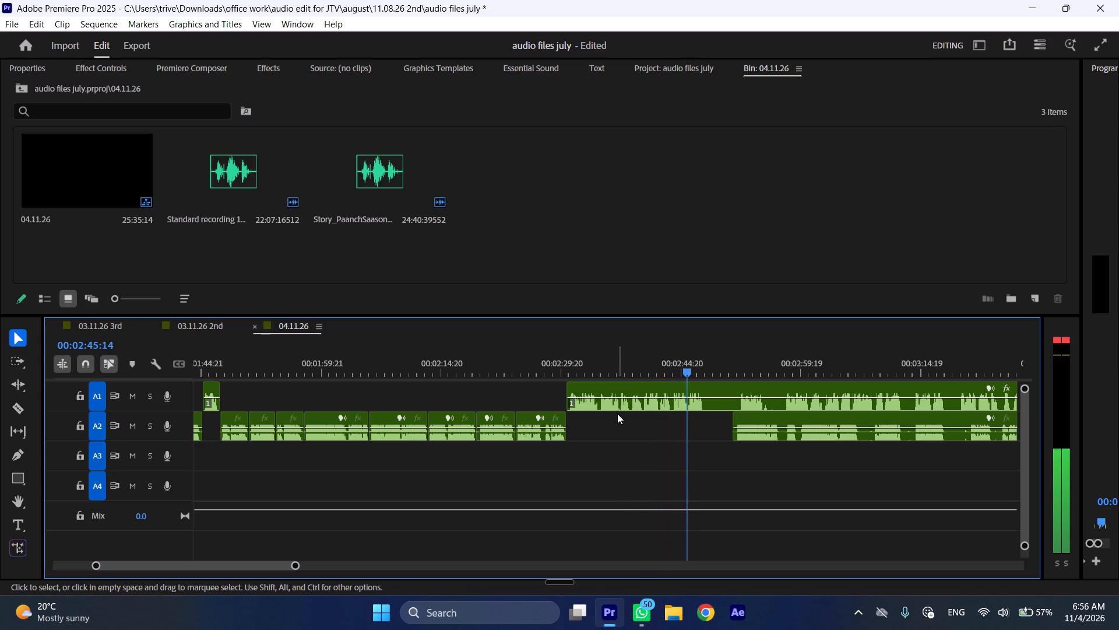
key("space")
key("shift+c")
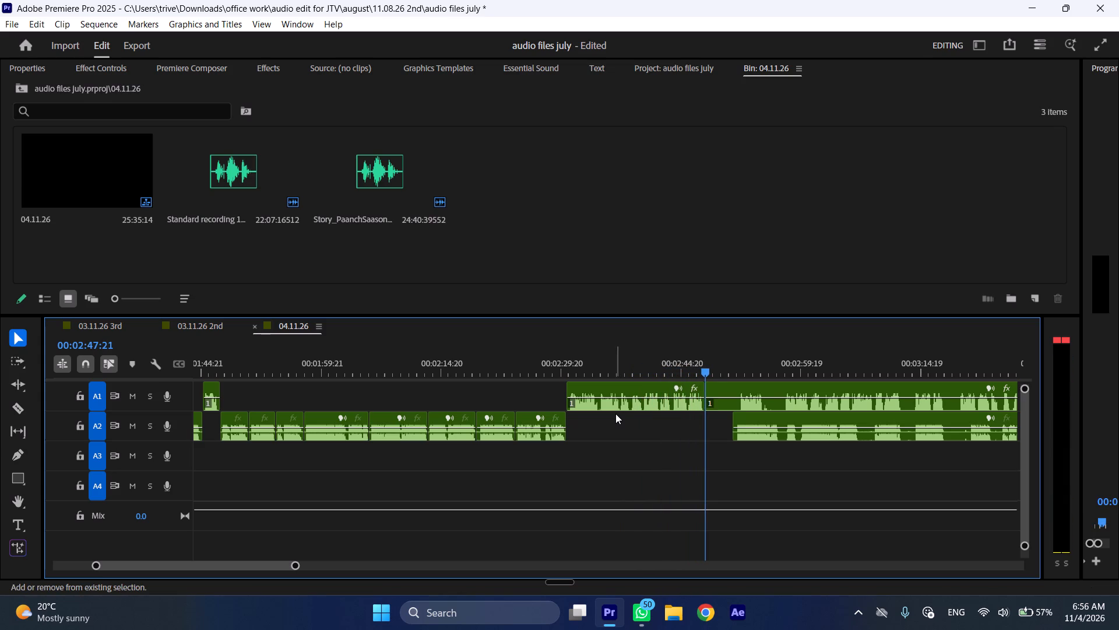
scroll(639, 439, "down", 6)
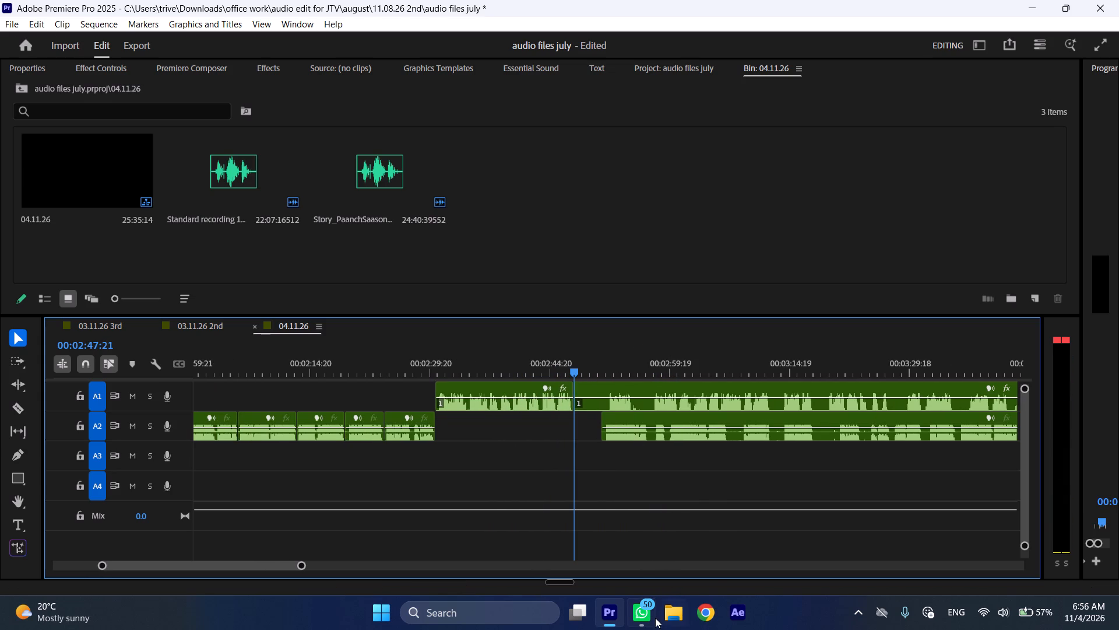
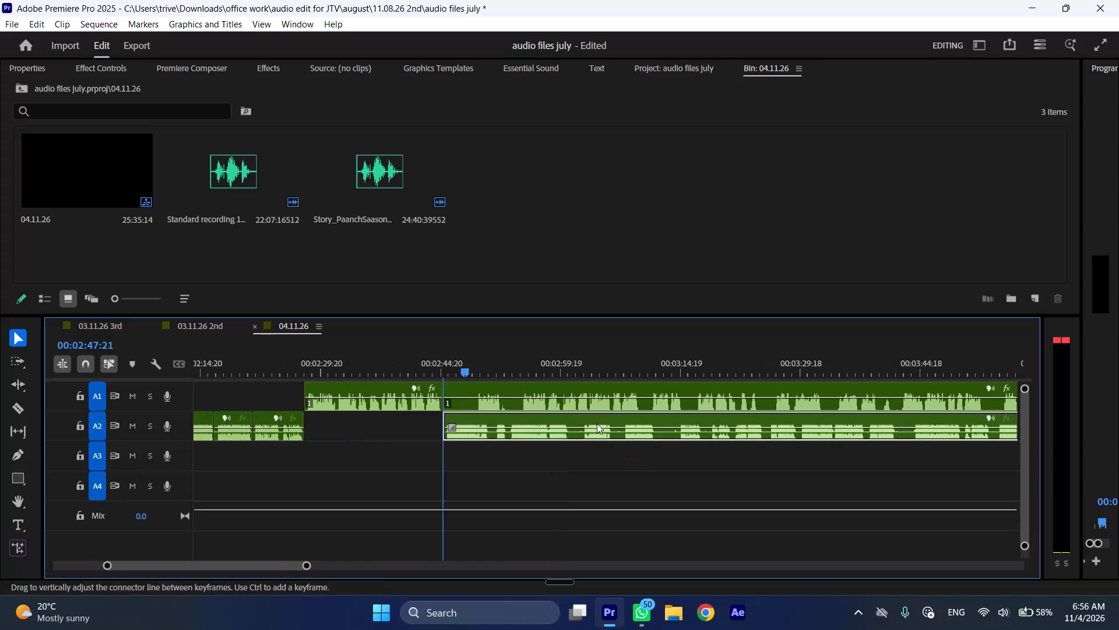
Move the A1 clip starting at 00:02:47:21 about 46 seconds later and trim about 4 seconds off its start.
scroll(597, 423, "down", 4)
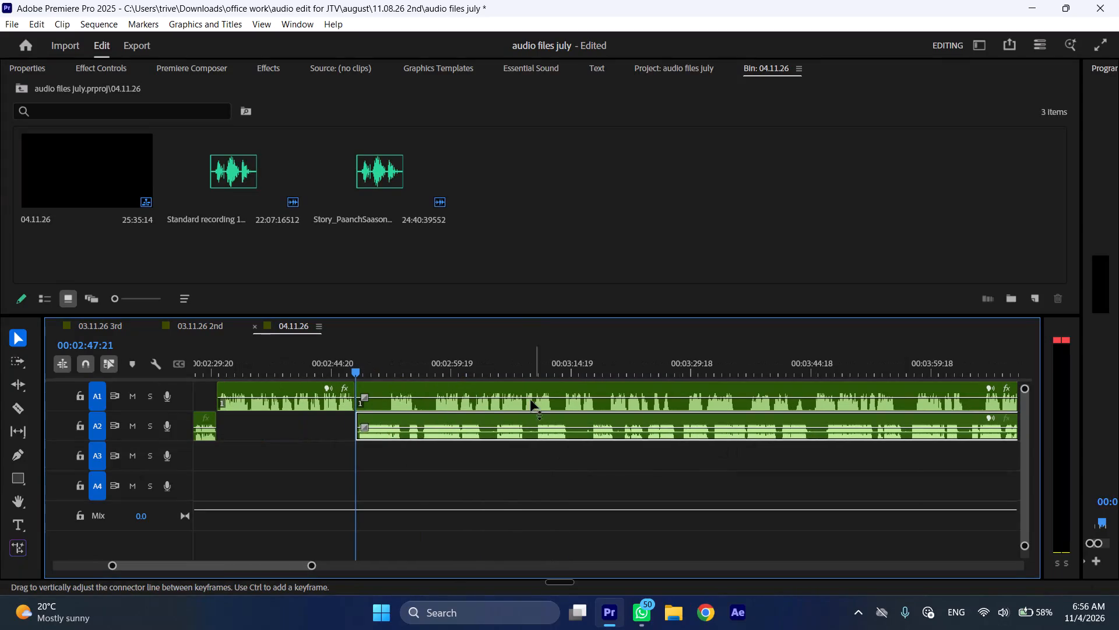
left_click_drag(392, 387, 757, 393)
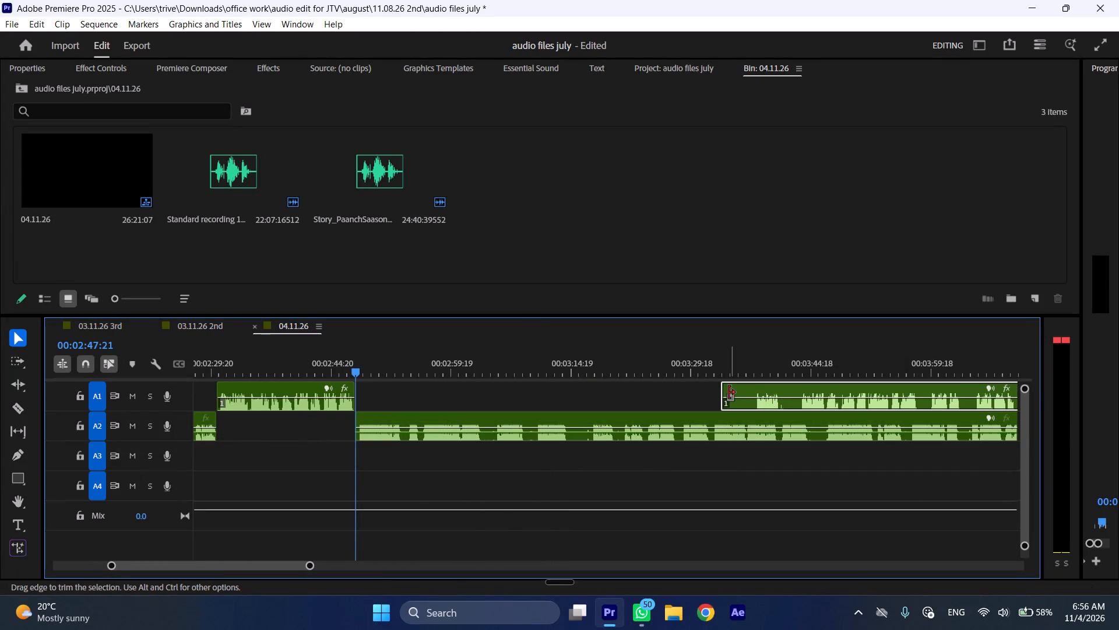
left_click_drag(723, 391, 753, 391)
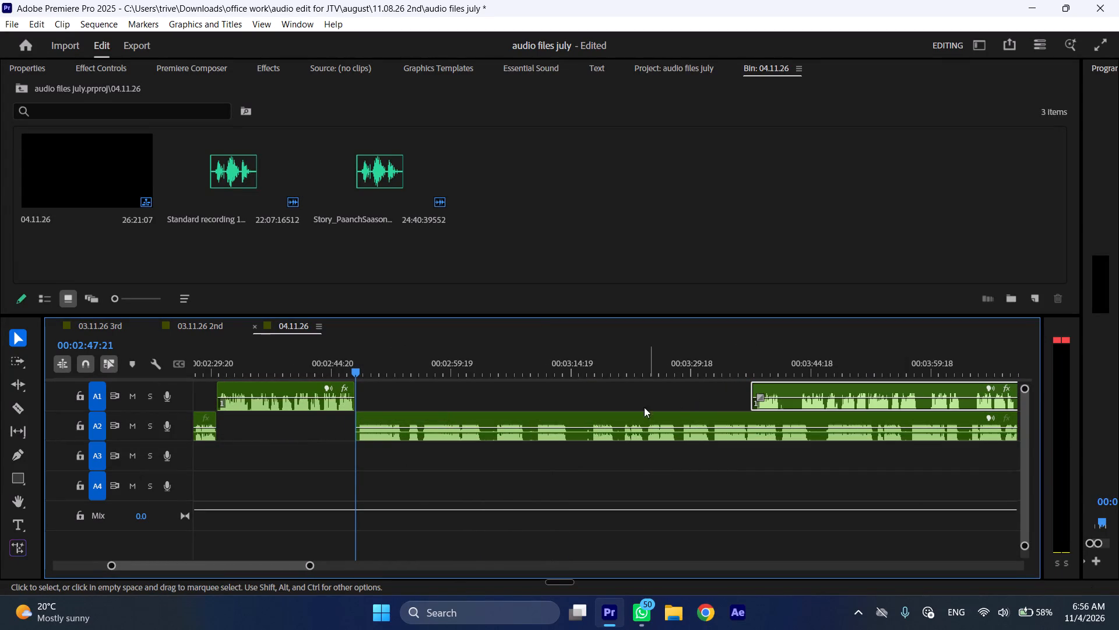
Play back the transition from the A1 clip to the A2 narration around 00:02:47:21 at increased speed, restarting from about 00:02:44.
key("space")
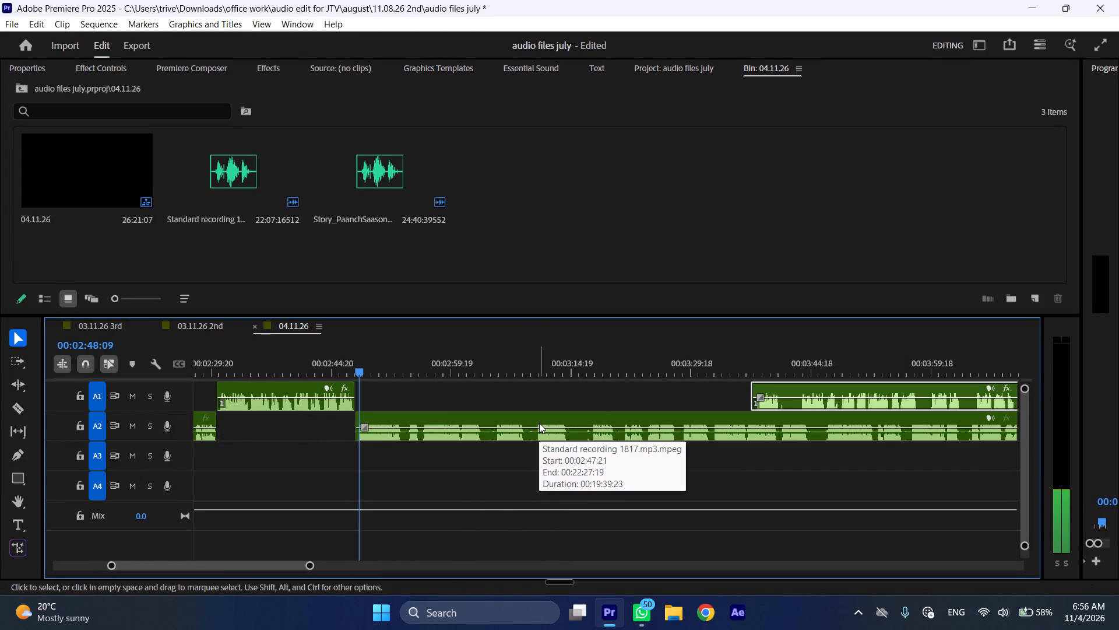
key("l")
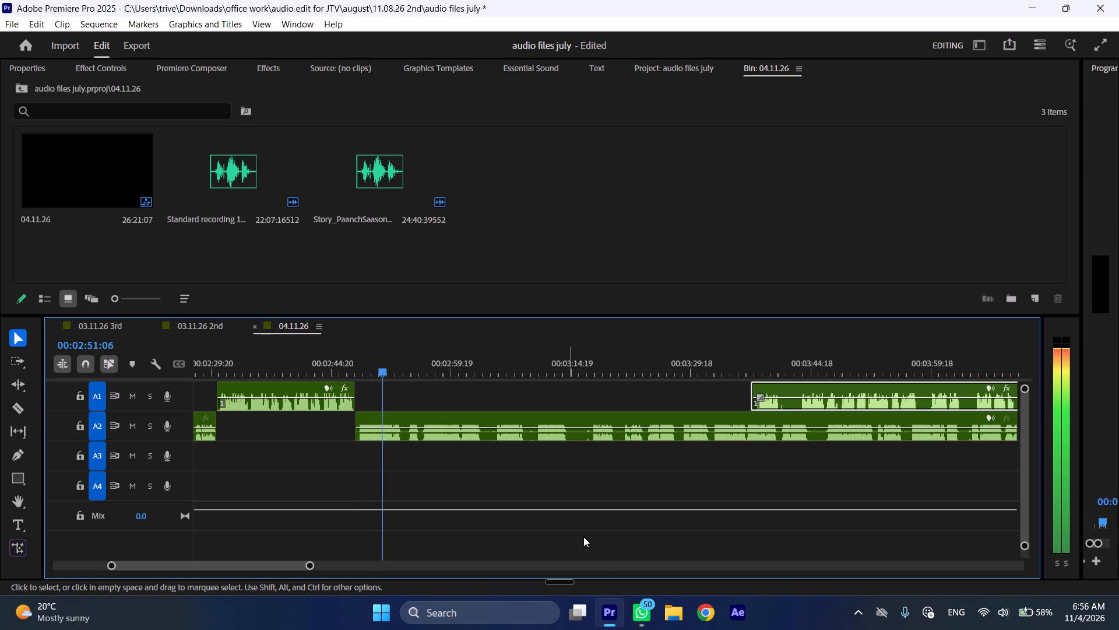
left_click(325, 366)
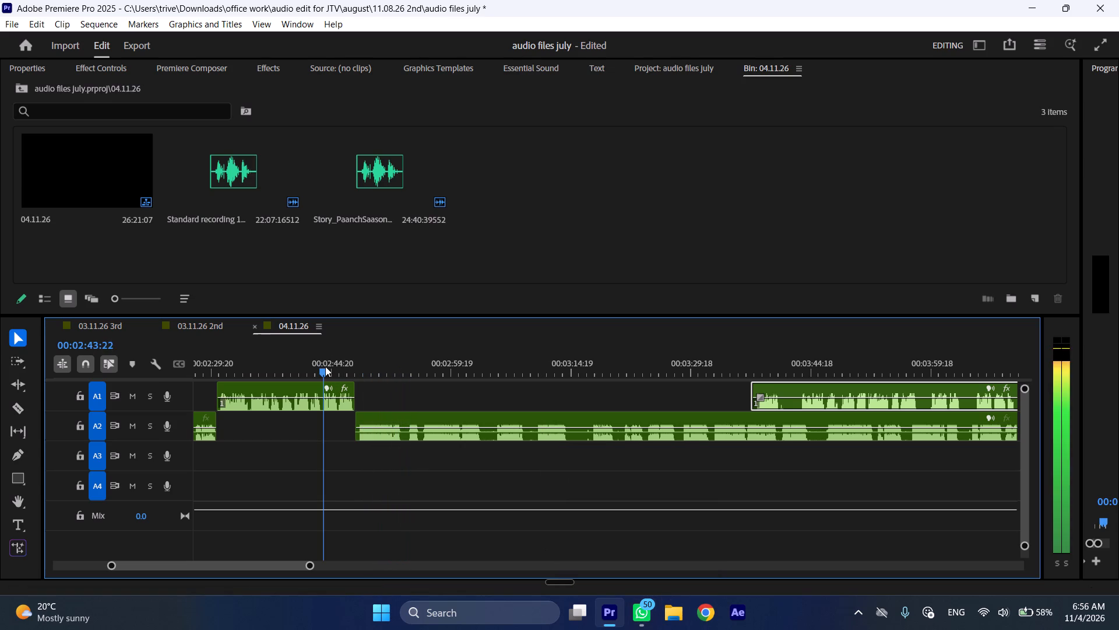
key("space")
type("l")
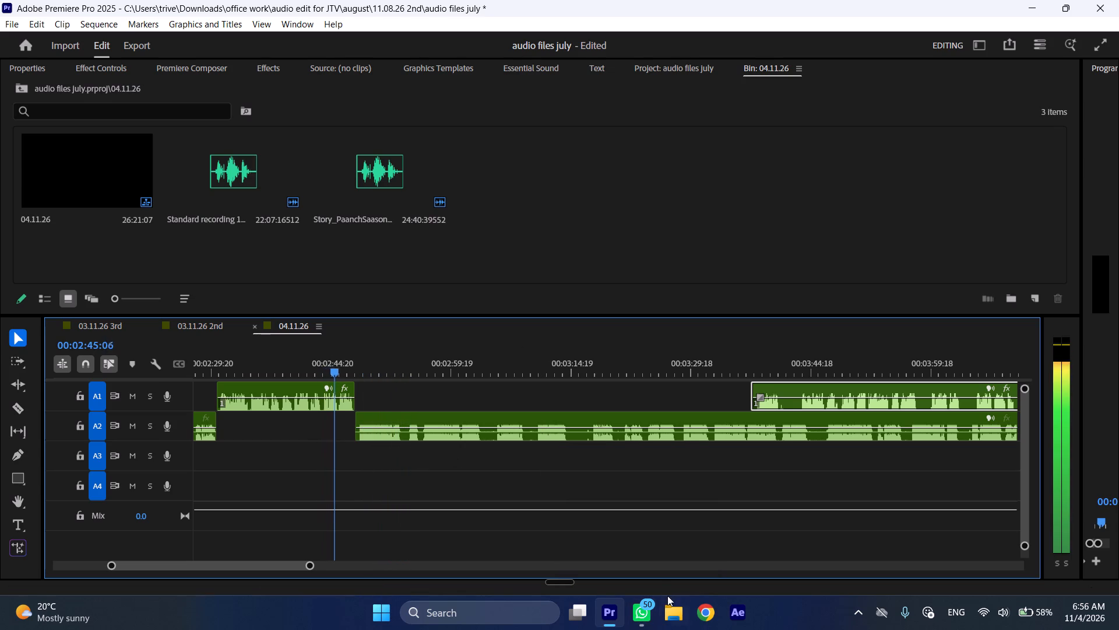
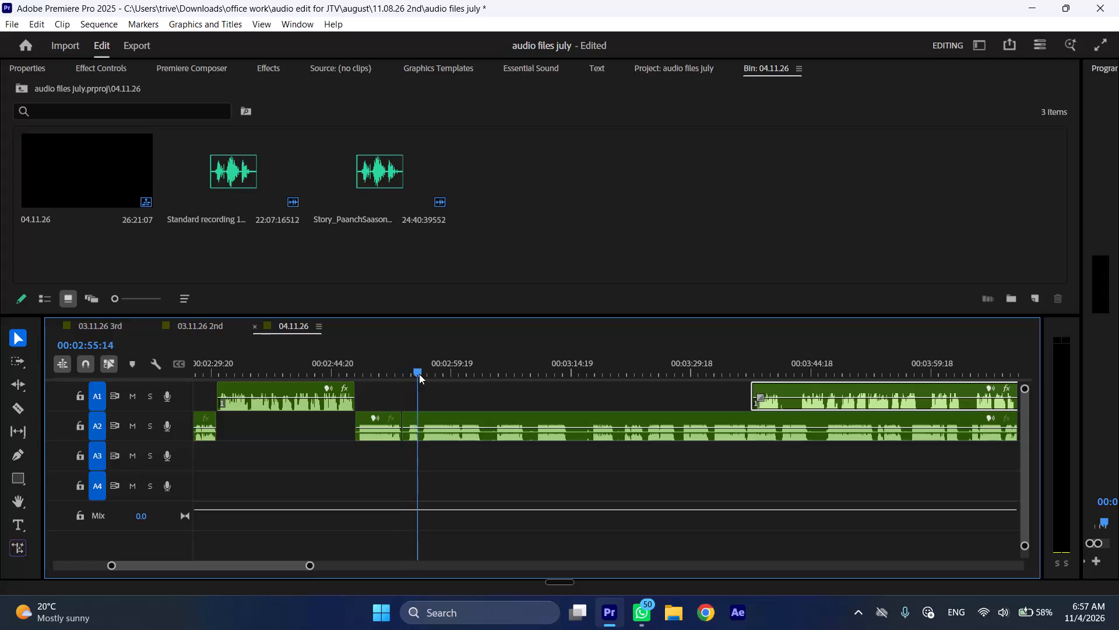
Ripple-delete the opening section of the A2 clip up to 00:02:56:03, closing the gap, and resume playback to check the join.
left_click(454, 442)
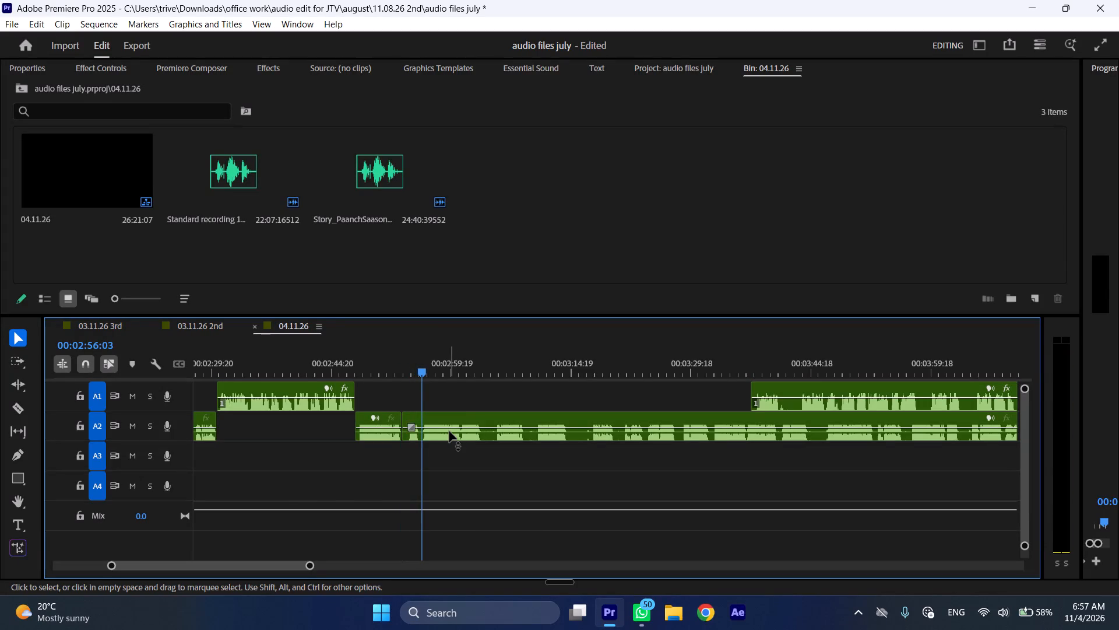
left_click(449, 430)
key("shift+c")
key("ctrl+shift+d")
key("space")
type("l")
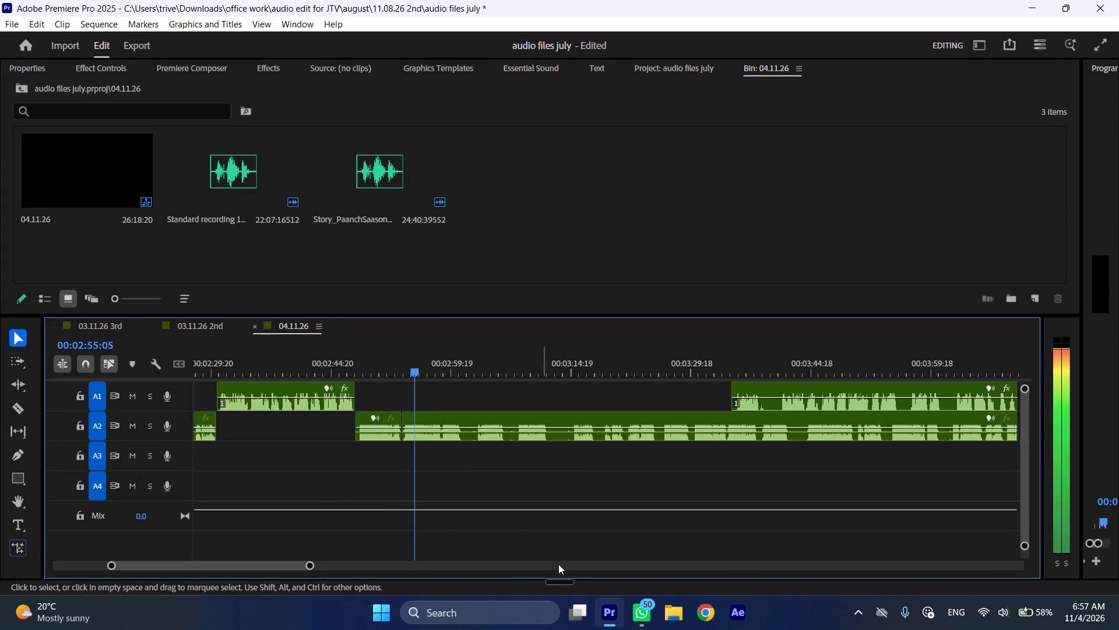
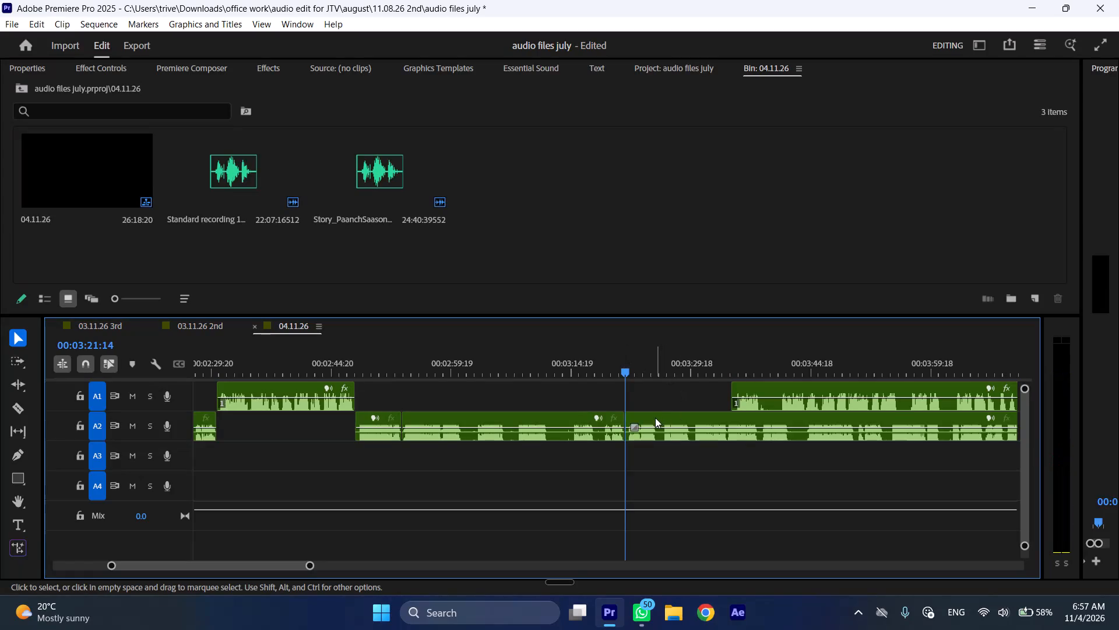
Move the A2 narration after the 00:03:21:14 cut about 18 seconds later and start the next A1 clip at that cut.
left_click_drag(654, 417, 798, 430)
left_click_drag(763, 383, 662, 393)
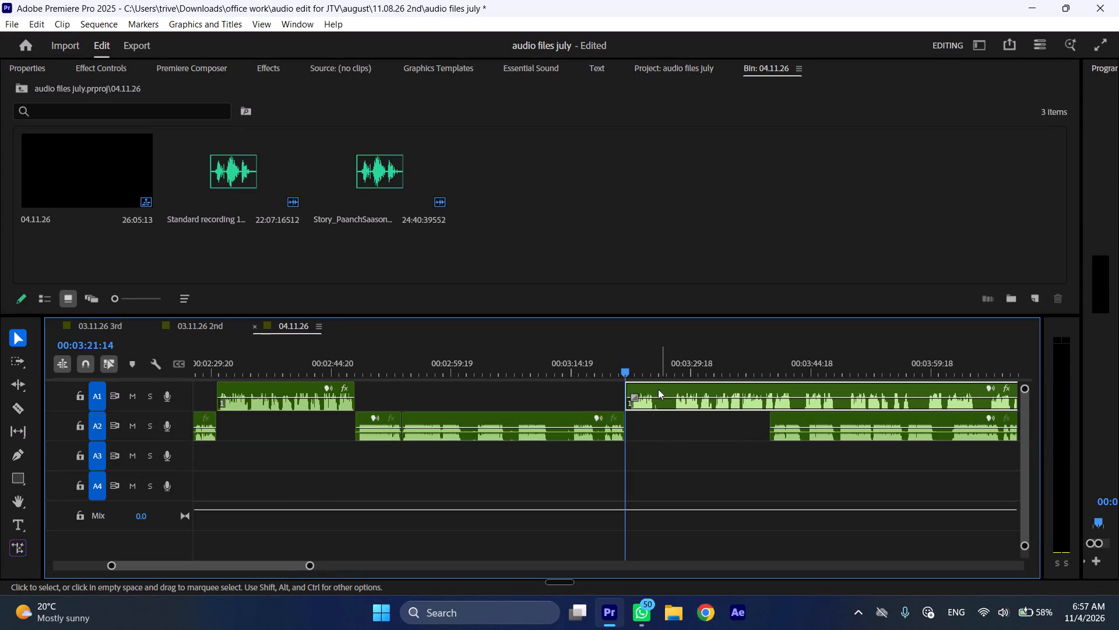
Split the A2 narration at both ends of the four silent pauses between 00:03:01:09 and 00:03:18:14.
left_click_drag(452, 367, 466, 369)
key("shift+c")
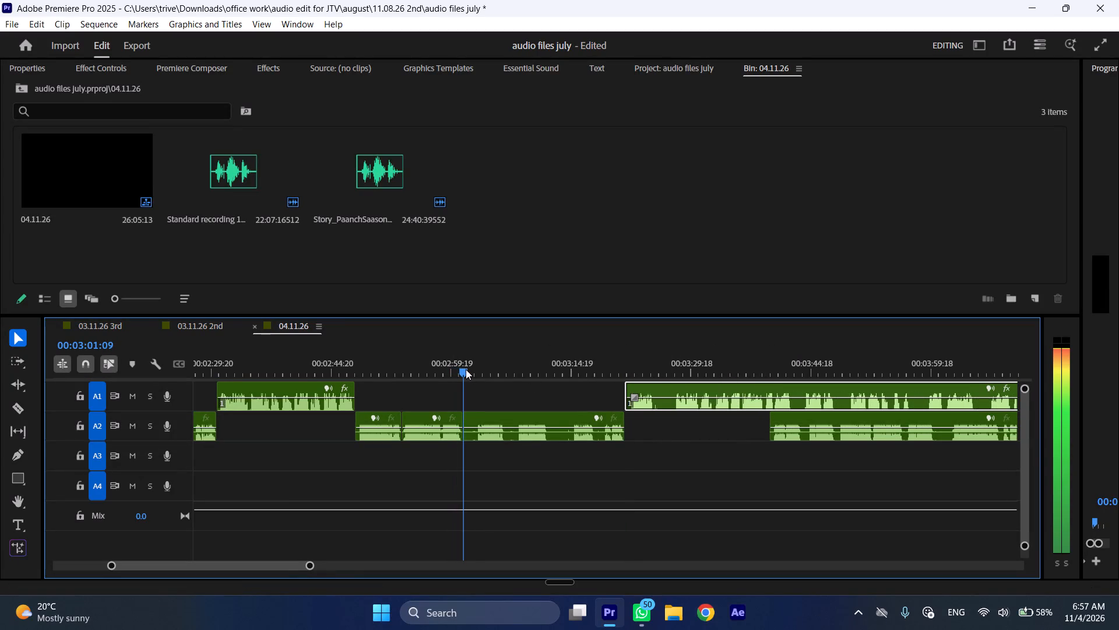
left_click_drag(466, 369, 511, 370)
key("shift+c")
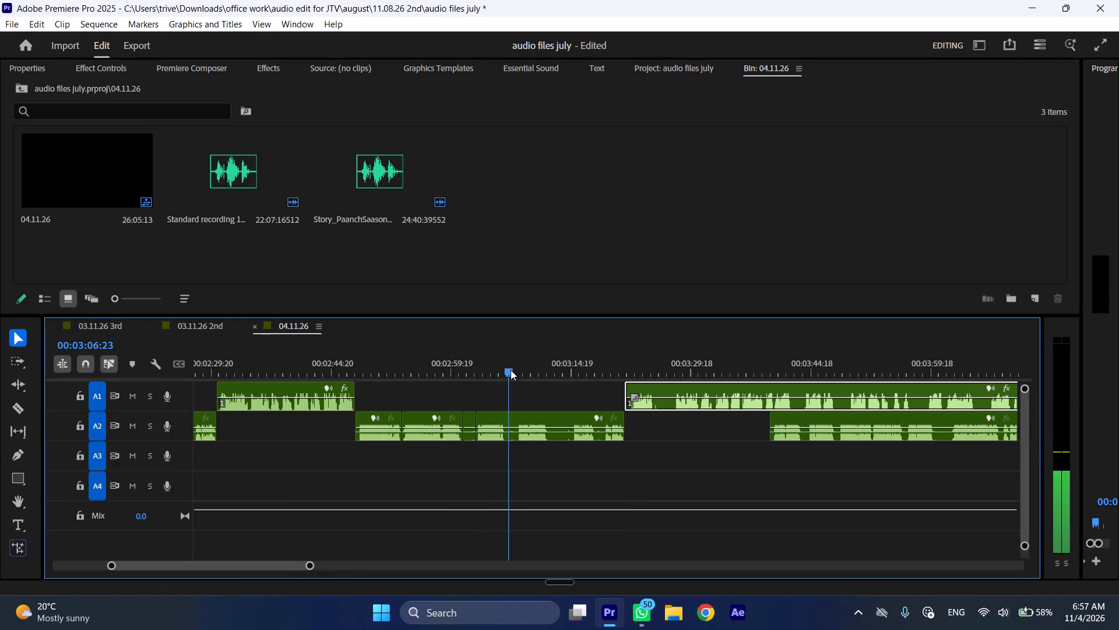
left_click_drag(511, 370, 568, 368)
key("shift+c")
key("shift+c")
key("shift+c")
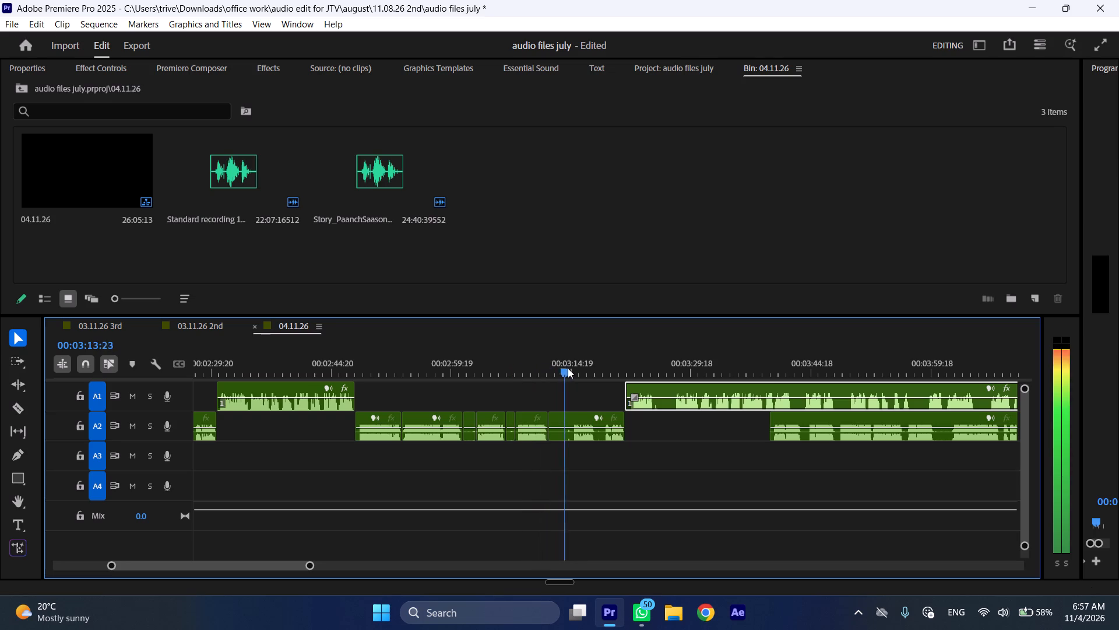
left_click_drag(568, 368, 597, 365)
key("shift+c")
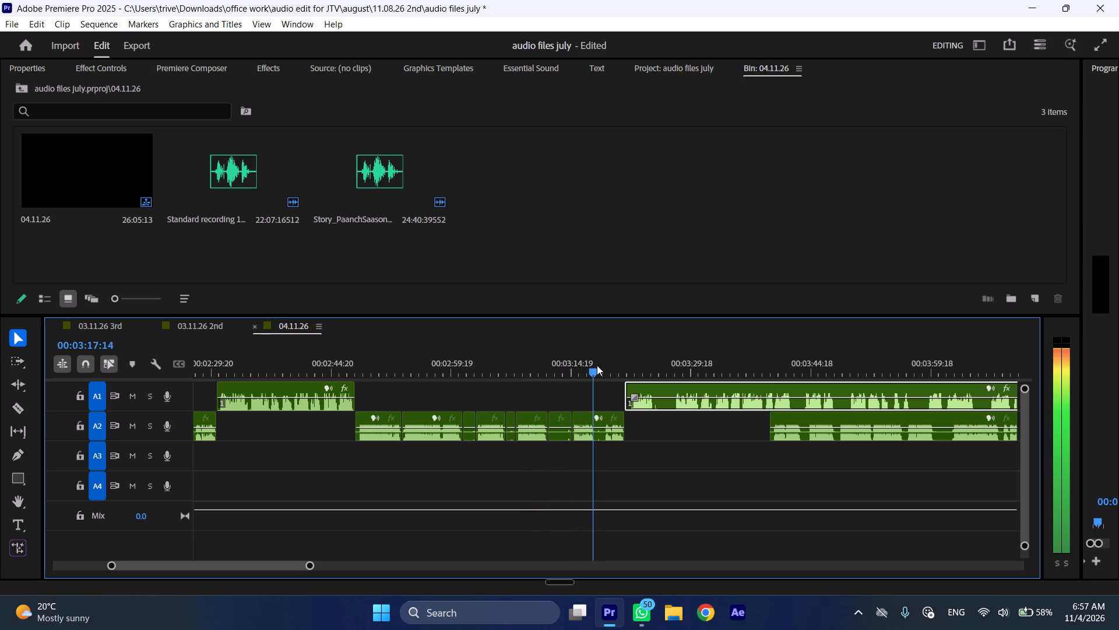
left_click_drag(597, 365, 604, 364)
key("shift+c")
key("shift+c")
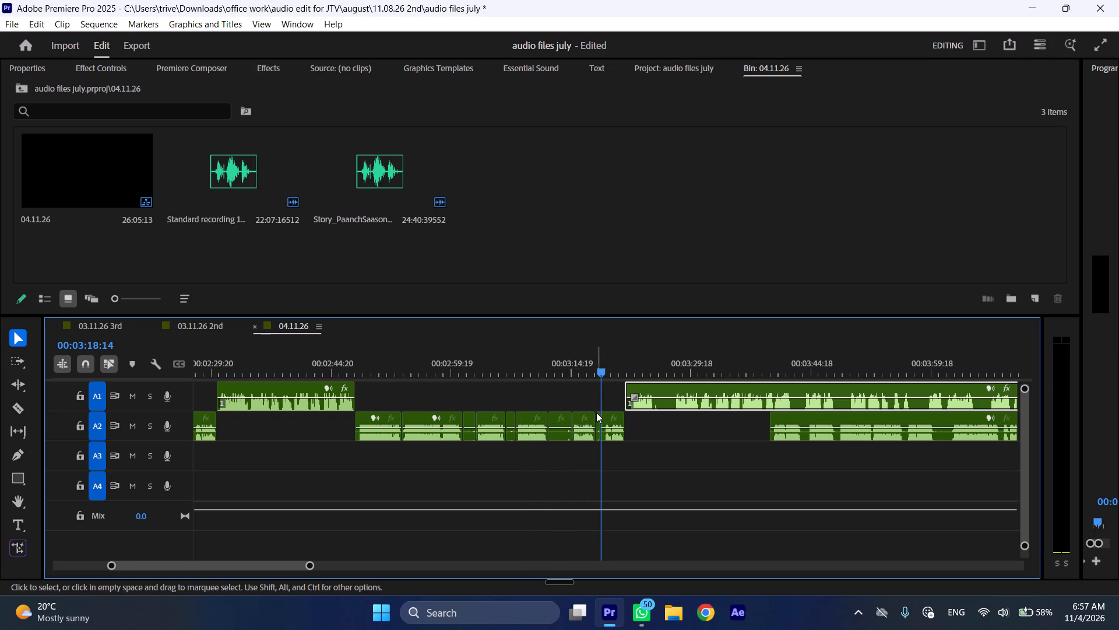
Ripple-delete the four silent A2 segments between 00:03:01:09 and 00:03:18:14, closing the gaps on both tracks.
left_click(599, 416)
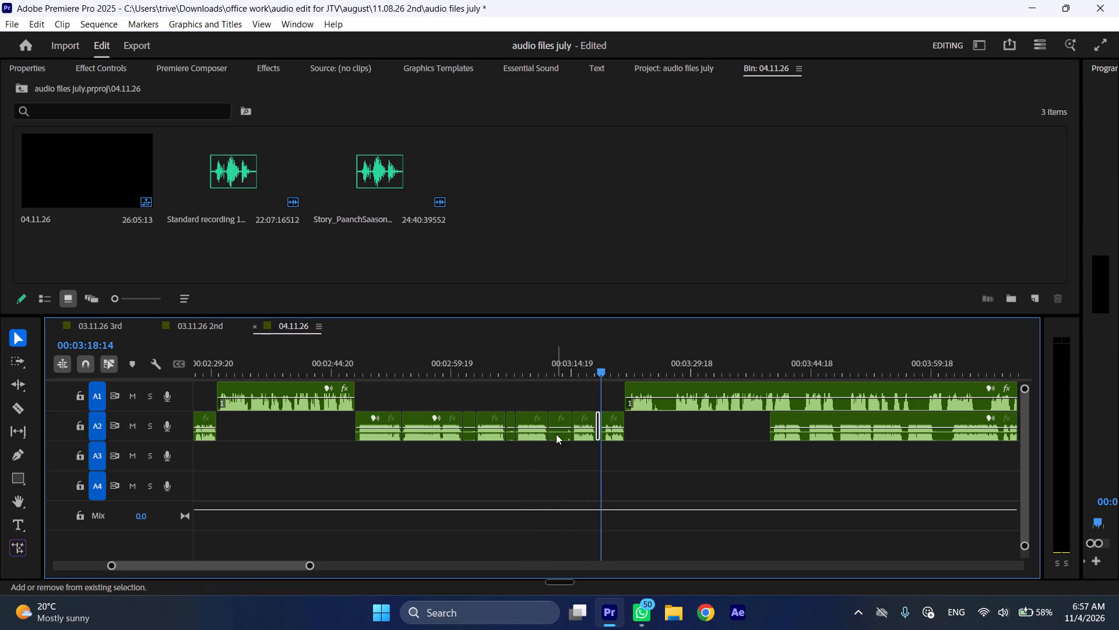
left_click(556, 434, "shift")
left_click(508, 434, "shift")
left_click(472, 437, "shift")
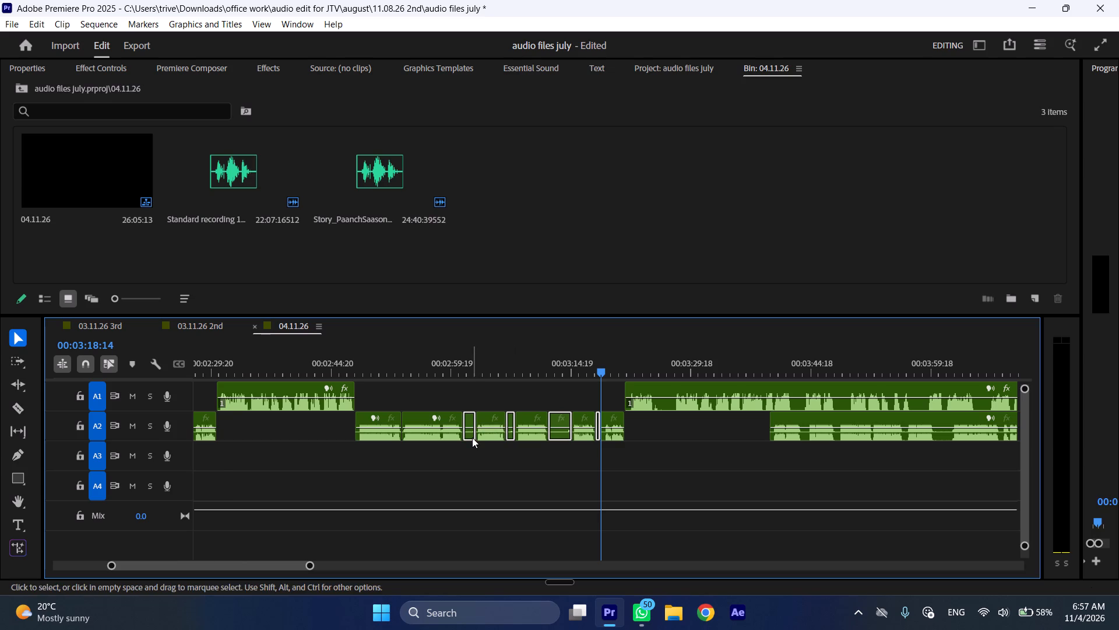
key("ctrl+shift+d")
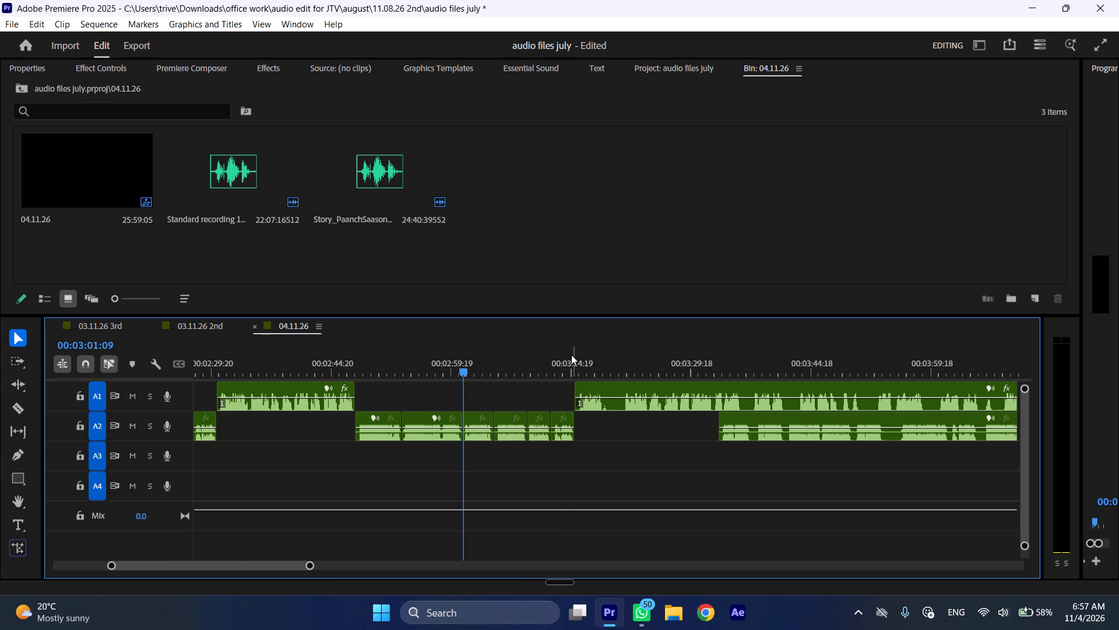
Play the sequence from the join between the A2 narration and the next A1 clip, around 00:03:15.
left_click(571, 355)
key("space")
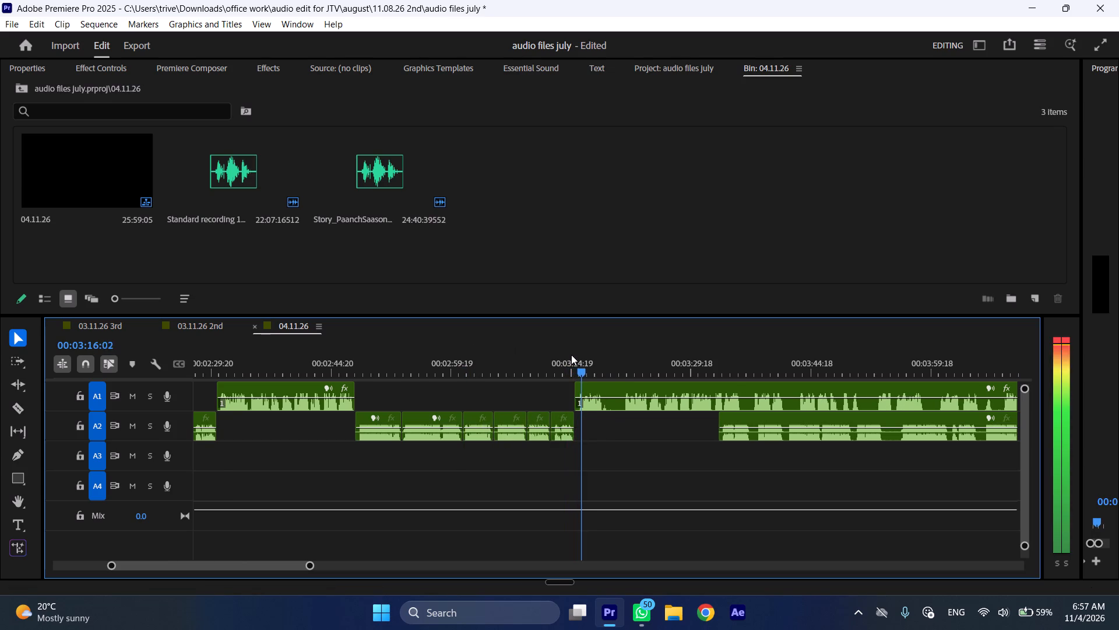
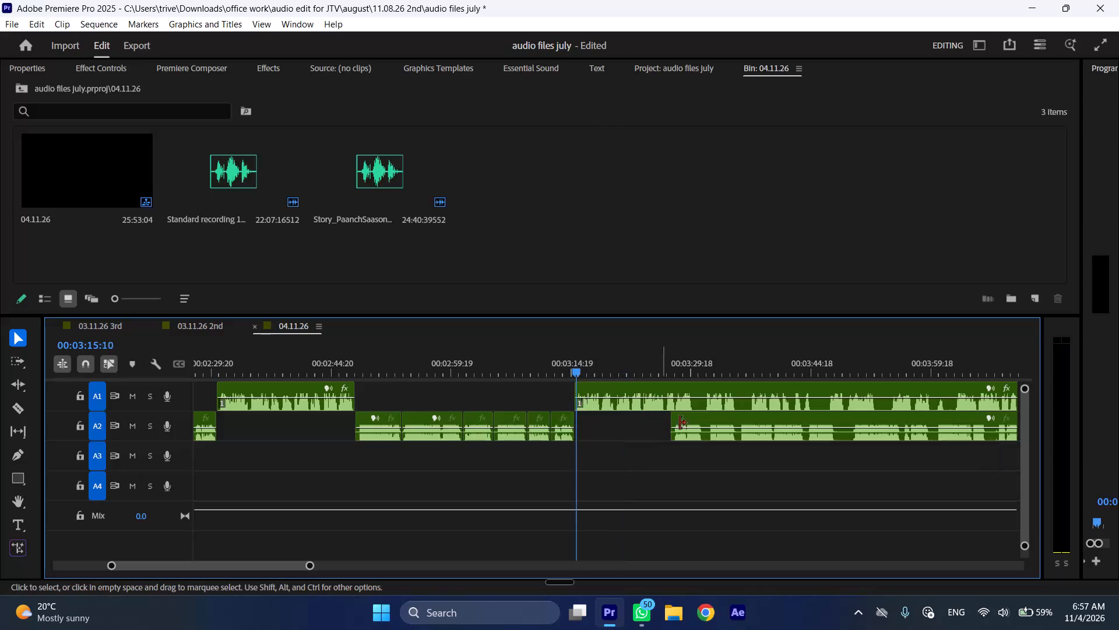
Move the remaining A2 narration about 8 seconds later, farther past the start of the A1 clip, and play on through A1 at faster speed.
left_click_drag(700, 420, 768, 422)
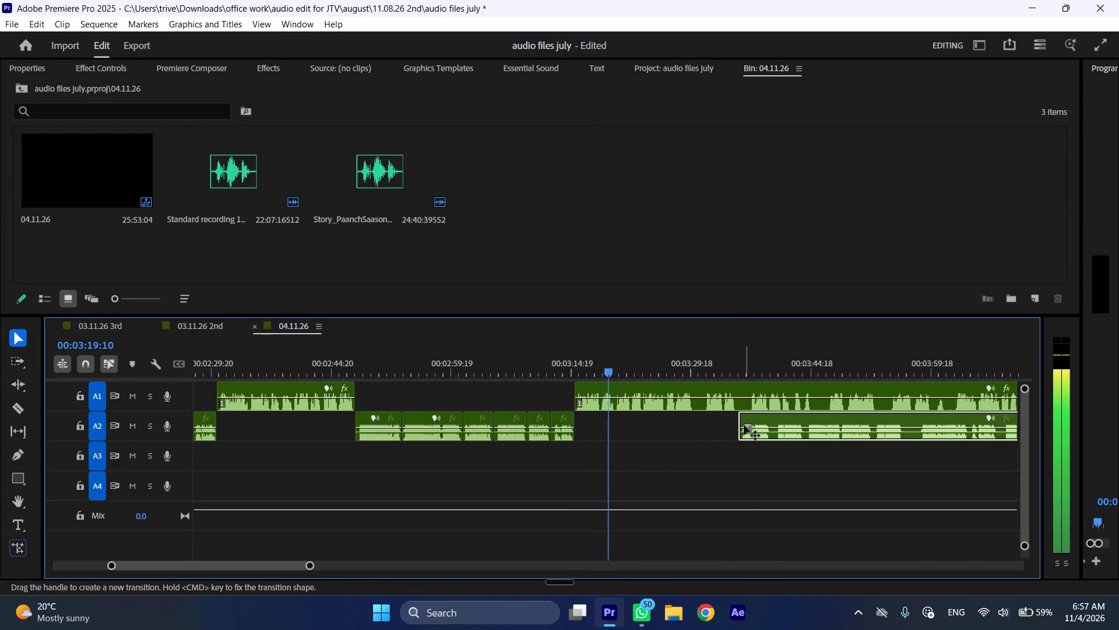
scroll(676, 462, "down", 2)
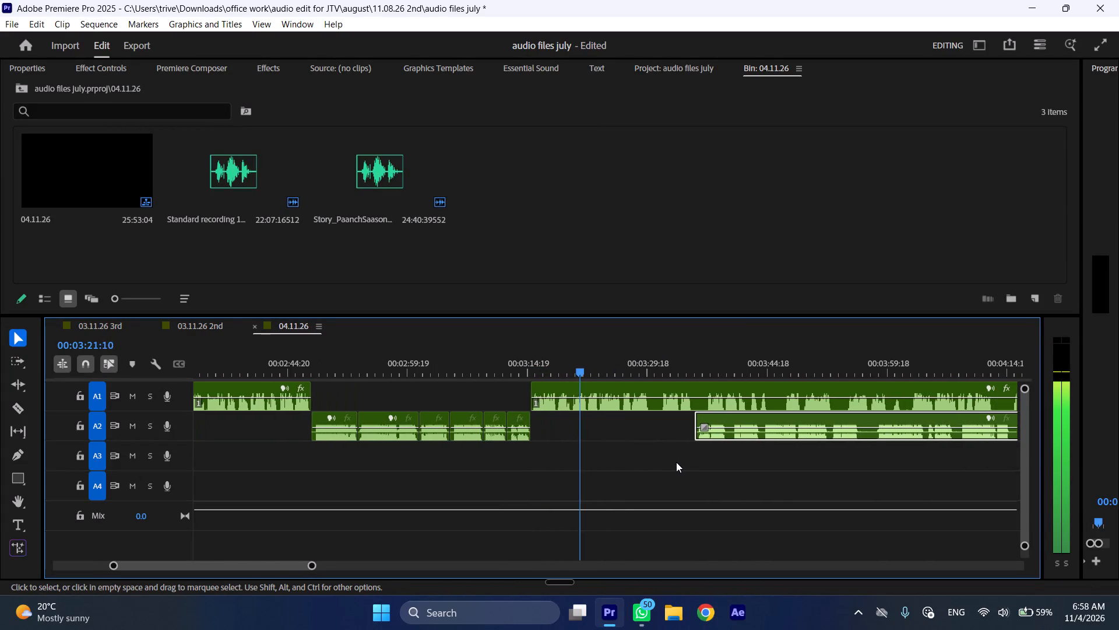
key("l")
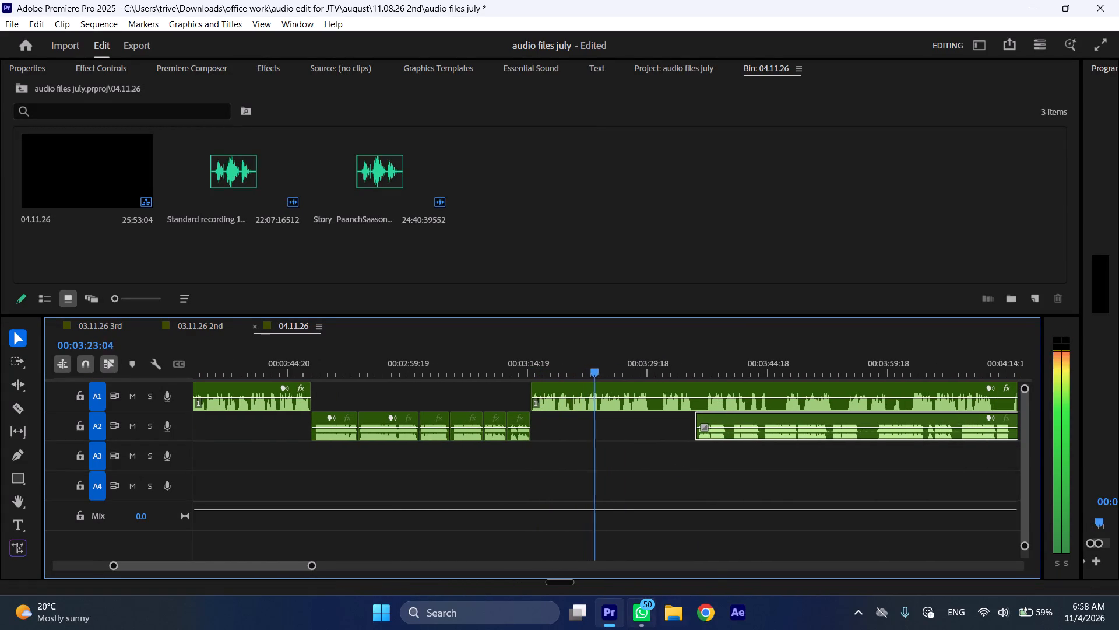
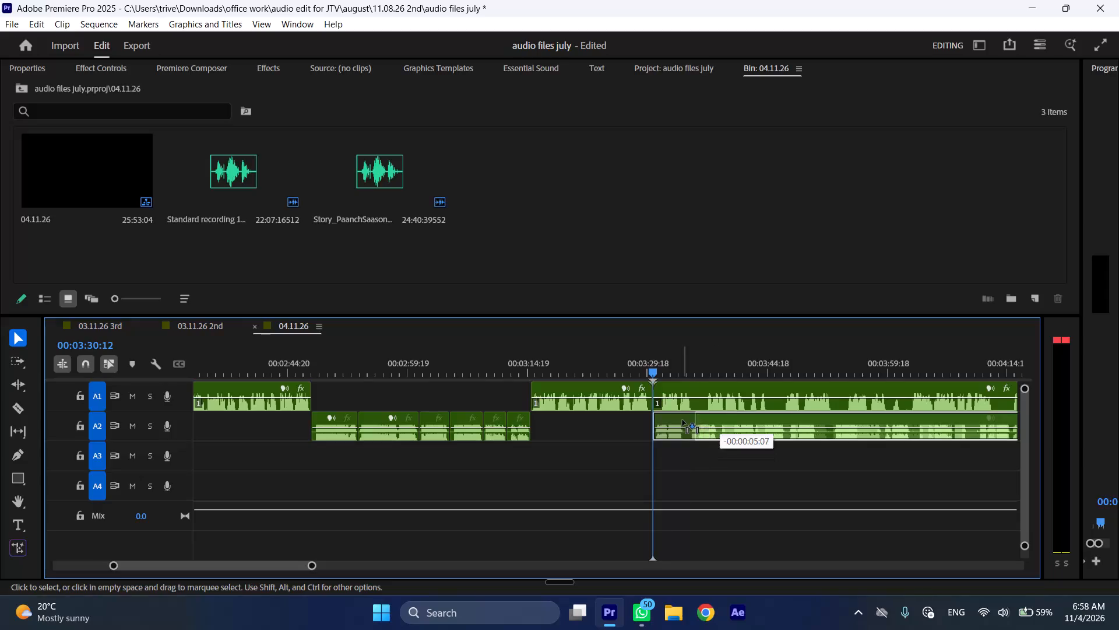
Move the A1 clip starting at 00:03:30:12 about 25 seconds later, and play the A2 narration from 00:03:30:12 at increased speed.
left_click_drag(672, 384, 872, 392)
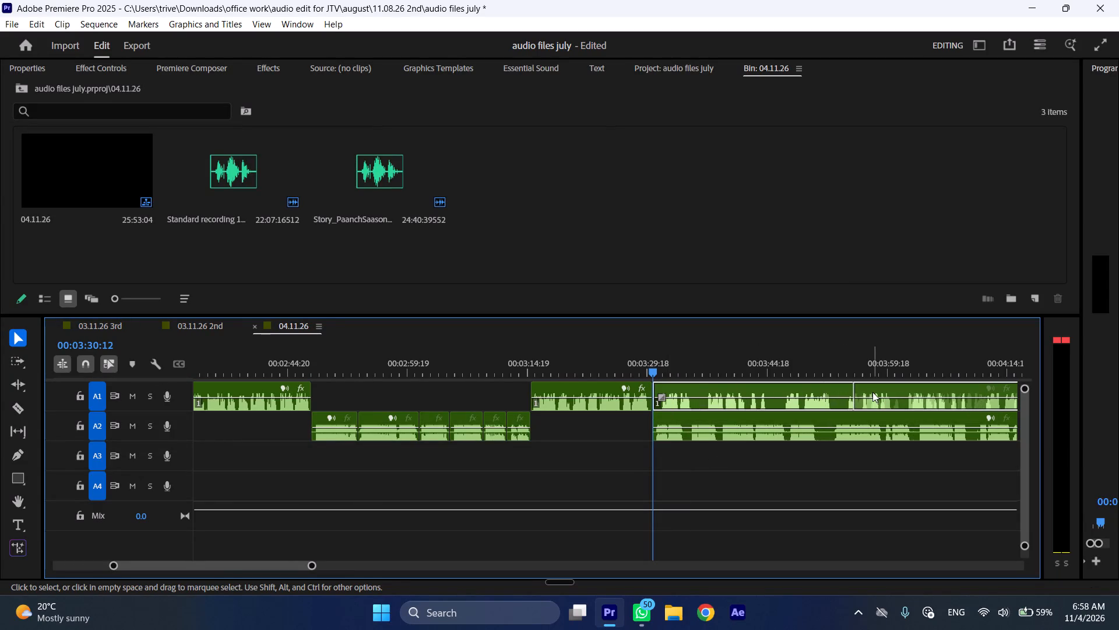
key("space")
key("l")
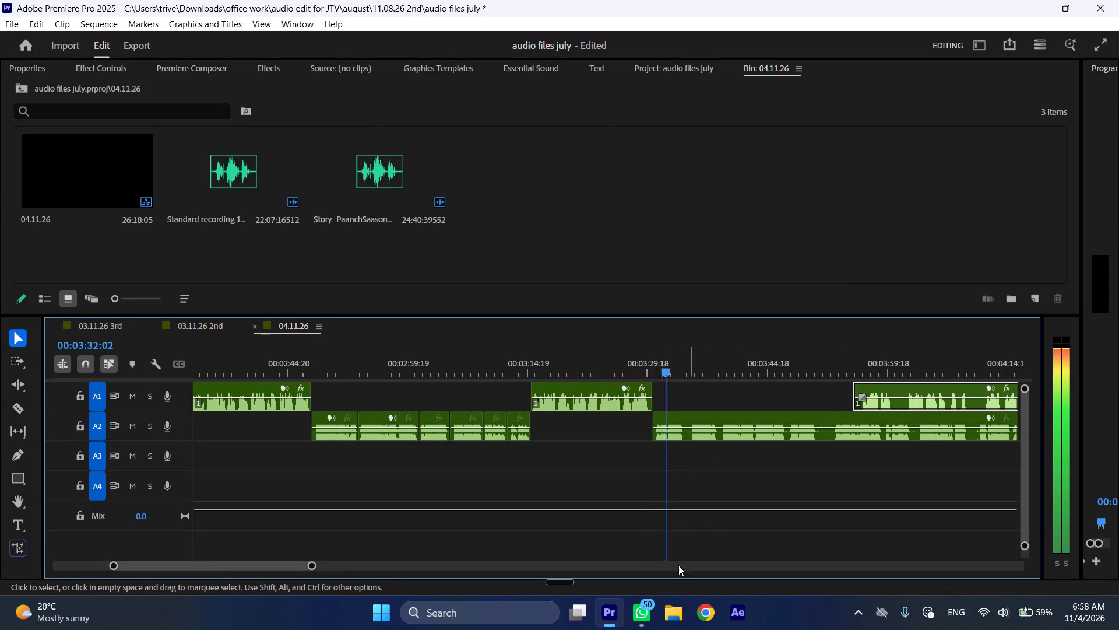
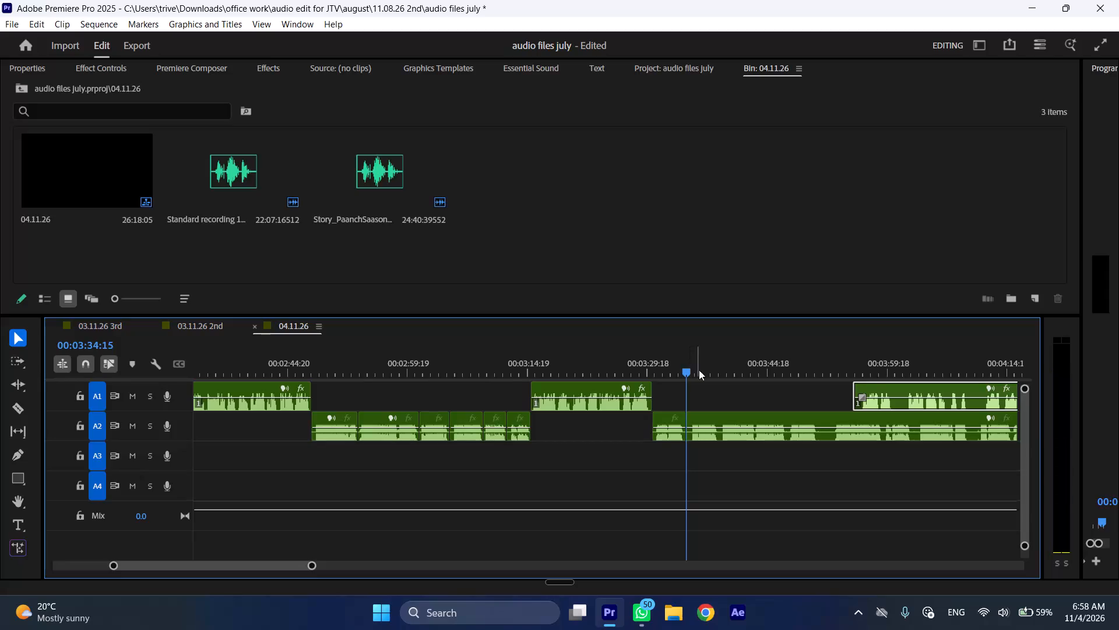
Split the A1 clip at 00:04:00:09 and move its short first piece back to the A2 cut at 00:03:34:15.
left_click(892, 360)
key("shift+c")
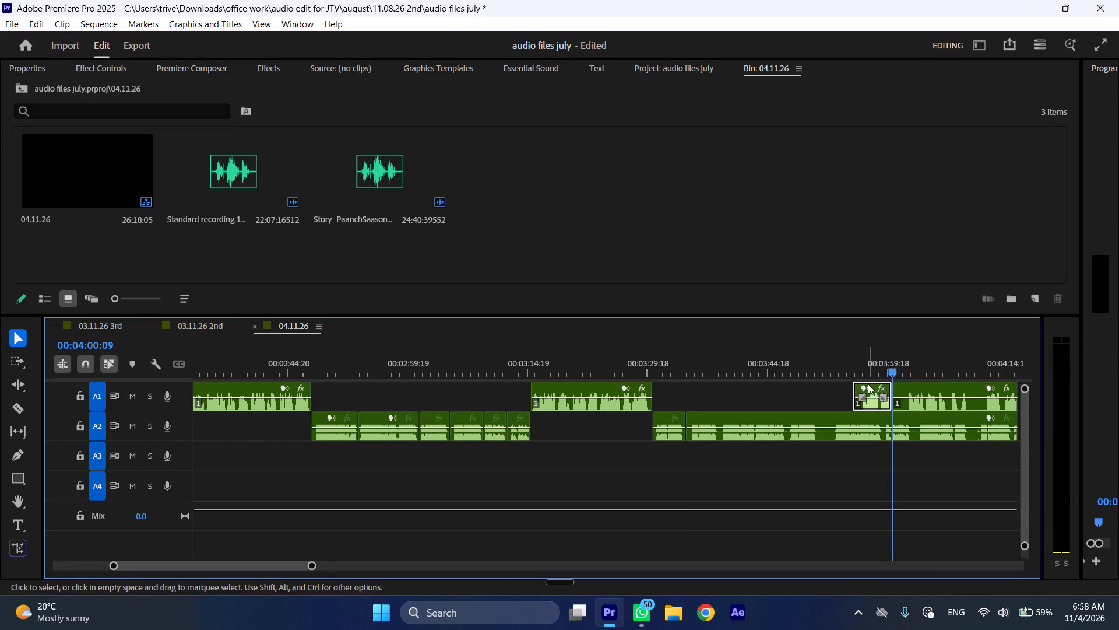
left_click_drag(867, 405, 703, 405)
Move the A2 narration after the 00:03:34:15 cut about 5 seconds later, against the short A1 piece's end, and play from 00:03:33:23 at increased speed.
left_click_drag(707, 418, 756, 420)
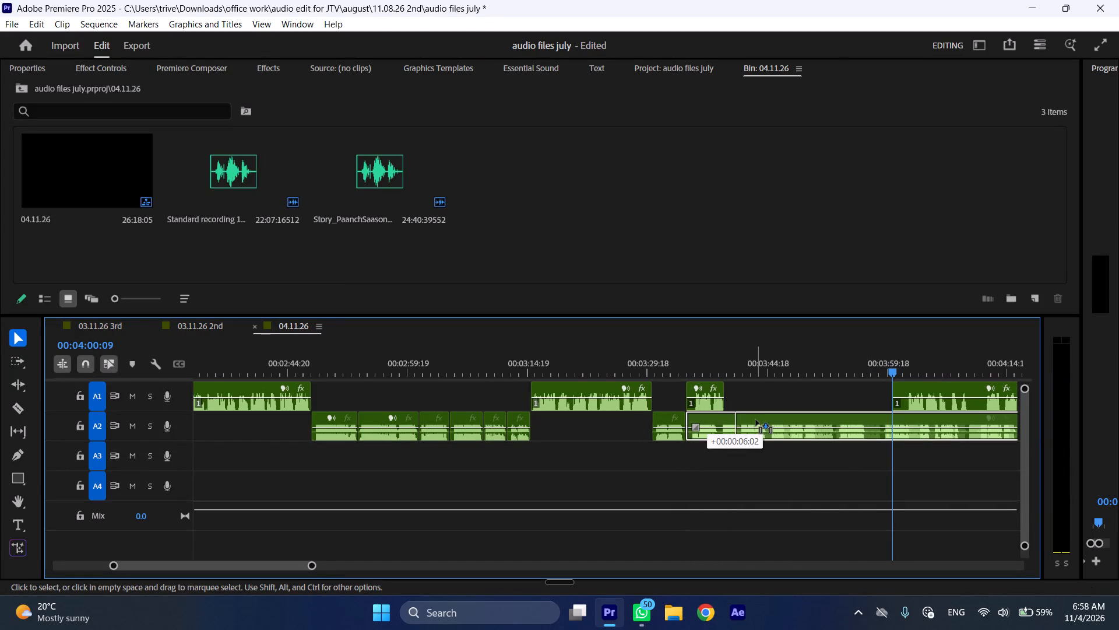
left_click_drag(756, 420, 748, 420)
left_click(680, 372)
key("space")
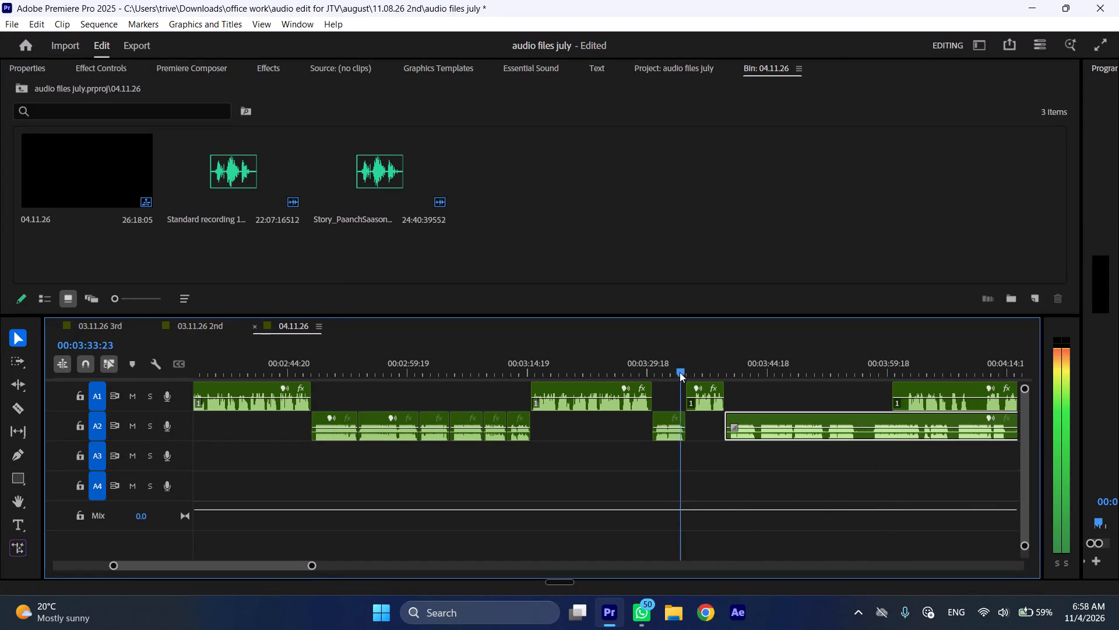
key("l")
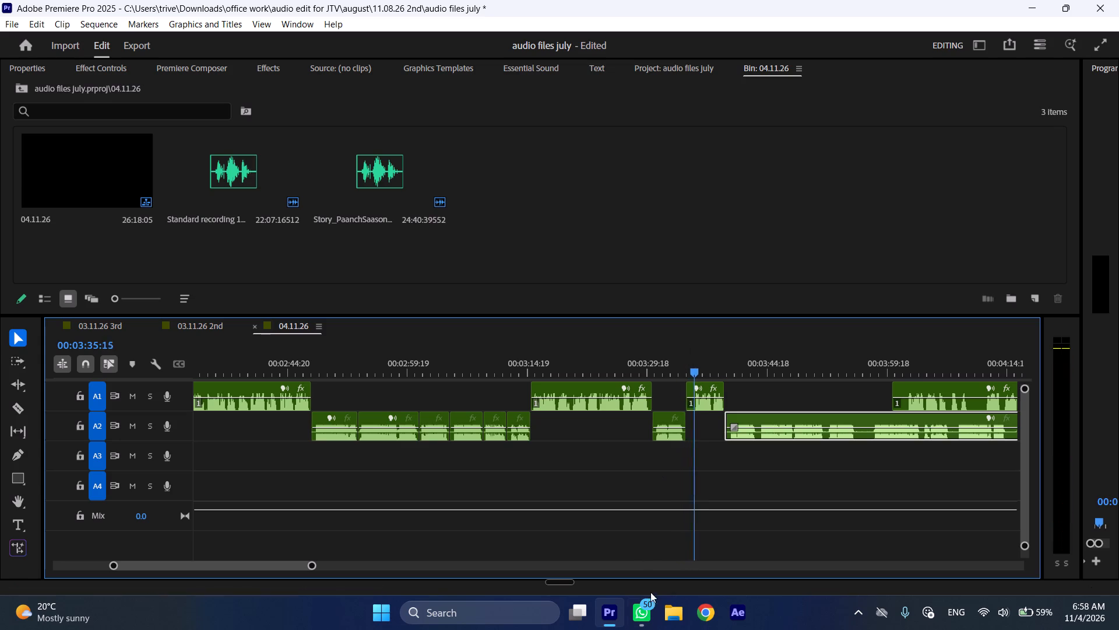
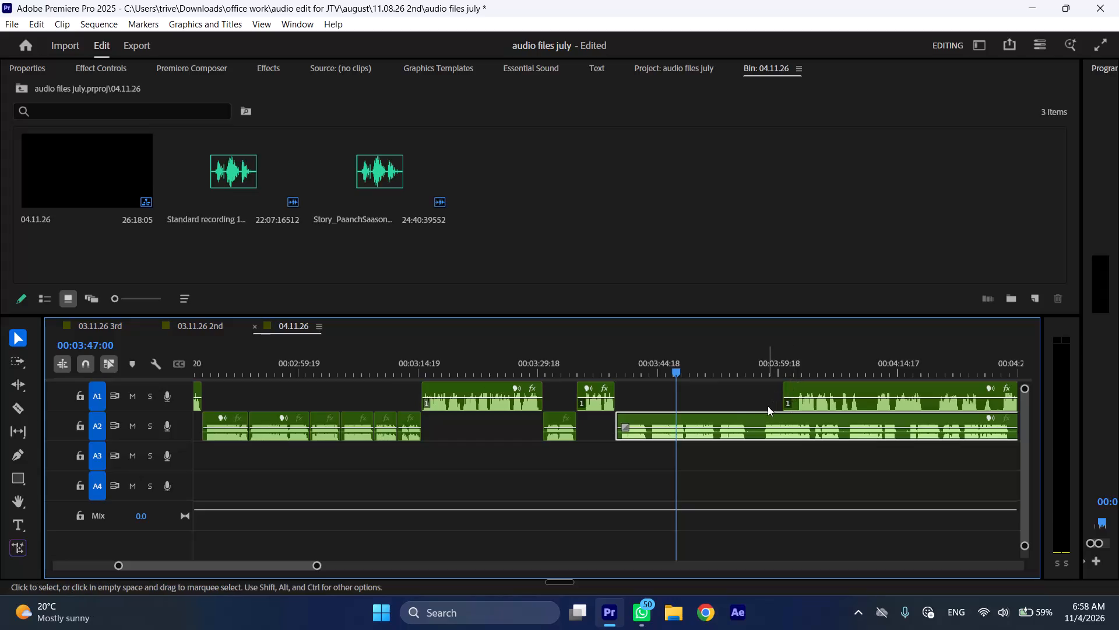
Move the A2 narration about 25 seconds later, place the long A1 clip against the short A1 piece's end, and play from 00:03:40:19.
left_click_drag(642, 420, 846, 438)
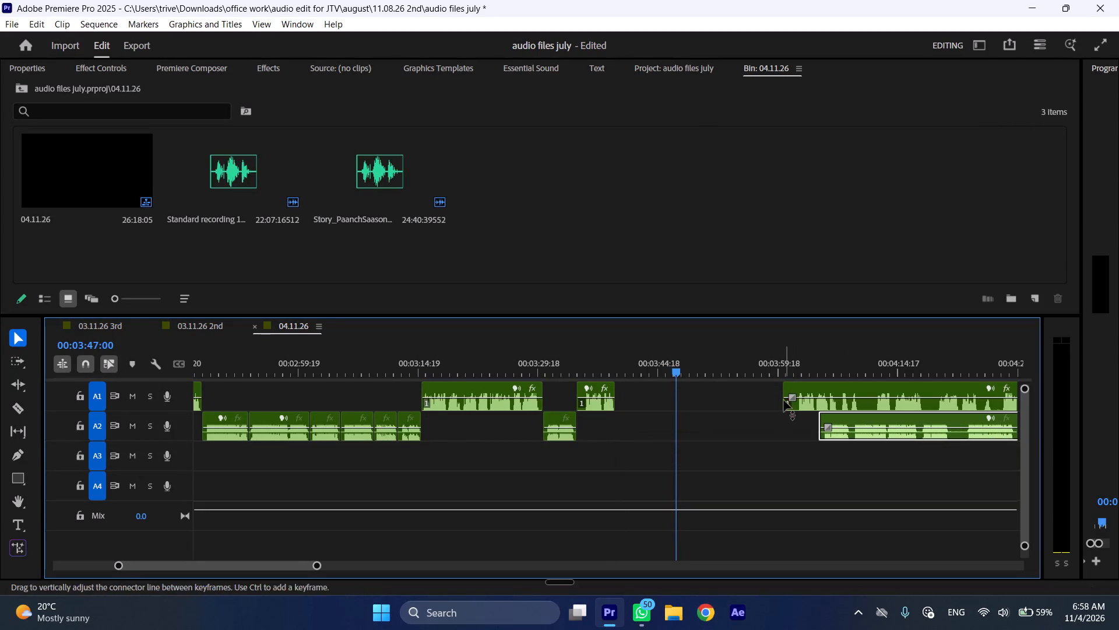
left_click(798, 377)
key("space")
left_click_drag(804, 384, 661, 387)
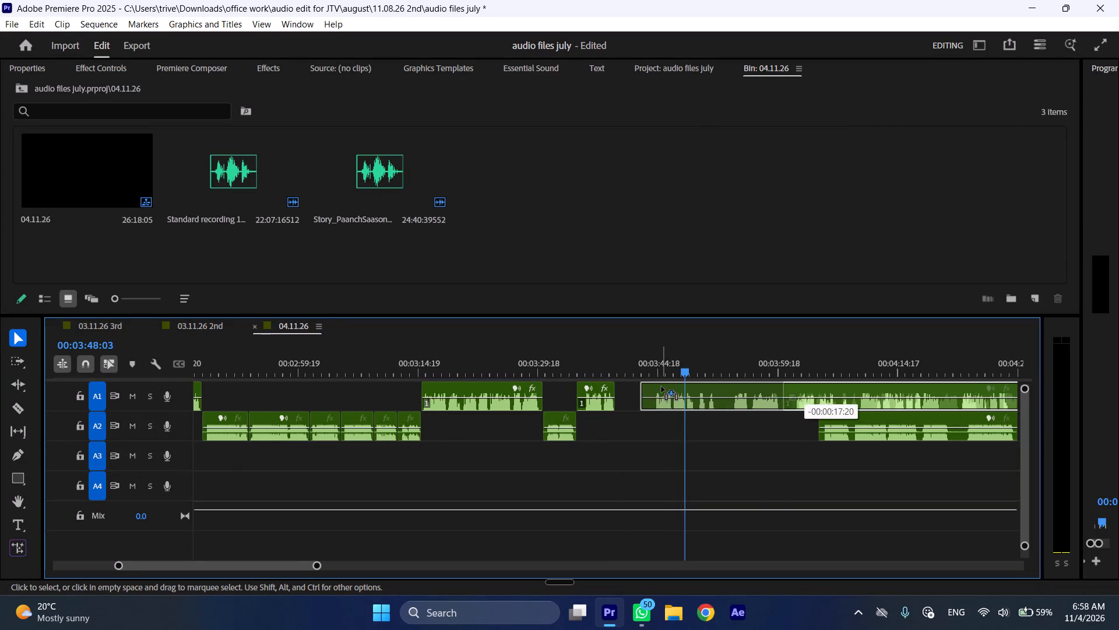
left_click_drag(661, 387, 635, 393)
left_click(625, 370)
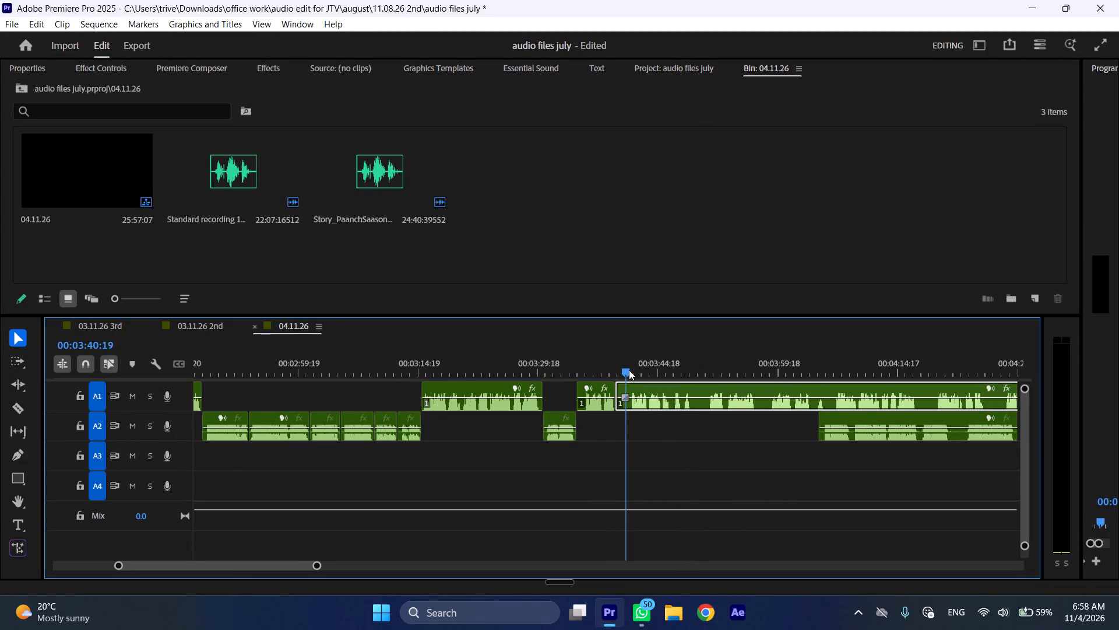
key("space")
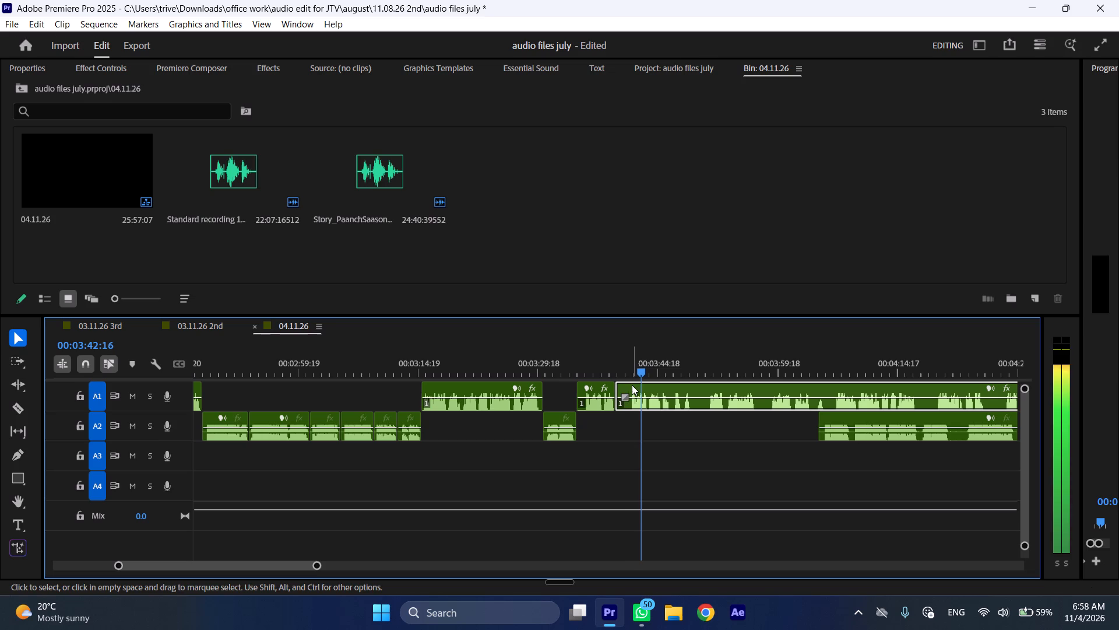
key("space")
Move the long A1 clip back over the short A1 piece to start at 00:03:34:15, and play from 00:03:35:03 at increased speed.
left_click_drag(624, 386, 636, 387)
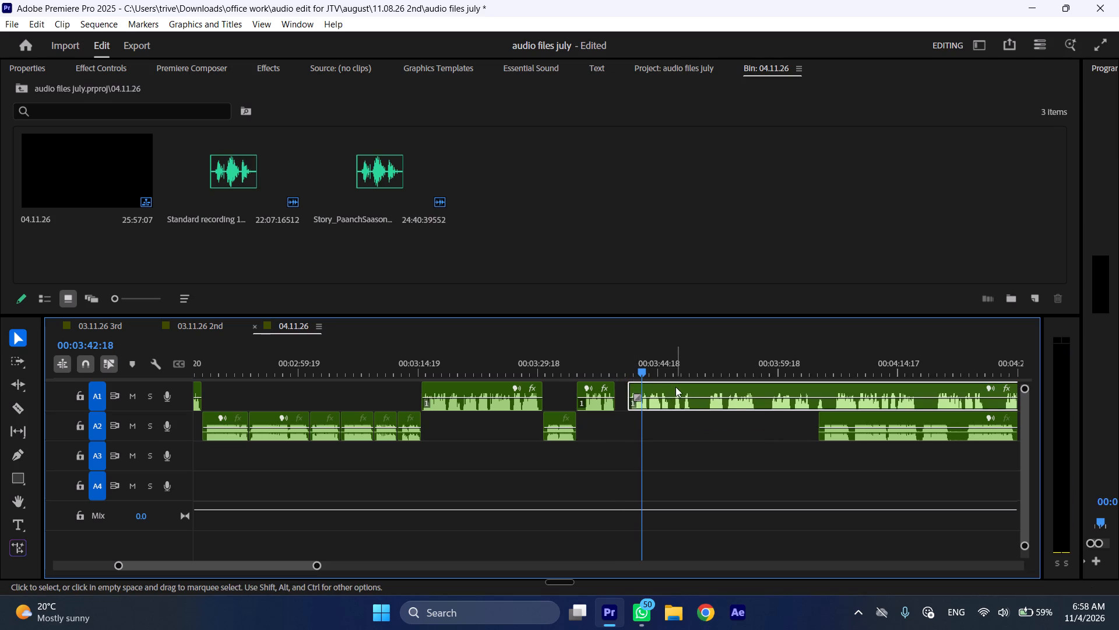
left_click_drag(675, 387, 631, 388)
left_click(580, 370)
key("space")
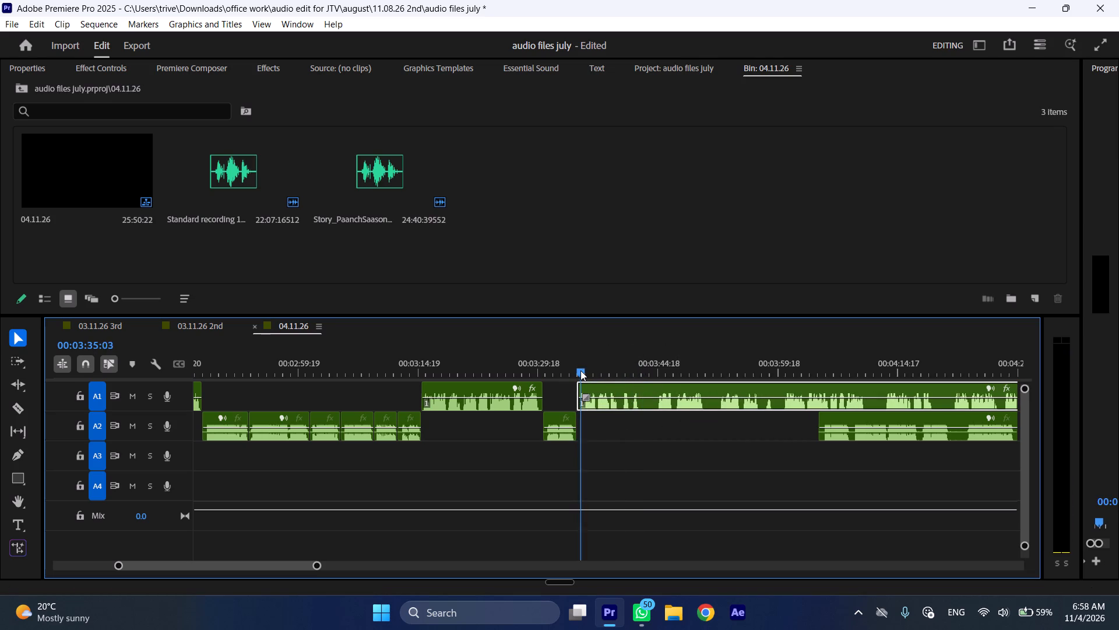
type("l")
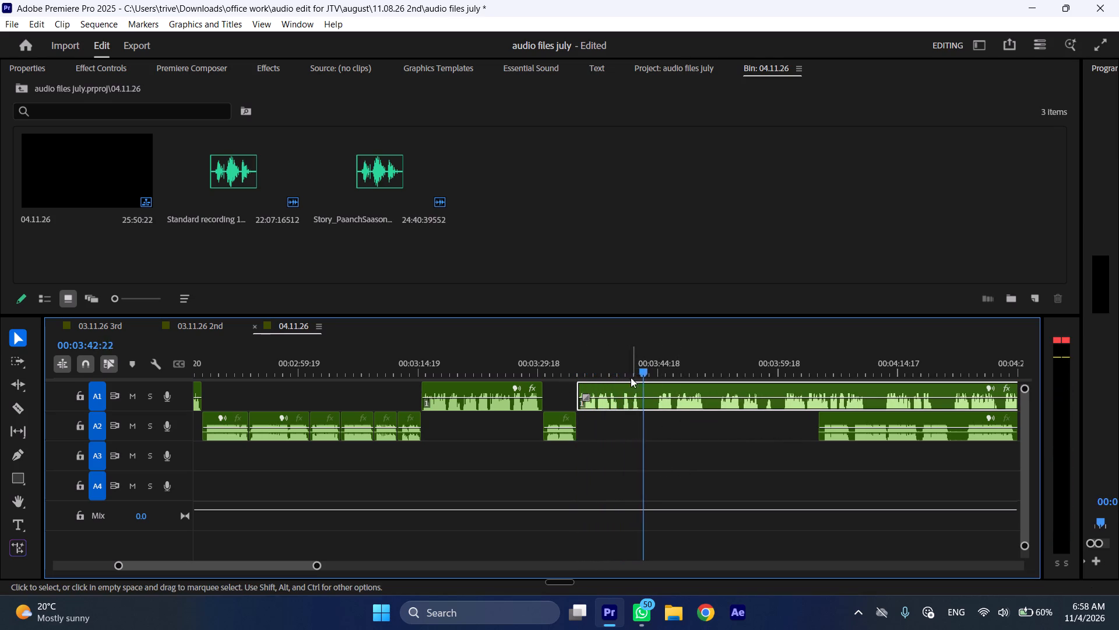
Replay the A1 narration around 00:03:39 to find the passage's end and split the A1 clip at 00:03:39:21.
left_click_drag(623, 363, 615, 363)
key("space")
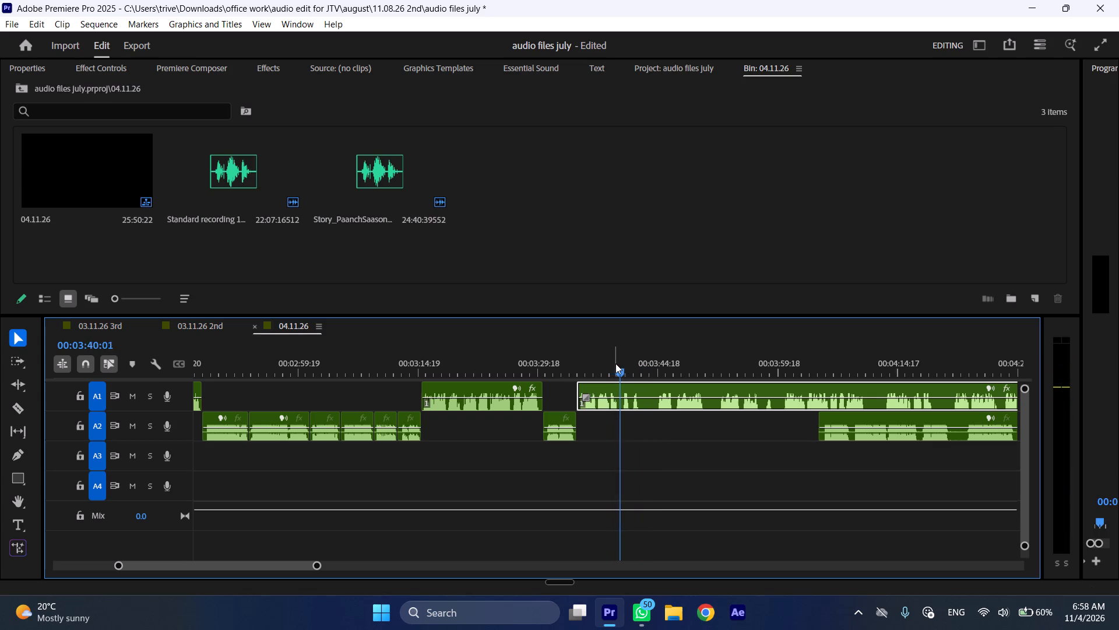
left_click(615, 363)
key("space")
left_click(615, 363)
key("space")
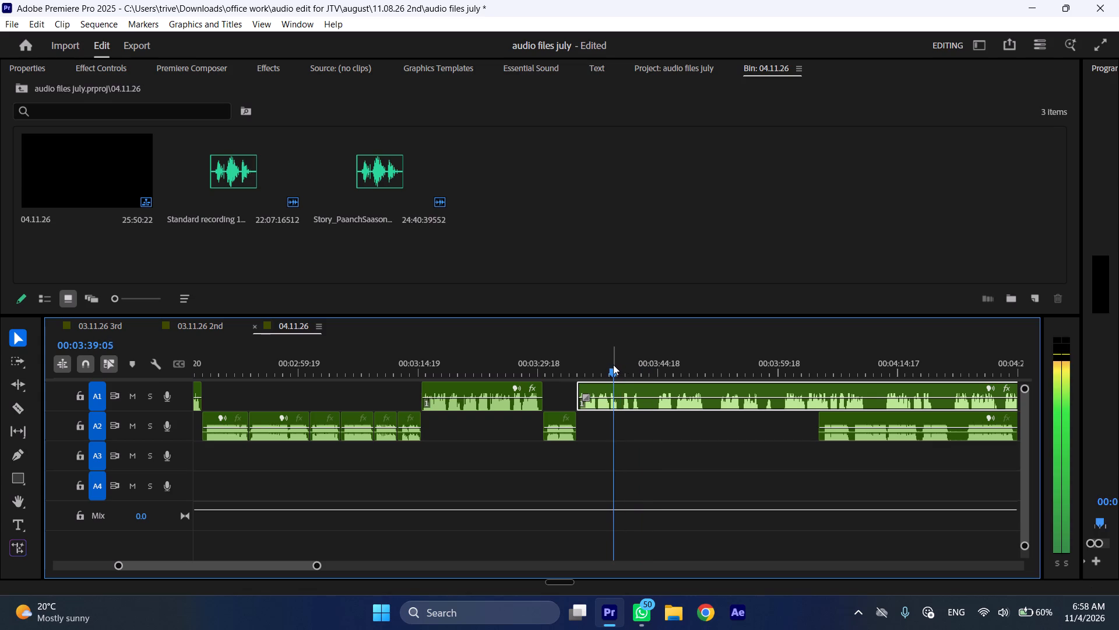
key("space")
key("shift+c")
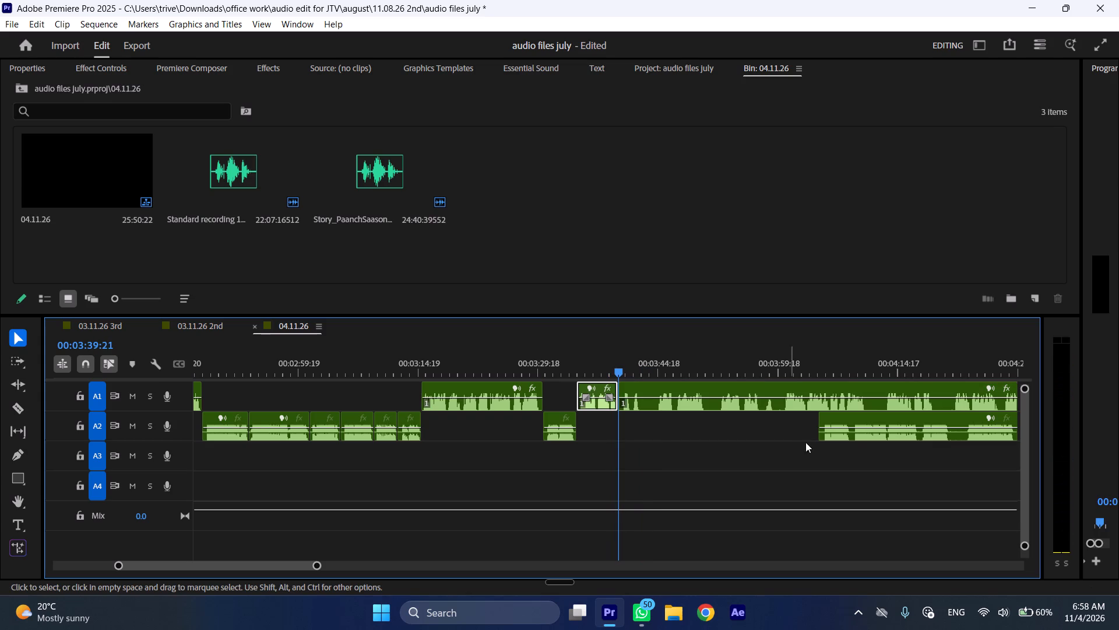
Move the A2 narration back so it starts at the 00:03:39:21 cut.
left_click(817, 417)
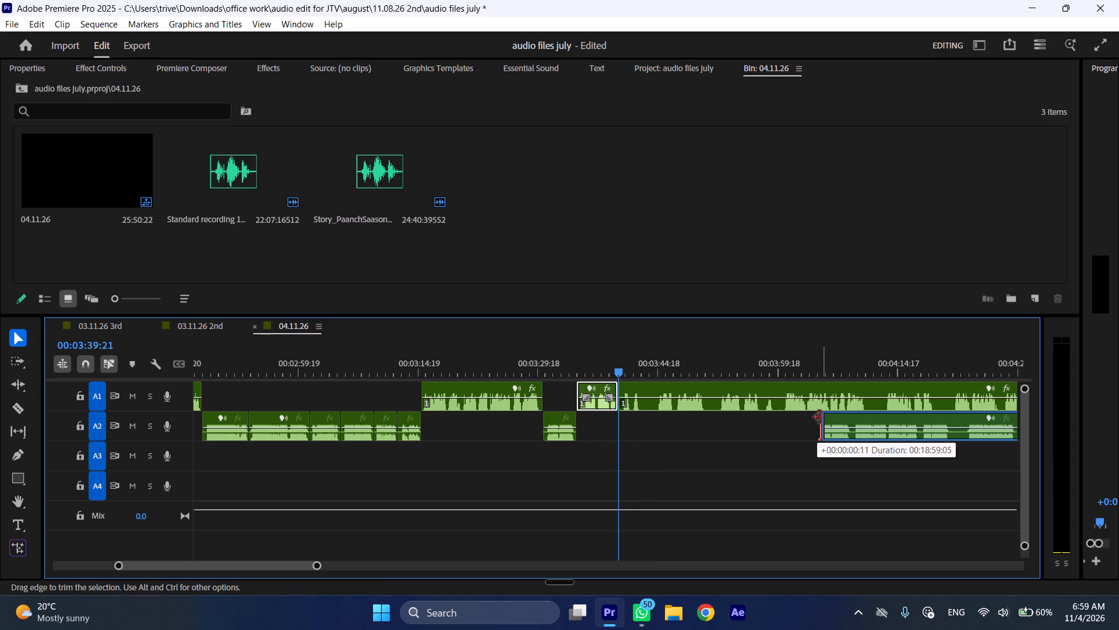
left_click_drag(848, 419, 649, 418)
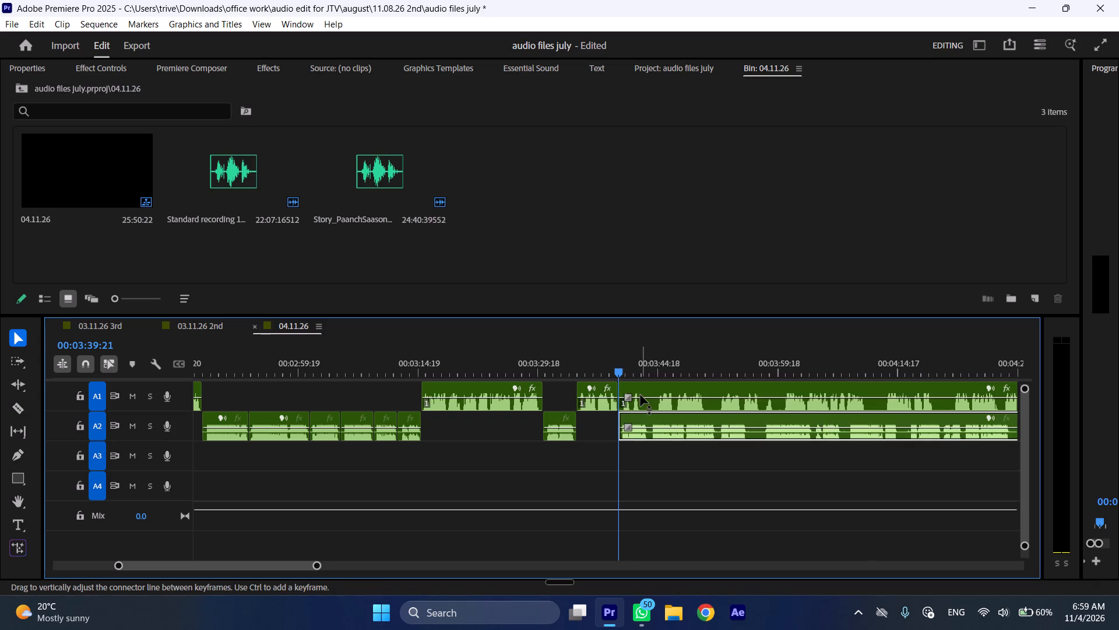
Move the remaining A1 clip about 31 seconds later and trim about 4 seconds off its start while the A2 narration plays.
left_click_drag(645, 388, 706, 391)
key("space")
type("l")
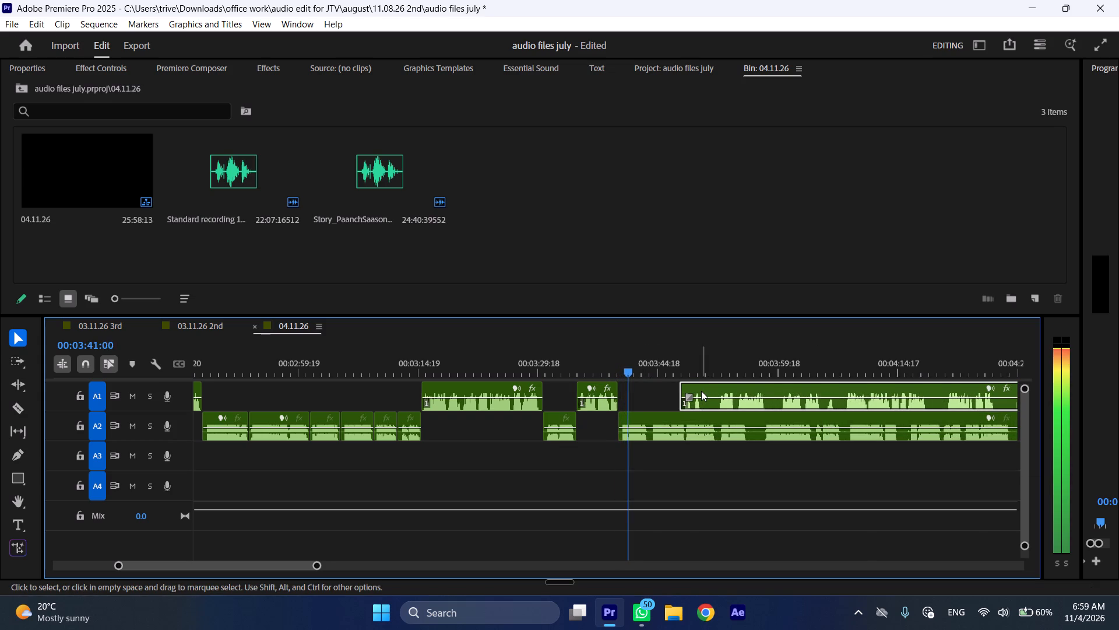
left_click_drag(697, 390, 882, 391)
left_click_drag(859, 388, 891, 391)
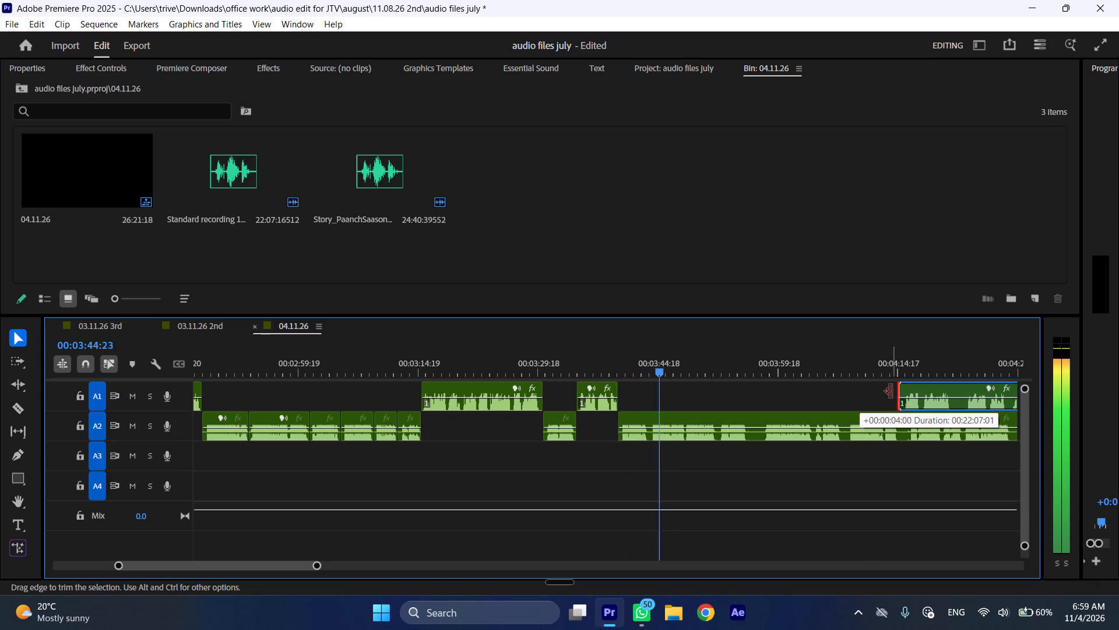
left_click_drag(891, 391, 893, 391)
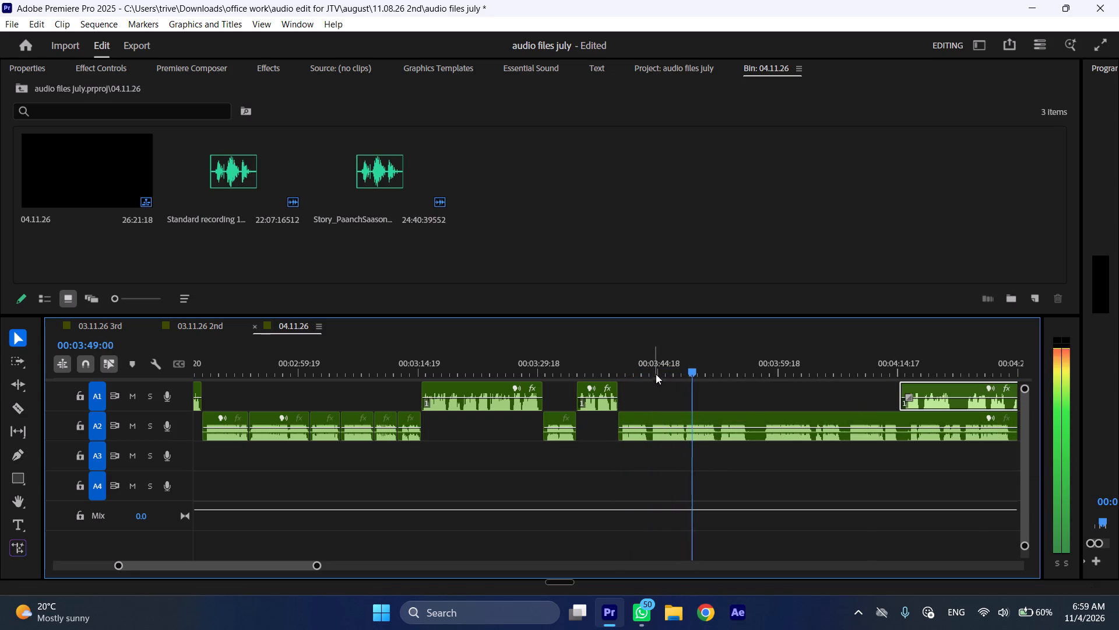
Play the transition from the short A1 piece into the A2 narration, starting just before 00:03:38:03.
left_click_drag(613, 359, 599, 359)
key("space")
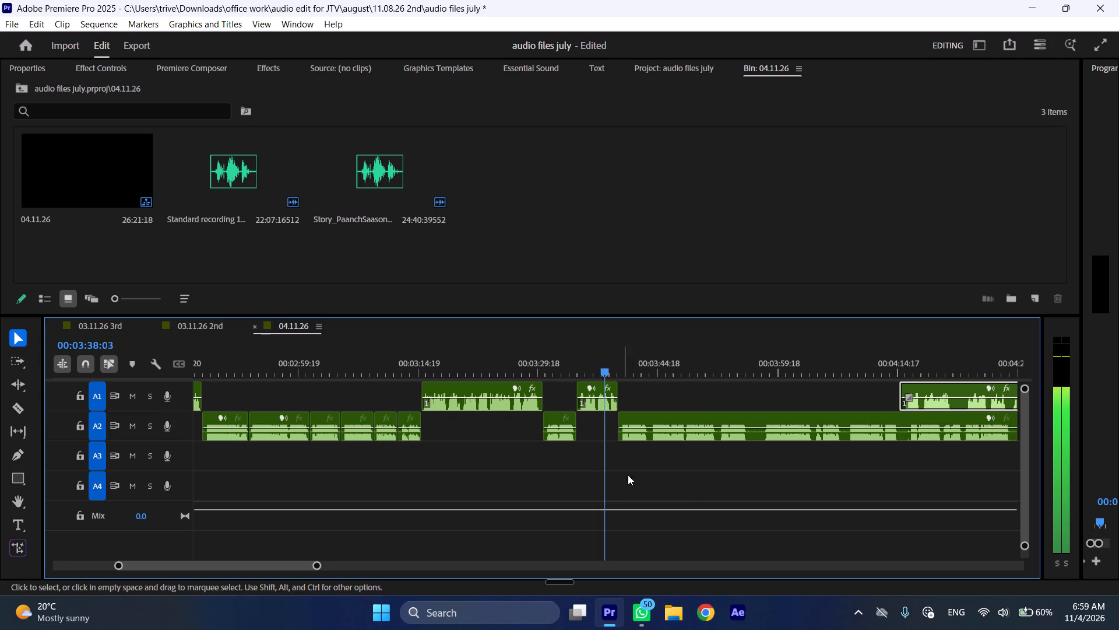
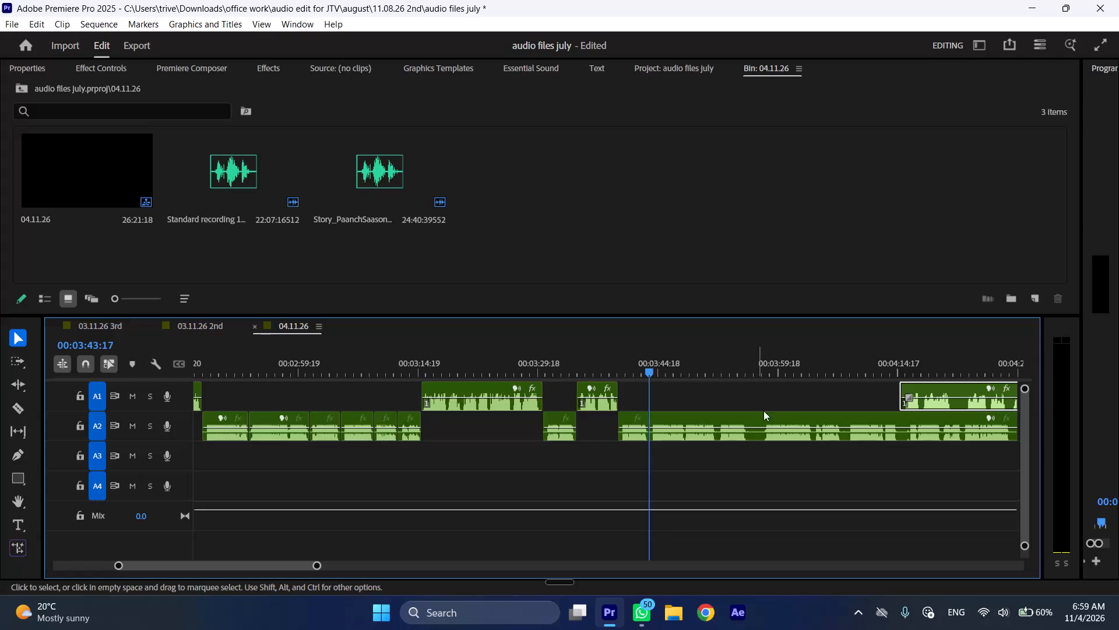
Split the A1 clip at 00:04:21:14 and insert its front piece at 00:03:43:17, pushing the remaining A1 and A2 narration later.
left_click(958, 367)
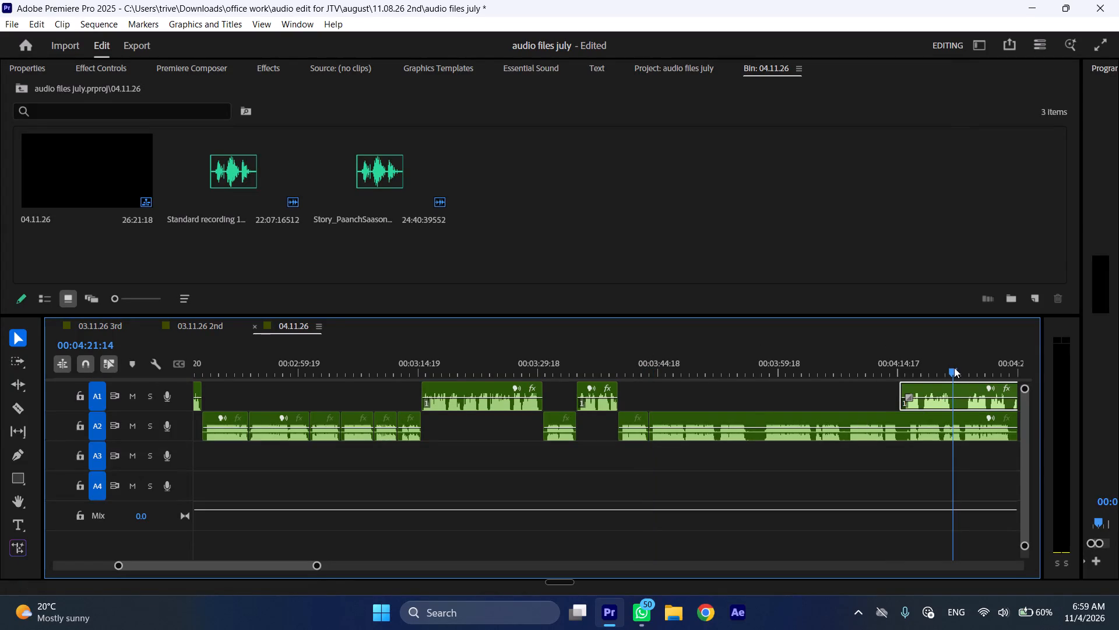
key("shift+c")
left_click_drag(914, 384, 667, 401)
Play the transition from the short A2 piece into the inserted A1 piece, starting just before 00:03:43:03.
left_click(641, 370)
key("space")
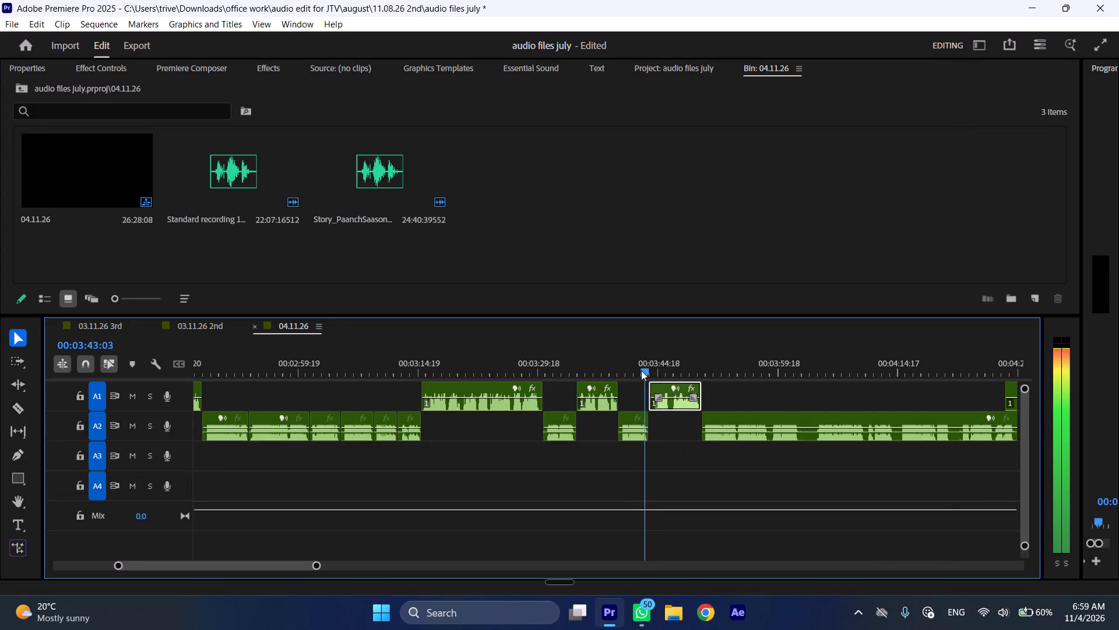
key("l")
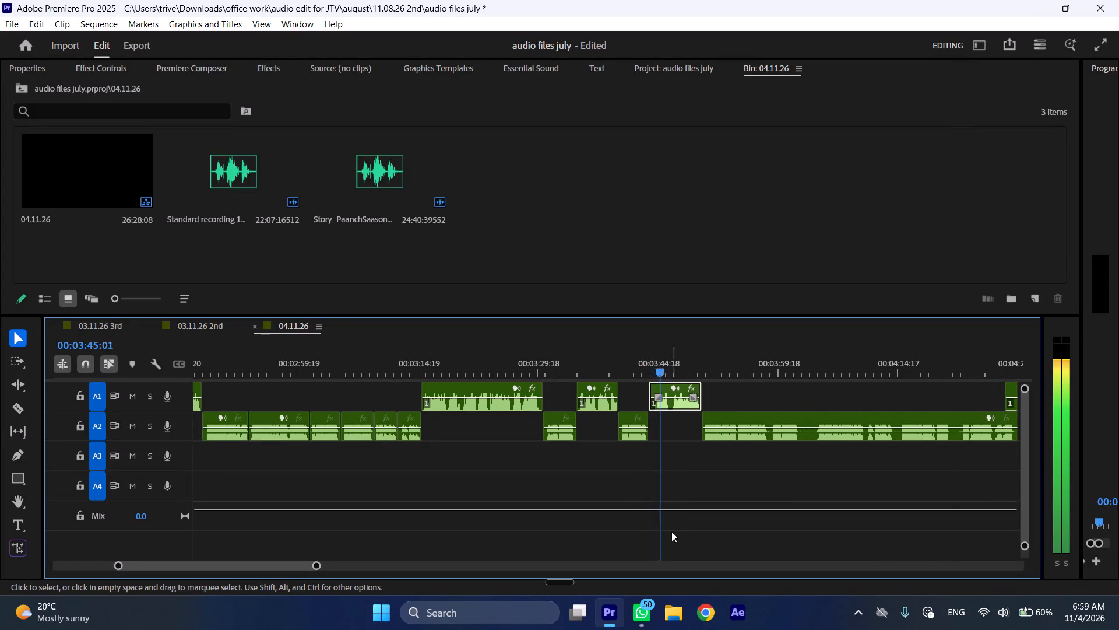
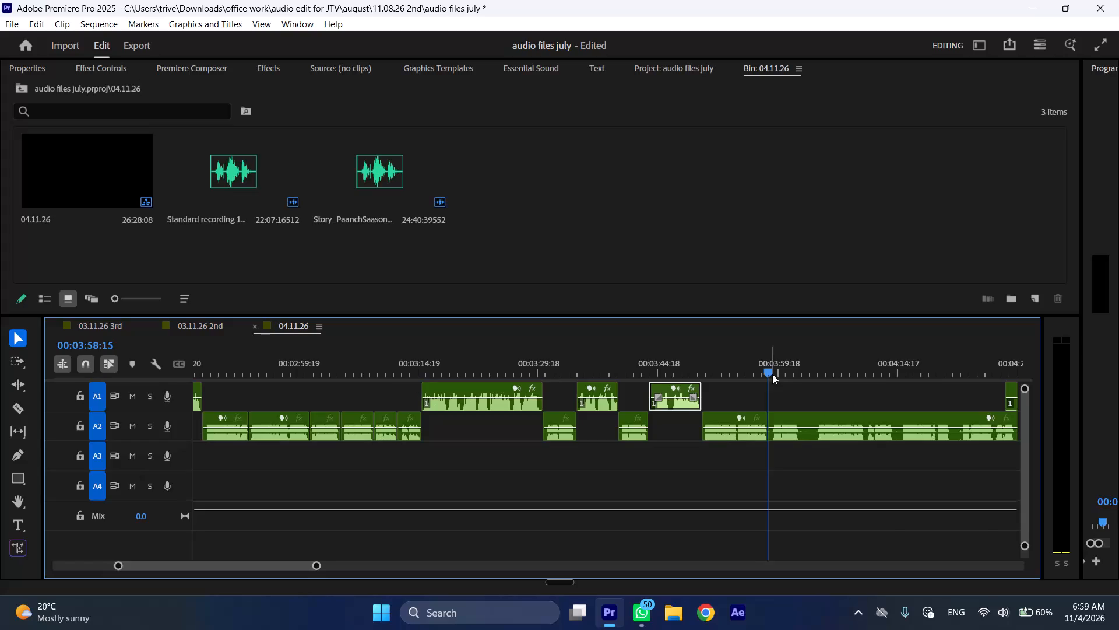
Split the A1 clip at 00:04:35:03 and insert its front piece at the A2 cut at 00:03:58:15, pushing the remaining A1 and A2 narration later.
scroll(803, 428, "down", 6)
left_click_drag(874, 385, 885, 386)
left_click(931, 358)
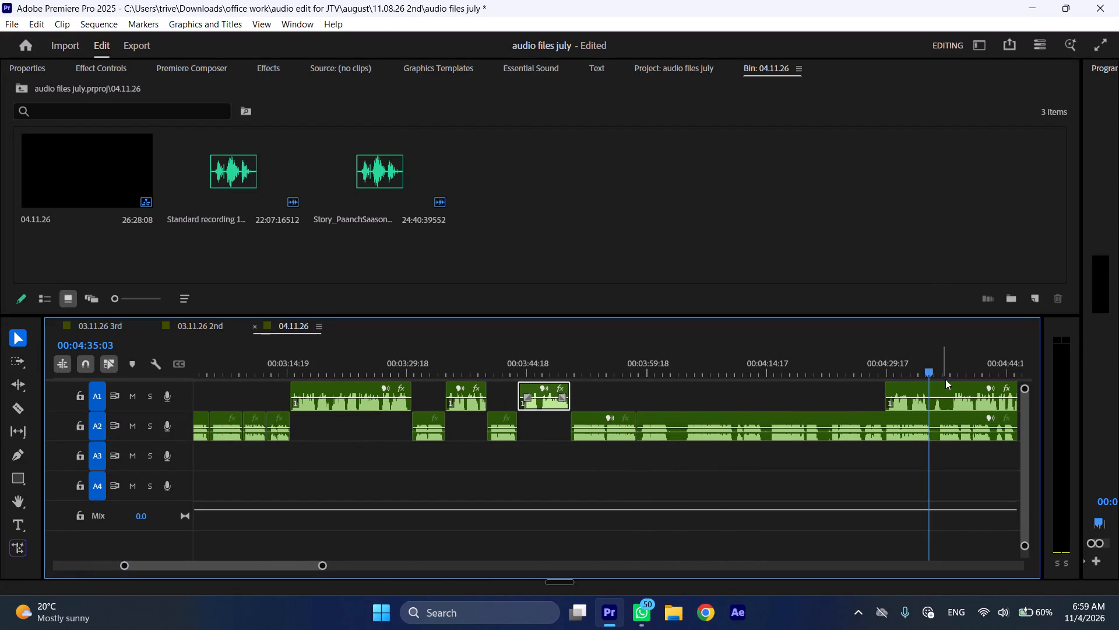
left_click(945, 381)
key("shift+c")
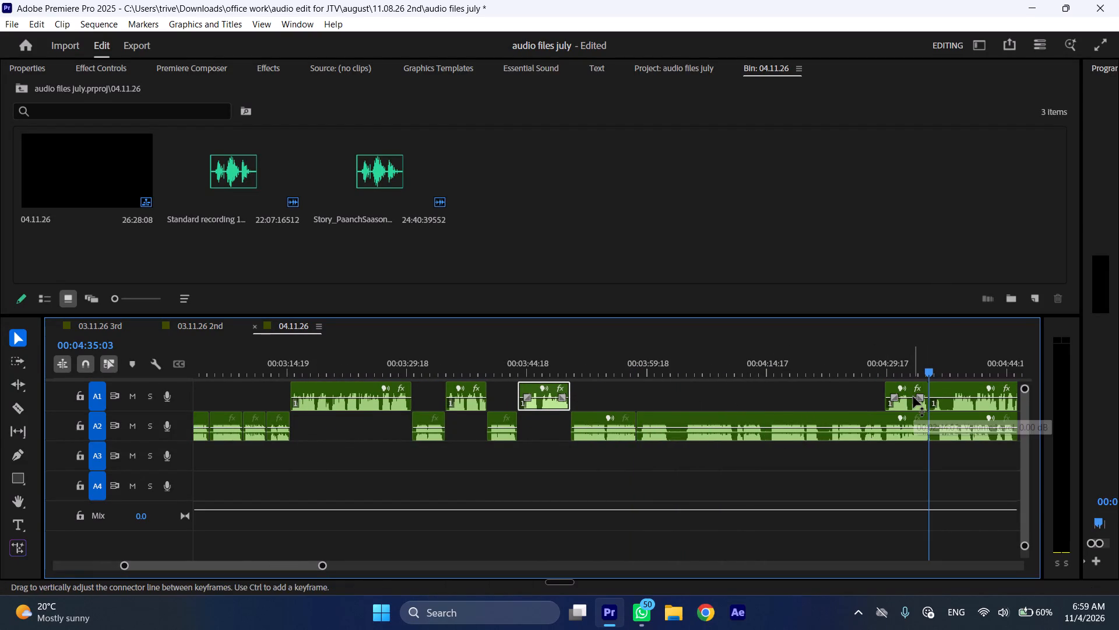
key("ctrl+z")
left_click(913, 399)
key("shift+c")
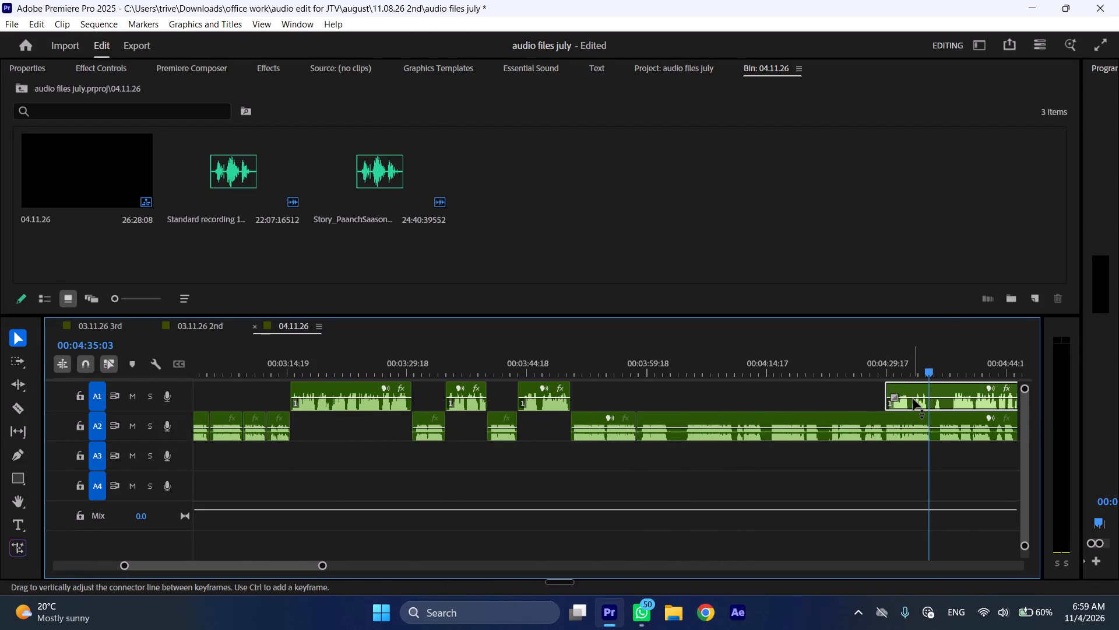
left_click_drag(912, 402, 661, 405)
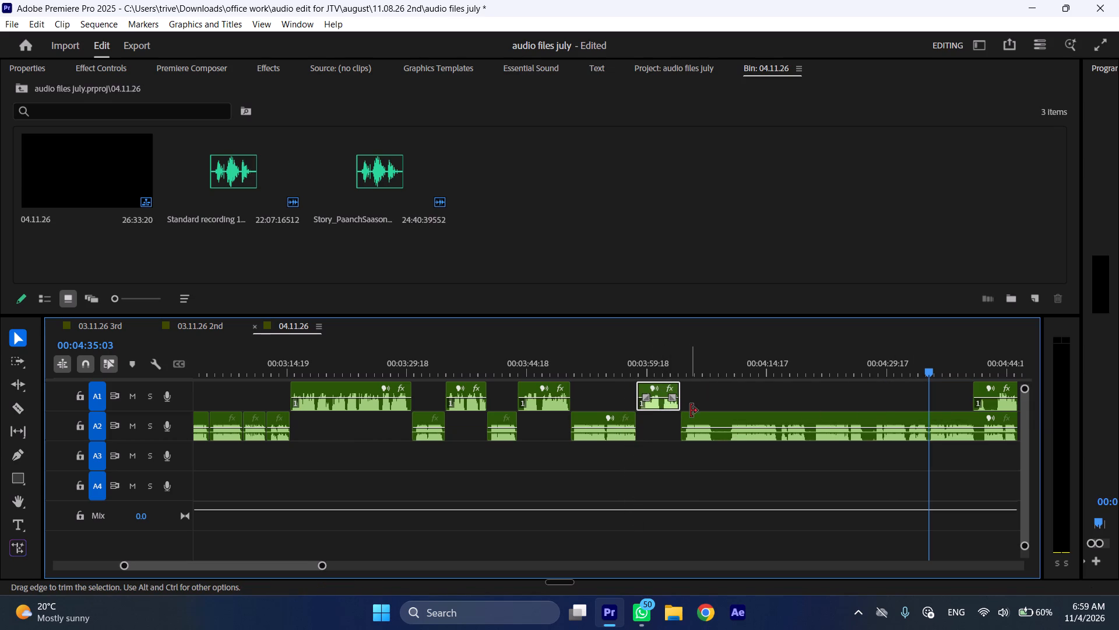
left_click(691, 411)
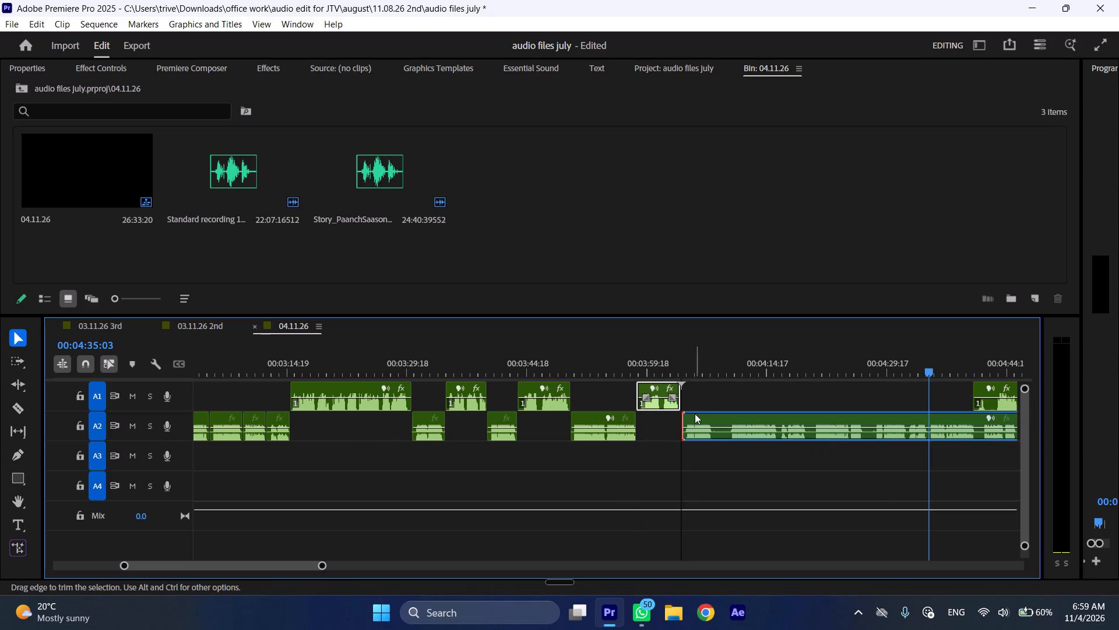
Play the transition from the A2 piece into the newly inserted A1 piece, starting just before 00:03:57:13.
left_click(622, 359)
key("space")
type("l")
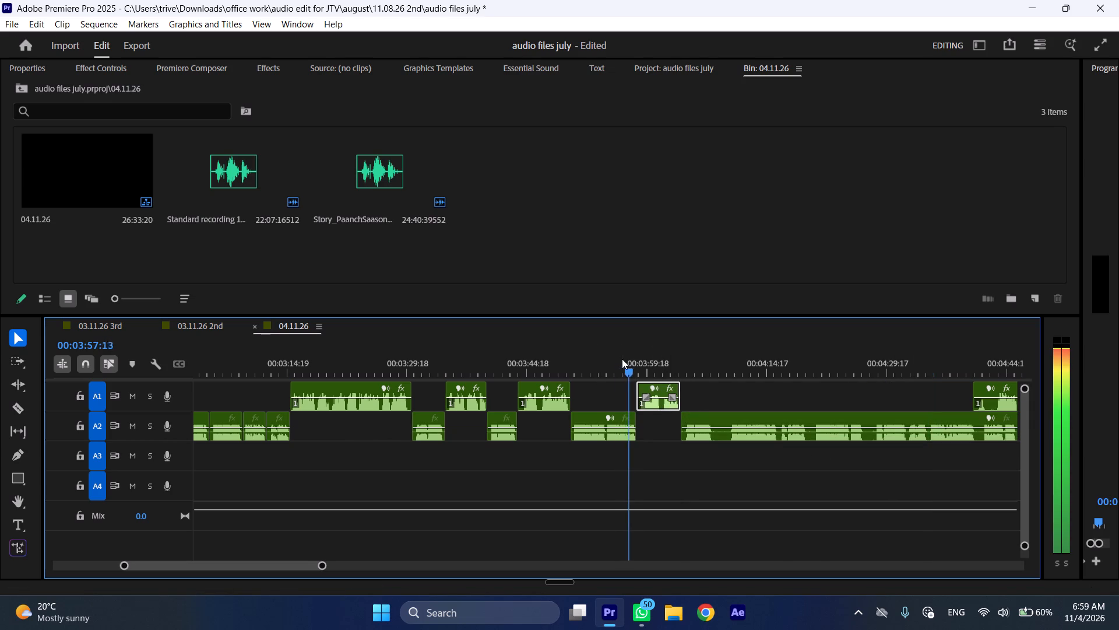
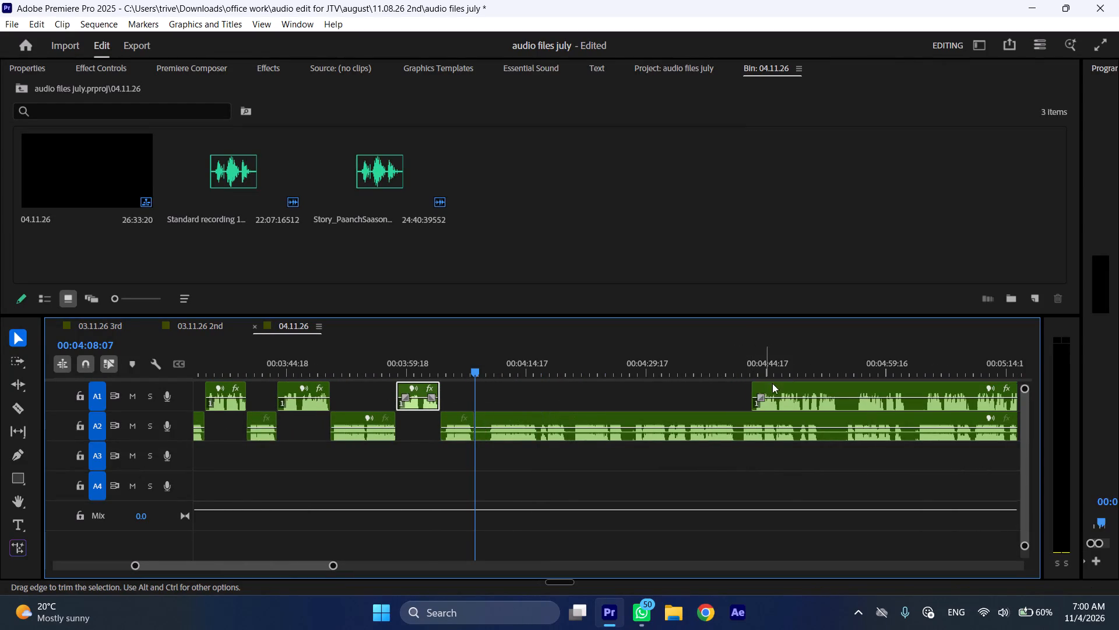
Split the A1 clip at 00:04:53:17 and insert its front piece at the A2 cut at 00:04:08:07, pushing the remaining narration later.
left_click_drag(847, 351, 840, 353)
left_click(852, 401)
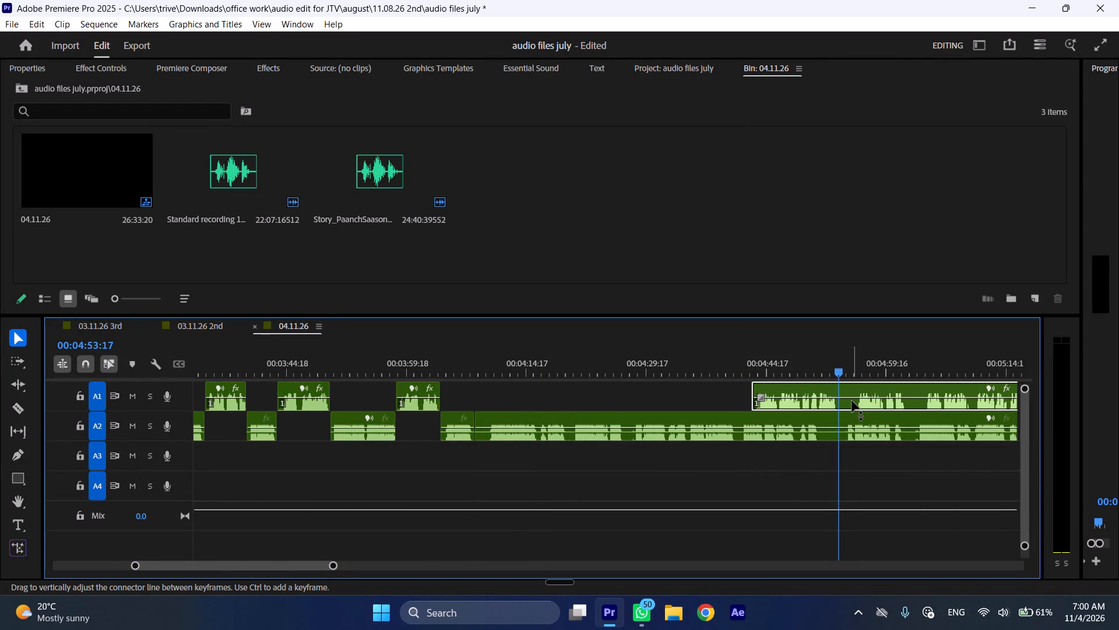
key("shift+c")
left_click_drag(796, 388, 513, 392)
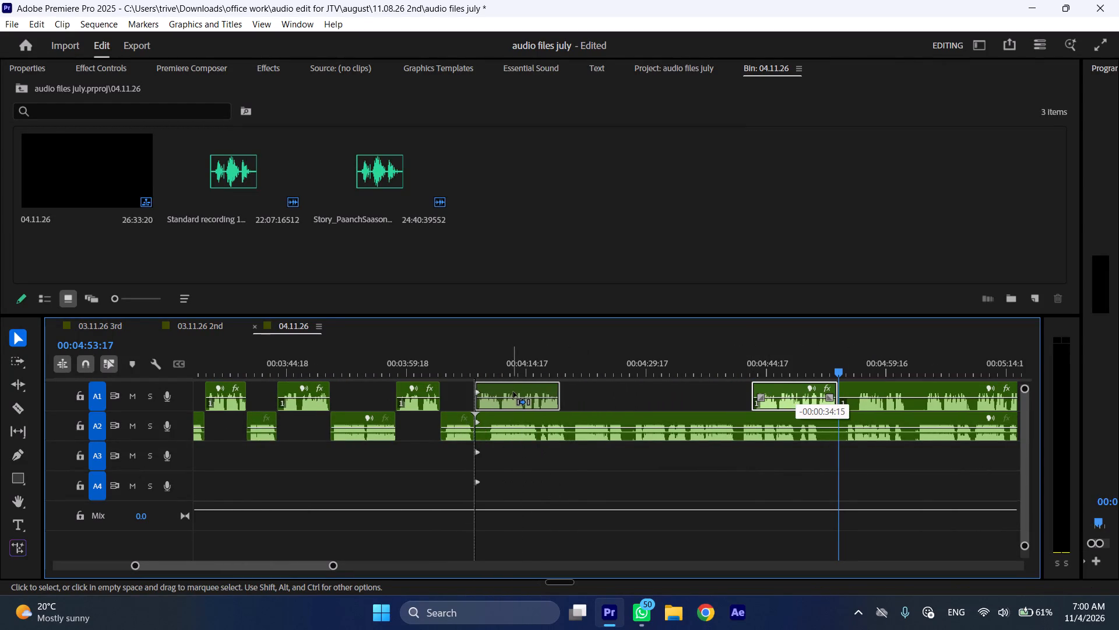
left_click_drag(513, 392, 514, 392)
Trim the pause from the start of the long A2 clip and move the clip back against the inserted A1 piece's end.
left_click_drag(565, 420, 571, 421)
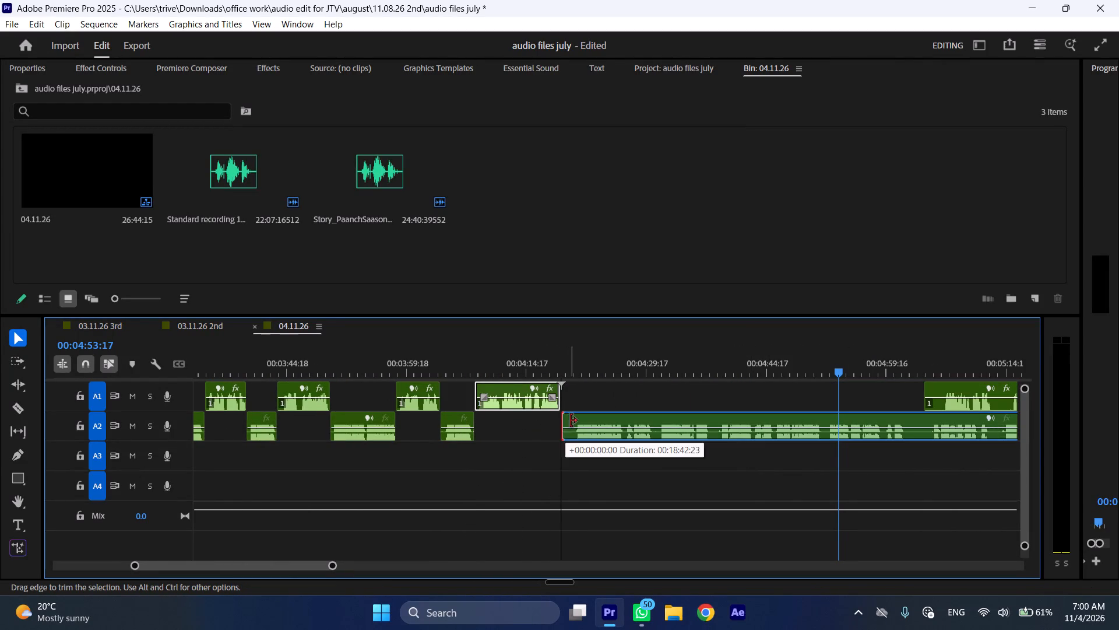
left_click_drag(571, 421, 579, 421)
left_click_drag(599, 416, 578, 416)
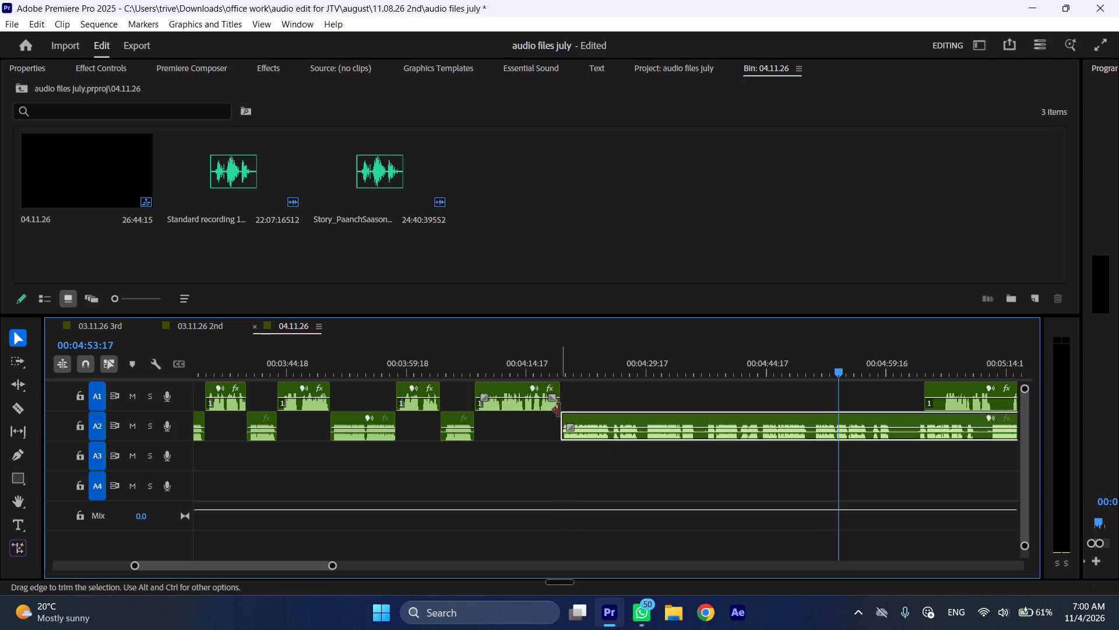
Play the transition from the A2 piece into the newly inserted A1 piece, starting just before 00:04:08:07.
left_click(470, 357)
key("space")
type("l")
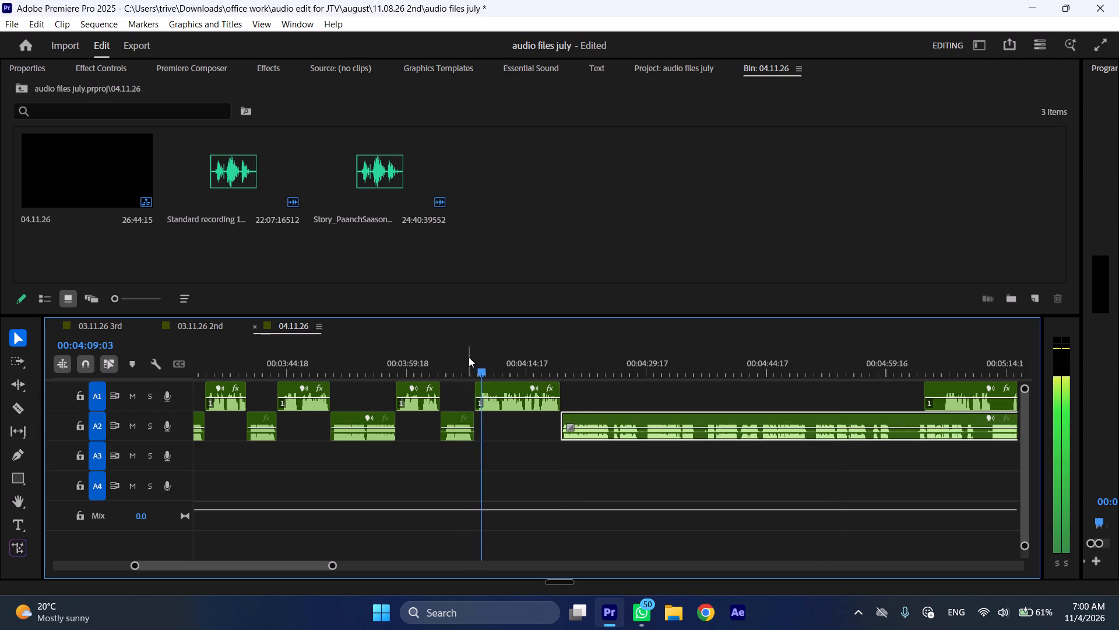
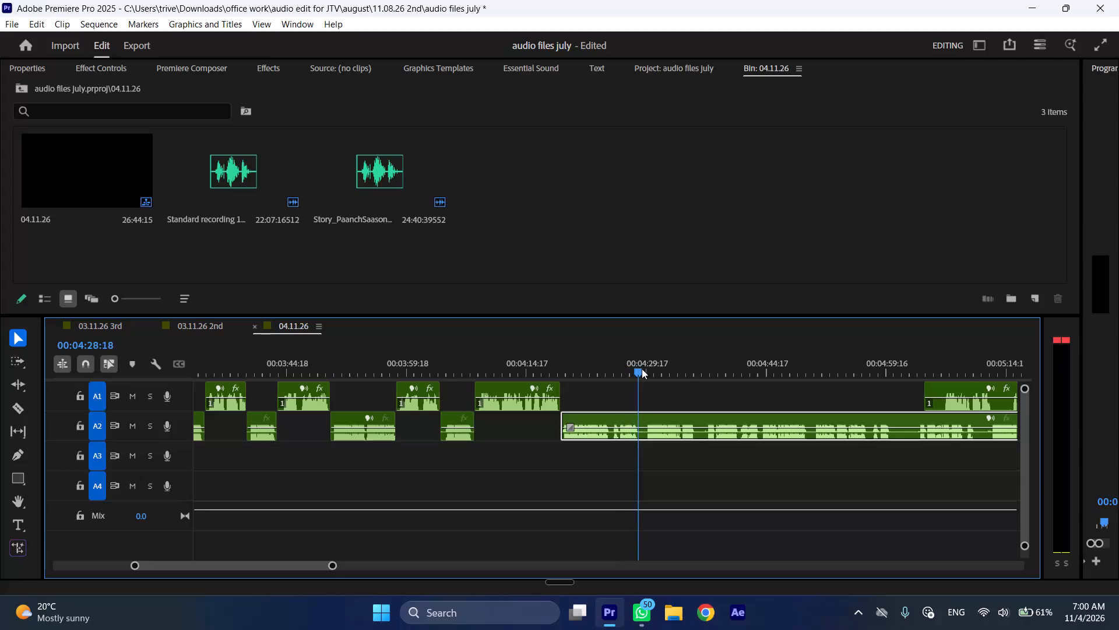
Cut the short pause near 00:04:28:18 out of the long A2 clip and close the gap it leaves.
key("shift+c")
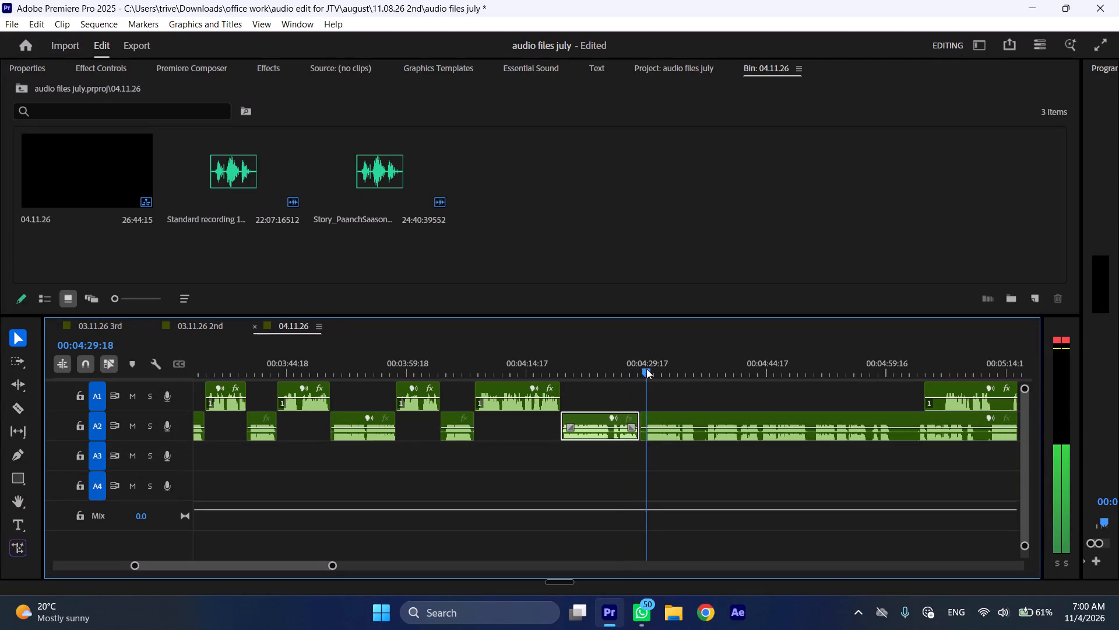
left_click(663, 423)
key("shift+c")
key("ctrl+shift+d")
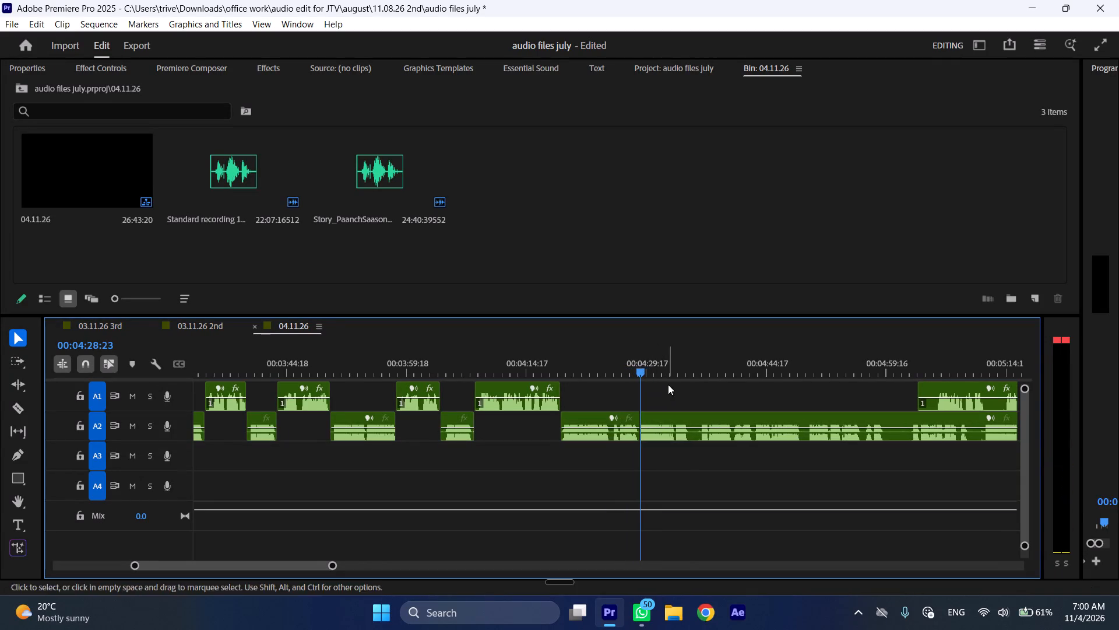
Split the long A2 clip at 00:04:35:06.
left_click_drag(673, 362, 692, 365)
key("shift+c")
Trim the silent start off the next A1 clip, split it at 00:05:12:07, and insert its front piece at the A2 cut at 00:04:35:06.
scroll(719, 440, "down", 6)
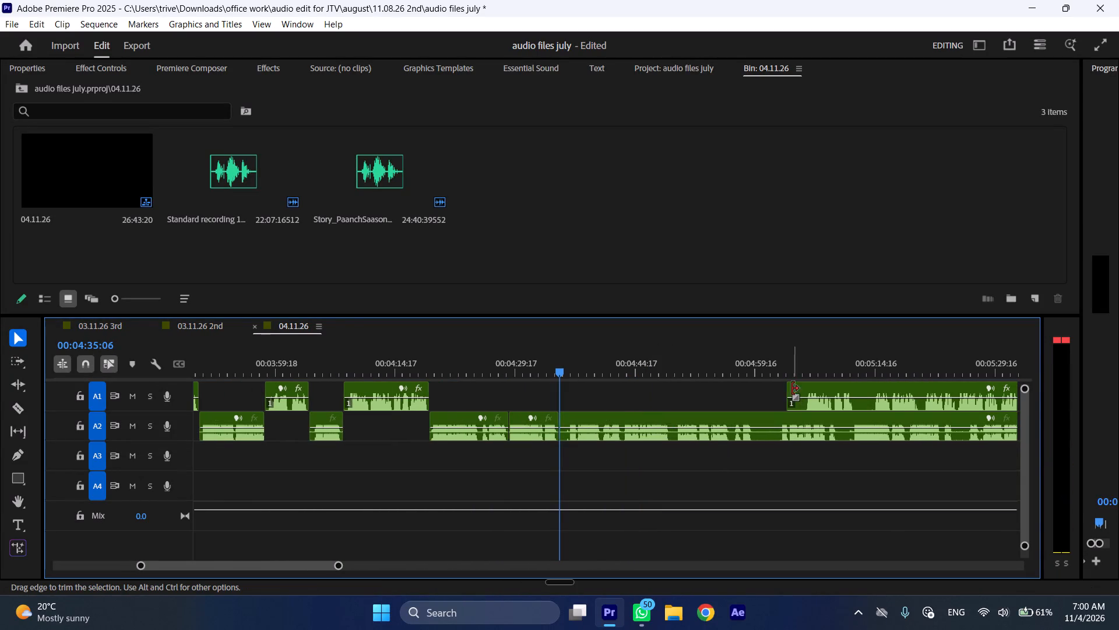
left_click_drag(790, 384, 807, 384)
left_click_drag(839, 370, 857, 372)
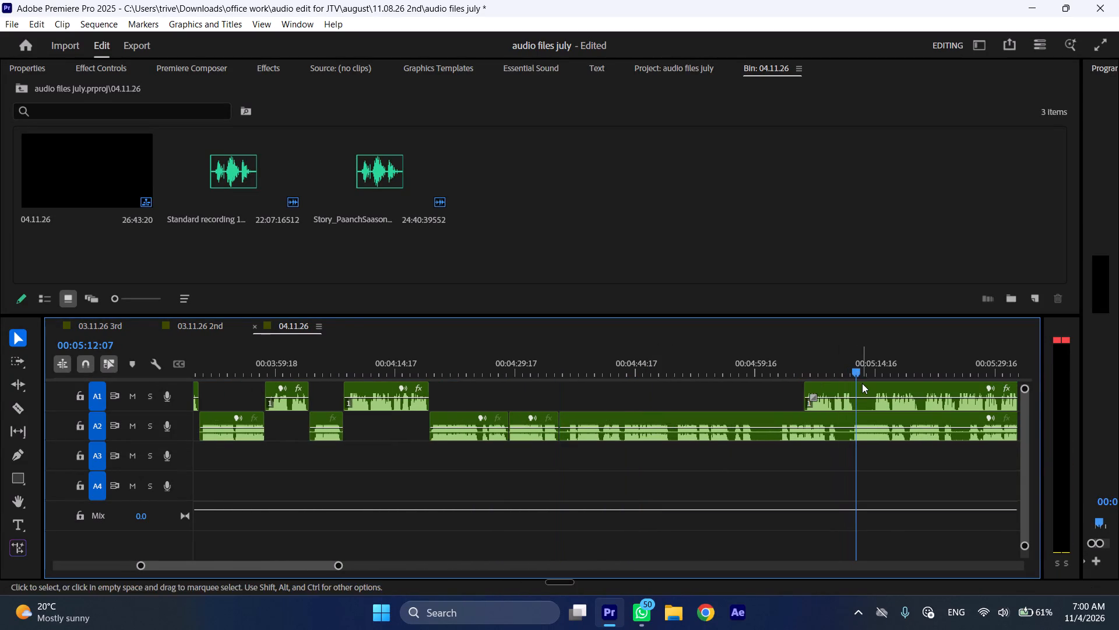
left_click(862, 383)
key("shift+c")
left_click_drag(826, 404, 587, 404)
Play the transition from the A2 piece into the newly inserted A1 piece at faster speed, starting just before 00:04:35:06.
left_click(548, 369)
key("space")
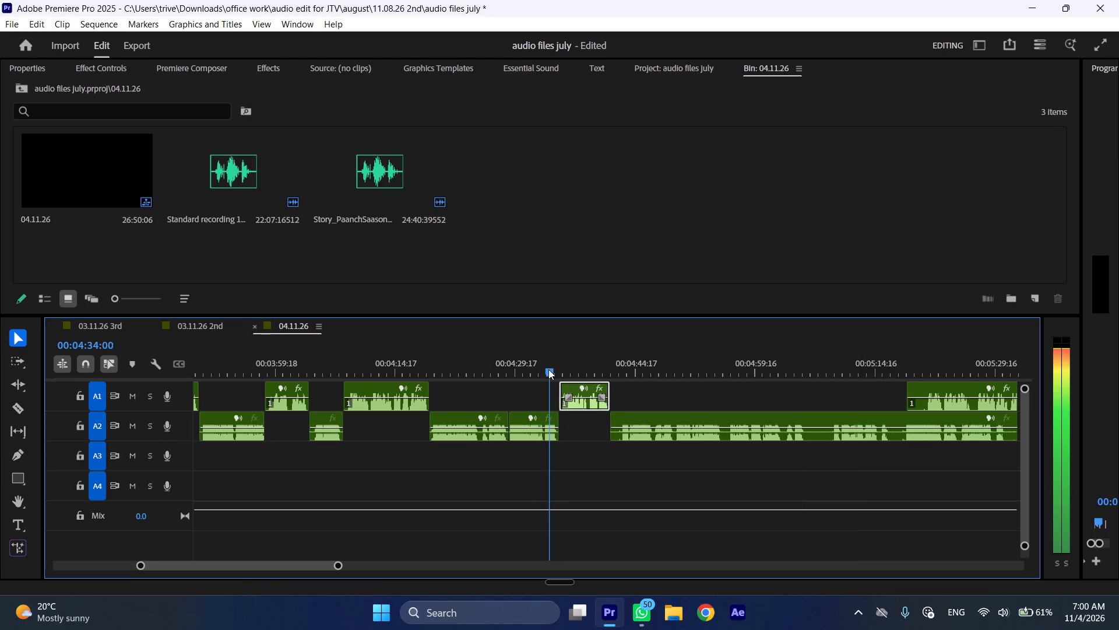
type("l")
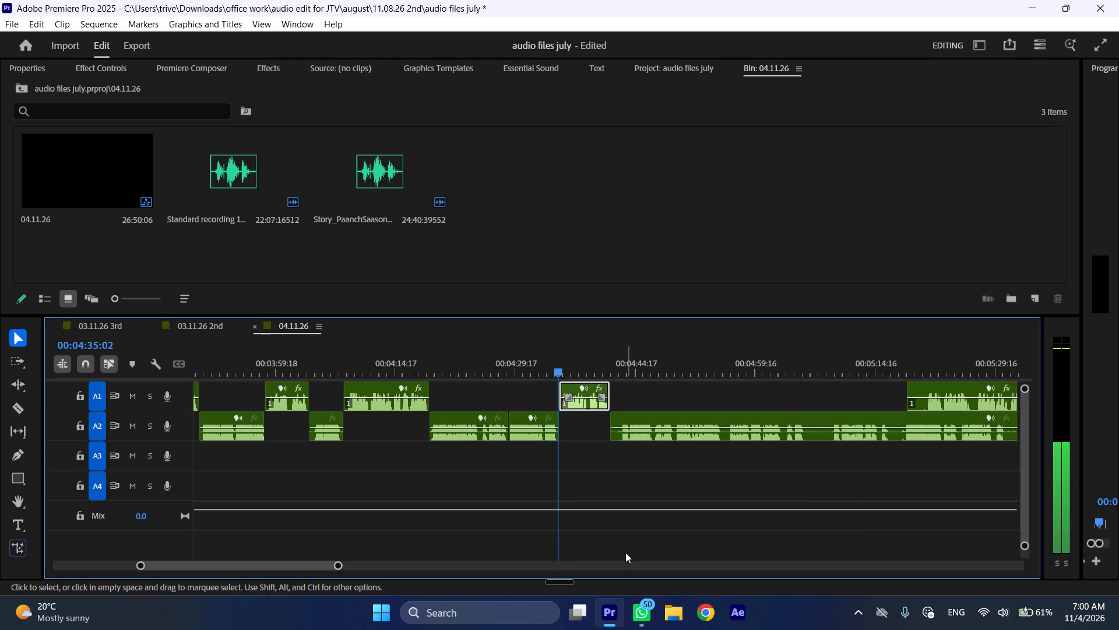
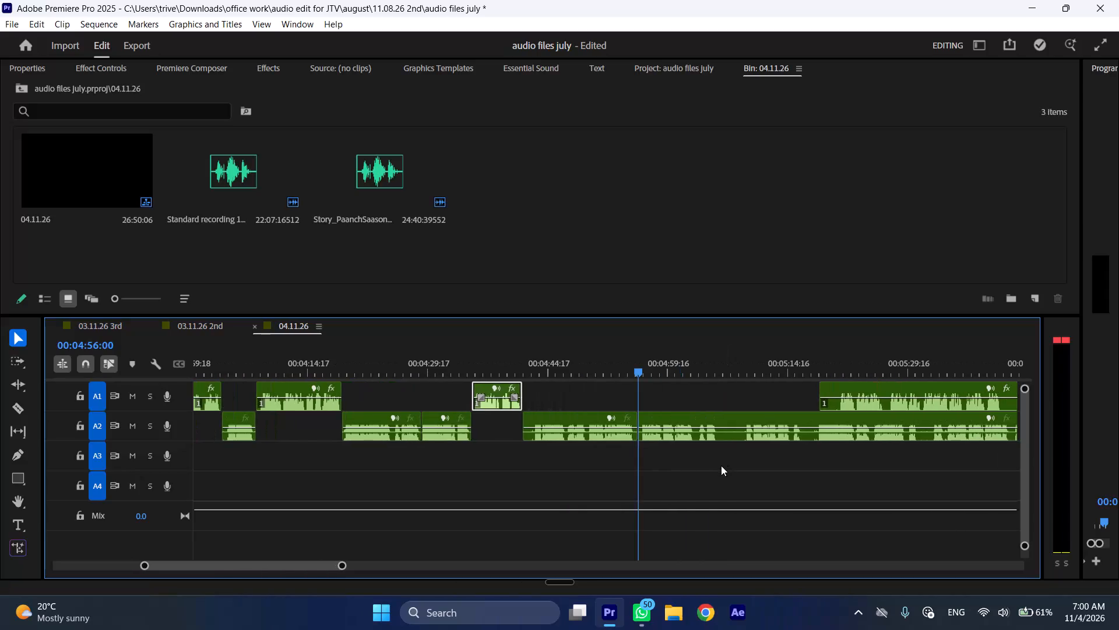
Cut the silence before 00:04:42:19 off the start of the A2 clip and close the gap it leaves.
key("space")
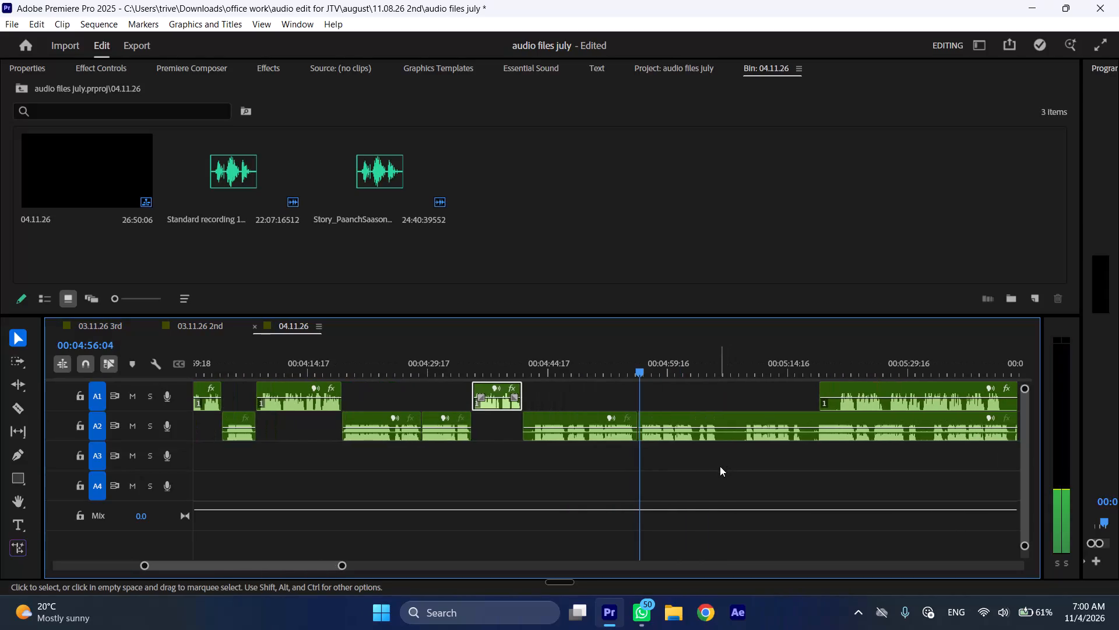
key("space")
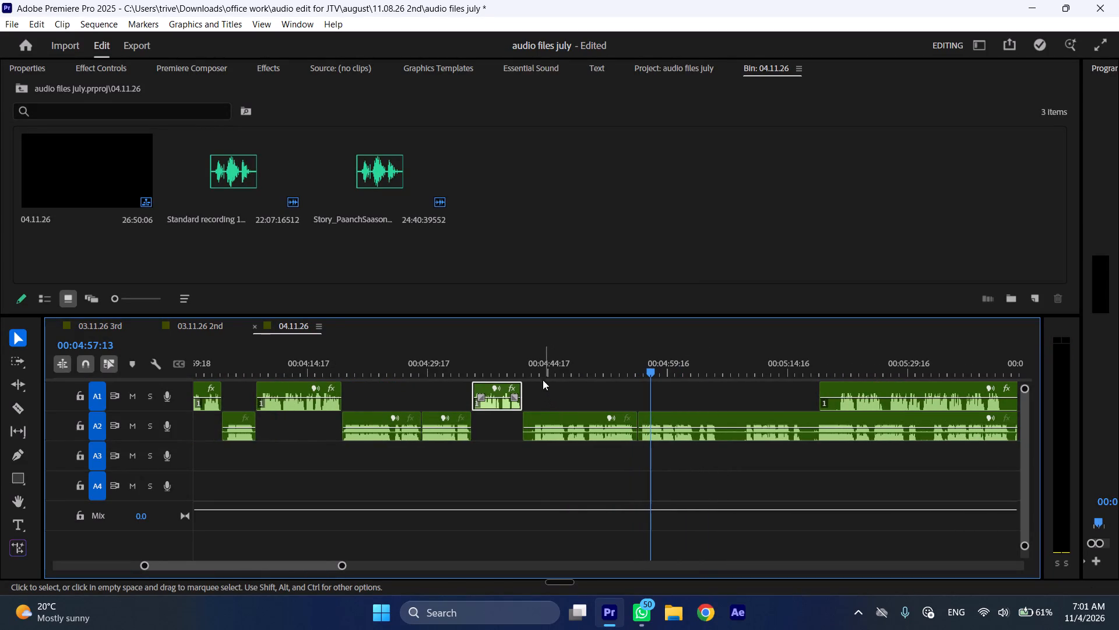
left_click(539, 368)
left_click(575, 432)
key("shift+c")
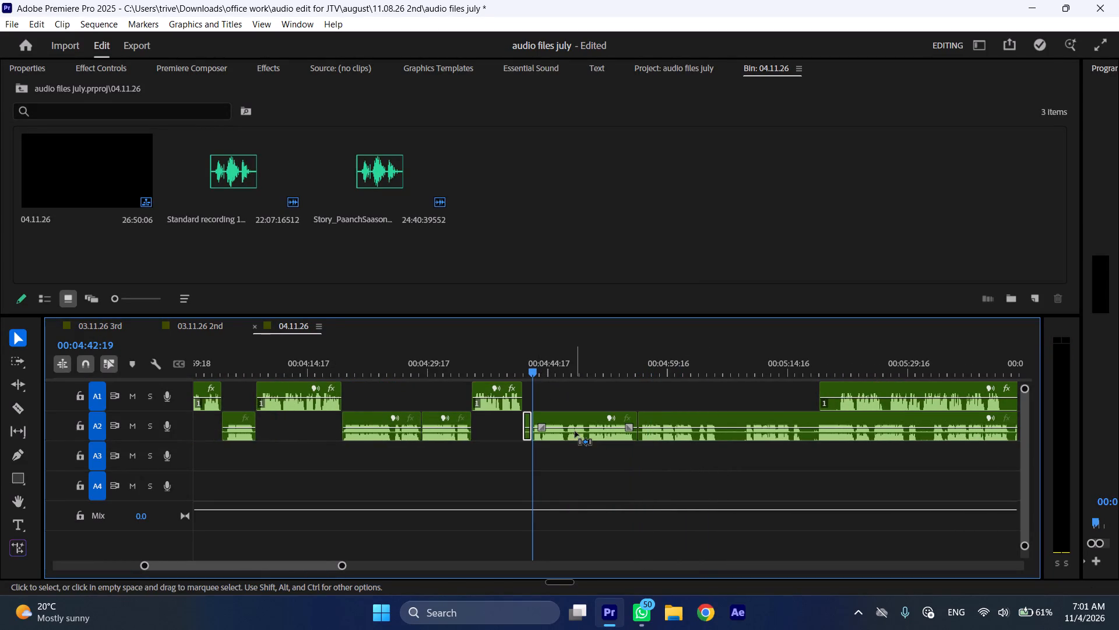
key("ctrl+shift+d")
Trim the silent start off the next A1 clip and move the clip to begin at the A2 cut near 00:04:54.
left_click_drag(814, 386, 829, 388)
scroll(863, 373, "down", 3)
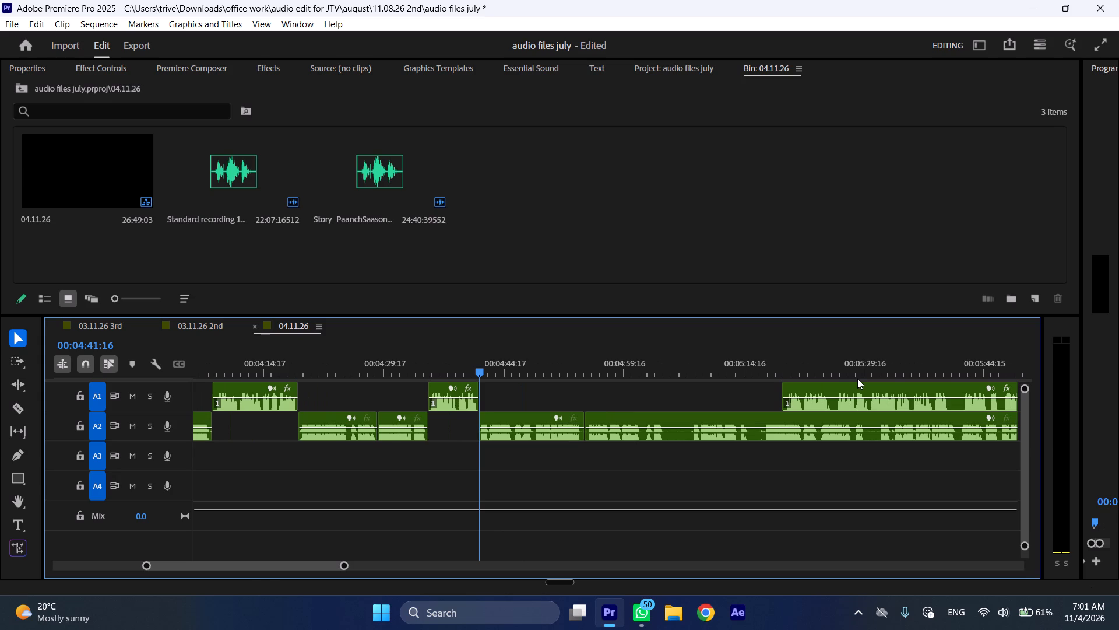
left_click_drag(851, 390, 645, 405)
Move the remaining long A2 clip forward in time to start at about 00:05:19, clear of the start of the A1 clip.
left_click_drag(594, 425, 770, 425)
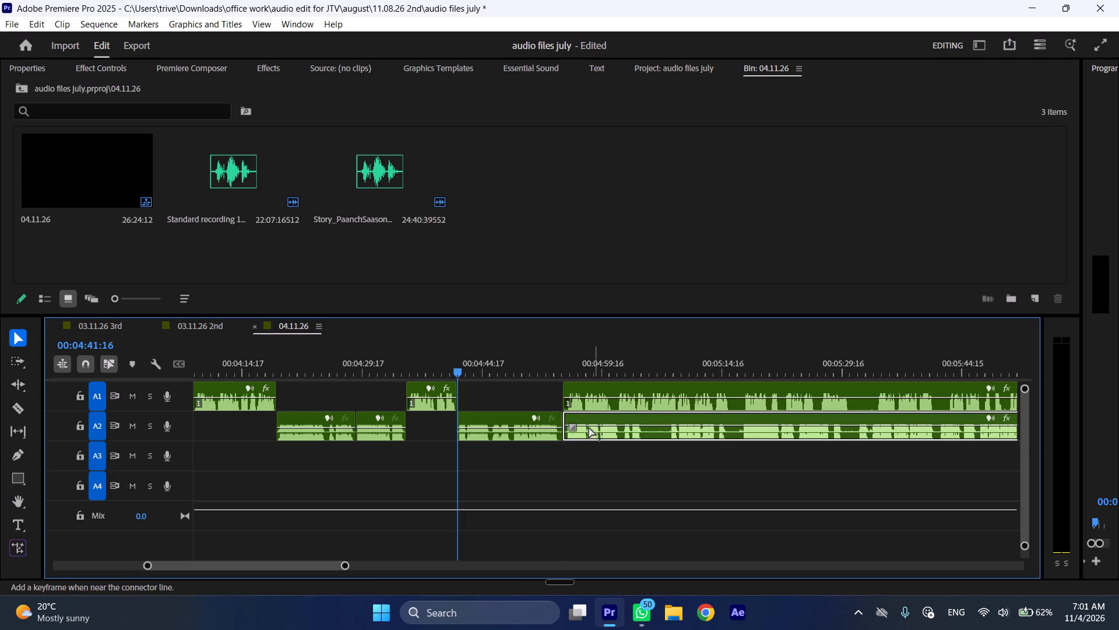
key("ctrl+z")
left_click_drag(582, 415, 777, 416)
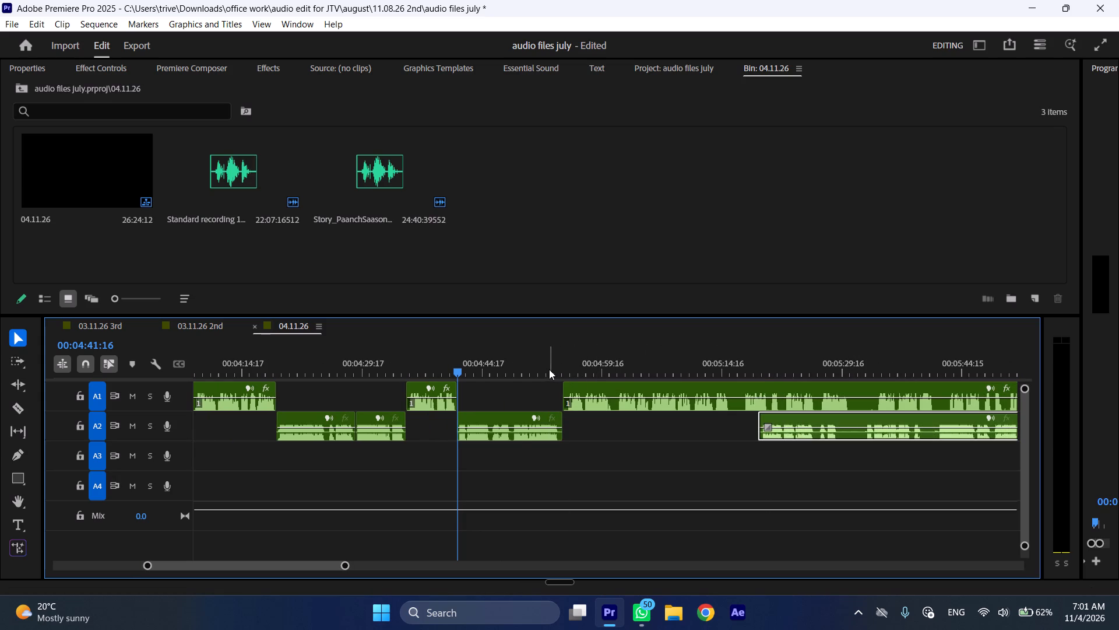
Play the transition from the A2 piece into the moved A1 clip at faster speed, starting just before 00:04:54.
left_click(549, 369)
key("space")
type("l")
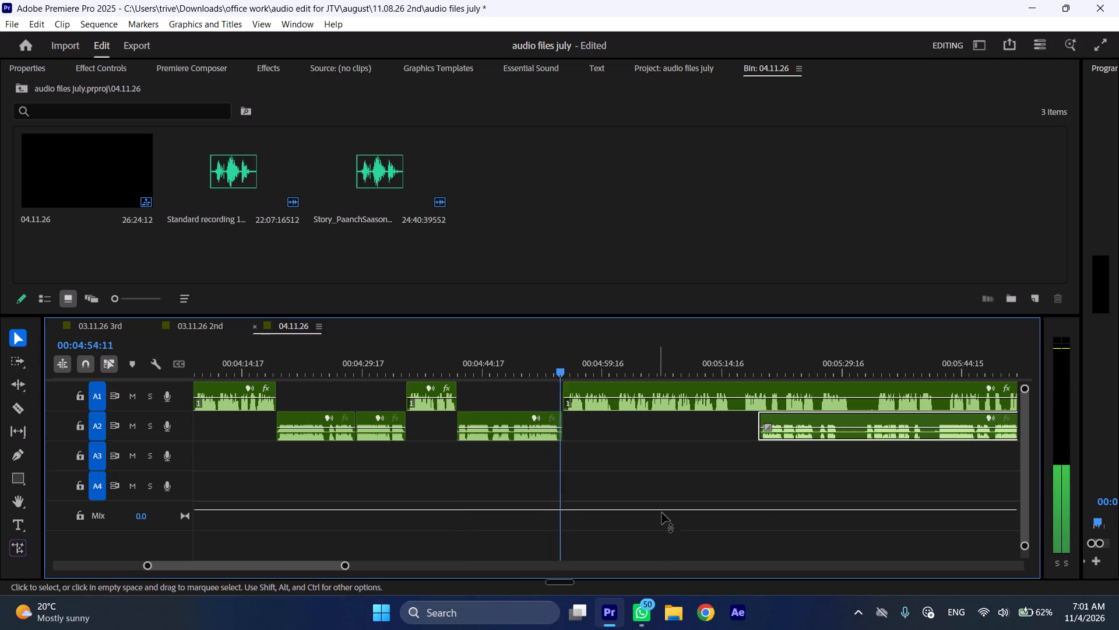
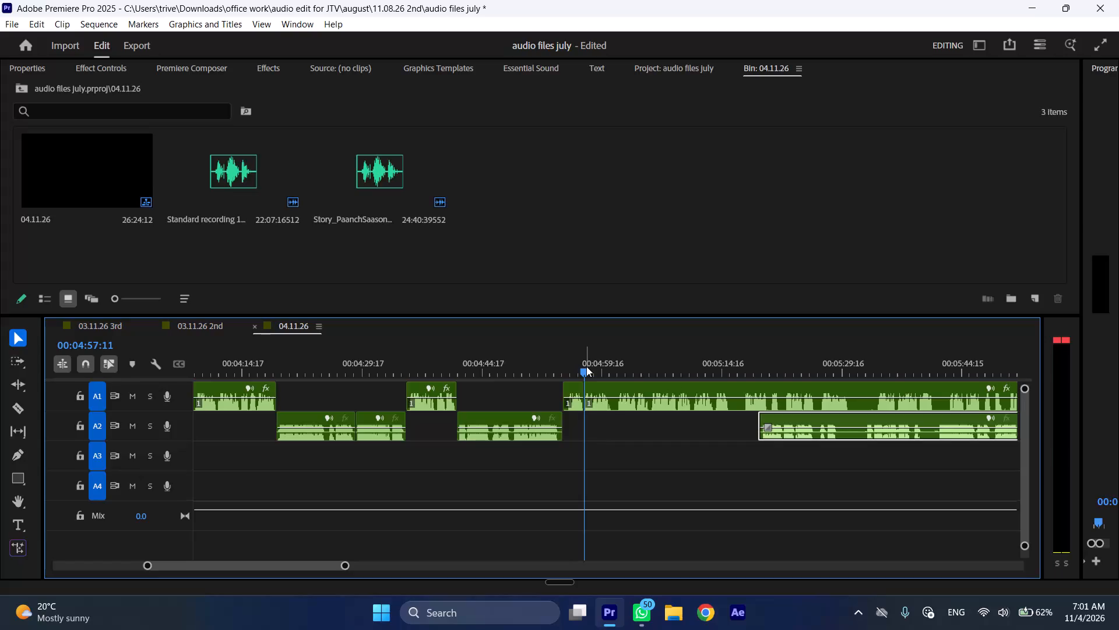
Cut the A1 section between 00:04:57:11 and 00:05:01:06 out of the narration and close the gap it leaves.
left_click_drag(609, 362, 617, 363)
left_click(629, 392)
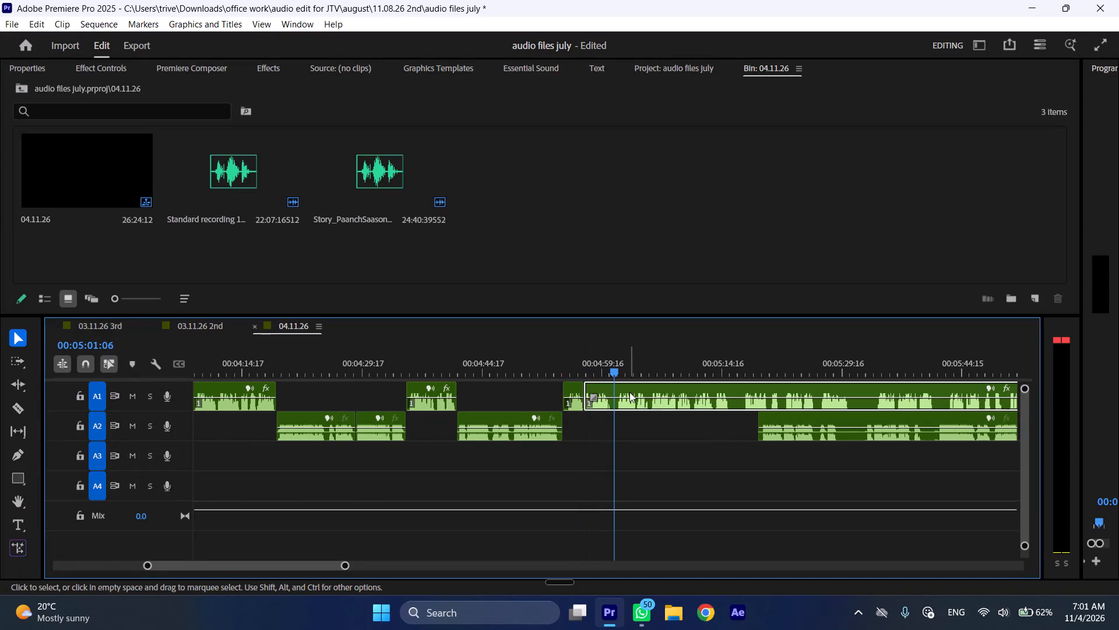
key("shift+c")
key("ctrl+shift+d")
Play the A1 narration onward at faster speed and split the A1 clip at the pause at 00:05:11:23.
key("space")
type("l")
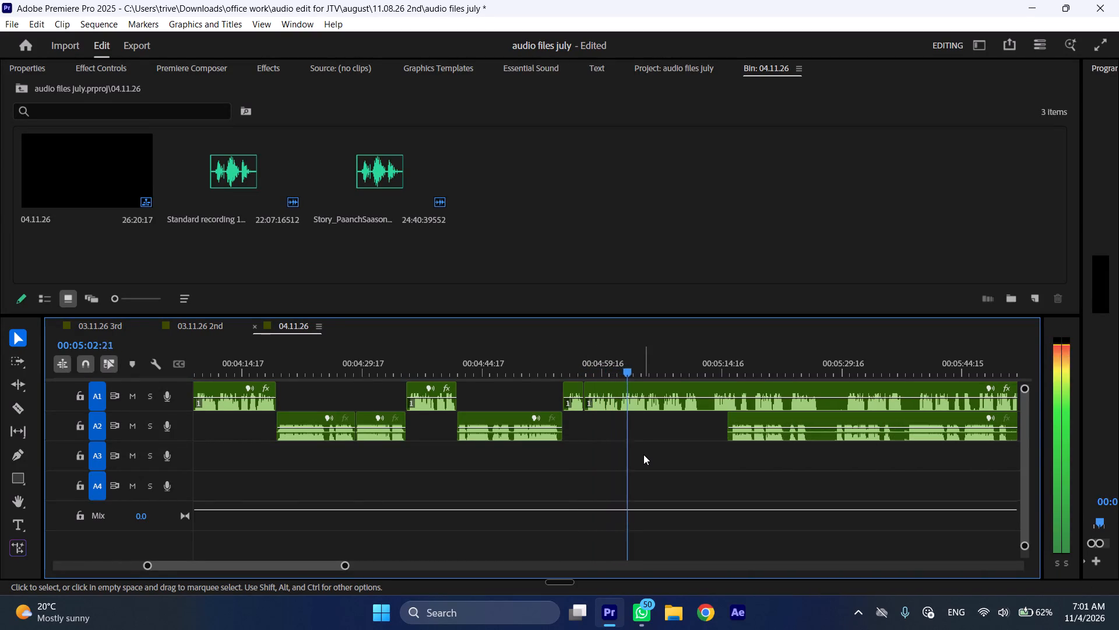
scroll(638, 455, "down", 5)
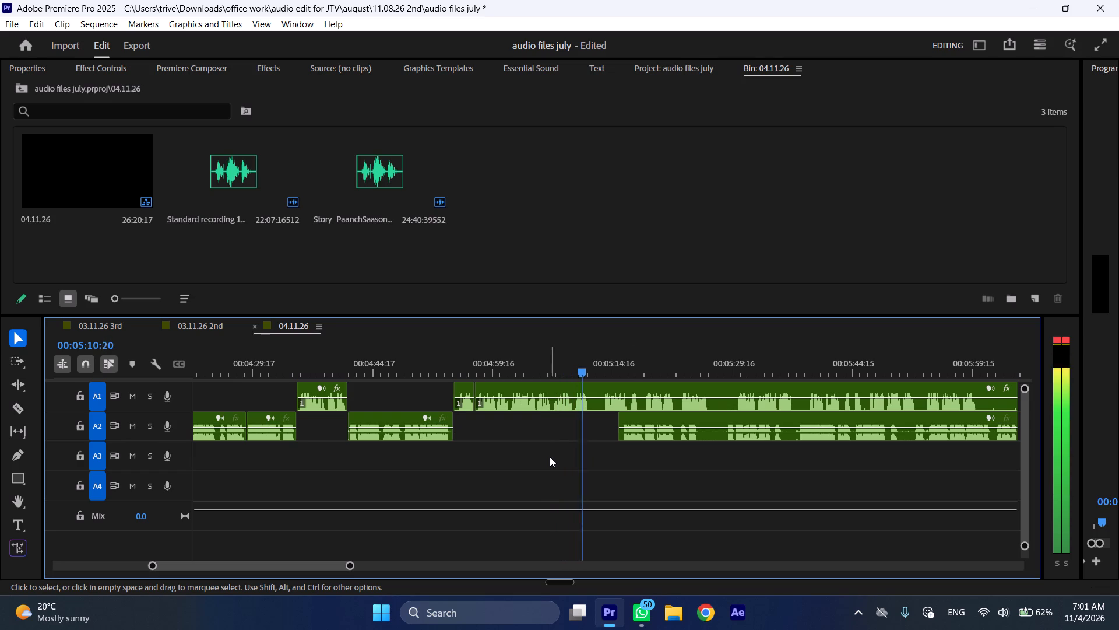
key("space")
key("shift+c")
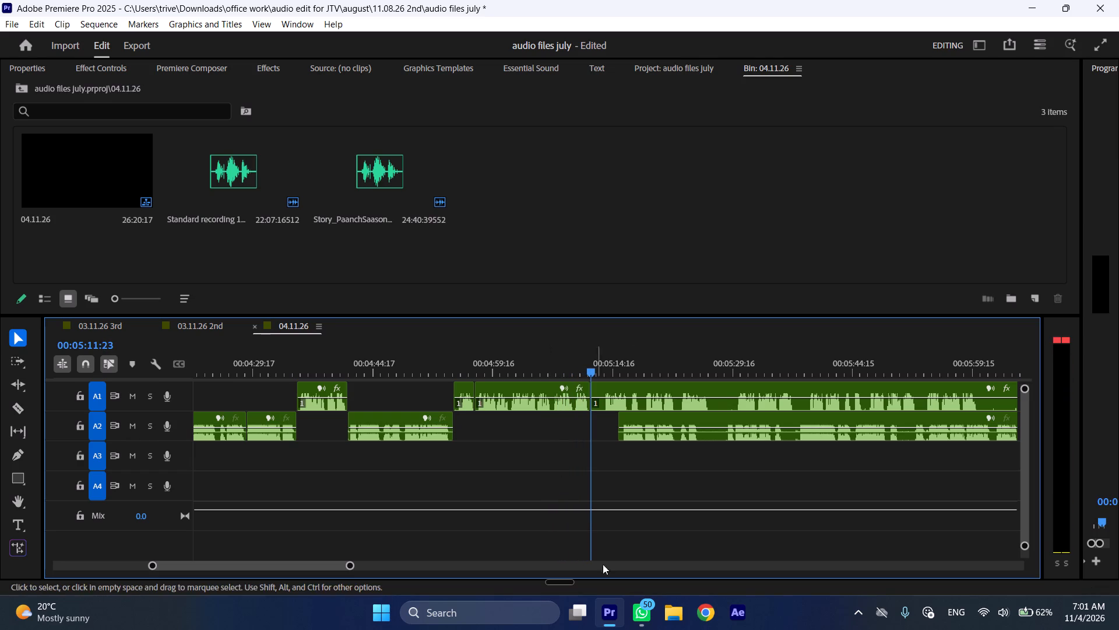
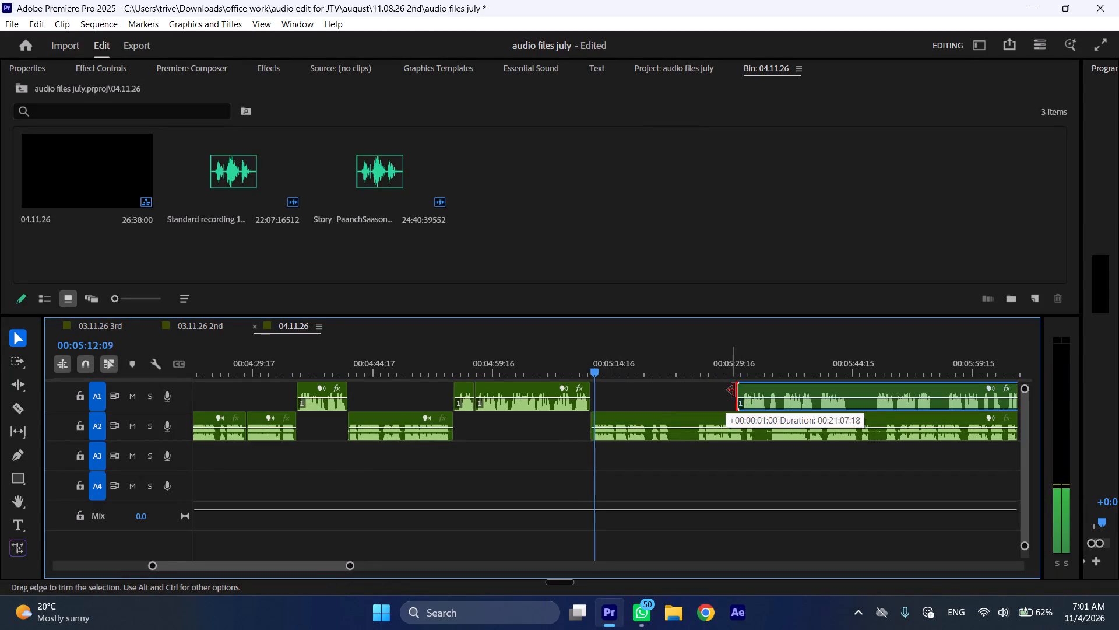
Split the A2 narration at 00:05:19:00, butt the trimmed A1 clip against the cut, and shift the A2 remainder further along the timeline.
left_click_drag(734, 390, 736, 391)
key("l")
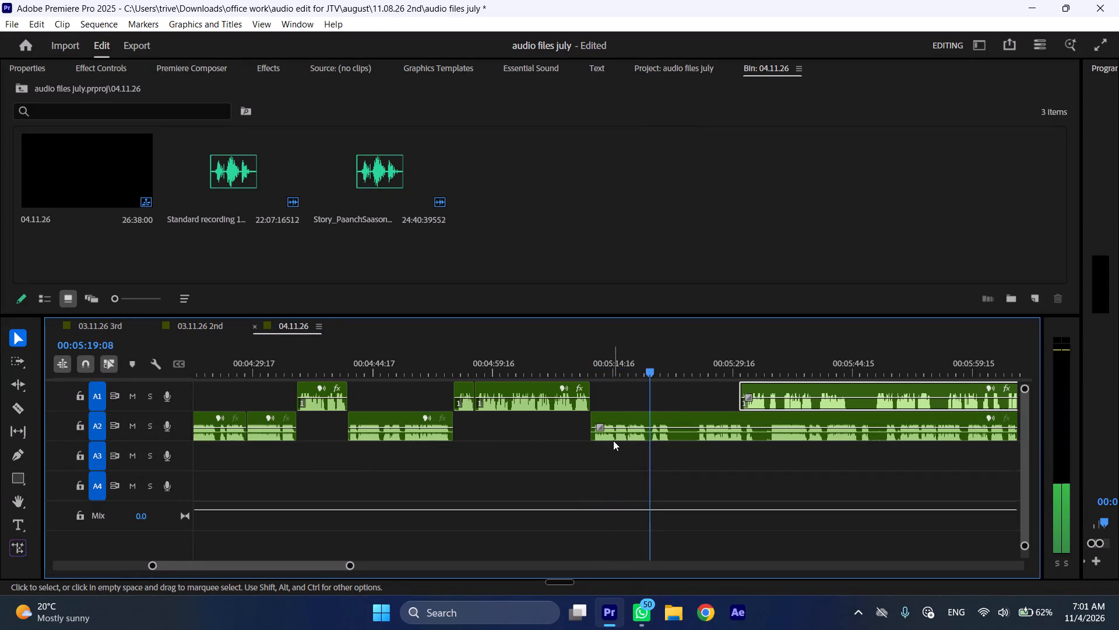
left_click(649, 365)
key("shift+c")
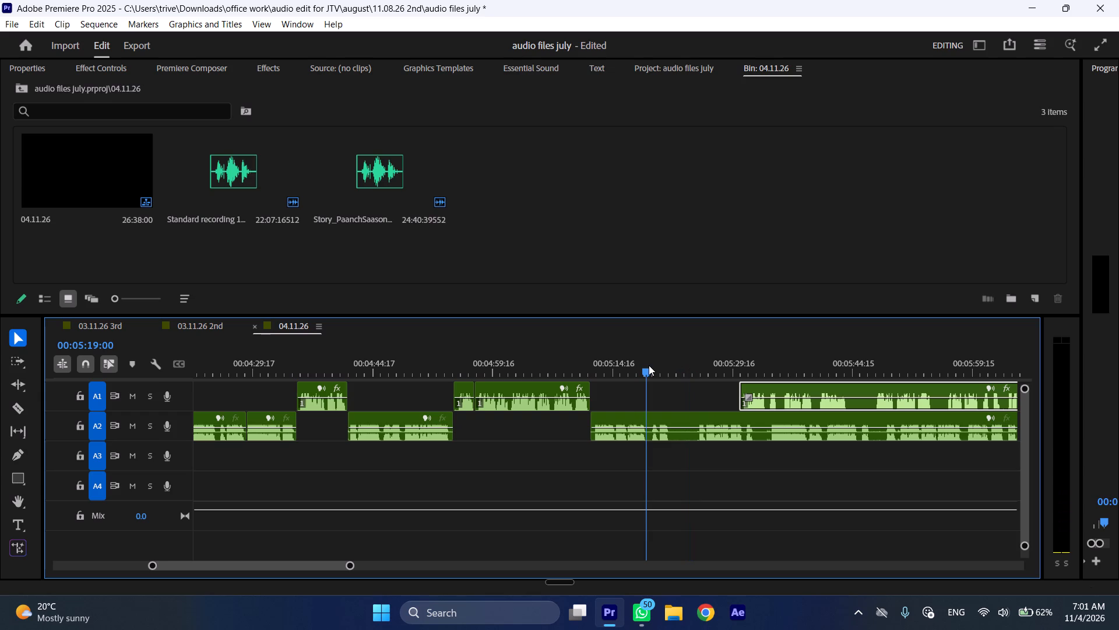
left_click_drag(762, 388, 675, 391)
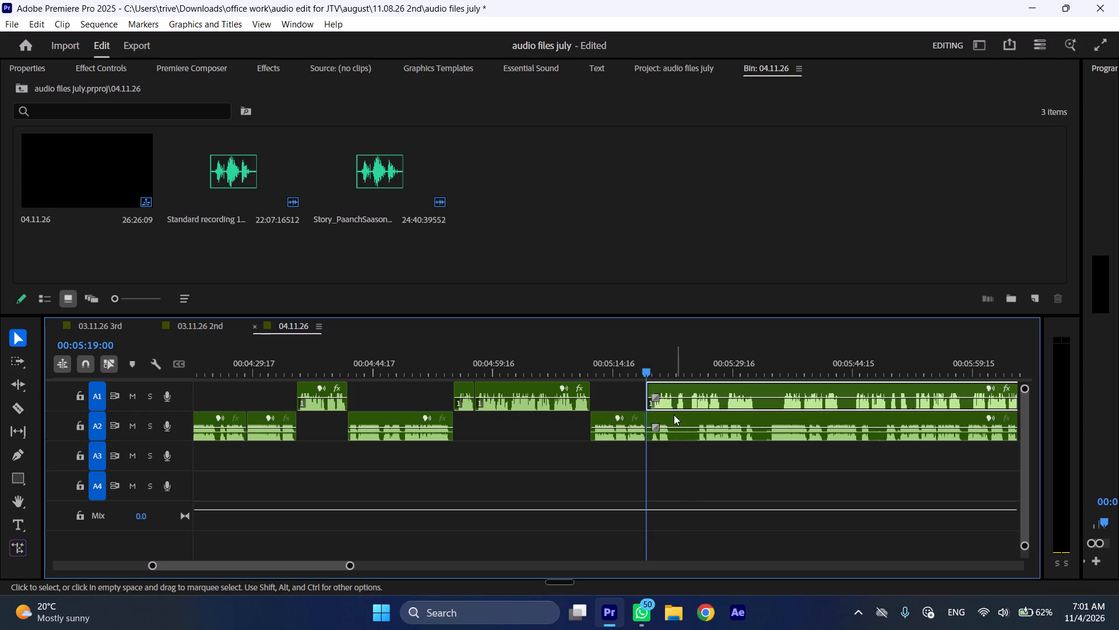
left_click_drag(673, 416, 801, 418)
Review the A1 narration from 00:05:19:00 and cut its opening up to 00:05:24:09, closing the gap on both tracks.
key("space")
type("l")
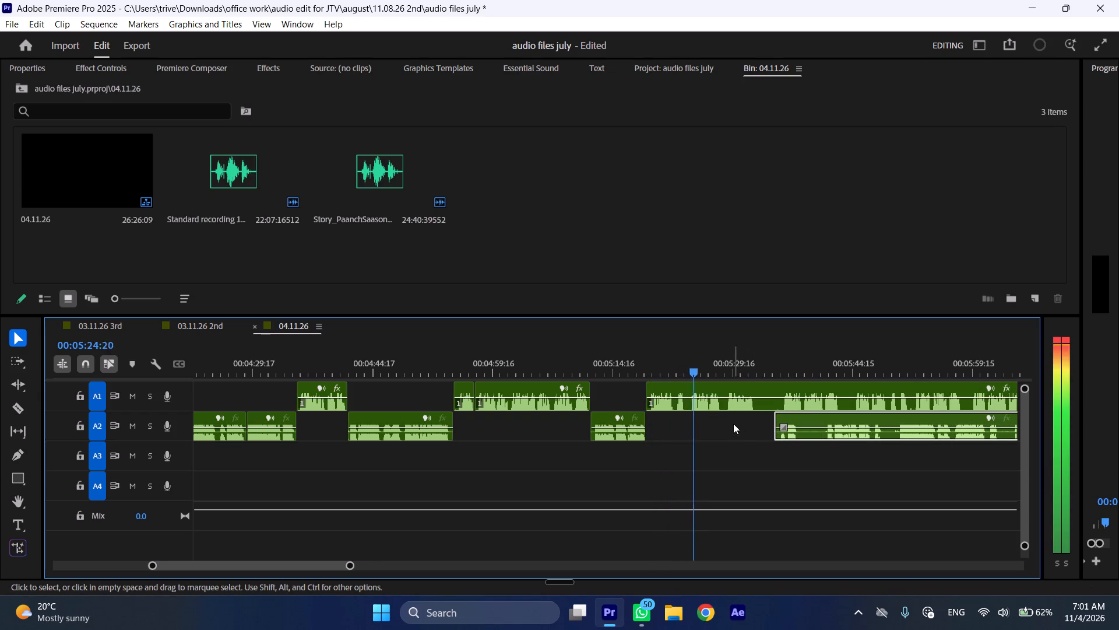
scroll(699, 439, "down", 3)
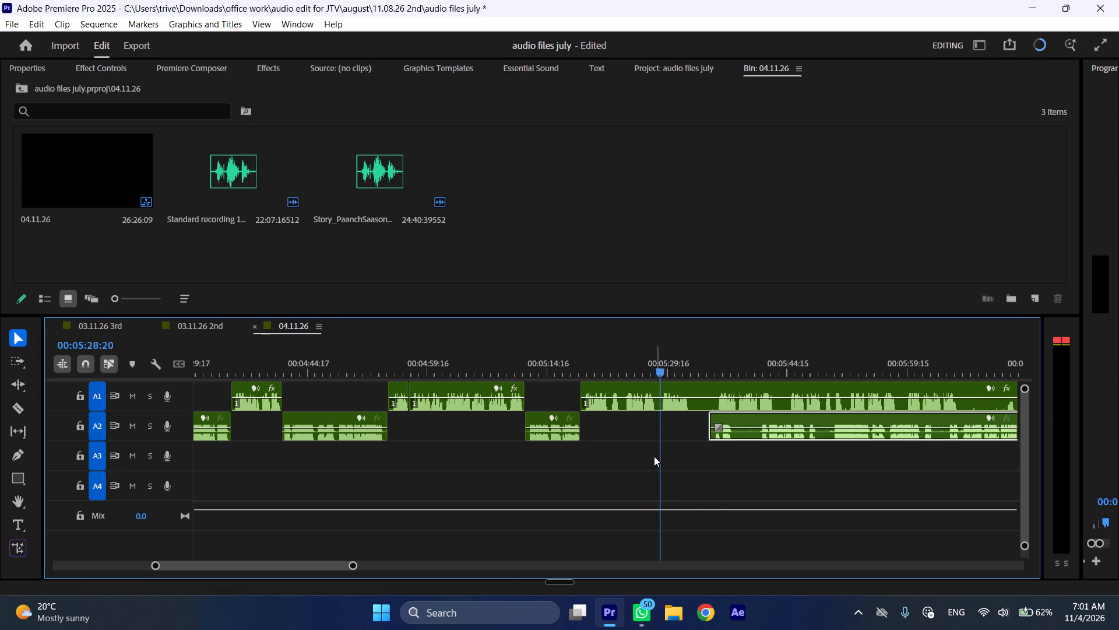
left_click(626, 363)
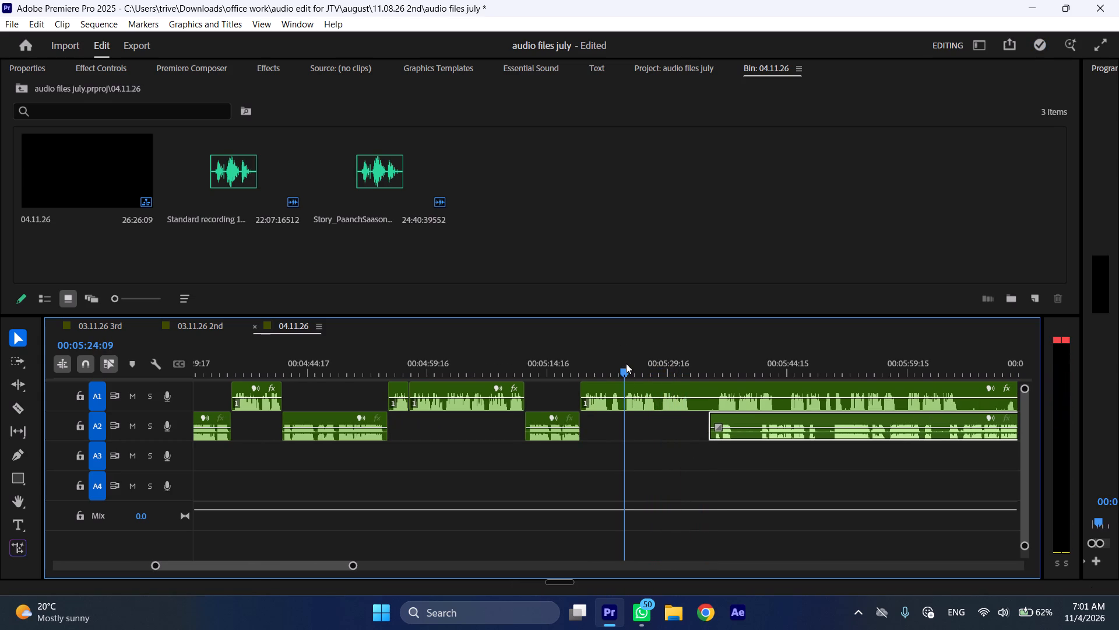
left_click(635, 387)
key("shift+c")
key("ctrl+shift+z")
key("ctrl+shift+d")
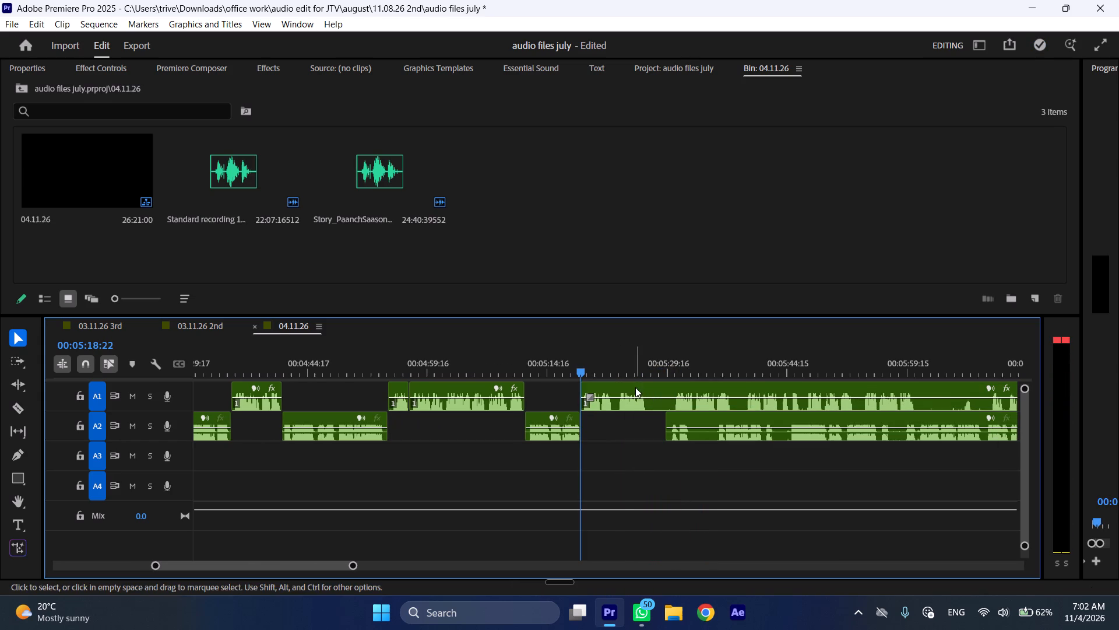
Split the A1 clip at 00:05:23:00, butt the A2 clip against the cut, and shift the A1 remainder further along the timeline.
left_click(613, 378)
left_click(615, 363)
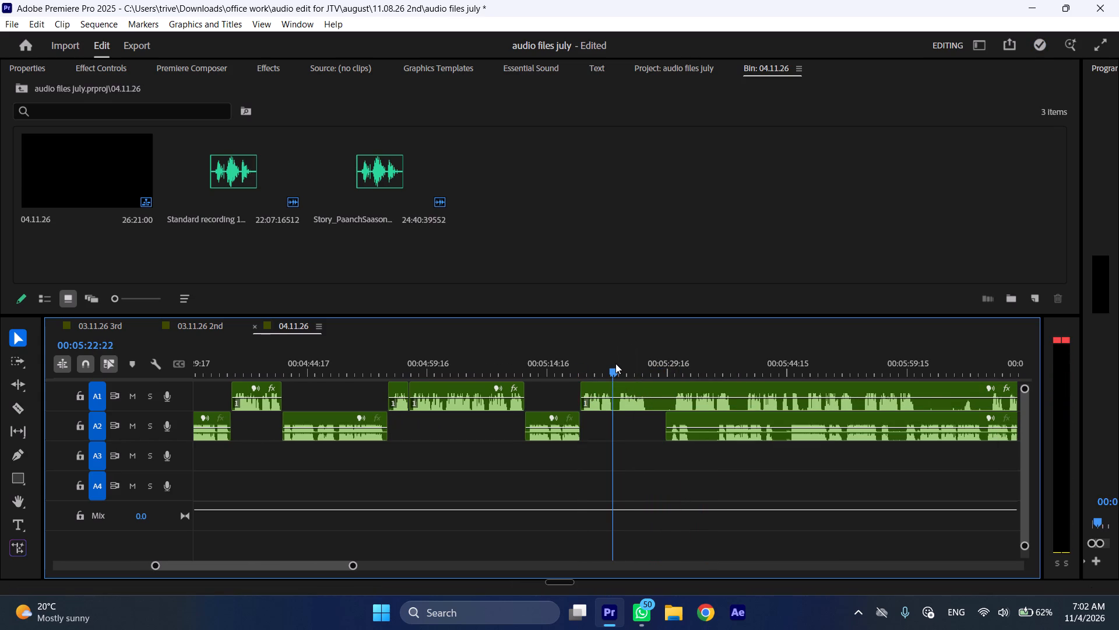
key("shift+c")
left_click(674, 415)
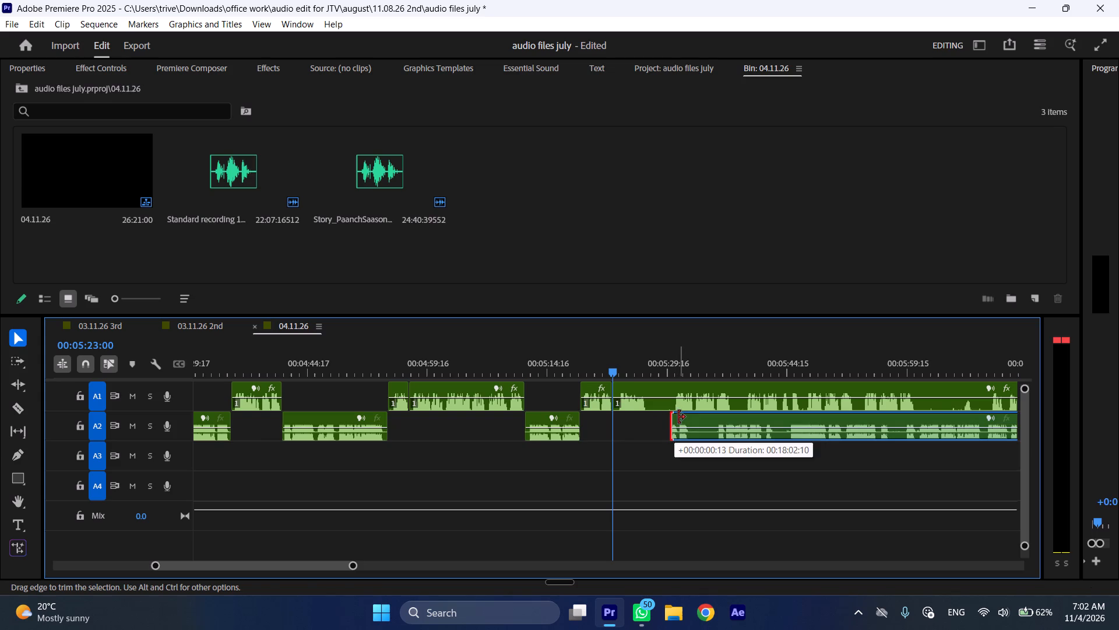
left_click_drag(697, 416, 639, 414)
left_click_drag(628, 388, 659, 393)
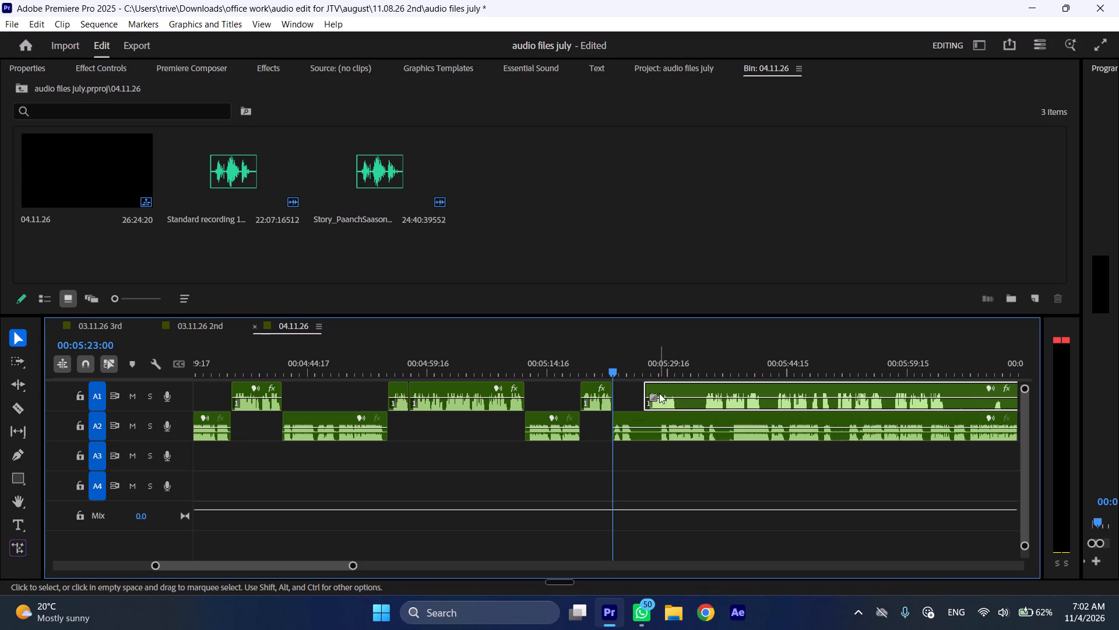
Play the A2 narration from 00:05:23:00 and split the A2 clip at the pause at 00:05:25:09.
key("space")
left_click(653, 383)
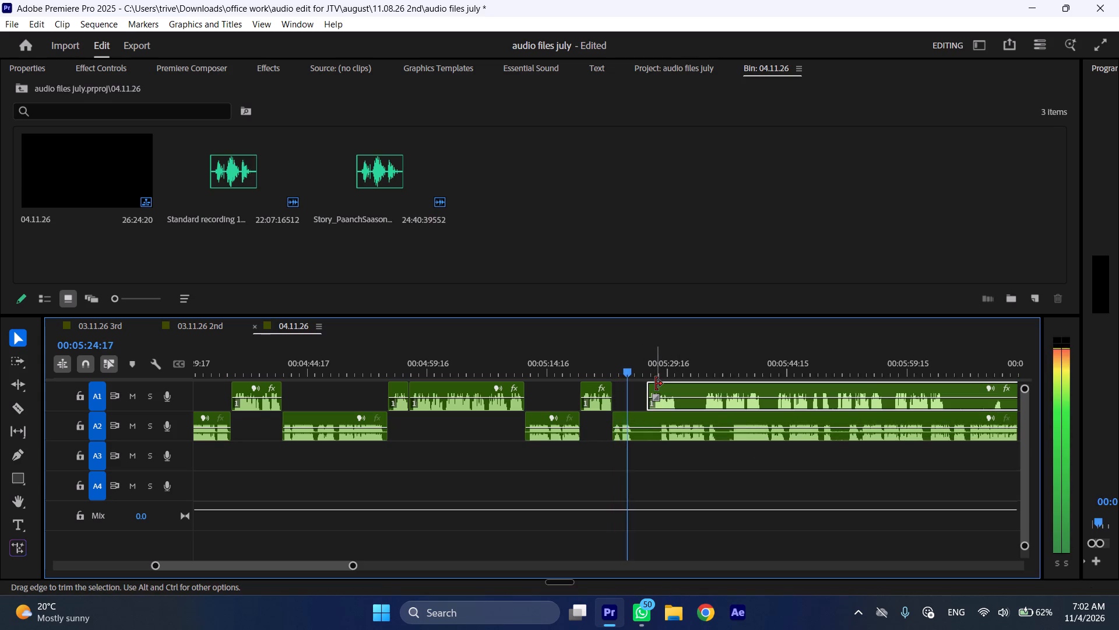
key("space")
type("C")
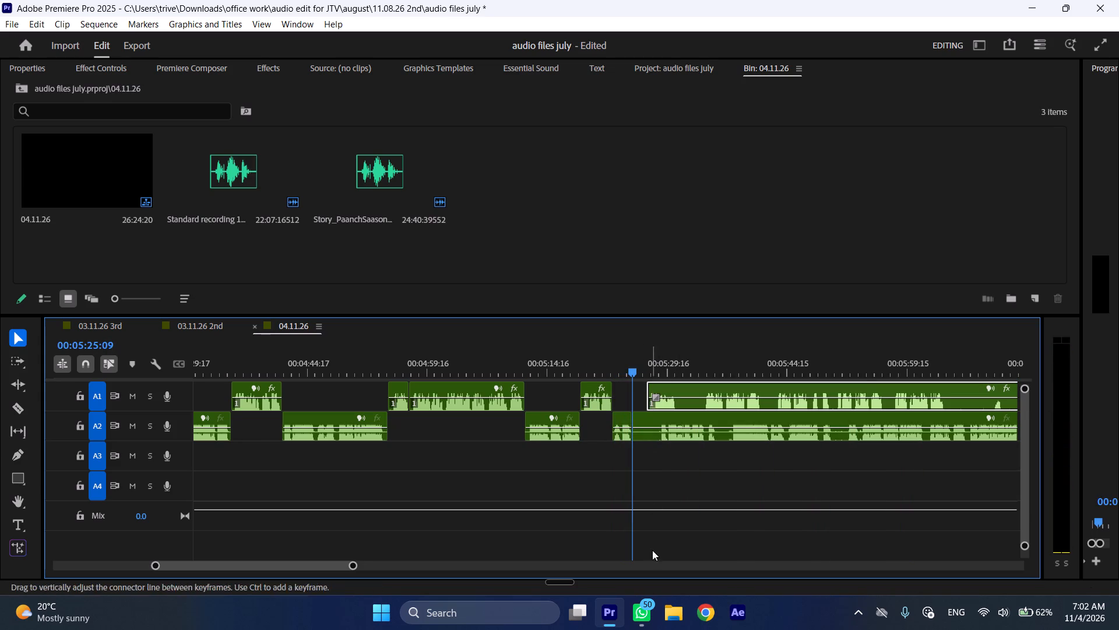
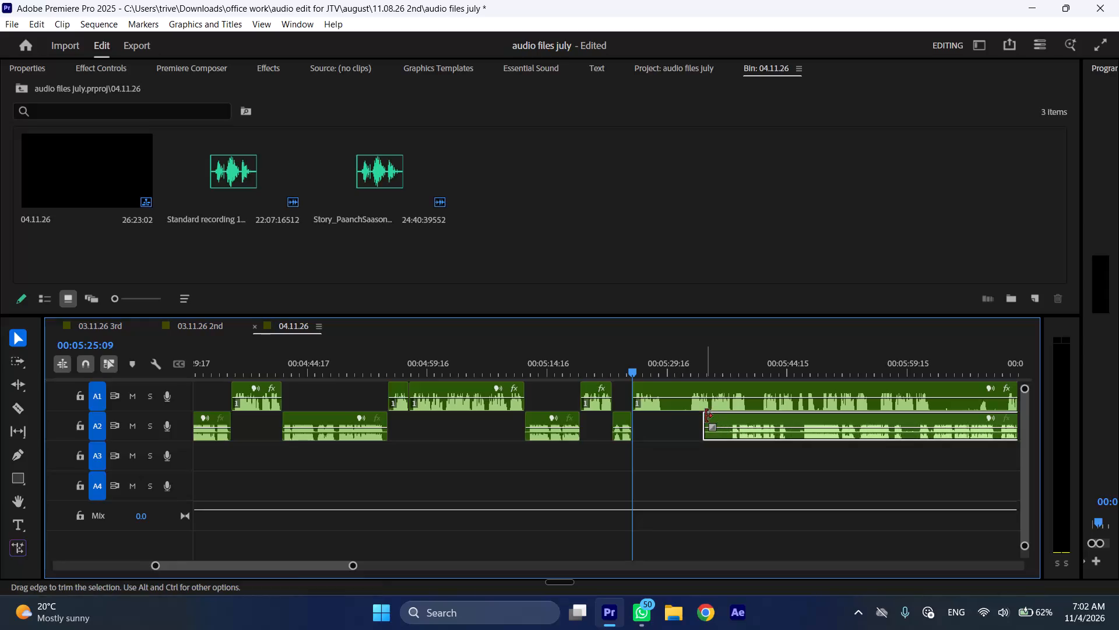
Trim the silent opening of the A2 remainder clip so that it starts at about 00:05:37.
left_click_drag(706, 416, 732, 419)
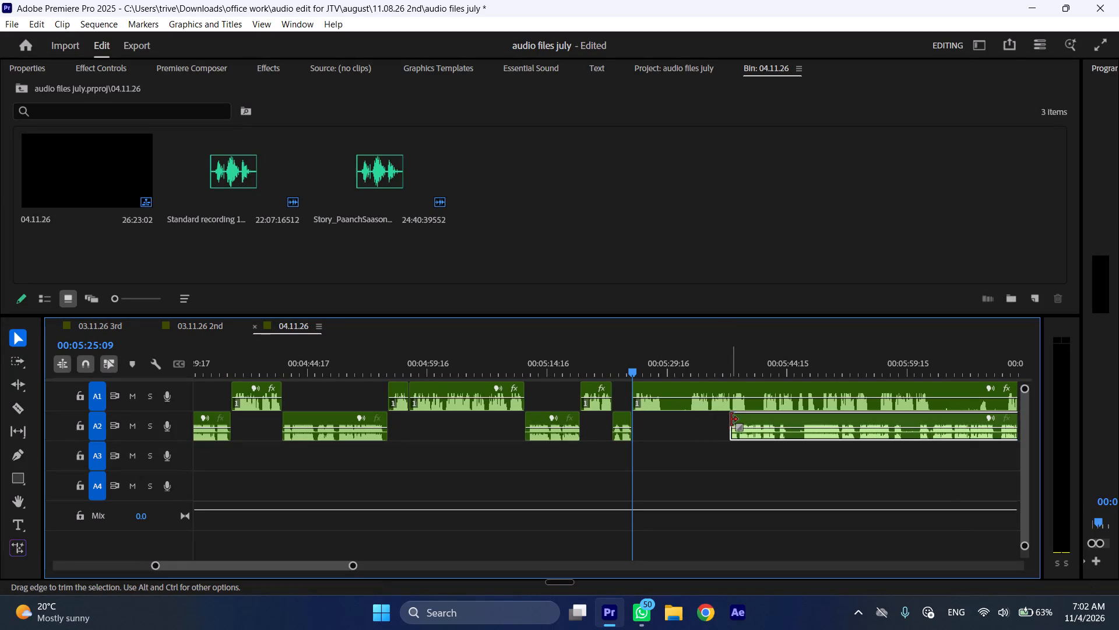
left_click(731, 418)
Play the A1 narration from 00:05:25:09, then replay the joined passages from 00:05:18:20 to check the narration order.
key("space")
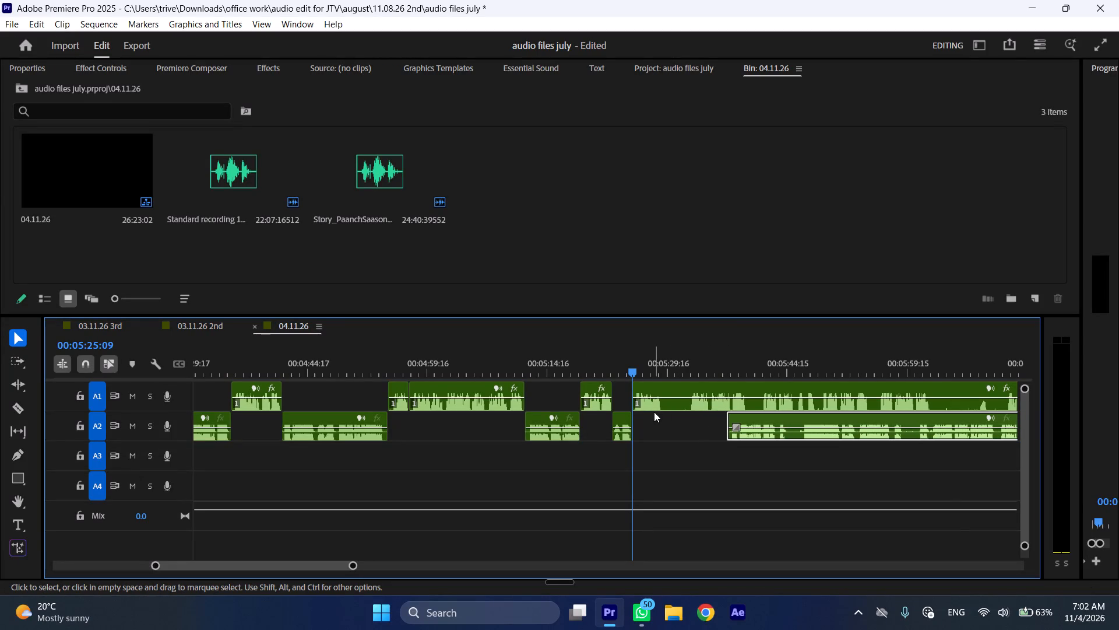
key("l")
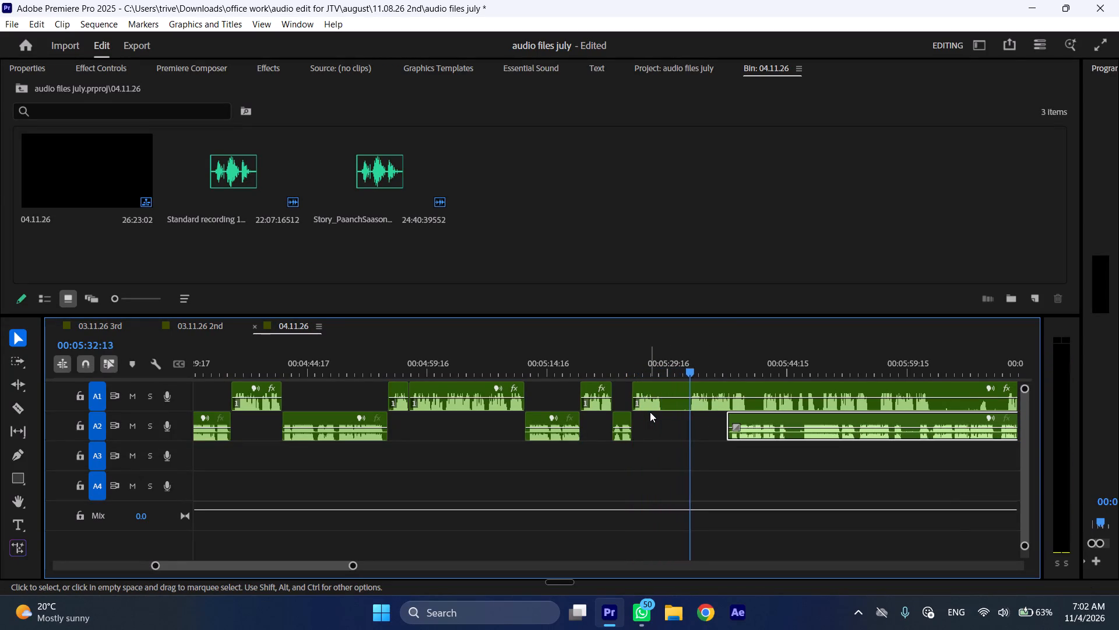
left_click_drag(675, 351, 838, 0)
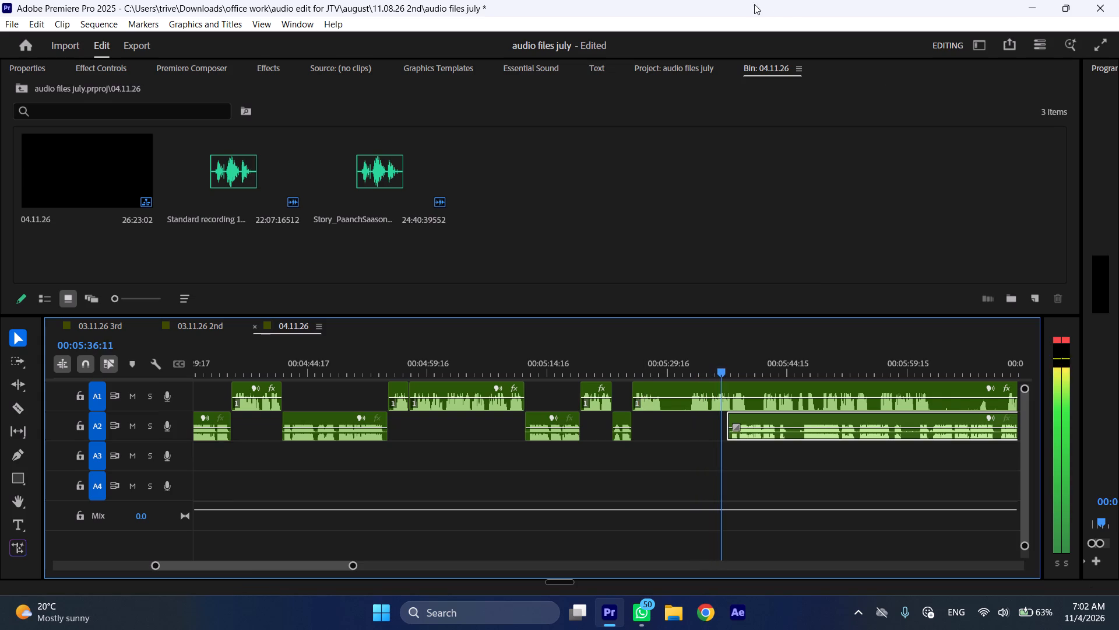
left_click(582, 367)
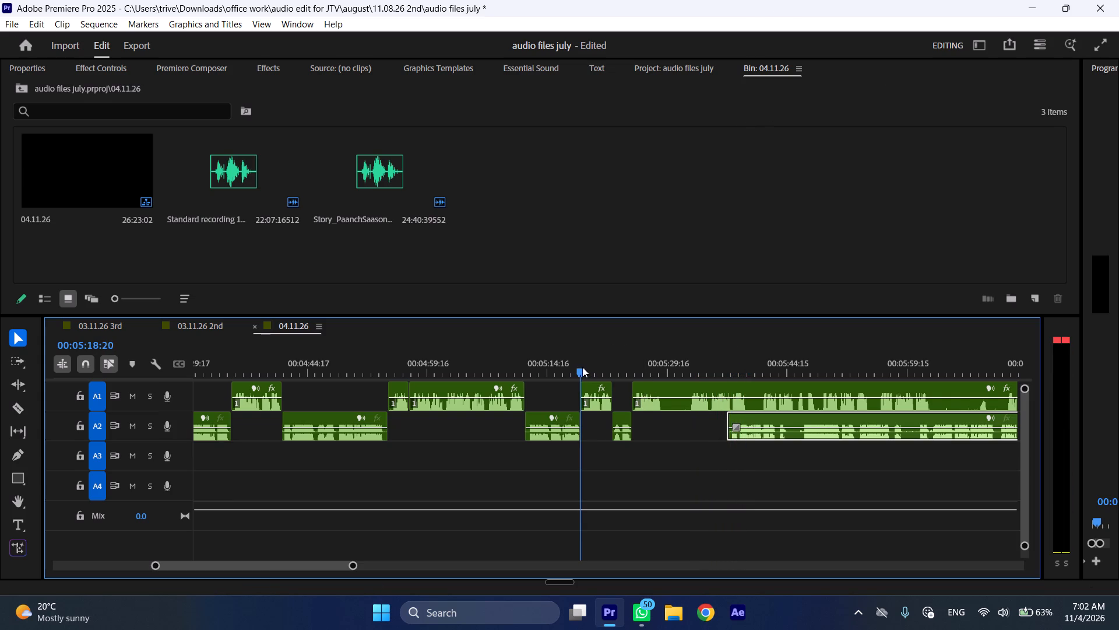
key("space")
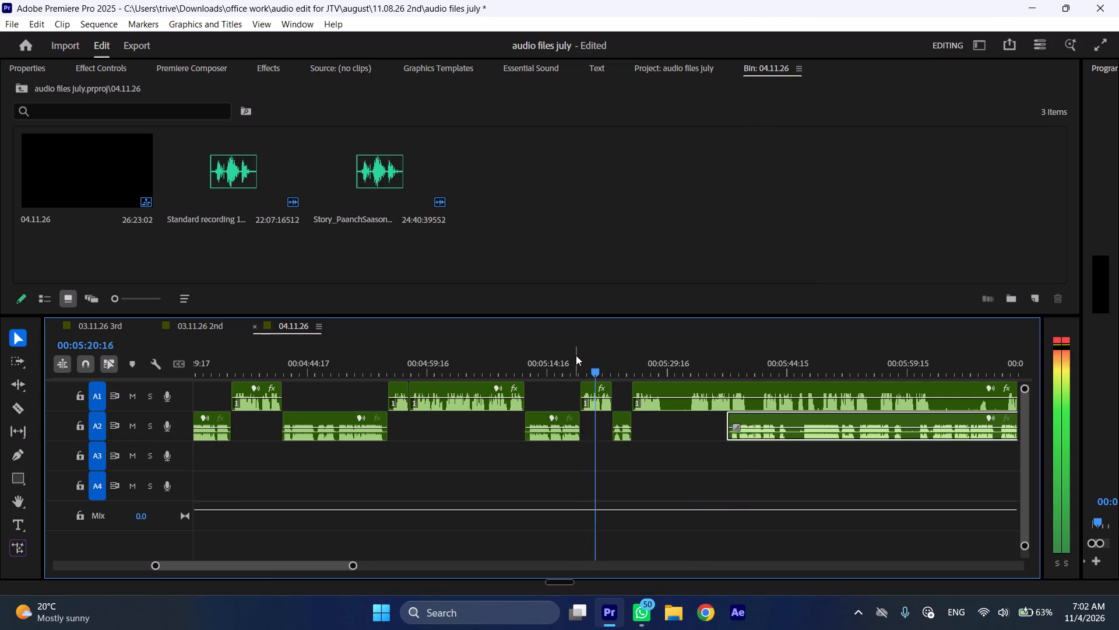
key("space")
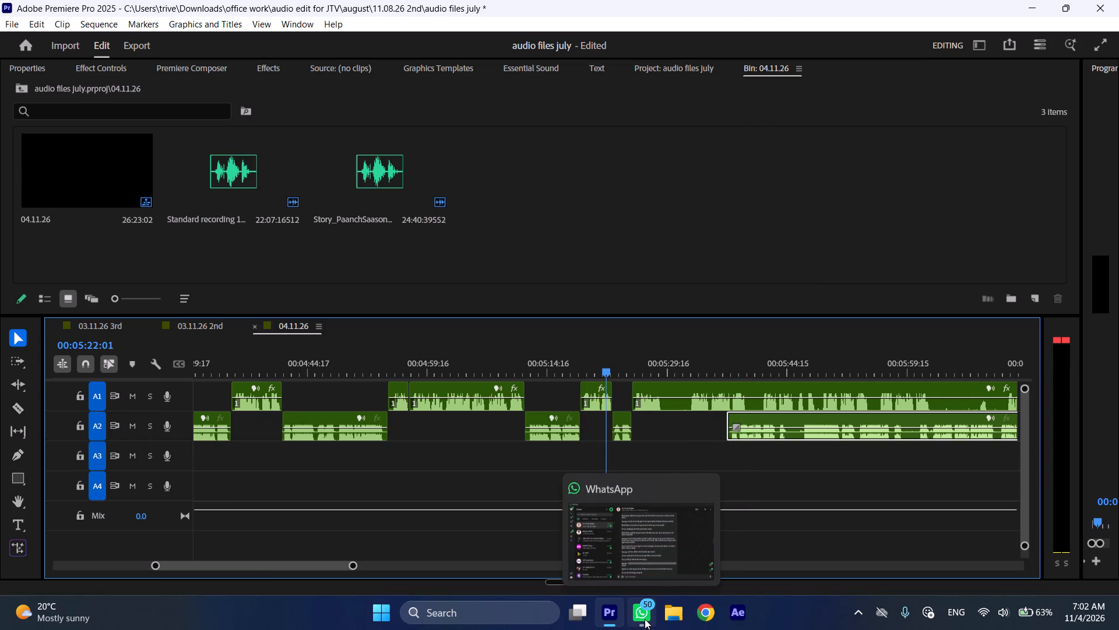
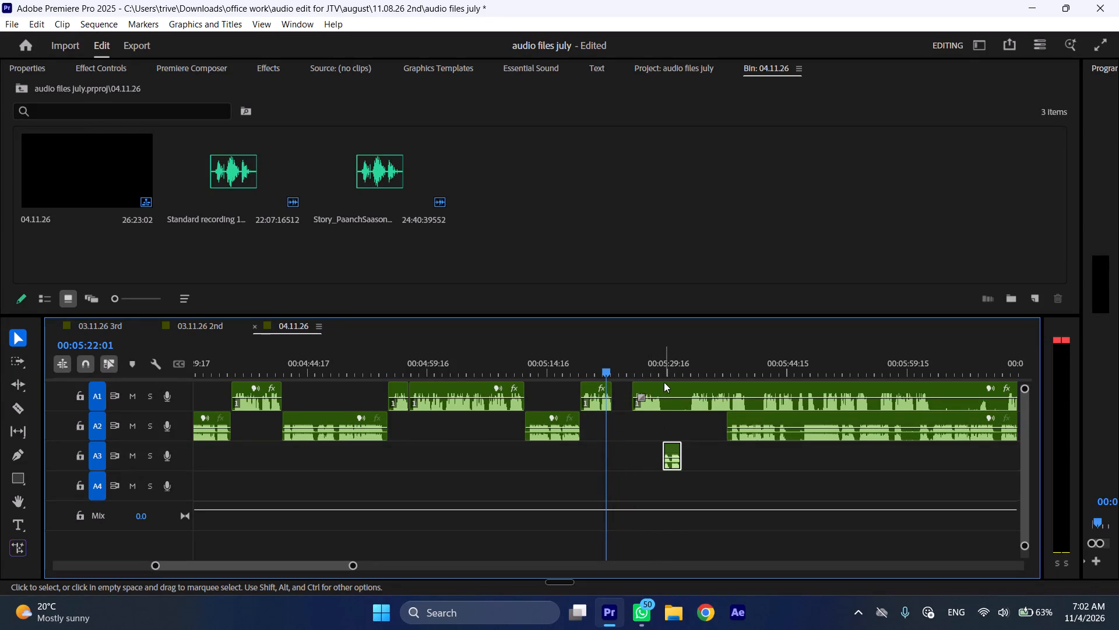
Close the gap before the A1 remainder by butting it against the preceding clip, and split it at 00:05:27:00.
left_click(663, 366)
left_click_drag(677, 393, 671, 393)
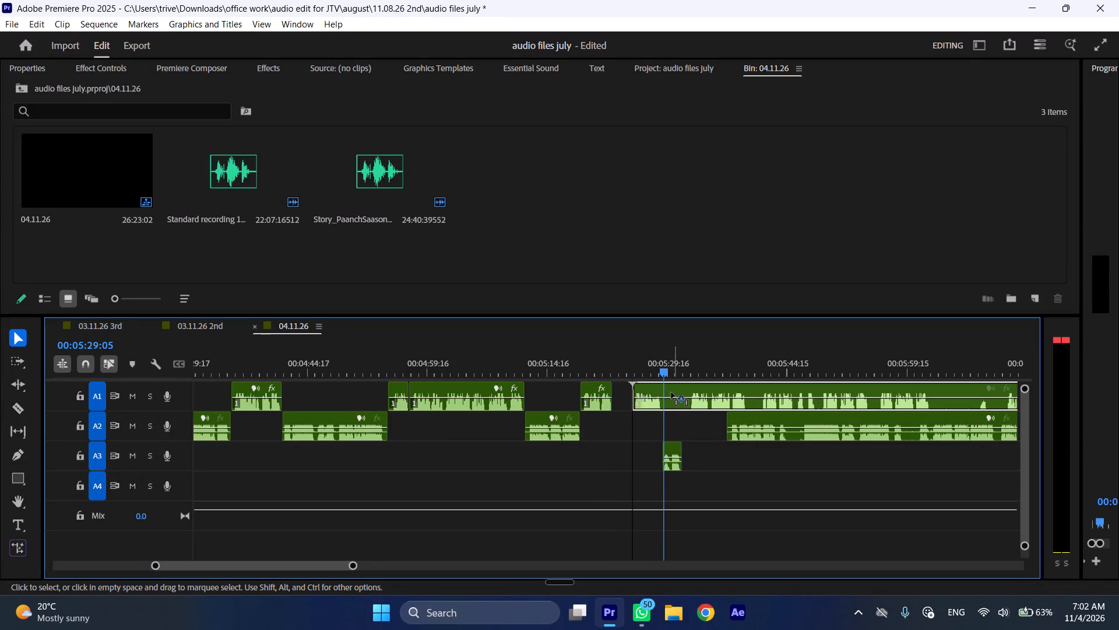
left_click_drag(671, 393, 661, 394)
left_click(645, 364)
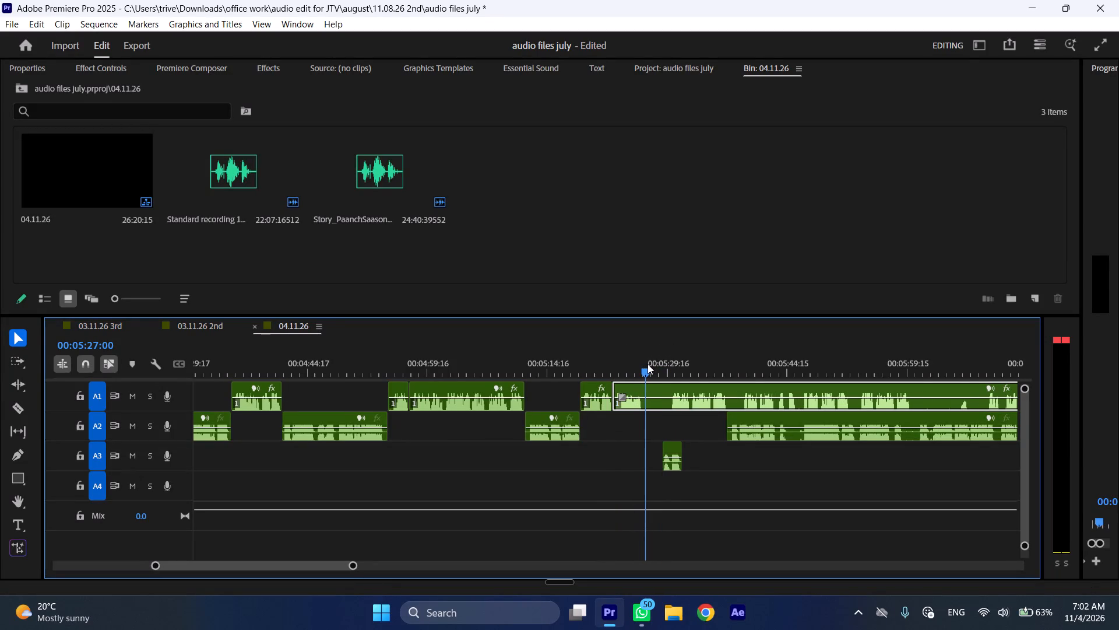
key("shift+c")
Move the short A3 snippet onto A2 so that it starts at the cut at 00:05:27:00.
left_click_drag(675, 444, 663, 435)
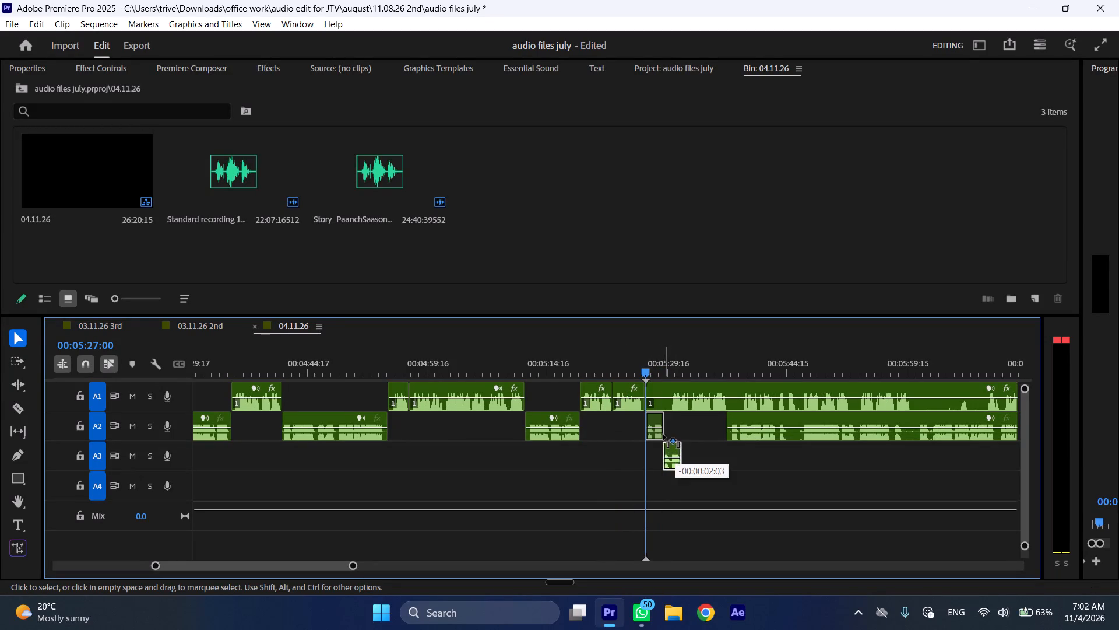
left_click_drag(663, 435, 663, 434)
Trim the silent opening of the A1 remainder and shift the clip right to start at about 00:05:45.
left_click_drag(655, 384, 677, 386)
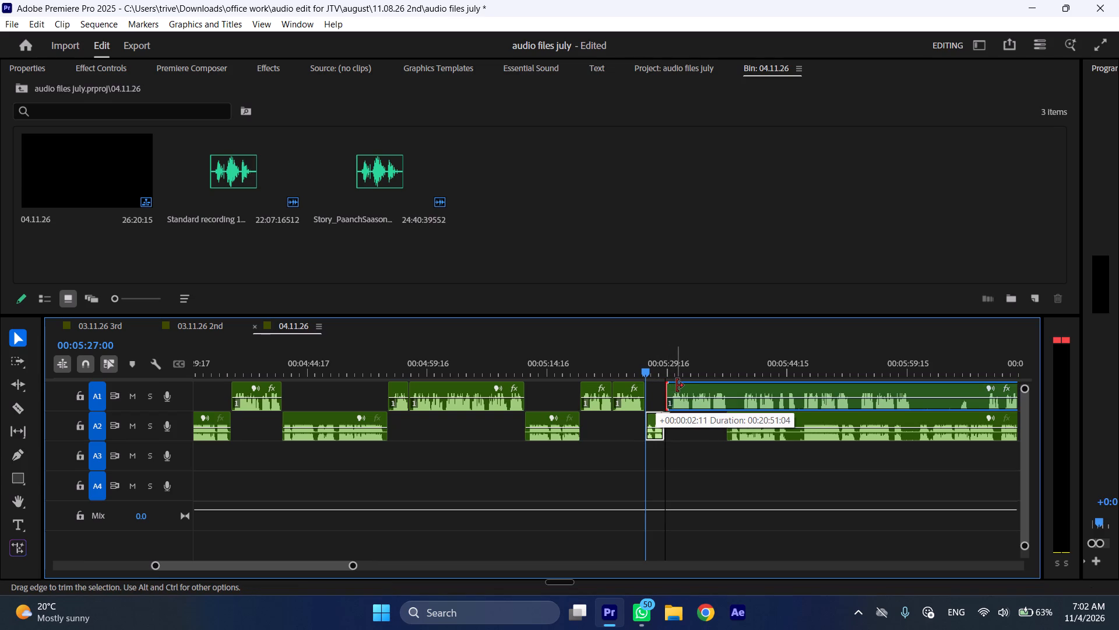
left_click_drag(677, 386, 679, 386)
left_click_drag(692, 388, 752, 386)
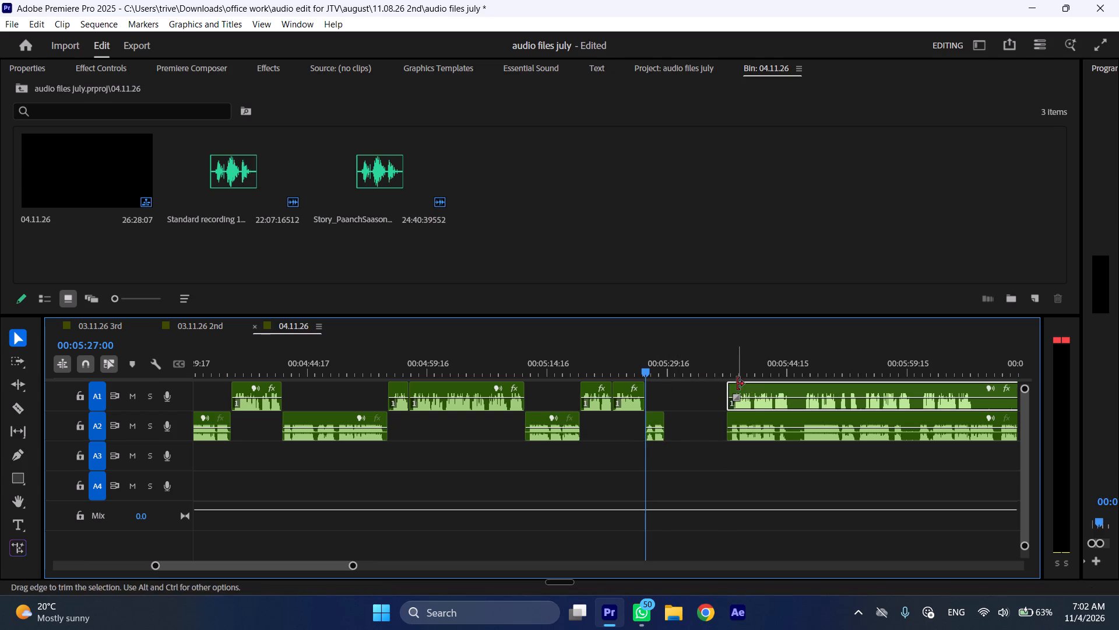
left_click_drag(746, 388, 809, 388)
left_click(798, 386)
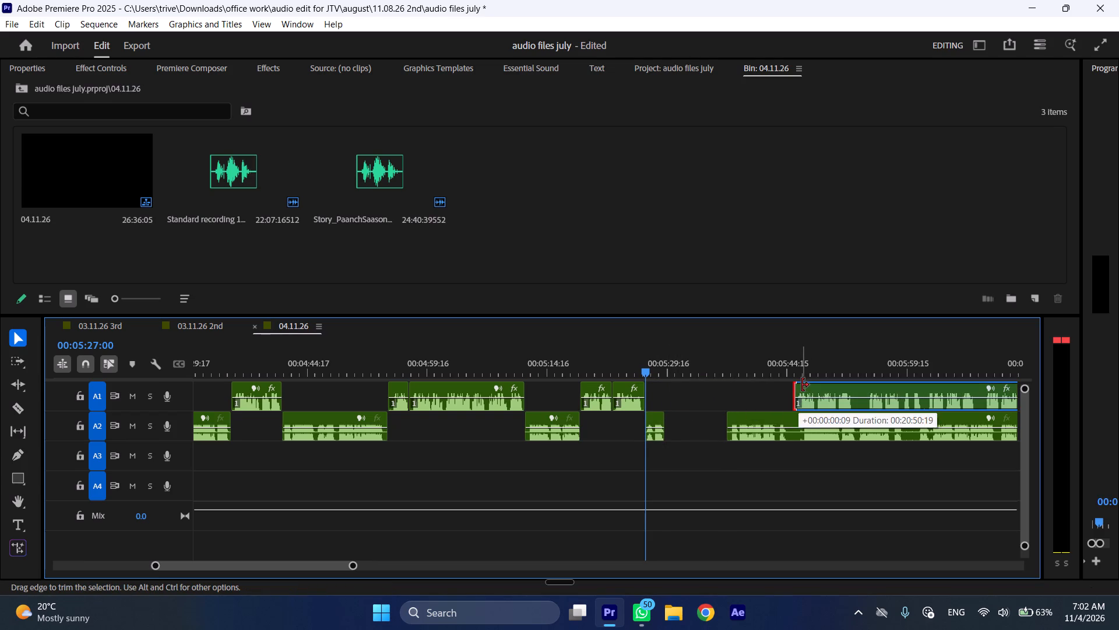
Trim about one second off the A2 remainder's start, place it directly after the short A2 snippet, and play the join.
left_click(731, 414)
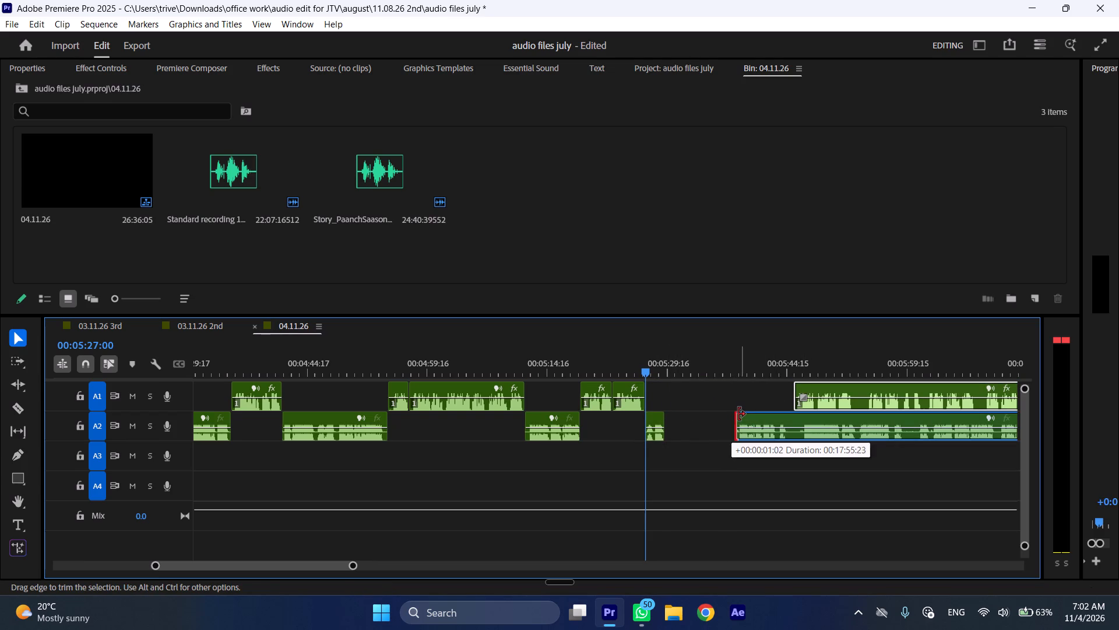
left_click_drag(757, 419, 699, 419)
left_click(652, 367)
key("space")
key("l")
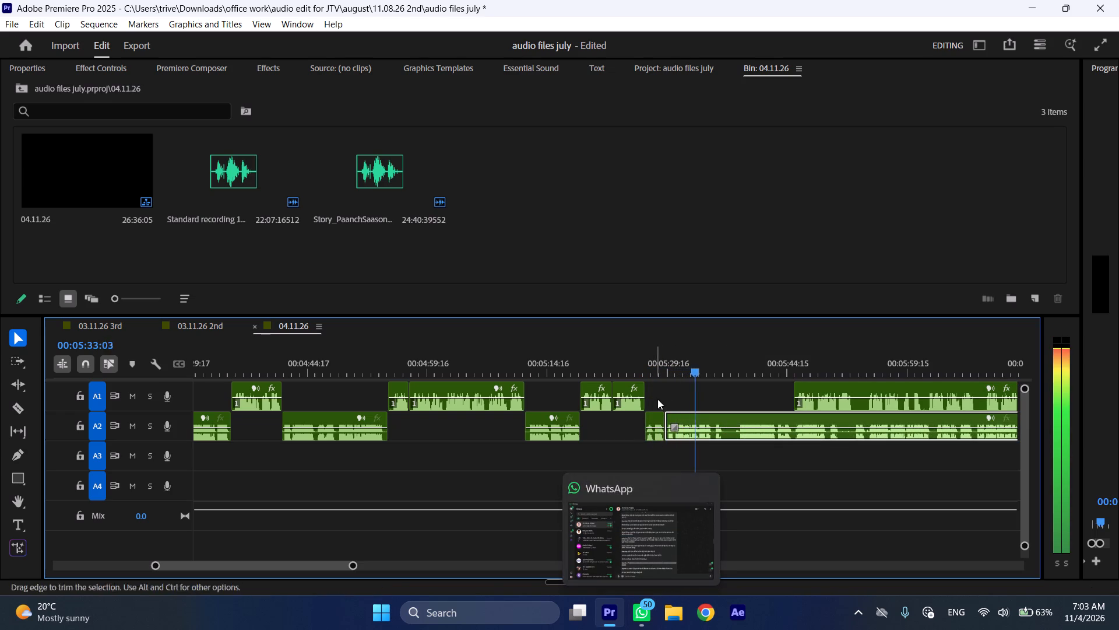
Trim the A2 remainder's opening slightly further, close the resulting gap after the short snippet, and replay from about 00:05:29.
left_click(672, 363)
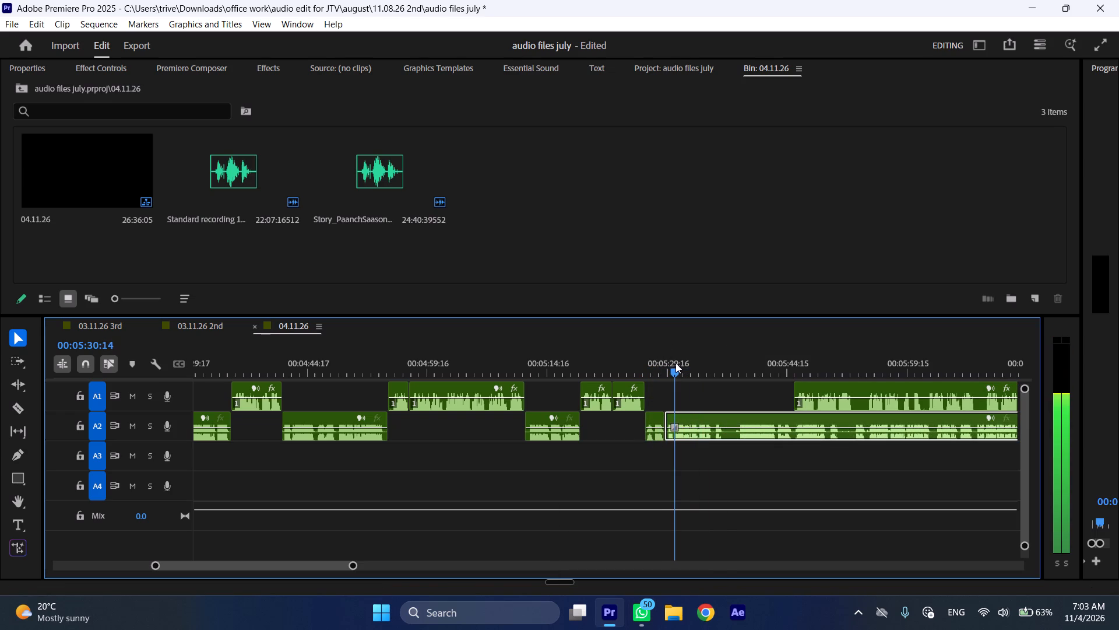
left_click_drag(667, 418, 673, 419)
left_click_drag(710, 417, 702, 417)
left_click(664, 365)
key("space")
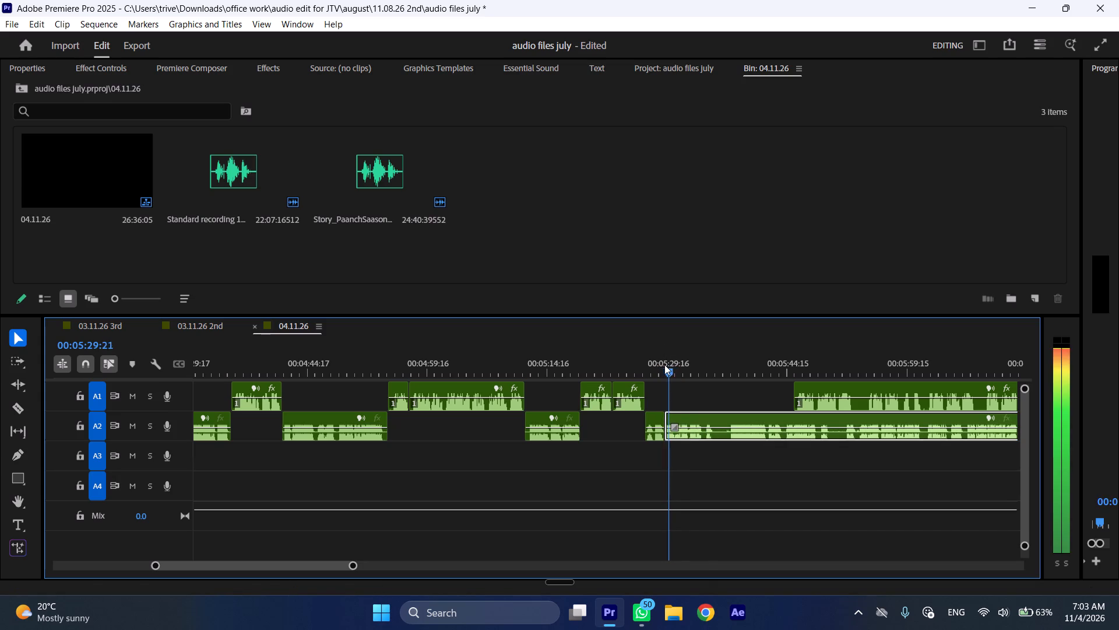
key("space")
Swap the remainders: move the A2 one to about 00:05:45 and the A1 one to 00:05:29:05, after the short snippet.
left_click_drag(698, 418, 826, 436)
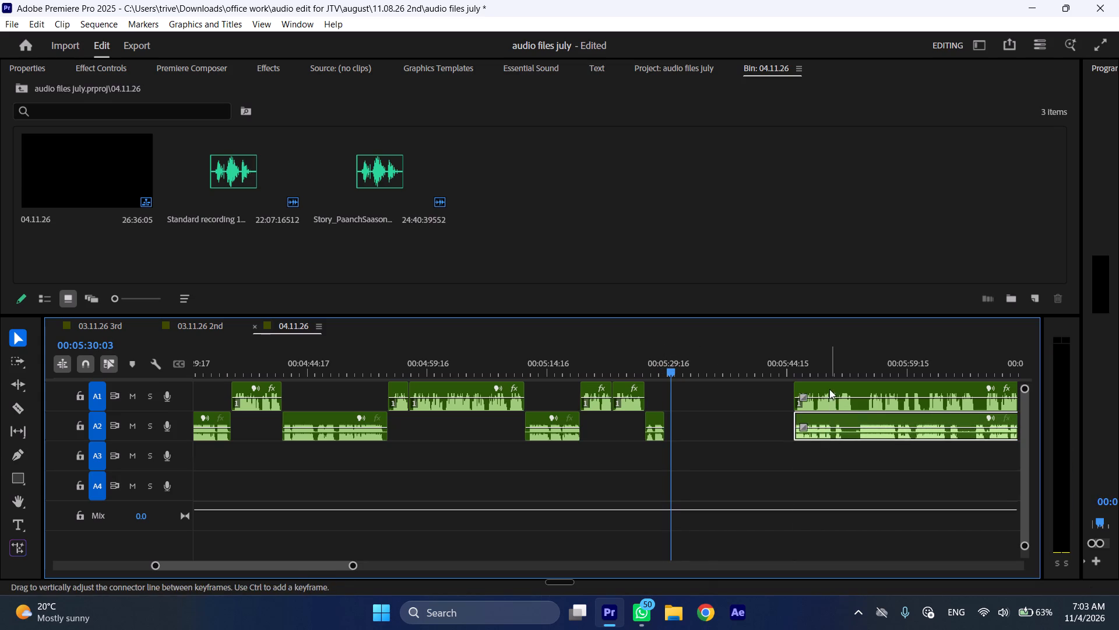
left_click_drag(829, 388, 697, 395)
Play the A1 narration from about 00:05:29 and split the clip where the passage ends, at 00:05:36:20.
left_click(664, 367)
key("space")
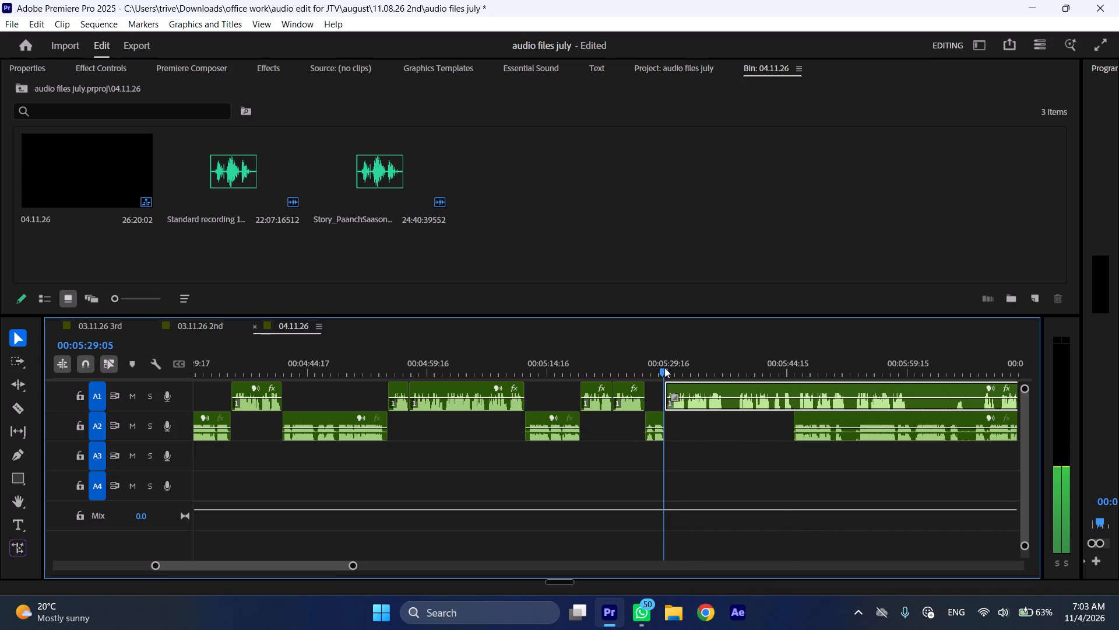
key("l")
left_click(660, 373)
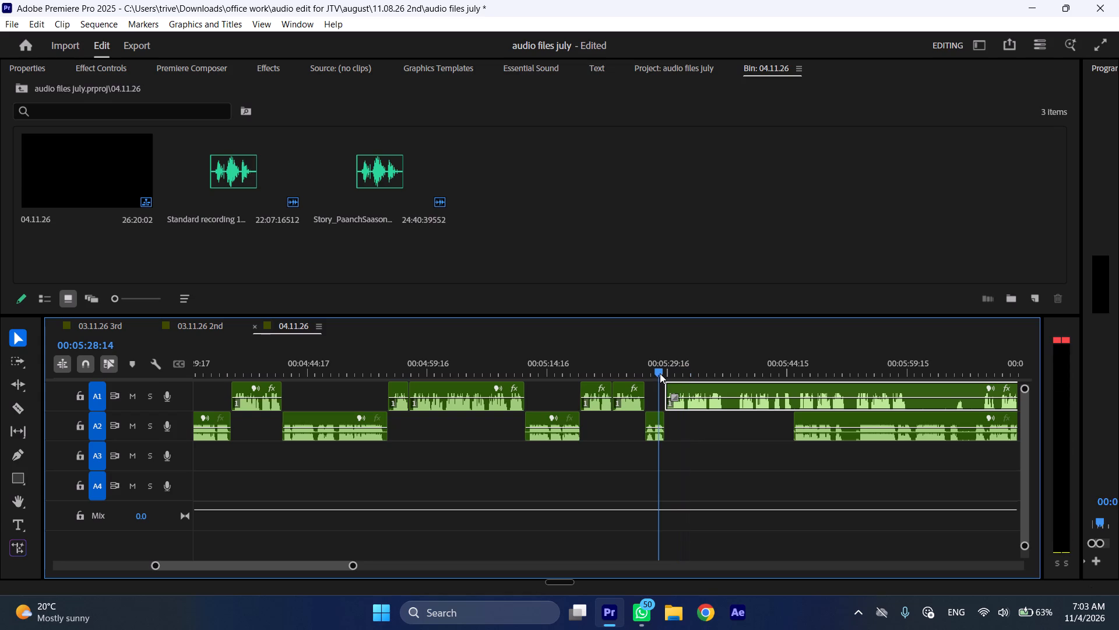
key("space")
key("l")
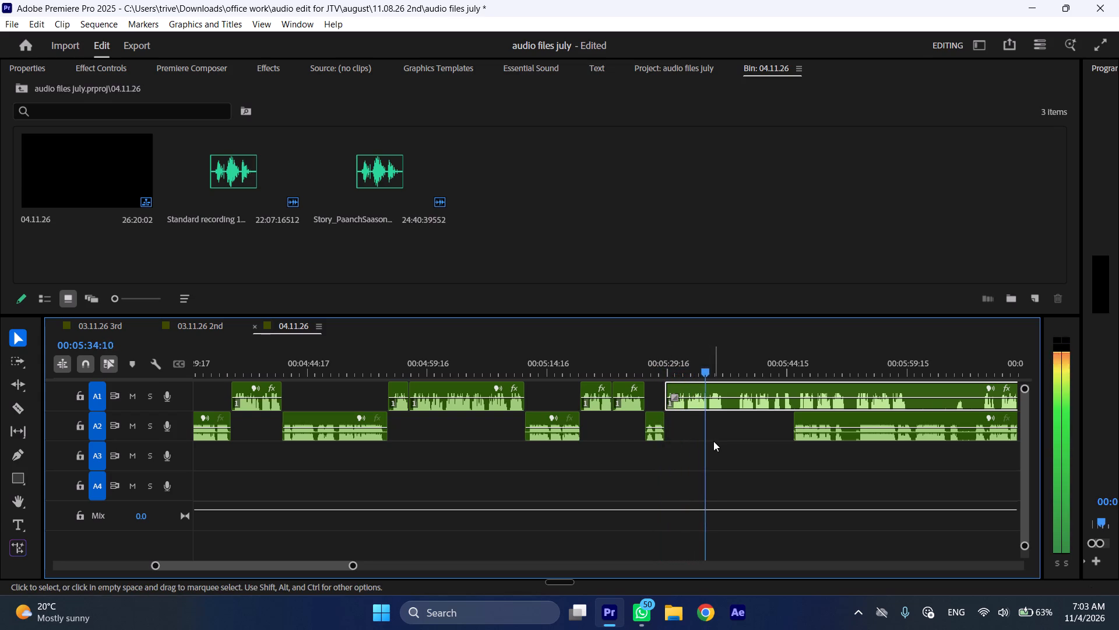
key("space")
type("C")
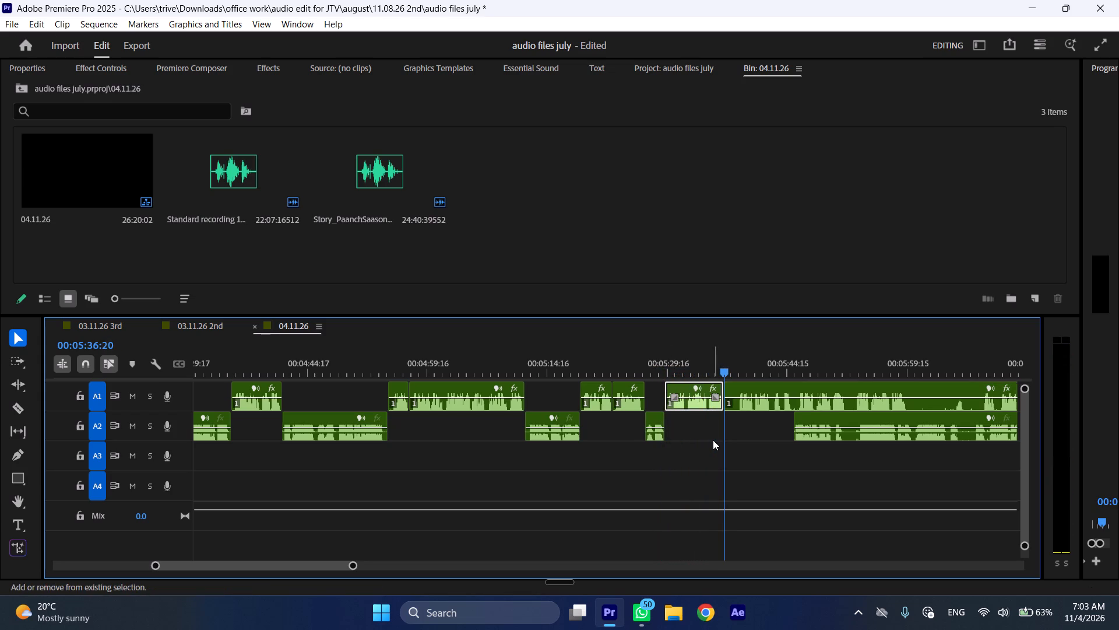
Move the A2 remainder back so that it starts at the A1 cut at 00:05:36:20.
left_click_drag(814, 421, 740, 423)
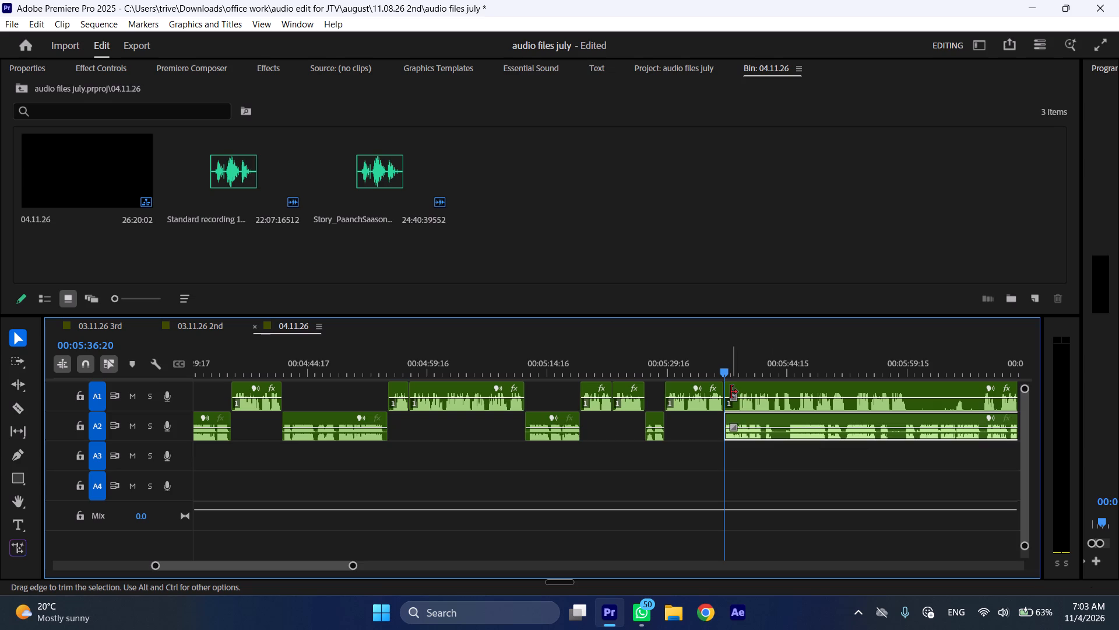
Trim the silent opening of the A1 remainder after the cut and shift the clip right to about 00:05:52.
left_click_drag(731, 391, 744, 391)
left_click_drag(761, 383, 836, 391)
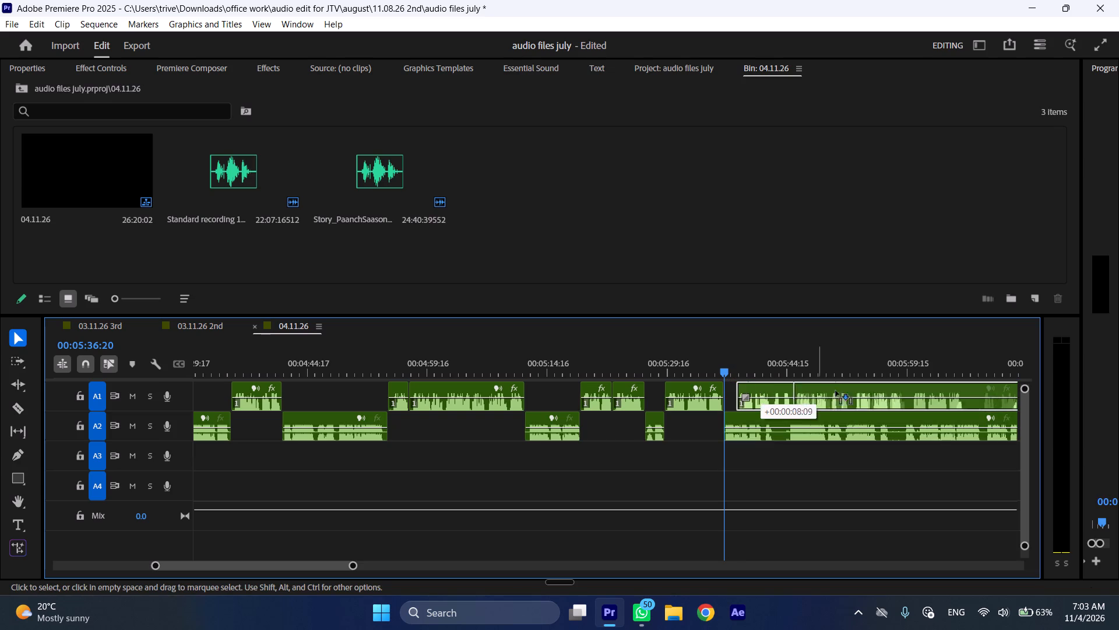
left_click_drag(836, 391, 871, 391)
Play the A2 narration from 00:05:36:20 and split the clip in the pause at 00:05:43:01.
key("space")
key("l")
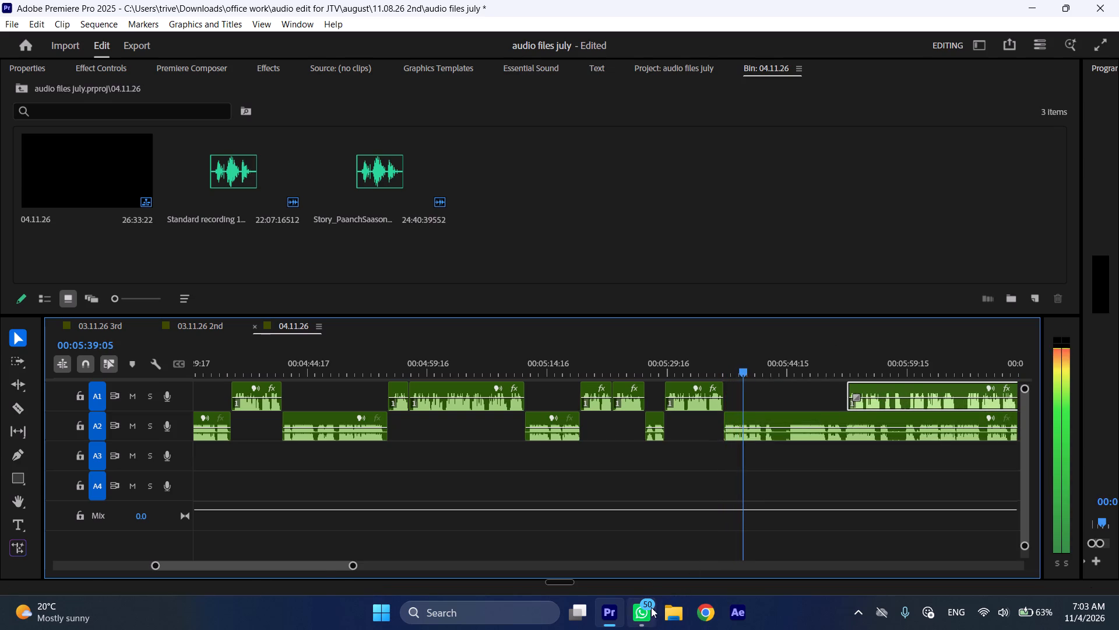
scroll(691, 476, "down", 2)
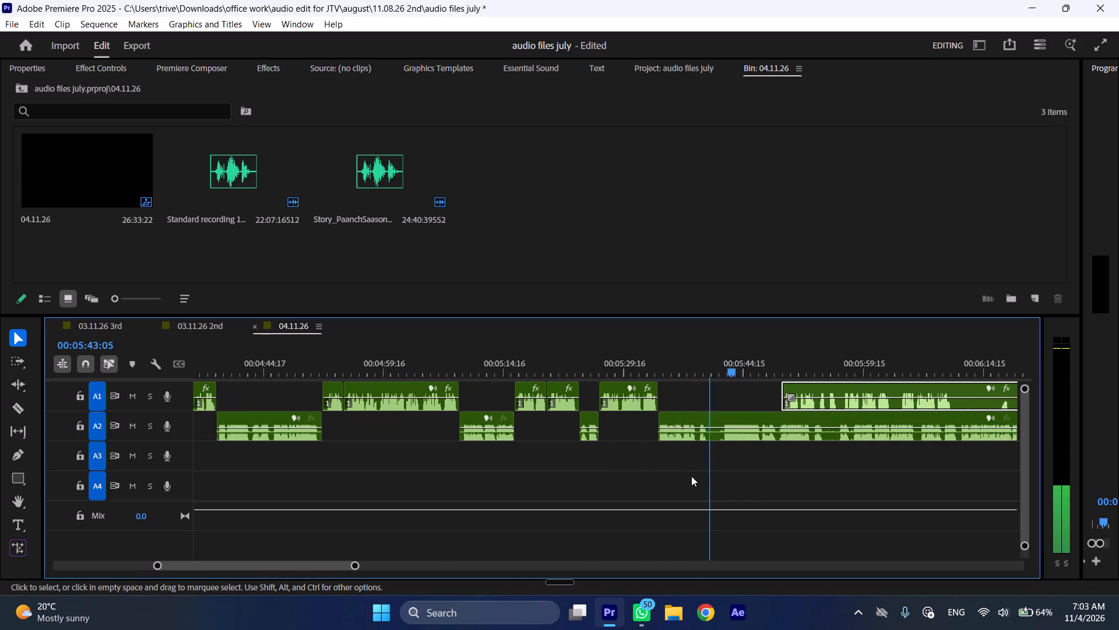
scroll(691, 476, "down", 2)
left_click(688, 366)
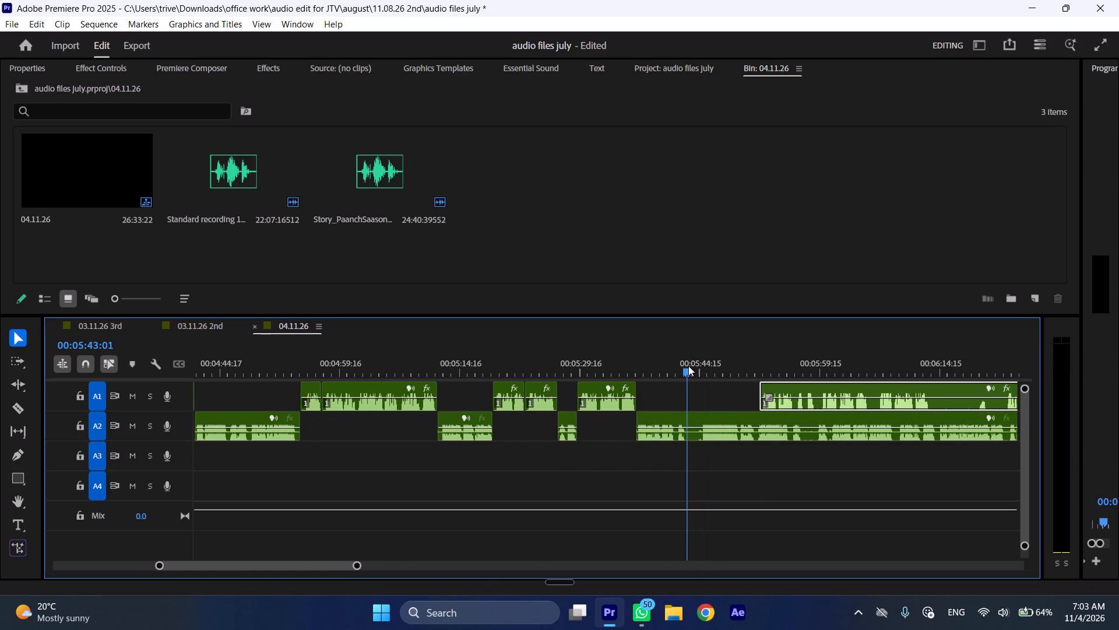
key("shift+c")
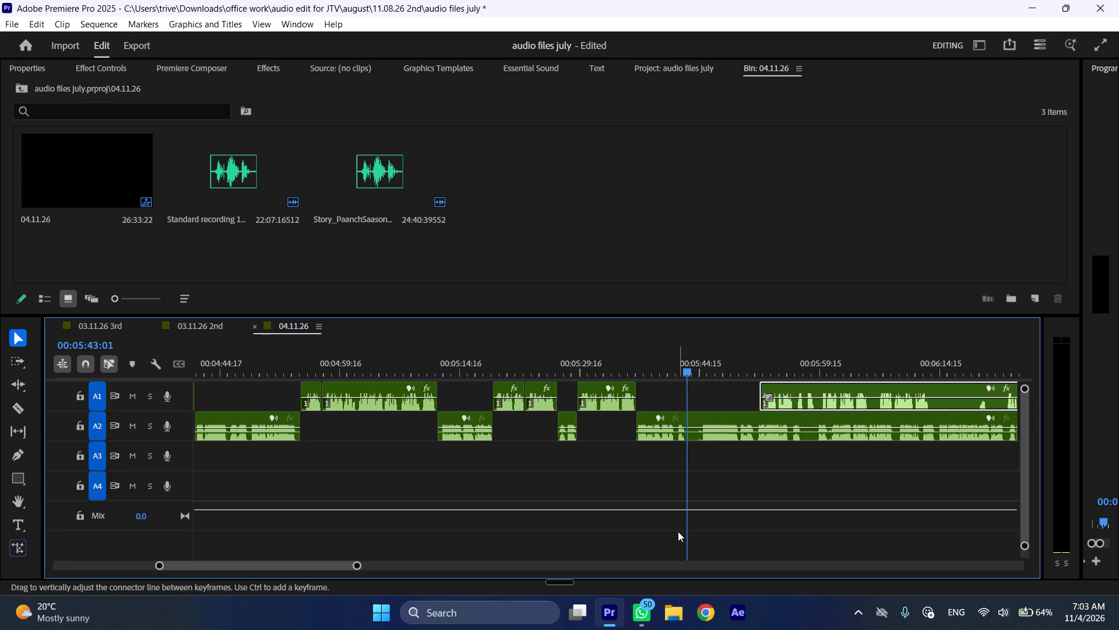
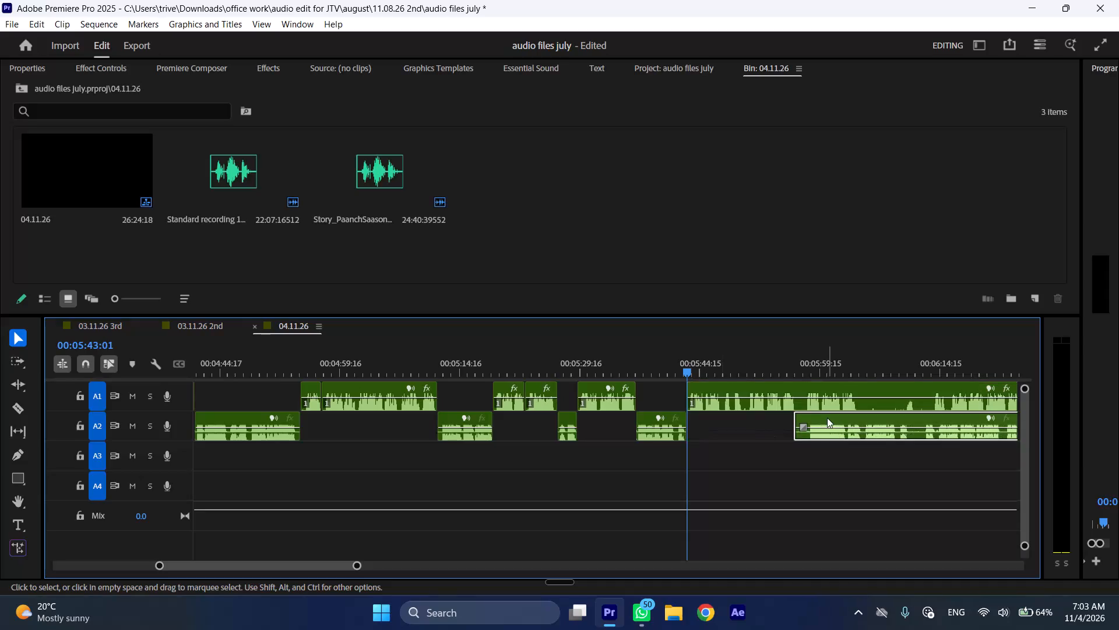
Play the A1 narration from 00:05:43:01, trim the silent opening of the A2 remainder and shift that clip right to about 00:06:14.
key("l")
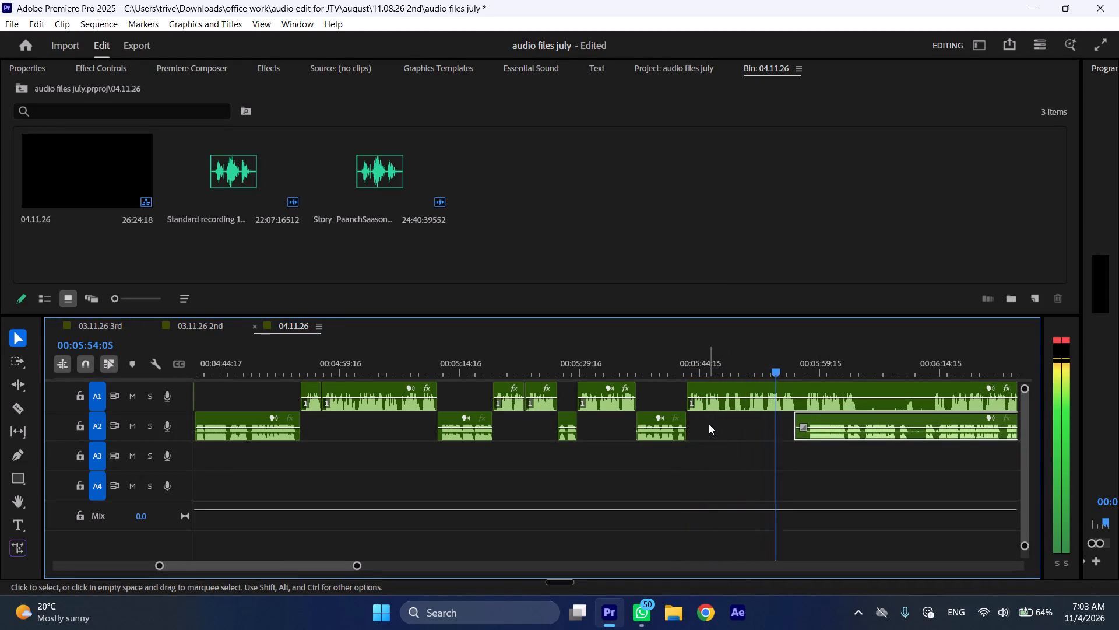
key("space")
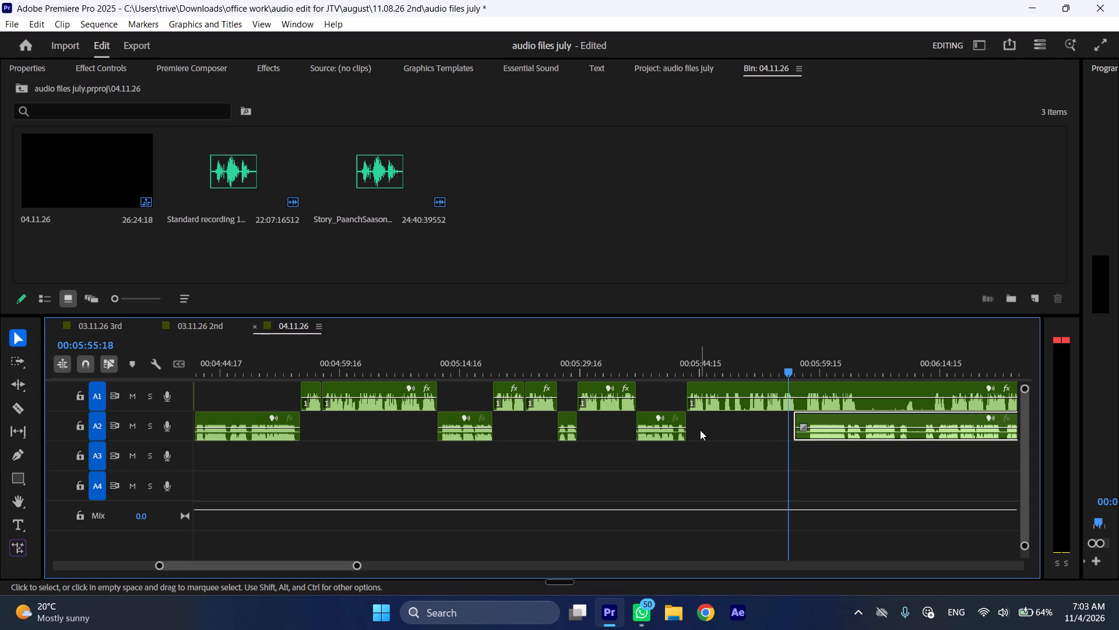
scroll(700, 430, "down", 3)
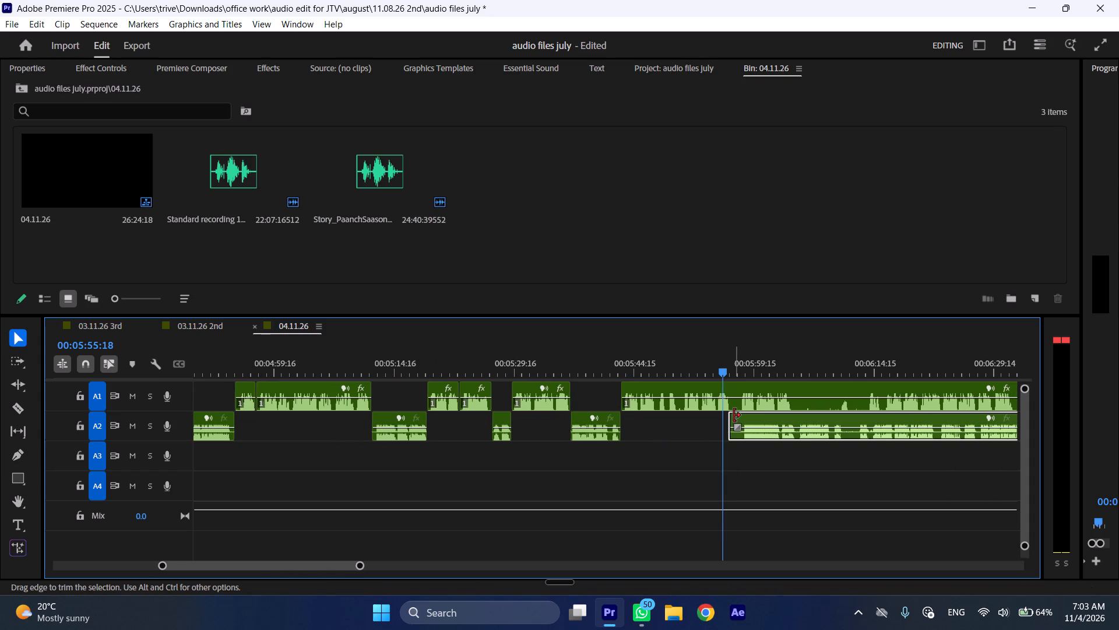
left_click_drag(734, 415, 747, 417)
left_click_drag(758, 419, 810, 425)
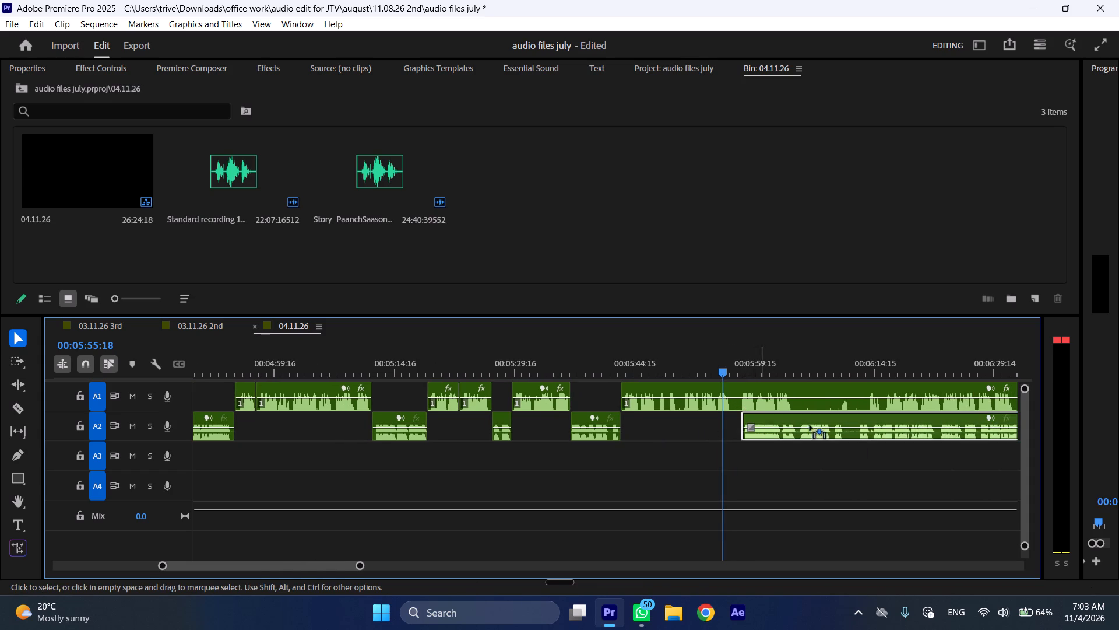
left_click_drag(810, 425, 888, 425)
Review further along A1, split it at 00:05:50:14 and ripple-delete the unwanted section from 00:05:43:01 up to that cut.
key("space")
key("l")
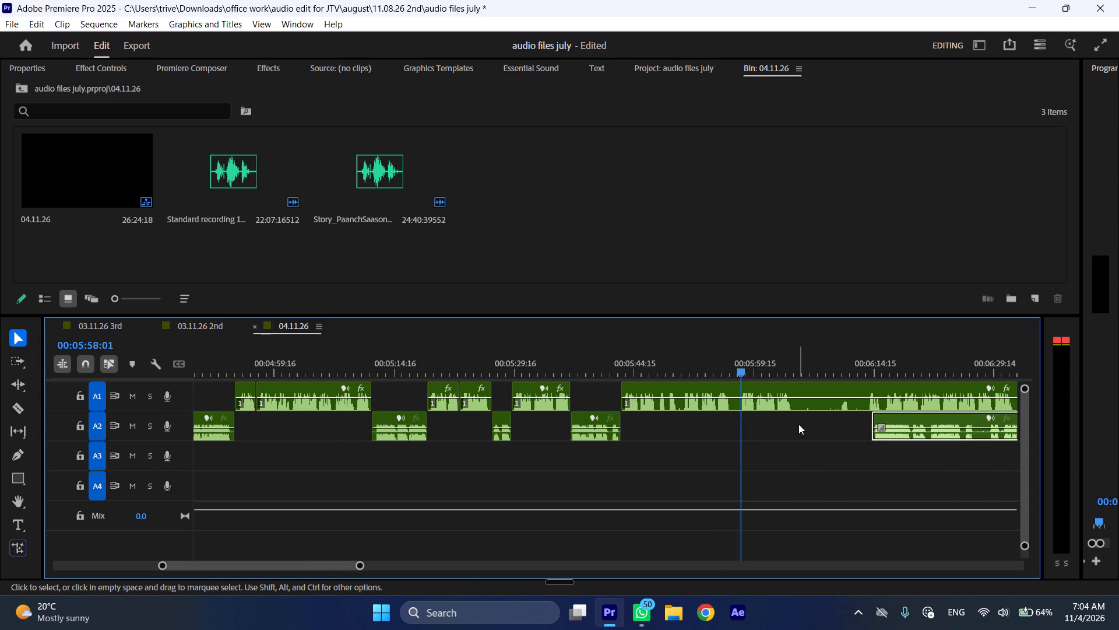
left_click(683, 369)
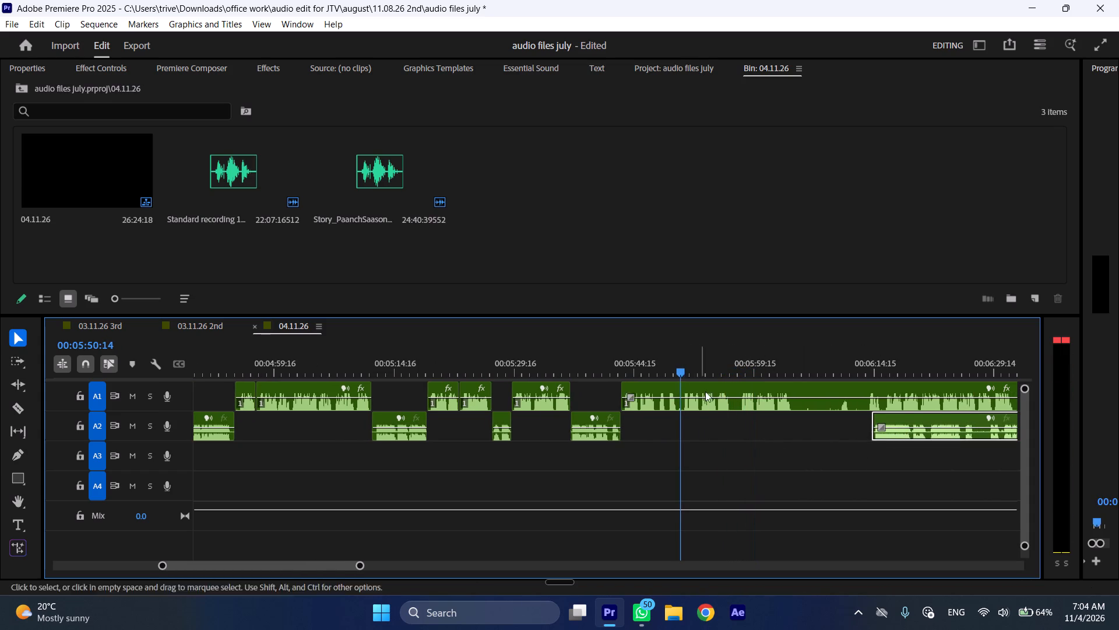
left_click(708, 395)
key("shift+c")
key("ctrl+shift+d")
Play the A1 narration from 00:05:43:01 and split the clip in the pause at 00:05:49:12.
key("space")
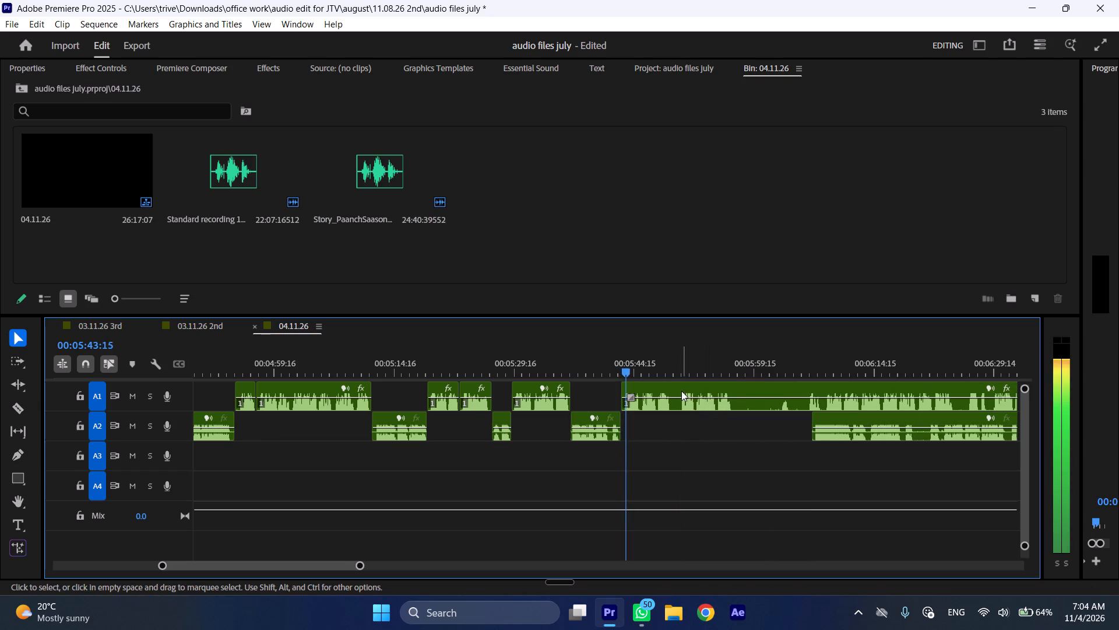
left_click_drag(663, 362, 678, 363)
left_click(678, 363)
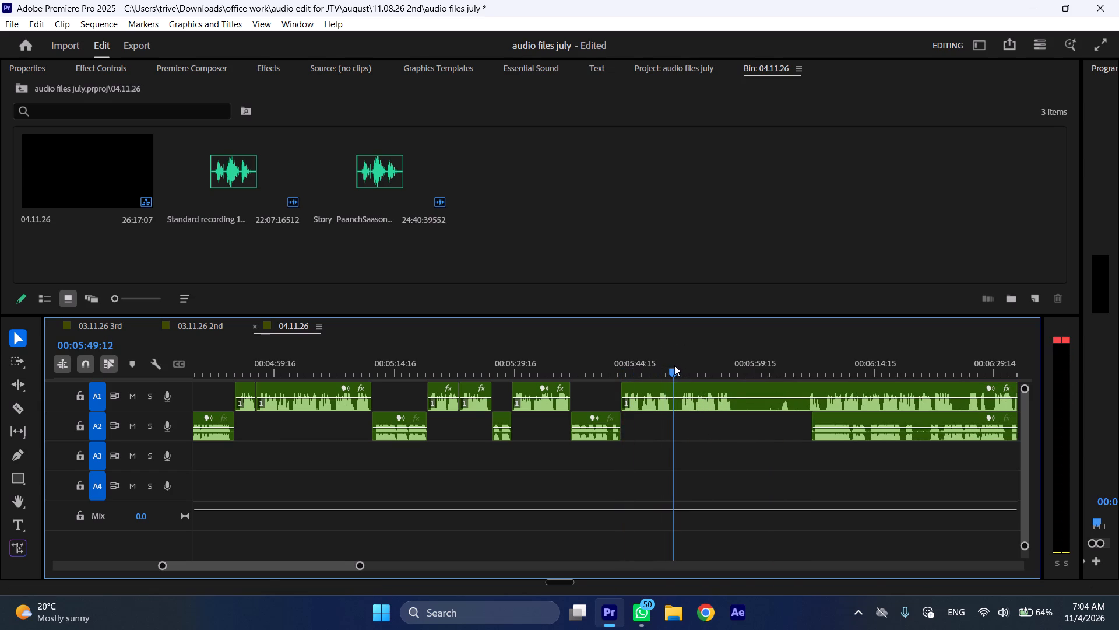
key("shift+c")
Move the A2 remainder back to start at the A1 cut at 00:05:49:12 and shift the A1 remainder right to about 00:06:03.
left_click_drag(867, 418, 731, 425)
left_click_drag(709, 390, 819, 396)
Play the A2 narration from 00:05:49:12 and split the clip where the passage ends, at 00:05:56:14.
key("space")
key("l")
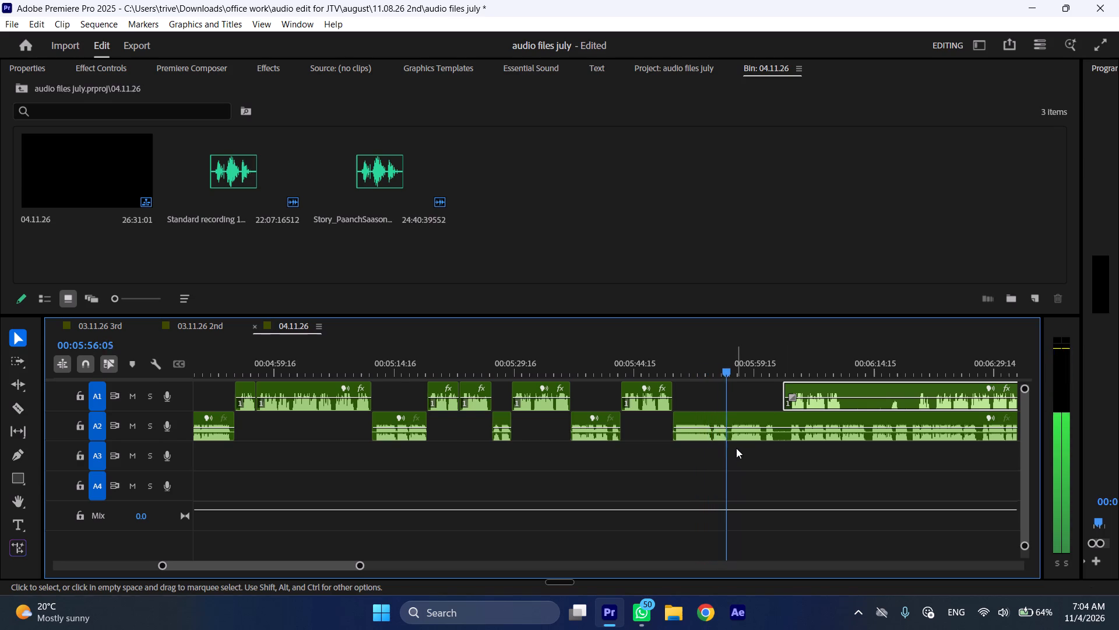
key("space")
type("C")
Trim the A1 remainder's opening, move it to start at the A2 cut at 00:05:56:14, and shift the A2 remainder right to about 00:06:05.
left_click_drag(792, 386, 797, 387)
left_click_drag(812, 388, 754, 394)
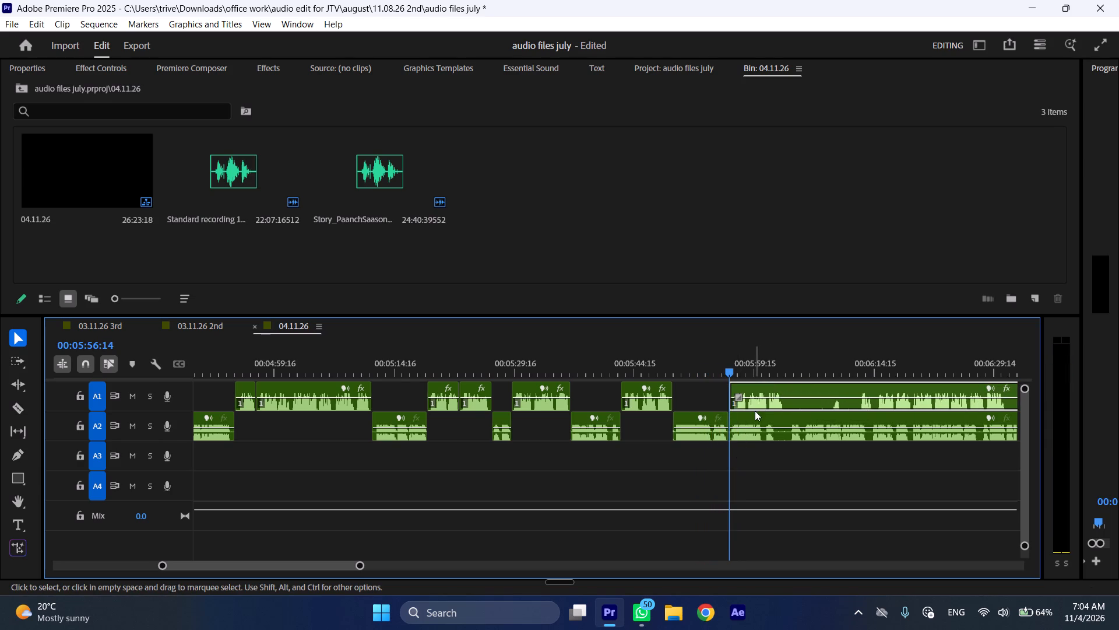
left_click_drag(750, 421, 816, 426)
Play the A1 narration from 00:05:56:14 and split the clip where the passage ends, at 00:06:03:11.
key("space")
type("l")
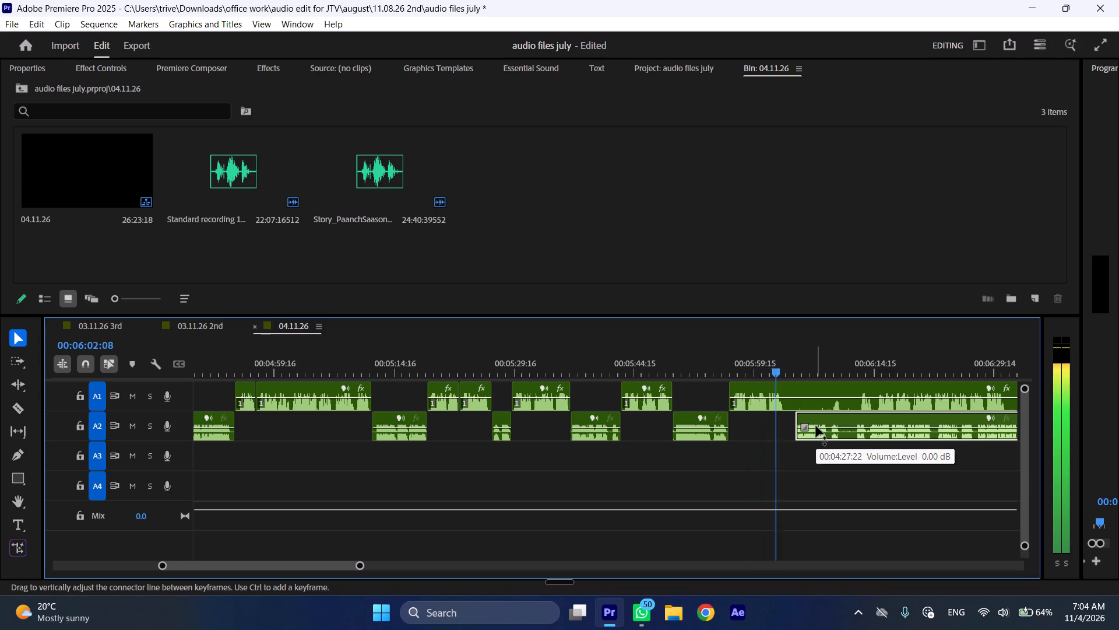
key("space")
key("space")
key("space")
key("shift+c")
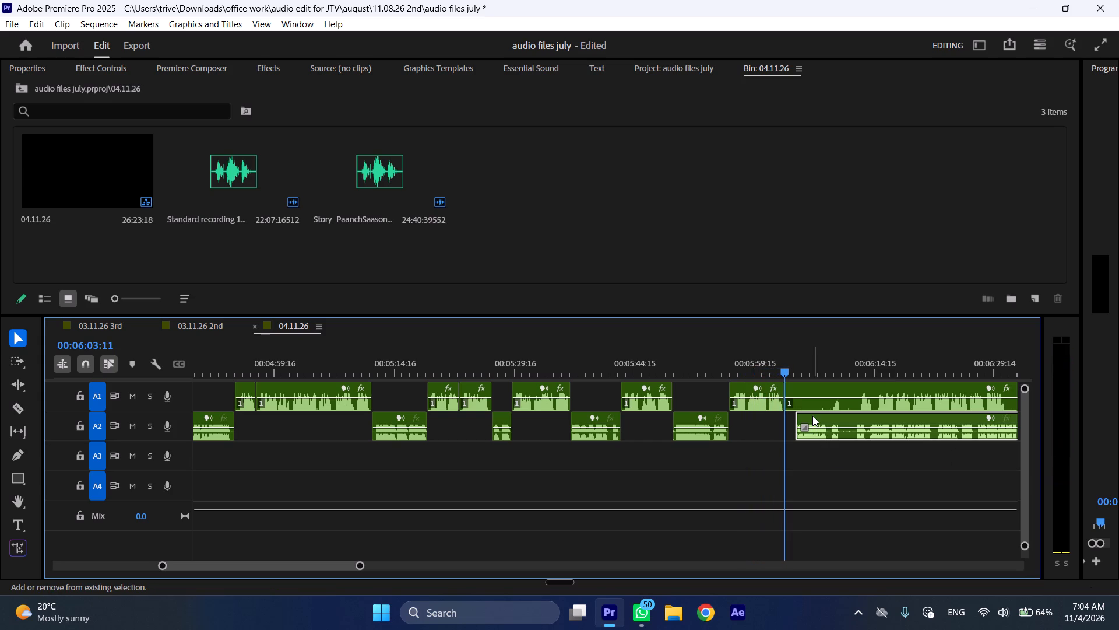
Move the A2 remainder back to start at the A1 cut at 00:06:03:11 and shift the A1 remainder right to about 00:06:17.
left_click_drag(821, 418, 814, 418)
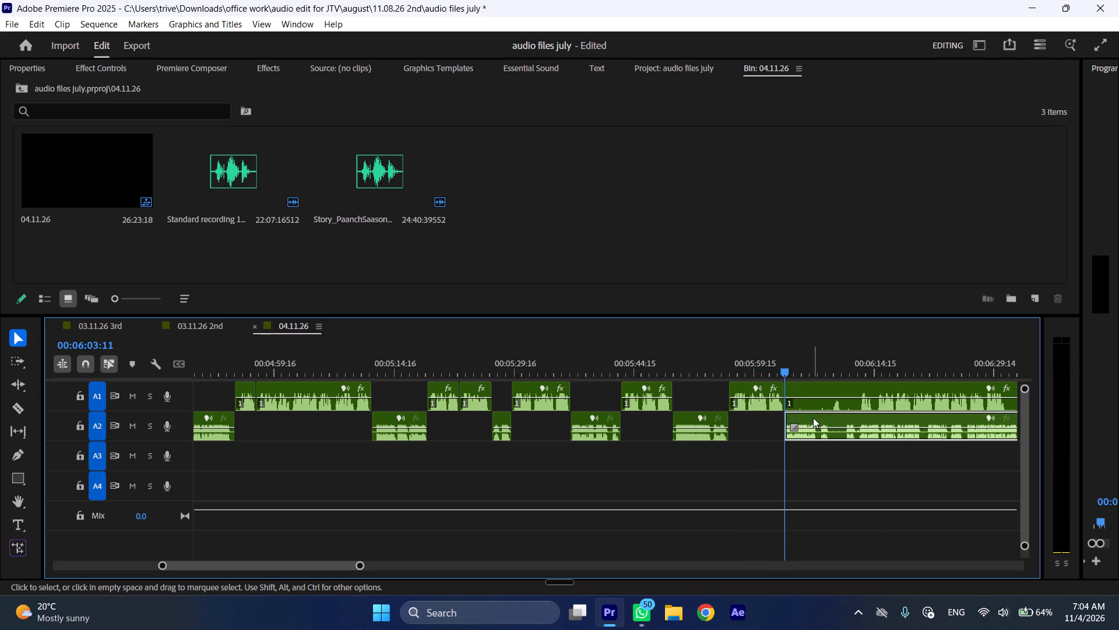
scroll(813, 417, "down", 6)
left_click_drag(680, 386, 786, 391)
Play the A2 narration from 00:06:03:11 to find where the passage ends.
key("space")
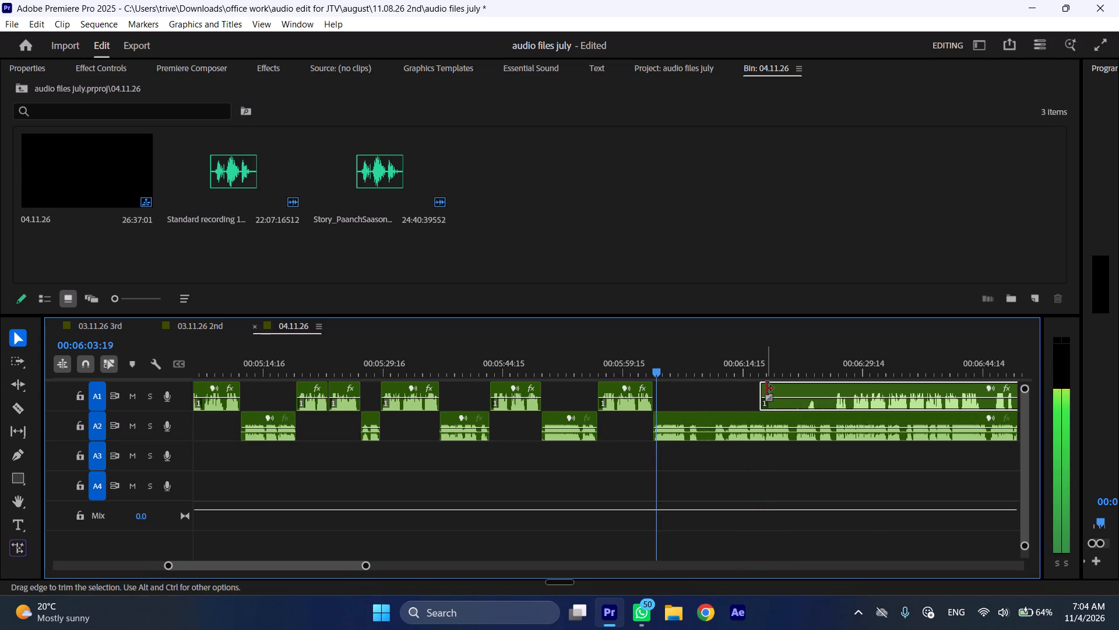
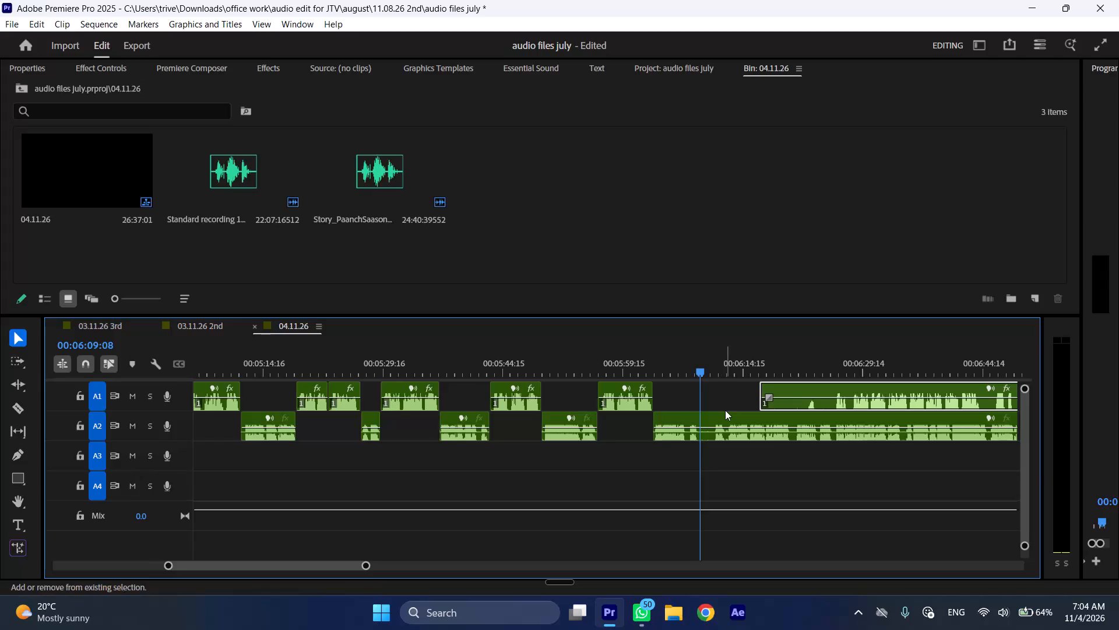
Split the A2 narration at 00:06:09:08, where the kept passage ends.
key("shift+c")
Trim about 8.5 seconds off the A1 remainder's opening and move it to start at the A2 cut at 00:06:09:08.
scroll(719, 481, "down", 6)
left_click_drag(639, 383, 709, 383)
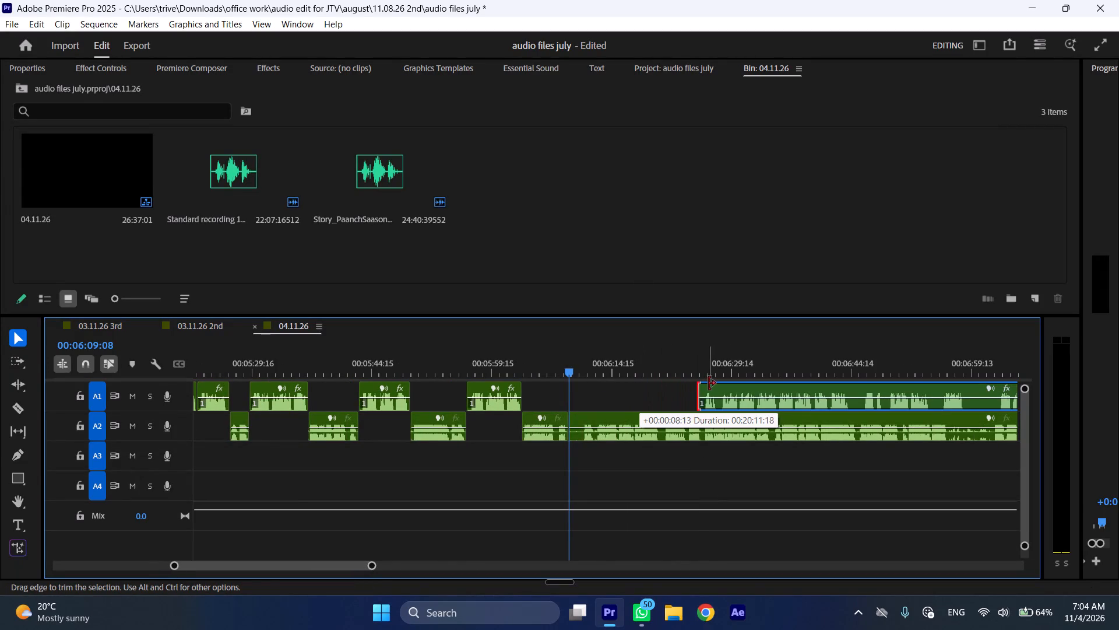
left_click_drag(709, 383, 711, 383)
left_click_drag(734, 383, 599, 402)
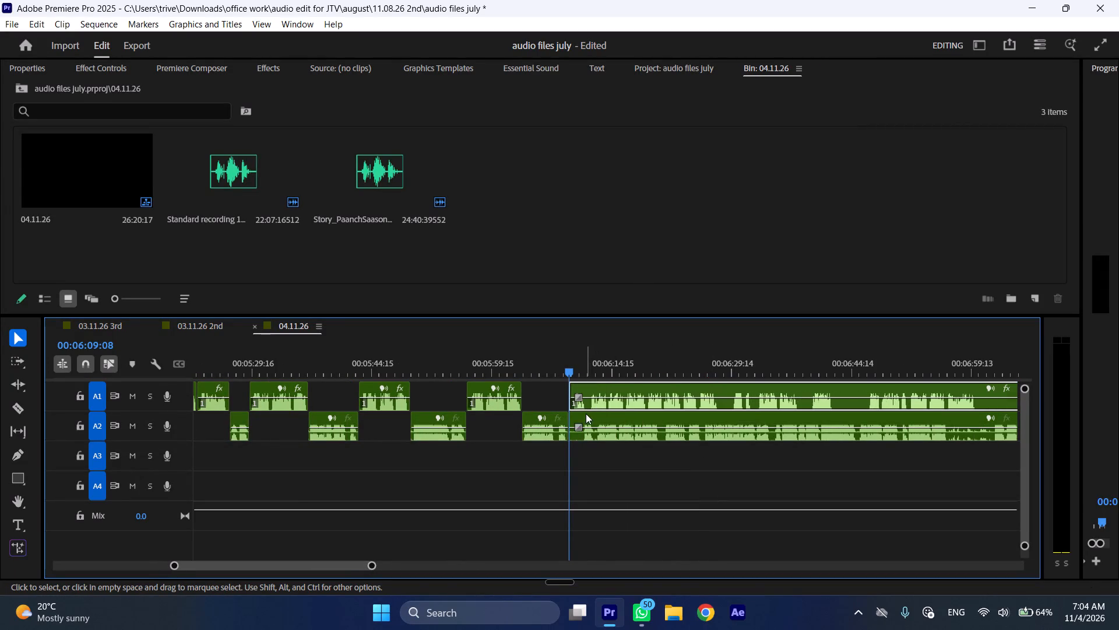
Shift the A2 remainder right to about 00:06:37, clear of the A1 passage.
left_click_drag(586, 415, 812, 421)
Play the A1 remainder's opening, cut it at about 00:06:11:19, and ripple-remove the part before so the clip starts at 00:06:09:08.
key("space")
key("l")
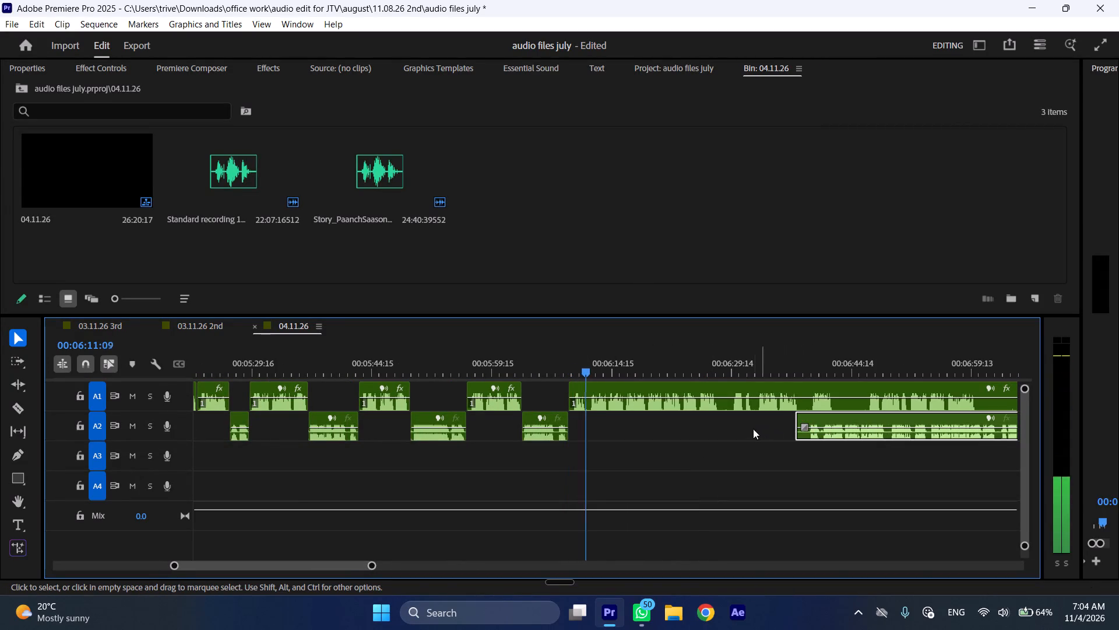
left_click(590, 364)
left_click(600, 381)
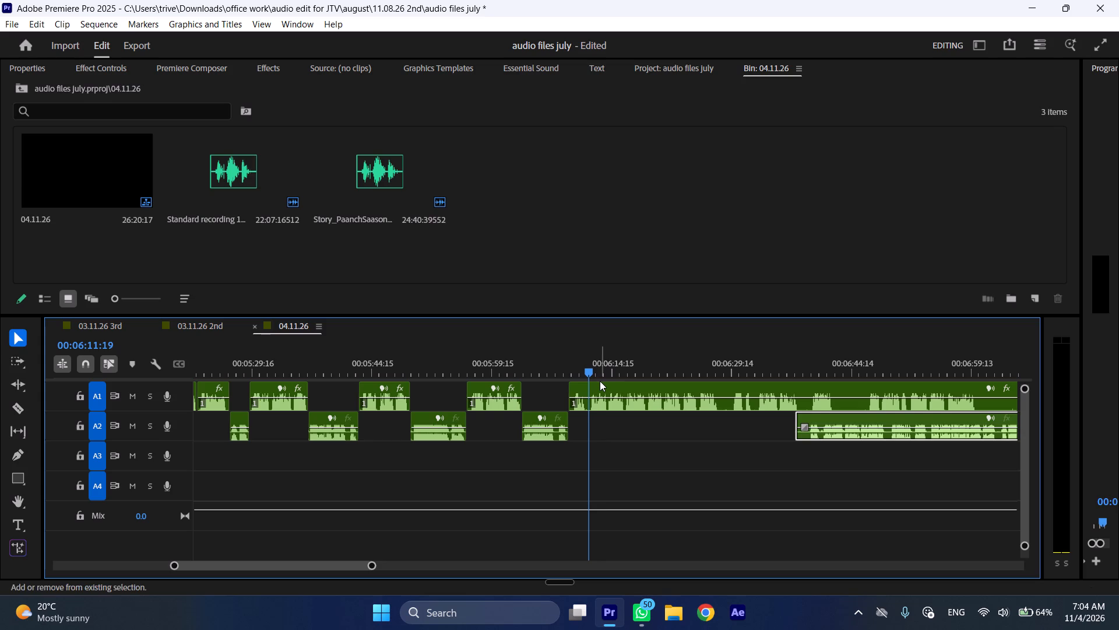
left_click(601, 390)
key("shift+c")
key("ctrl+shift+d")
Play the A1 narration from 00:06:09:08 to find where the passage ends.
key("space")
type("l")
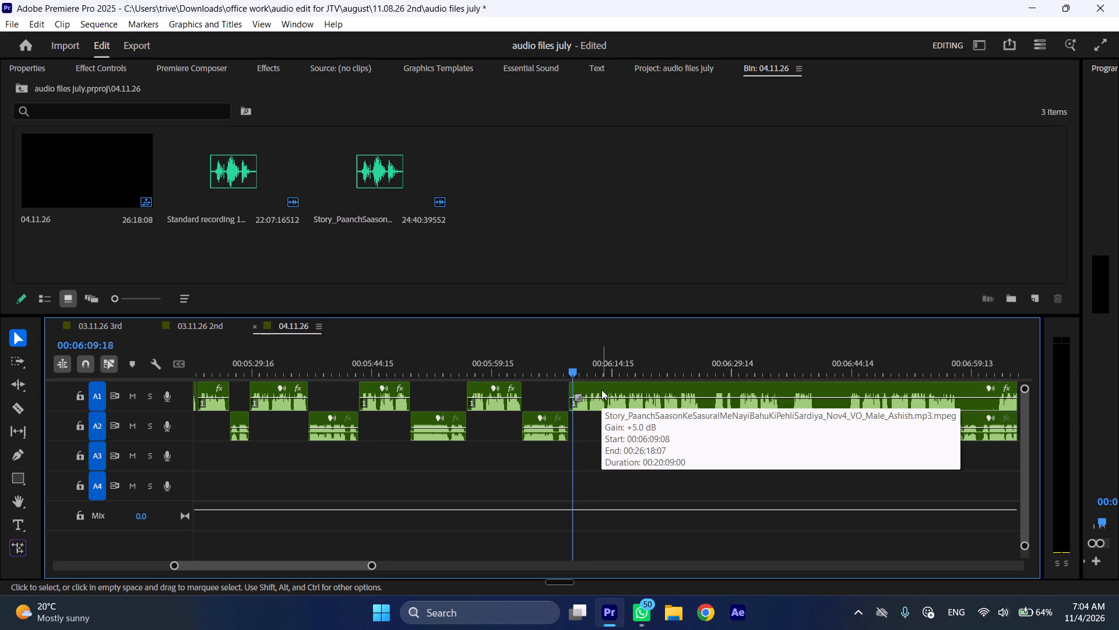
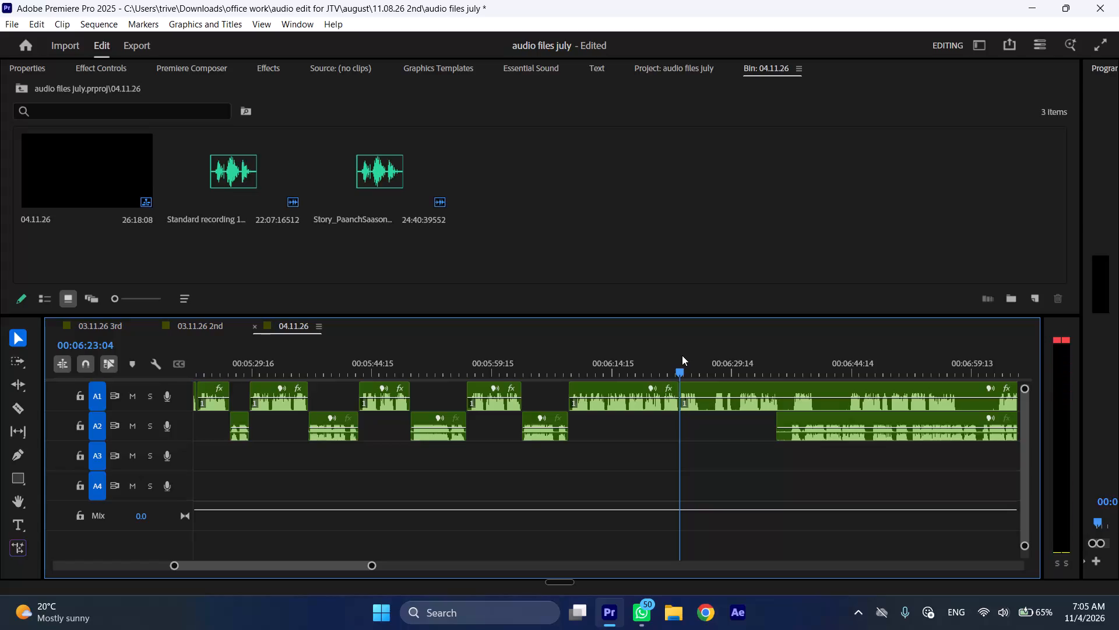
Cut the A1 remainder at 00:06:30:13 and ripple-remove the part before so the clip starts at 00:06:23:04.
left_click(737, 358)
left_click(753, 386)
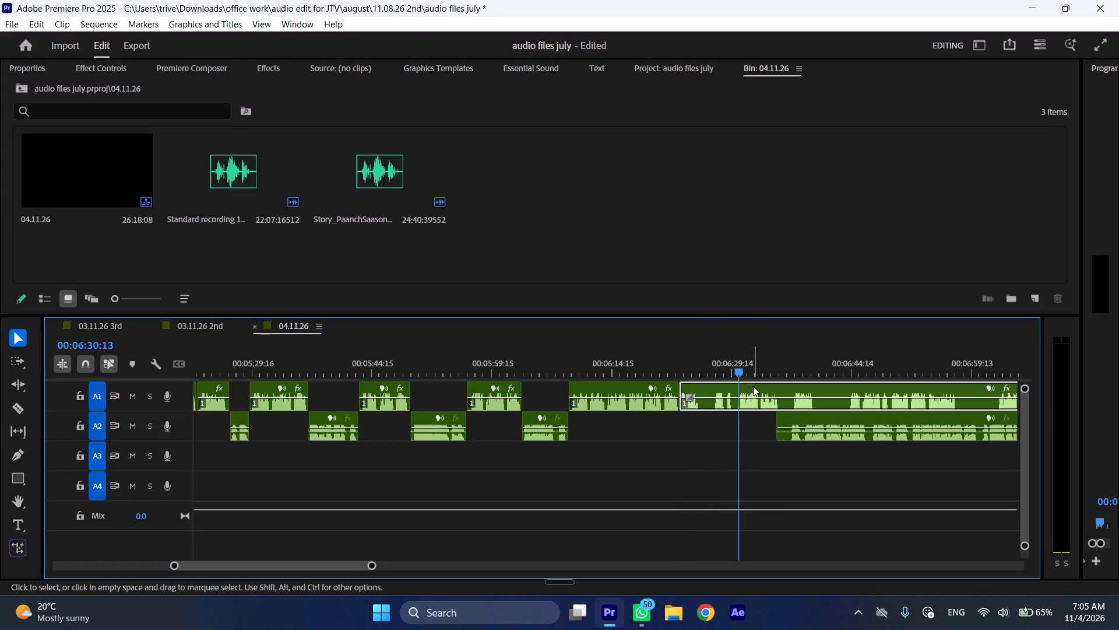
key("shift+c")
key("ctrl+shift+d")
Play the A1 narration from 00:06:23:04 and shift the A2 remainder right to about 00:06:40, clear of the passage.
key("space")
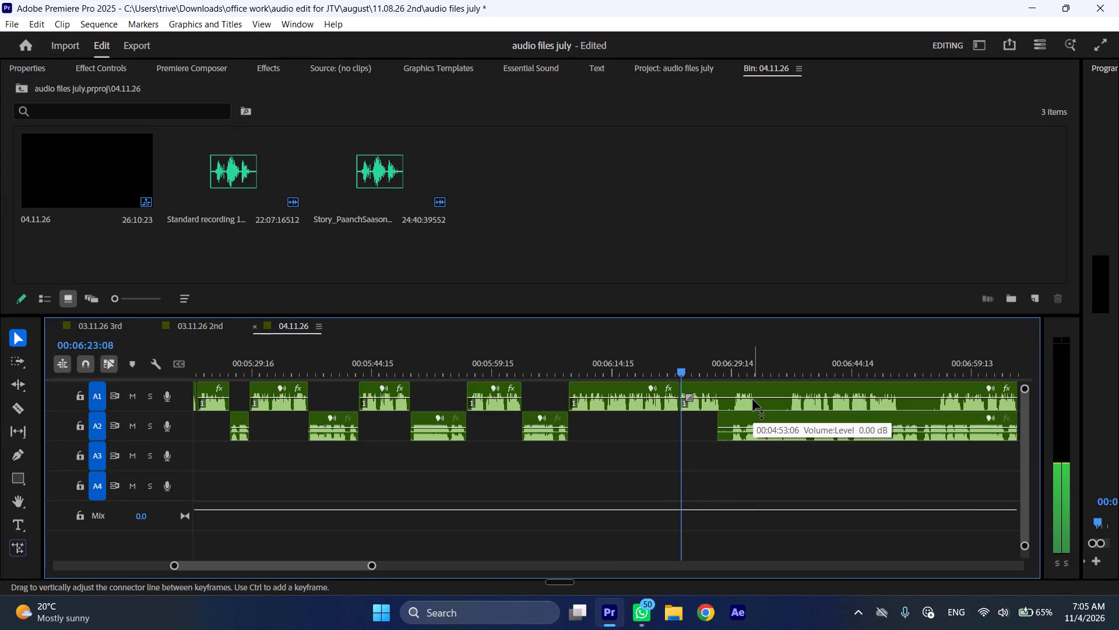
type("l")
scroll(752, 446, "down", 6)
left_click_drag(617, 418, 705, 424)
left_click_drag(677, 420, 687, 420)
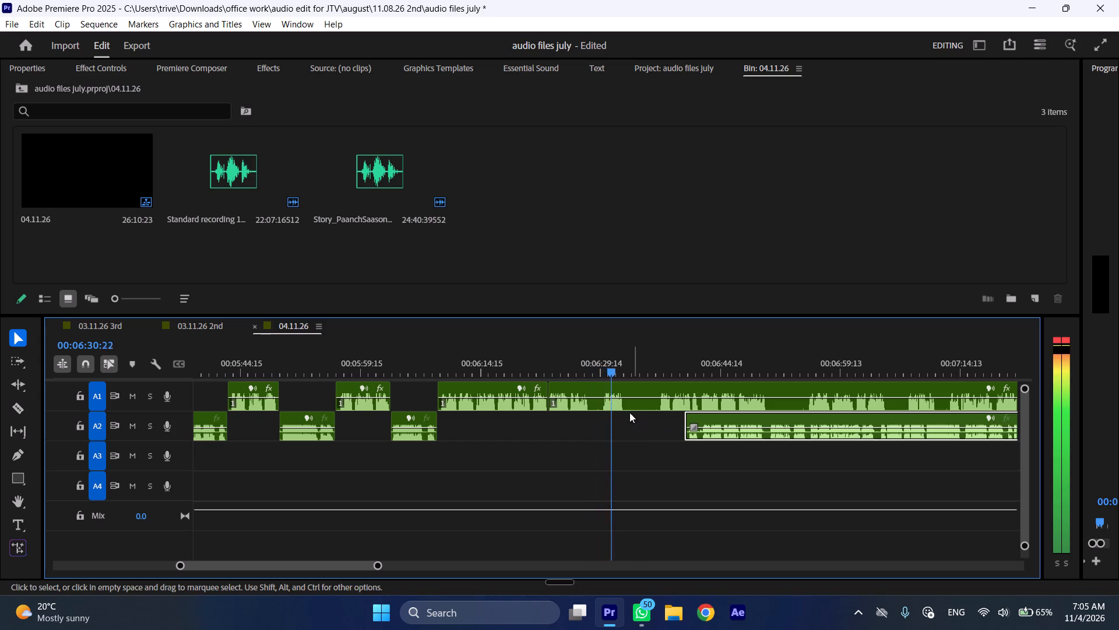
Place the playhead at 00:06:28:07, in the pause after the opening phrase of the A1 remainder.
left_click(592, 366)
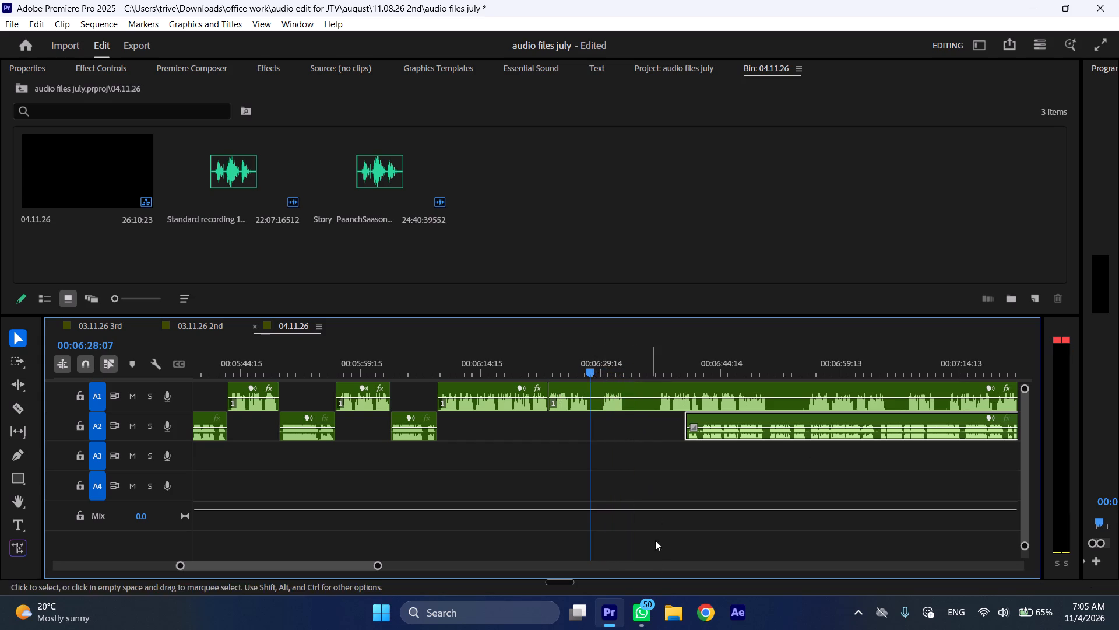
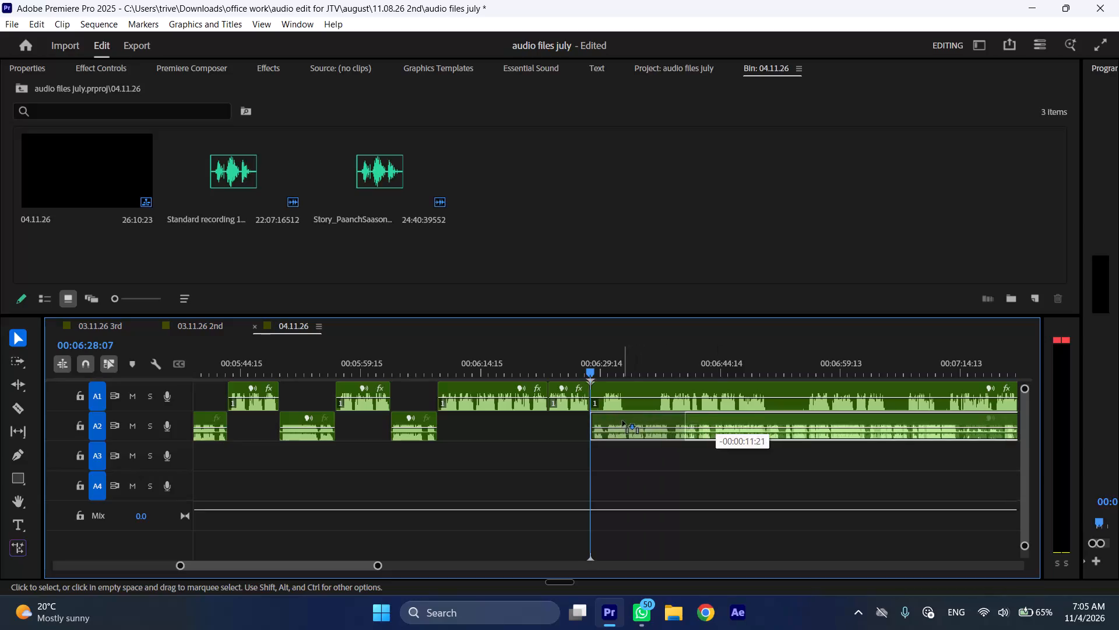
Shift the A1 remainder right to about 00:06:48, clear of the A2 passage, and play the A2 narration from 00:06:28:07.
left_click_drag(610, 384, 767, 389)
key("space")
key("l")
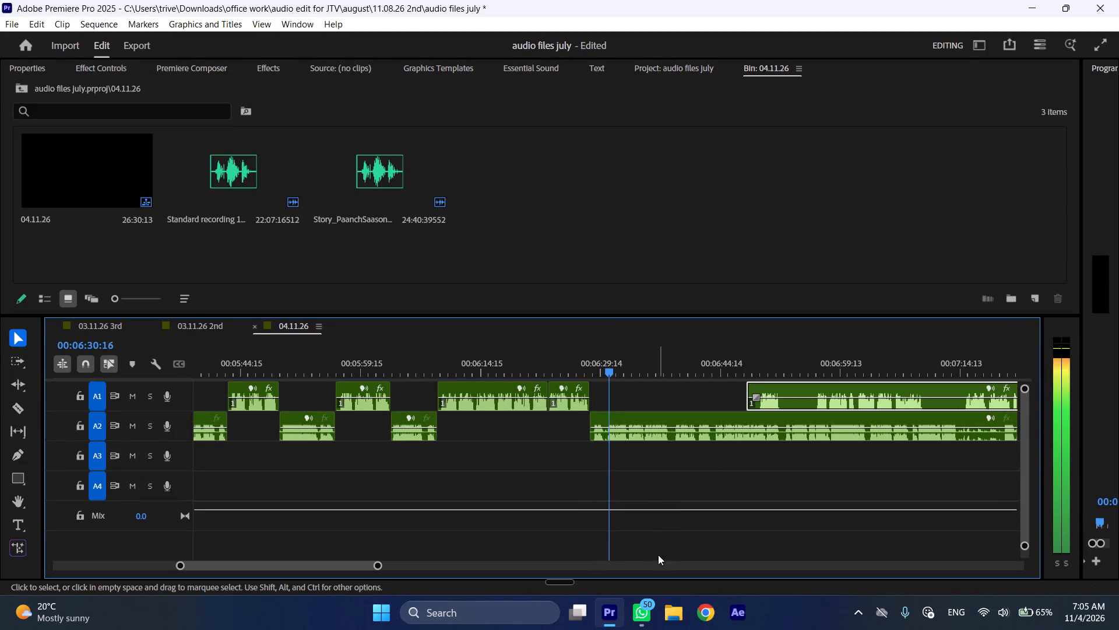
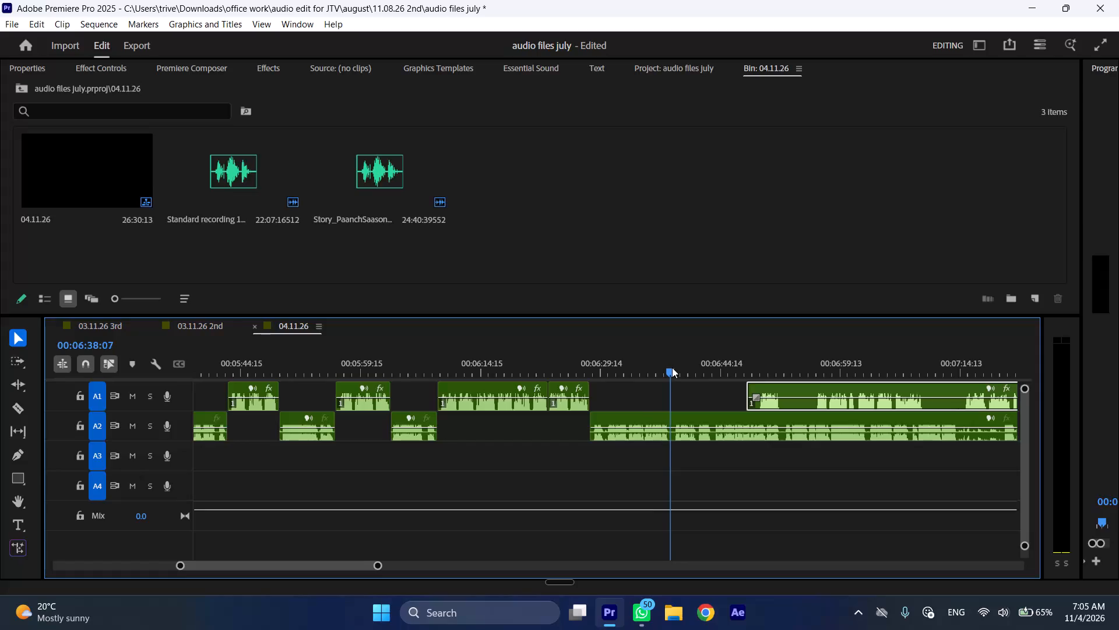
Cut the A2 narration at 00:06:38:07.
key("shift+c")
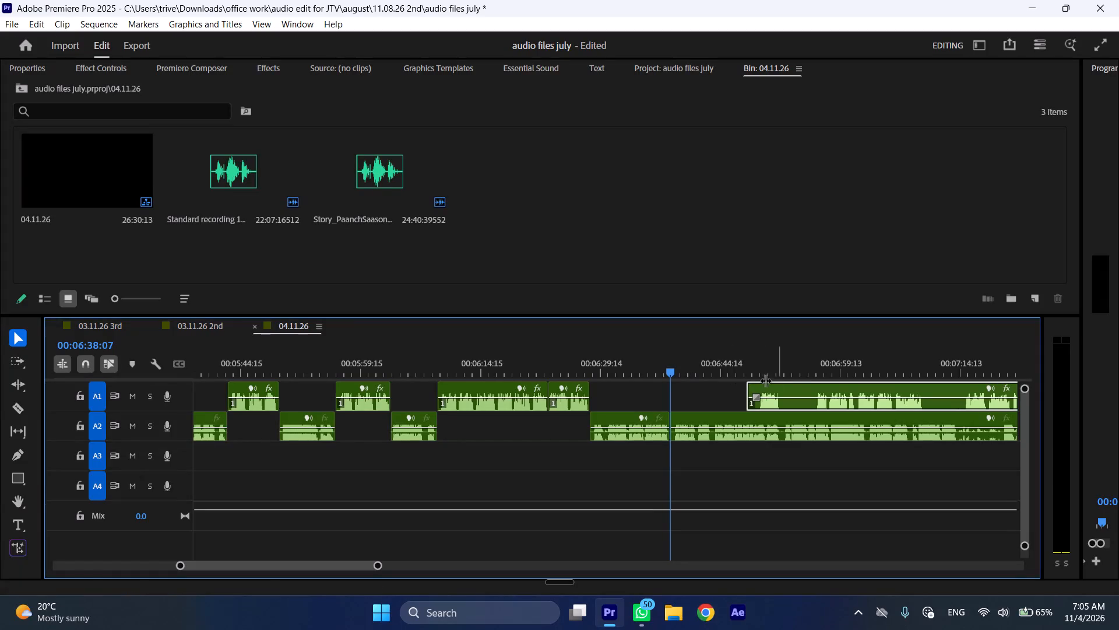
Trim the silence off the start of the A1 remainder and cut it at 00:06:52:12, after its first short passage.
left_click_drag(754, 383, 763, 384)
left_click_drag(775, 373, 782, 373)
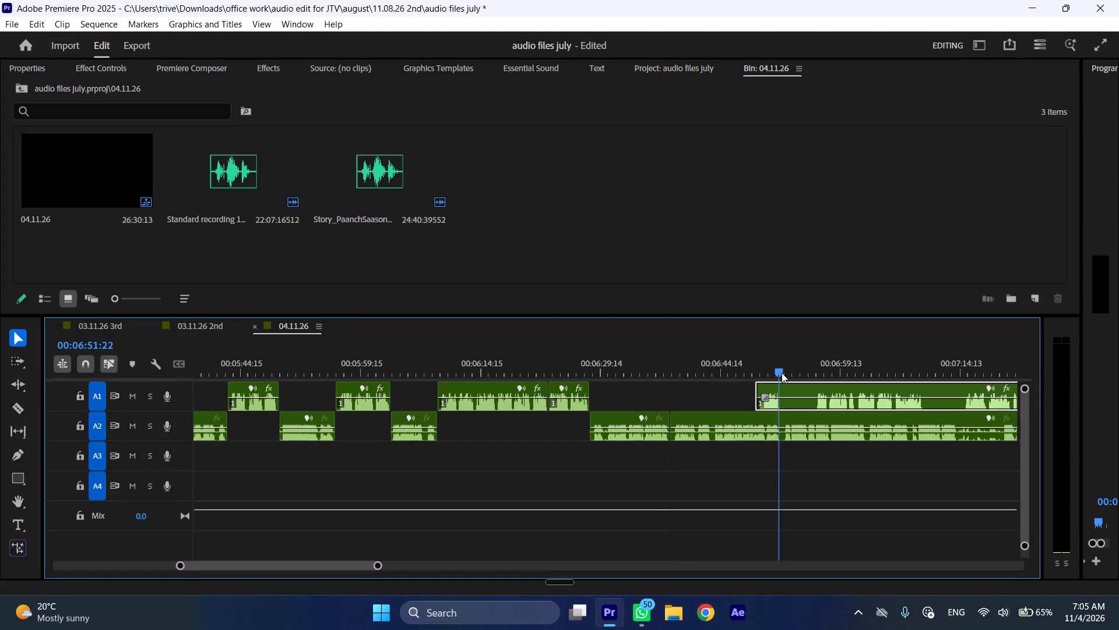
left_click_drag(782, 373, 786, 373)
key("shift+c")
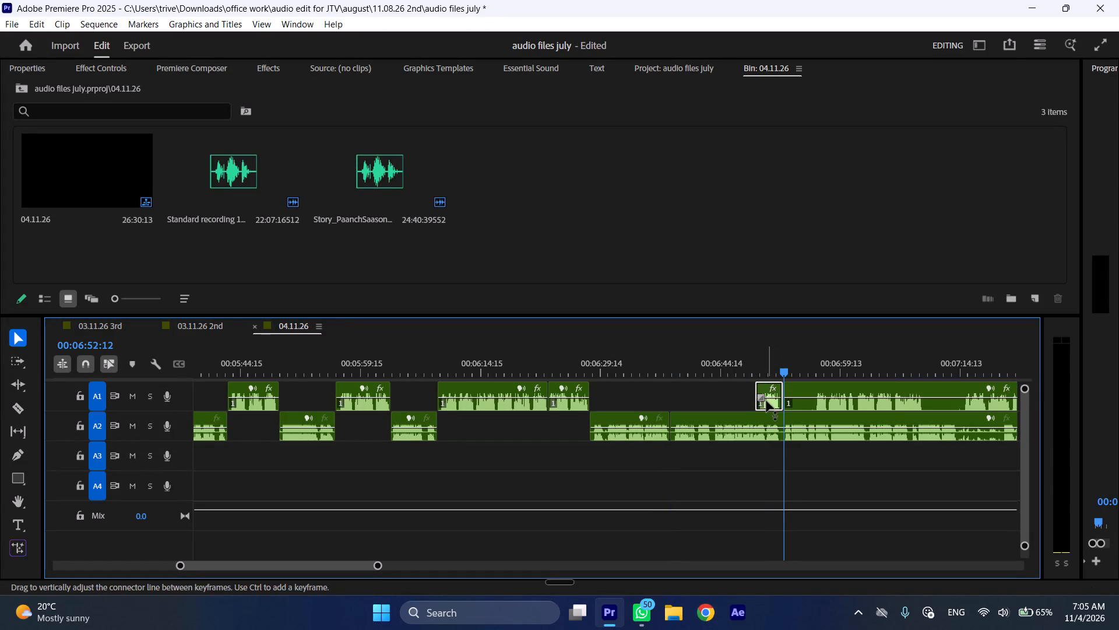
Insert the short A1 passage at the 00:06:38:07 cut, pushing the A1 and A2 remainders later, and play across the join.
left_click_drag(766, 404, 680, 404)
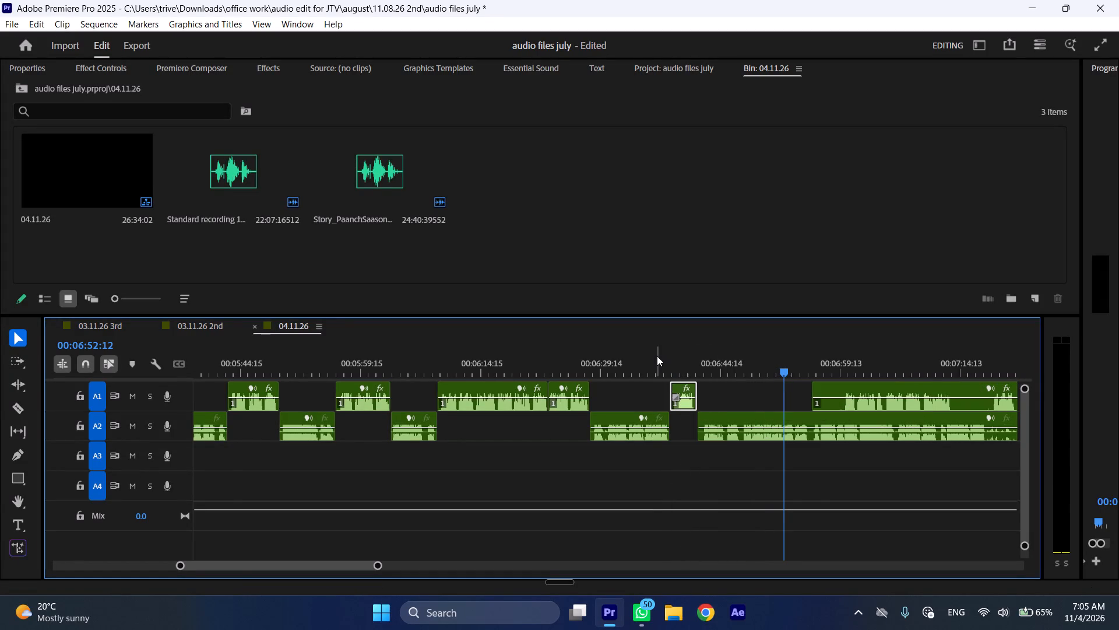
left_click(657, 356)
key("space")
type("l")
scroll(724, 526, "down", 5)
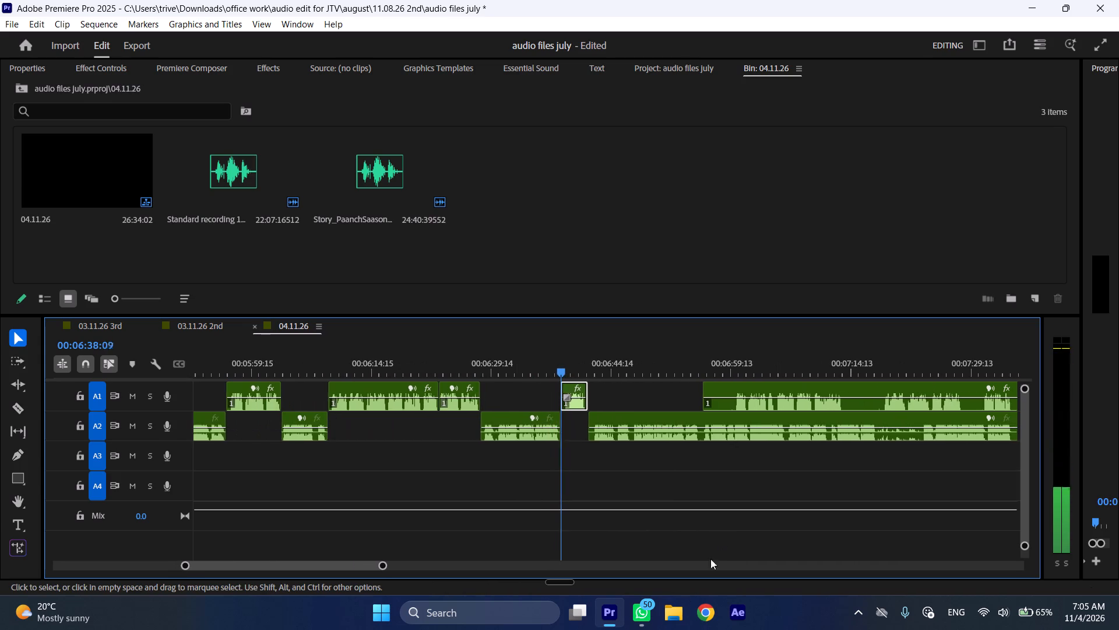
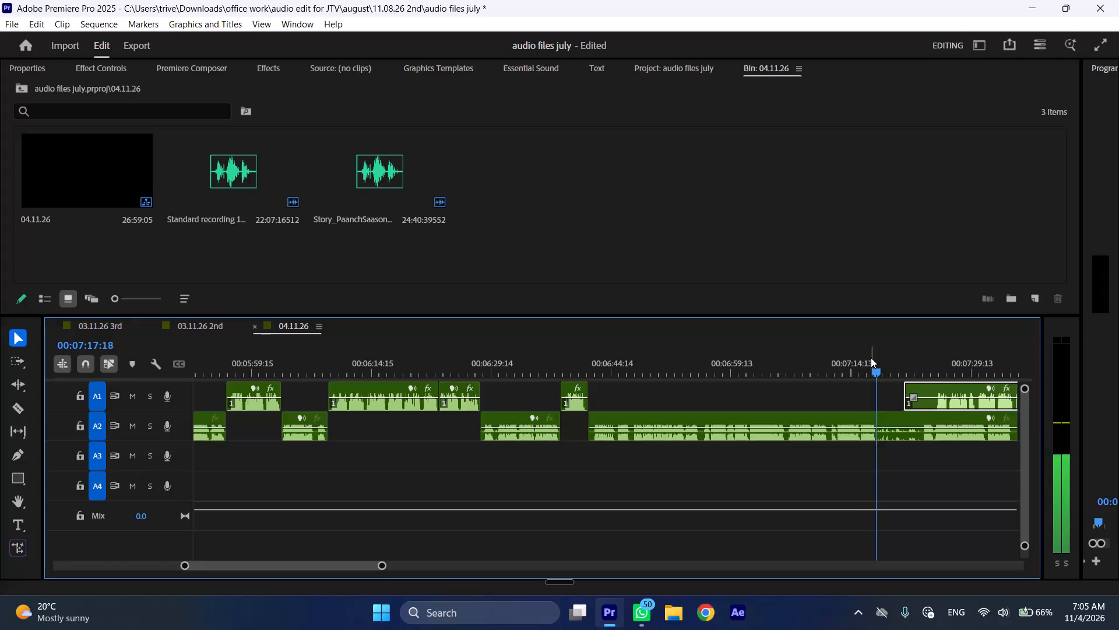
Play the last part of the A2 passage and cut the A2 narration at 00:07:17:20.
left_click(871, 358)
key("space")
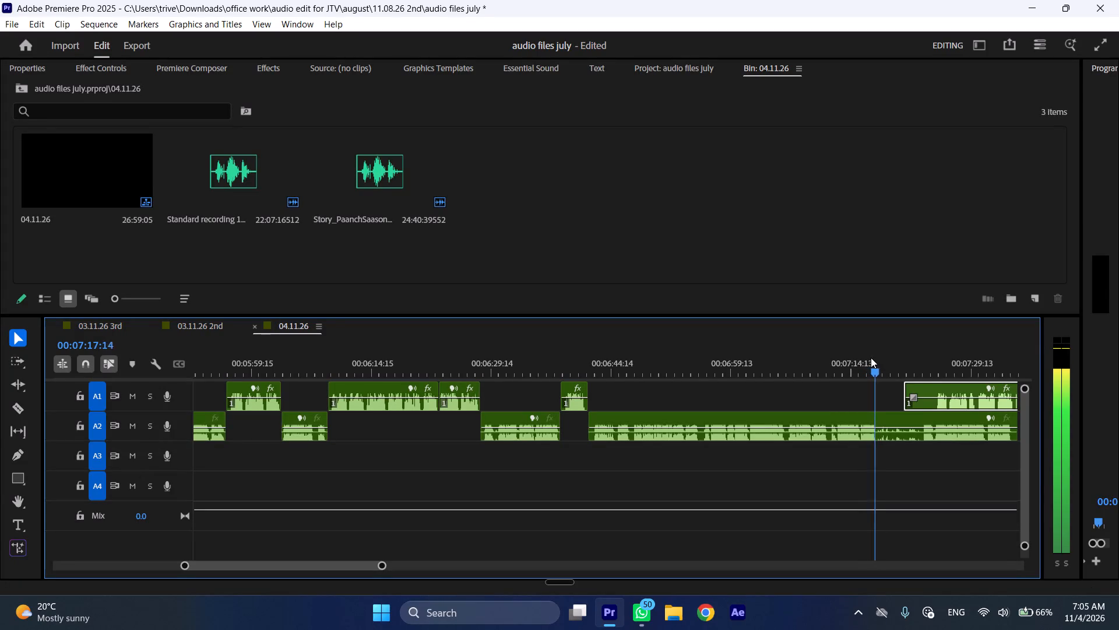
key("space")
key("shift+c")
Trim the silence off the start of the A1 remainder and move it back to begin at the 00:07:17:20 cut.
scroll(846, 400, "down", 6)
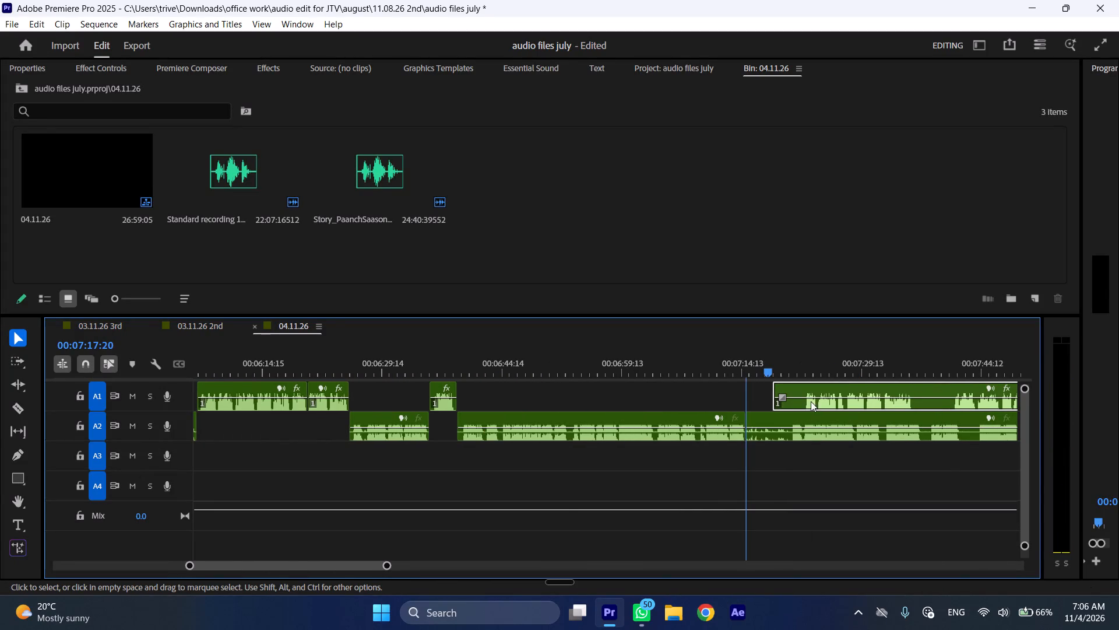
left_click_drag(778, 387, 808, 387)
left_click_drag(831, 390, 803, 390)
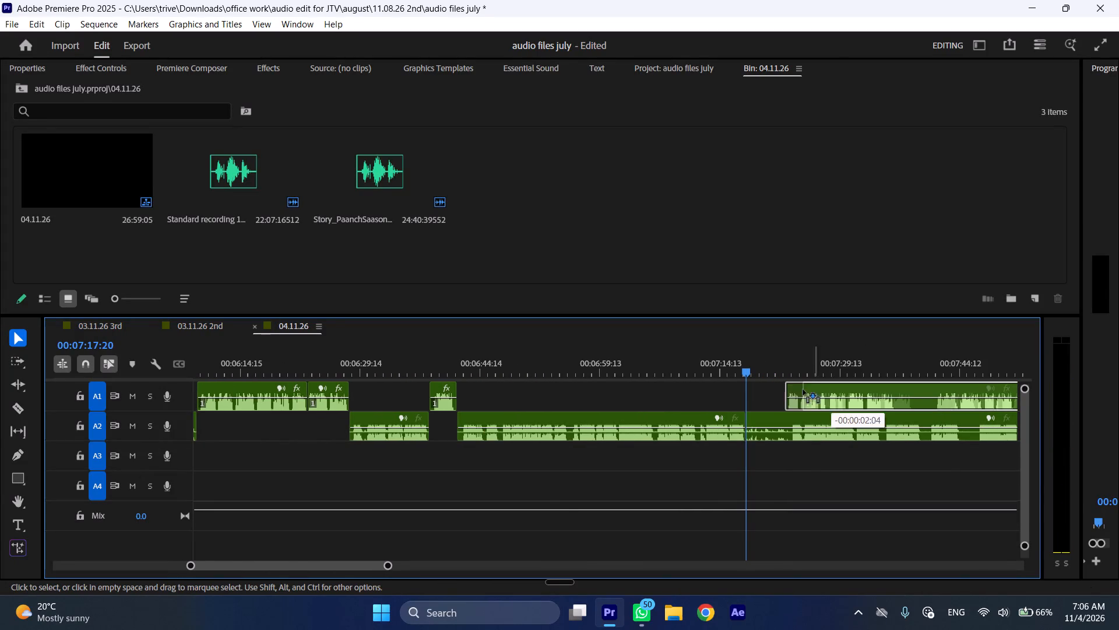
left_click_drag(803, 390, 779, 390)
Trim the quiet section off the start of the A2 remainder and move it later, just past the first A1 passage.
left_click_drag(756, 416, 801, 419)
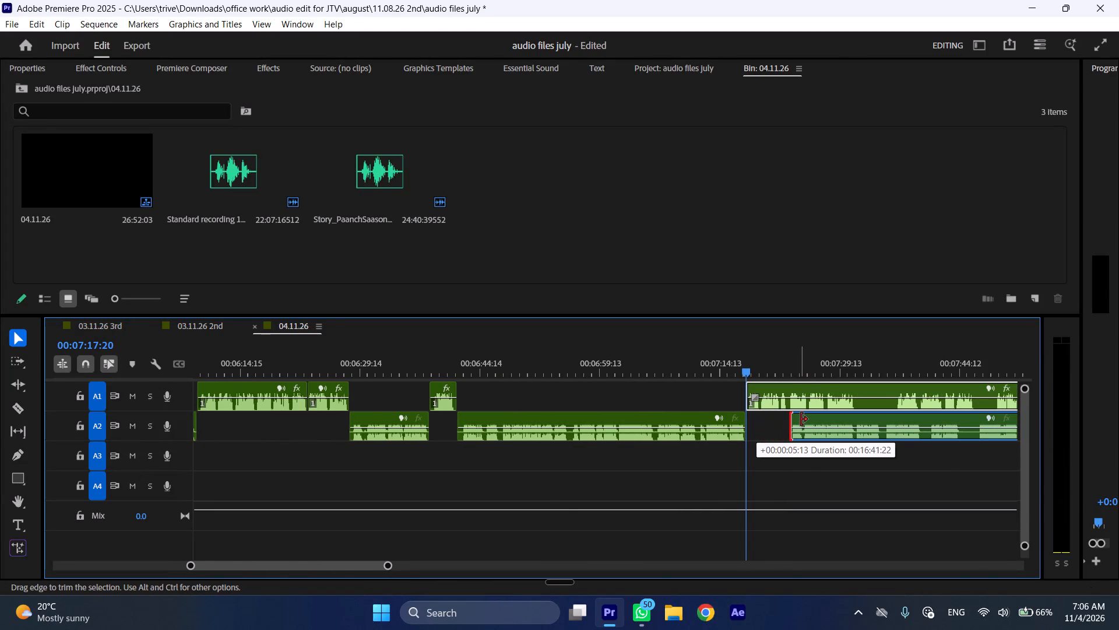
left_click_drag(801, 419, 800, 419)
left_click_drag(819, 419, 898, 419)
Review the A1 passage at faster playback speed from the 00:07:17:20 join.
key("space")
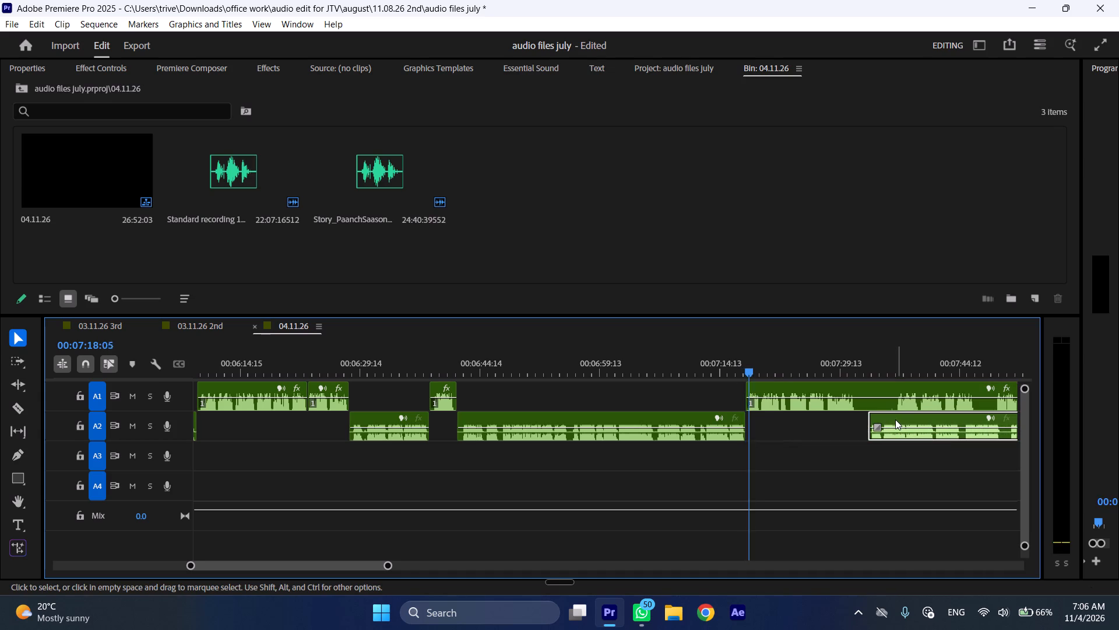
key("l")
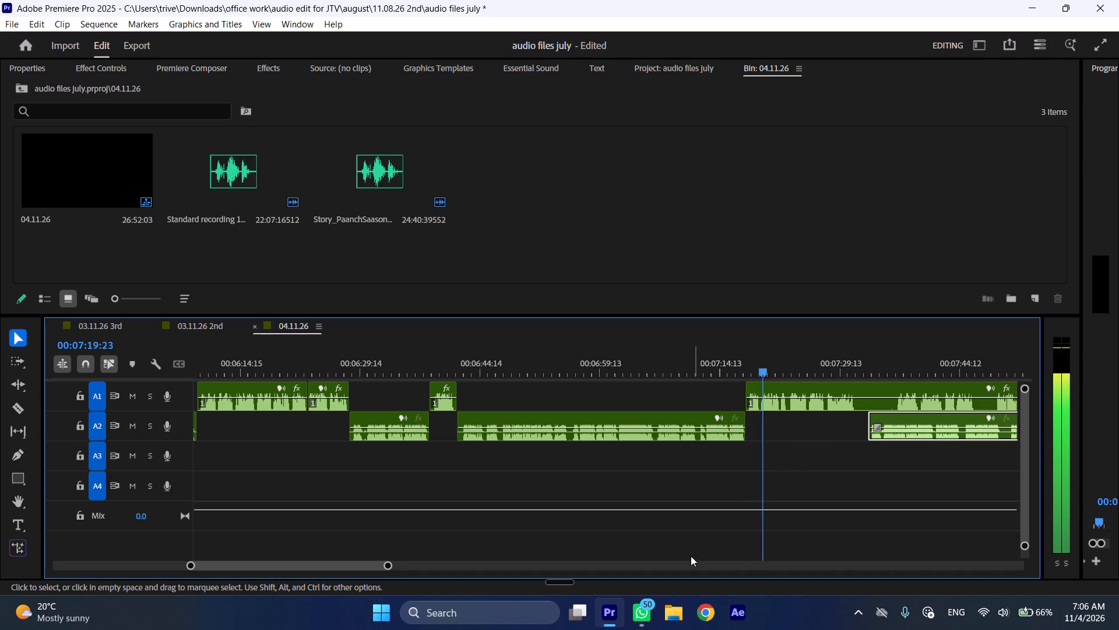
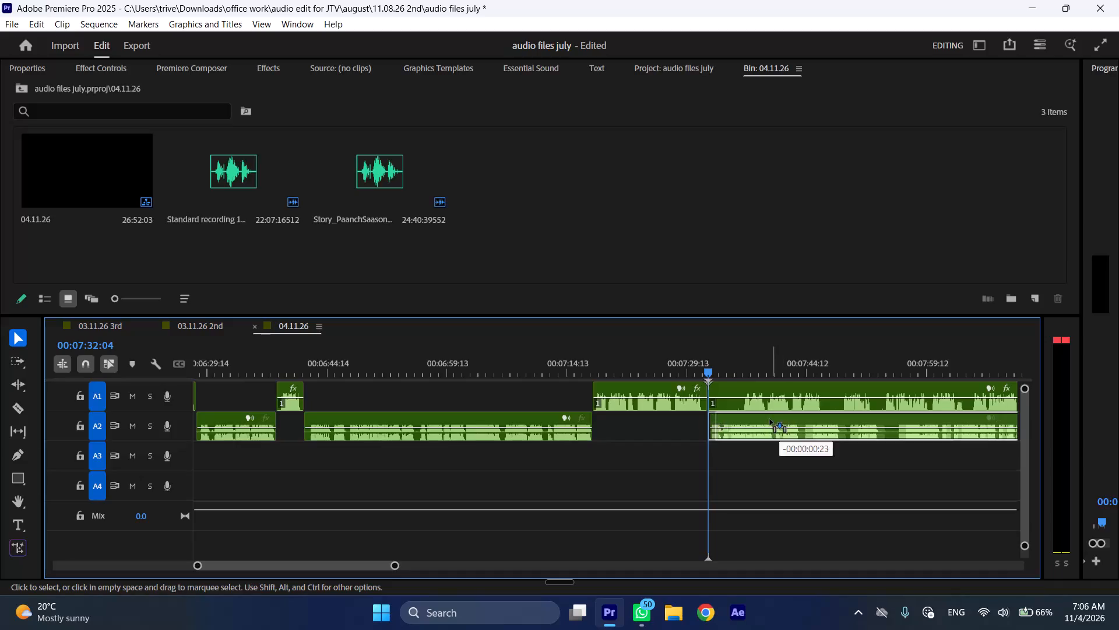
Move the A1 remainder later to about 00:08:27 and trim the silence off its start while playing the A2 passage from 00:07:32:04 faster.
scroll(770, 419, "down", 12)
left_click_drag(478, 387, 913, 396)
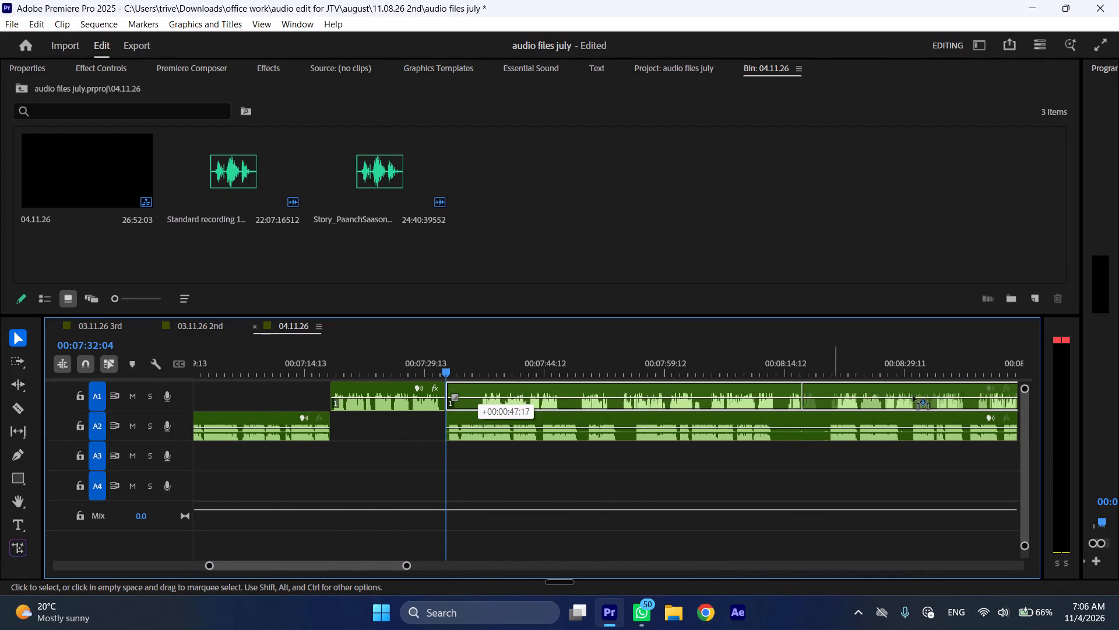
left_click_drag(913, 396, 917, 396)
key("space")
key("l")
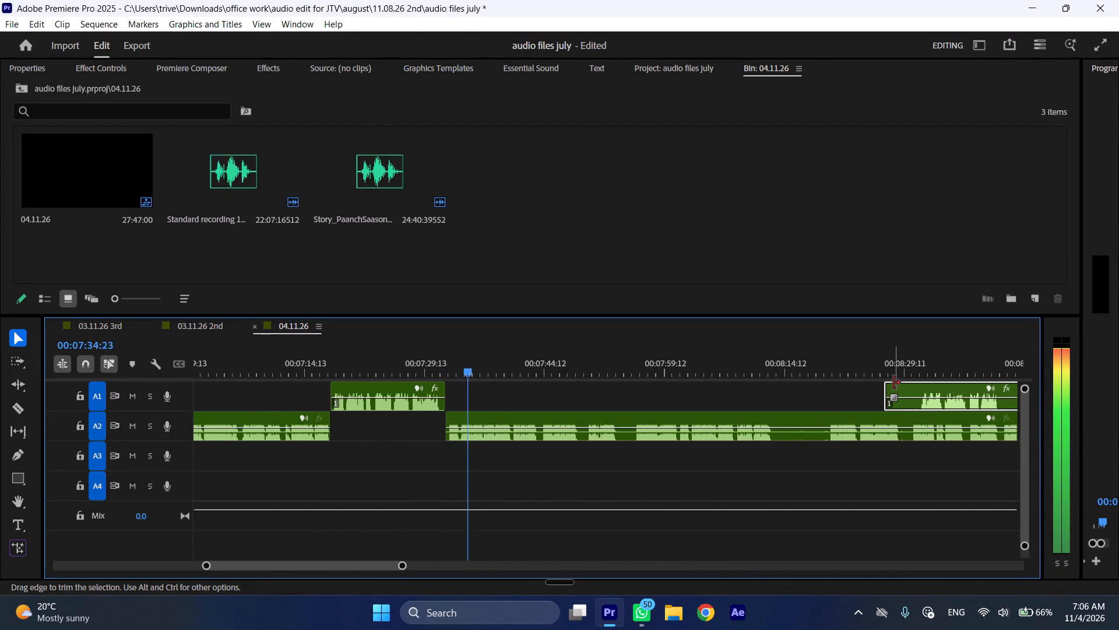
left_click_drag(894, 383, 925, 389)
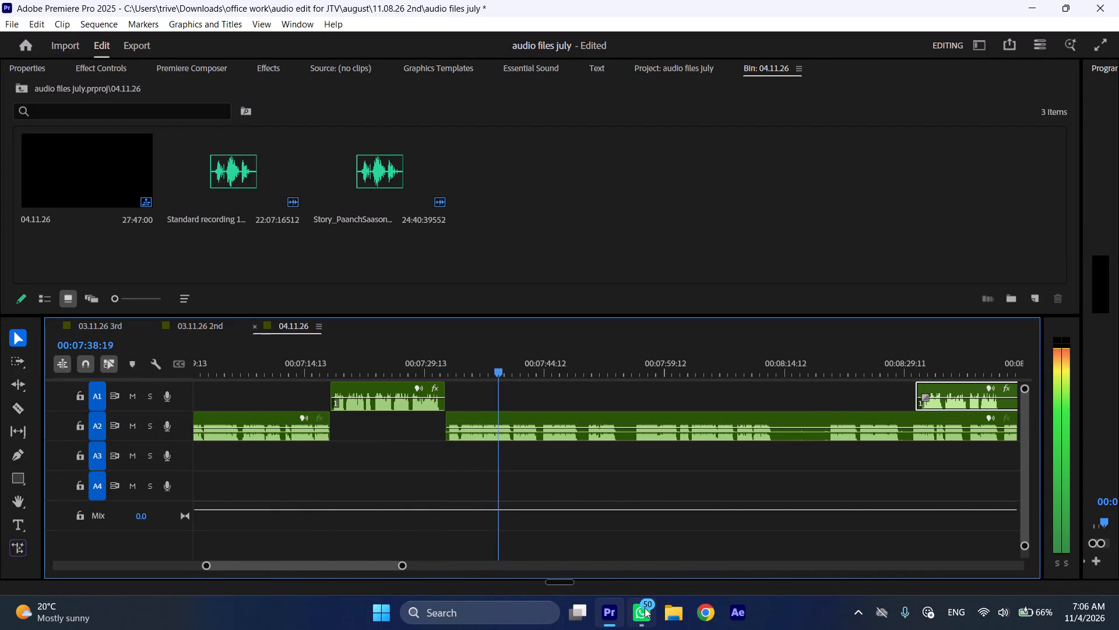
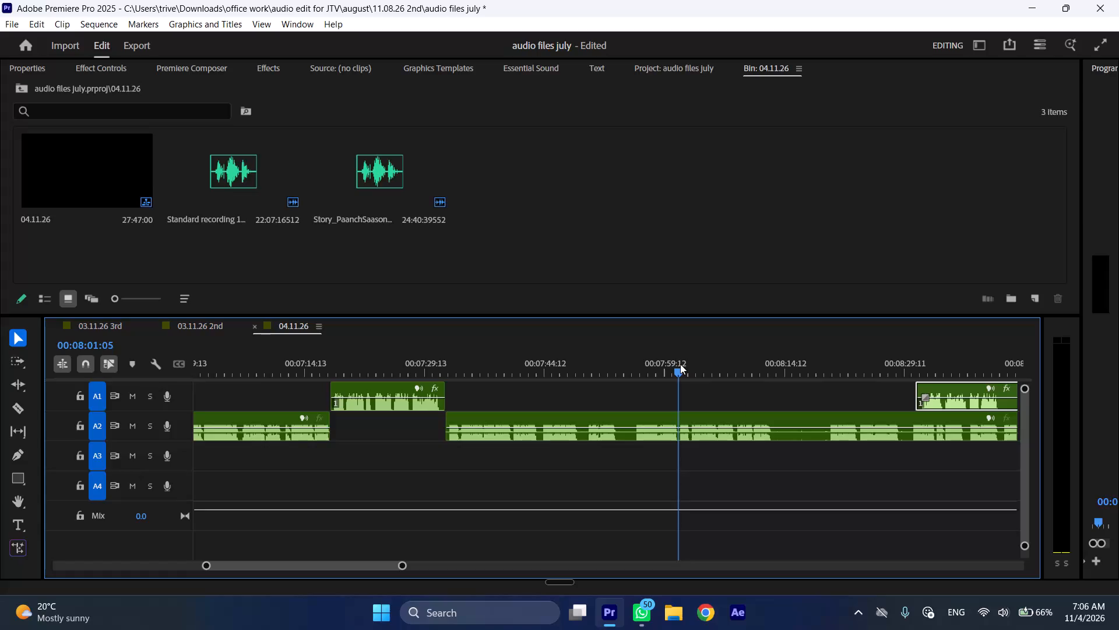
Cut the A2 narration at about 00:08:01:05 and 00:08:02:18, and ripple-delete the short section between the cuts.
type("C")
key("space")
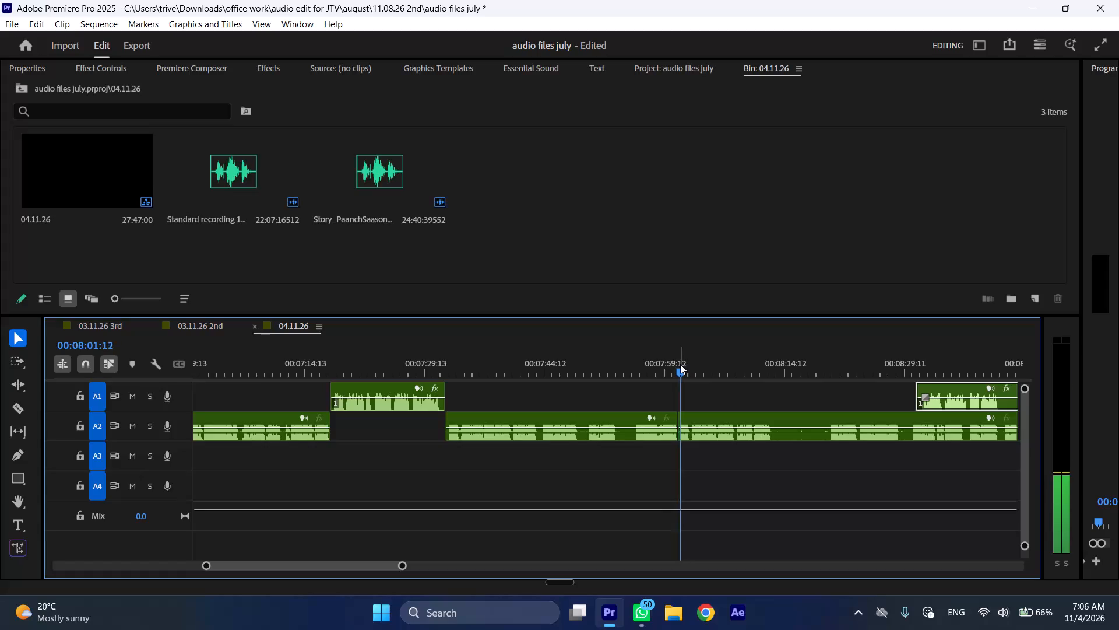
key("space")
left_click(709, 432)
key("shift+c")
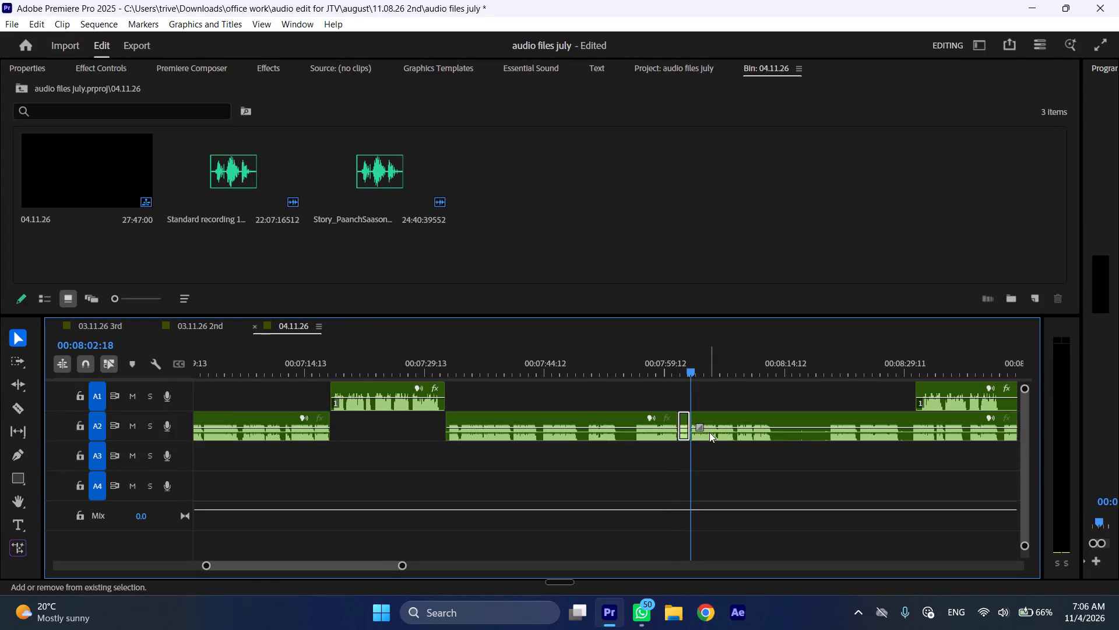
key("ctrl+shift+d")
Play the A2 narration onward from the join at about 00:08:01:05 at faster speed to review it.
key("space")
type("l")
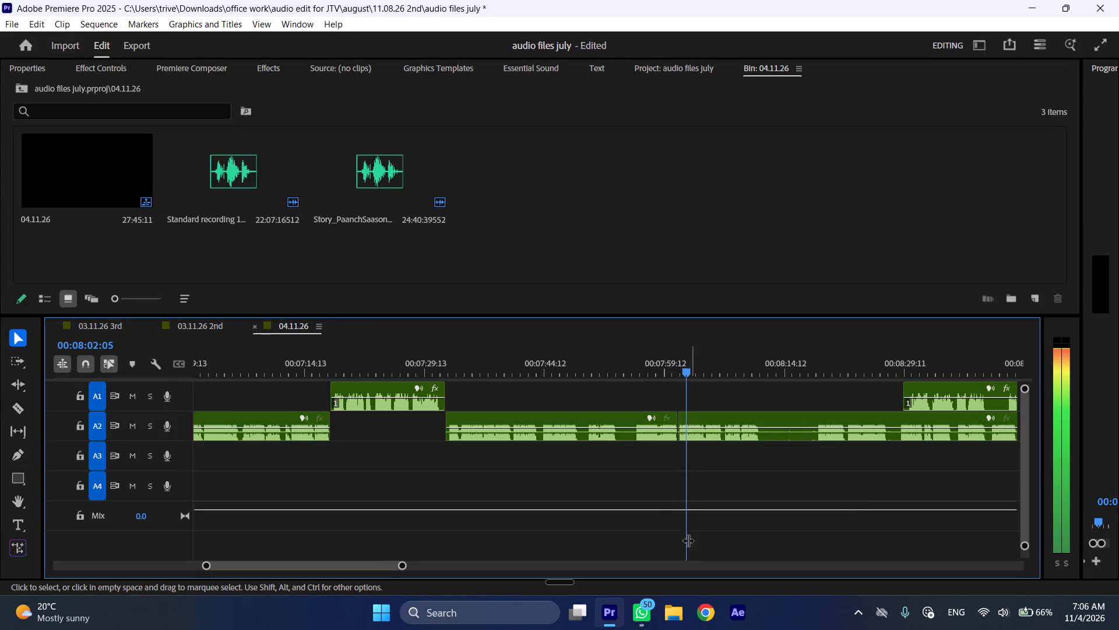
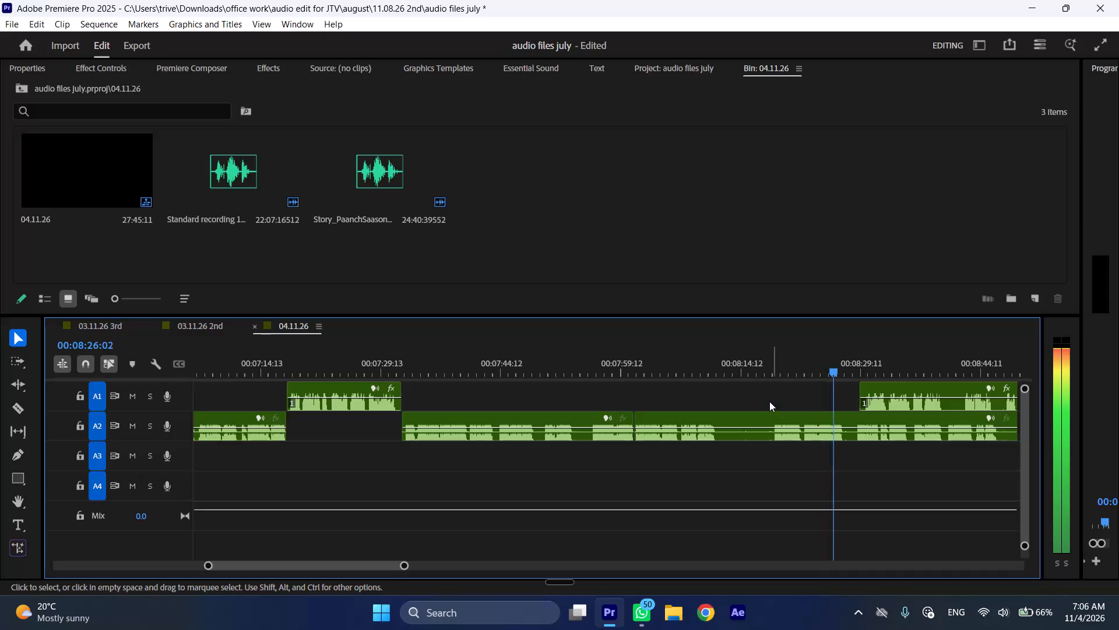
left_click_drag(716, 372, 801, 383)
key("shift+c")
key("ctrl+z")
Cut the A2 narration at 00:08:11:16 and about 00:08:22, and ripple-delete the section between the cuts.
left_click_drag(719, 367, 777, 369)
key("shift+c")
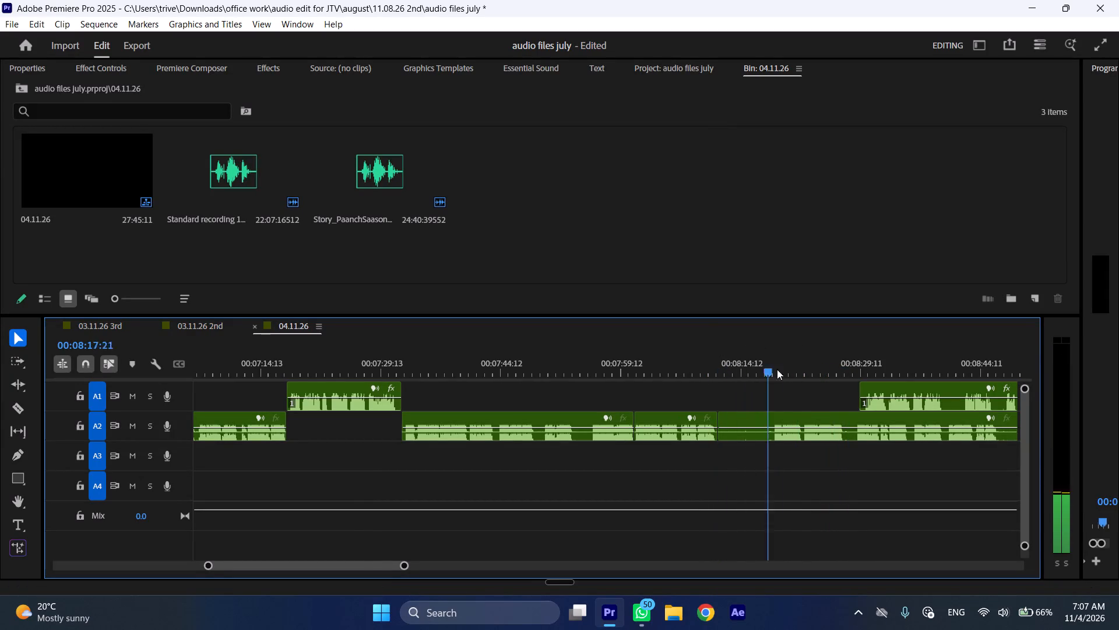
left_click_drag(777, 369, 804, 369)
left_click(821, 419)
key("shift+c")
key("ctrl+shift+d")
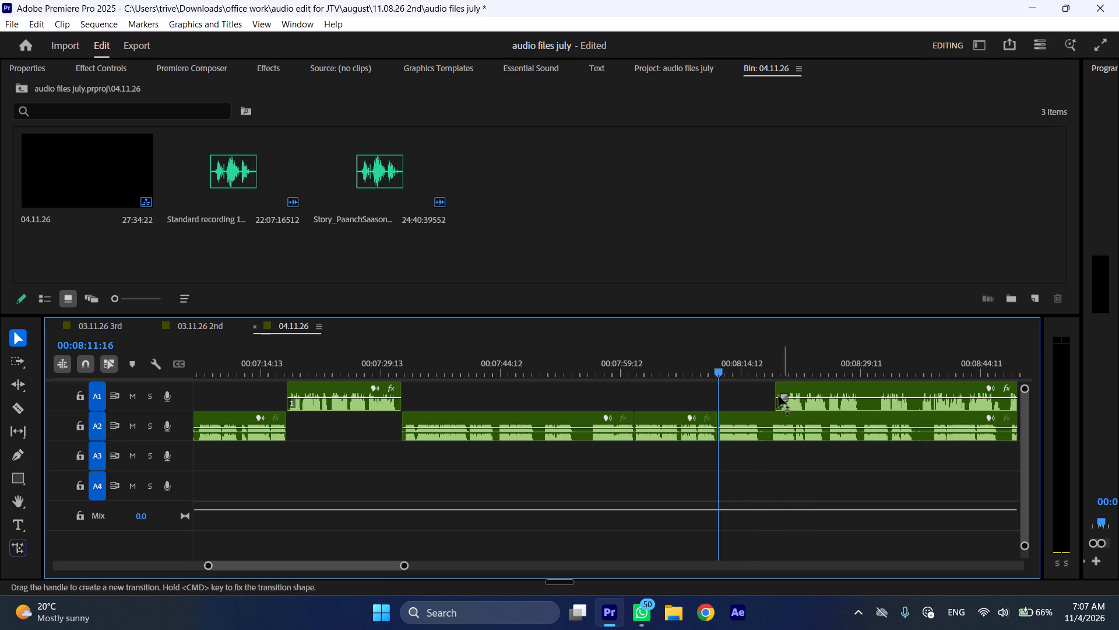
Cut A2 at 00:08:16:20, moving the following A1 passage up to the cut and the rest of A2 to about 00:08:31.
left_click_drag(755, 372, 761, 372)
key("shift+c")
left_click_drag(810, 388, 801, 389)
left_click_drag(780, 419, 895, 419)
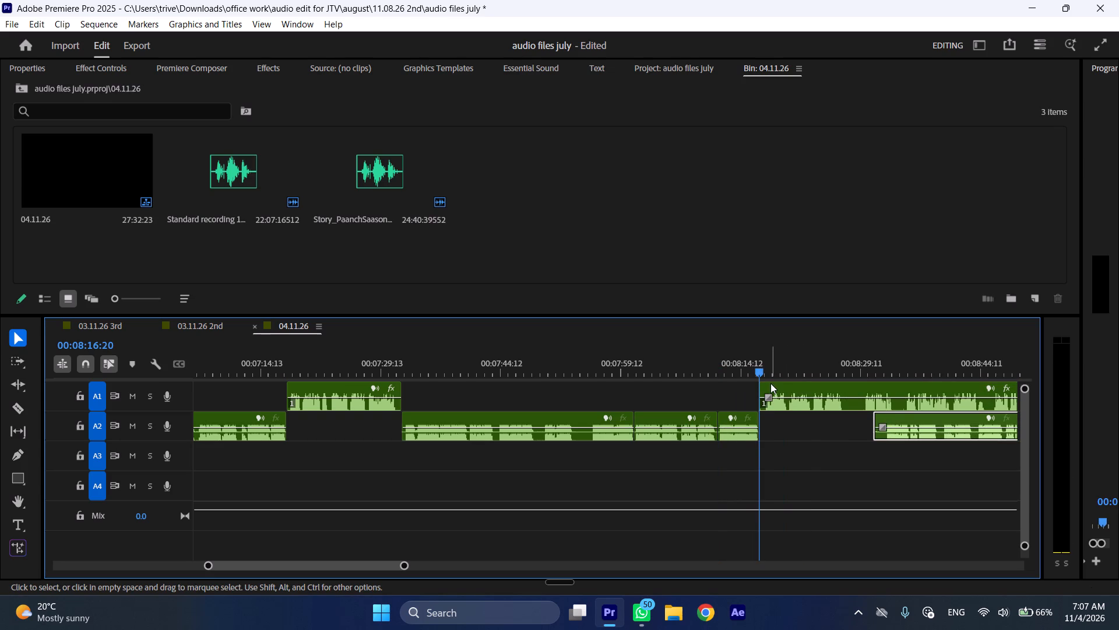
Trim about 20 frames off the start of the A1 passage and close the gap so it starts at 00:08:16:20.
left_click_drag(766, 383, 773, 383)
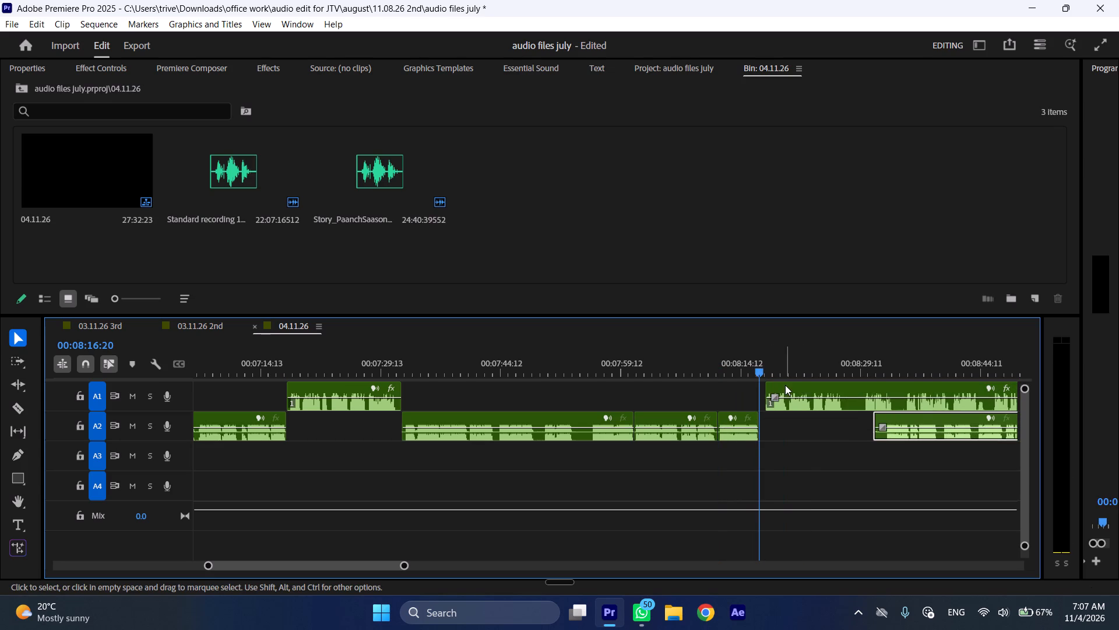
left_click(785, 385)
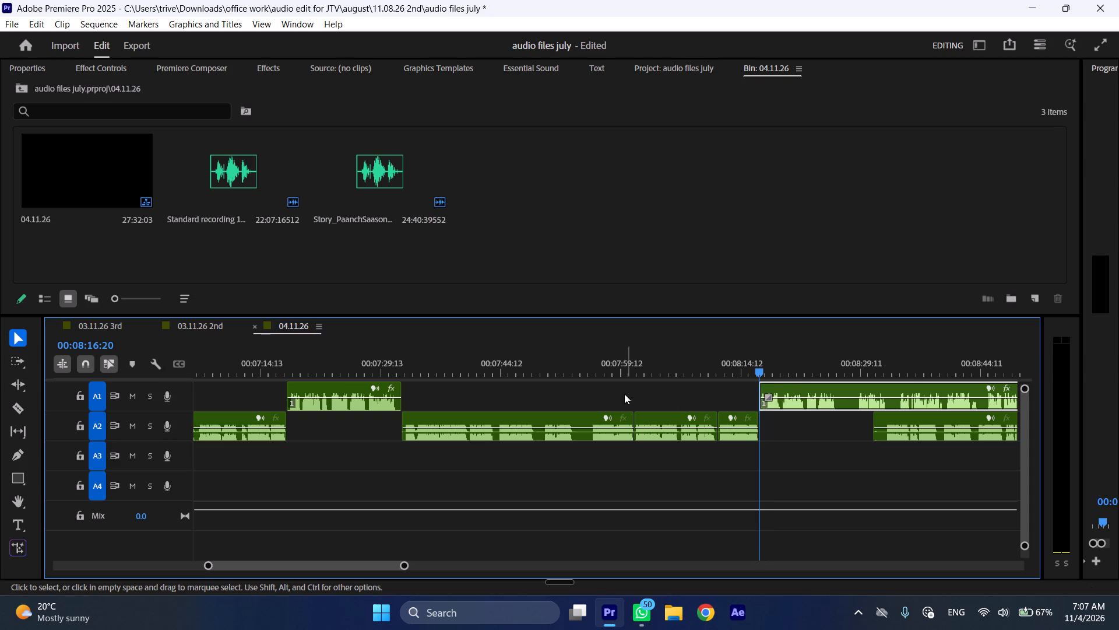
Cut the A2 narration at 00:07:43:17 and 00:07:44:04, and ripple-delete the short pause between the cuts.
left_click_drag(492, 353, 497, 354)
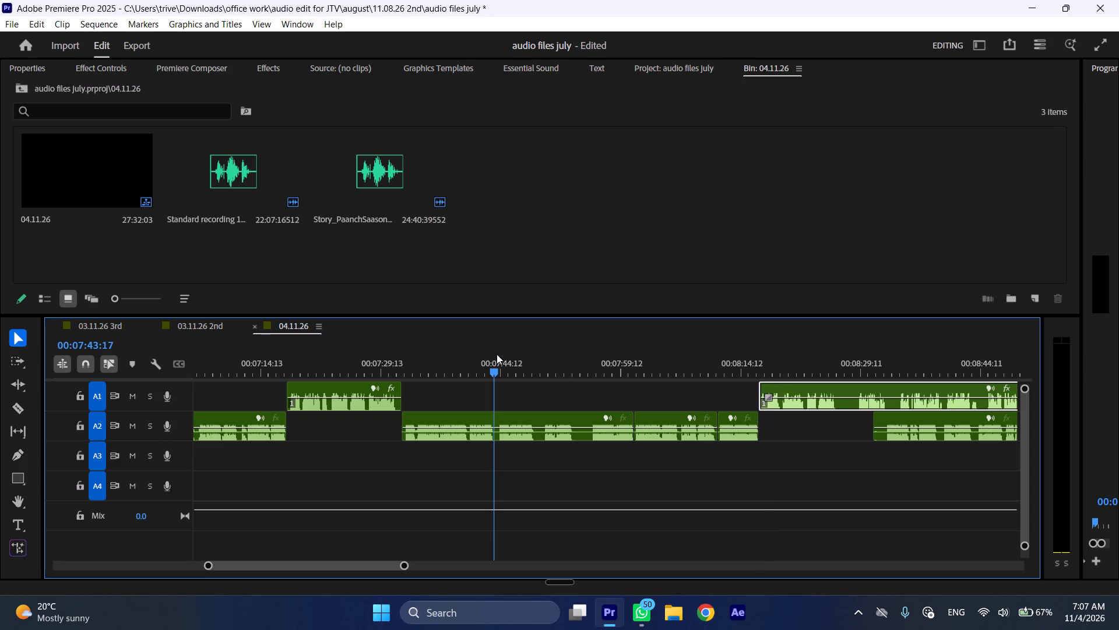
left_click_drag(497, 354, 500, 354)
key("shift+c")
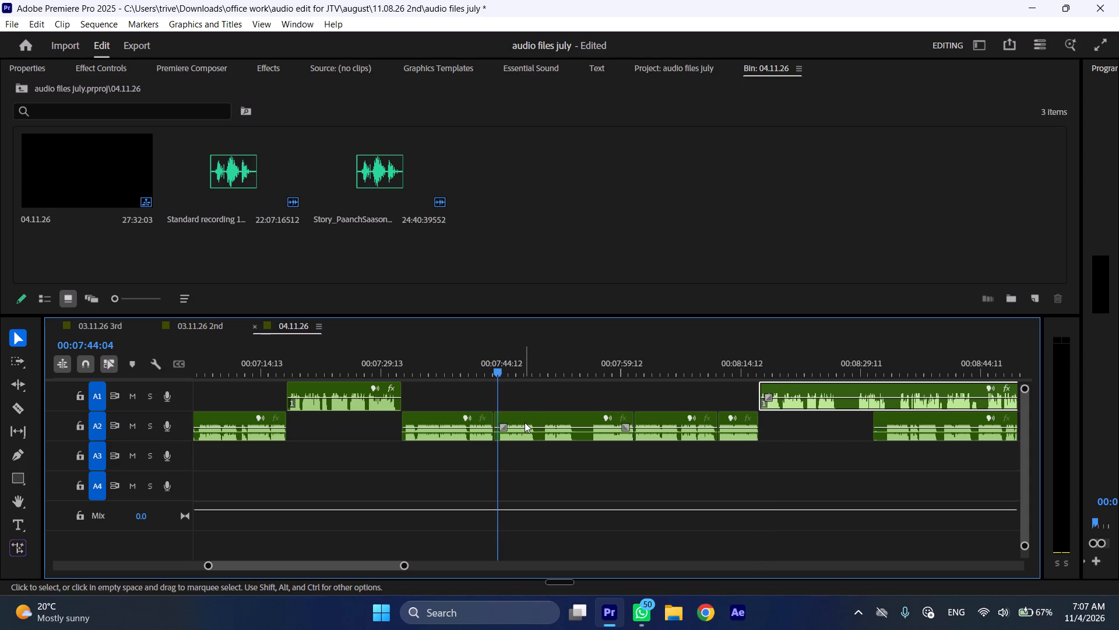
left_click(525, 422)
key("shift+c")
key("ctrl+shift+d")
Cut the A2 narration at 00:07:48:09 and 00:07:49:09, and ripple-delete the pause between the cuts.
left_click_drag(533, 372, 533, 369)
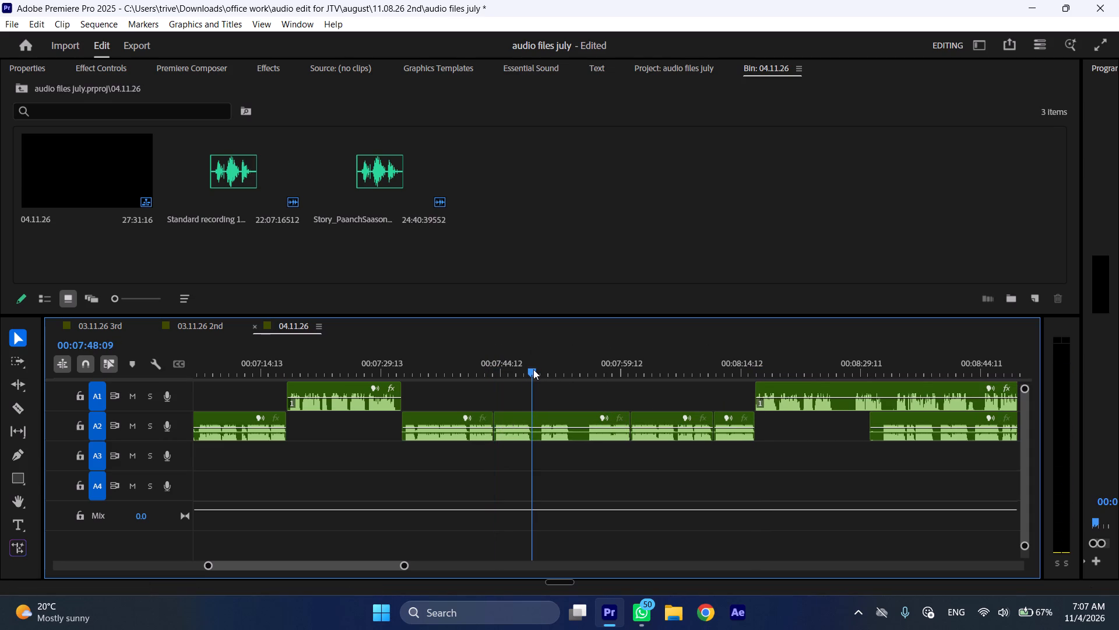
left_click_drag(533, 369, 541, 369)
key("shift+c")
left_click(555, 420)
key("shift+c")
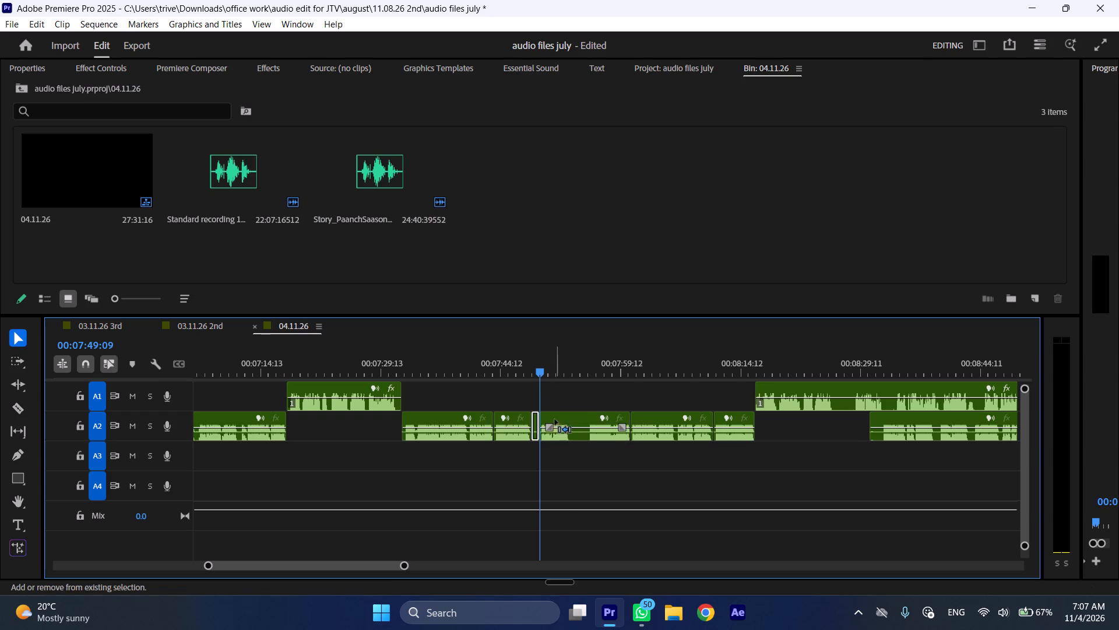
key("ctrl+shift+d")
Cut the A2 narration at 00:07:52:09 and 00:07:54:05, and ripple-delete the pause between the cuts.
left_click_drag(568, 368, 568, 366)
key("shift+c")
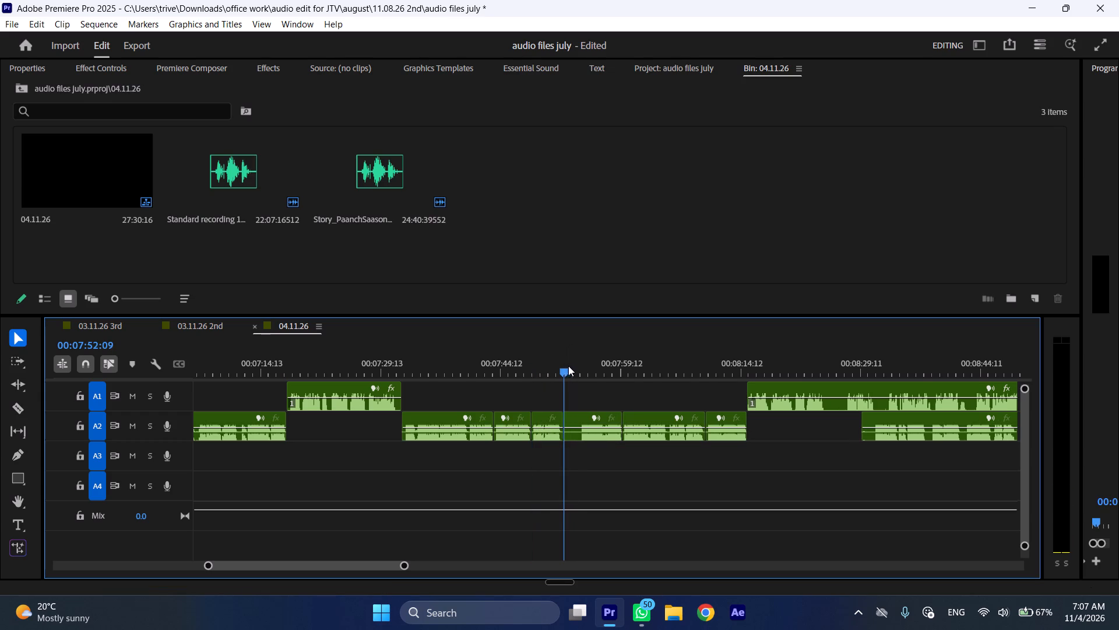
left_click_drag(568, 366, 579, 366)
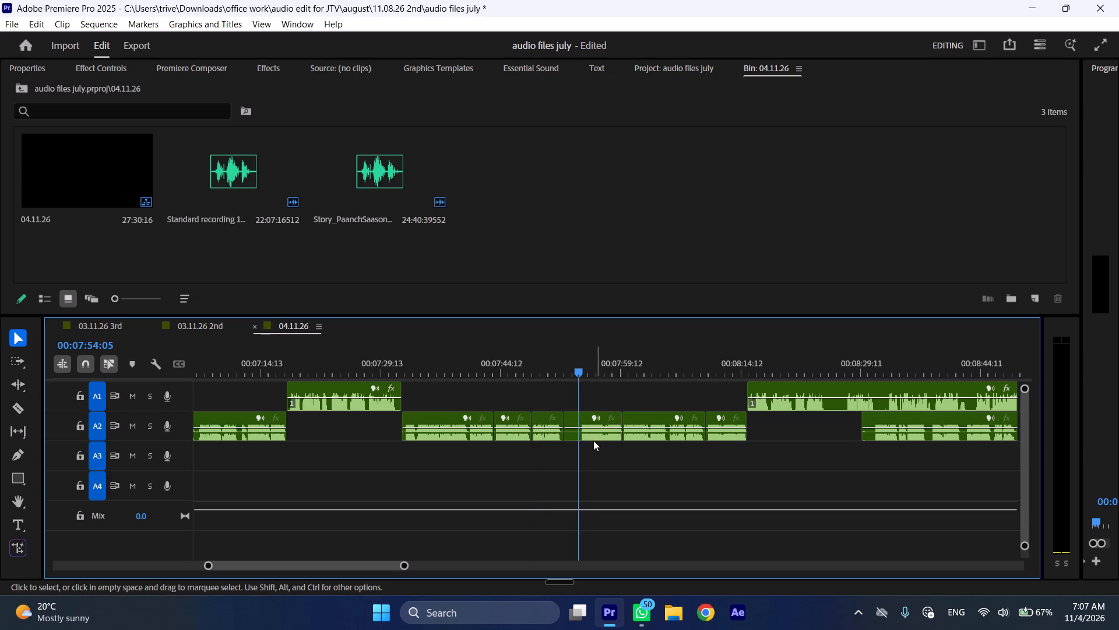
left_click(593, 437)
key("shift+c")
key("ctrl+shift+d")
Play across the A2-to-A1 changeover at faster speed and trim about one second off the start of the following A2 passage.
left_click_drag(702, 353, 713, 355)
key("space")
key("l")
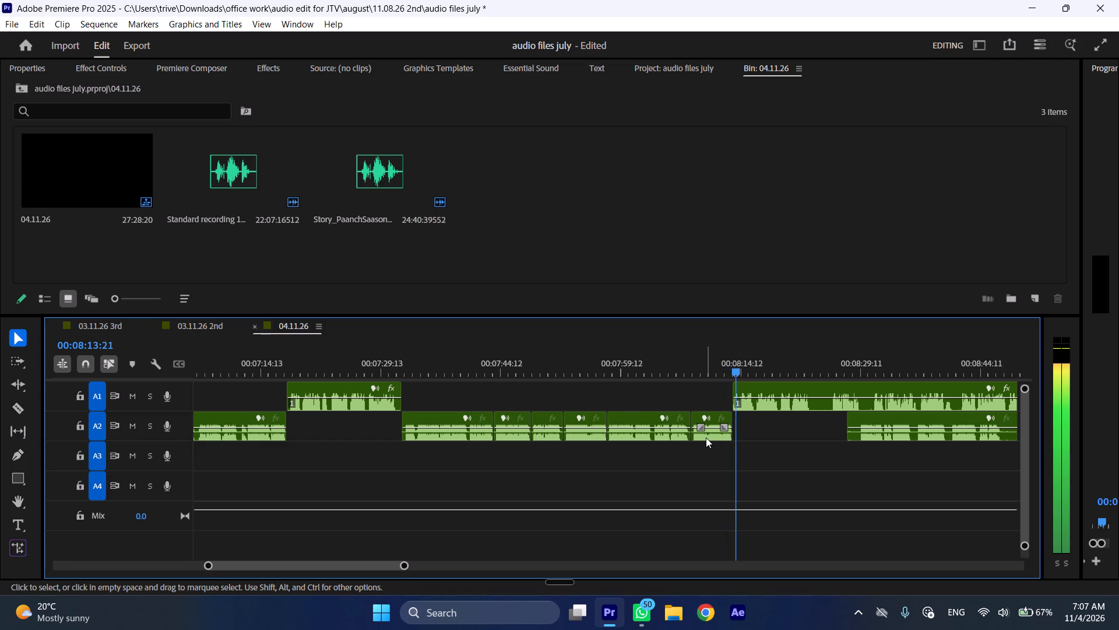
scroll(705, 437, "down", 5)
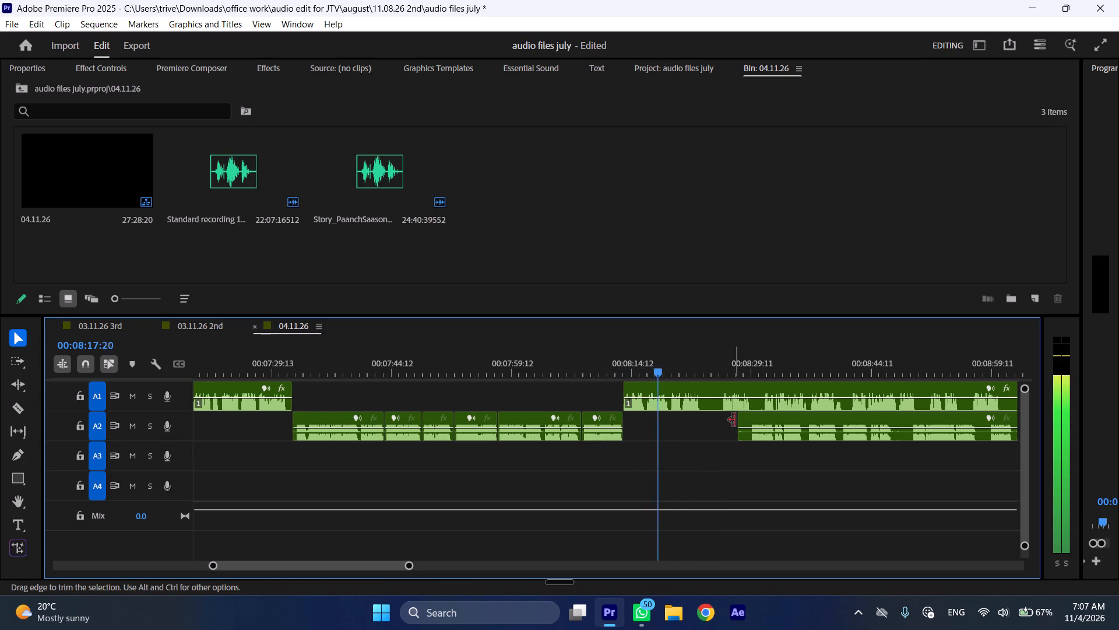
left_click_drag(736, 420, 745, 421)
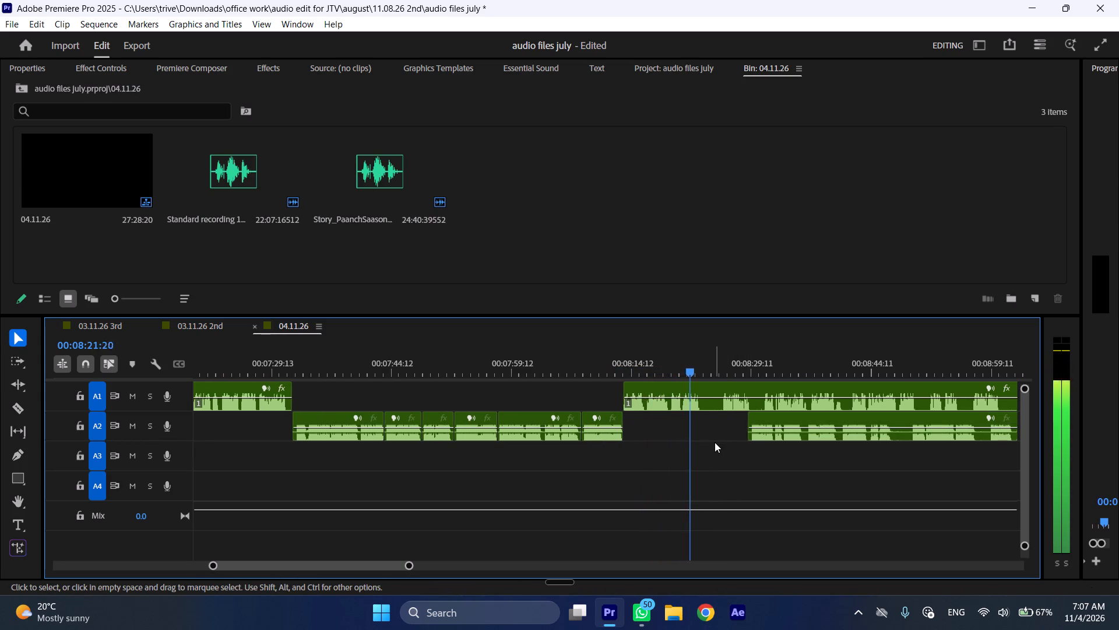
Stop playback and cut the A1 narration at 00:08:23:03.
key("space")
type("C")
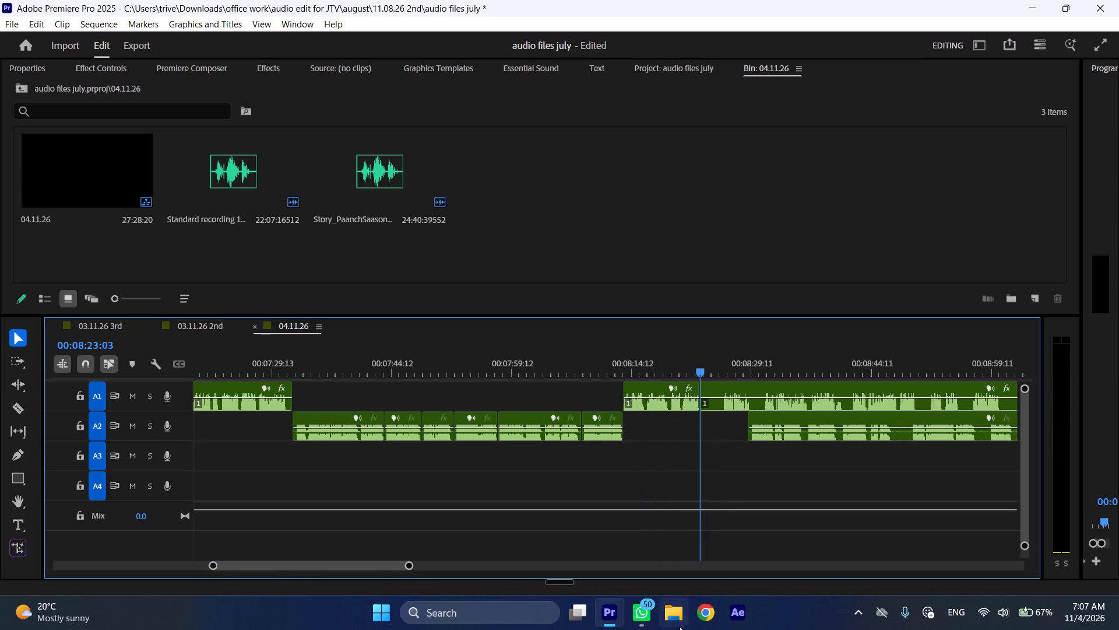
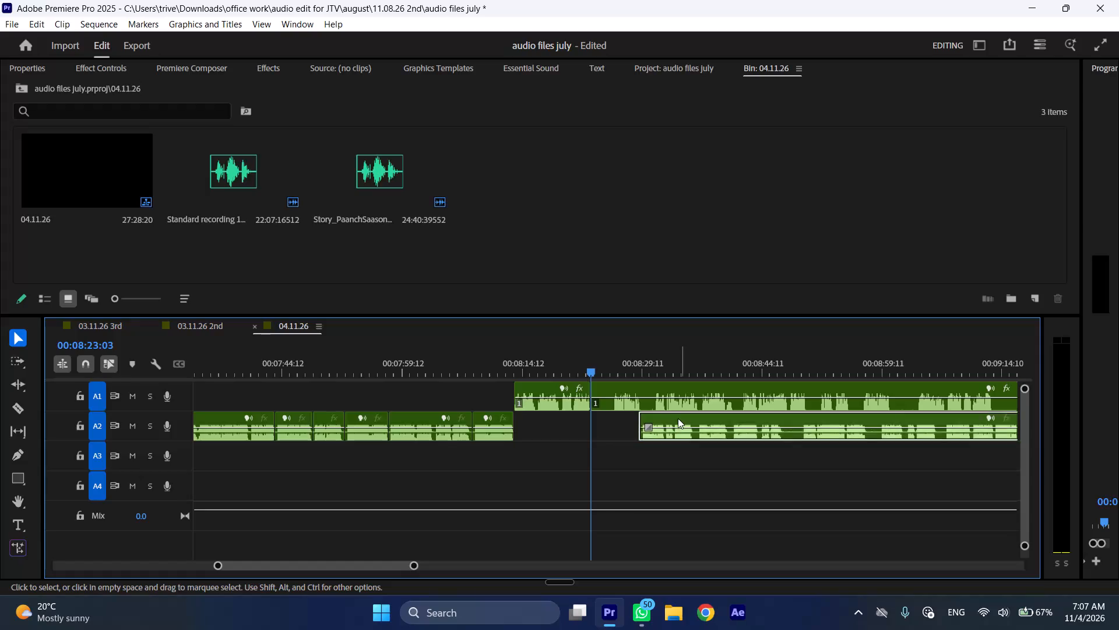
Move the following A2 passage 6 seconds earlier so it starts at the A1 cut at 00:08:23:03.
left_click_drag(678, 418, 638, 418)
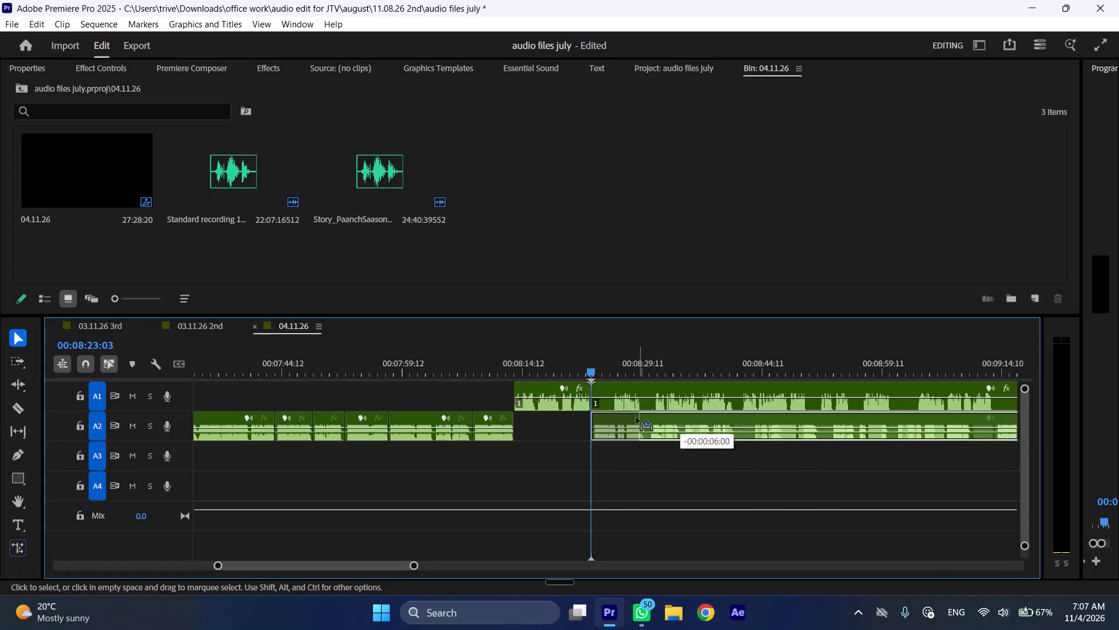
Shift the A1 clip after the cut about 33 seconds later and trim about two seconds off its start.
left_click_drag(615, 388, 879, 391)
left_click_drag(858, 388, 874, 388)
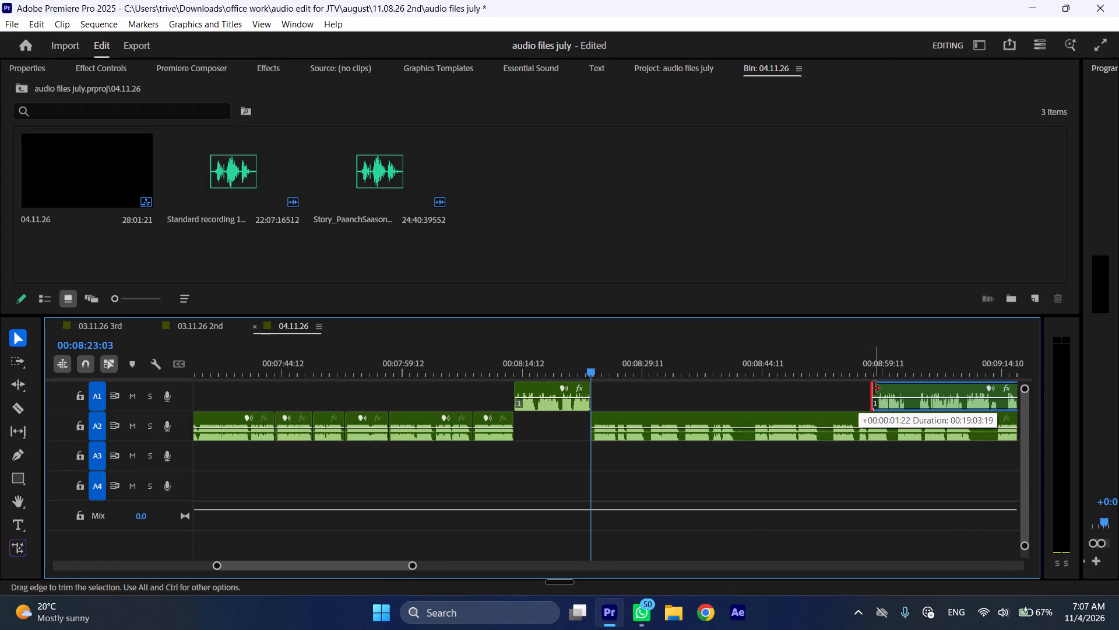
left_click_drag(874, 388, 877, 388)
Play the A2 narration from 00:08:23:03 at faster speed to check the A1-to-A2 changeover.
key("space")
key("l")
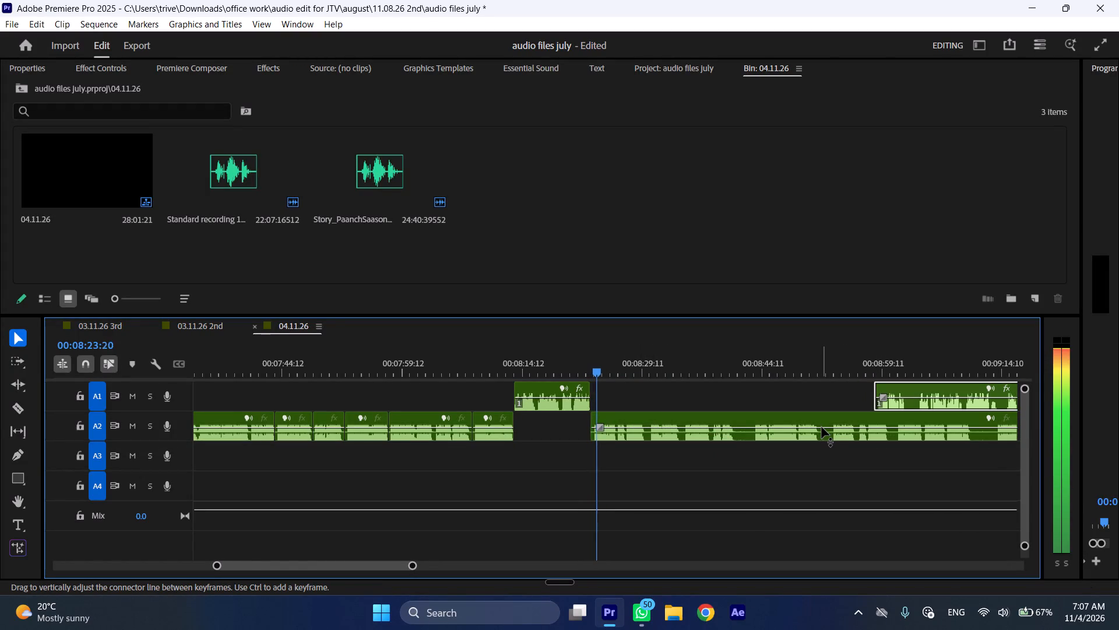
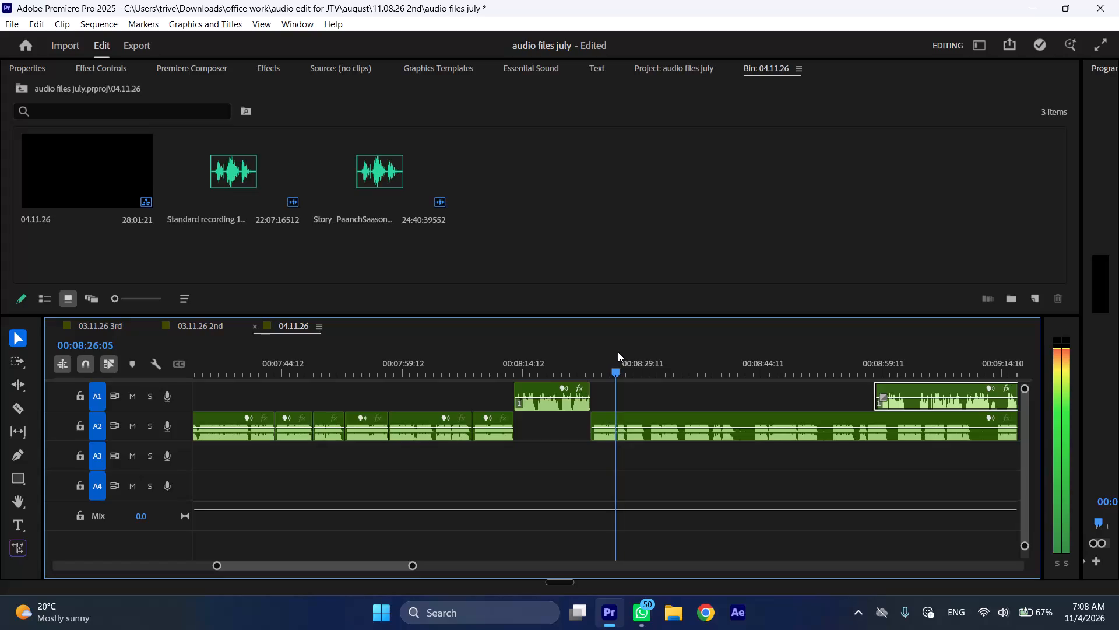
Cut the A2 narration at 00:08:26:08 and 00:08:27:08, ripple-delete the pause between the cuts, and resume playback.
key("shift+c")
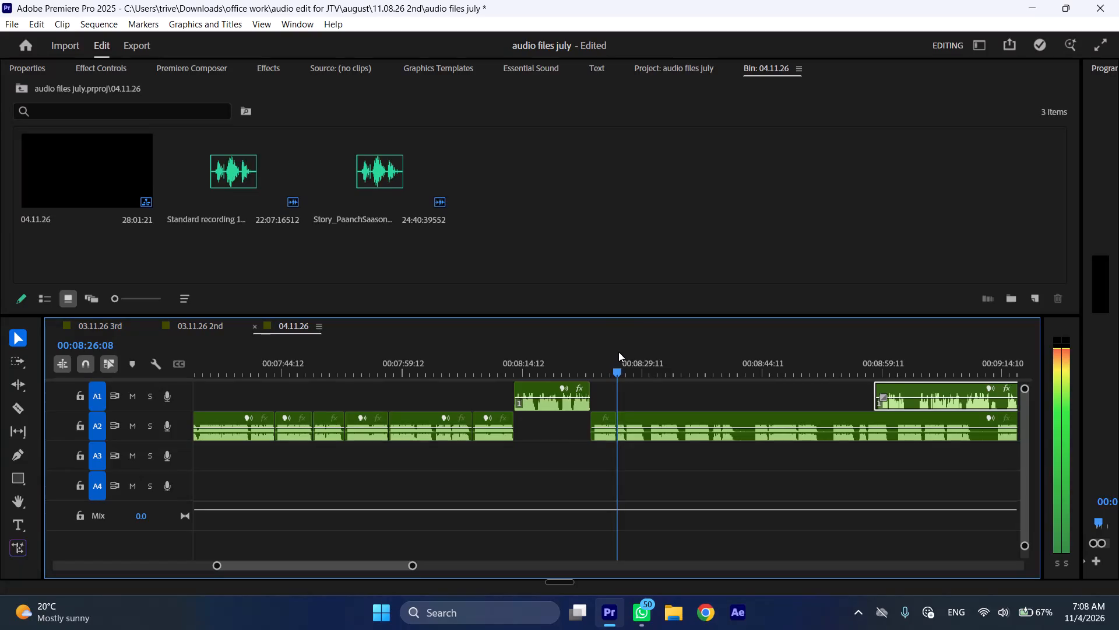
left_click(652, 425)
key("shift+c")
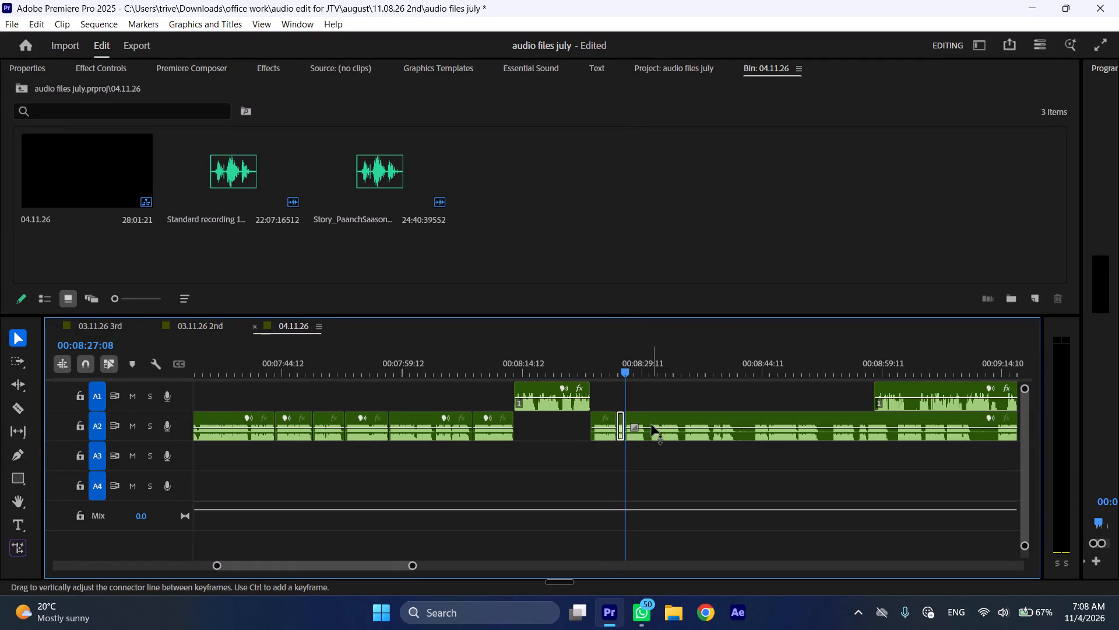
key("ctrl+shift+d")
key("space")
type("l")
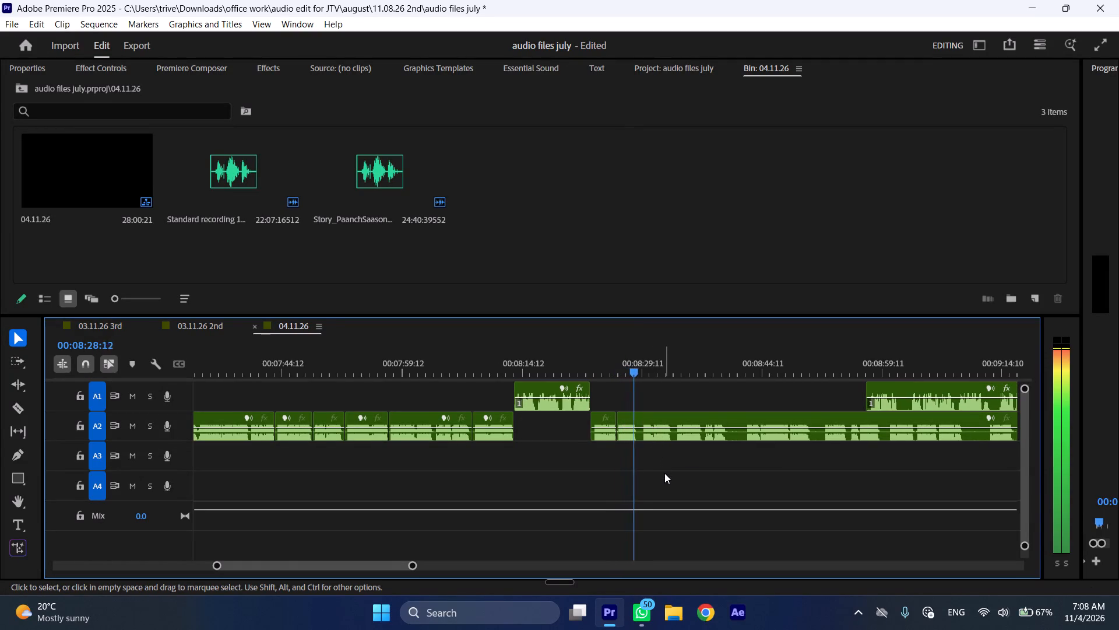
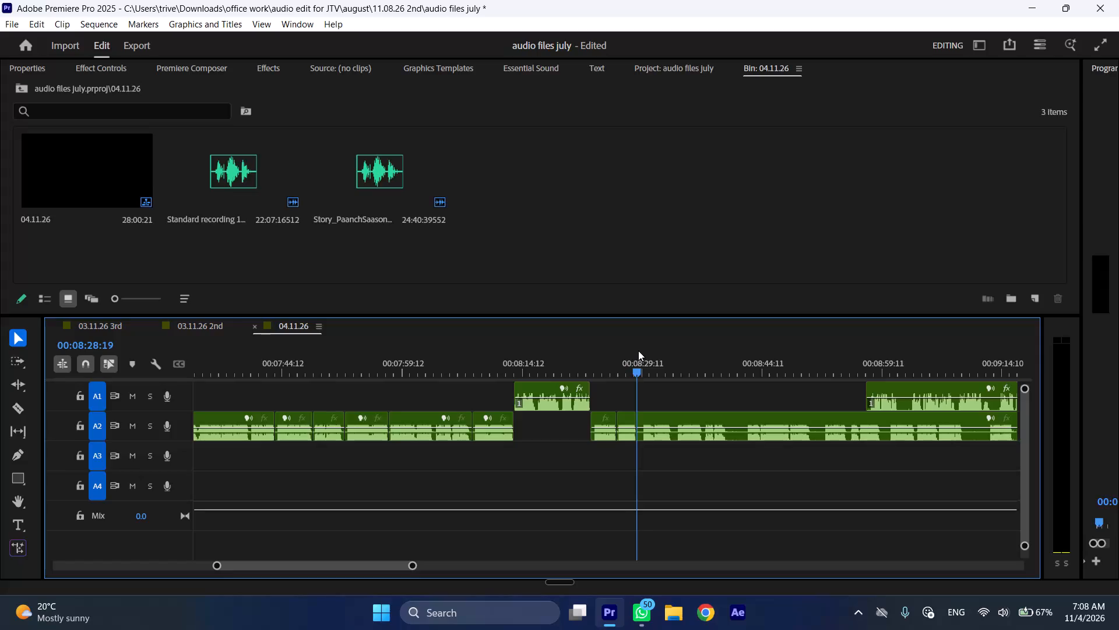
Cut the A2 narration at 00:08:28:19 and 00:08:29:12, and ripple-delete the pause between the cuts.
left_click(660, 416)
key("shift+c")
key("ctrl+shift+d")
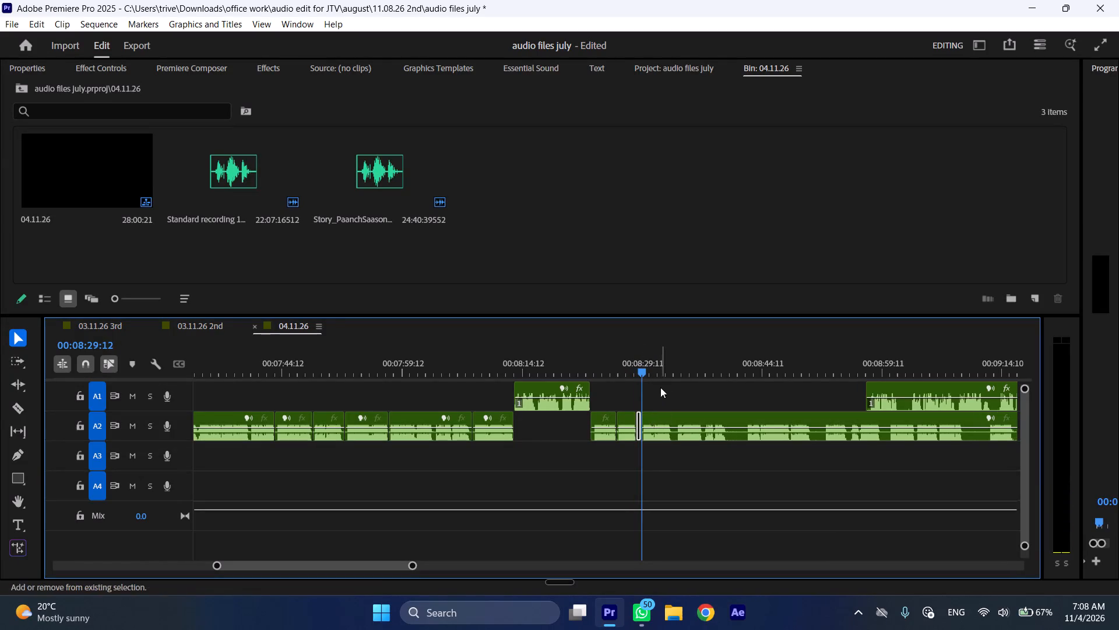
Cut the A2 narration on both sides of the short pause ending at 00:08:33:01, and ripple-delete that pause.
left_click_drag(667, 365, 673, 365)
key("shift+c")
left_click(684, 422)
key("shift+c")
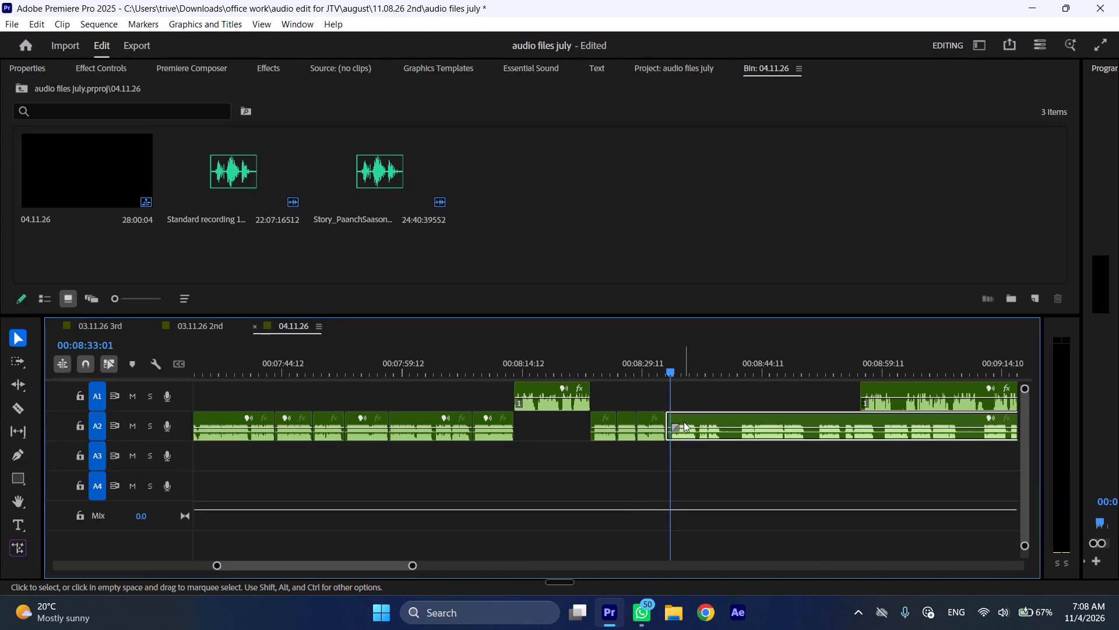
key("ctrl+shift+d")
Cut the A2 narration at 00:08:38:21, at the end of the spoken passage.
left_click_drag(700, 363, 720, 365)
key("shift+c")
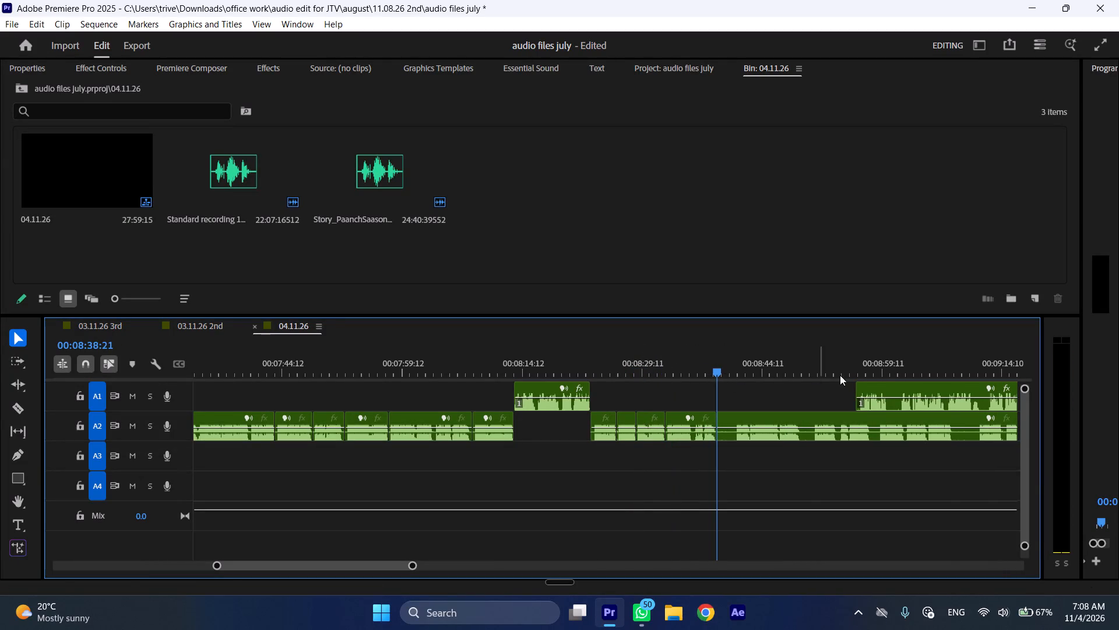
Move the next A1 clip to start at 00:08:38:21 and shift the remaining A2 narration about 12 seconds later.
left_click_drag(885, 387, 745, 390)
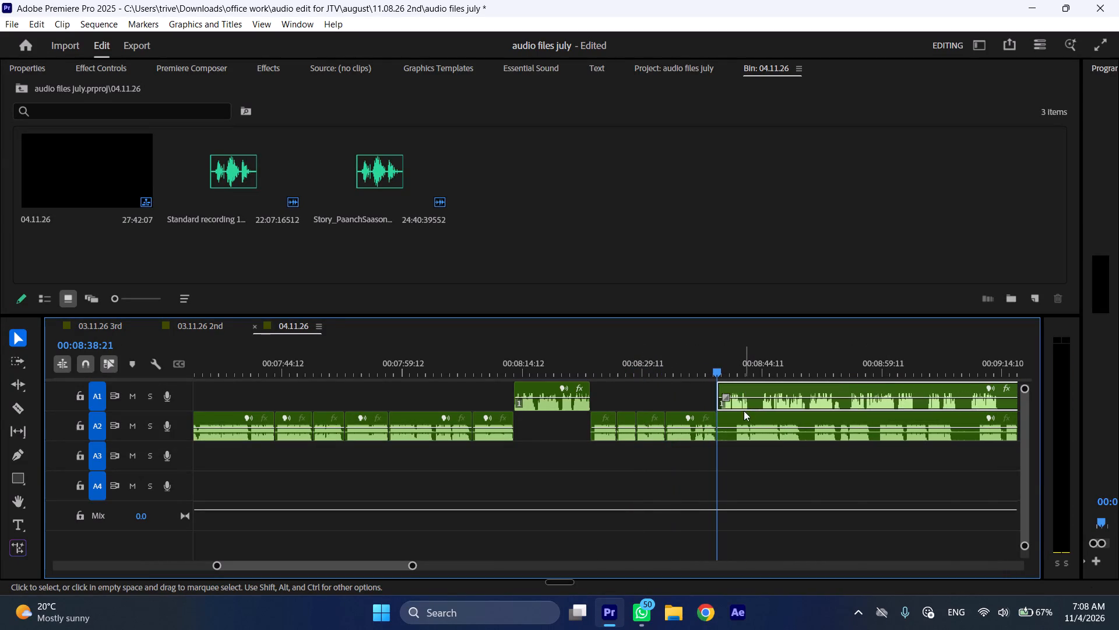
left_click_drag(740, 414, 832, 415)
Play the A1 narration from 00:08:38:21 at faster speed to check where its passage ends.
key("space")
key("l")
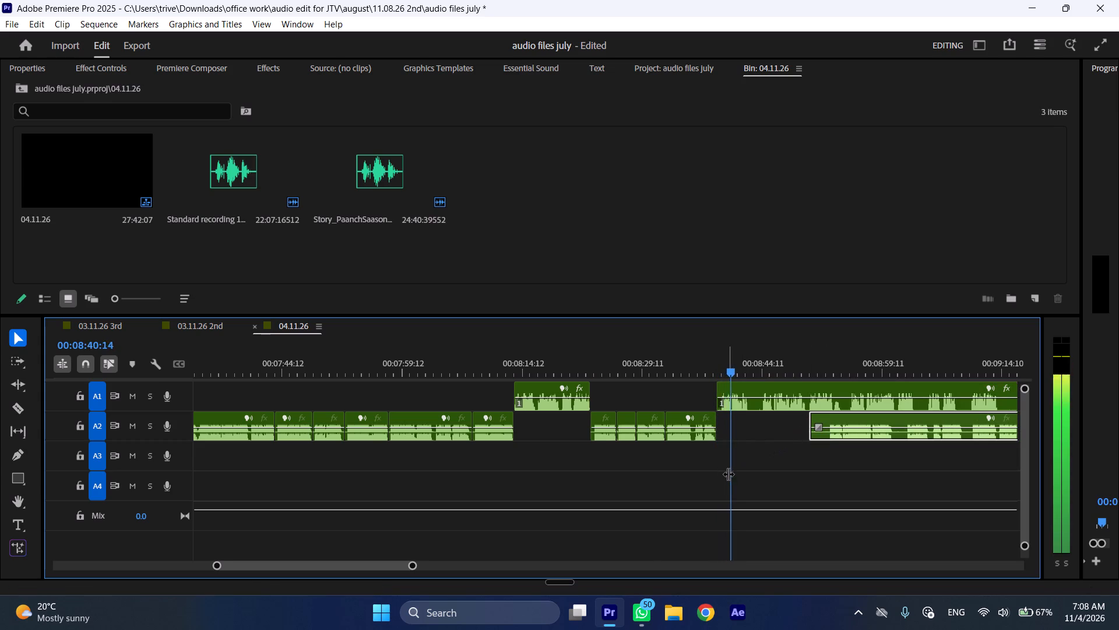
Cut the A1 narration at 00:08:44:10 and ripple-delete the section between the A2-to-A1 changeover and the cut.
scroll(729, 469, "down", 4)
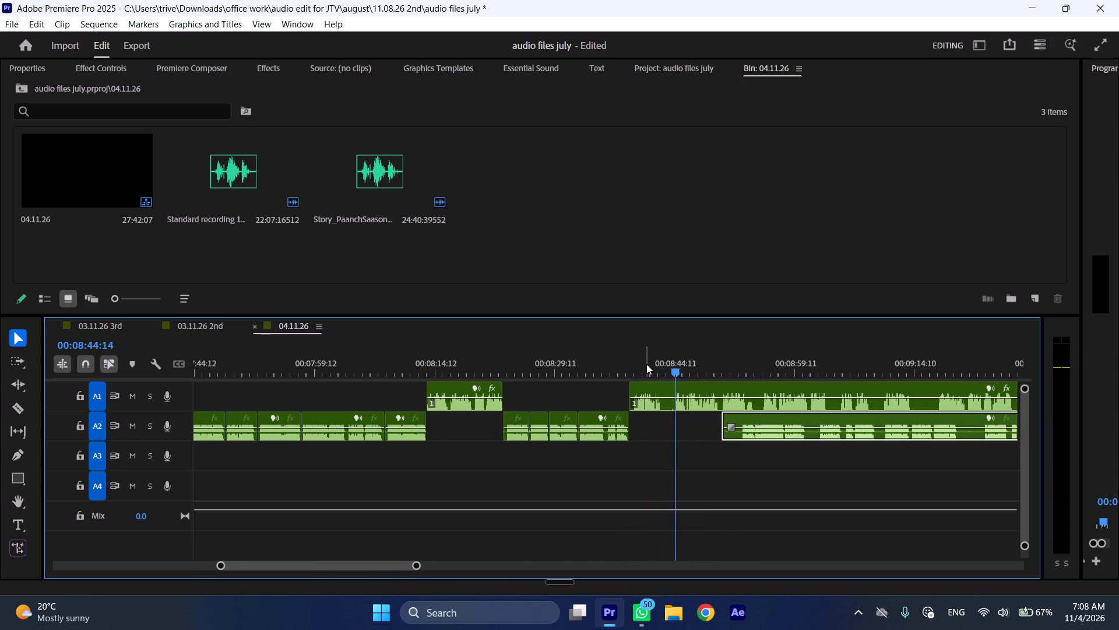
left_click(673, 366)
left_click(696, 398)
key("shift+c")
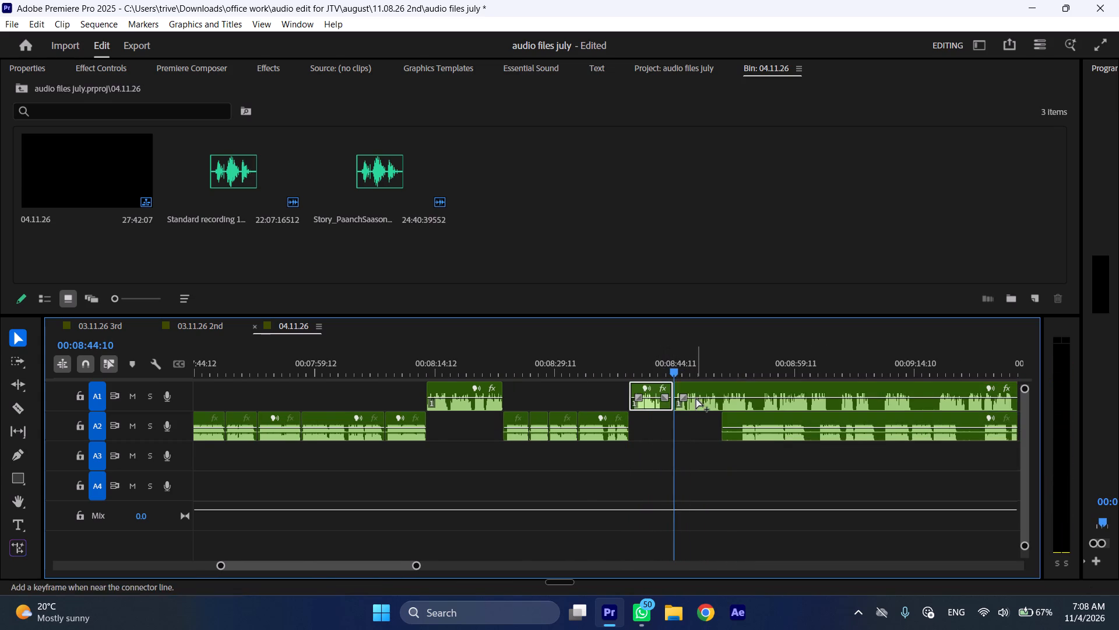
key("ctrl+shift+d")
Move the following A2 passage about 18 seconds later and trim about two seconds off its start while playing A1 at faster speed.
left_click_drag(696, 416, 842, 423)
key("space")
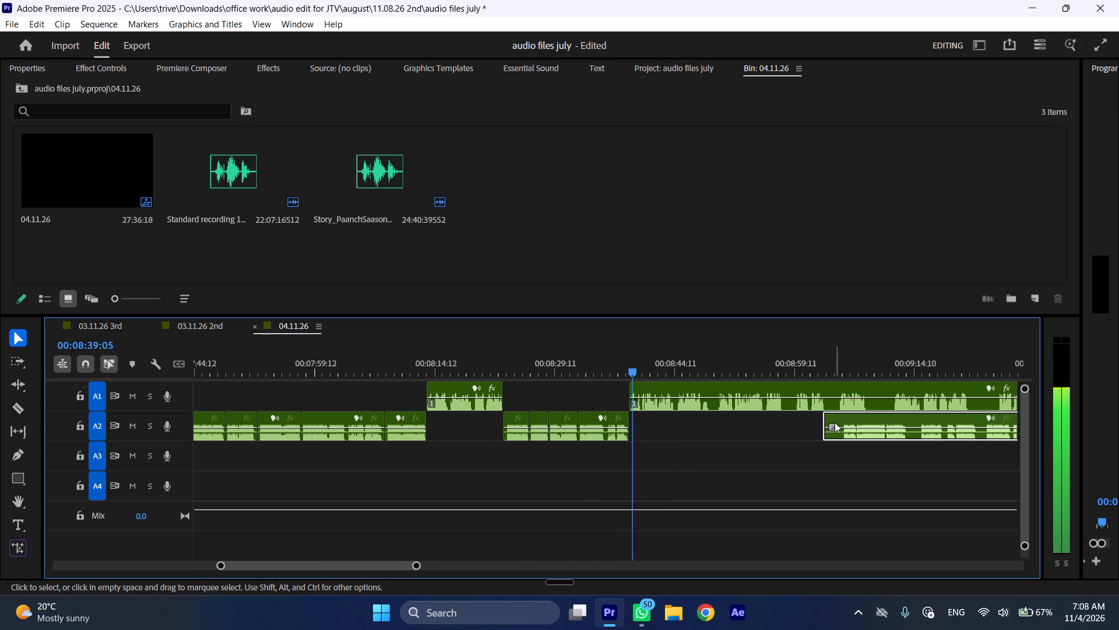
key("l")
left_click_drag(821, 422, 836, 422)
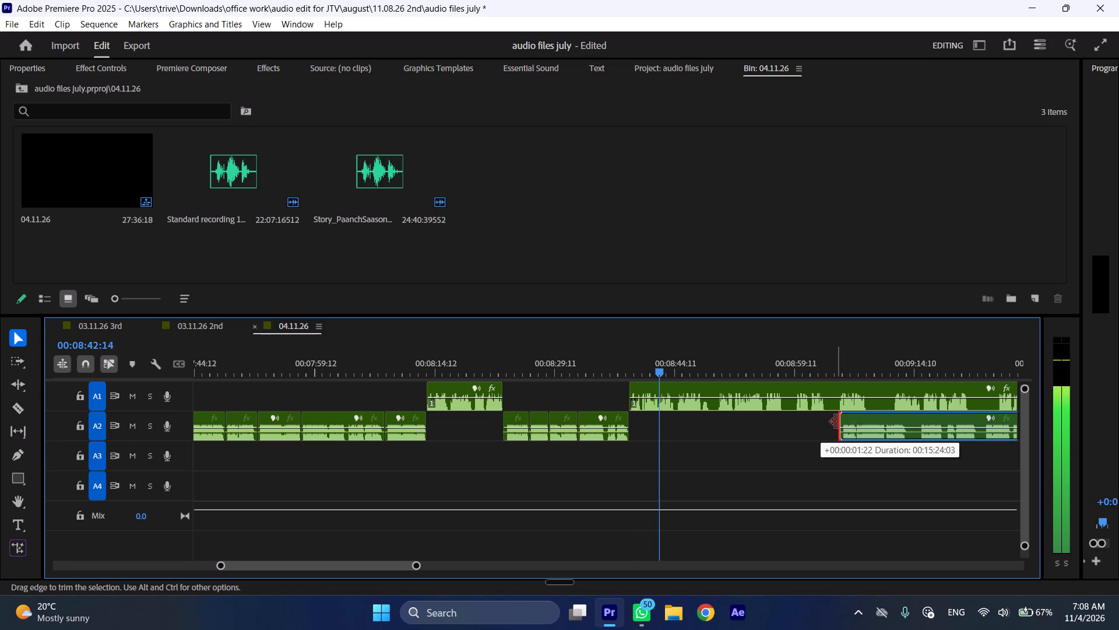
left_click_drag(836, 422, 837, 422)
Switch to WhatsApp.
left_click(657, 614)
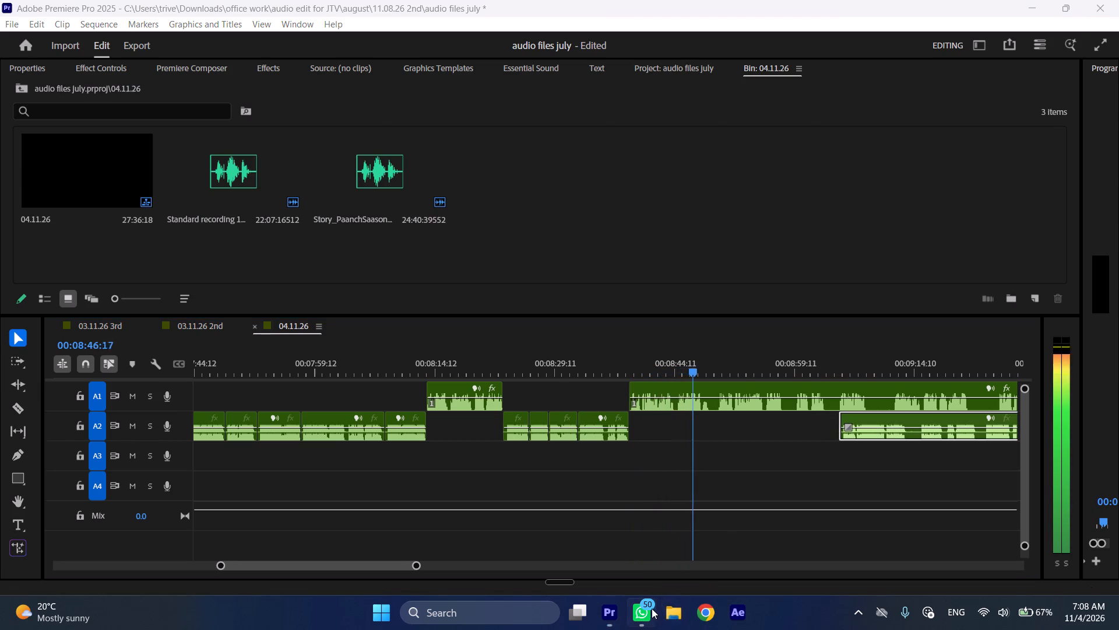
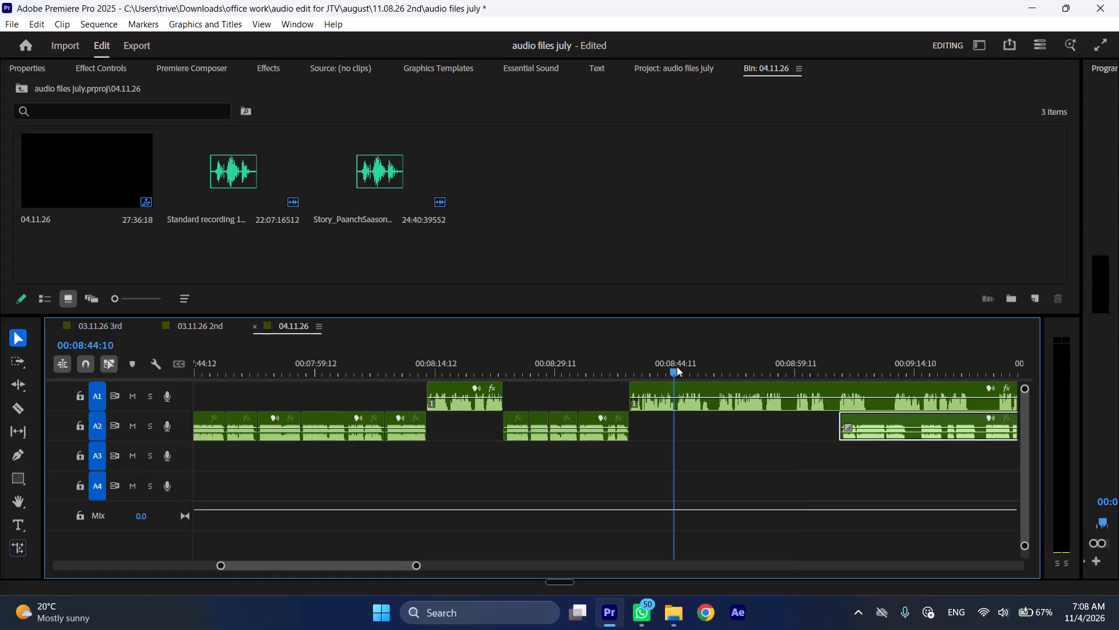
Cut the A1 narration at 00:08:44:17 and about five seconds further on, and ripple-delete the section between the cuts.
type("C")
key("space")
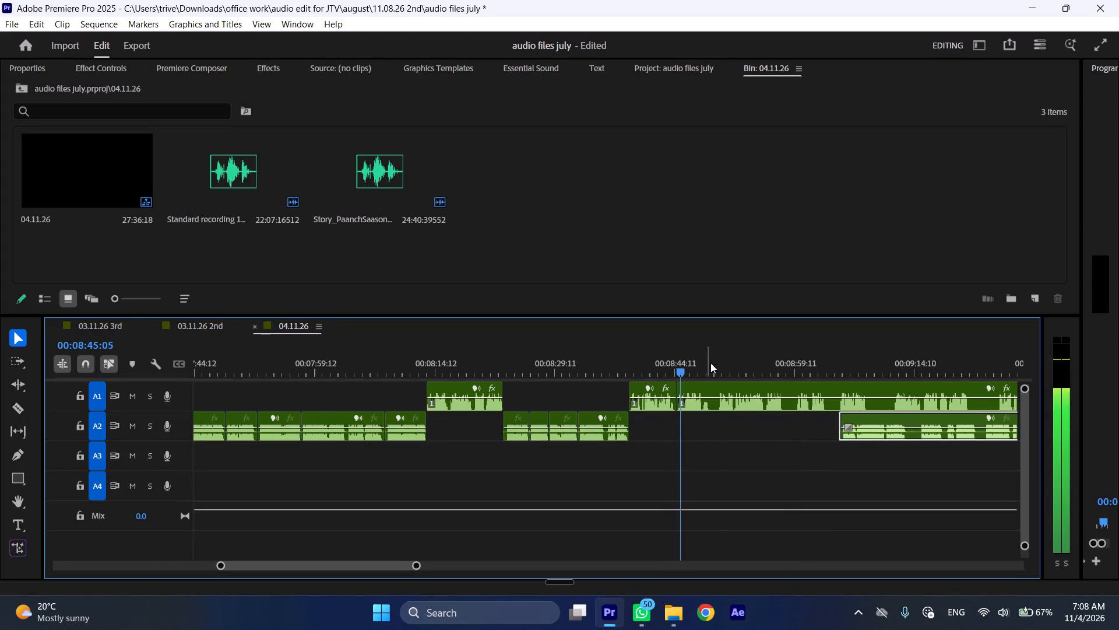
left_click(716, 363)
left_click(729, 390)
key("shift+c")
key("ctrl+shift+d")
Play the A1 narration onward from the new join and cut it at 00:08:53:06.
key("space")
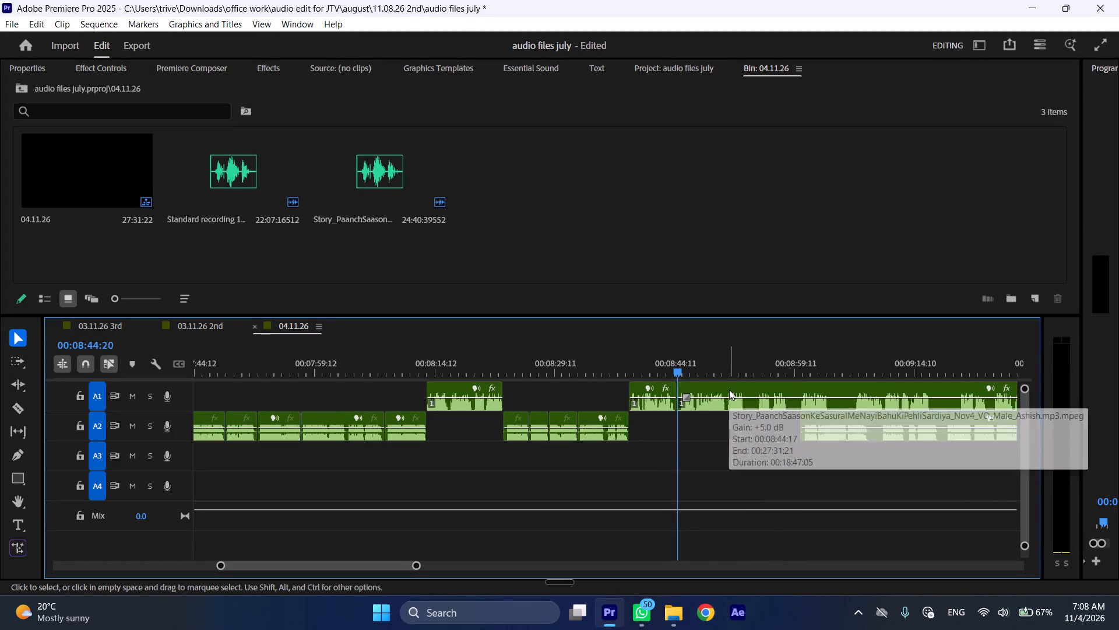
type("l")
left_click_drag(747, 366, 740, 366)
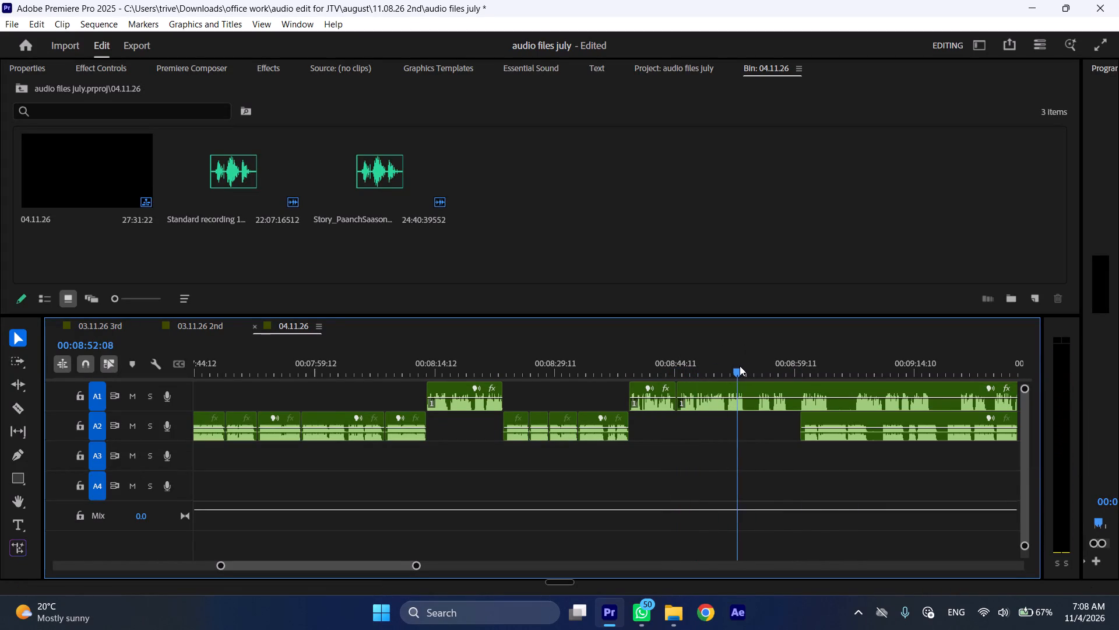
left_click_drag(740, 366, 737, 366)
key("space")
key("space")
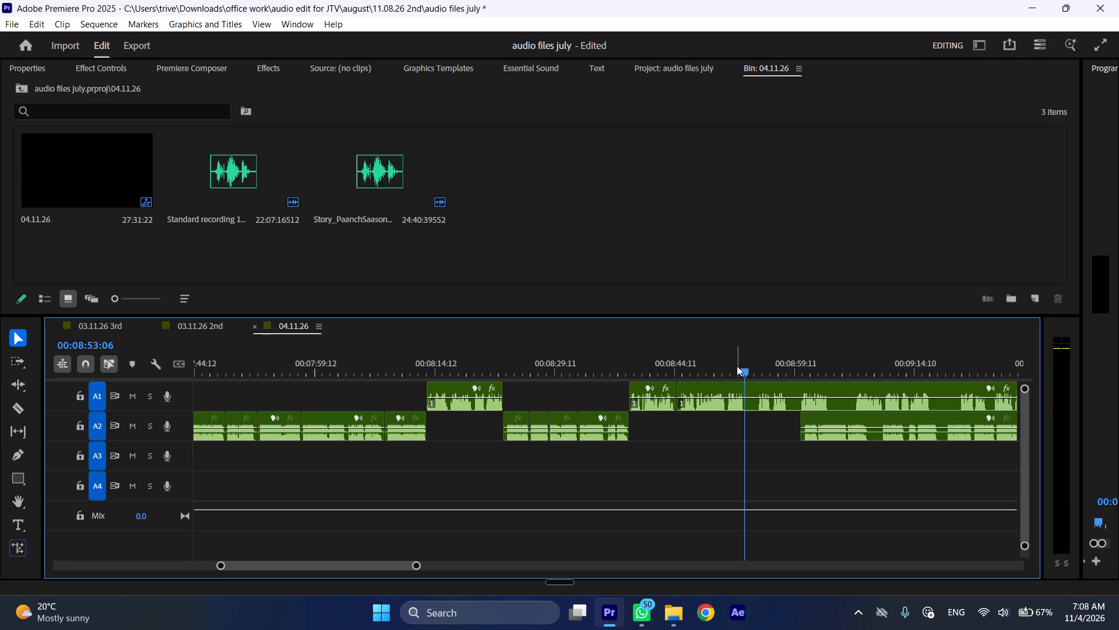
key("shift+c")
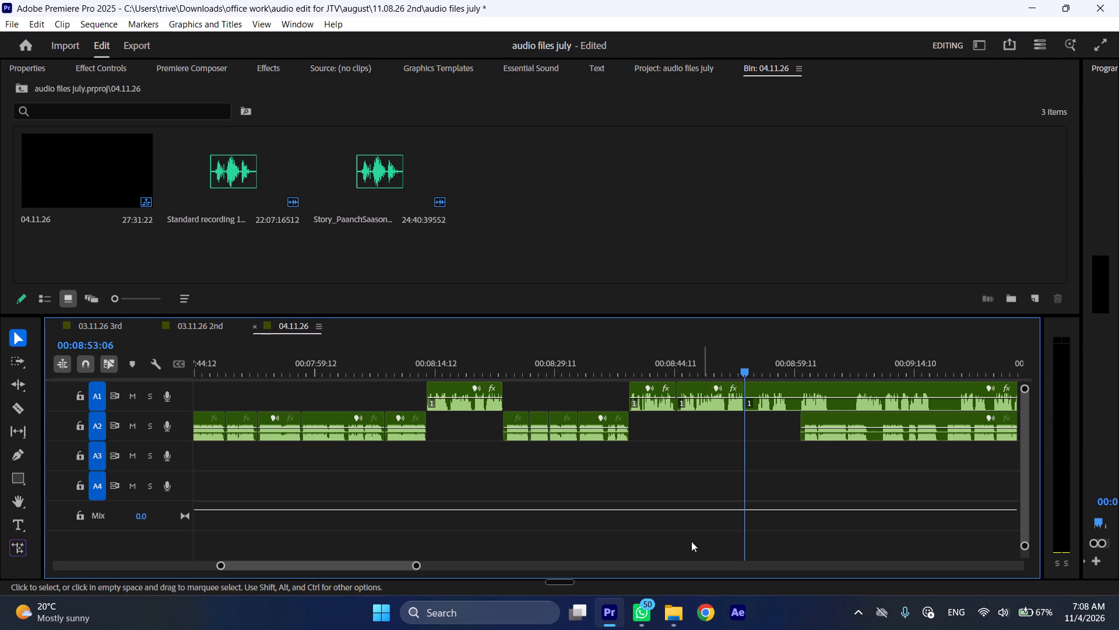
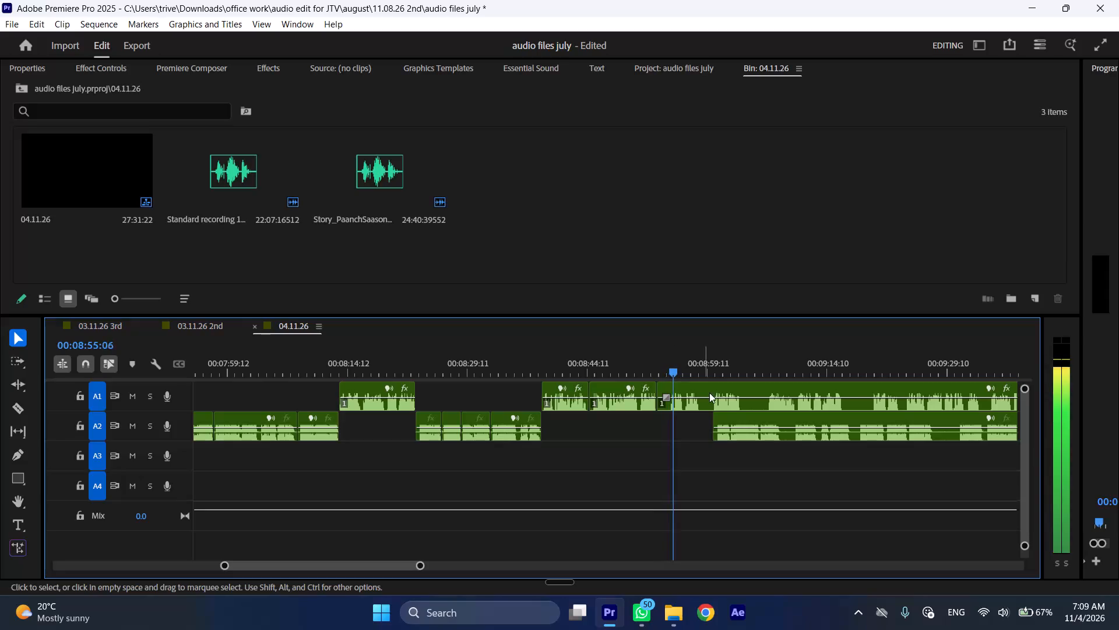
Move the remaining A2 narration clip about five seconds later, leaving more room beneath the A1 passage.
left_click_drag(738, 418, 780, 422)
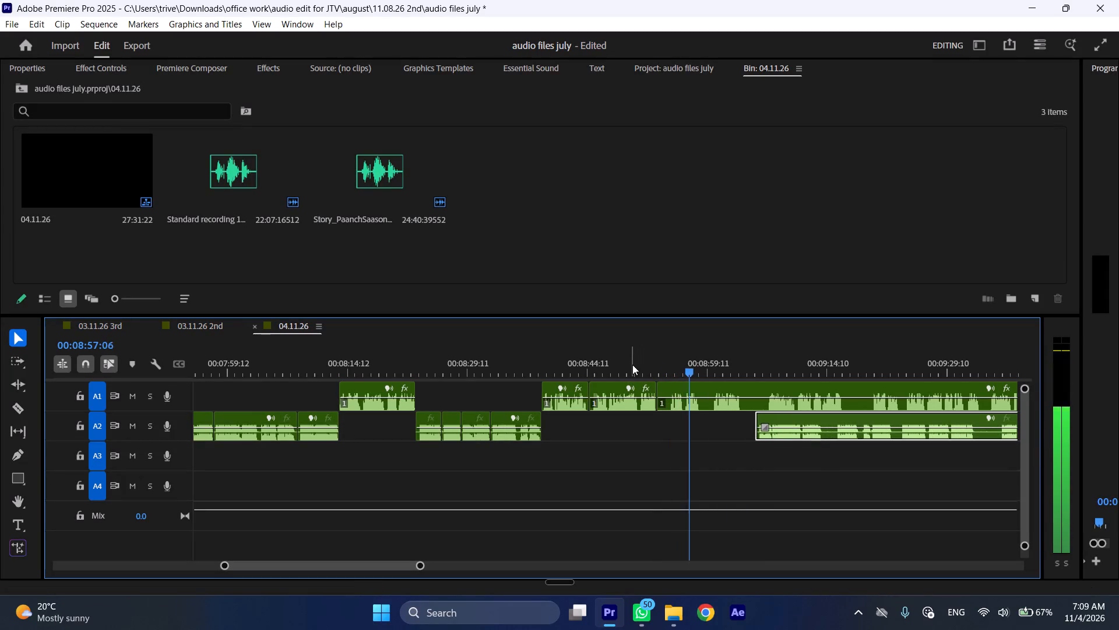
Cut the A1 narration at 00:08:51:00 and 00:08:54:15, and ripple-delete the two pieces between the cuts.
left_click(634, 355)
key("space")
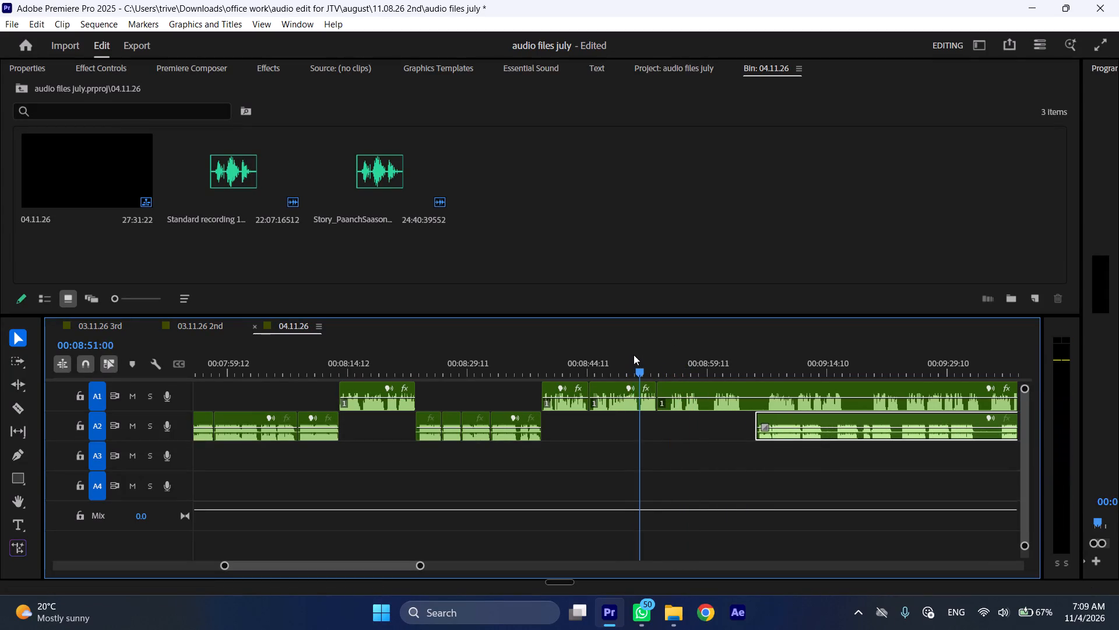
left_click(639, 355)
key("shift+c")
left_click(654, 407)
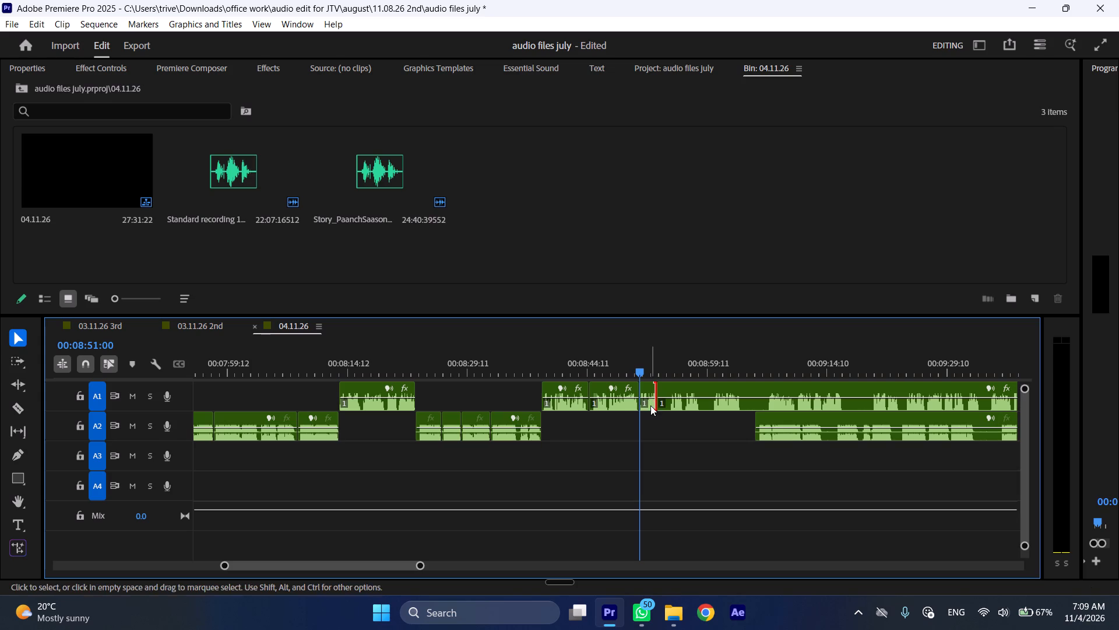
left_click(673, 368)
key("shift+c")
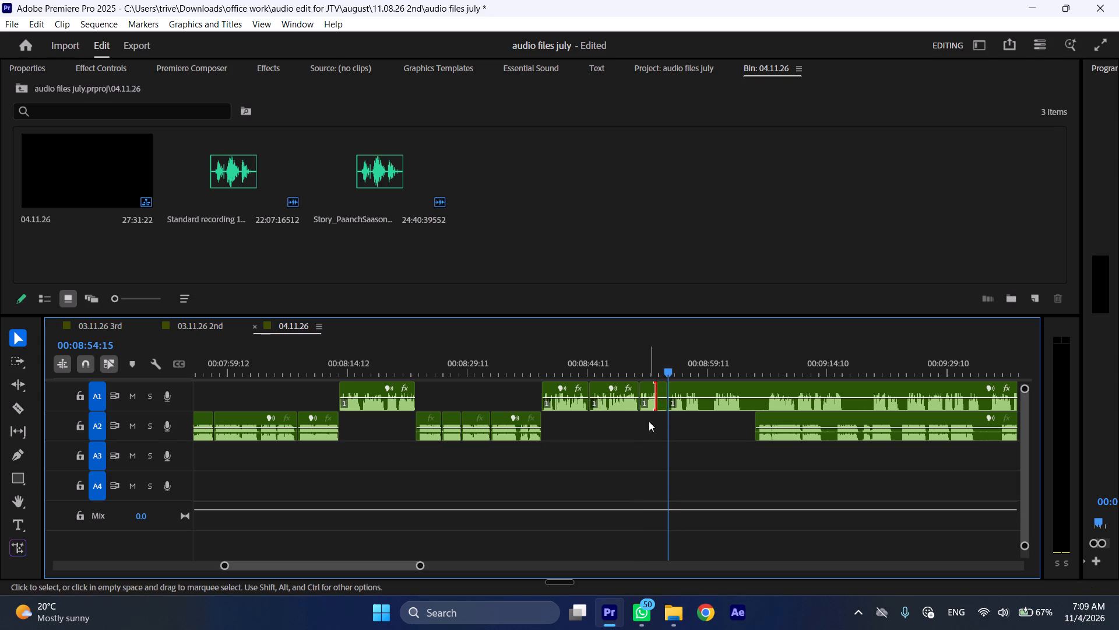
left_click_drag(645, 419, 666, 405)
key("ctrl+shift+d")
Play the A1 narration onward from the new join and cut it at 00:08:54:22.
key("space")
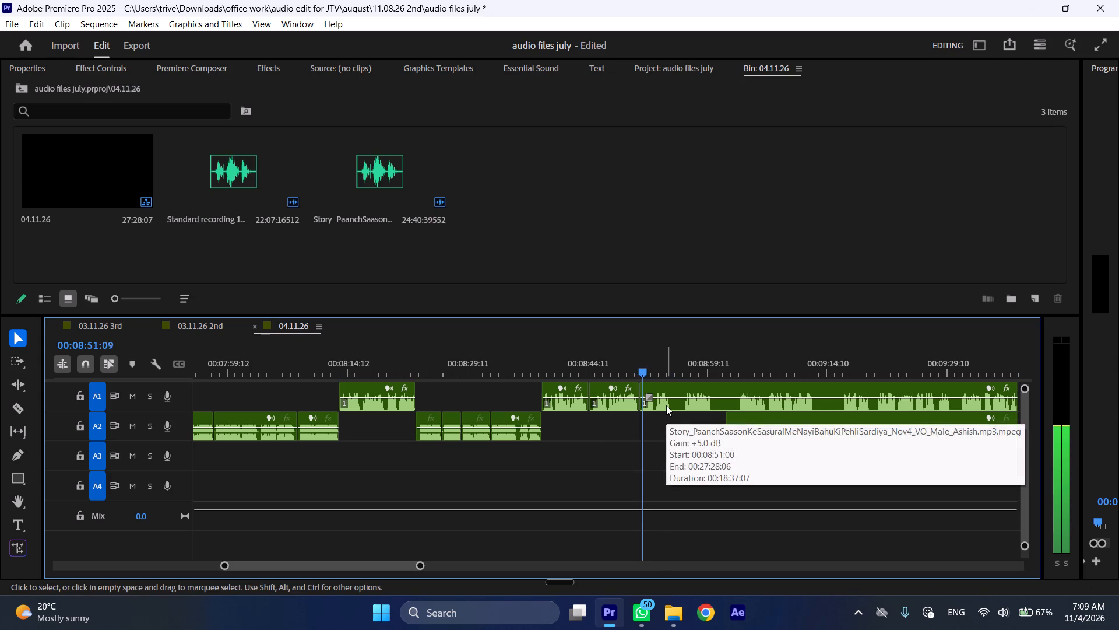
type("l")
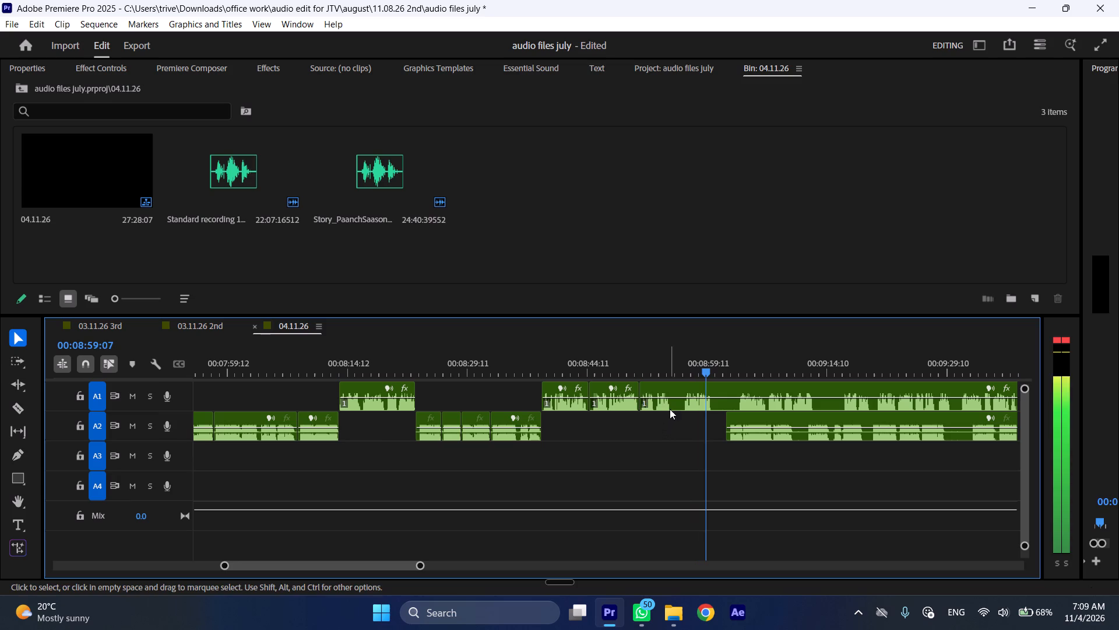
left_click(675, 369)
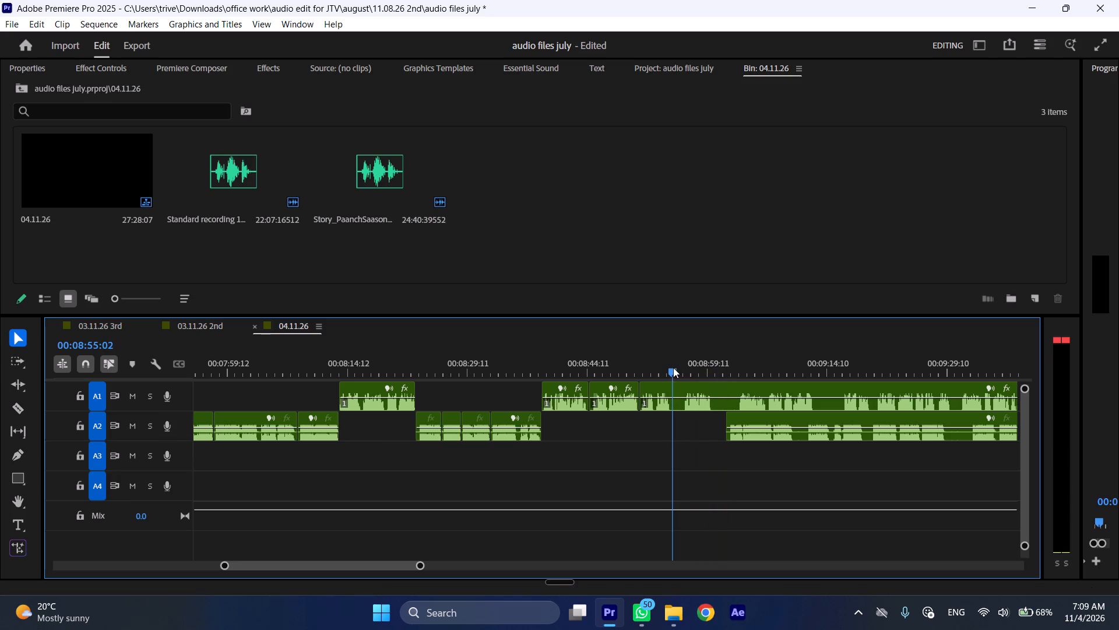
key("shift+c")
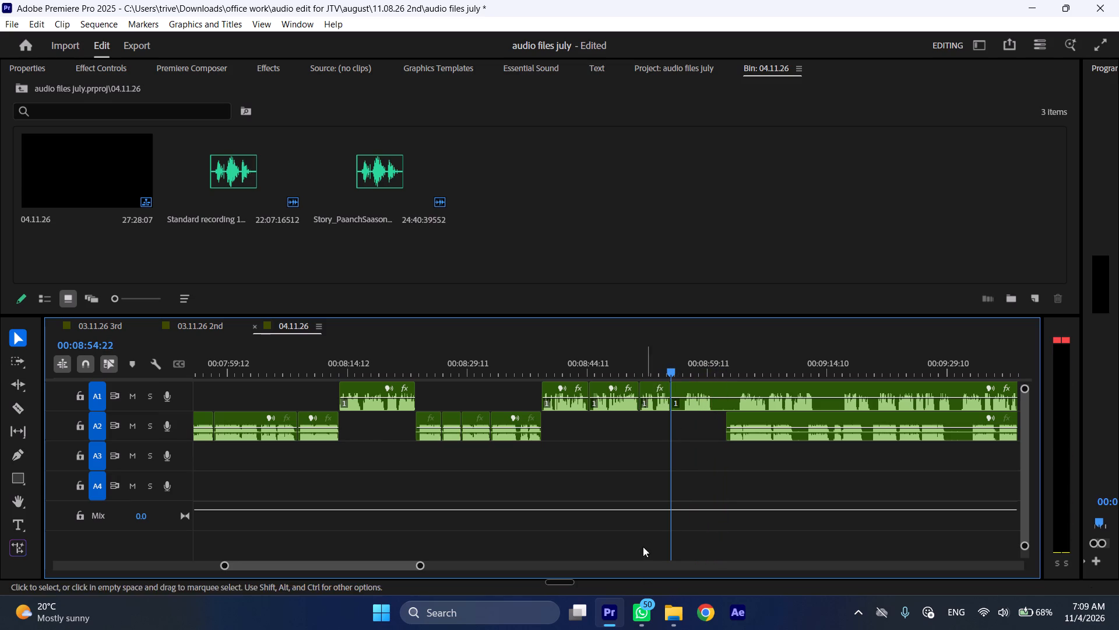
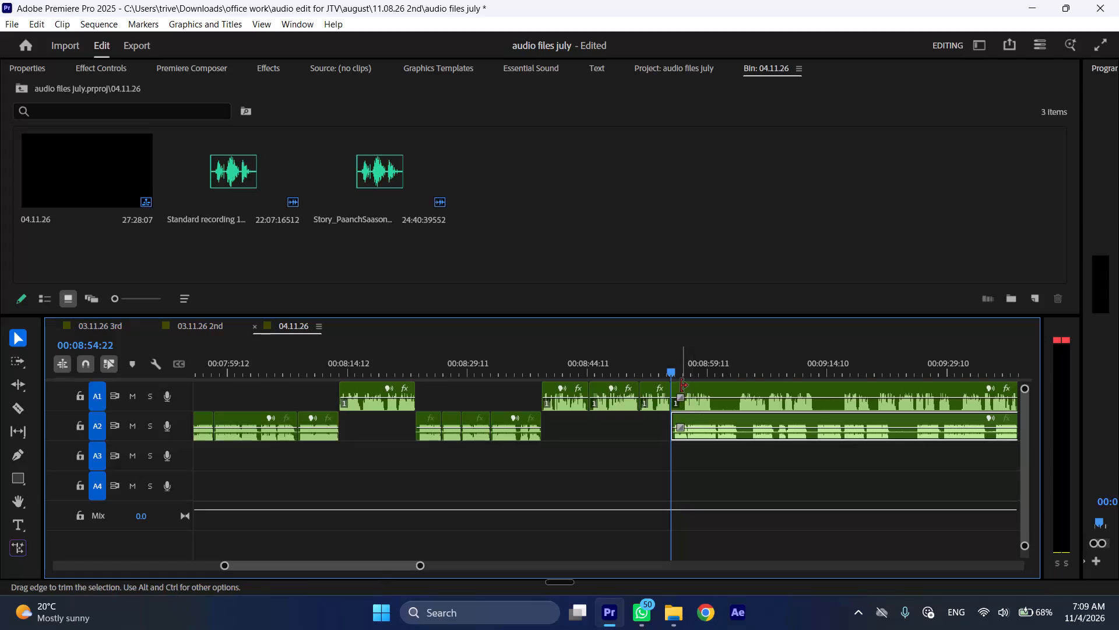
Move the remaining A1 narration clip about 26 seconds later, leaving the opening A2 passage uncovered.
left_click_drag(681, 386, 693, 379)
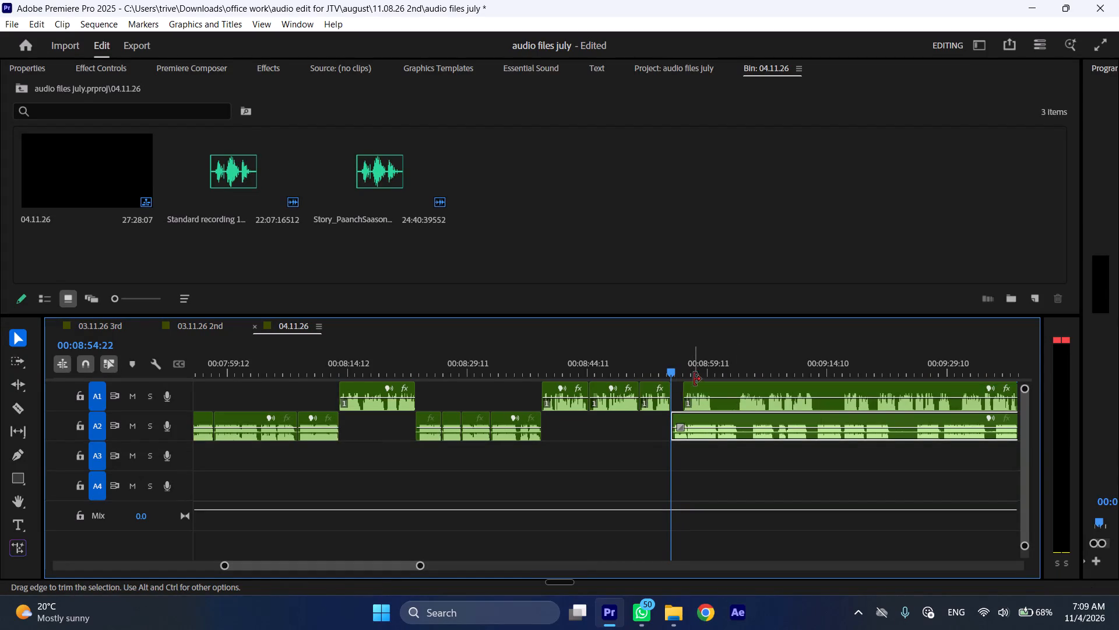
left_click_drag(703, 384, 899, 387)
Play the start of the remaining A2 narration, cut it at 00:08:55:06, and ripple-delete the short piece before the cut.
key("space")
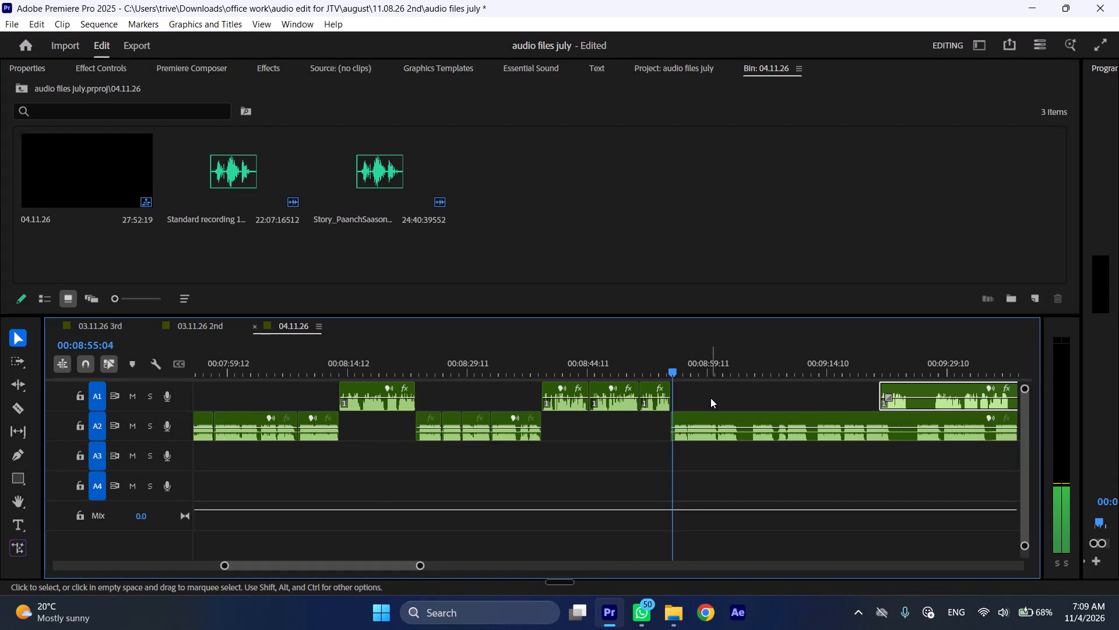
key("l")
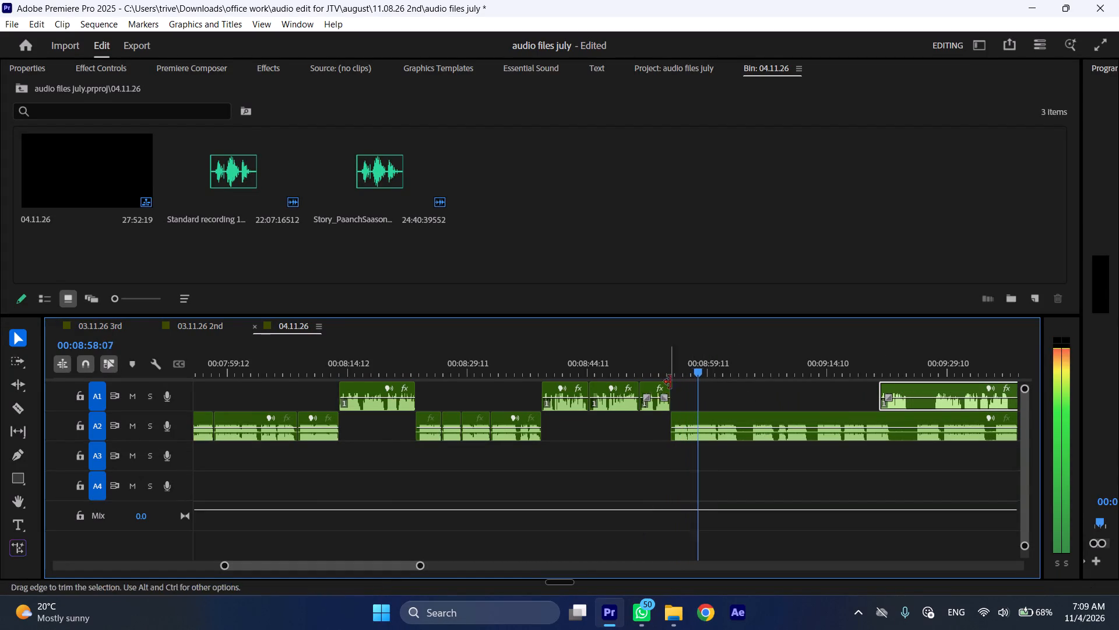
left_click(675, 365)
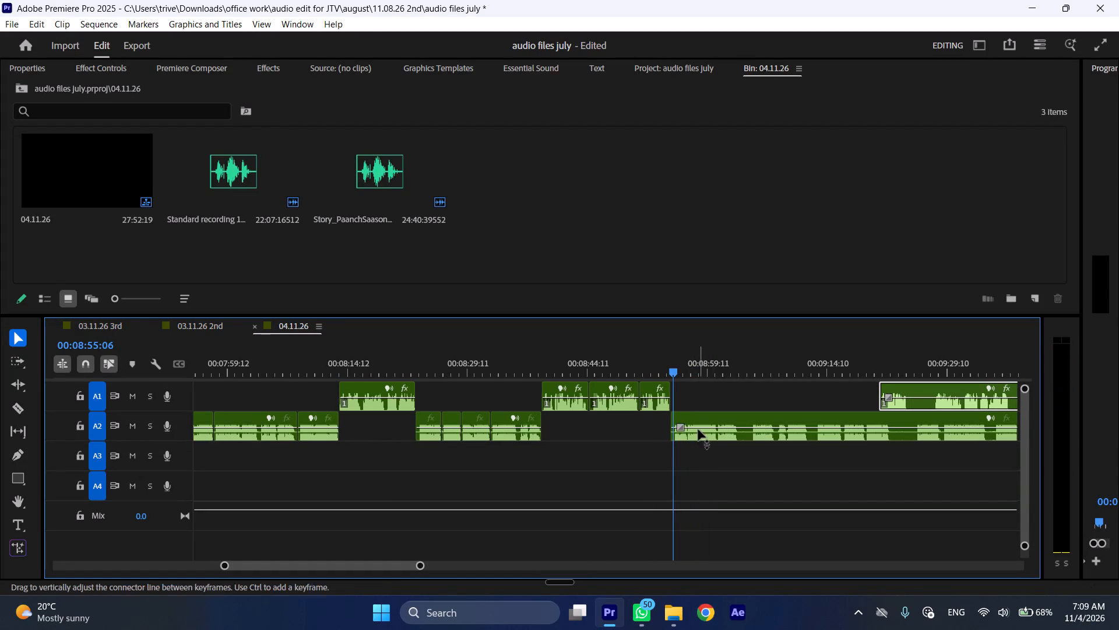
left_click(698, 429)
key("shift+c")
key("ctrl+shift+d")
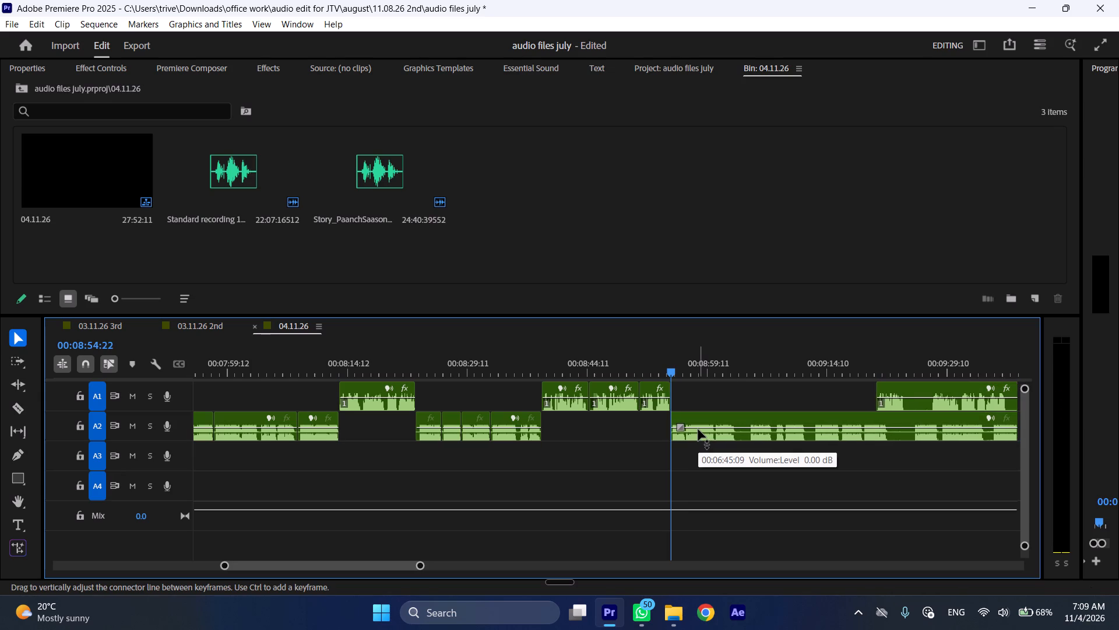
Play the A2 narration onward from the new join at 00:08:54:22 to review the passage.
key("space")
type("l")
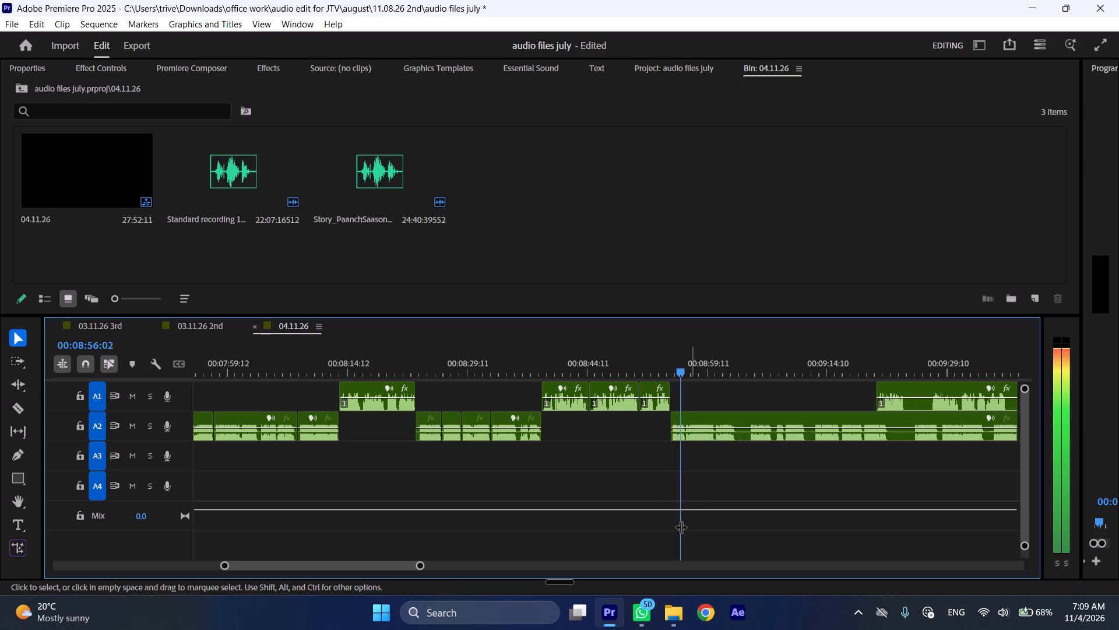
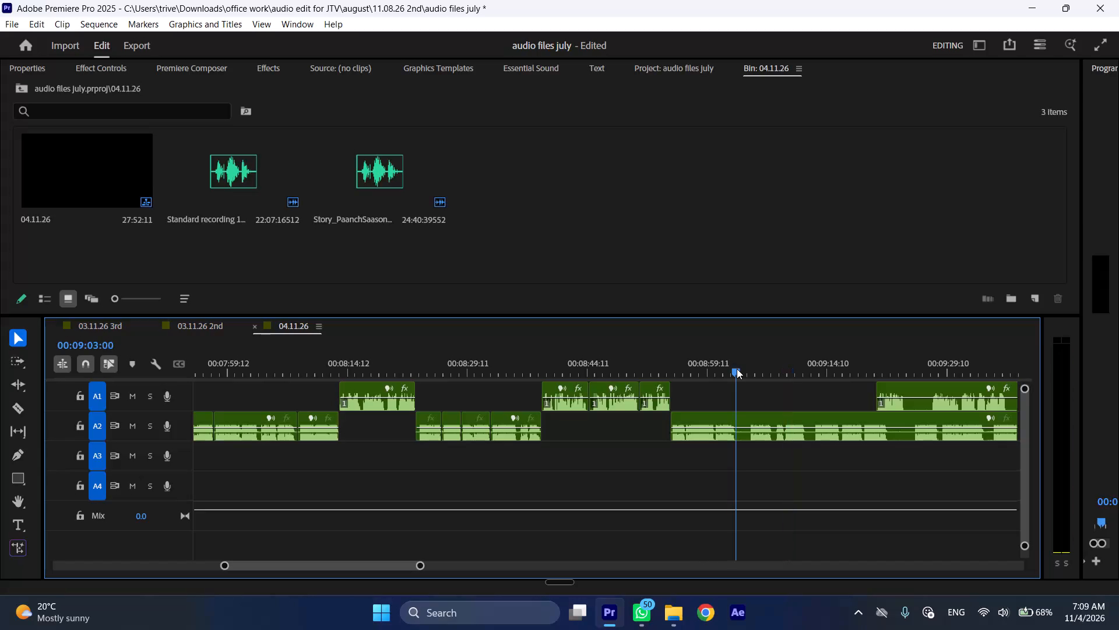
Cut the A2 narration at 00:09:03:00 and 00:09:04:11, and ripple-delete the short piece between the cuts.
type("VC")
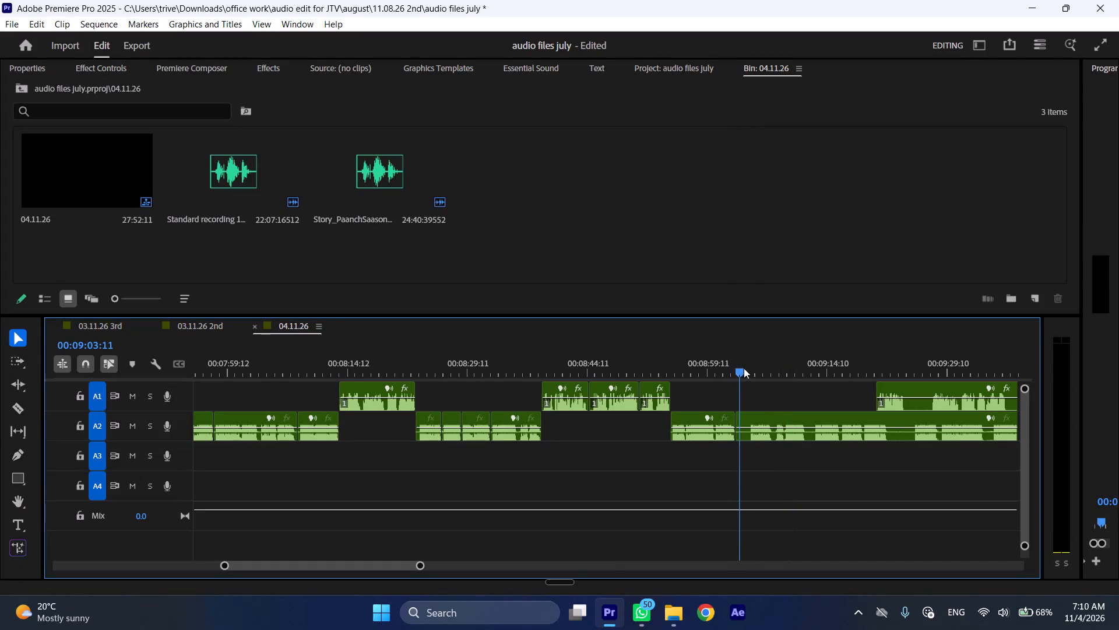
left_click(775, 418)
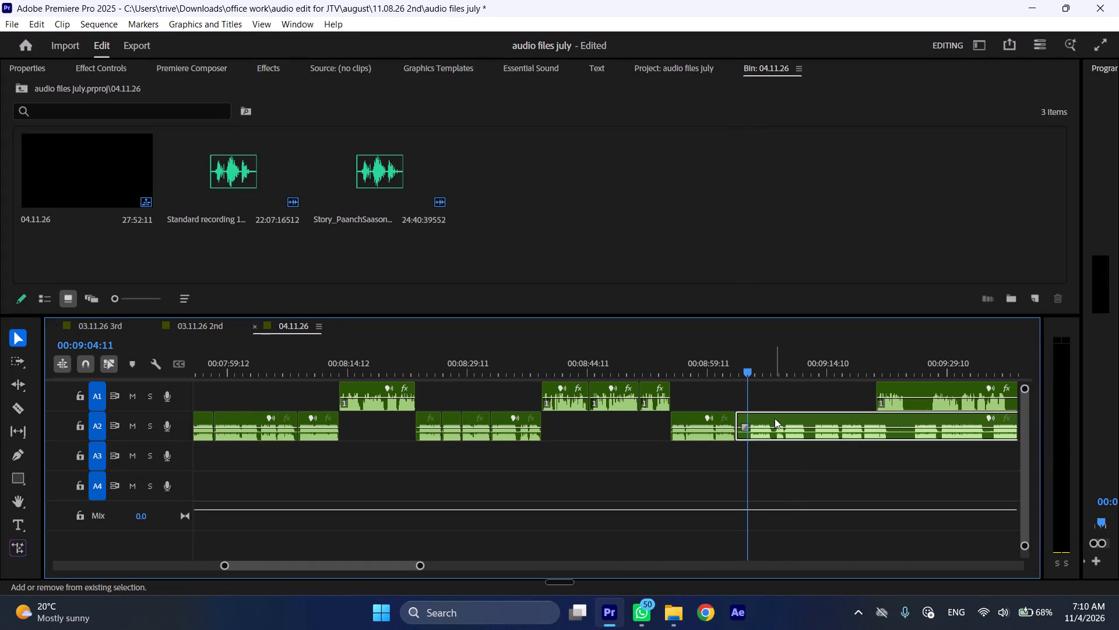
key("shift+c")
key("ctrl+shift+d")
Play the A2 narration onward, cut it at 00:09:06:11, and move the remaining A1 clip earlier to start at that cut.
key("space")
type("l")
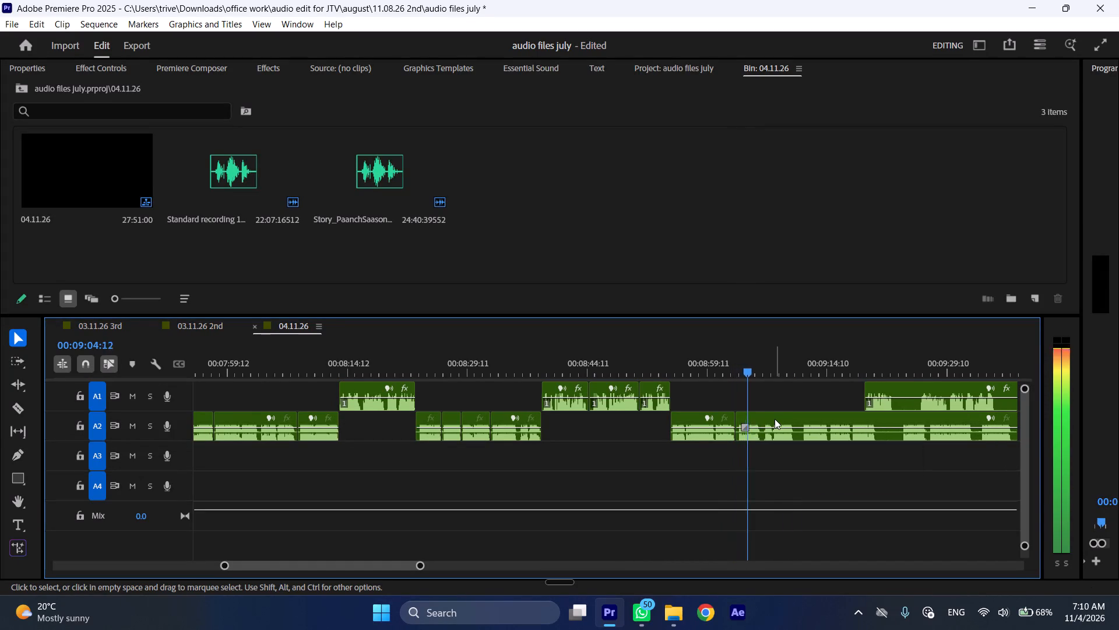
key("space")
key("shift+c")
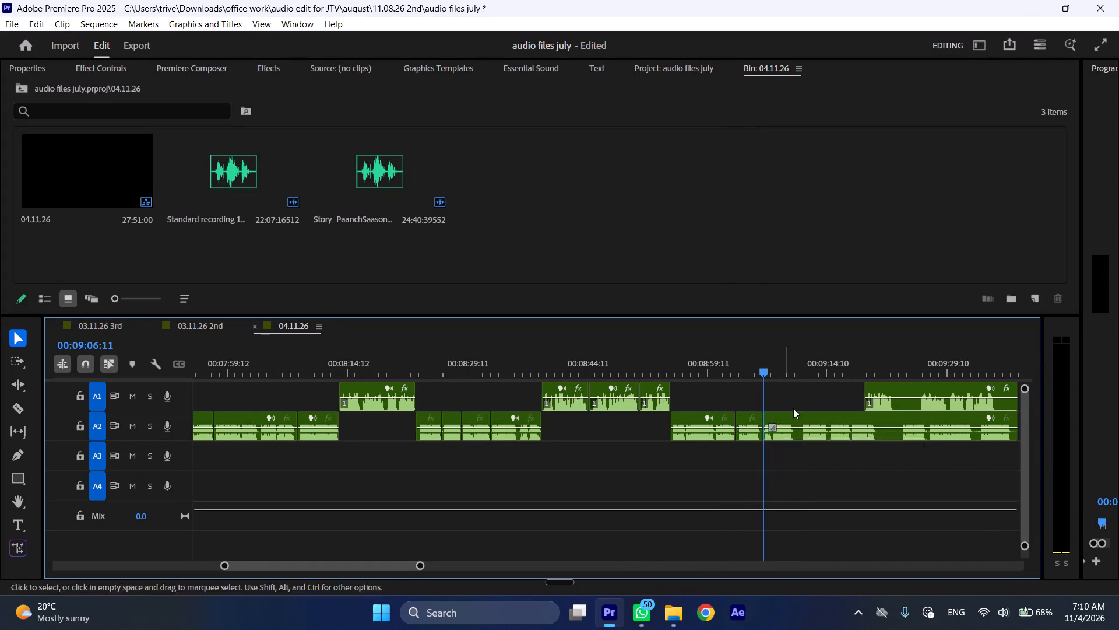
left_click_drag(893, 383, 785, 389)
Cut the A1 narration at 00:09:10:05 and move the remaining A2 clip later to start at that cut.
left_click_drag(789, 412, 797, 414)
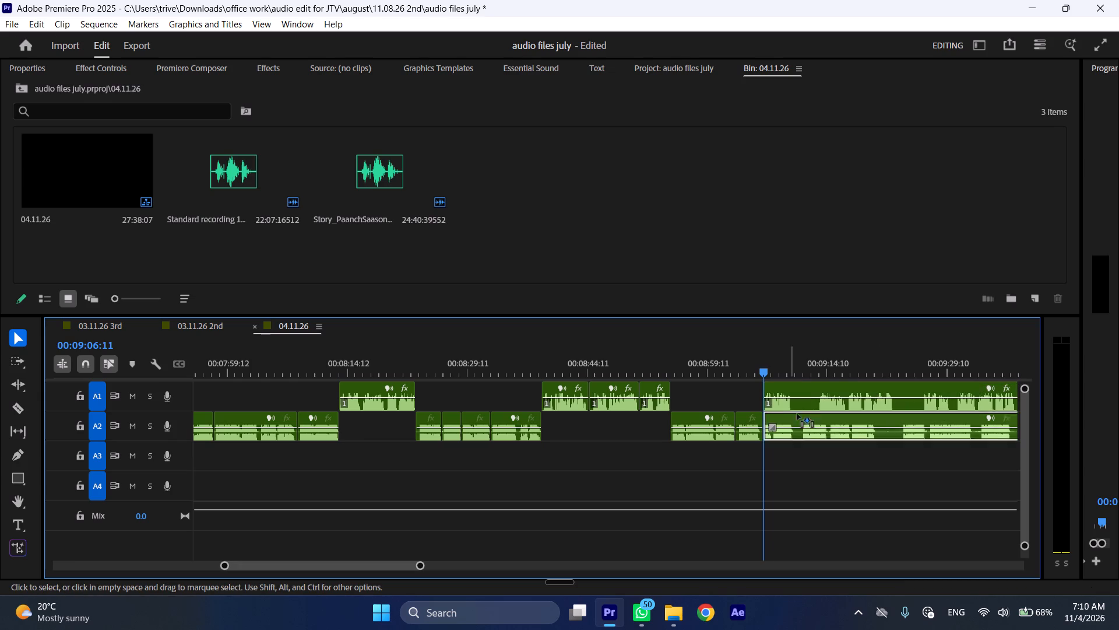
left_click_drag(797, 414, 840, 415)
left_click(798, 365)
key("shift+c")
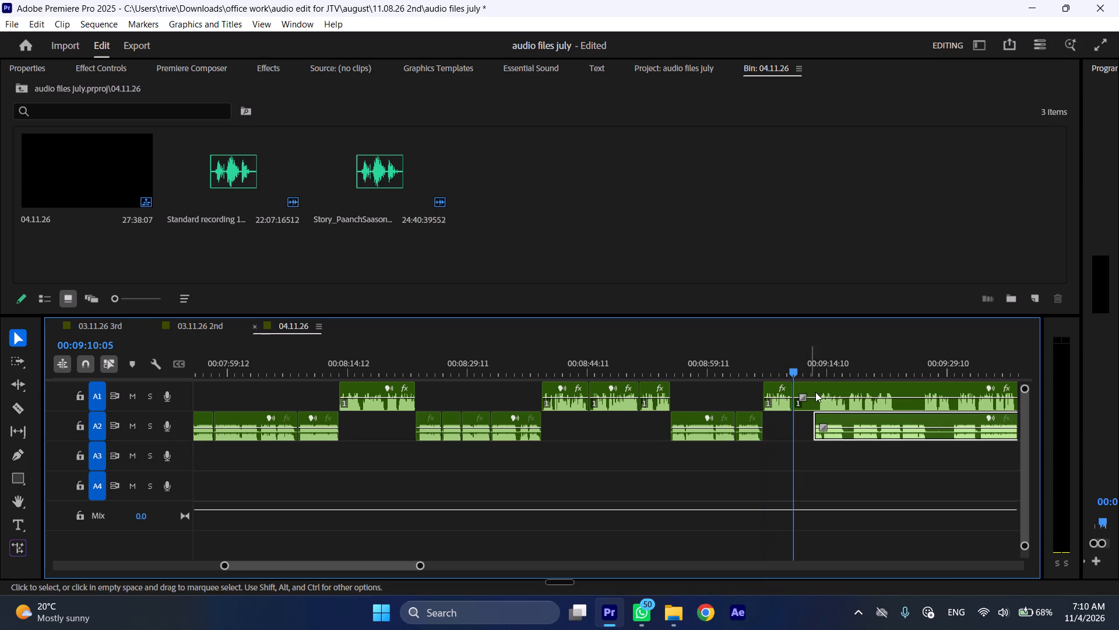
left_click_drag(833, 415, 818, 415)
Move the remaining A1 narration clip about 16 seconds later, leaving the opening of the remaining A2 passage uncovered.
left_click_drag(816, 387, 946, 396)
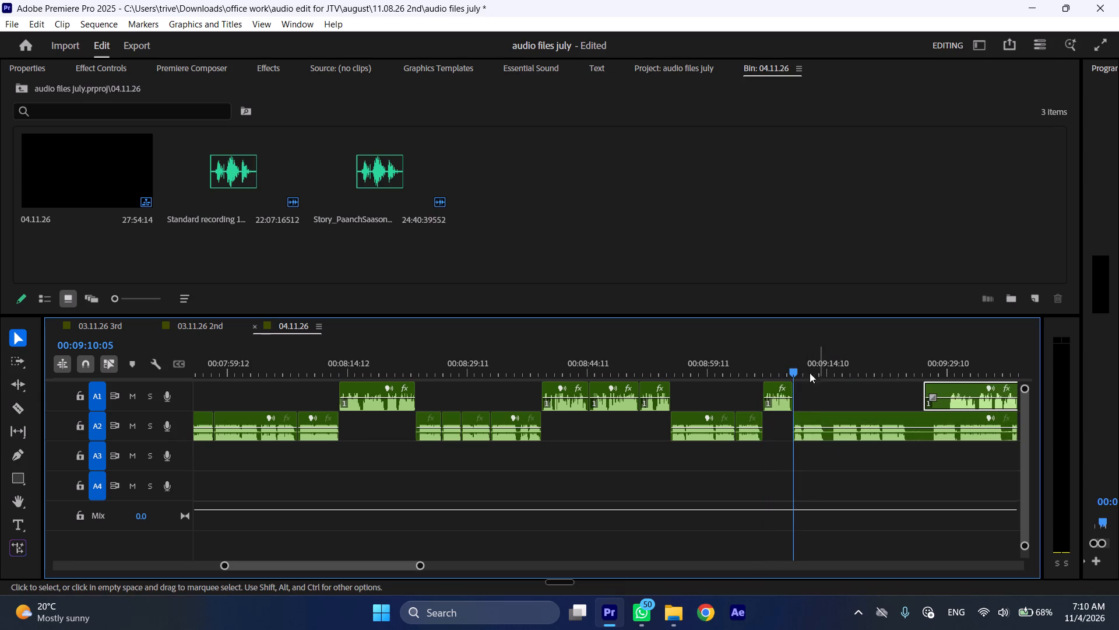
Play from just before the A2-to-A1 join at 00:09:06:11 to review the transition into the short A1 passage.
left_click(758, 365)
key("space")
type("l")
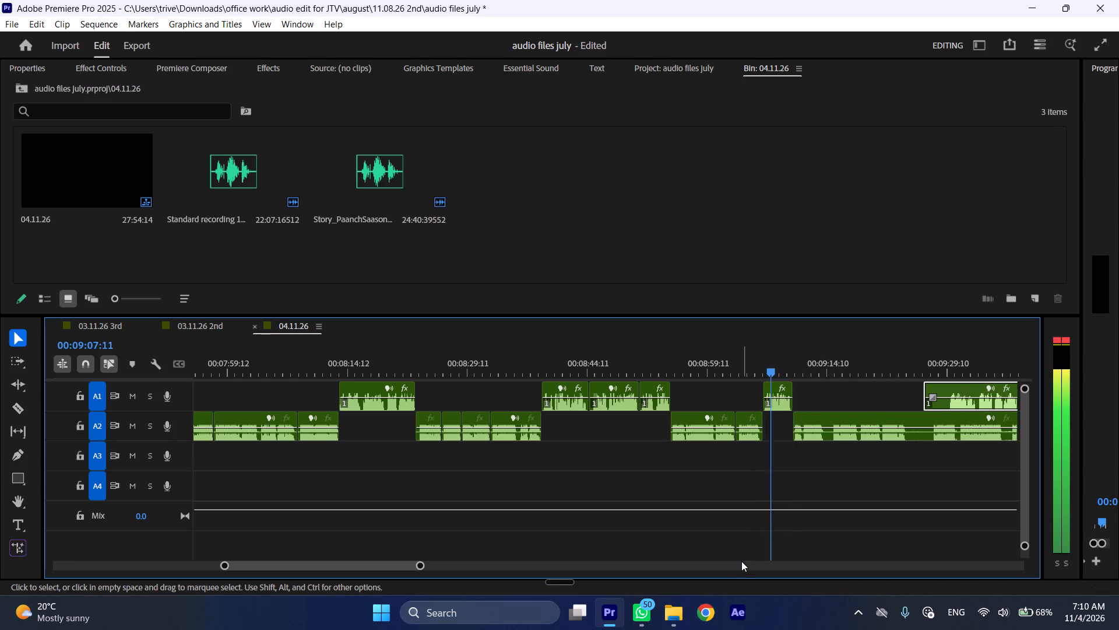
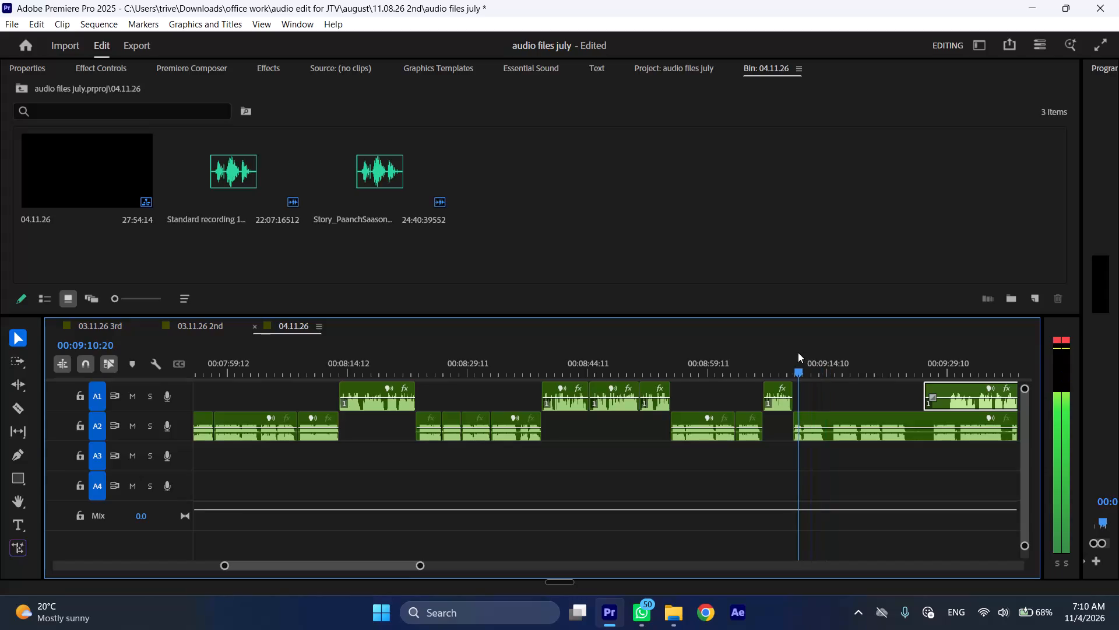
Cut the A2 narration at 00:09:11:07 and ripple delete the short opening piece between the preceding A1 passage and that cut.
key("space")
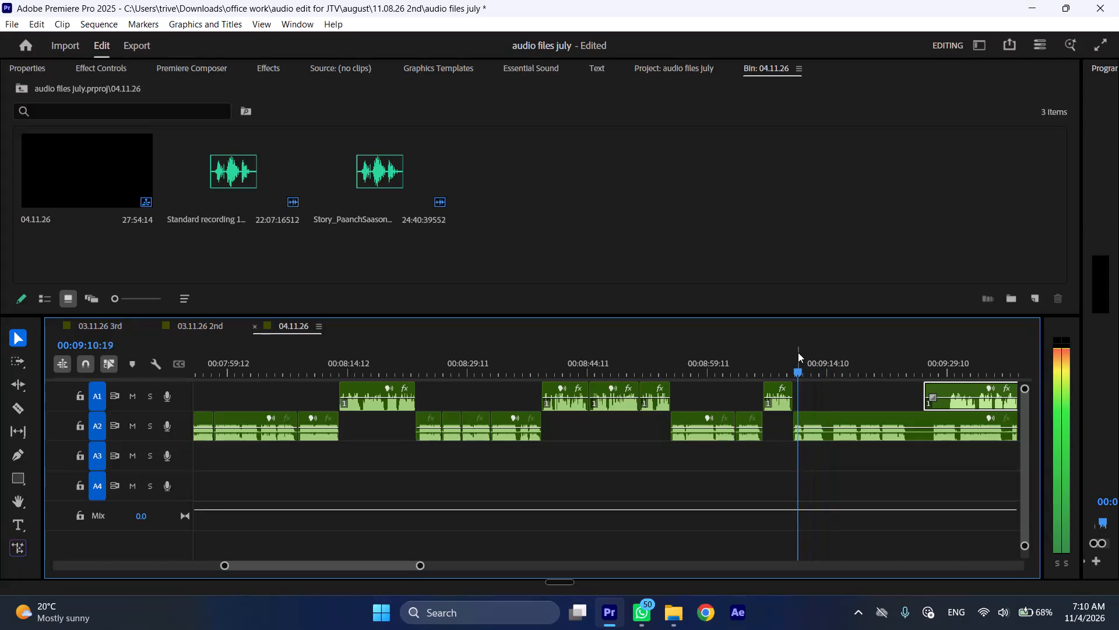
left_click(803, 353)
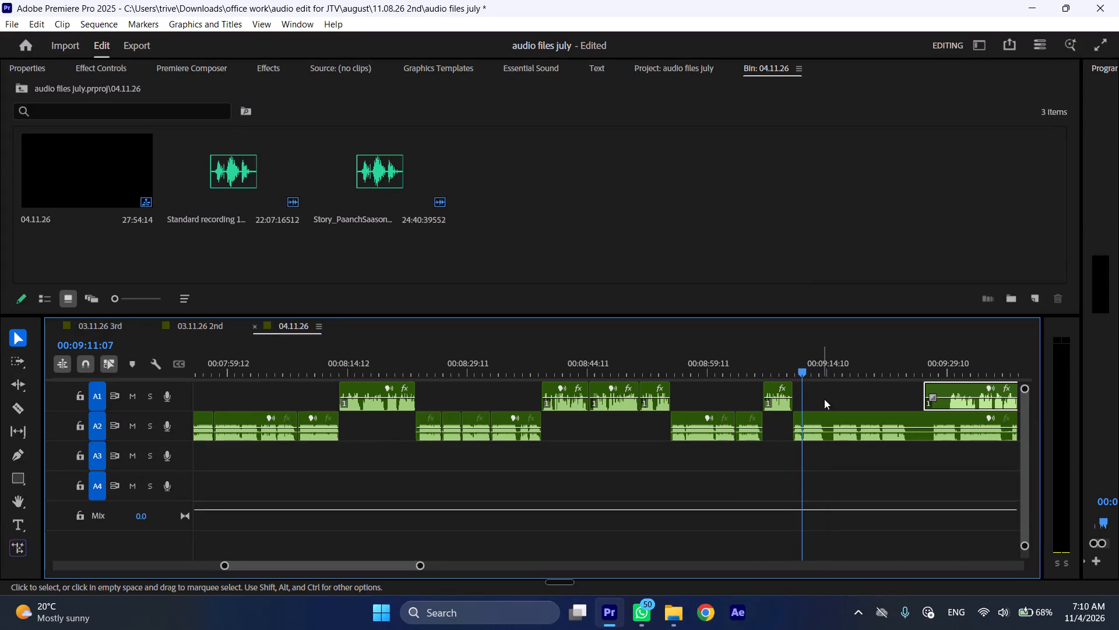
left_click(825, 409)
key("shift+c")
left_click(800, 433)
key("ctrl+shift+d")
Play the A2 narration onward, cut it at 00:09:13:00 and 00:09:13:20, and ripple delete the pause between the cuts.
key("space")
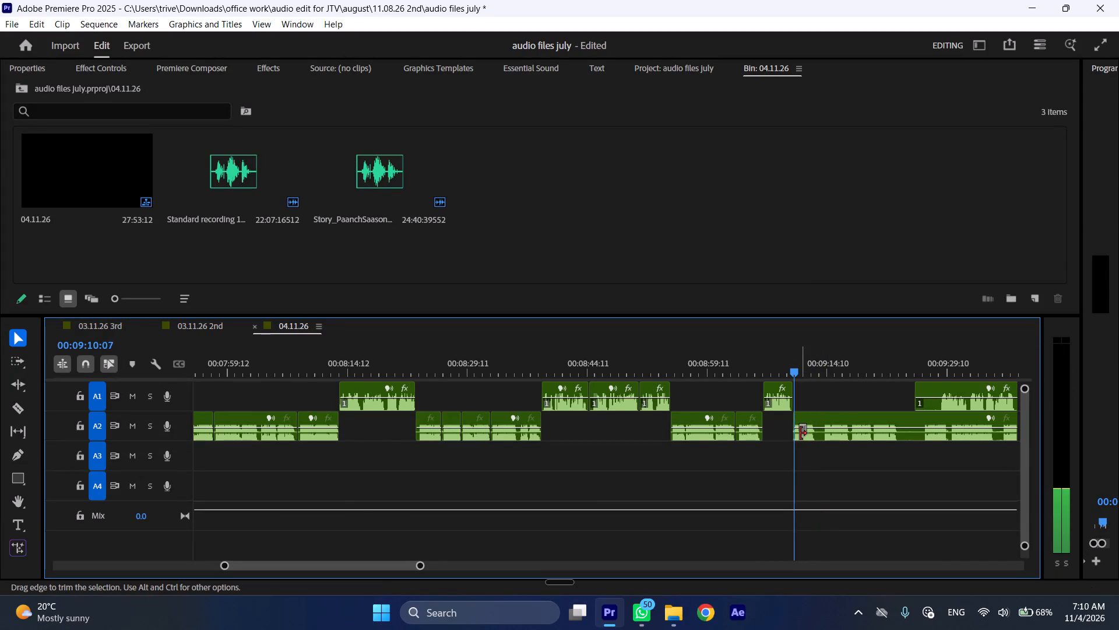
type("l")
key("space")
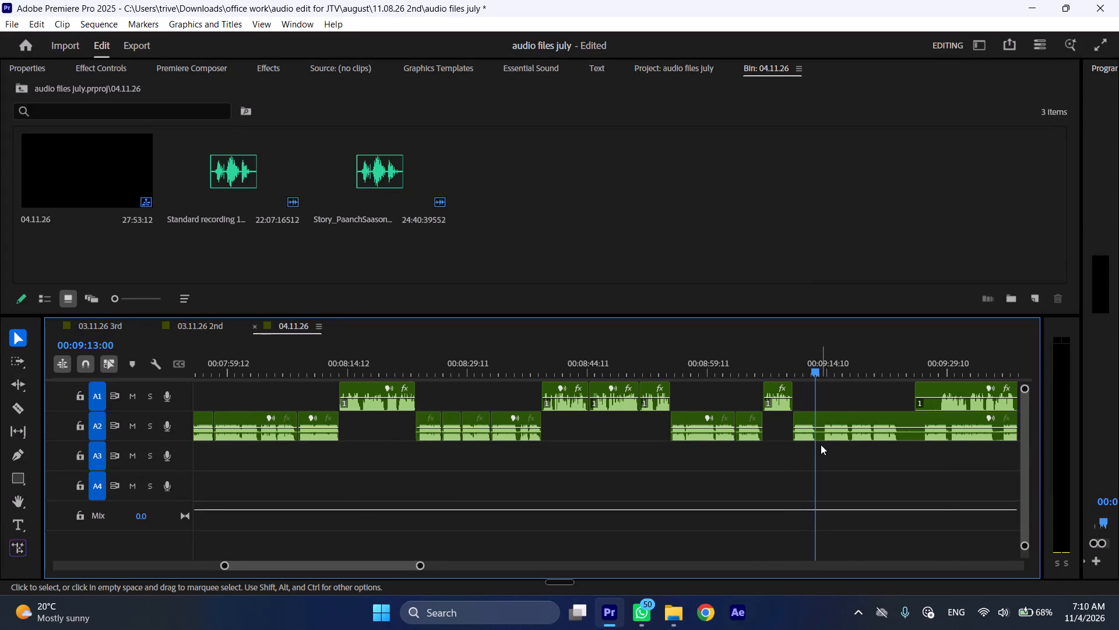
key("shift+c")
left_click(826, 362)
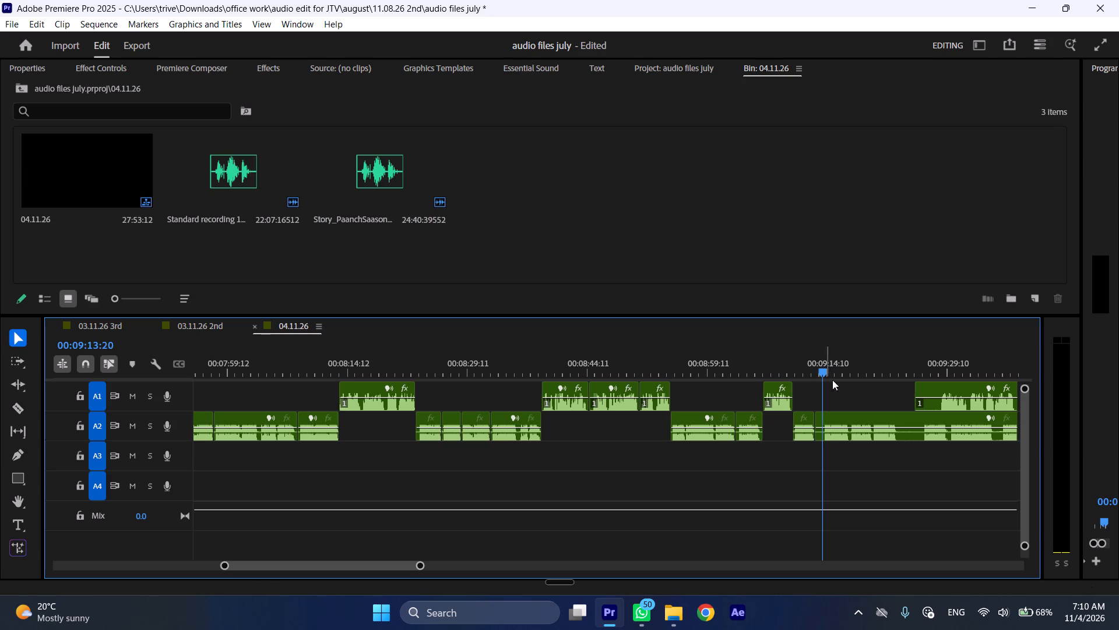
left_click(843, 427)
key("shift+c")
key("ctrl+shift+d")
Play from about 00:09:11 to review the new A2 join at 00:09:13:00 at faster speed.
left_click(804, 362)
key("space")
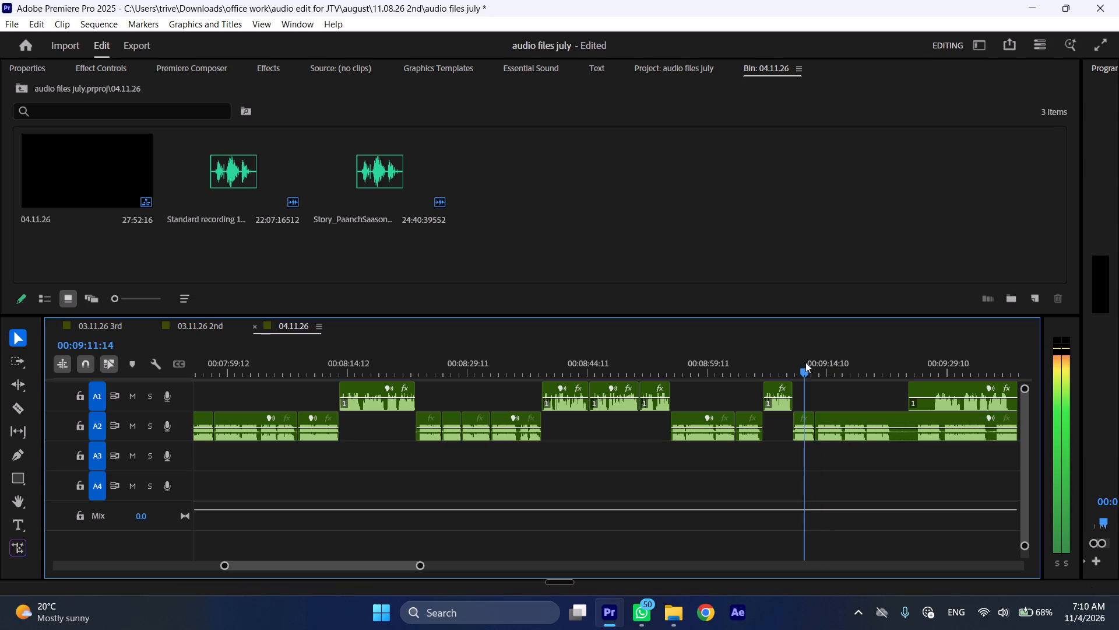
key("l")
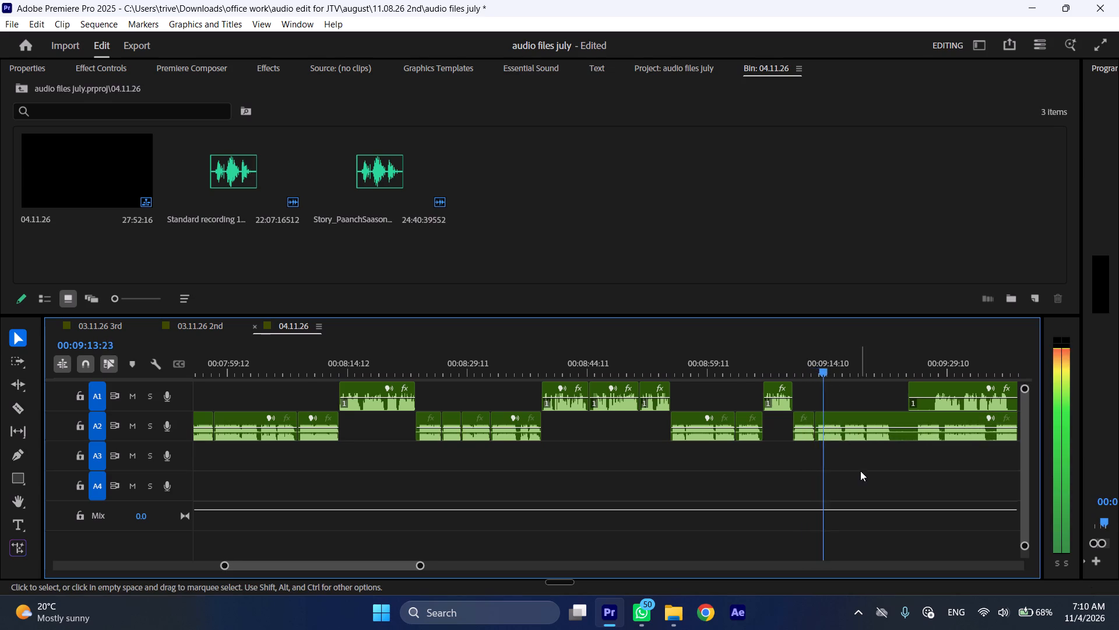
Move the remaining A1 narration clip about 13 seconds later, leaving more of the A2 passage uncovered.
scroll(860, 471, "down", 6)
left_click_drag(797, 391, 901, 391)
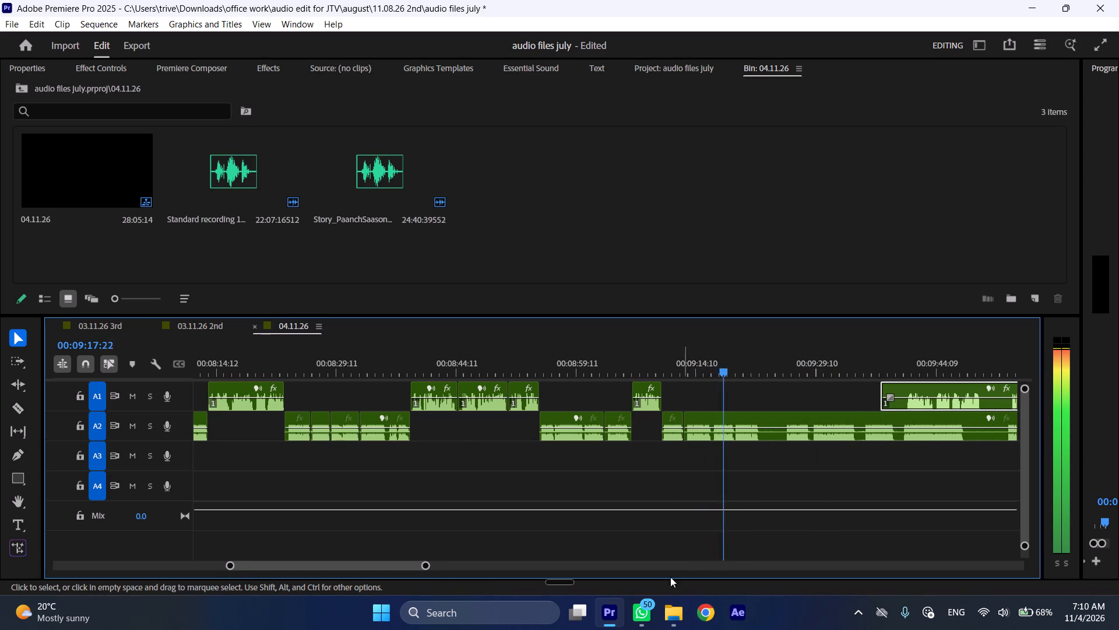
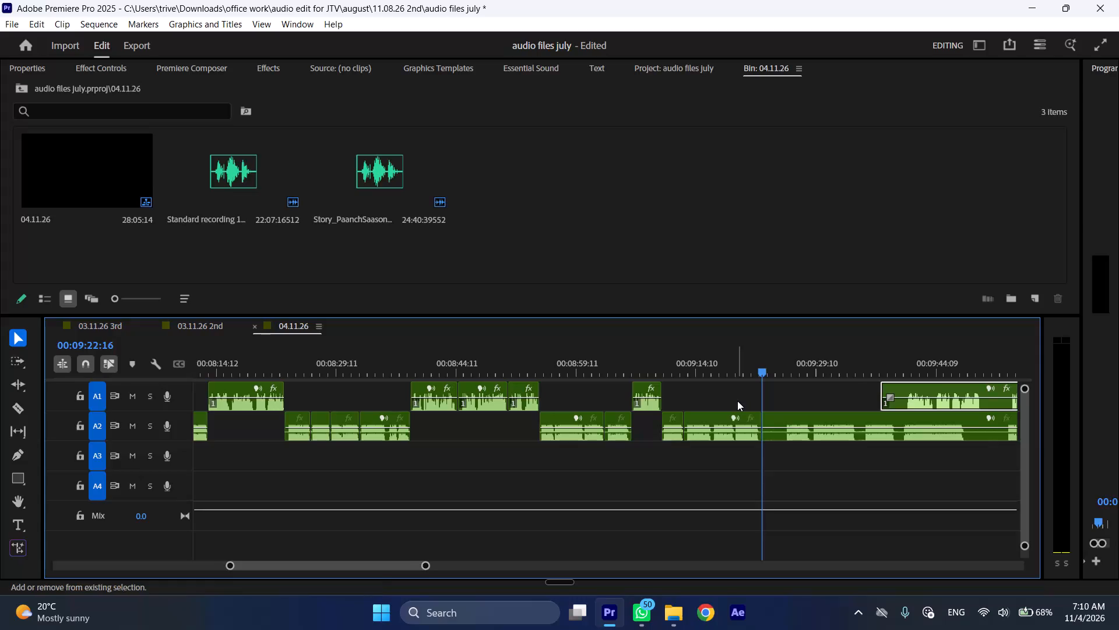
Trim about 3 seconds off the start of the remaining A1 narration and move it back against the A2 passage ending at 00:09:22:16.
scroll(797, 435, "down", 6)
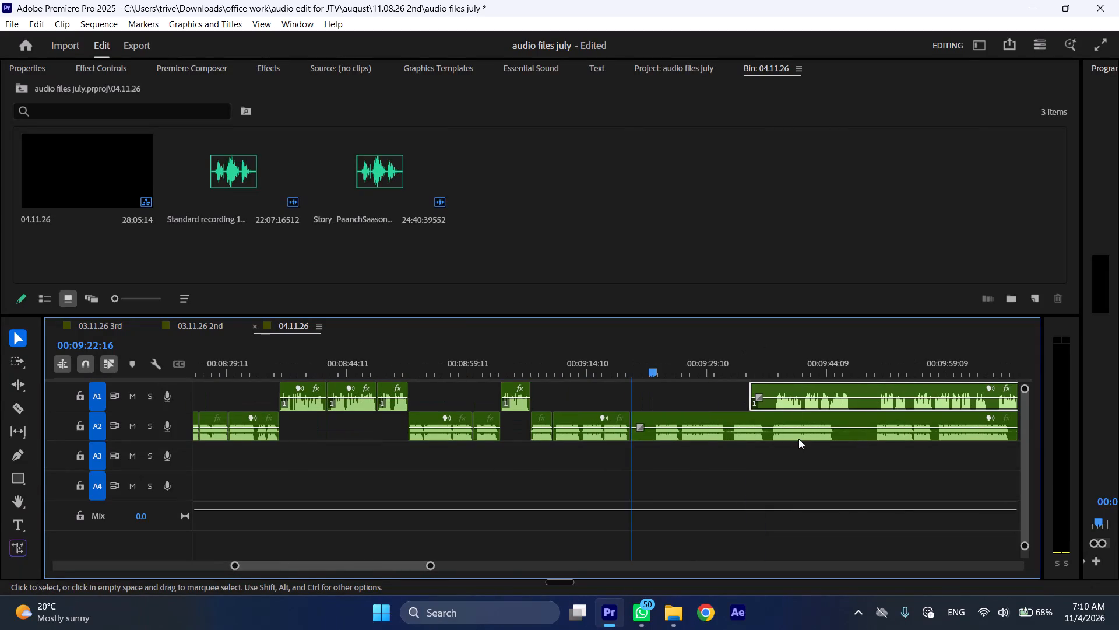
left_click_drag(756, 383, 779, 388)
left_click_drag(796, 389, 661, 392)
Move the remaining A2 narration about 14 seconds later, play the uncovered A1 passage faster, and trim about 2.5 seconds off the A2 clip's start.
left_click_drag(656, 418, 774, 422)
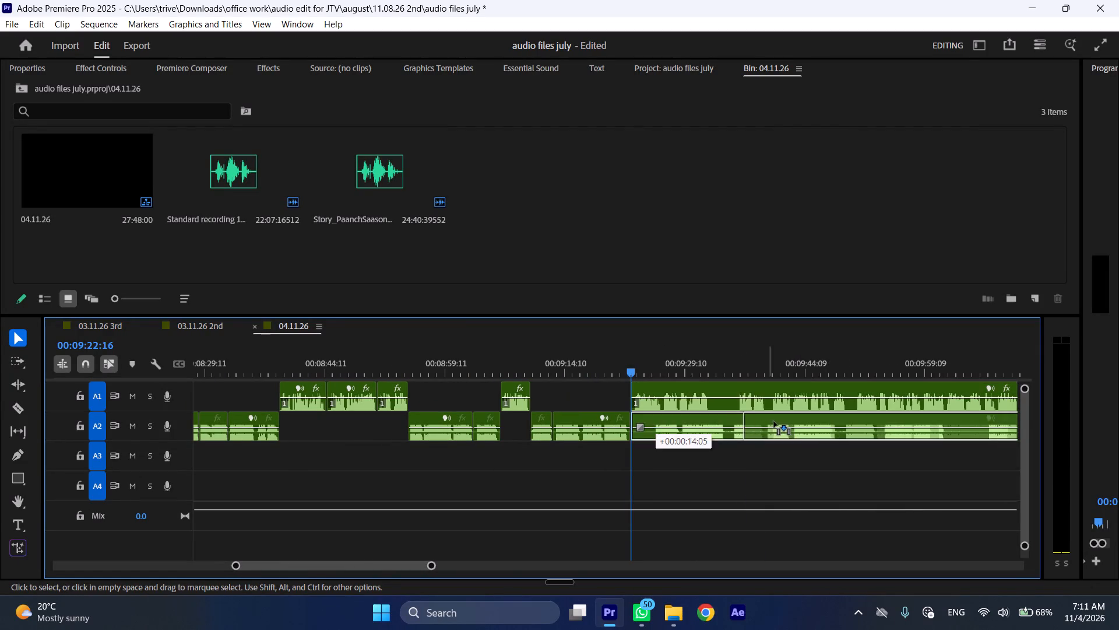
left_click_drag(774, 422, 776, 422)
key("space")
type("l")
left_click_drag(754, 419, 775, 423)
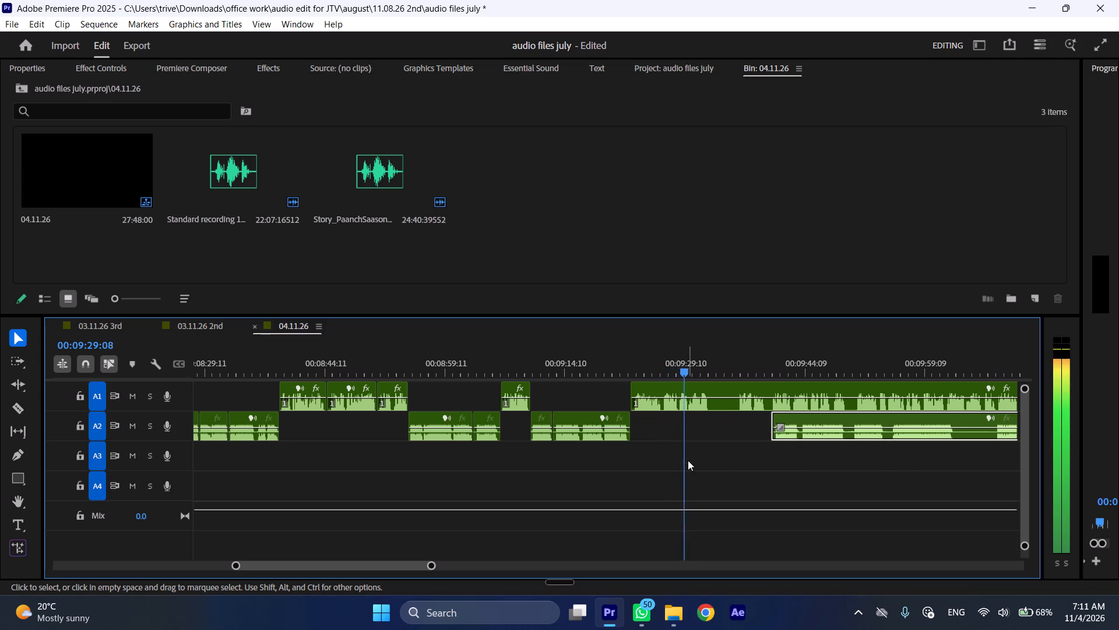
Play the A1 passage to its end and cut the A1 narration at 00:09:32:19.
scroll(688, 460, "down", 2)
key("space")
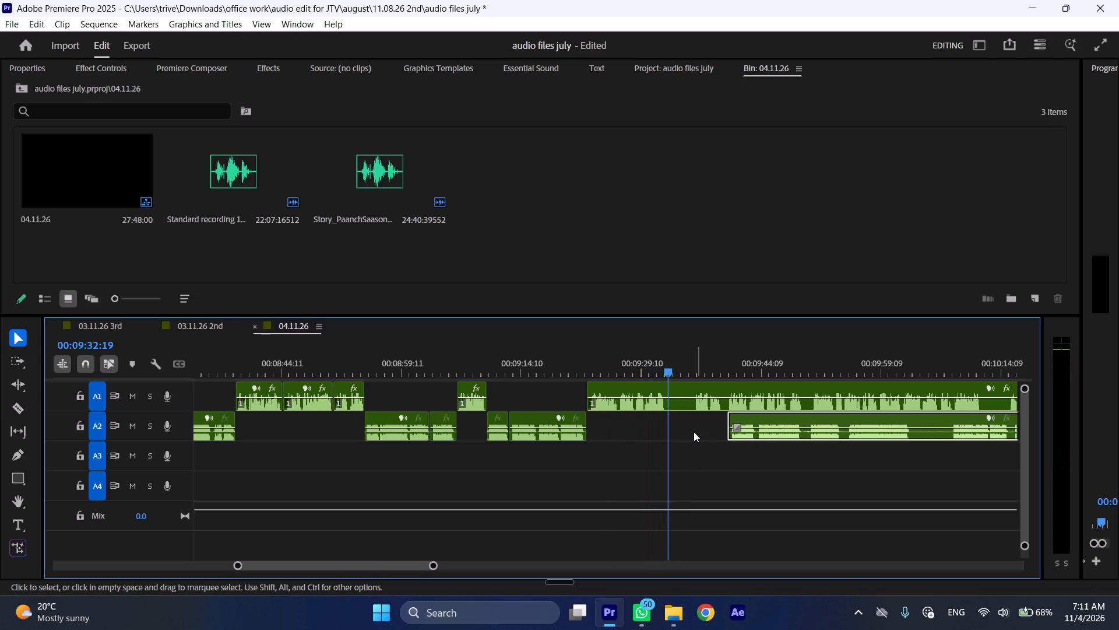
key("shift+c")
Move the remaining A2 narration back against the 00:09:32:19 cut, and shift the remaining A1 narration about 26 seconds later.
left_click_drag(758, 418, 703, 429)
scroll(705, 428, "down", 5)
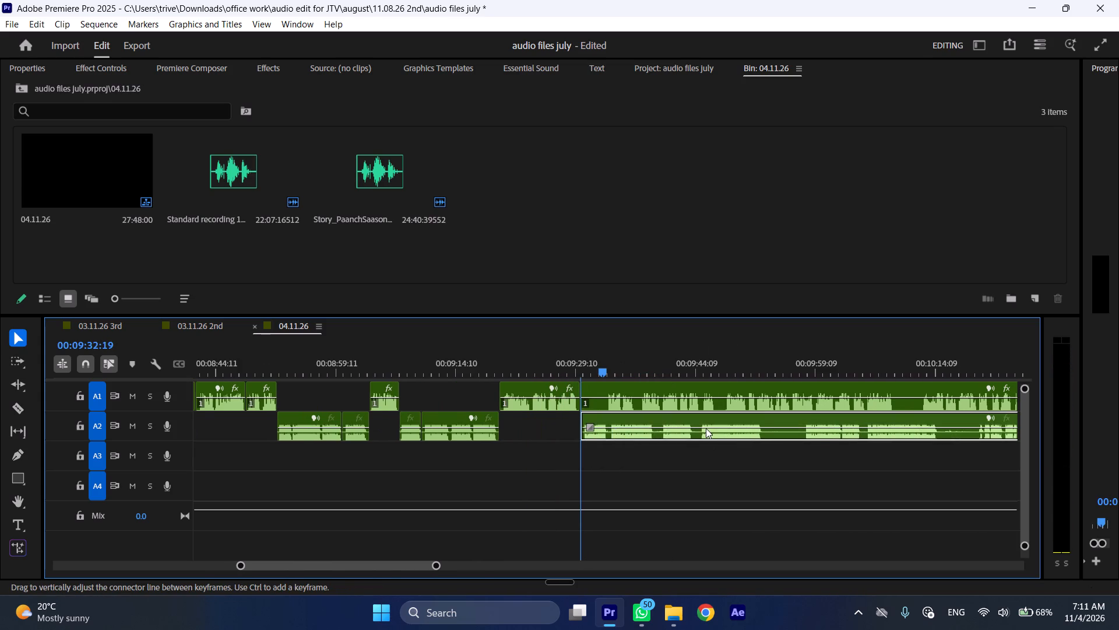
left_click_drag(584, 387, 791, 402)
Play the A2 passage from 00:09:32:19 at faster speed and trim about 3 seconds off the start of the remaining A1 narration.
key("space")
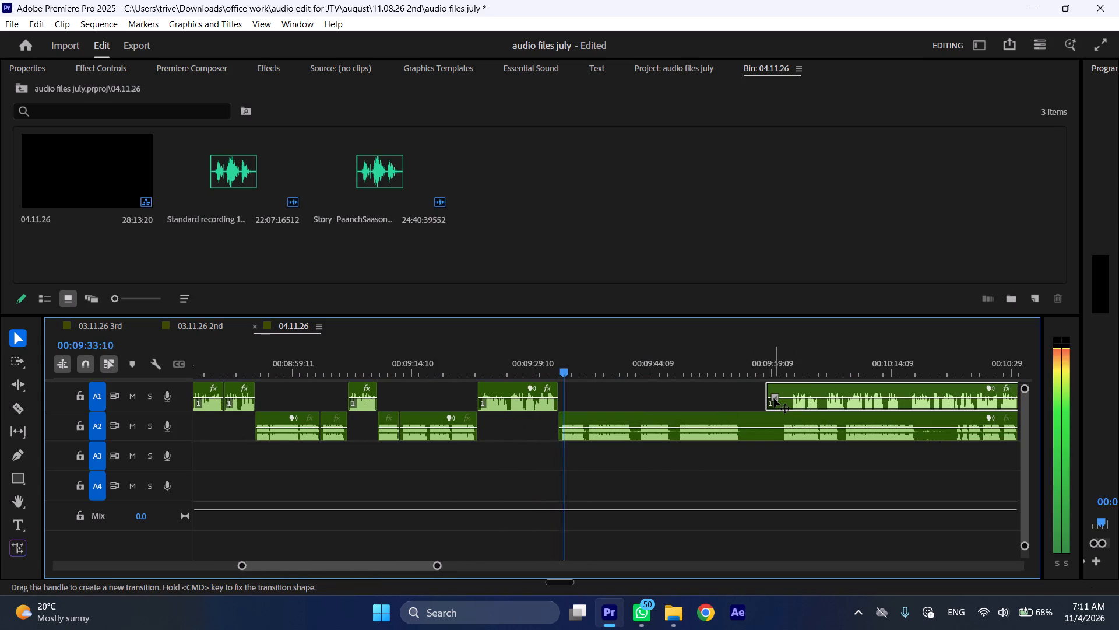
key("l")
left_click_drag(766, 389, 787, 389)
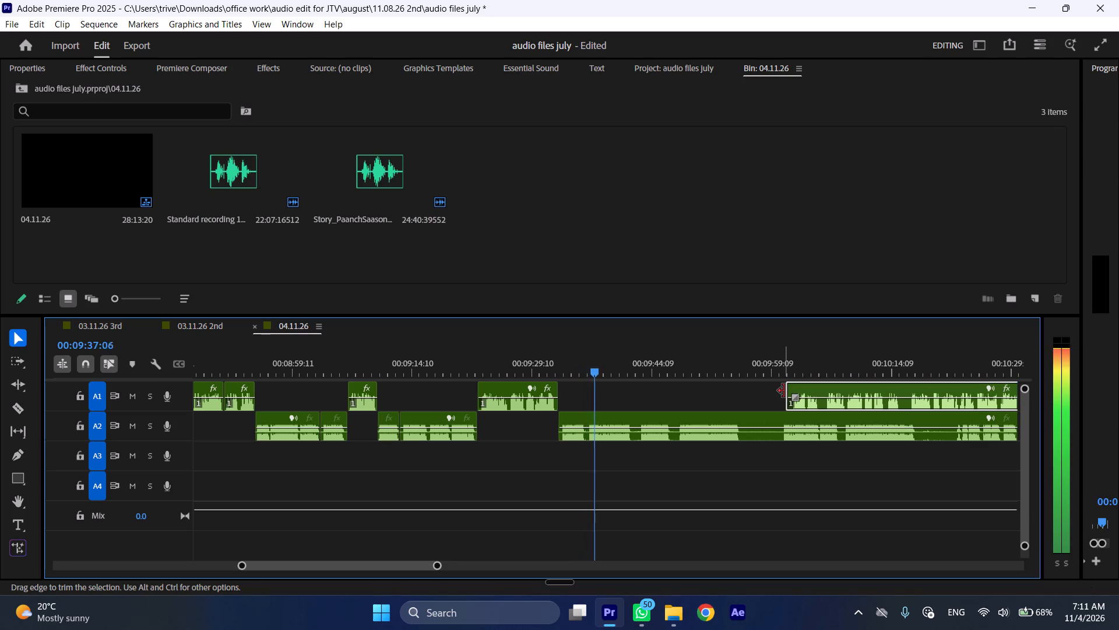
left_click(784, 391)
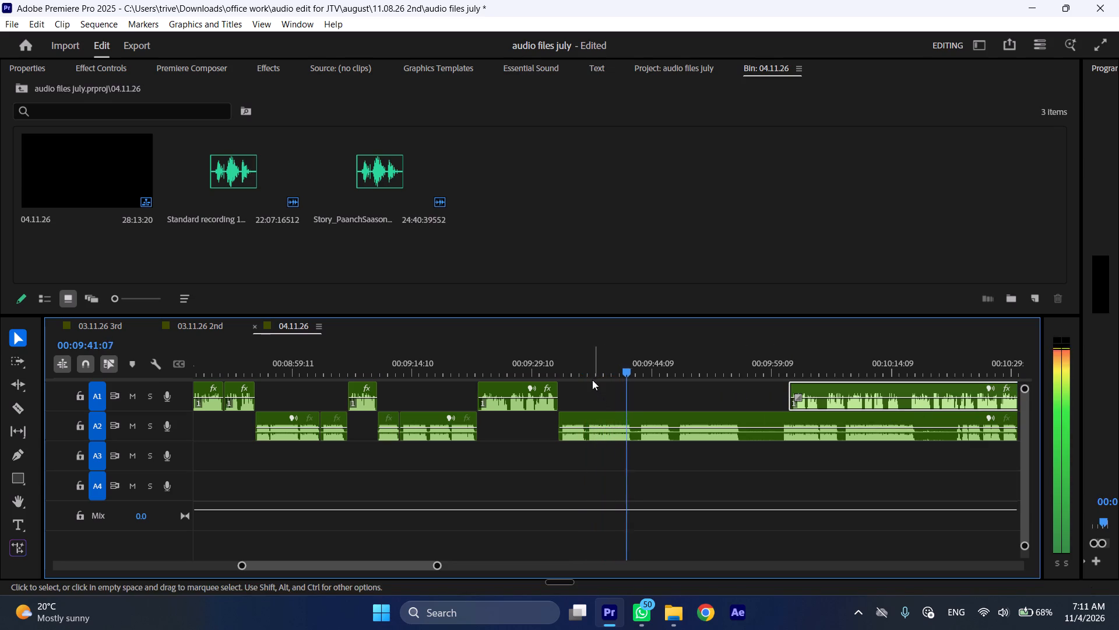
Cut the A2 narration at about 00:09:36 and ripple delete its opening piece between 00:09:32:19 and that cut.
left_click_drag(584, 367, 590, 366)
left_click(613, 426)
key("shift+c")
key("ctrl+shift+d")
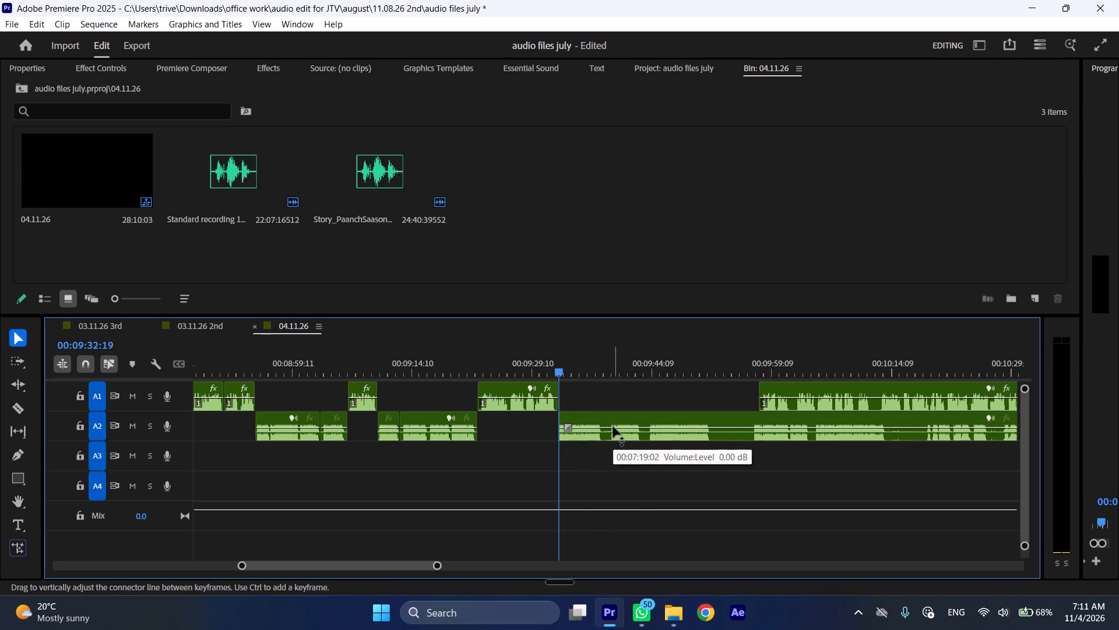
Play the A2 narration onward from the new join at 00:09:32:19.
key("space")
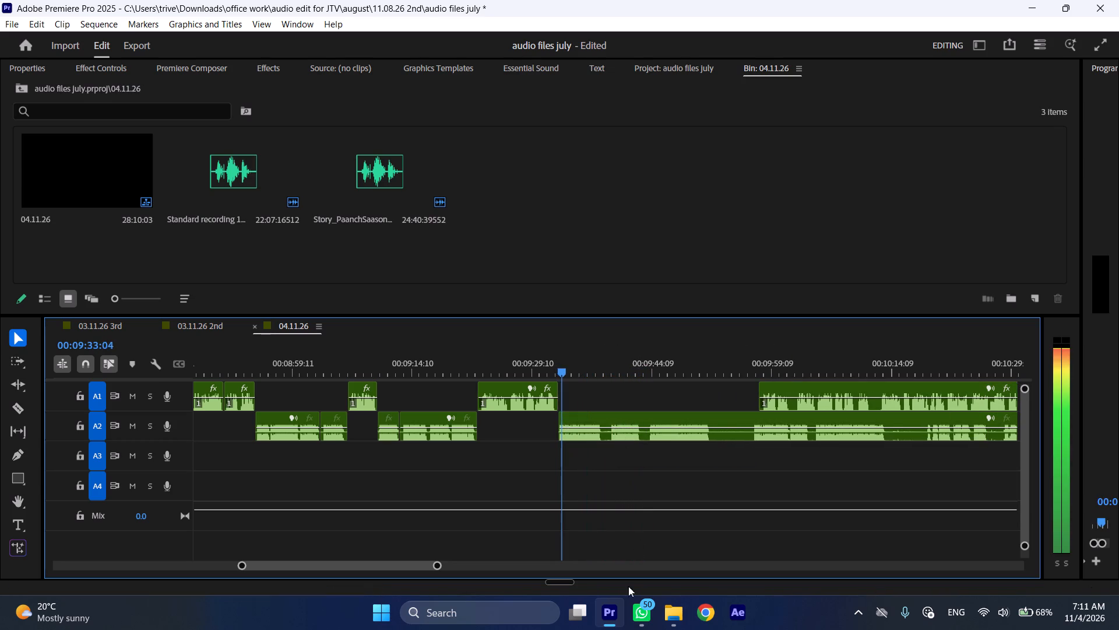
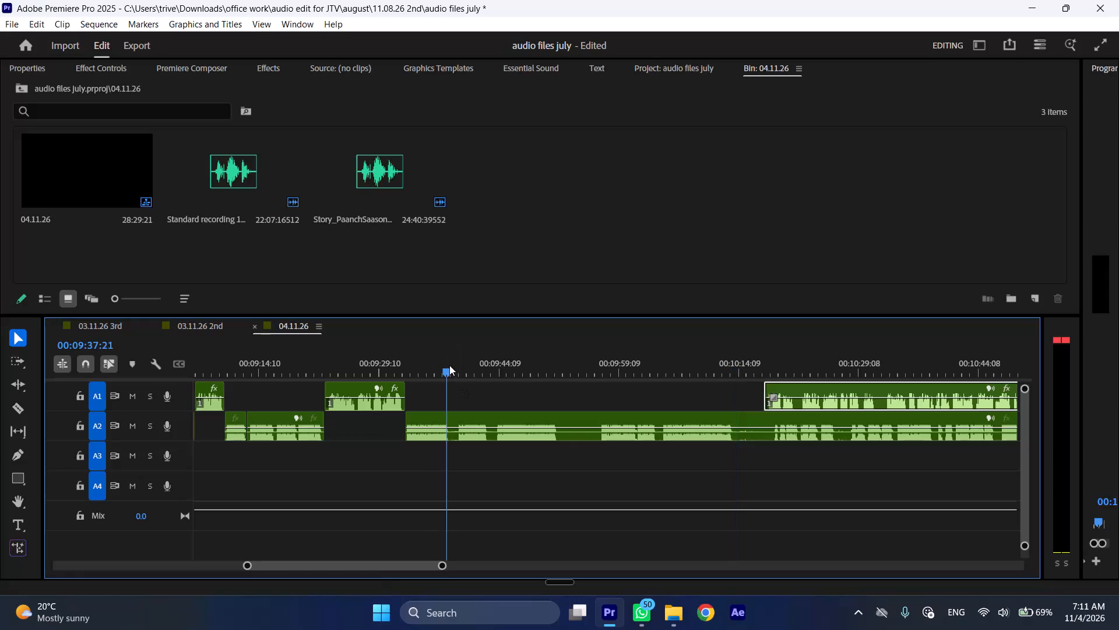
Cut the A2 narration on both sides of the short pauses at about 00:09:38 and 00:09:43.
left_click_drag(449, 365, 459, 365)
key("shift+c")
key("shift+c")
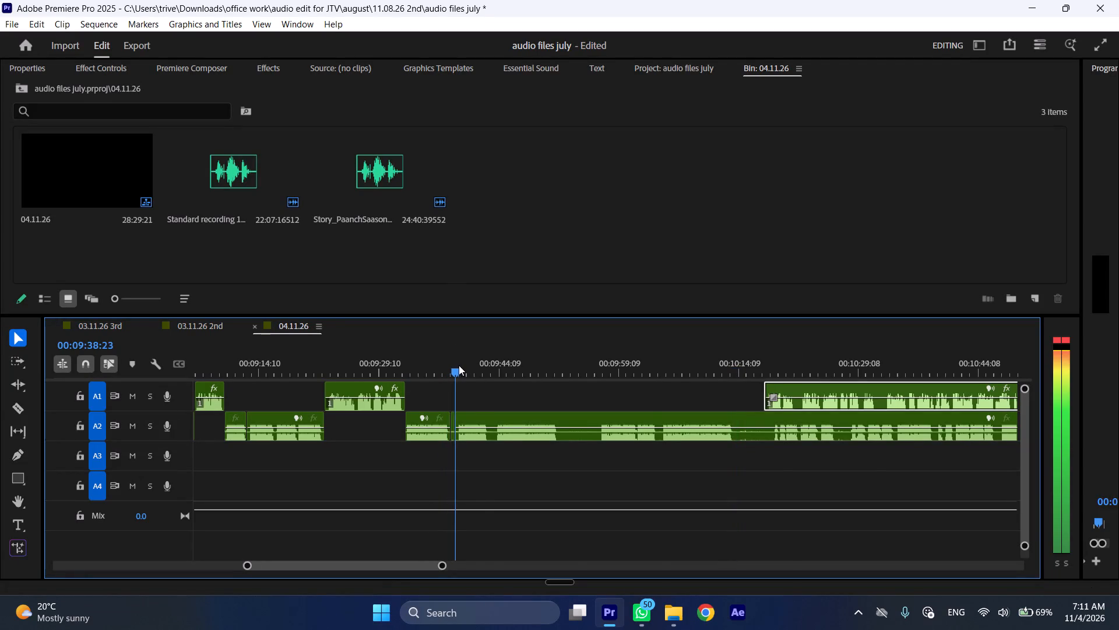
left_click_drag(459, 365, 498, 362)
key("shift+c")
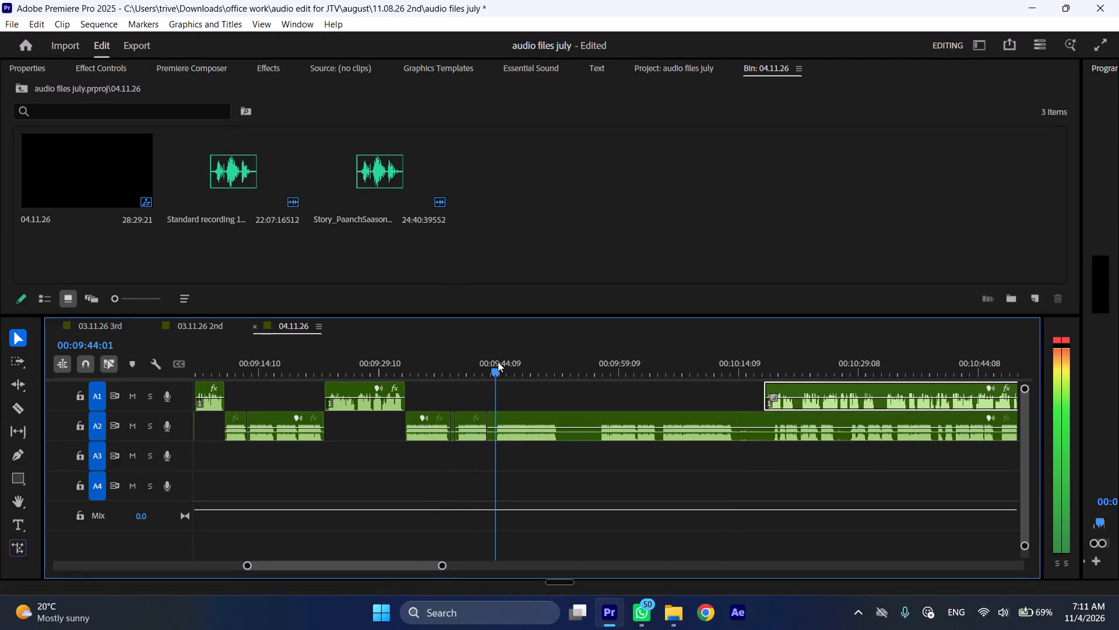
Cut the A2 narration around the pauses at about 00:09:51–00:09:56 and 00:10:04, and at the passage's end near 00:10:13.
left_click_drag(498, 362, 558, 348)
key("shift+c")
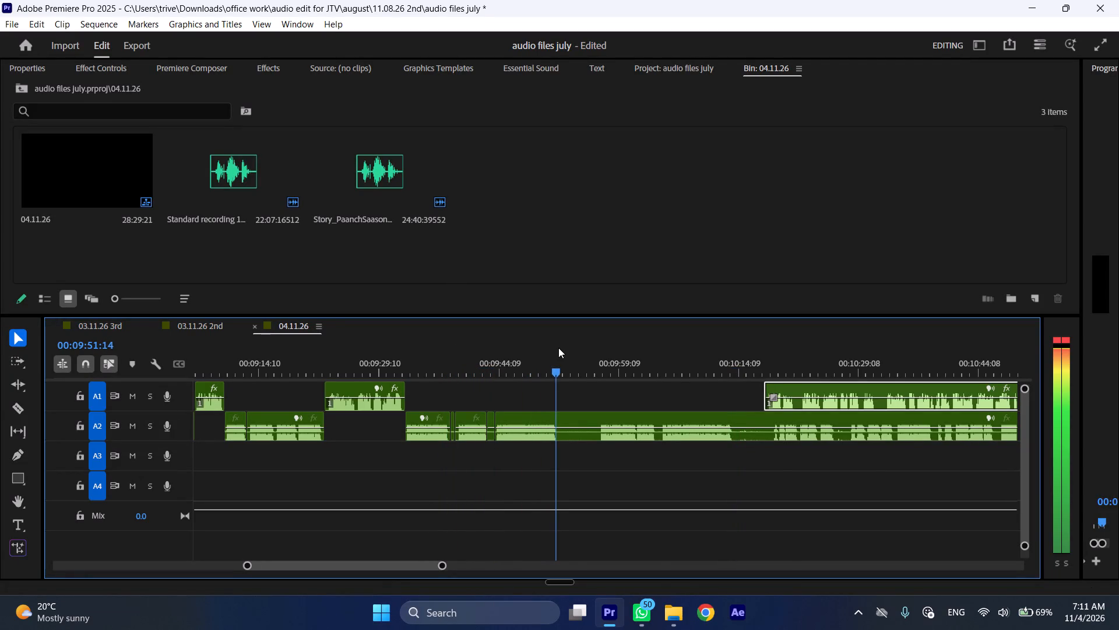
left_click_drag(558, 348, 655, 343)
key("shift+c")
key("shift+c")
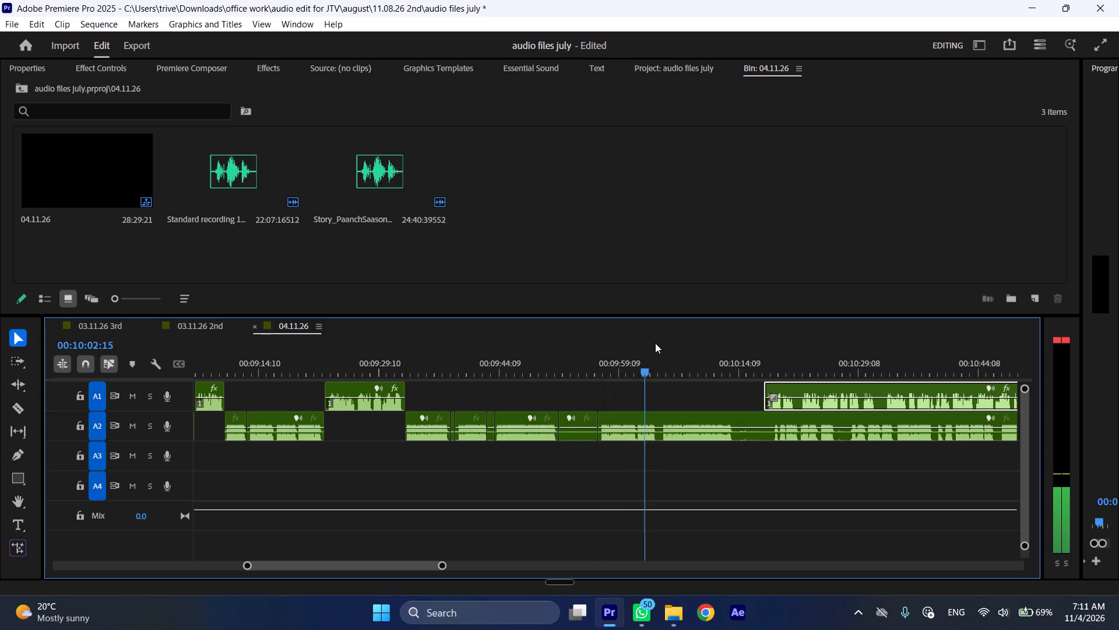
left_click_drag(655, 343, 664, 339)
key("shift+c")
key("shift+c")
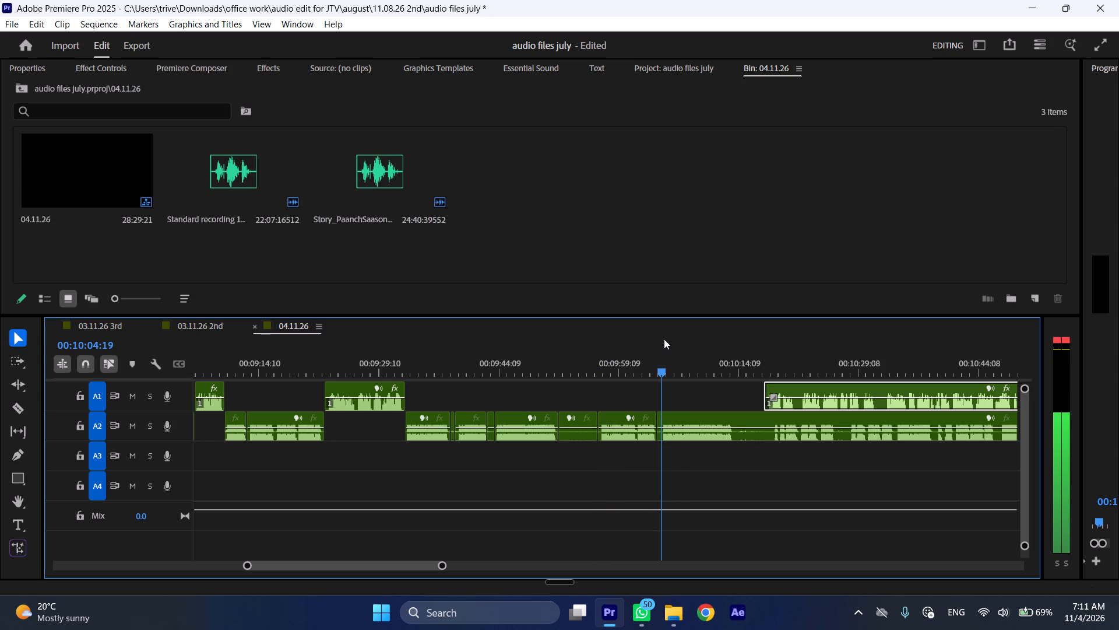
left_click_drag(664, 339, 736, 332)
key("shift+c")
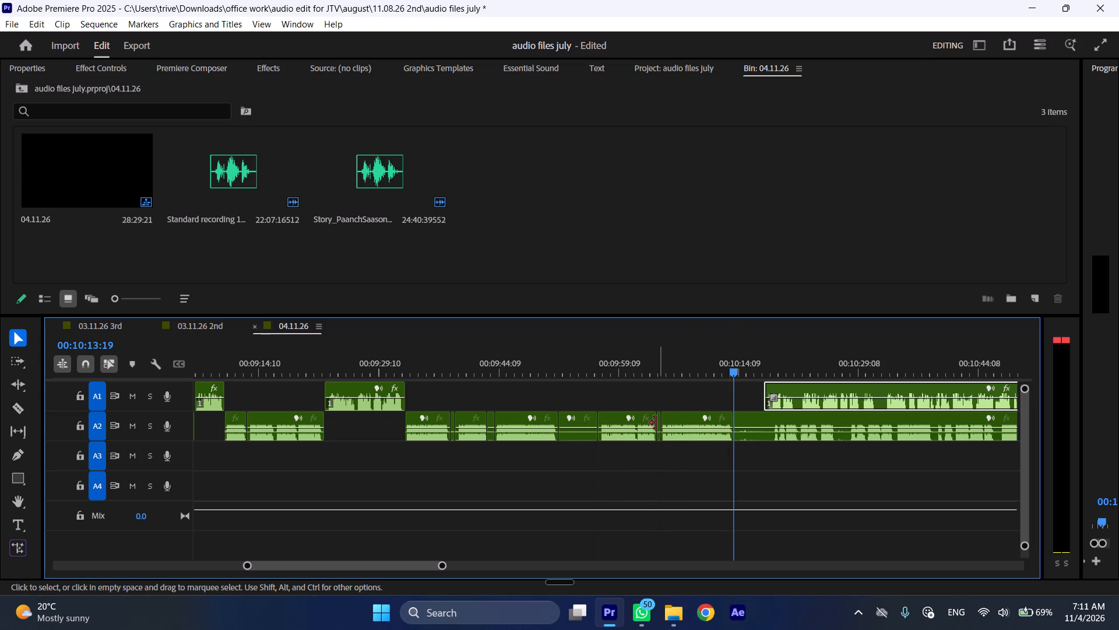
Ripple delete the four cut-out pause pieces from the A2 narration between about 00:09:38 and 00:10:04.
left_click(658, 423)
left_click(579, 439, "shift")
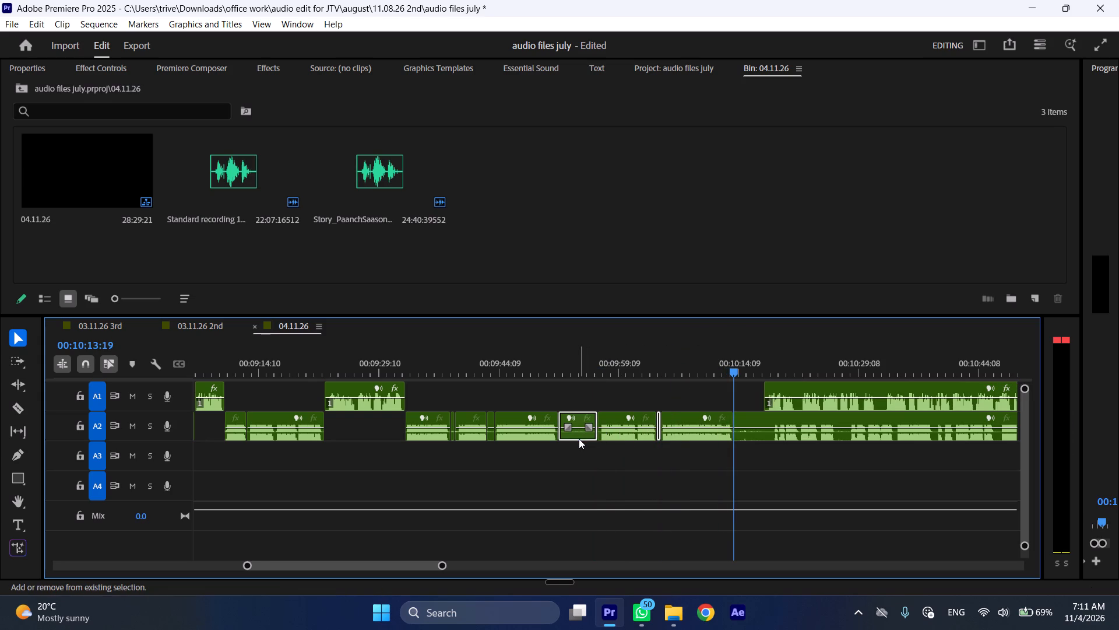
left_click(491, 439, "shift")
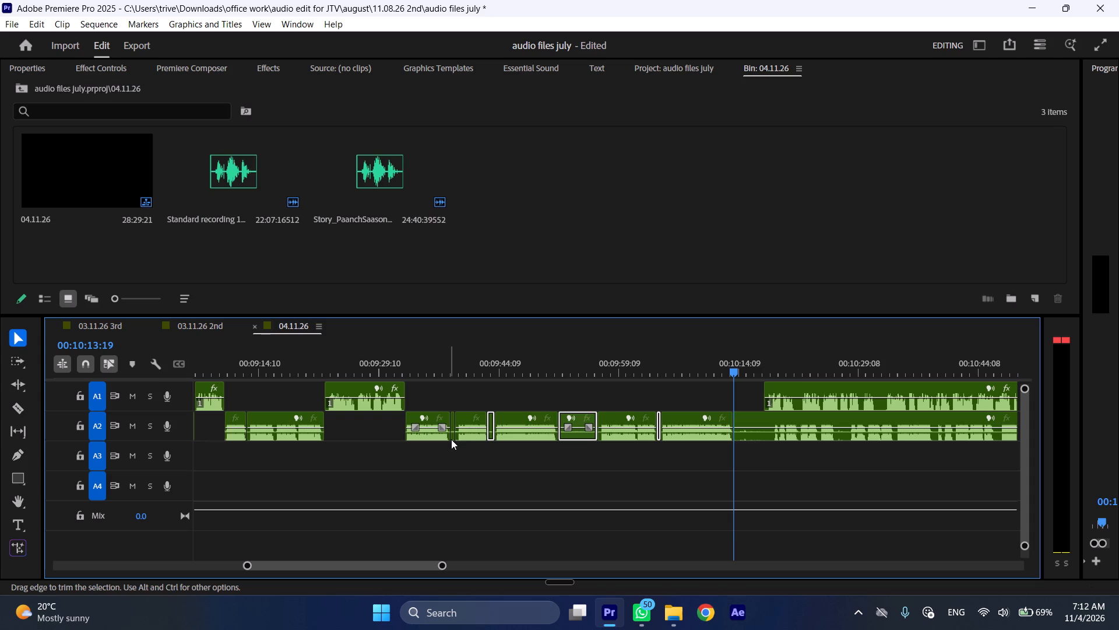
left_click(451, 439, "shift")
key("ctrl+shift+d")
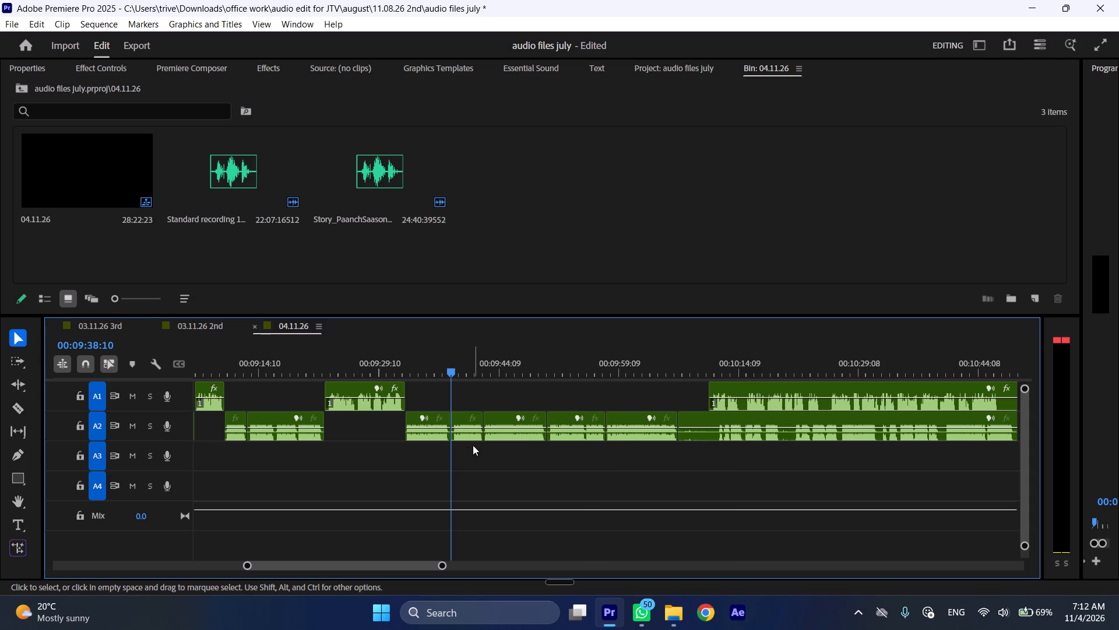
Play the A2 narration across the closed-up join at about 00:09:42.
left_click(483, 361)
key("space")
left_click(481, 361)
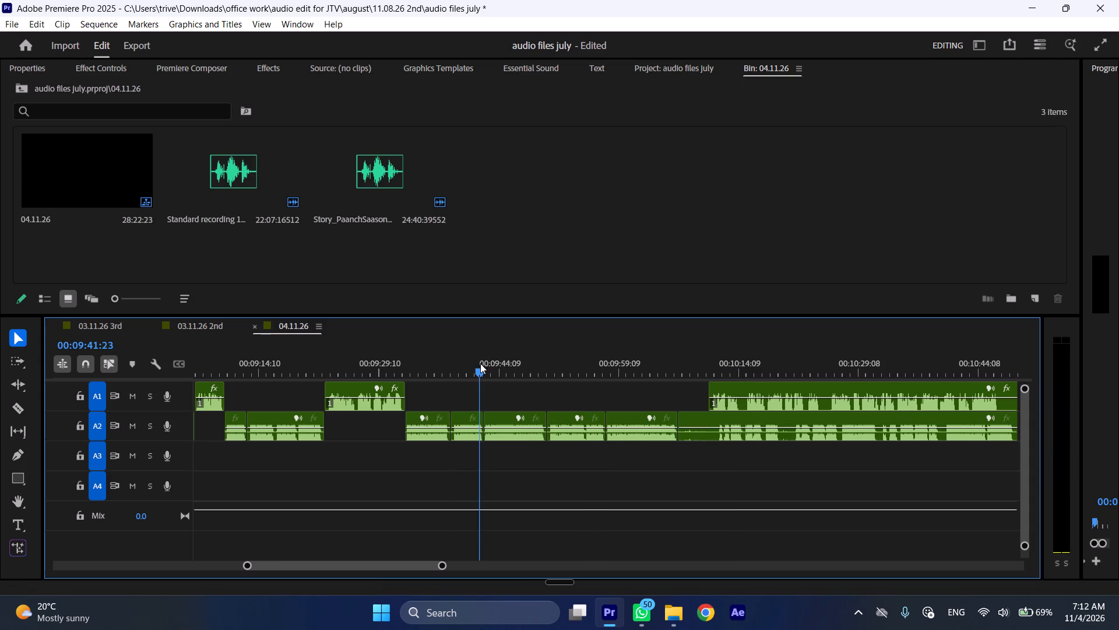
key("space")
key("space")
Move the remaining A2 narration about 19 seconds later and the remaining A1 narration back against the A2 passage's end at about 00:10:06.
left_click_drag(693, 420, 747, 425)
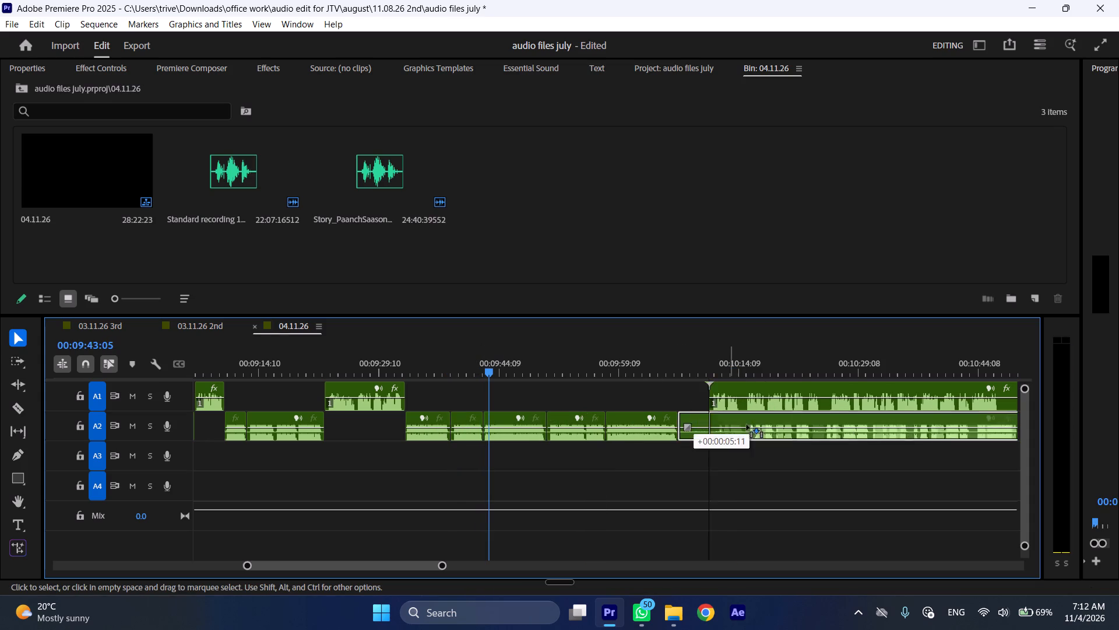
left_click_drag(747, 425, 847, 425)
left_click_drag(778, 387, 751, 387)
Play the A1 narration from about 00:10:06 at faster speed and shift the remaining A2 narration about 24 seconds later.
left_click(674, 353)
key("space")
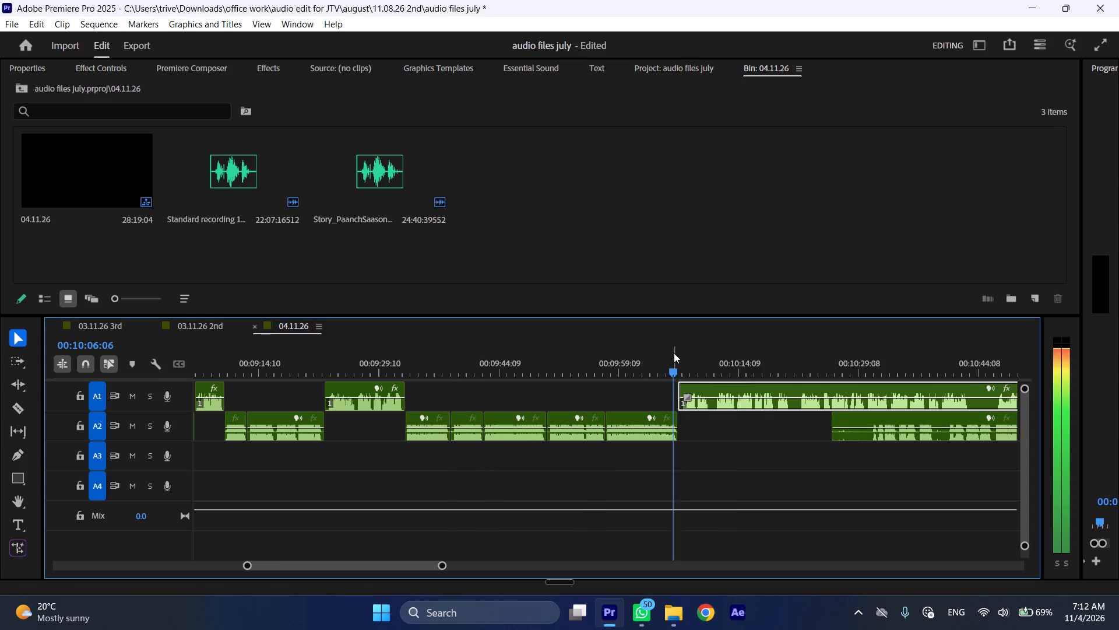
key("l")
scroll(709, 482, "down", 6)
left_click_drag(733, 416, 929, 419)
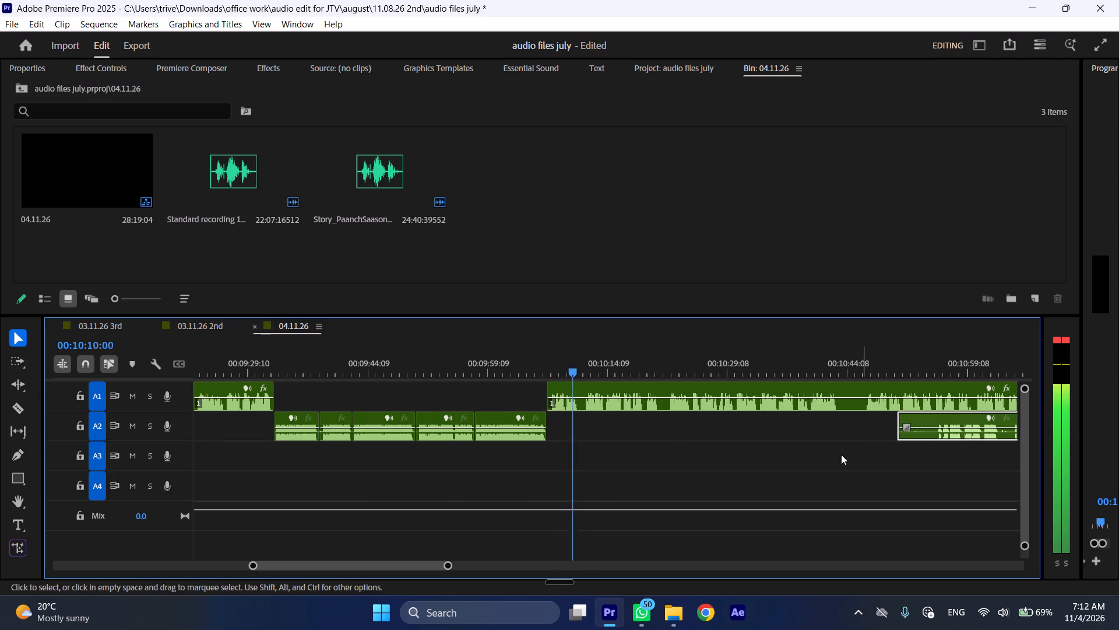
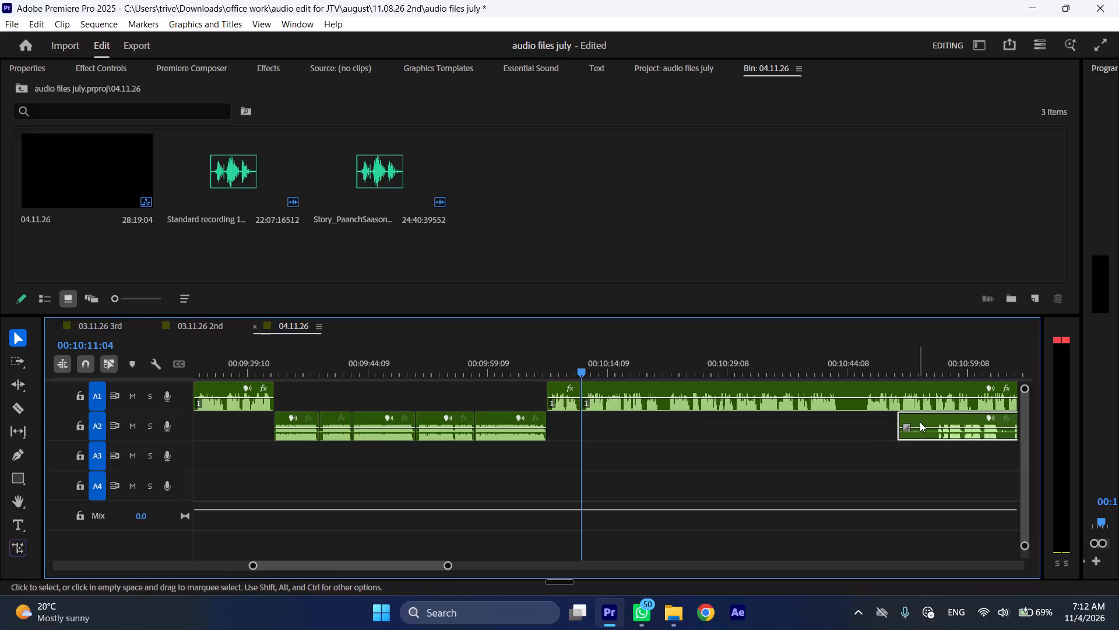
Move the remaining A2 narration back against the A1 passage's end at about 00:10:11 and the remaining A1 narration about 30 seconds later.
left_click_drag(920, 422, 696, 449)
left_click_drag(677, 447, 715, 452)
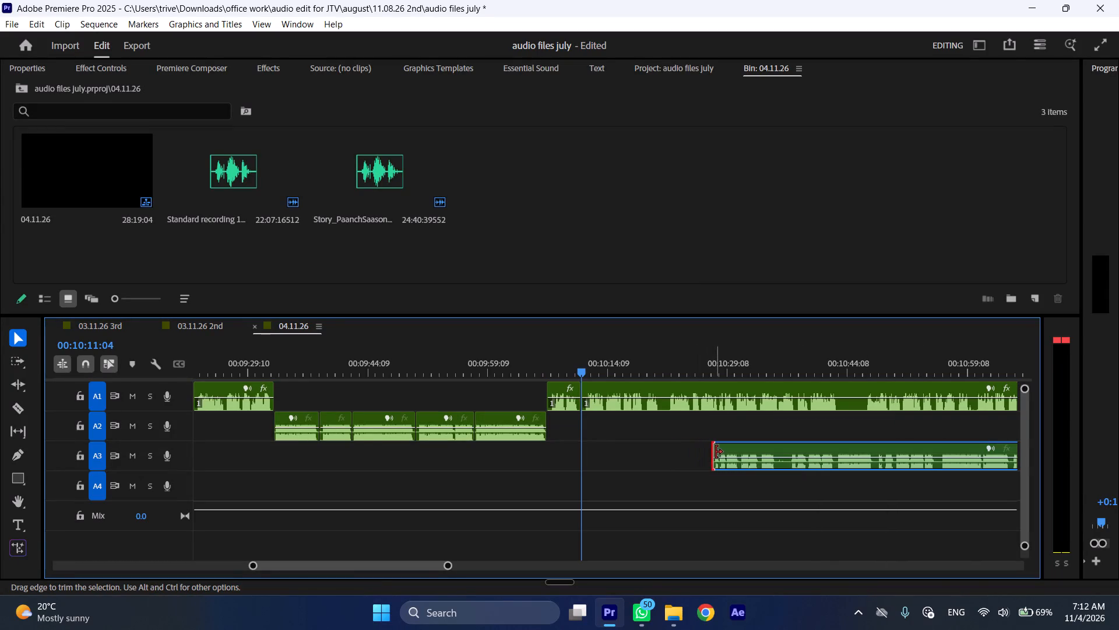
left_click_drag(747, 449, 616, 422)
left_click_drag(615, 388, 691, 390)
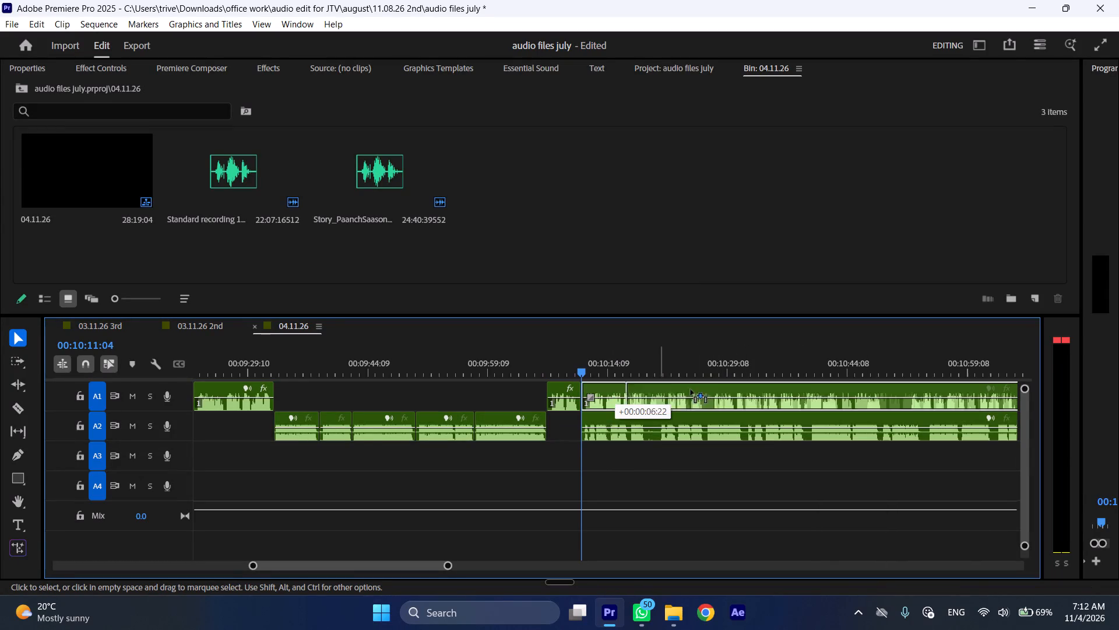
left_click_drag(691, 390, 854, 390)
Play the A2 narration from about 00:10:11 at faster speed.
key("space")
key("l")
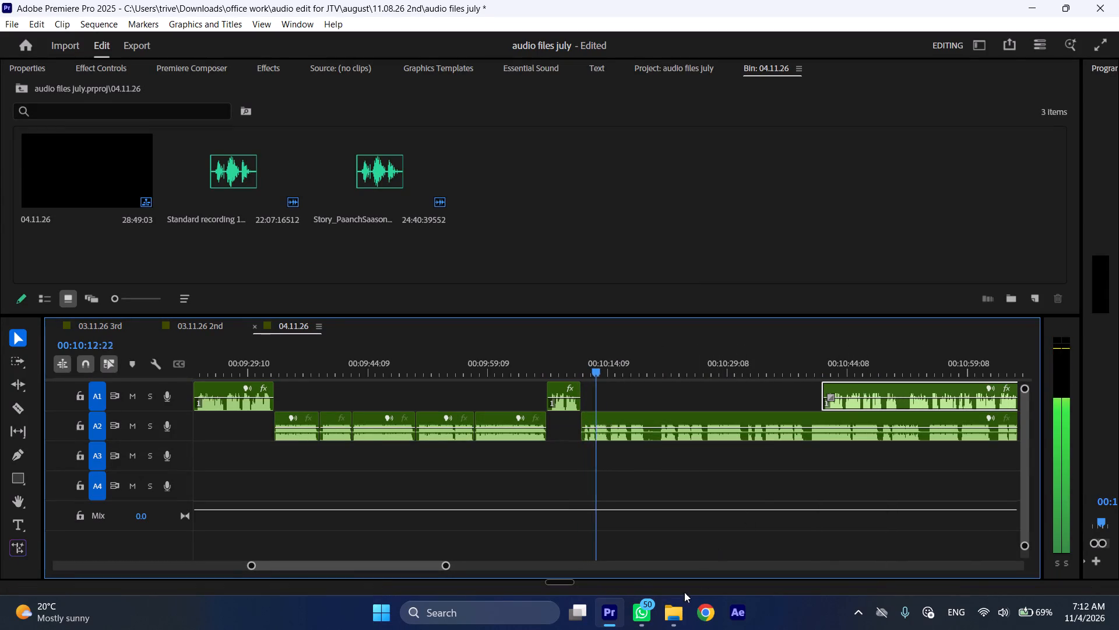
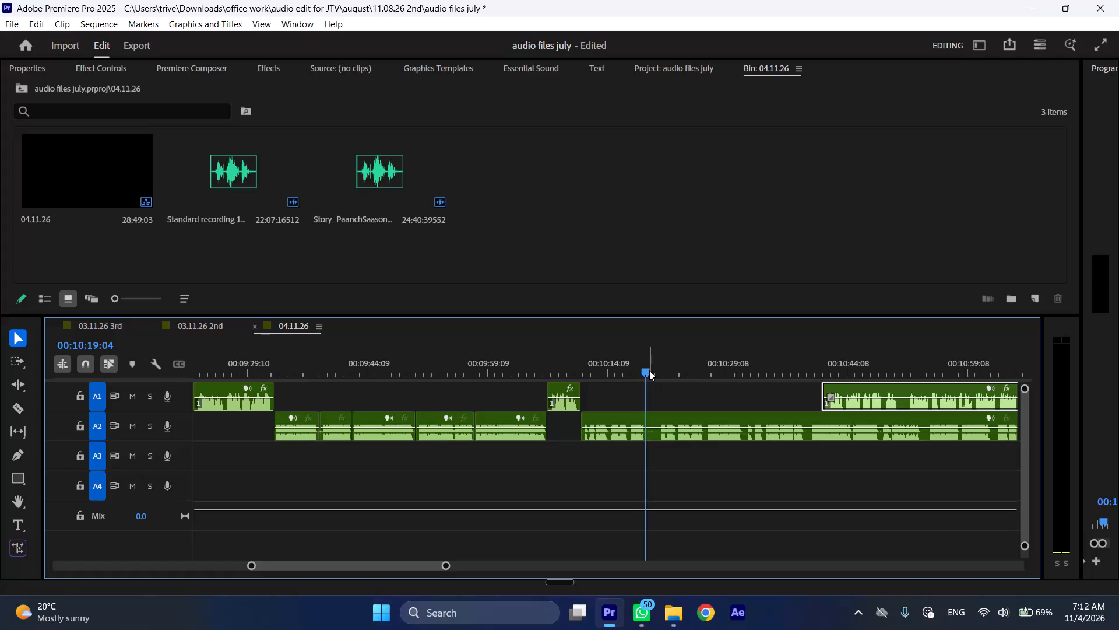
Cut the A2 narration at 00:10:19:04.
key("shift+c")
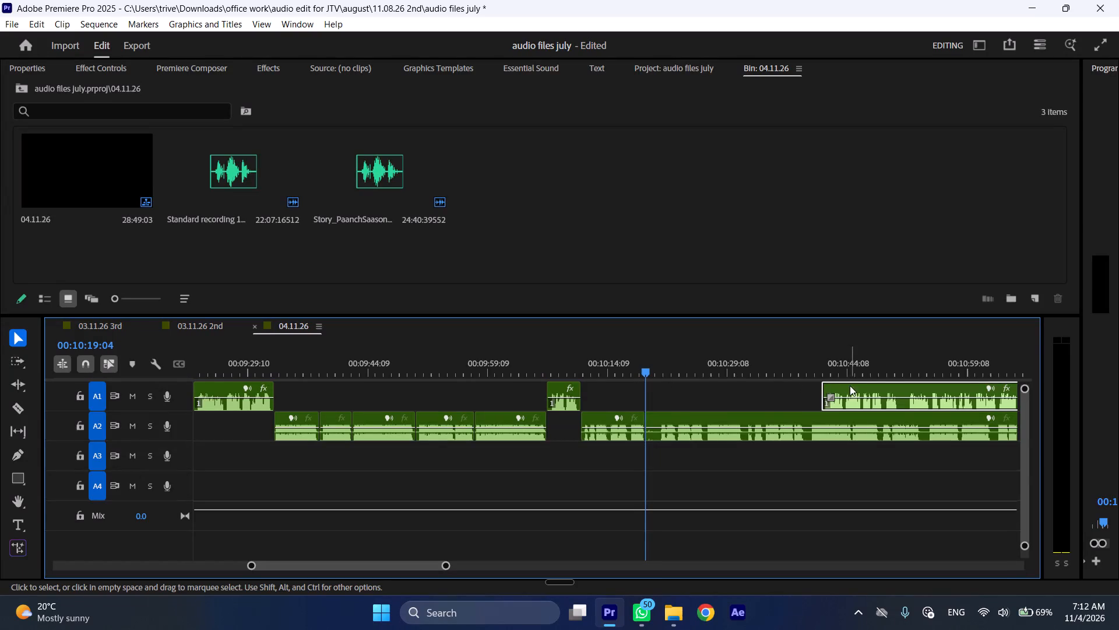
Move the remaining A1 narration back against the A2 cut at 00:10:19:04 and the remaining A2 narration about 28 seconds later.
left_click_drag(850, 386, 681, 391)
left_click_drag(670, 416, 895, 415)
Play the A1 narration from 00:10:19:04 at faster speed and shift the remaining A2 narration about 1.5 seconds later.
key("space")
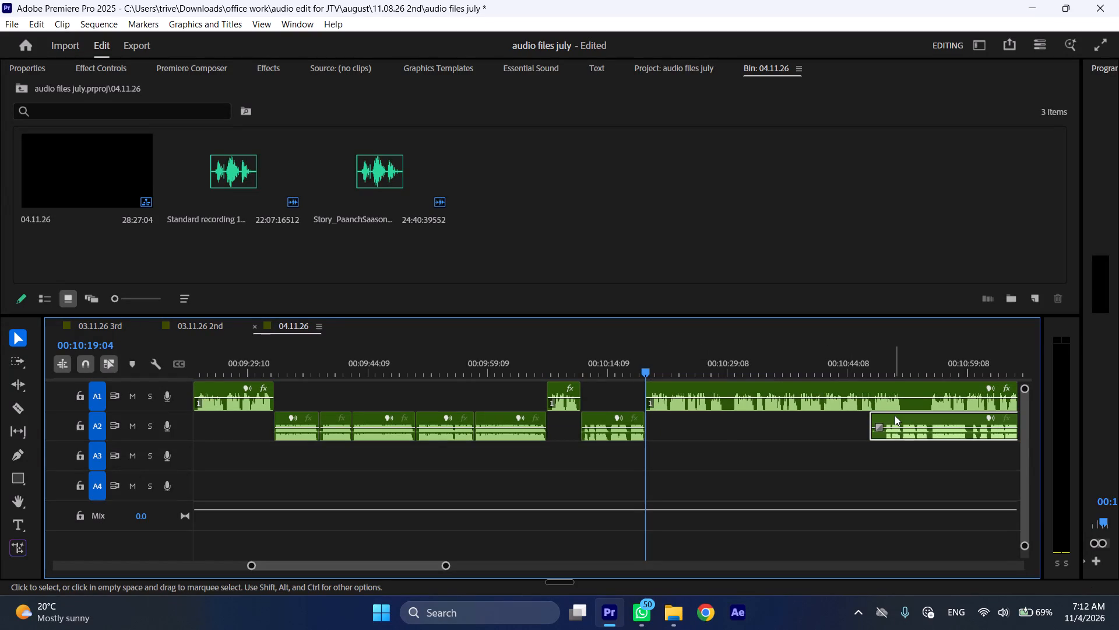
type("l")
left_click_drag(879, 416, 893, 418)
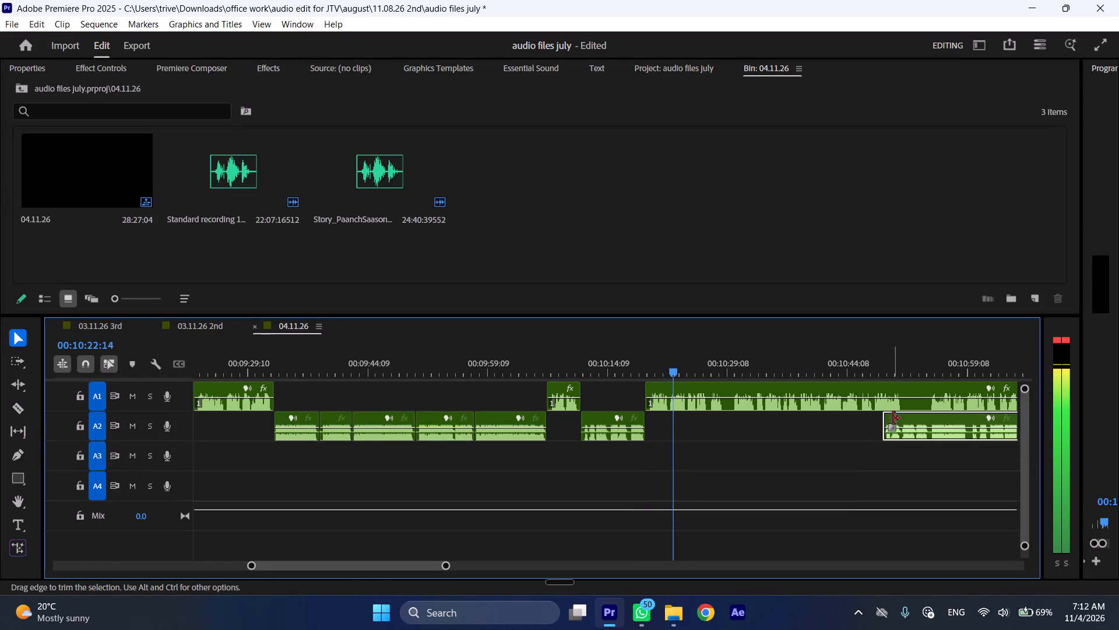
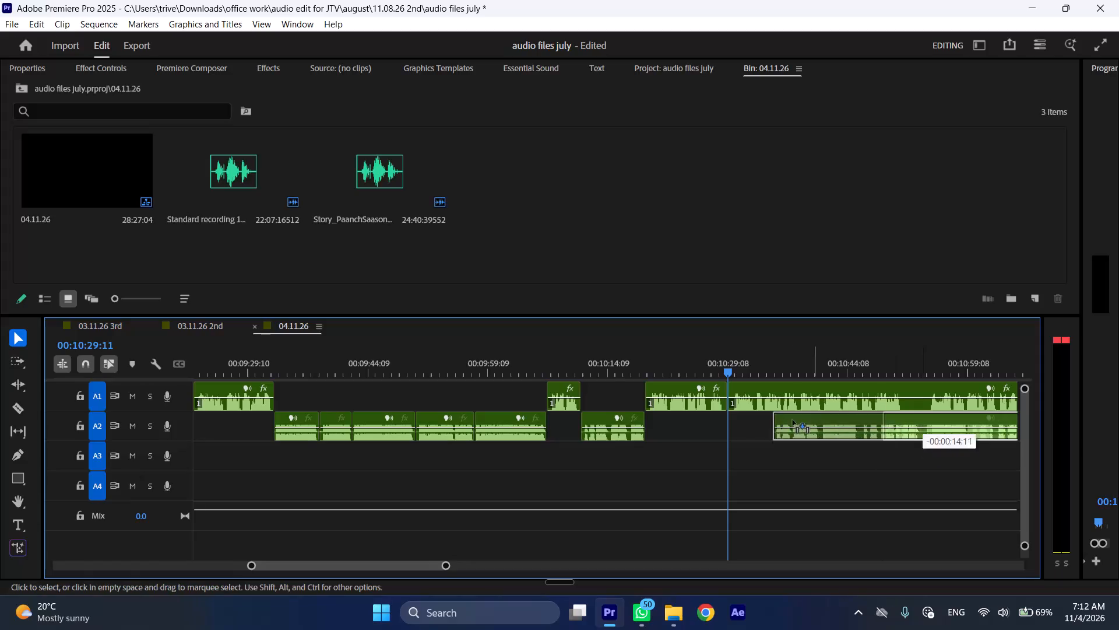
Move the remaining A2 narration back against the A1 cut at 00:10:29:11 and the remaining A1 narration about 31 seconds later.
left_click_drag(793, 420, 763, 421)
scroll(763, 421, "down", 14)
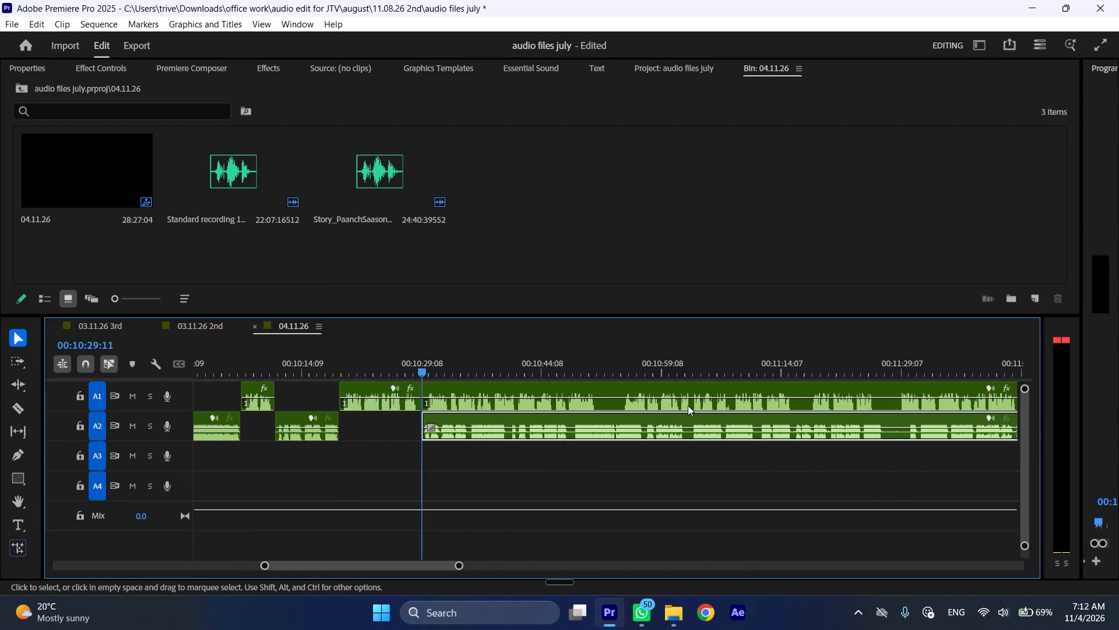
left_click_drag(445, 387, 696, 394)
Play the A2 narration from 00:10:29:11 at faster speed to review it.
key("space")
key("l")
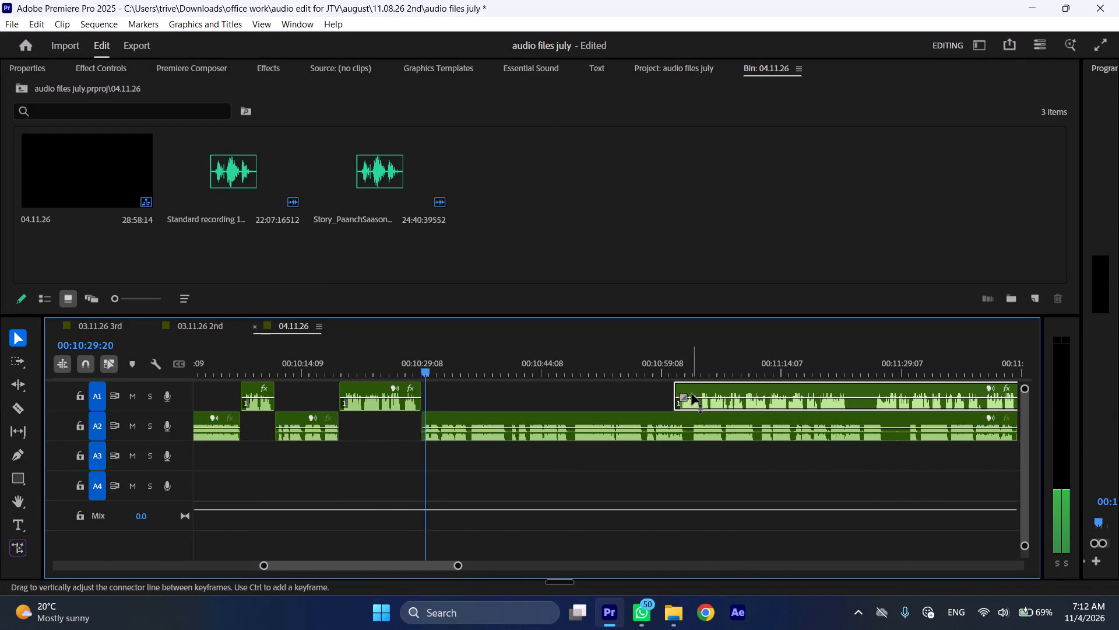
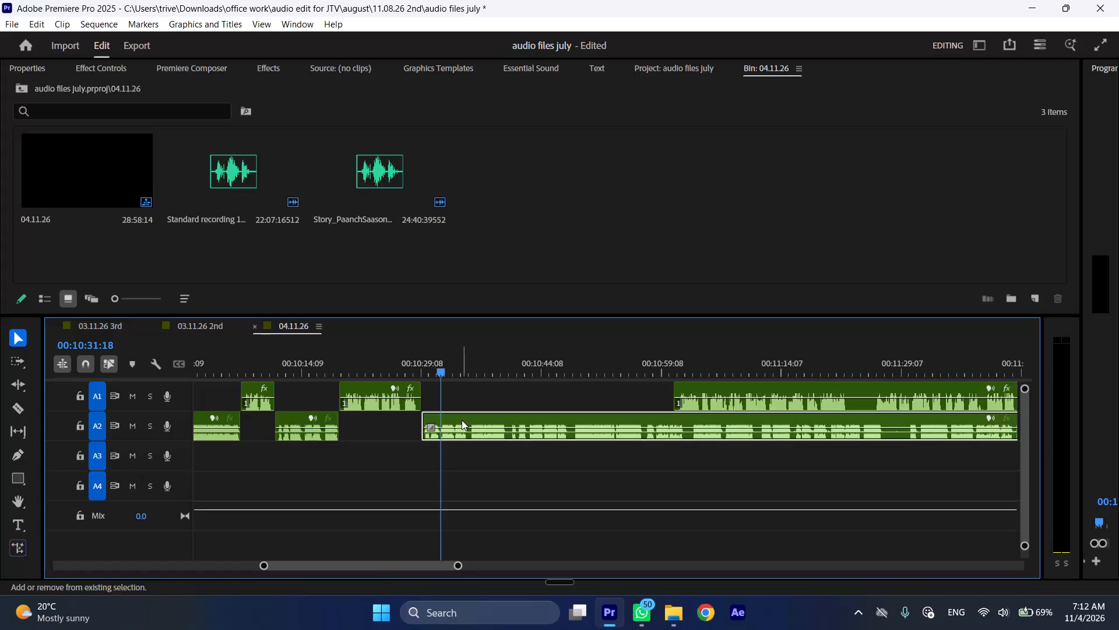
Remove the opening of the A2 narration from 00:10:29:11 up to 00:10:31:18 and close the gap.
key("shift+c")
key("ctrl+shift+d")
Play the shortened A2 narration from the cut at 00:10:29:11 at faster speed to review it.
key("space")
type("l")
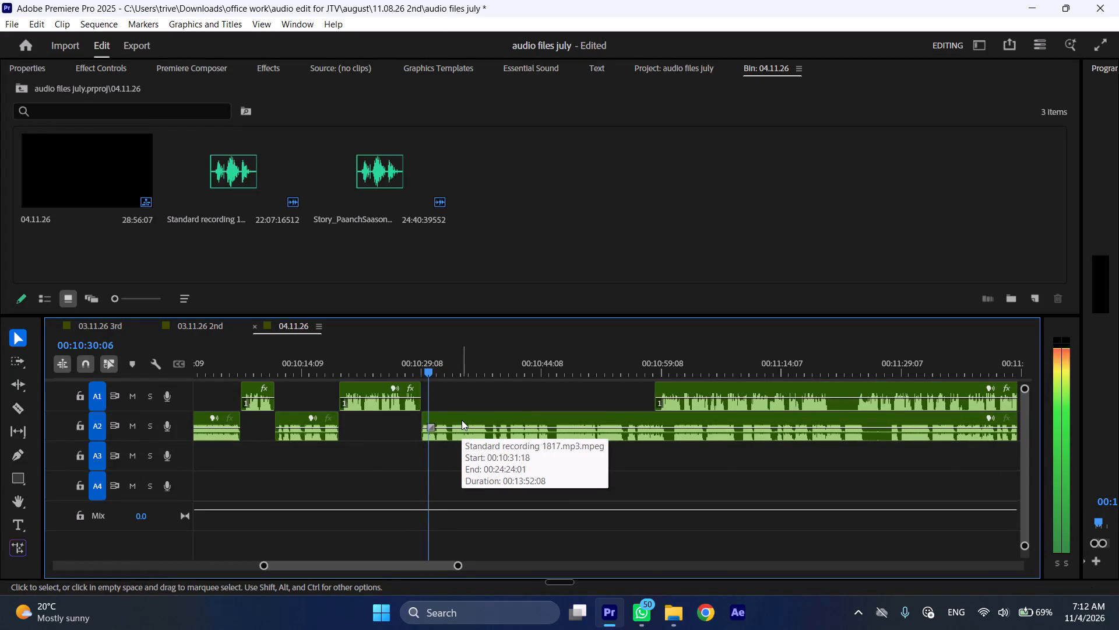
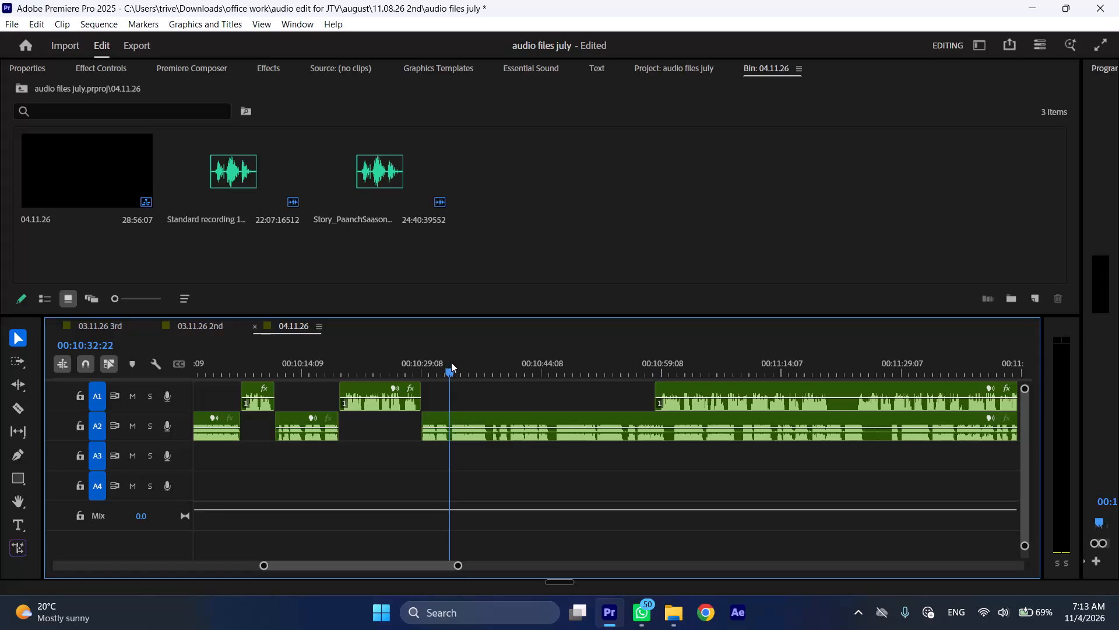
Remove the A2 narration section from 00:10:32:22 to 00:10:40:11 and close the gap across the tracks.
type("C")
key("space")
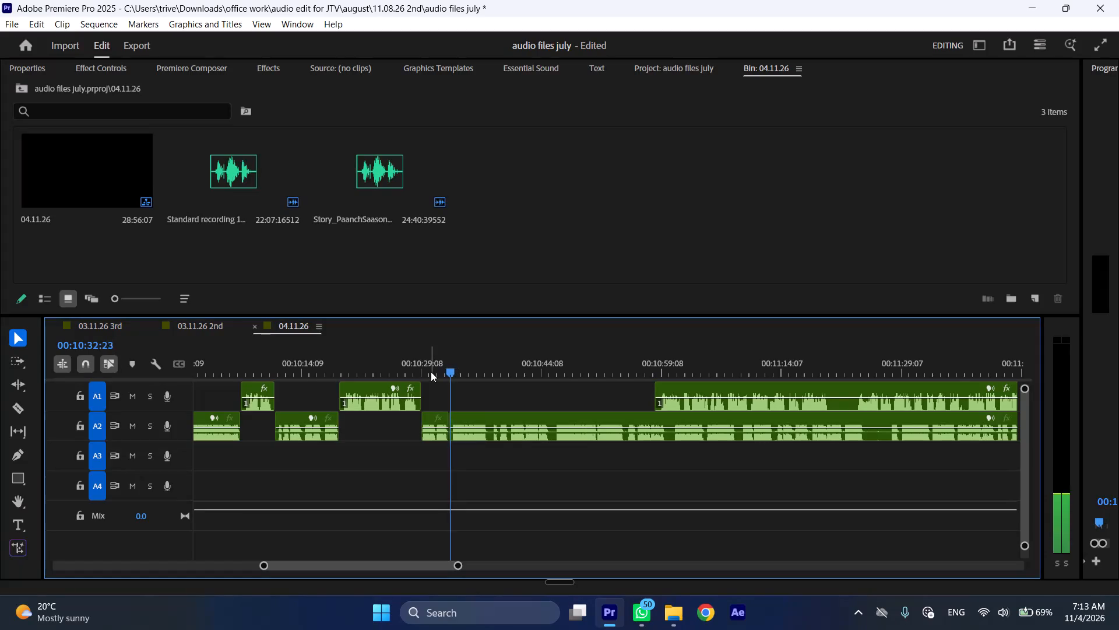
left_click_drag(504, 363, 512, 364)
key("space")
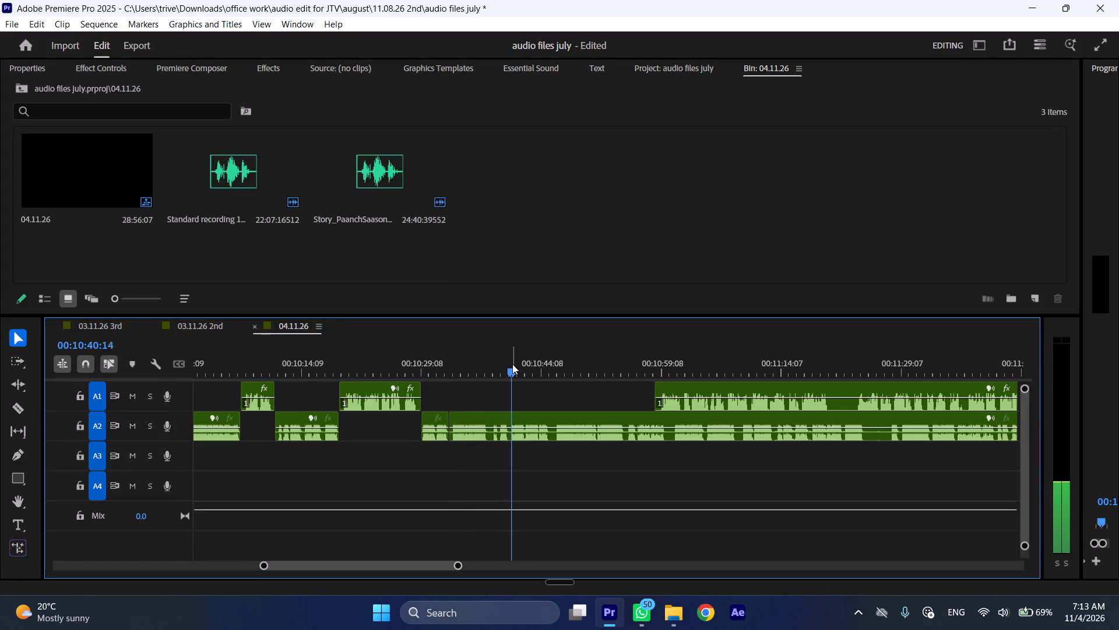
left_click(512, 364)
left_click(543, 433)
key("shift+c")
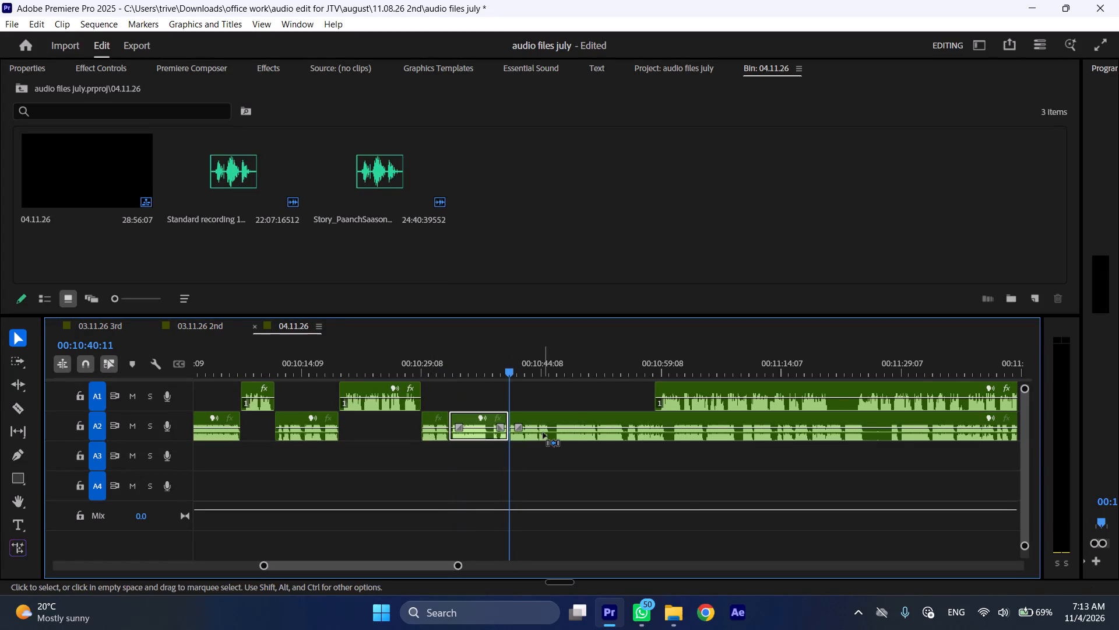
key("ctrl+shift+d")
Review A2 at faster speed and split it at 00:10:38:04, starting the A1 narration there and moving the remaining A2 clip to about 00:11:04.
key("space")
type("l")
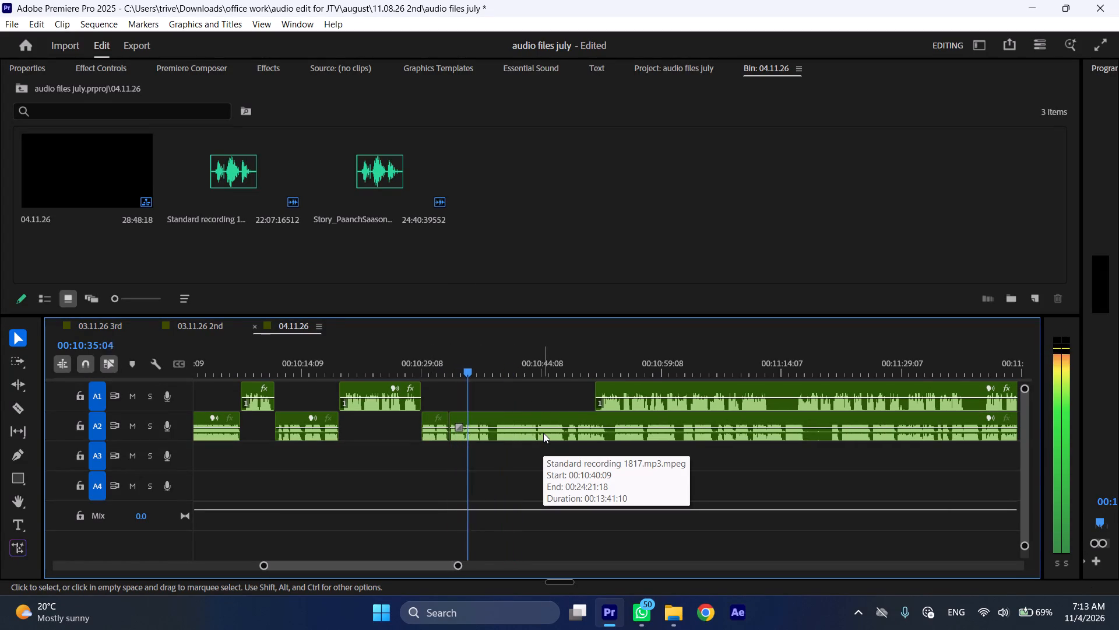
key("space")
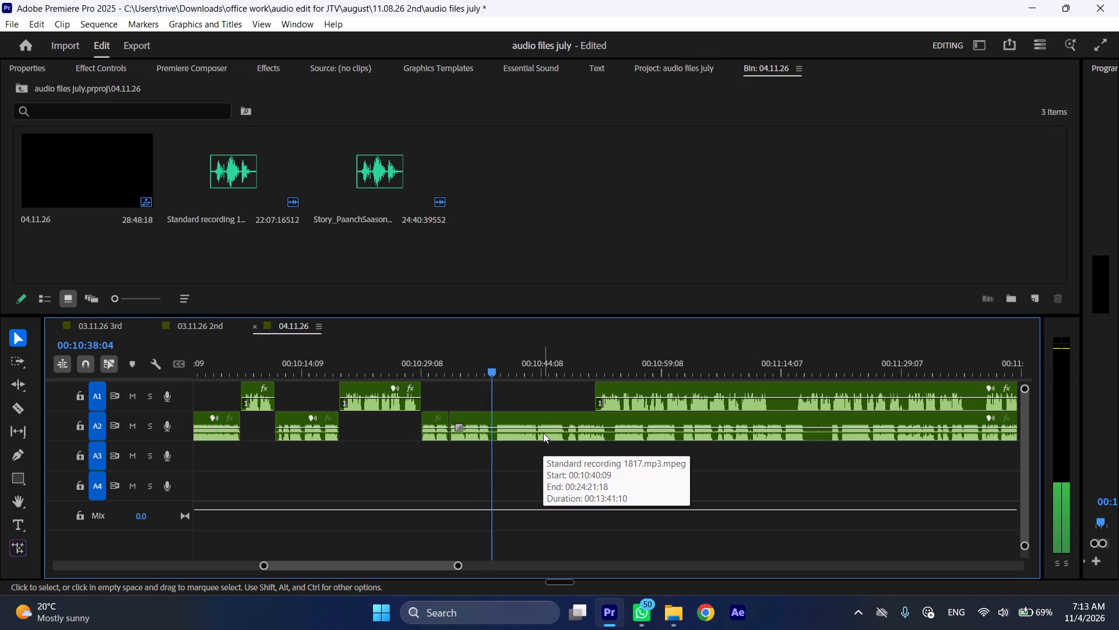
type("C")
left_click_drag(628, 386, 522, 387)
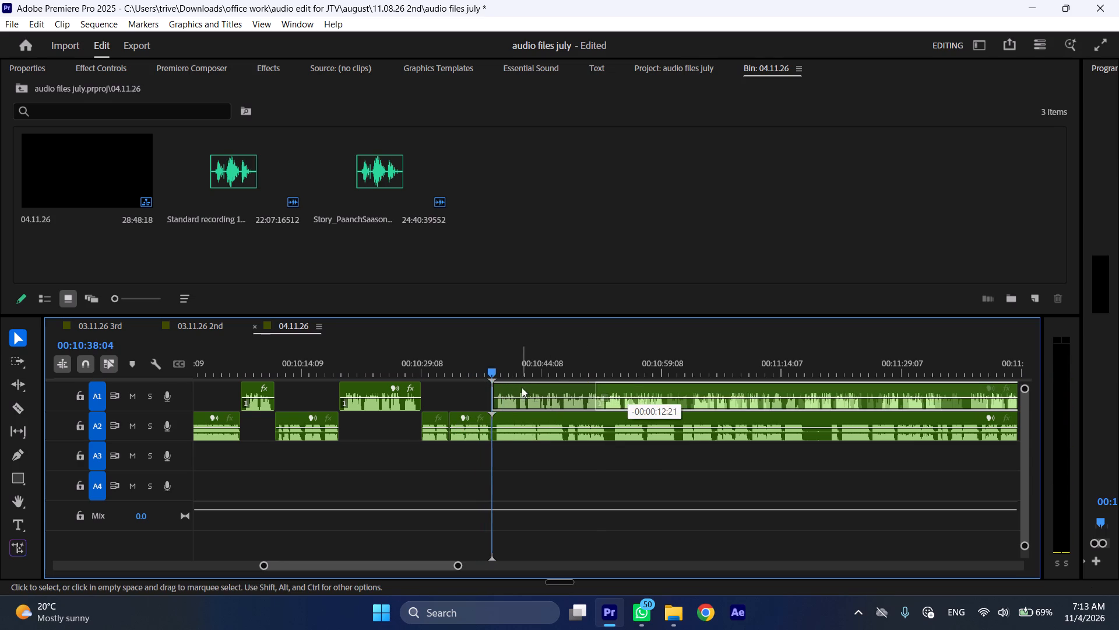
left_click_drag(513, 415, 722, 416)
Play the repositioned A1 narration from 00:10:38:04 at faster speed to review it.
key("space")
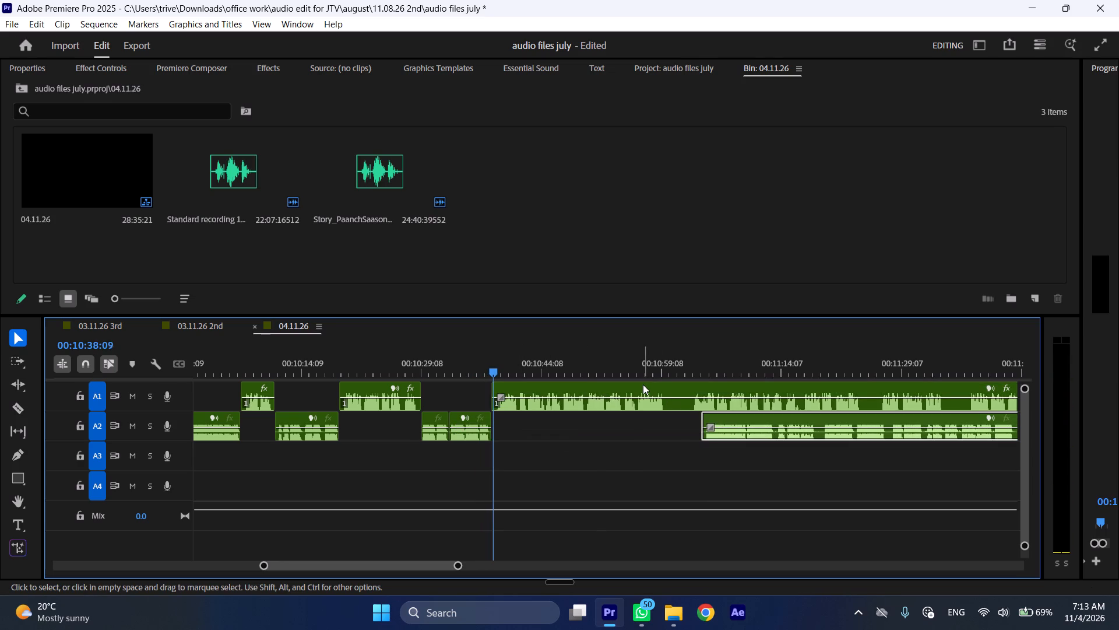
key("l")
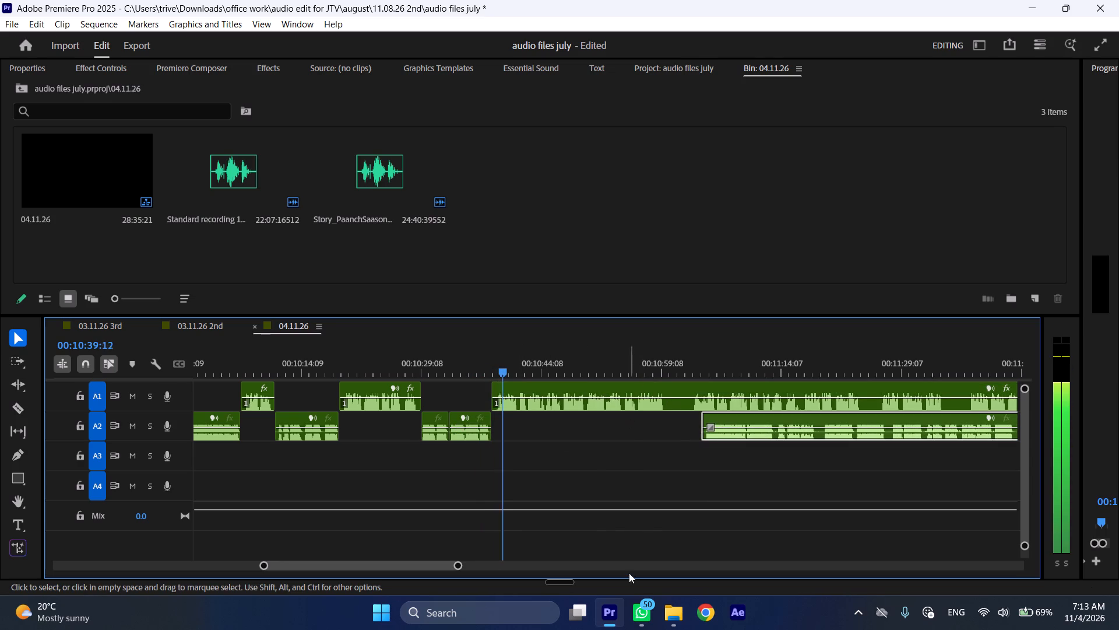
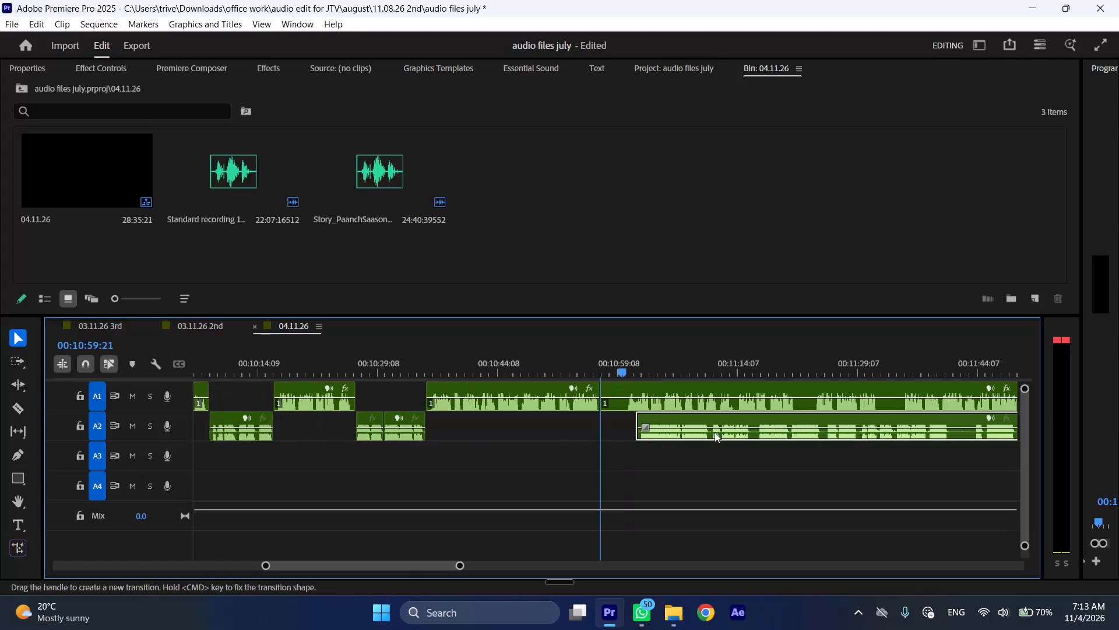
Move the remaining A2 narration clip to start at 00:10:59:21 and shift the overlapping A1 clip to about 00:11:29.
scroll(715, 432, "down", 2)
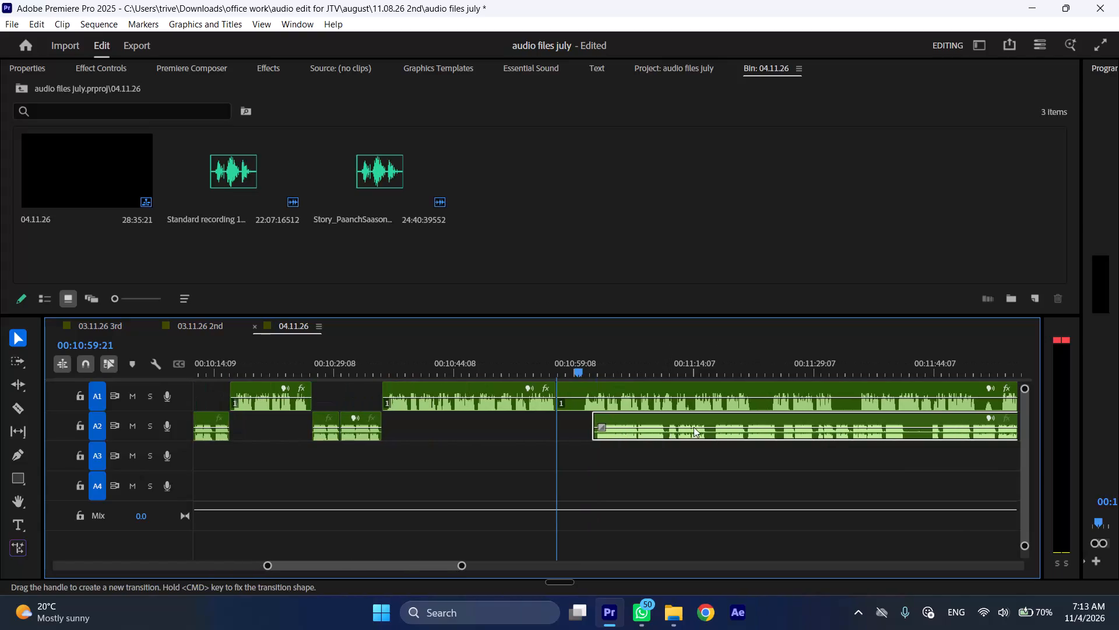
left_click_drag(654, 420, 621, 425)
left_click_drag(589, 386, 824, 394)
Play the A2 narration from 00:10:59:21 at faster speed while trimming the shifted A1 clip's start to about 00:11:32.
key("space")
type("l")
left_click_drag(799, 390, 818, 392)
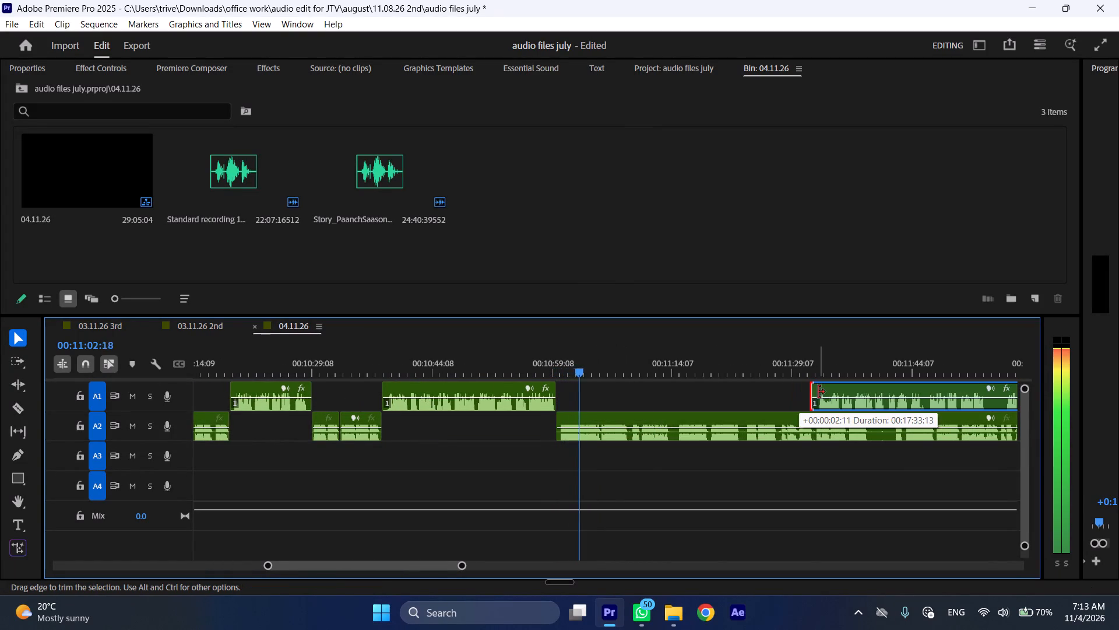
left_click_drag(818, 392, 822, 392)
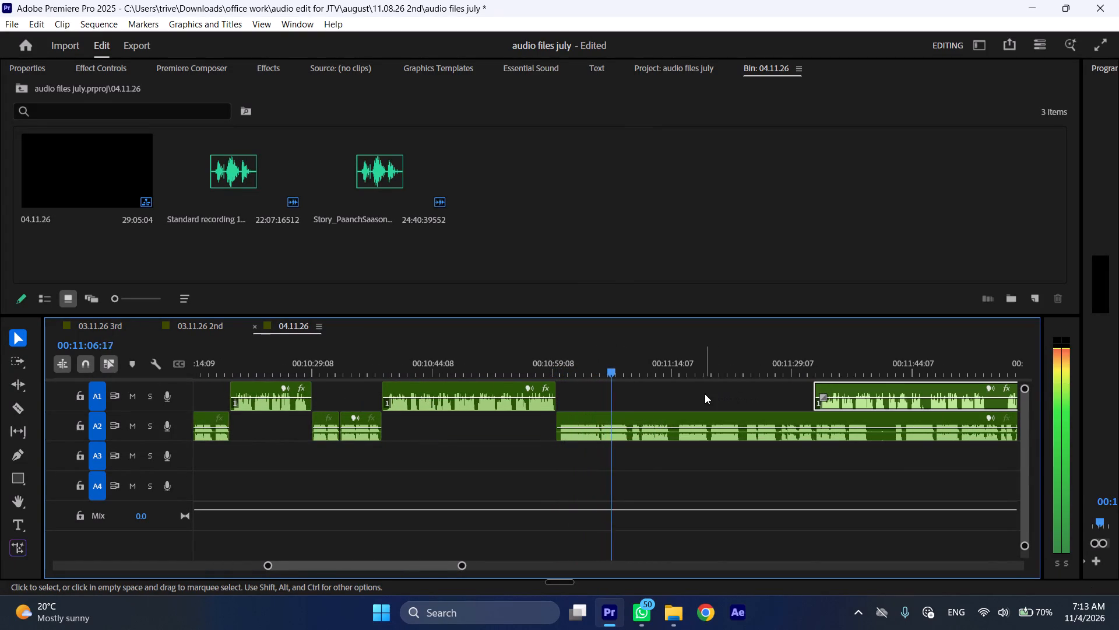
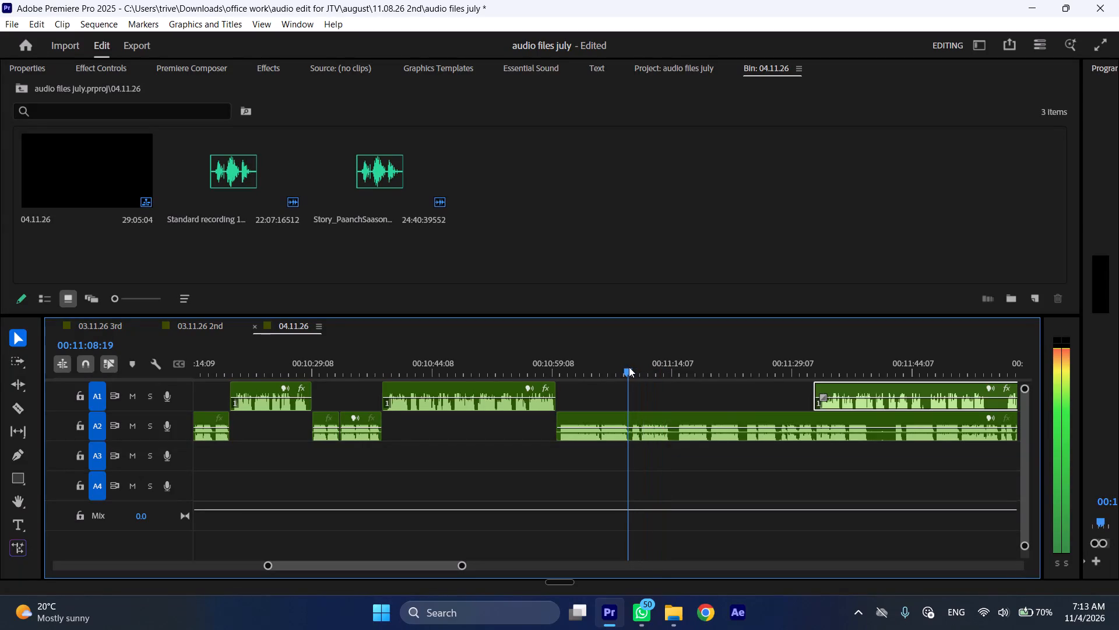
Cut the A2 narration at about 00:11:08:19 and 00:11:09:04 and ripple delete the short pause between the cuts.
key("shift+c")
left_click(661, 435)
key("shift+c")
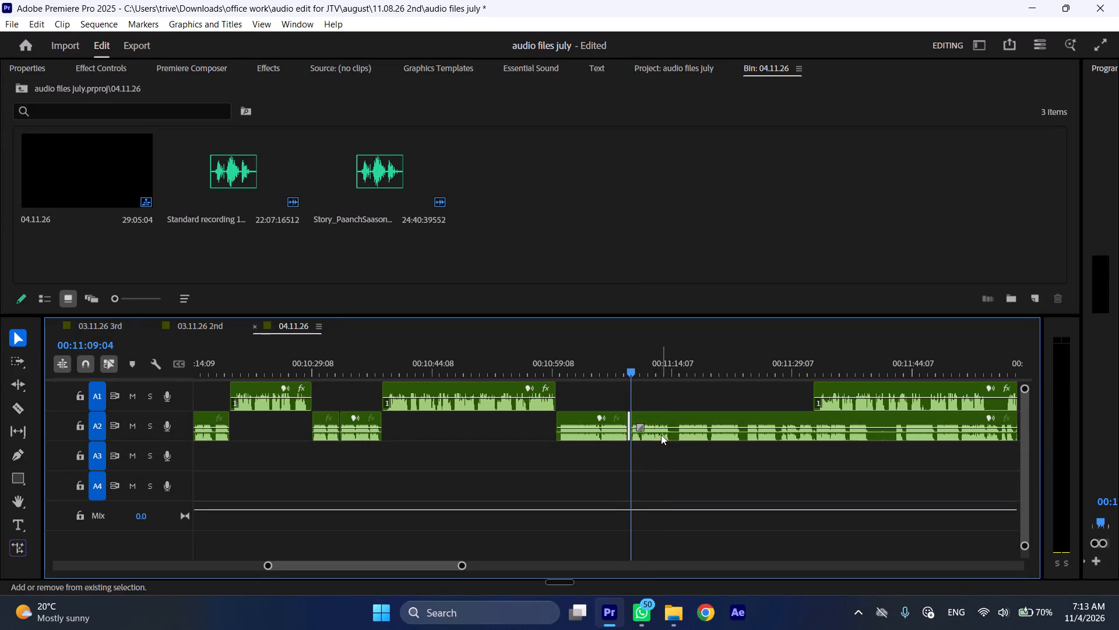
key("ctrl+shift+d")
Cut the A2 narration at about 00:11:14 and 00:11:18:13 and ripple delete the unwanted section between the cuts.
left_click_drag(669, 361, 667, 359)
key("shift+c")
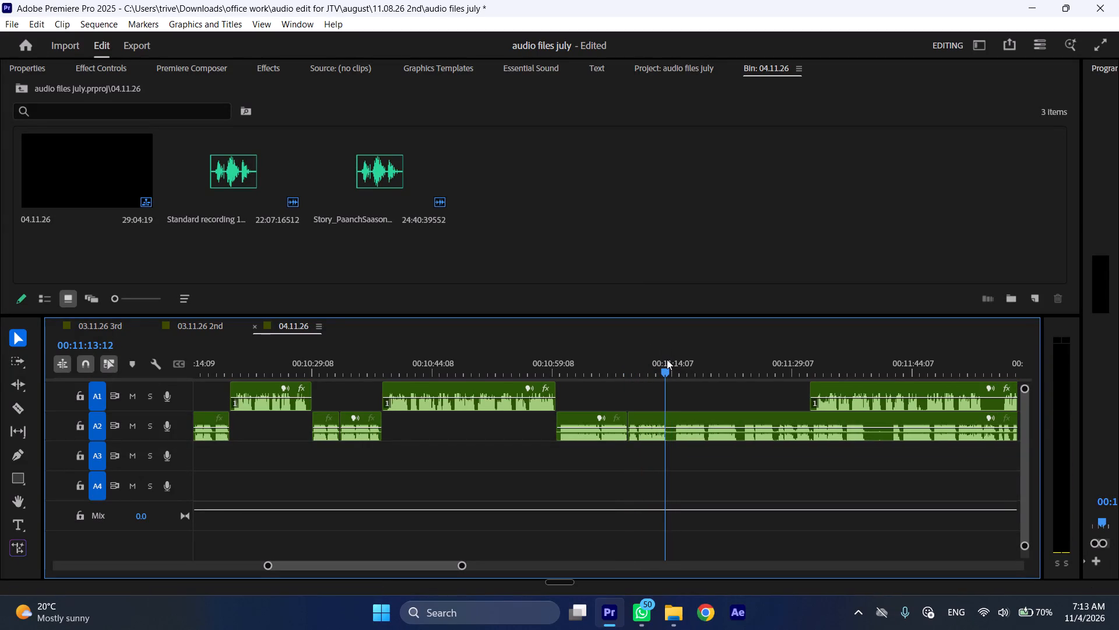
left_click_drag(667, 359, 697, 363)
key("ctrl+z")
key("shift+c")
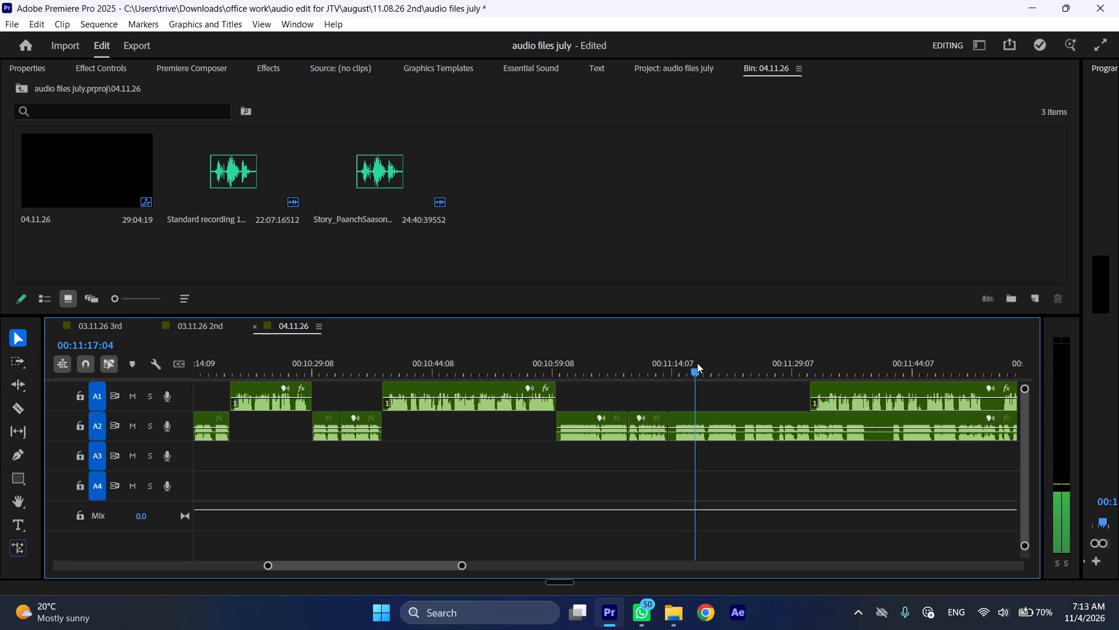
left_click_drag(697, 363, 676, 360)
key("space")
left_click_drag(701, 363, 710, 365)
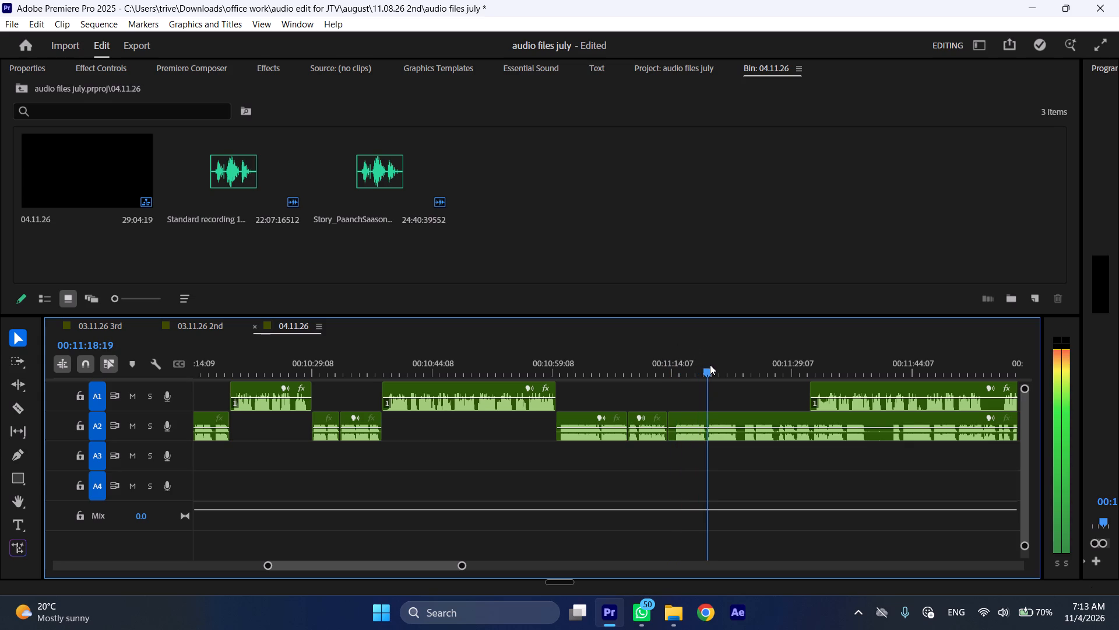
left_click_drag(710, 365, 708, 365)
left_click(733, 431)
key("shift+c")
key("ctrl+shift+d")
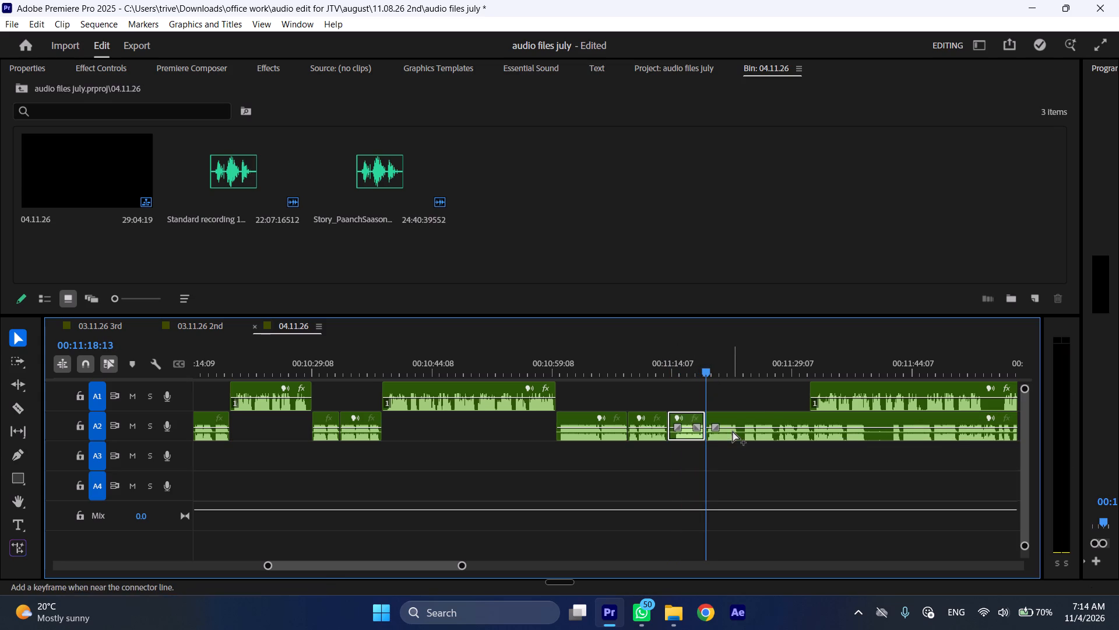
Play the A2 narration onward at faster speed while shifting the upcoming A1 clip to start at about 00:11:58.
key("space")
type("l")
scroll(730, 432, "down", 4)
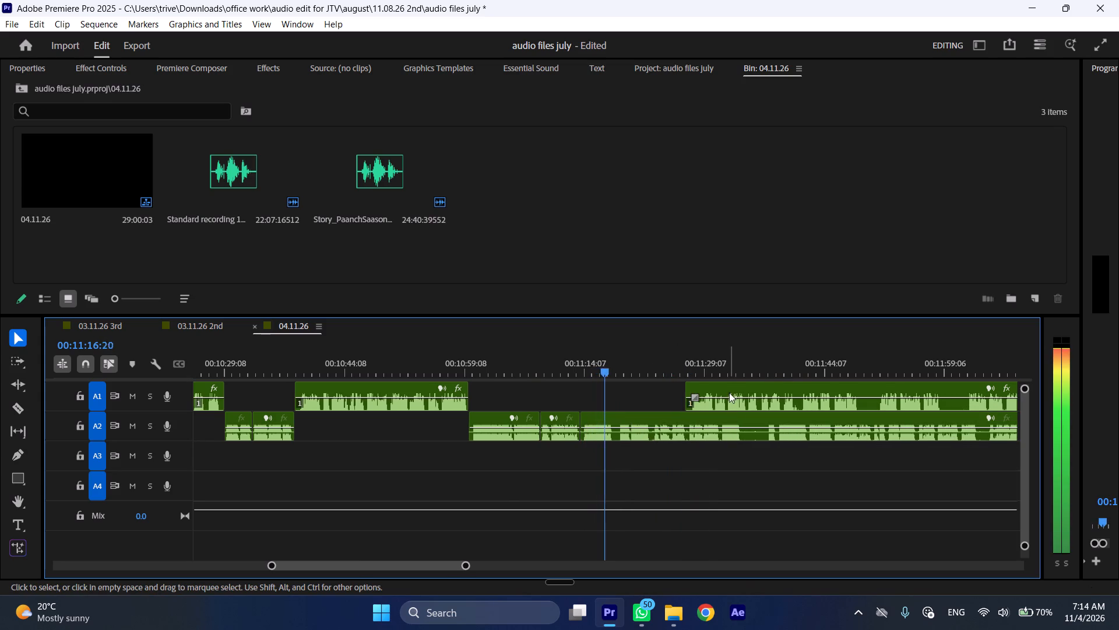
left_click_drag(712, 386, 962, 393)
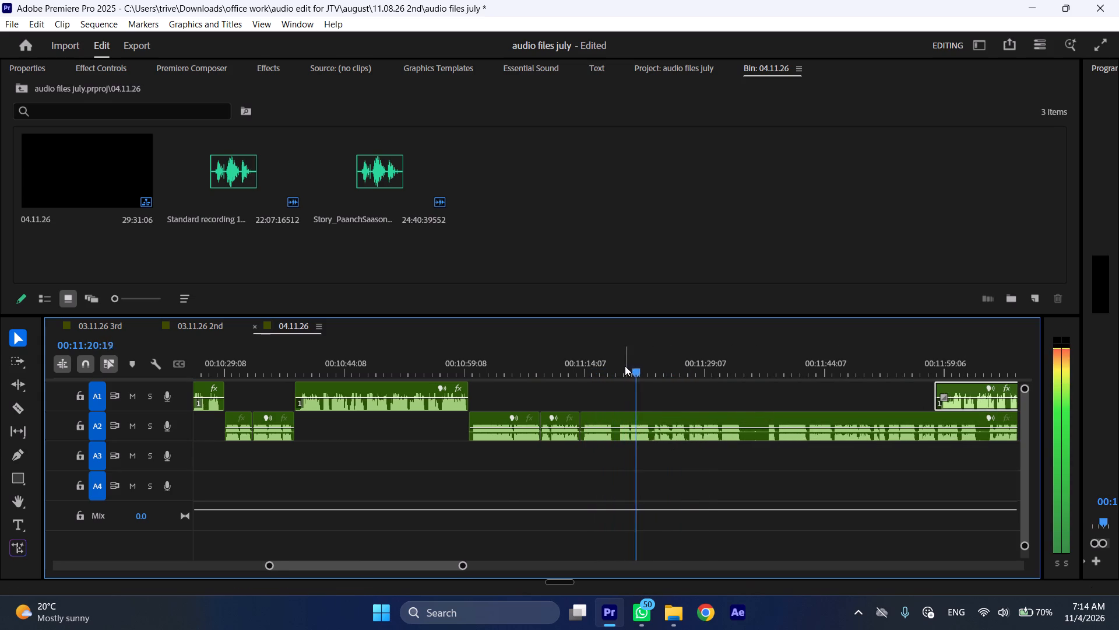
Cut the A2 narration at about 00:11:18 and at 00:11:18:13 and ripple delete the short pause between the cuts.
left_click_drag(615, 359, 617, 373)
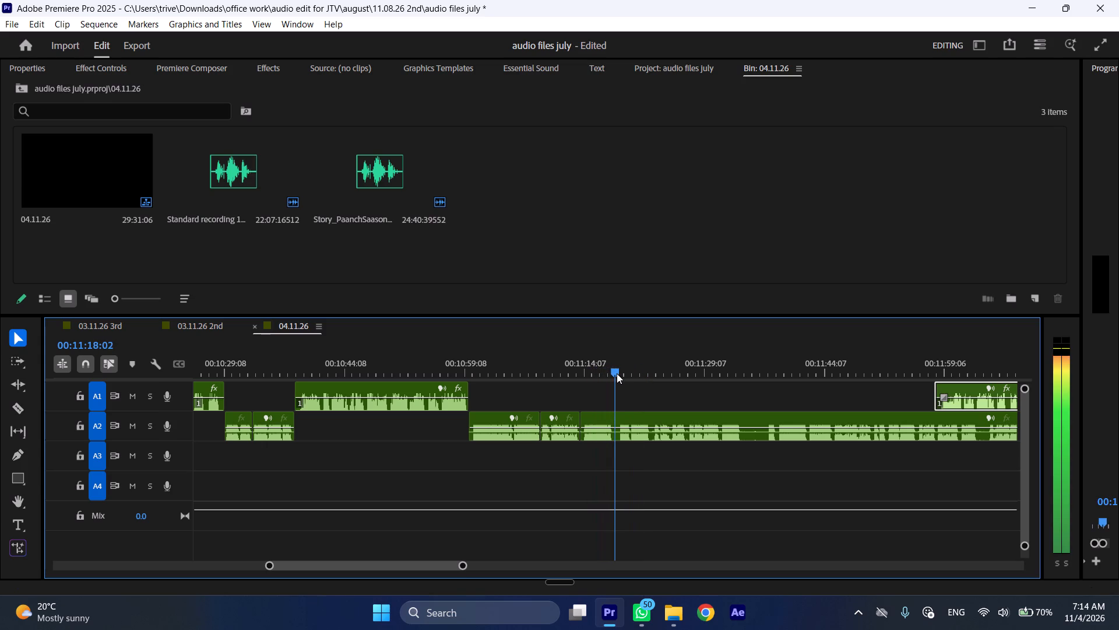
left_click_drag(617, 373, 617, 370)
key("shift+v")
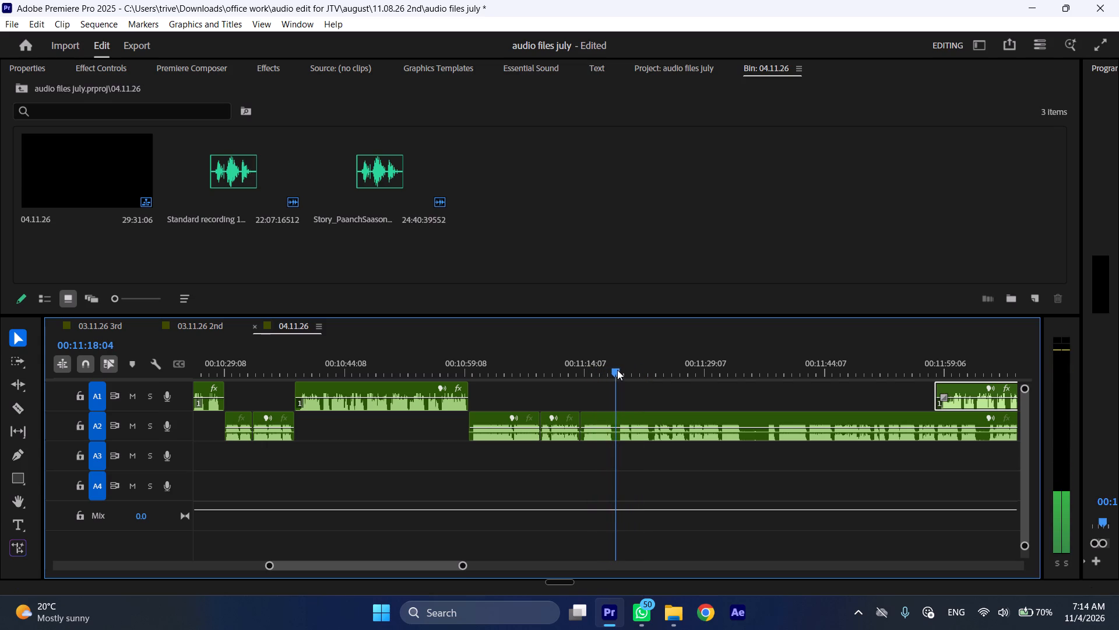
left_click_drag(617, 370, 616, 369)
key("shift+c")
left_click_drag(617, 369, 622, 369)
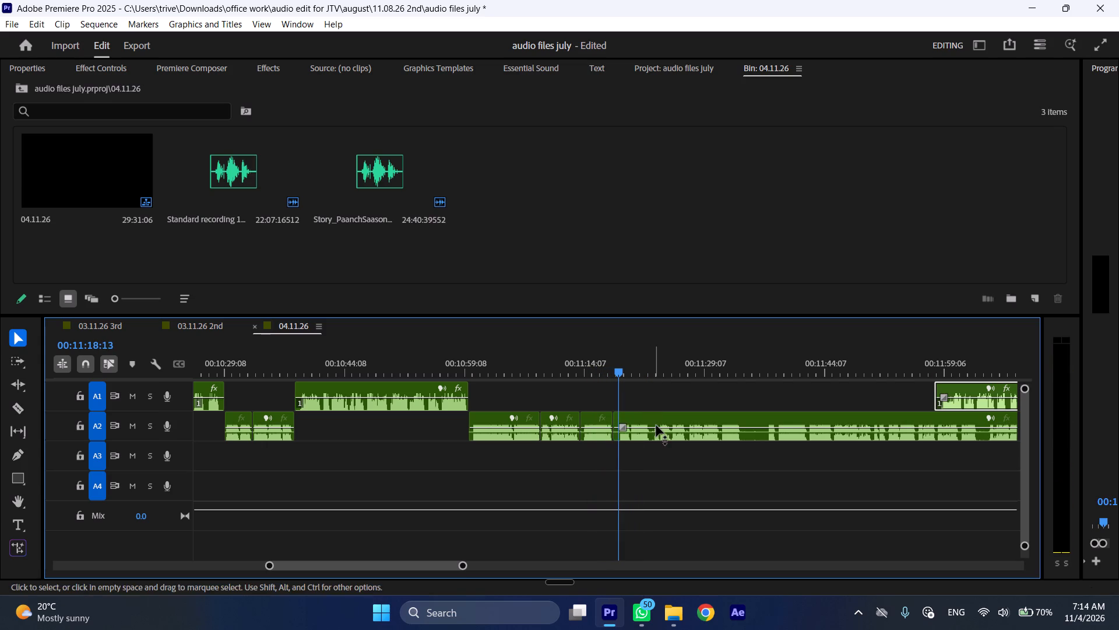
left_click(656, 425)
key("shift+c")
key("ctrl+shift+d")
Play the A2 narration onward from about 00:11:18 at faster speed to review it.
key("space")
type("l")
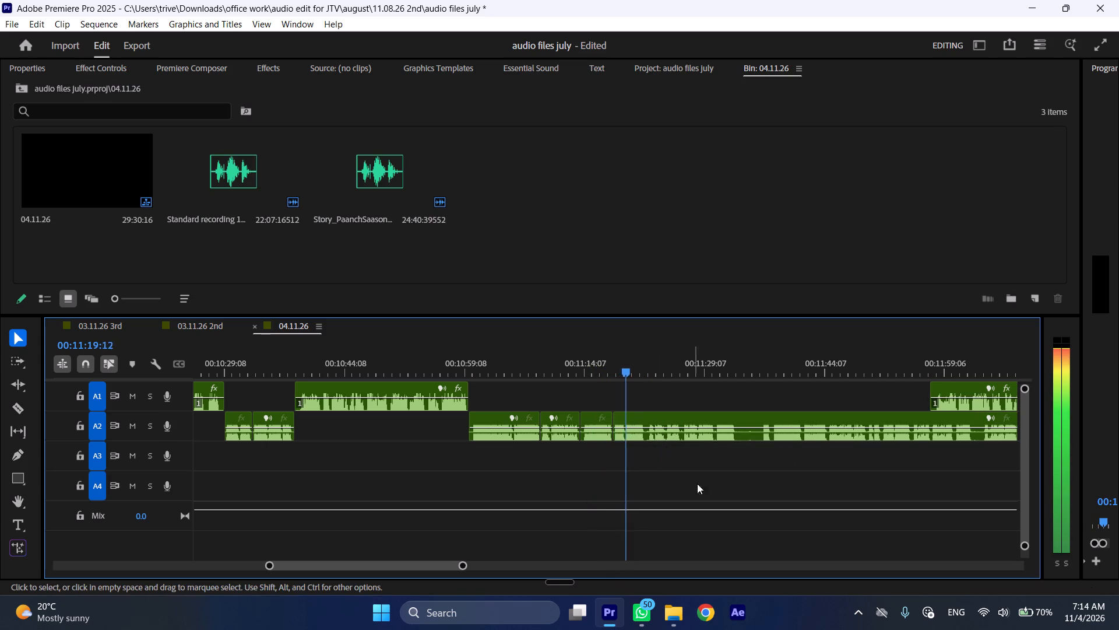
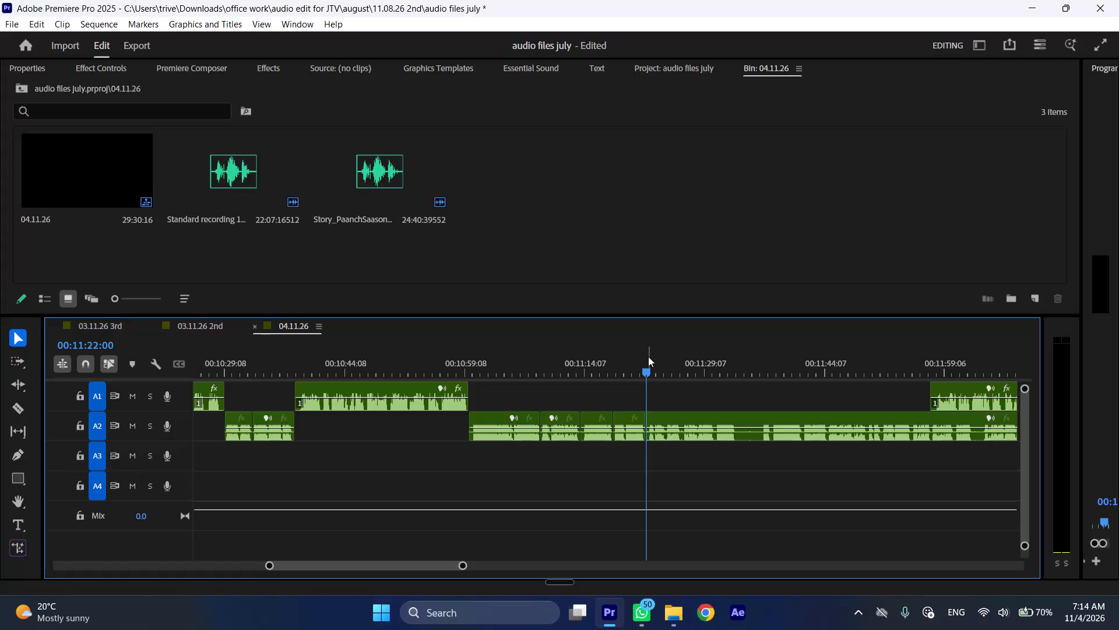
Review the A2 narration from 00:11:22, cut it at about 00:11:26, and ripple delete the unwanted section between those points.
key("space")
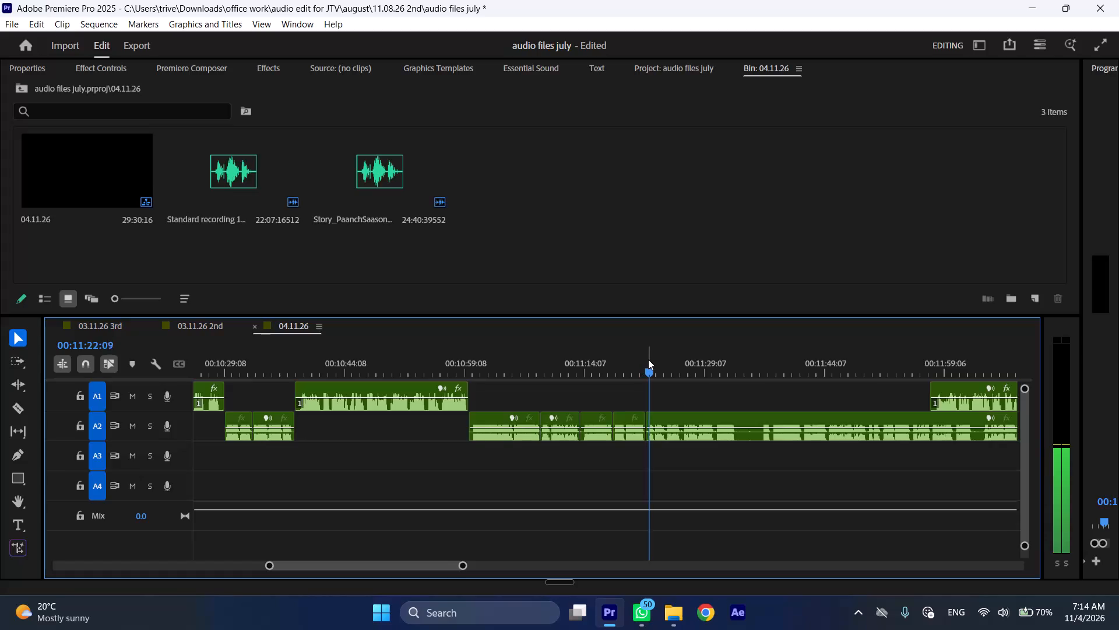
key("l")
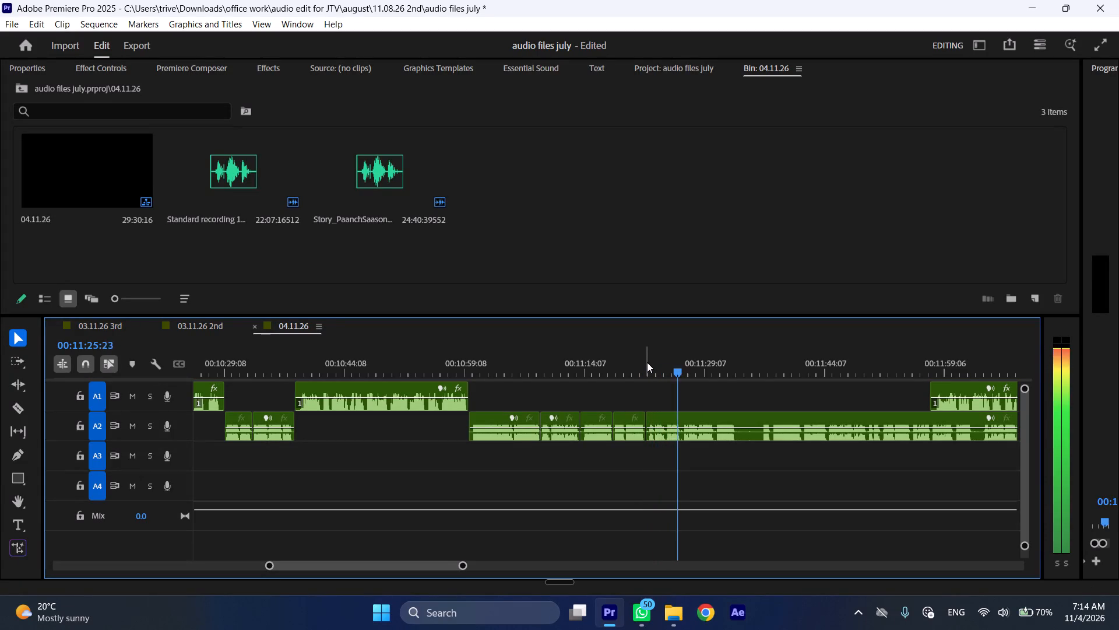
key("space")
left_click(688, 415)
key("shift+c")
key("ctrl+shift+d")
Play the A2 narration from 00:11:22 to about 00:11:29, and replay it from about 00:11:26 to check the passage before the pause.
key("space")
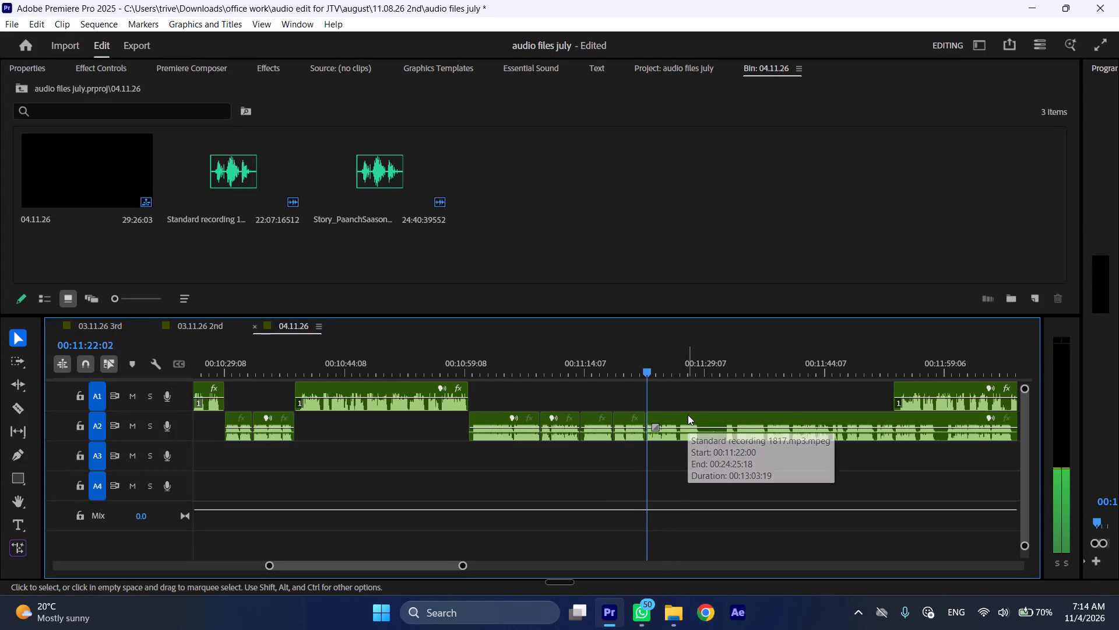
type("l")
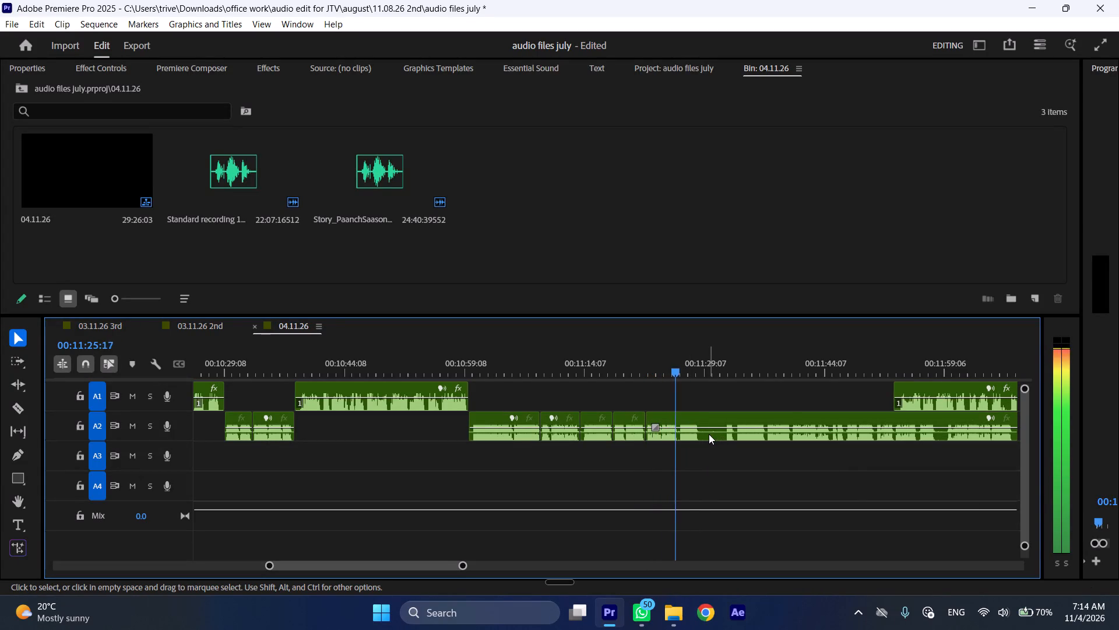
key("space")
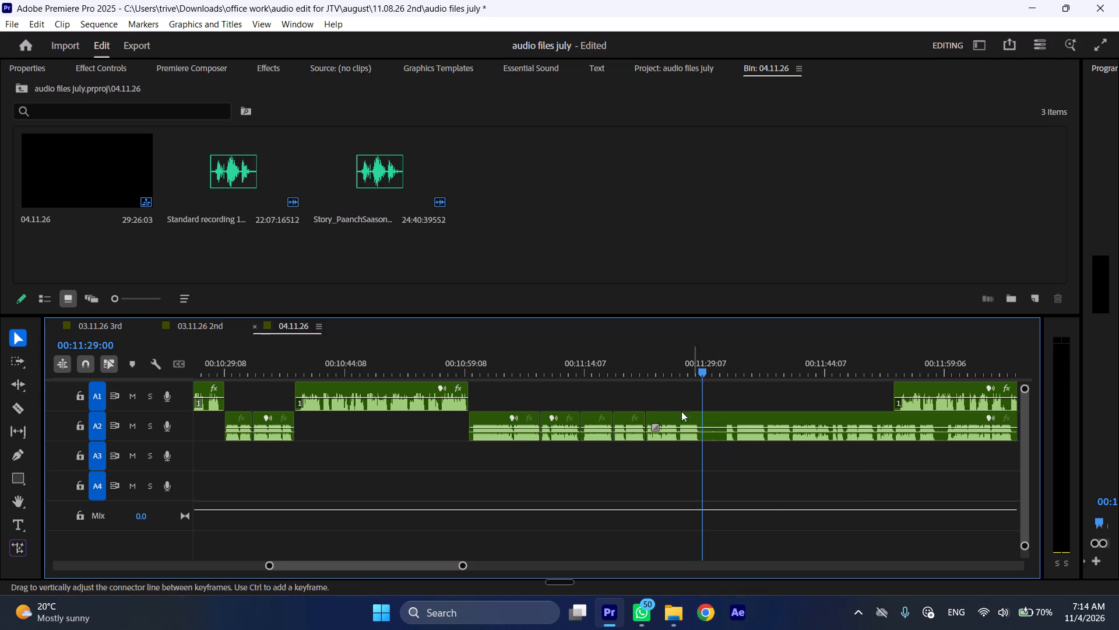
left_click(680, 355)
key("space")
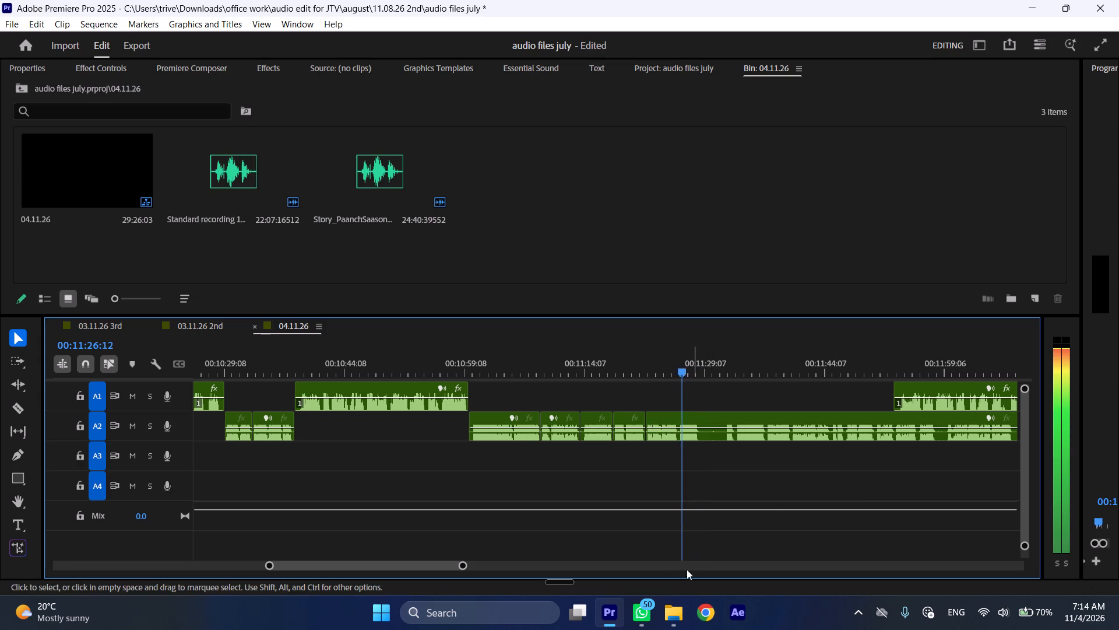
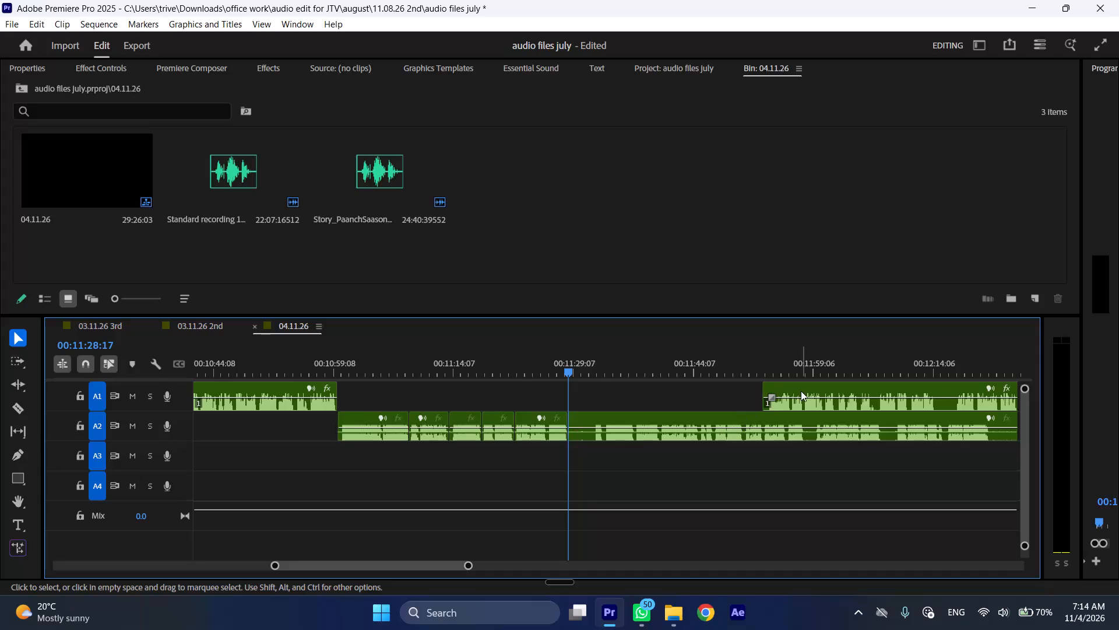
Move the next A1 clip back against the cut at 00:11:28:17 and shift the remaining A2 clip to about 00:12:00.
left_click_drag(801, 391, 608, 393)
left_click_drag(593, 415, 824, 420)
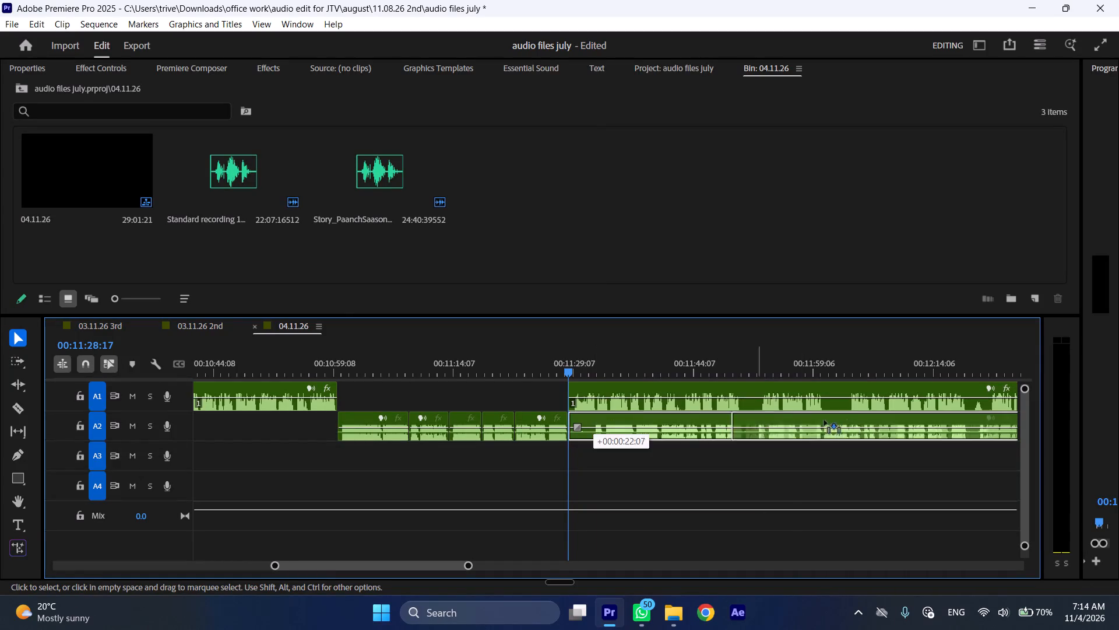
left_click_drag(824, 420, 850, 420)
Play the A1 narration at increased speed from 00:11:28:17 to review the next passage.
key("space")
key("l")
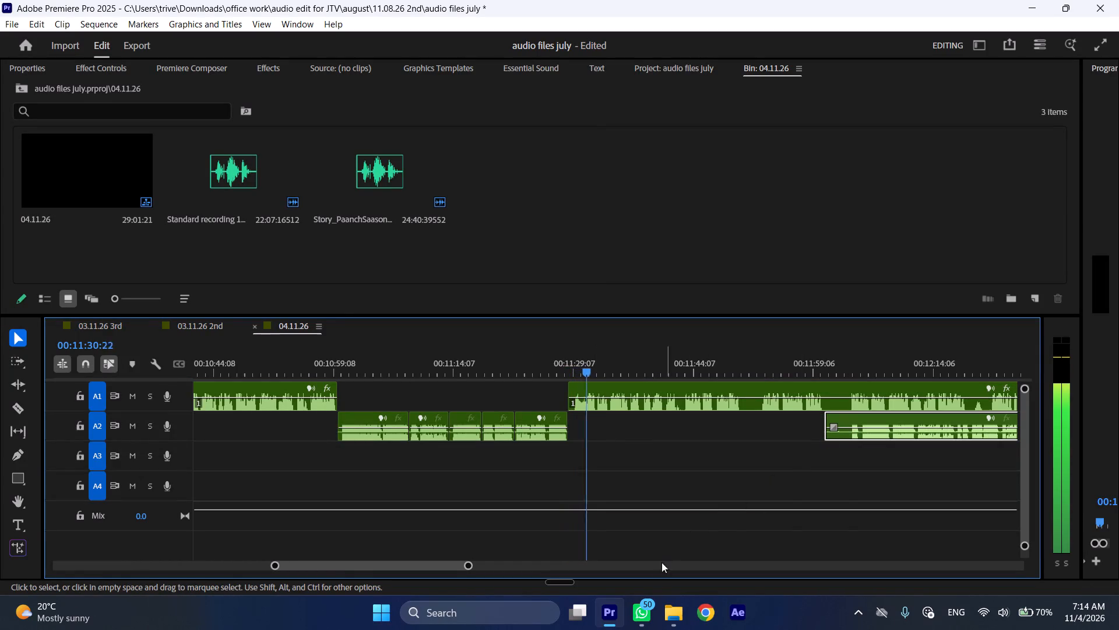
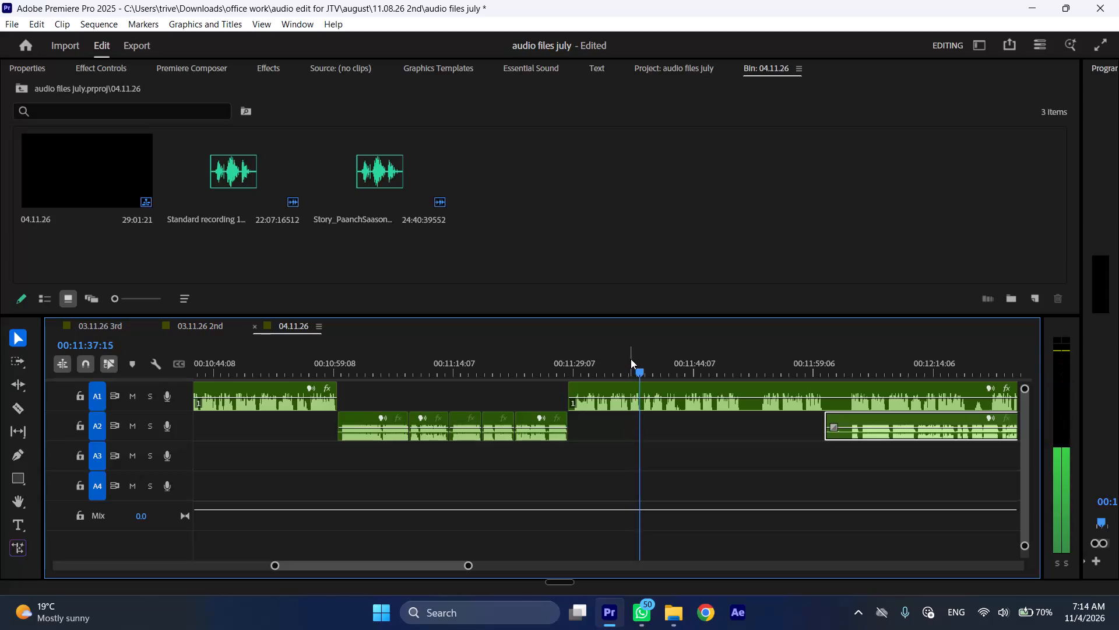
Cut the A1 narration at 00:11:36:06 and 00:11:37:18 and ripple delete the section between the cuts.
left_click(631, 359)
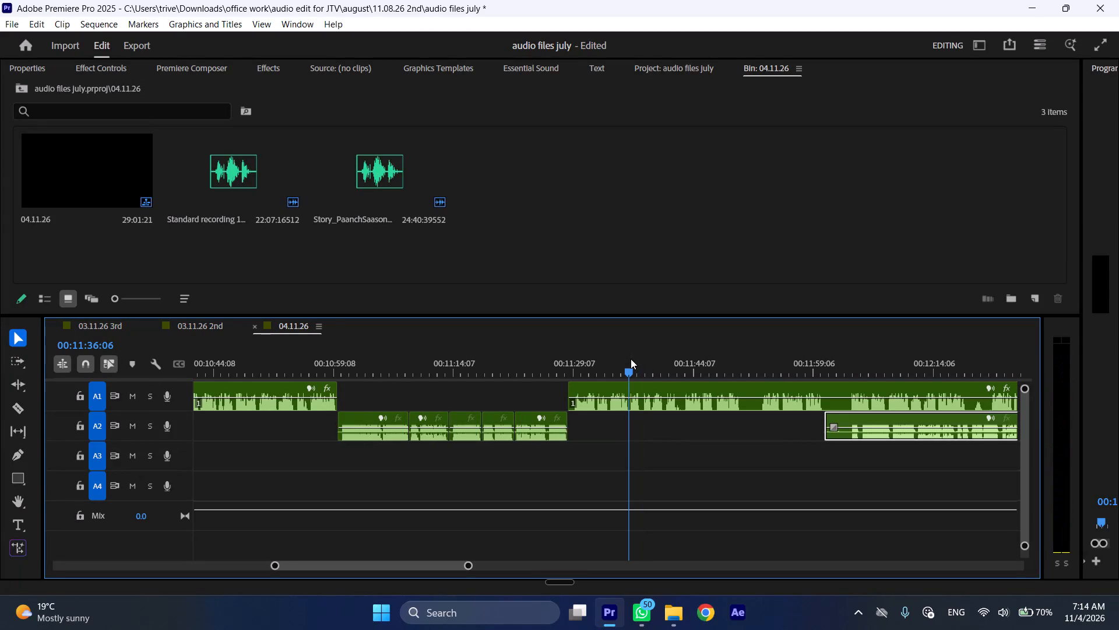
type("C")
key("space")
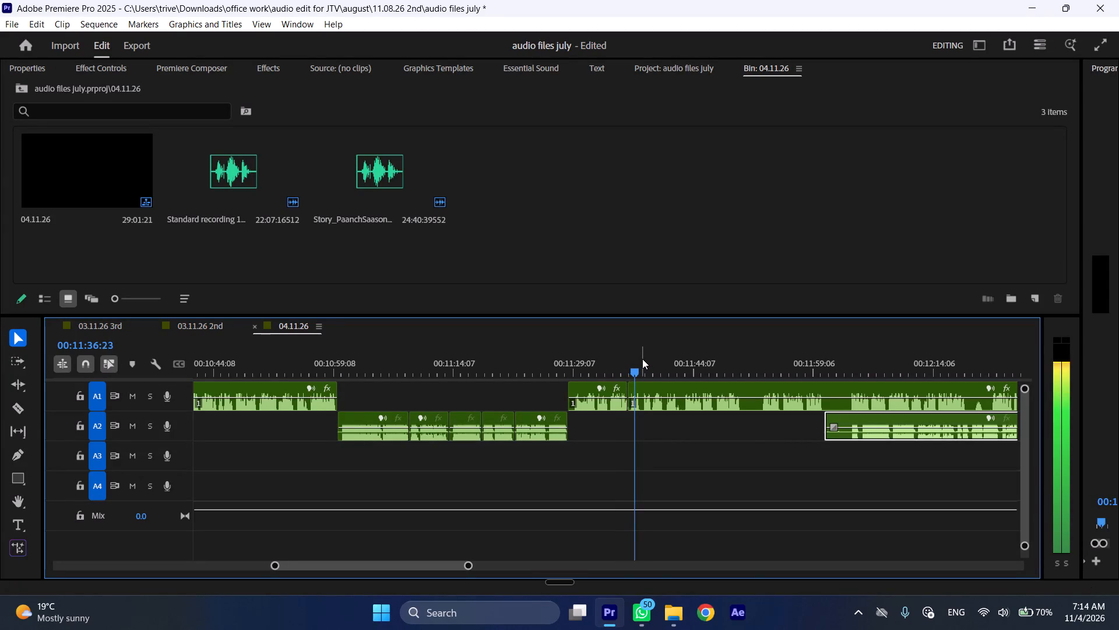
key("space")
left_click(664, 398)
key("shift+c")
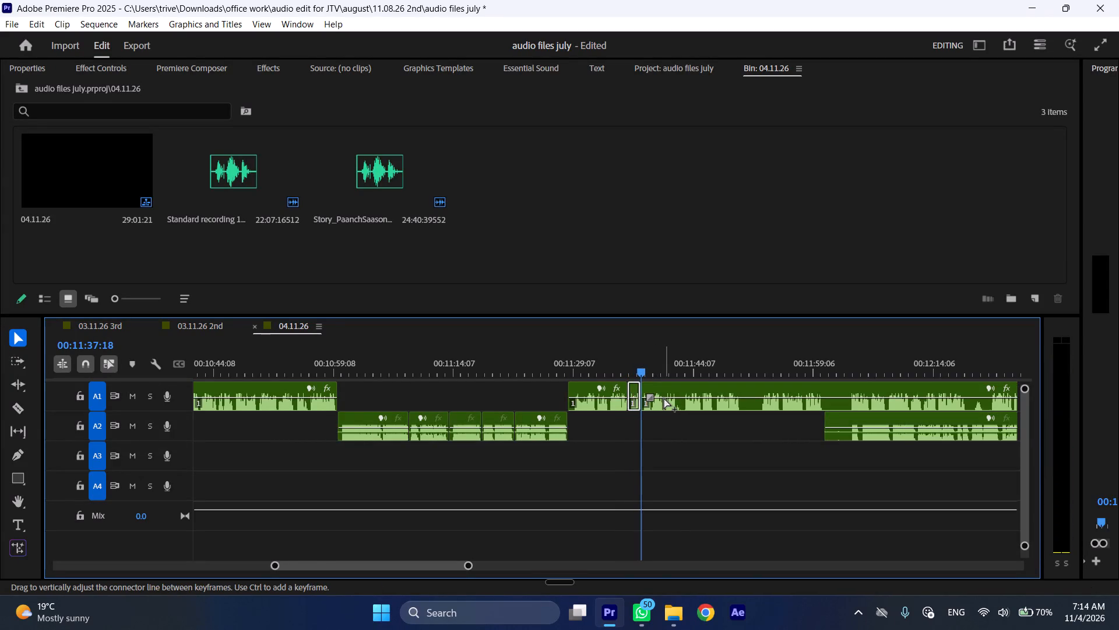
key("ctrl+shift+d")
Review the following A1 narration, cut it at 00:11:39:04 and about 00:11:41, and ripple delete the section between.
key("space")
type("l")
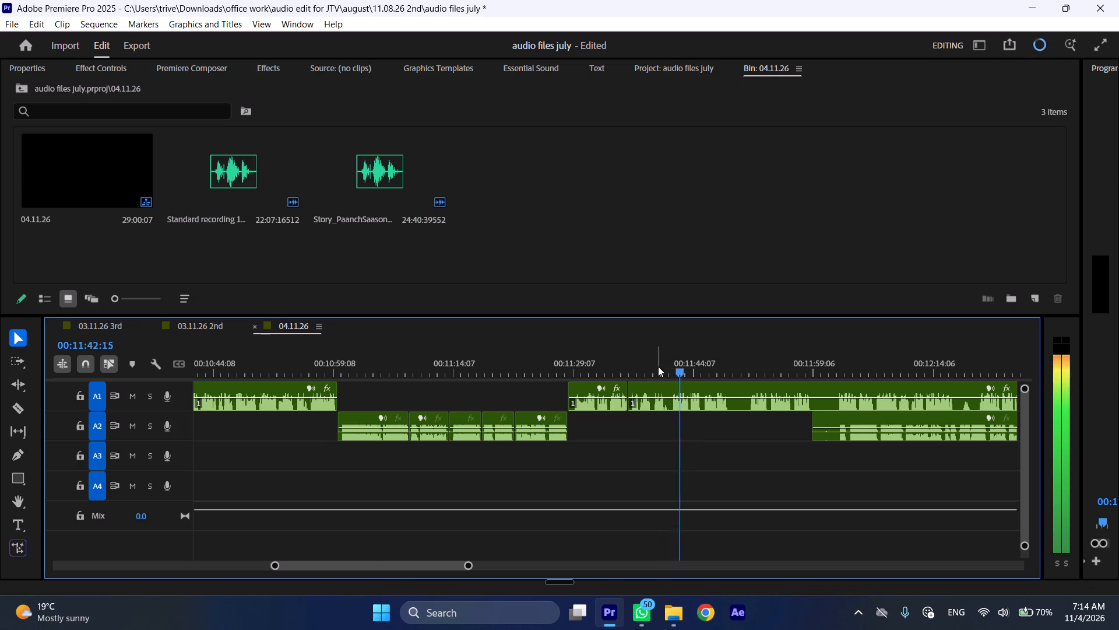
left_click_drag(656, 365, 668, 367)
key("shift+c")
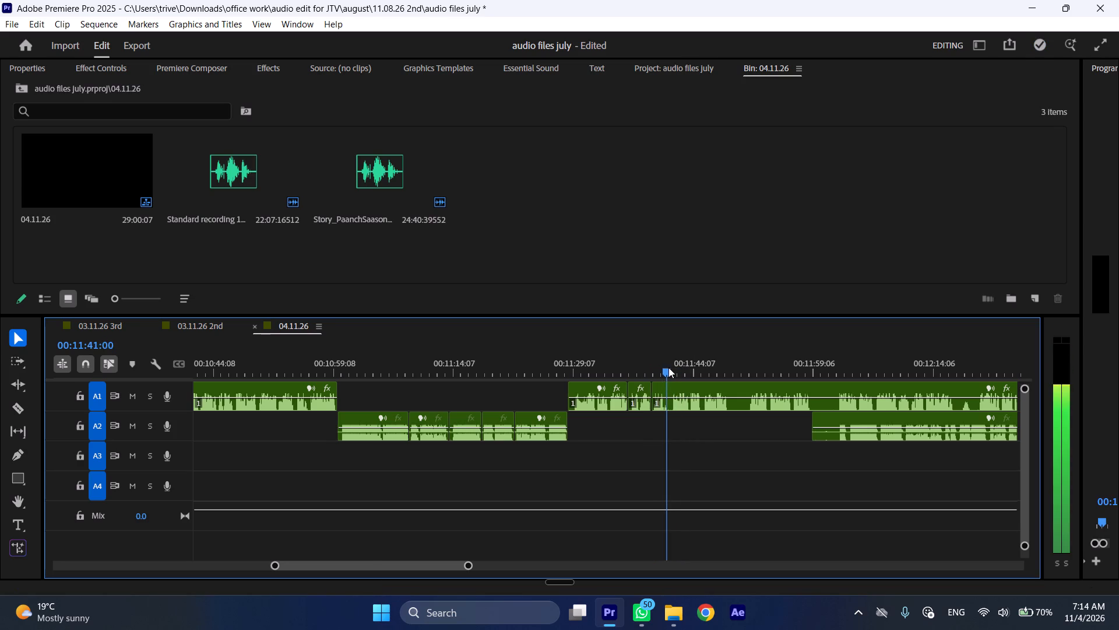
left_click_drag(668, 367, 672, 367)
left_click(682, 391)
key("shift+c")
key("ctrl+shift+d")
Play the A1 narration onward at increased speed and split it in the pause at 00:11:46:16.
key("space")
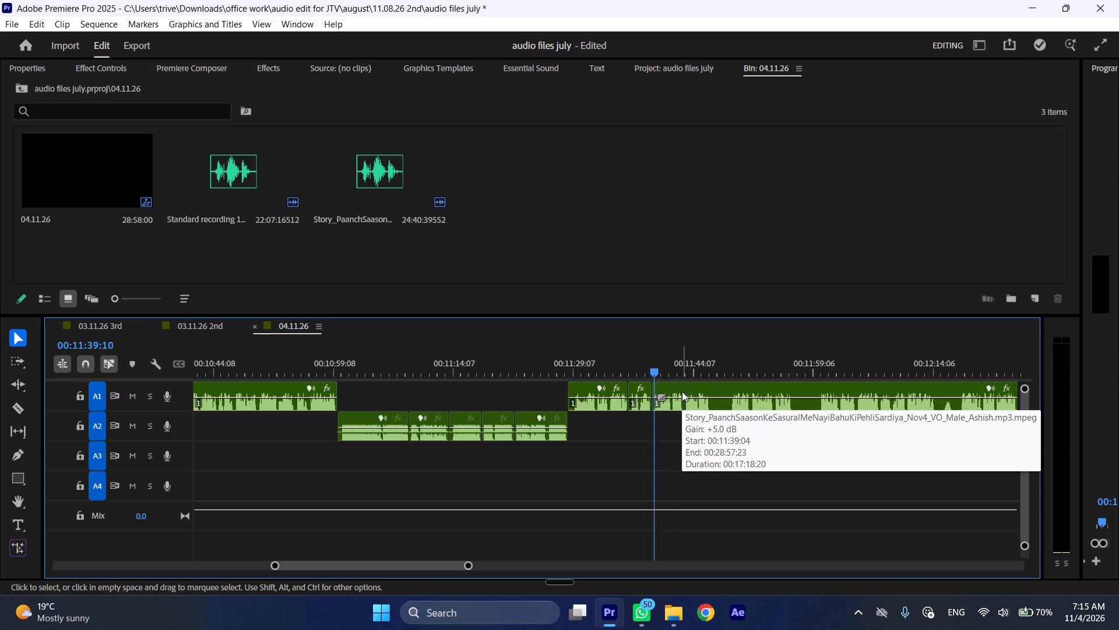
type("l")
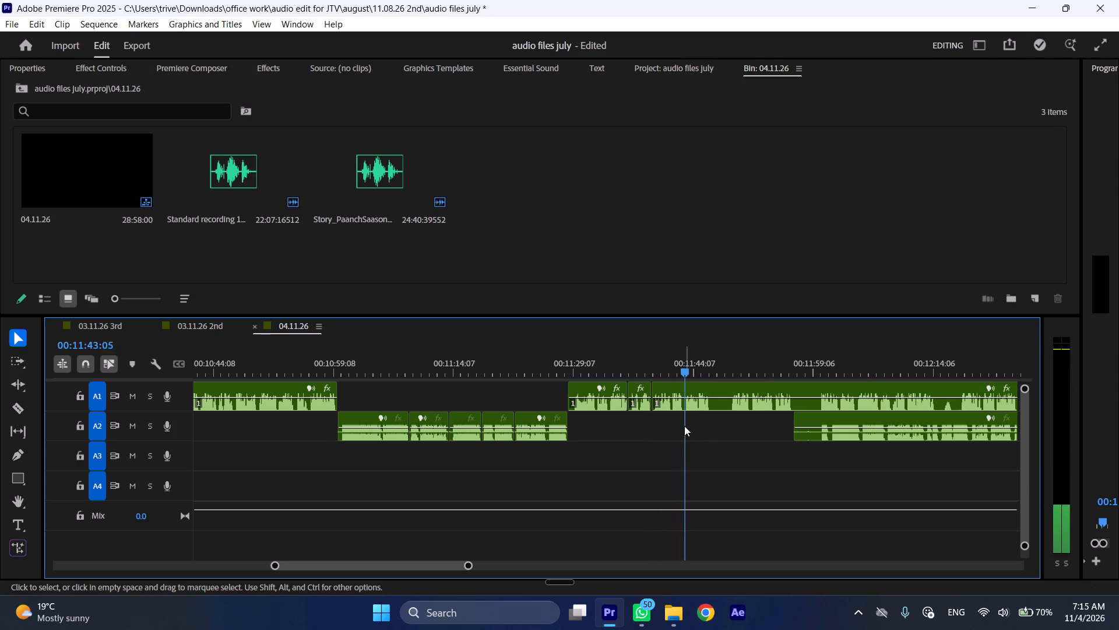
key("space")
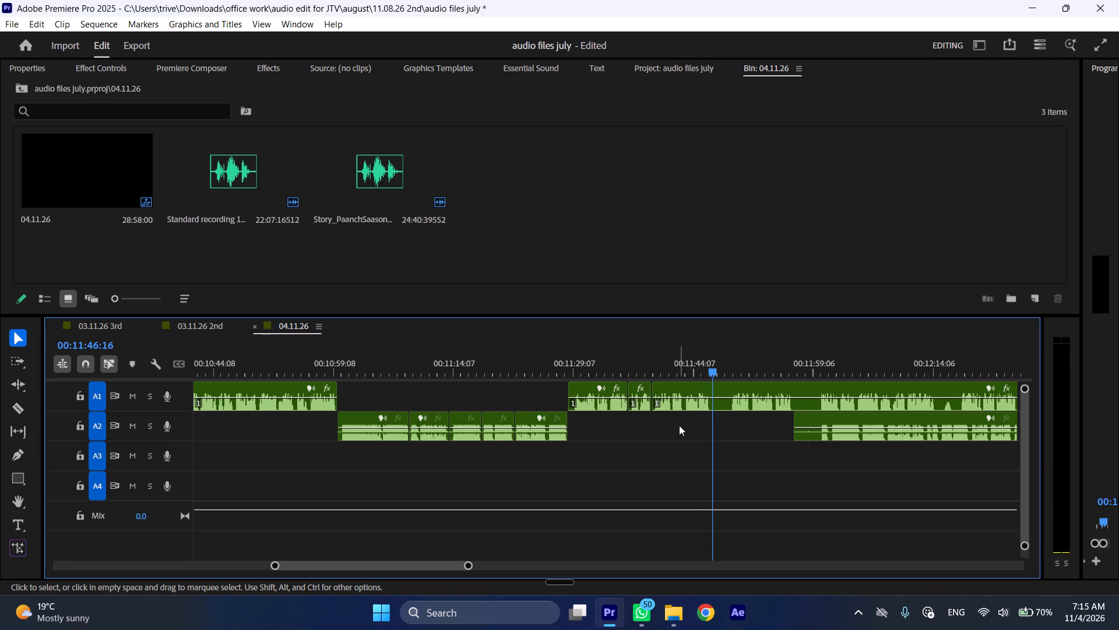
type("C")
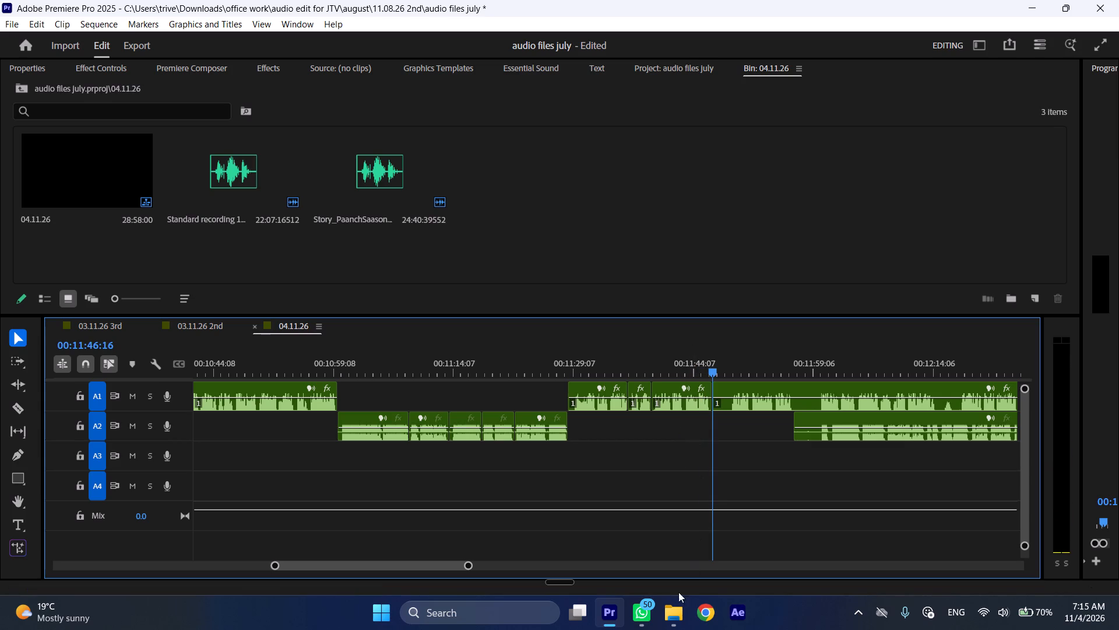
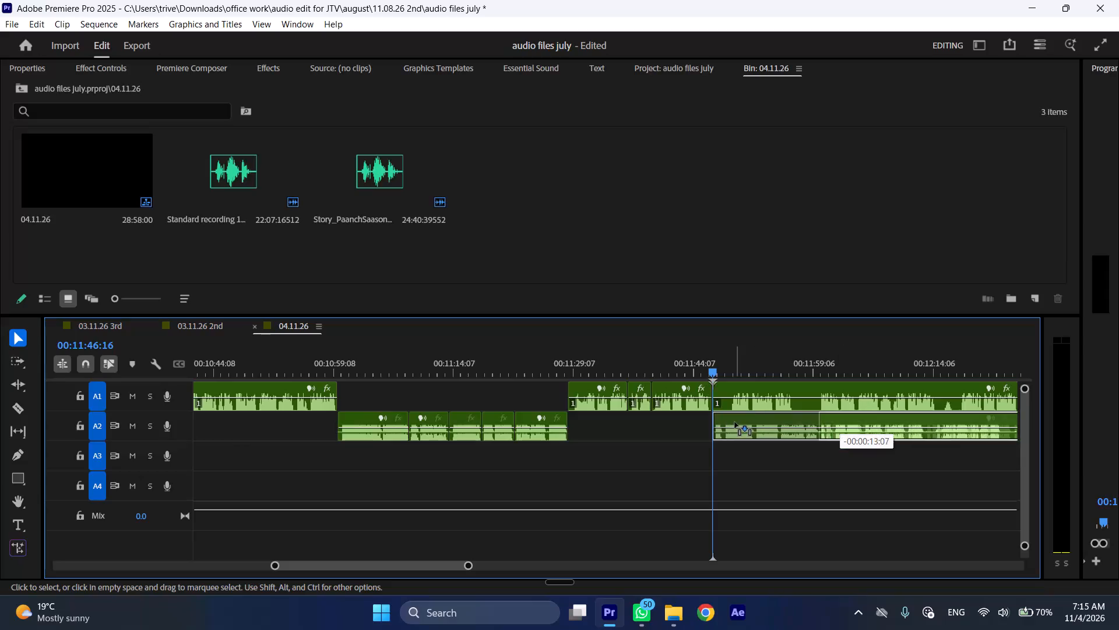
Move the A1 narration following 00:11:46:16 about 39 seconds later and trim about 2 seconds off its start.
scroll(736, 418, "down", 10)
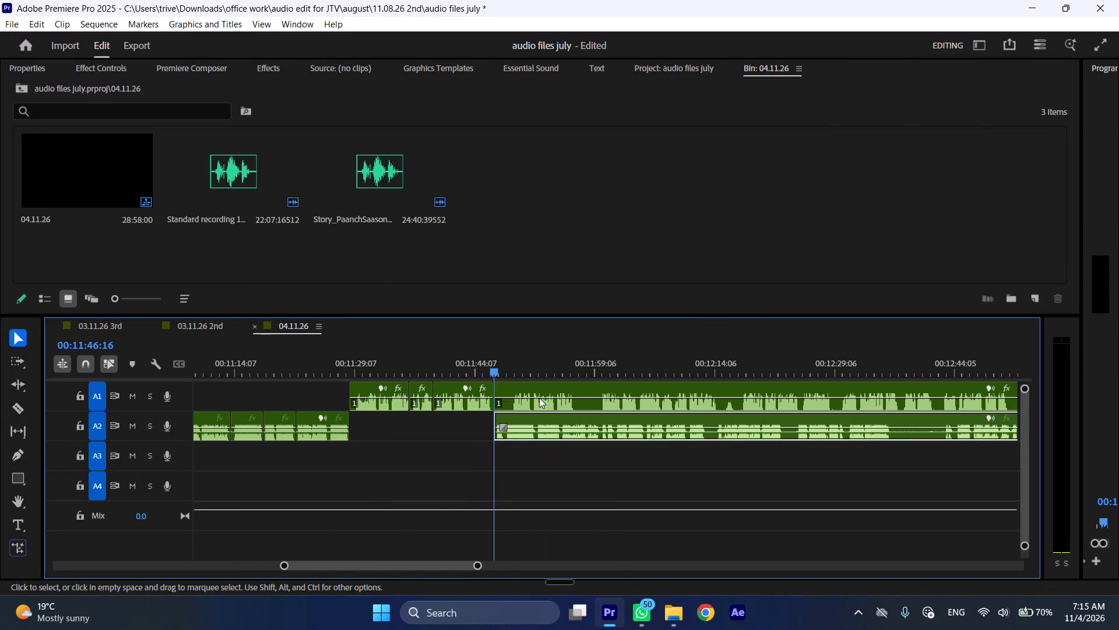
left_click_drag(518, 385, 835, 387)
key("space")
type("l")
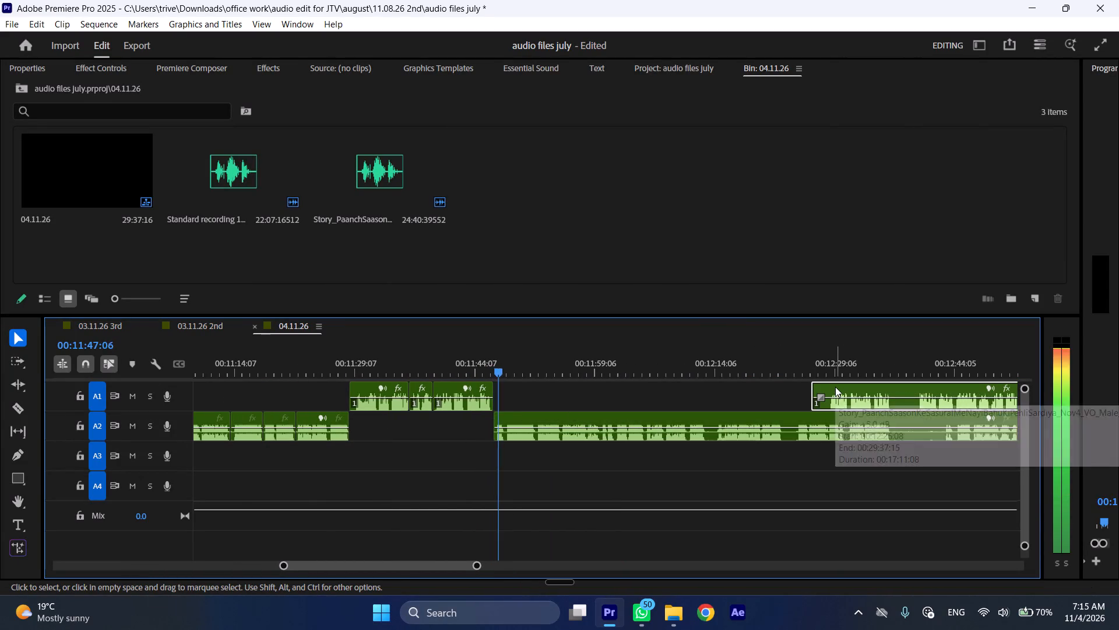
left_click_drag(815, 388, 830, 389)
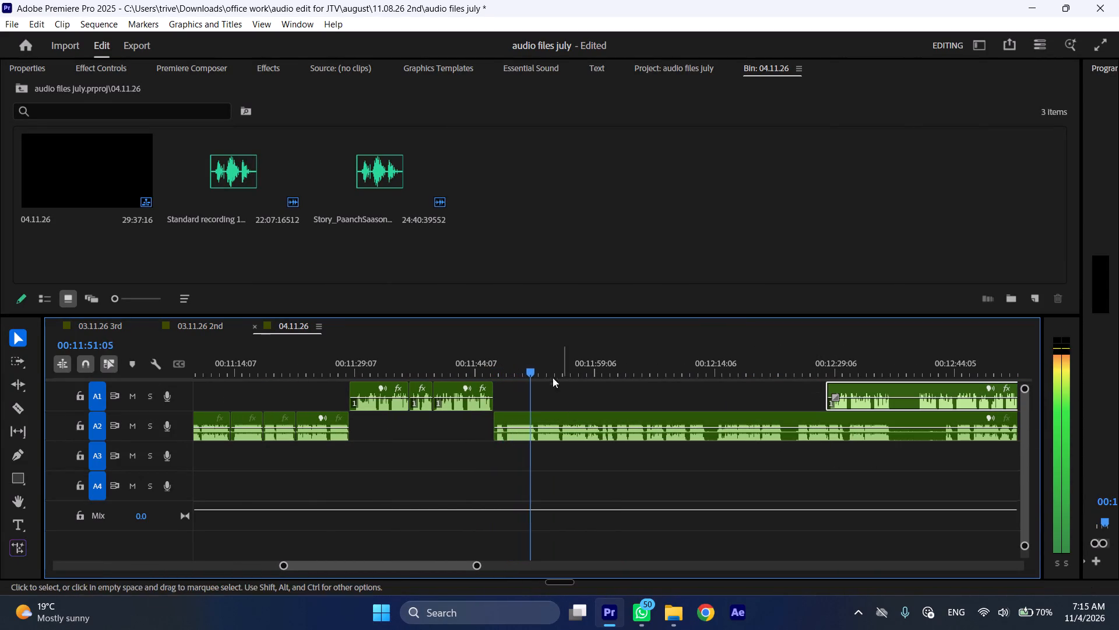
Cut the A2 narration at 00:11:48:02 and ripple delete its opening section from 00:11:46:16 to the cut.
left_click_drag(501, 361, 506, 365)
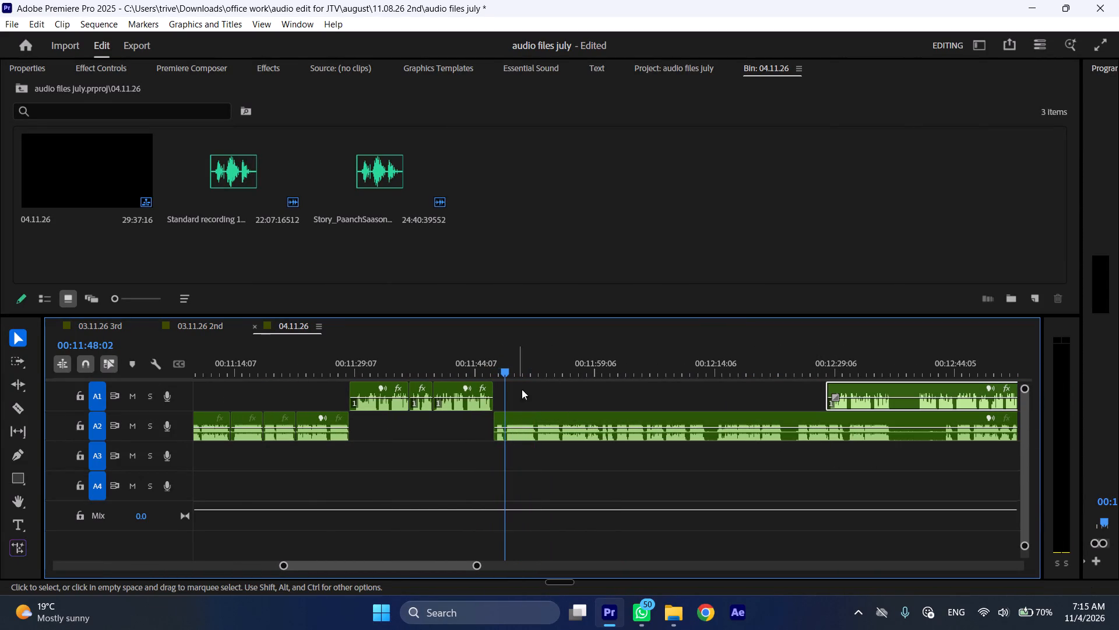
left_click(537, 417)
key("shift+c")
key("ctrl+shift+d")
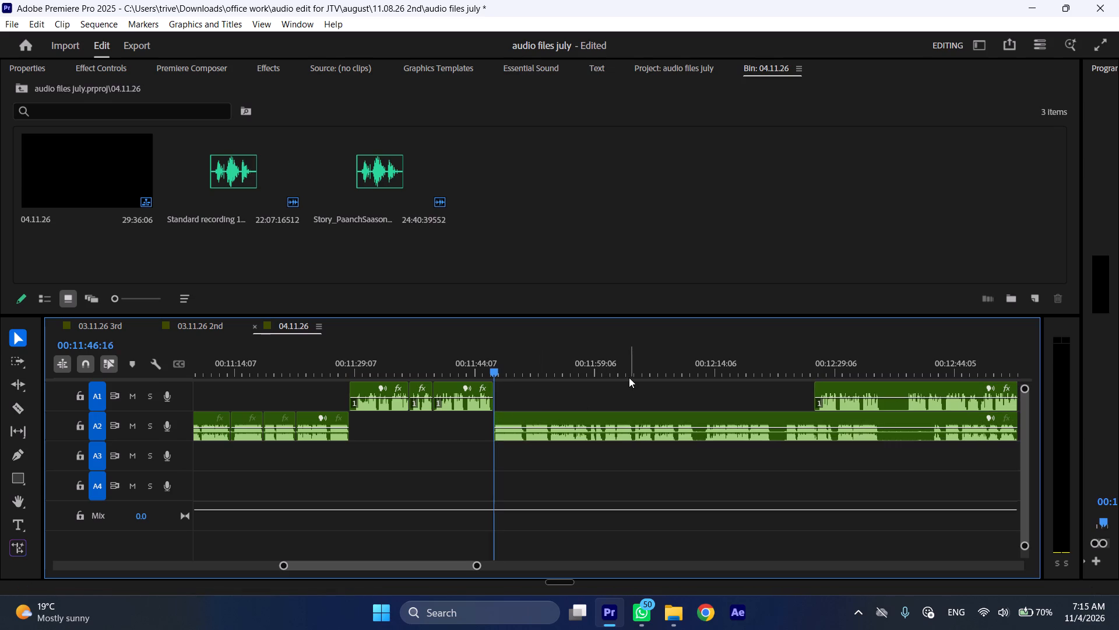
Play the A2 narration from 00:11:46:16 onward at increased speed to review it.
key("space")
type("l")
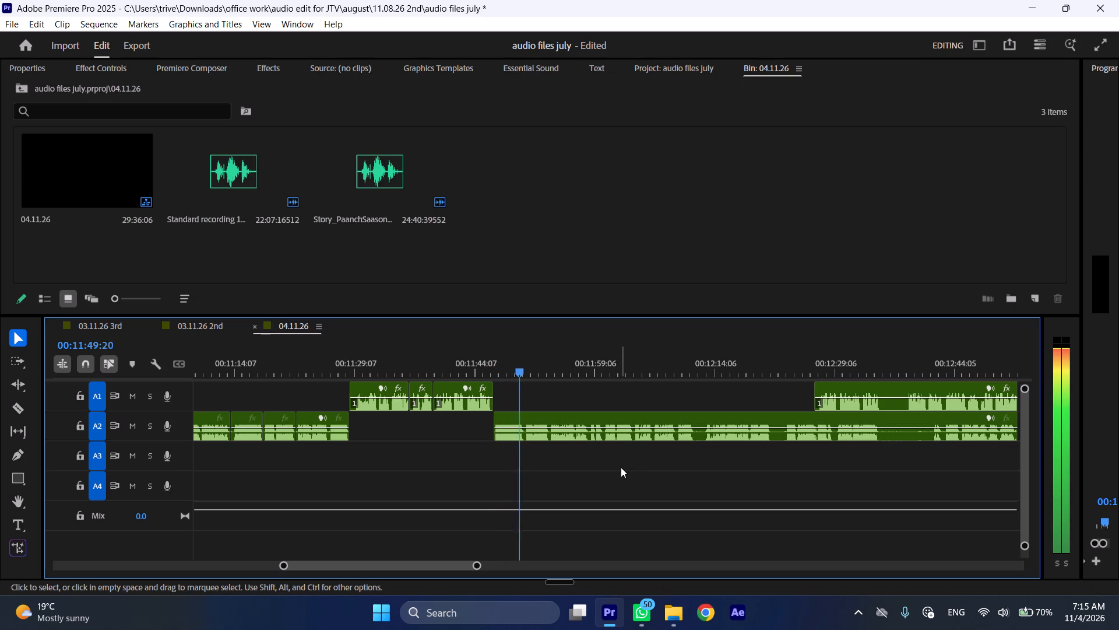
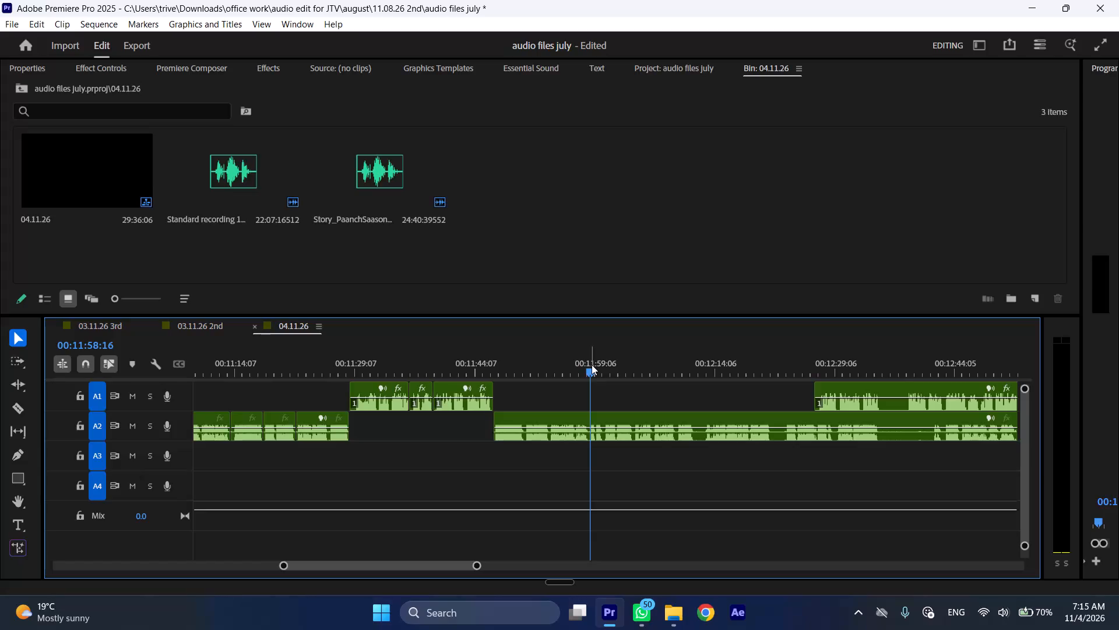
Cut the A2 narration at 00:11:58:16 and 00:12:00:07 and ripple delete the short section between the cuts.
type("C")
key("space")
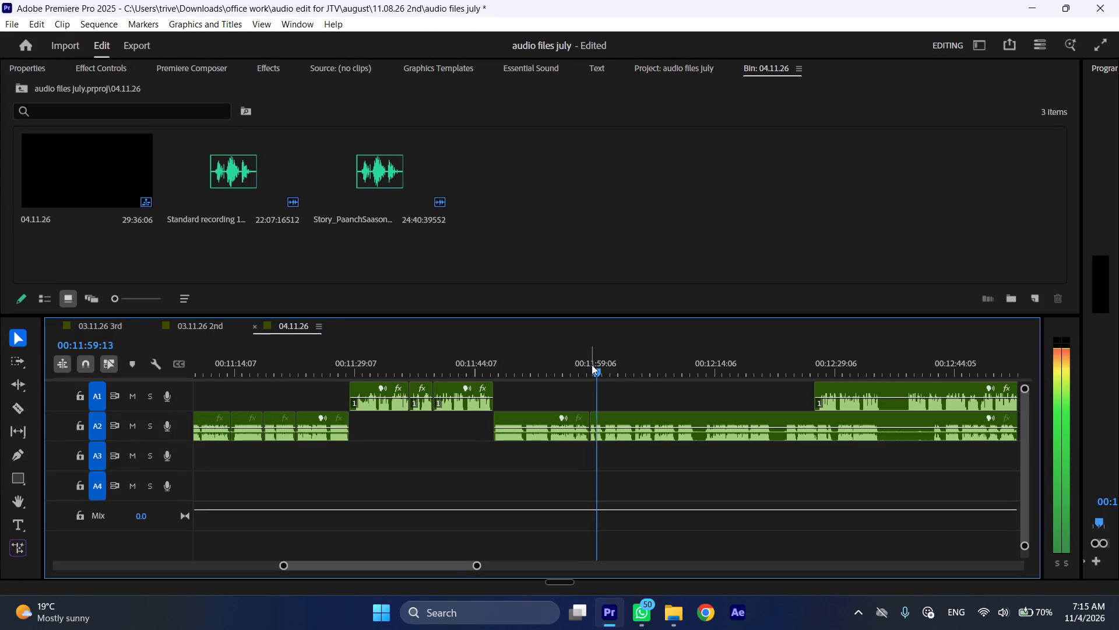
key("space")
left_click(613, 446)
left_click(612, 436)
key("shift+c")
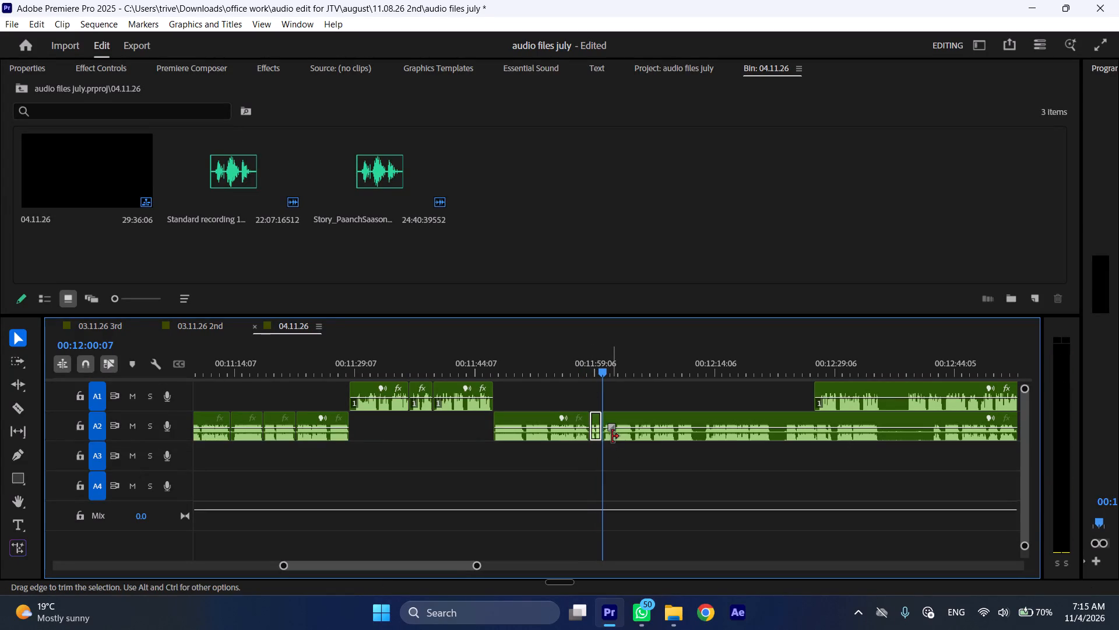
key("ctrl+shift+d")
Review the A2 narration past the closed gap and cut it at 00:12:02:12.
key("space")
type("l")
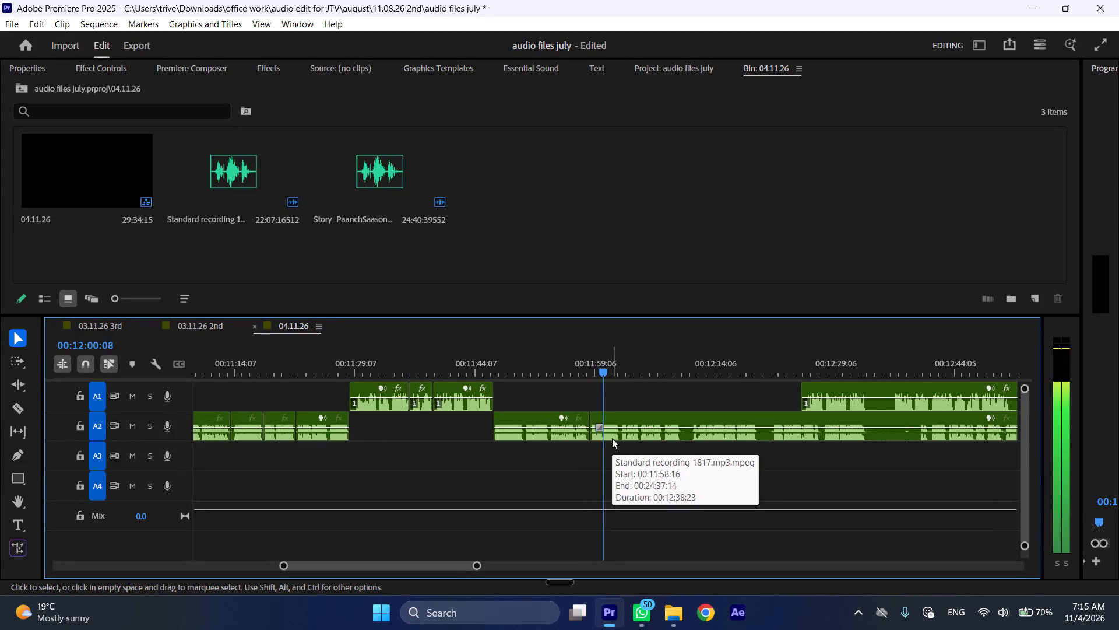
left_click(623, 362)
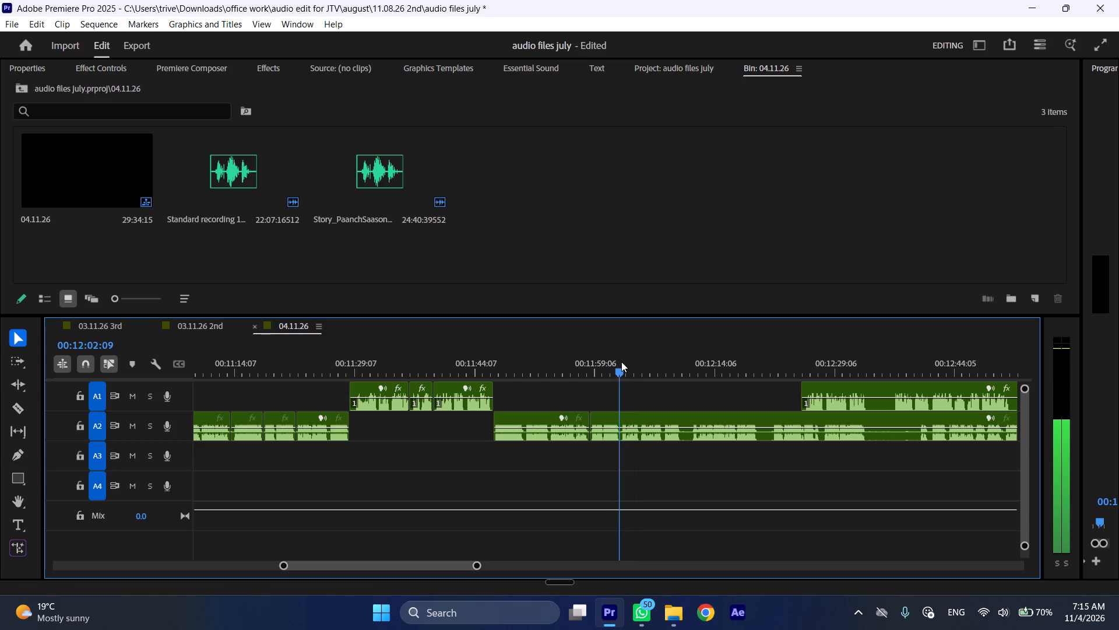
key("shift+c")
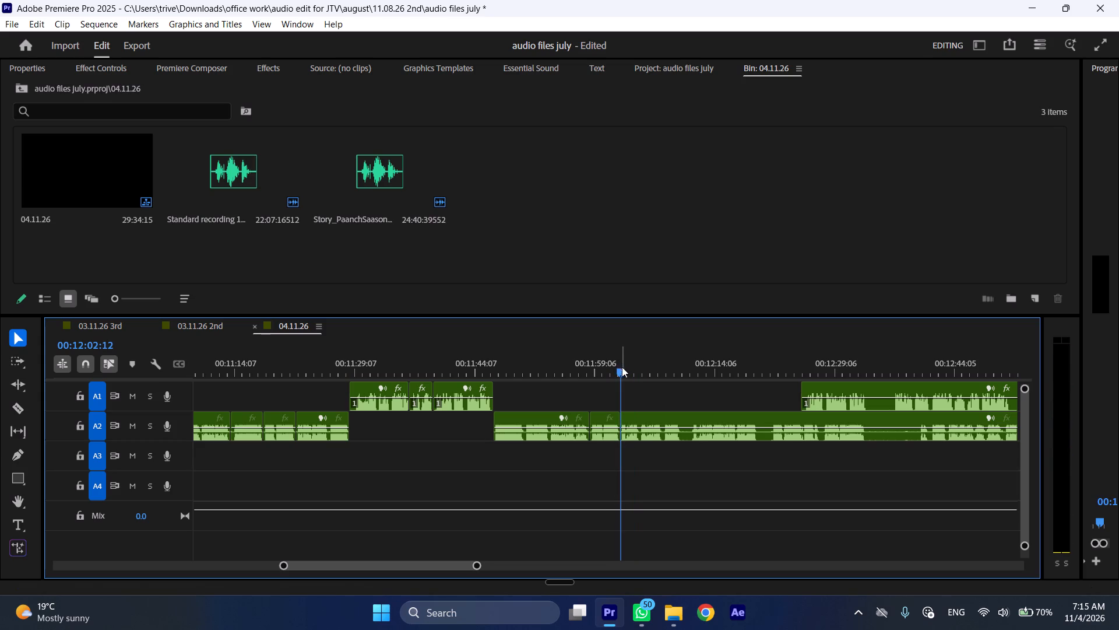
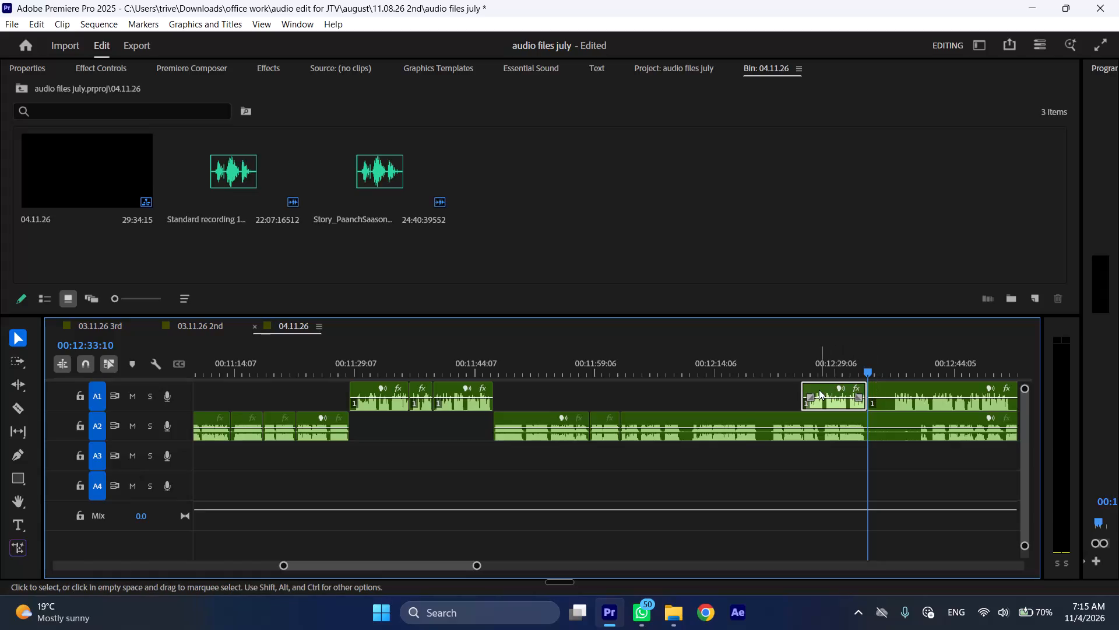
Move the short A1 passage ending at 00:12:33:10 to the A2 cut at 00:12:02:12, inserting it so the following A2 narration shifts later.
left_click_drag(819, 390, 708, 388)
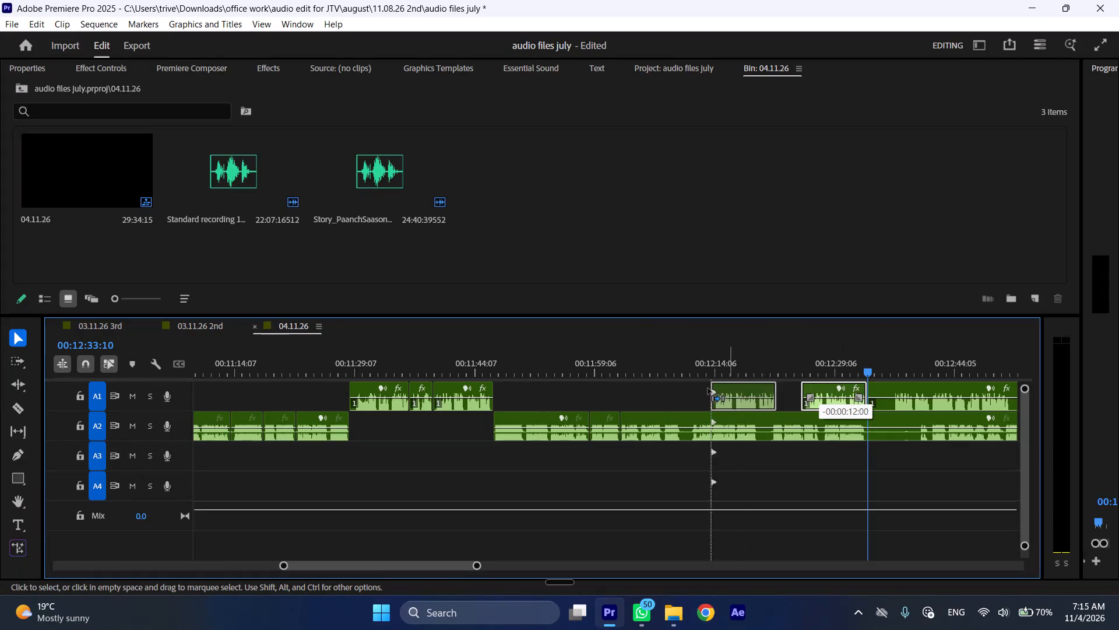
left_click_drag(708, 388, 642, 388)
Review the transition from the A2 narration into the inserted A1 passage, starting just before 00:12:02:06, at faster playback.
left_click(620, 360)
key("space")
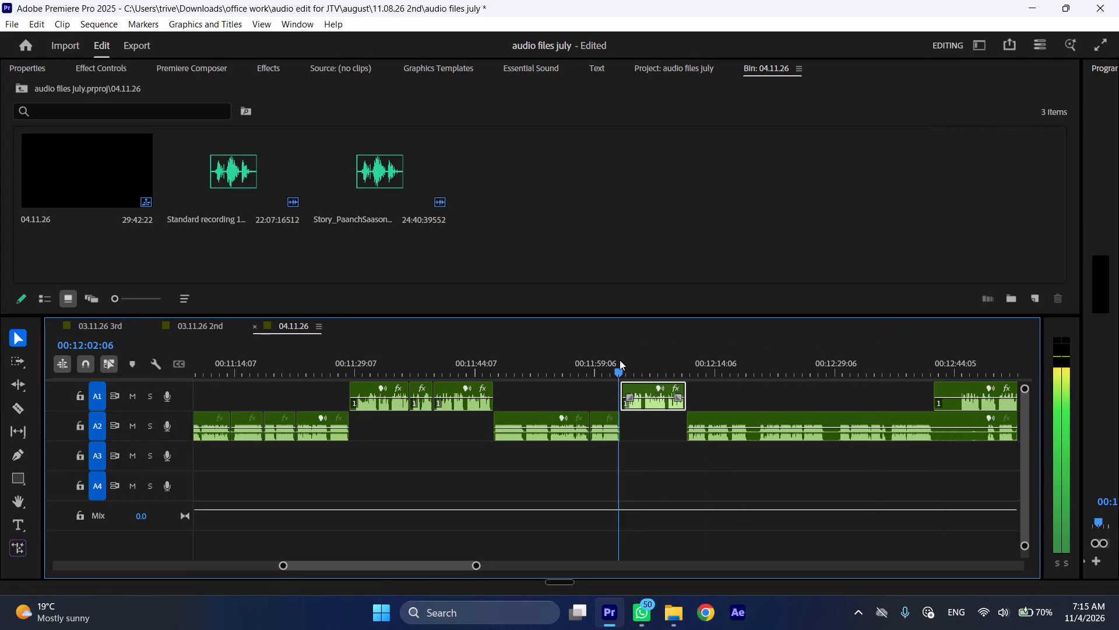
type("l")
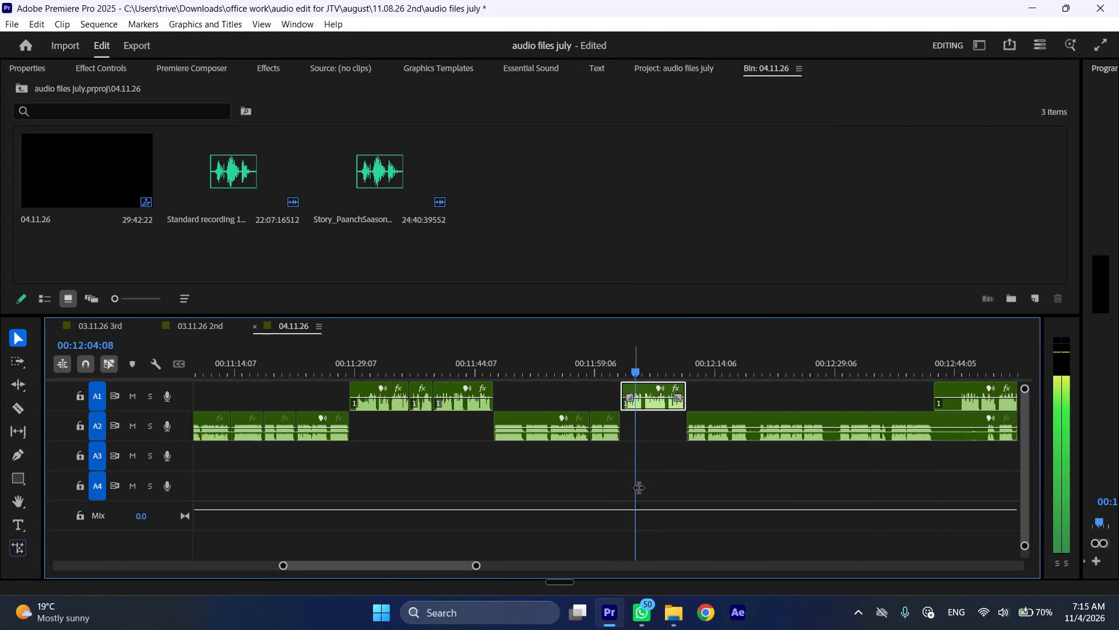
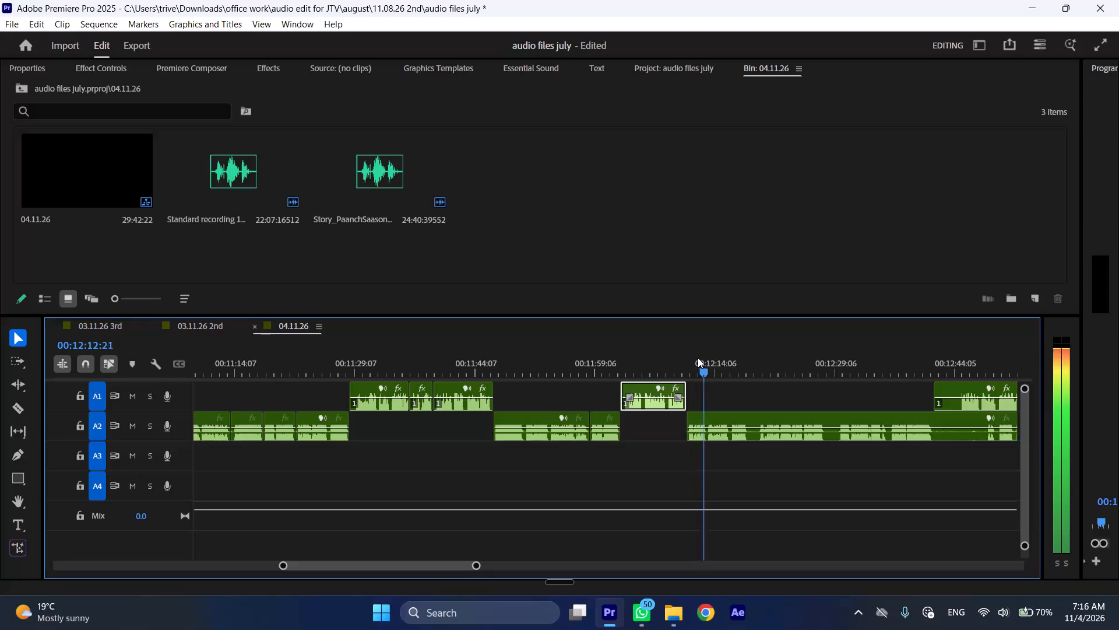
Cut the A2 narration at 00:12:13:08 and ripple delete the short section between the inserted A1 passage and the cut.
left_click(708, 361)
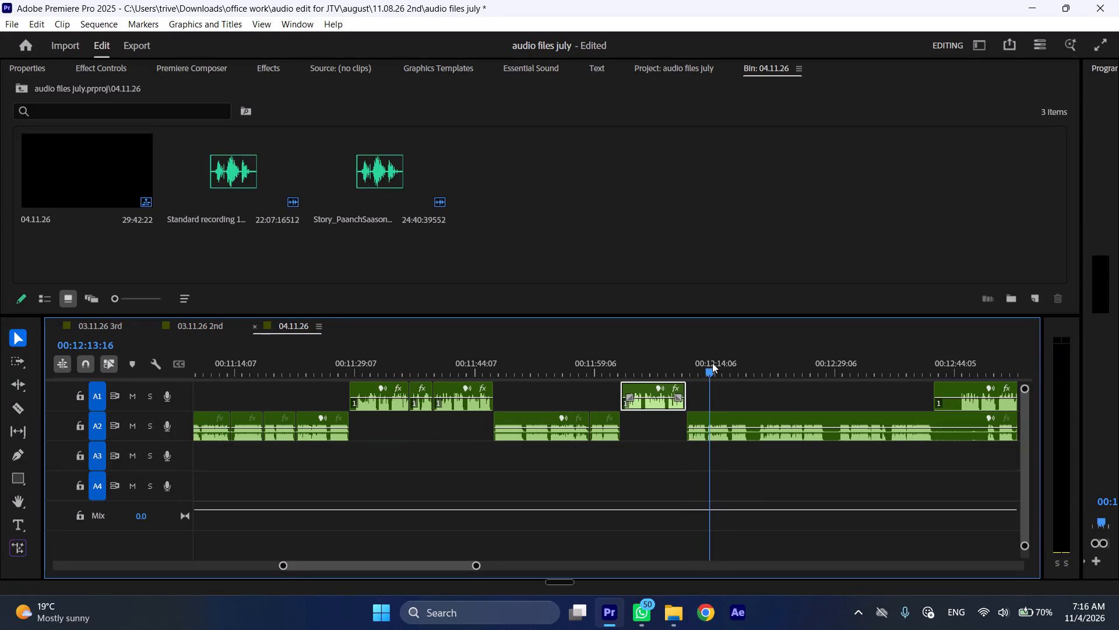
left_click(712, 406)
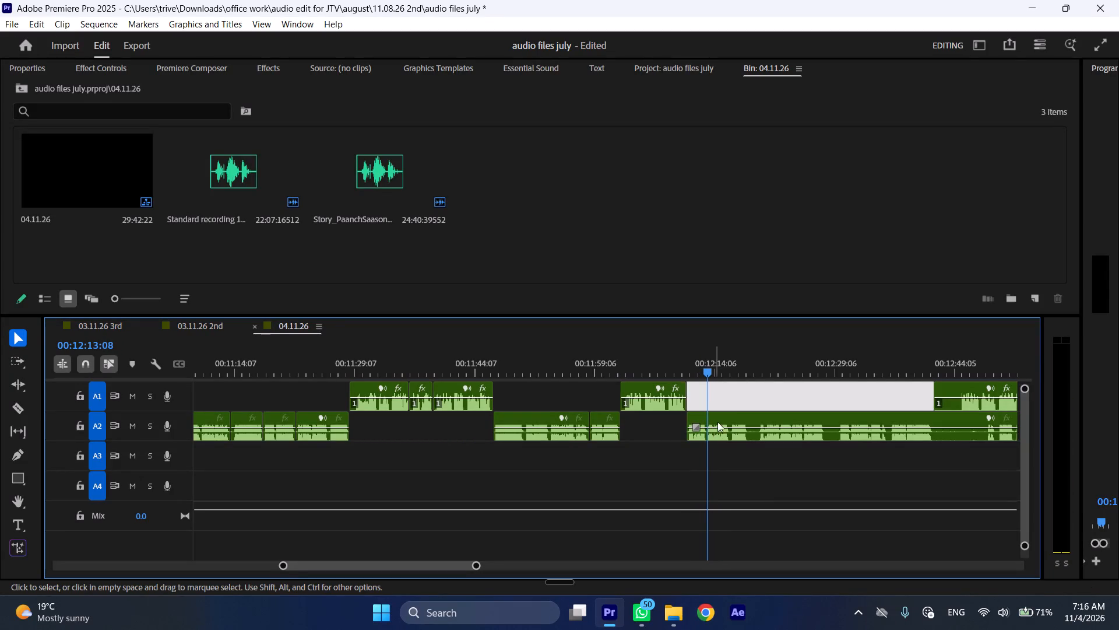
left_click(717, 424)
key("shift+c")
key("space")
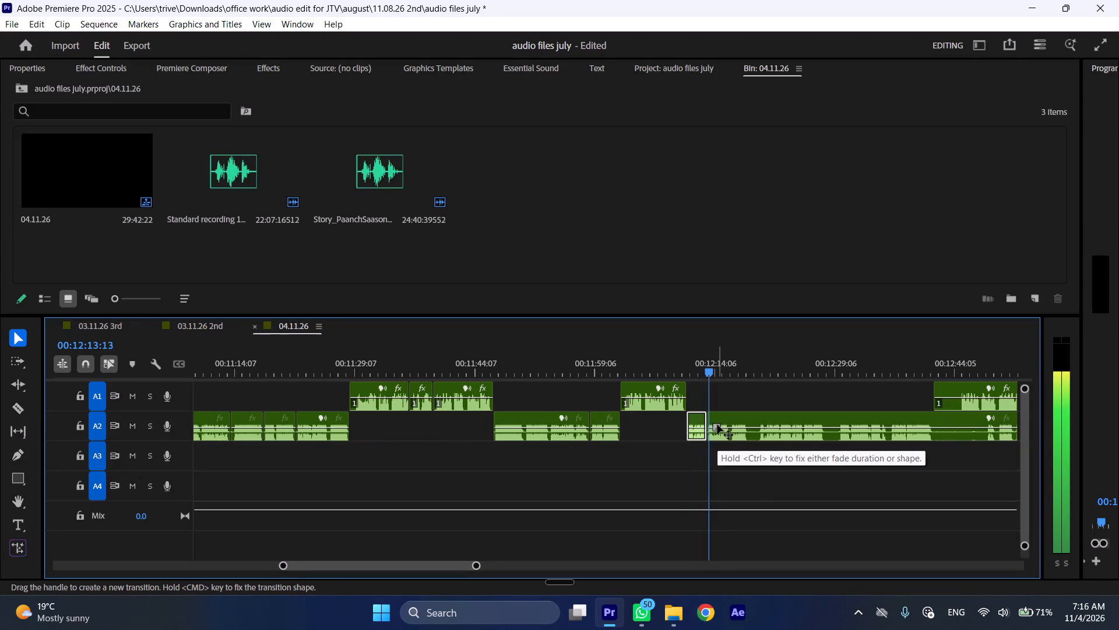
key("ctrl+shift+d")
Play on through A2, cut it at about 00:12:16, and ripple delete the roughly six seconds following the inserted A1 passage.
key("space")
type(";l")
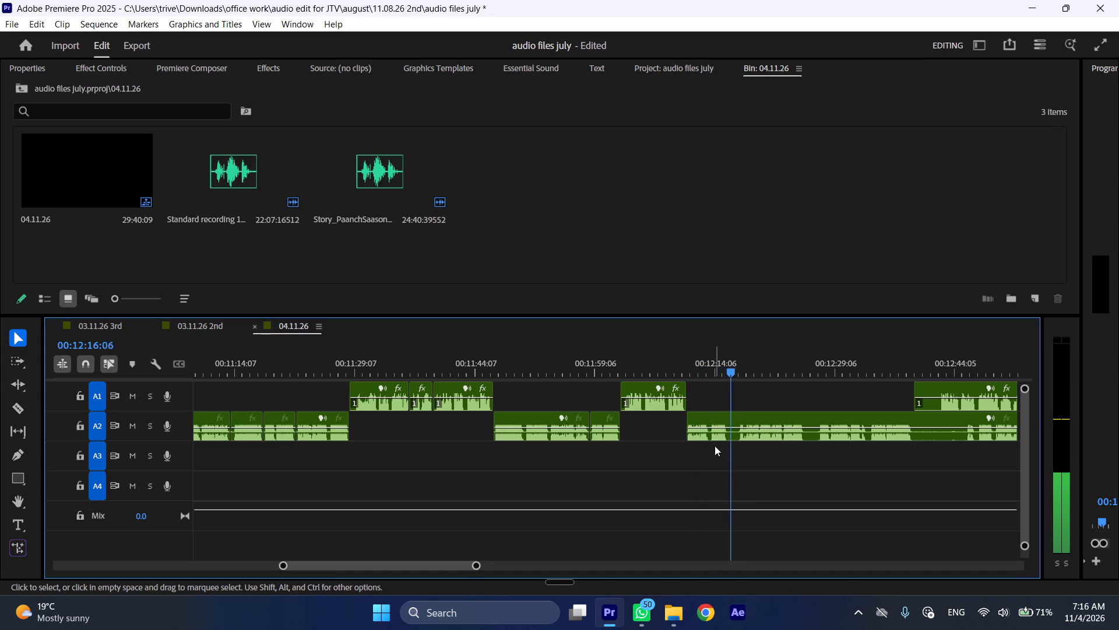
left_click(734, 367)
left_click(747, 426)
key("shift+c")
key("ctrl+shift+d")
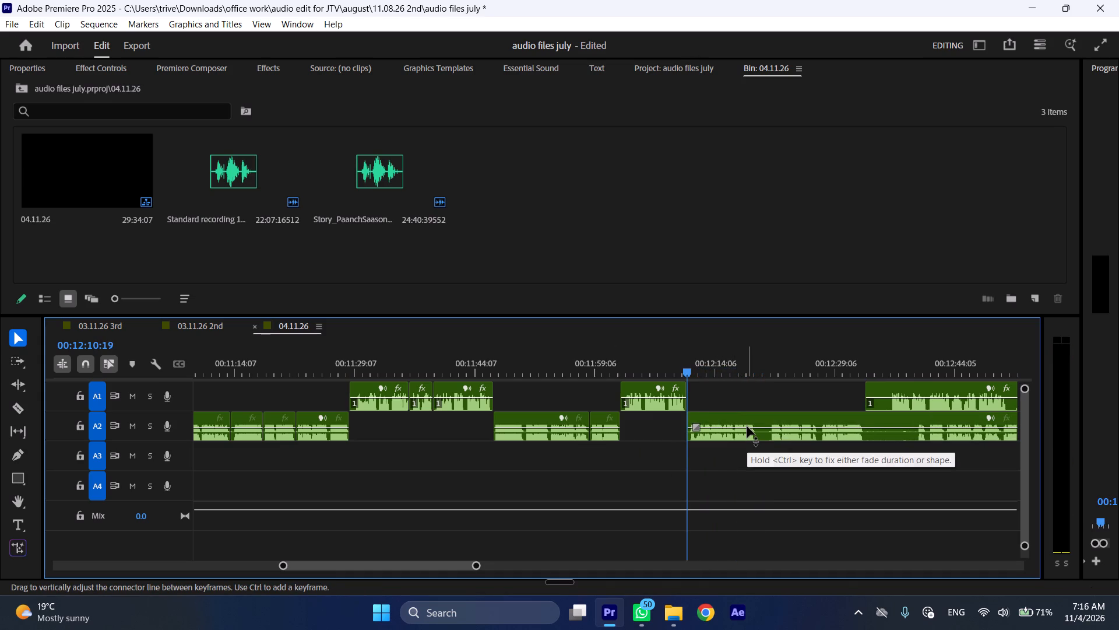
Review the A2 narration that follows the inserted A1 passage, from 00:12:10:19 onward, at faster playback.
key("space")
type("ll")
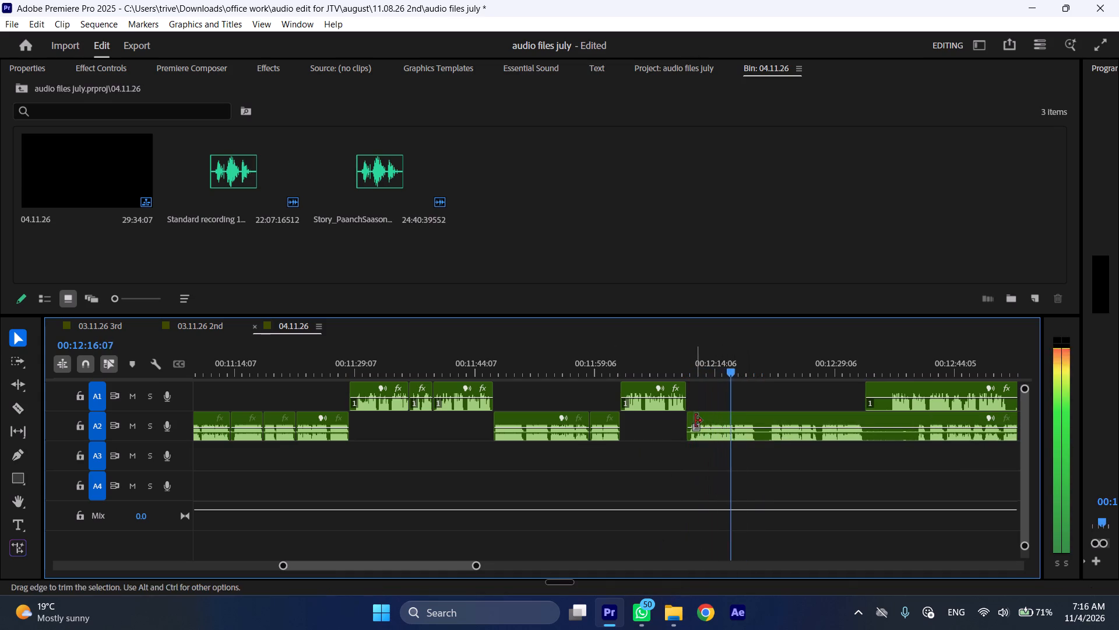
left_click(702, 363)
key("space")
type("l")
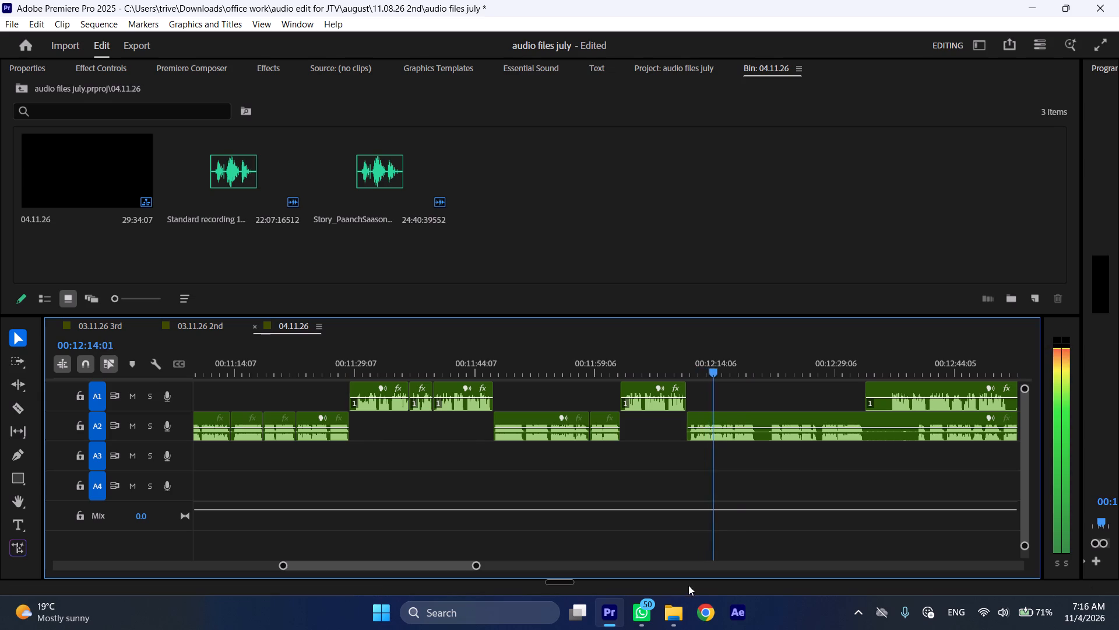
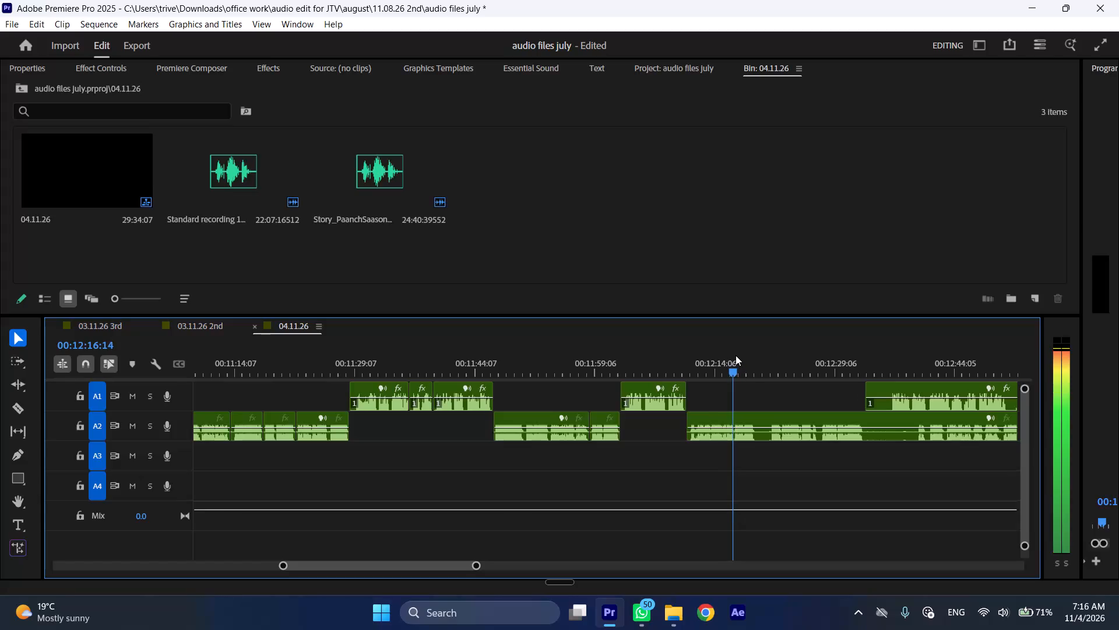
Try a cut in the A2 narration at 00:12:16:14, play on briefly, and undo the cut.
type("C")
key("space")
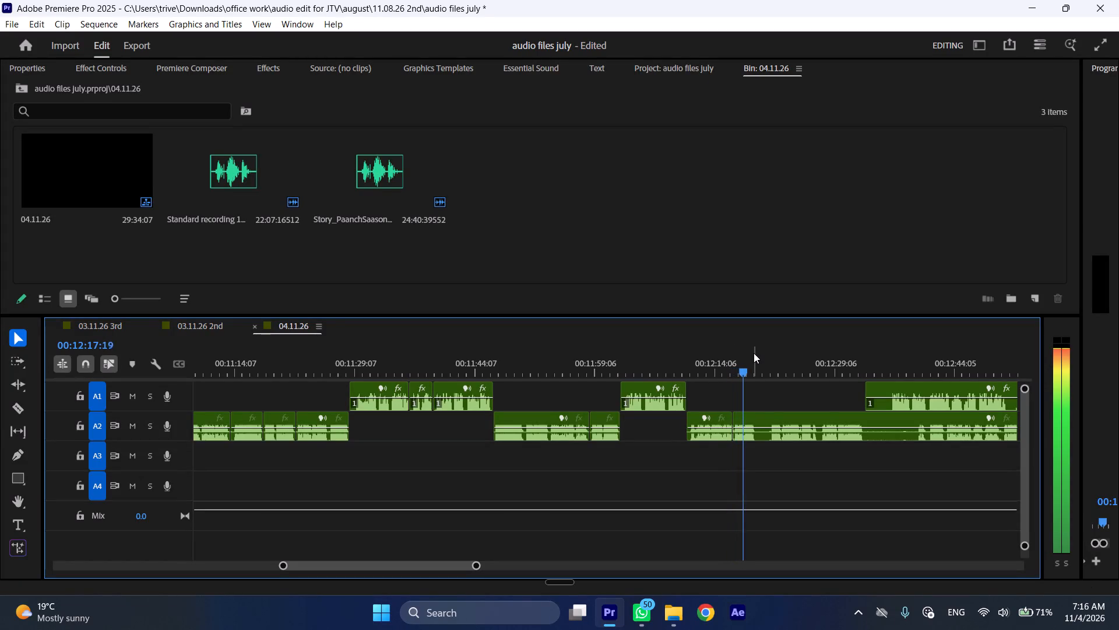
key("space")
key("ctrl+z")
Replay A2 from about 00:12:14, cut it at 00:12:15:08 and about 00:12:21, and ripple delete the section between the cuts.
left_click_drag(719, 352, 716, 355)
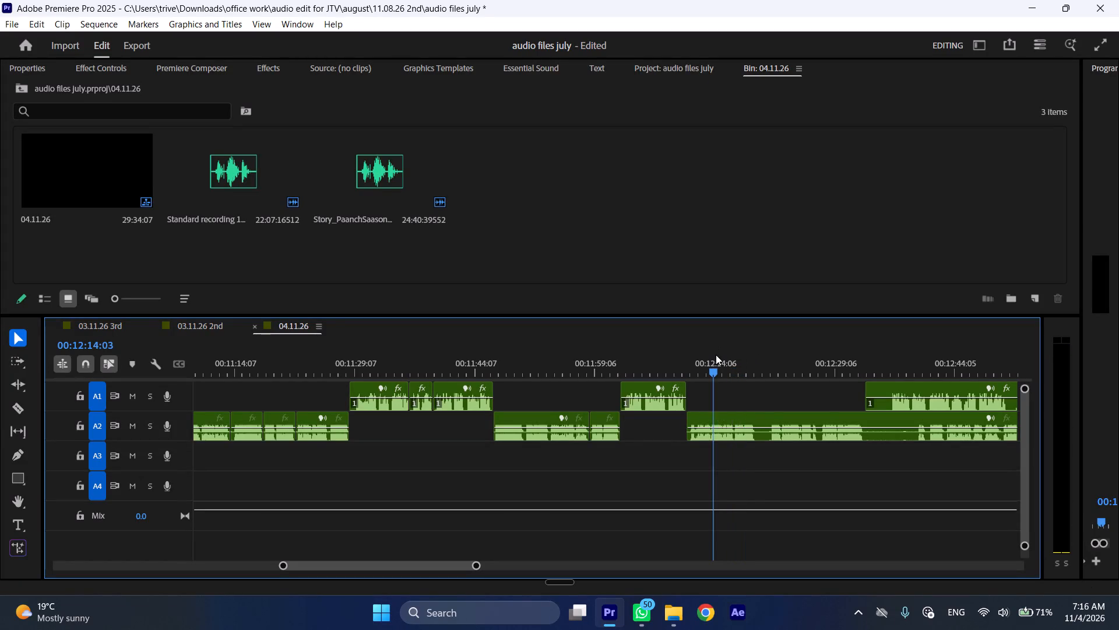
left_click_drag(716, 355, 714, 355)
key("space")
key("space")
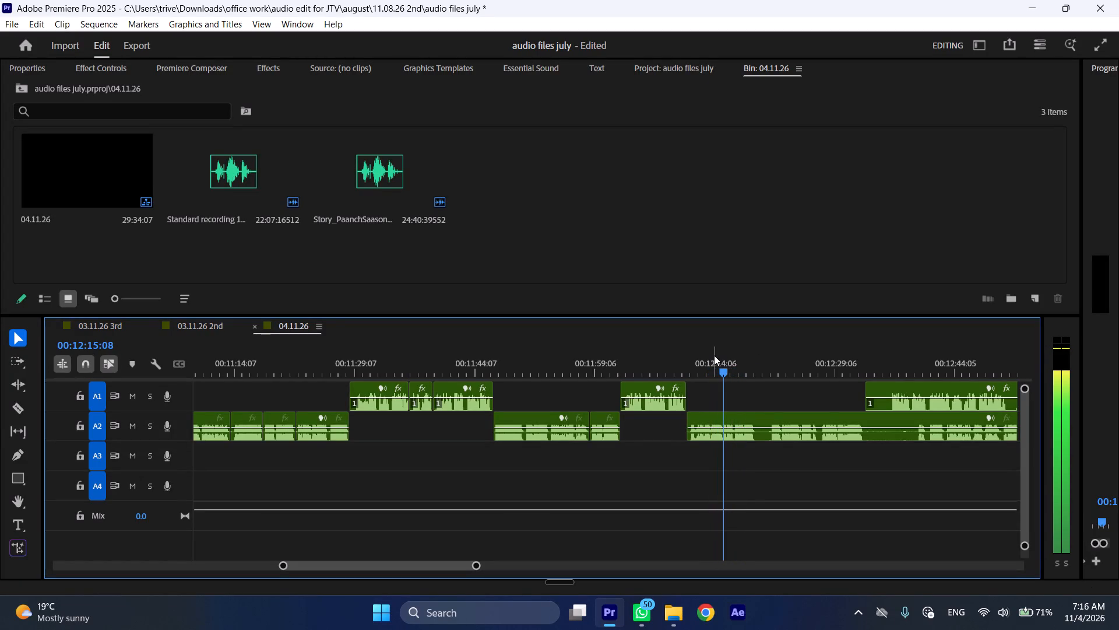
type("C")
key("space")
left_click_drag(754, 360, 768, 362)
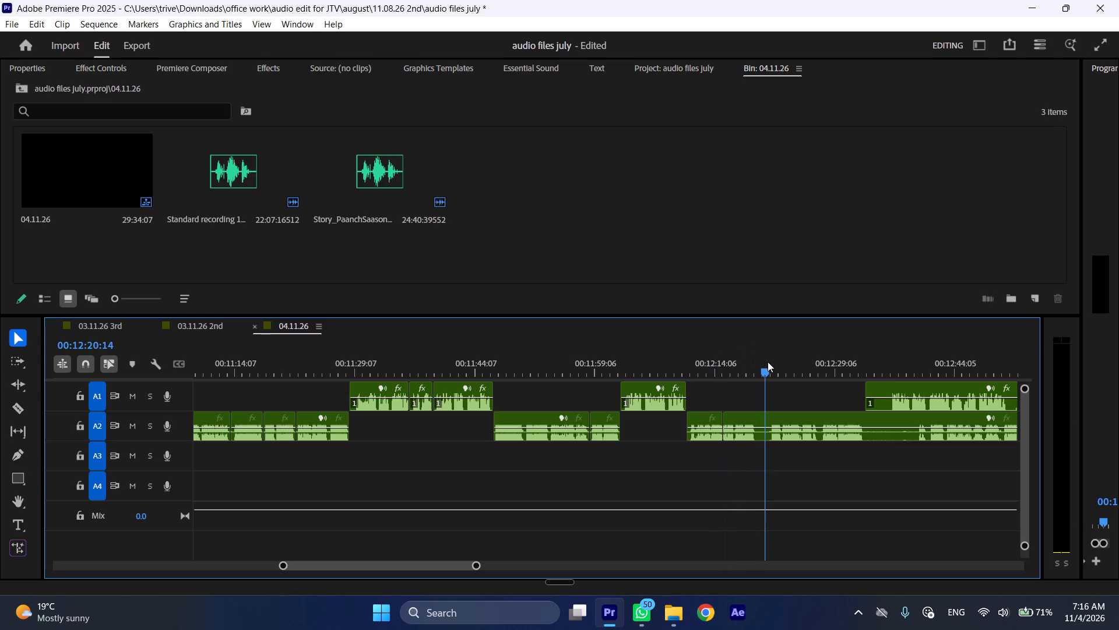
left_click_drag(768, 362, 771, 362)
left_click(787, 435)
key("shift+c")
key("ctrl+shift+d")
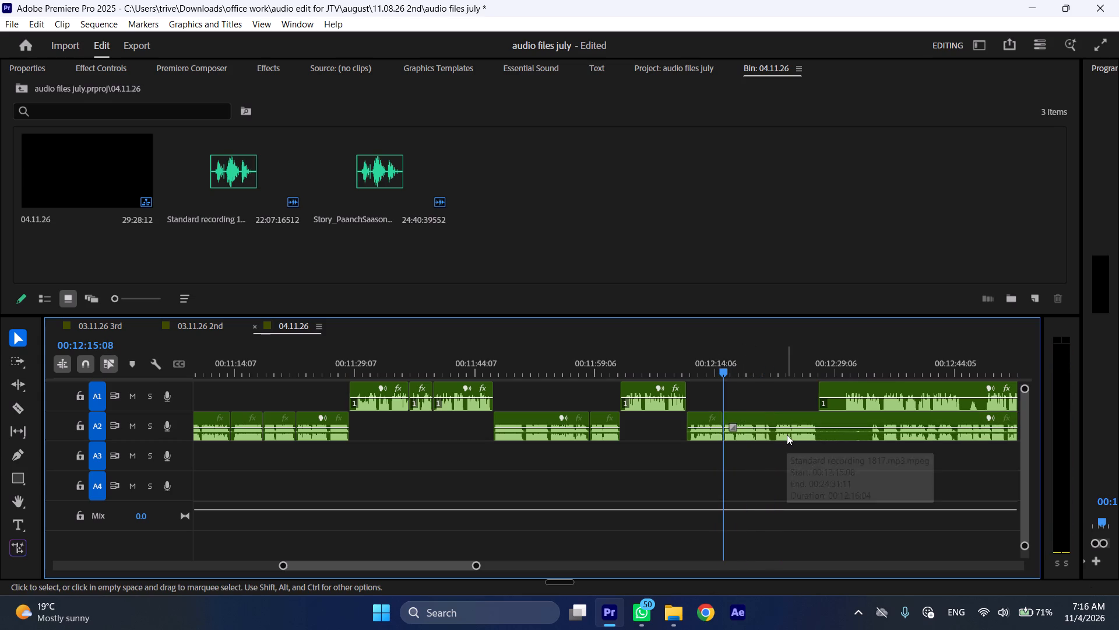
Play on from 00:12:15:08 at faster speed while trimming about three seconds of silence off the start of the upcoming A1 clip.
key("space")
type("l")
left_click_drag(811, 386, 828, 386)
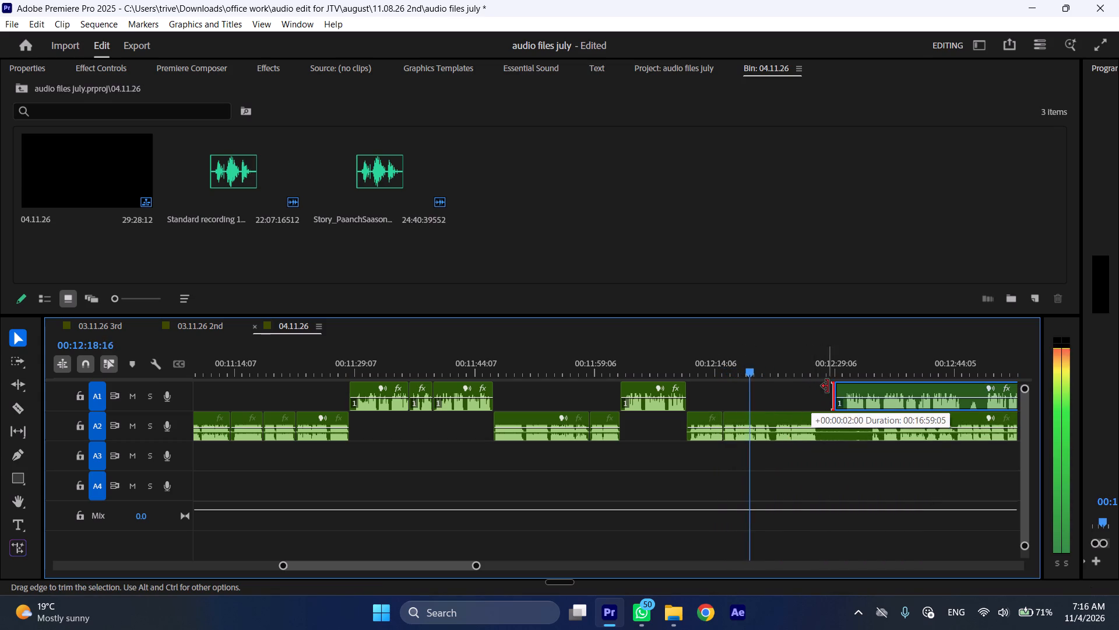
left_click_drag(828, 386, 835, 386)
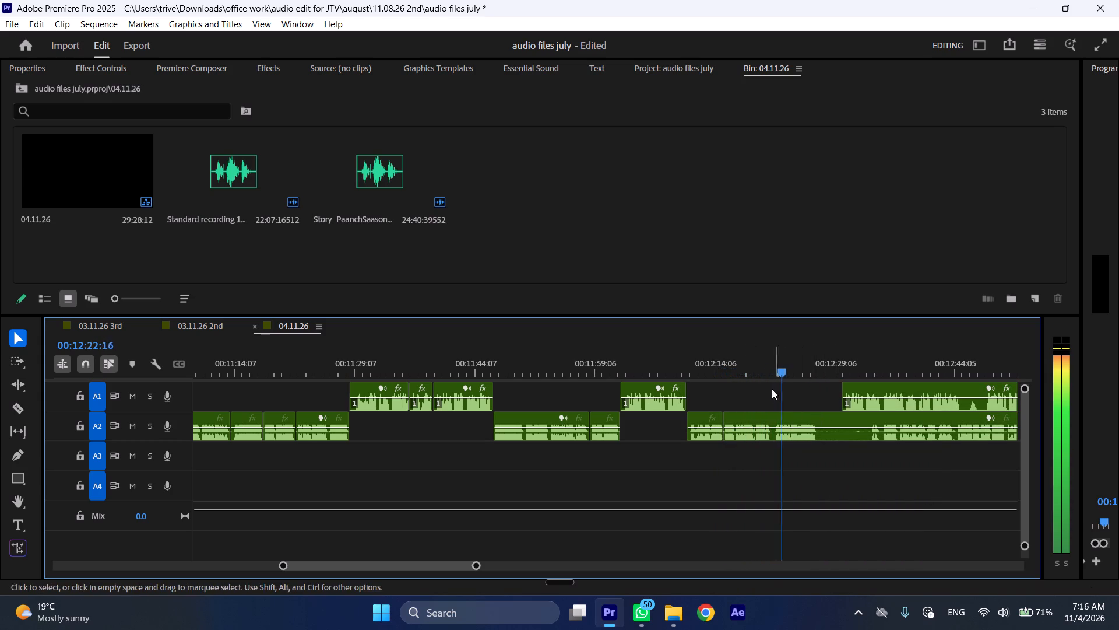
Replay A2 from about 00:12:18, cut it at 00:12:19:06 and 00:12:21:12, and ripple delete the short section between the cuts.
left_click(745, 360)
key("space")
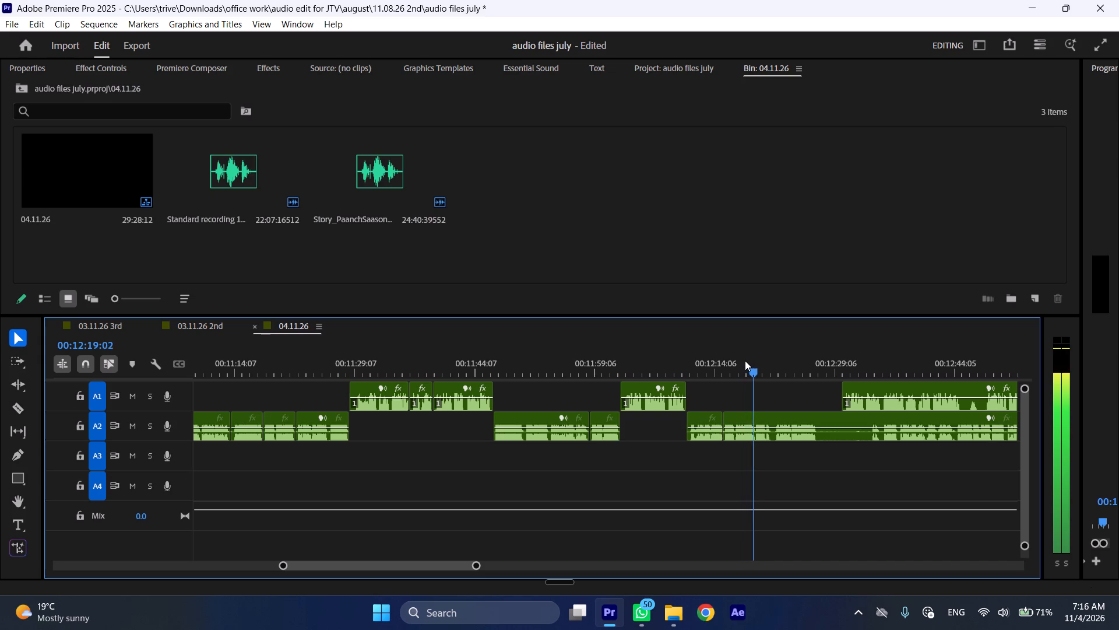
key("space")
type("C")
key("space")
left_click_drag(758, 360, 773, 366)
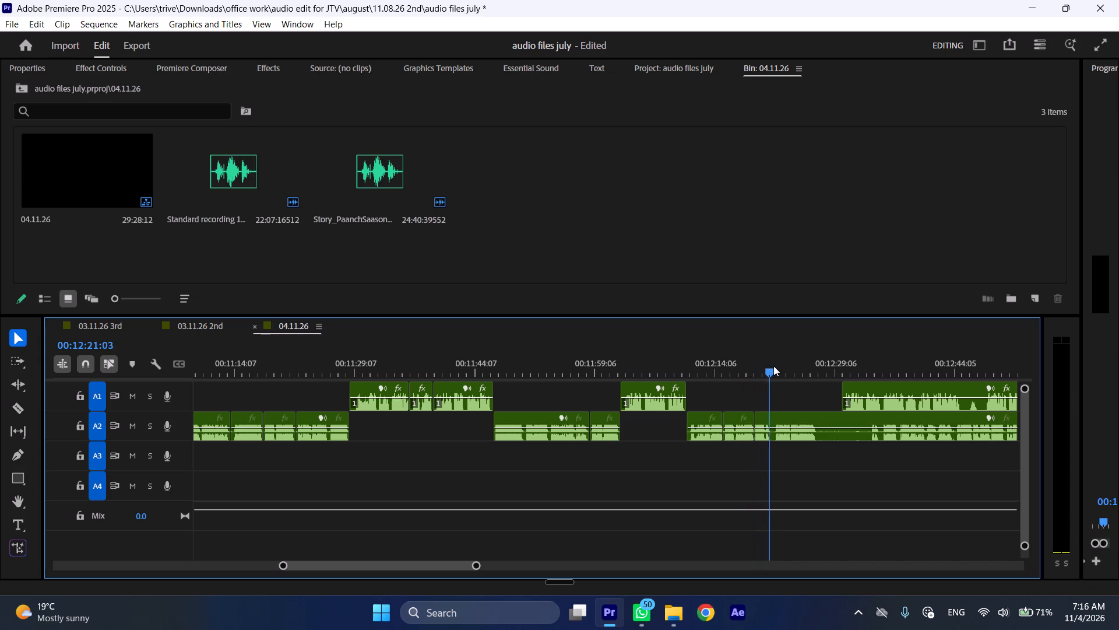
left_click_drag(773, 366, 774, 366)
double_click(794, 419)
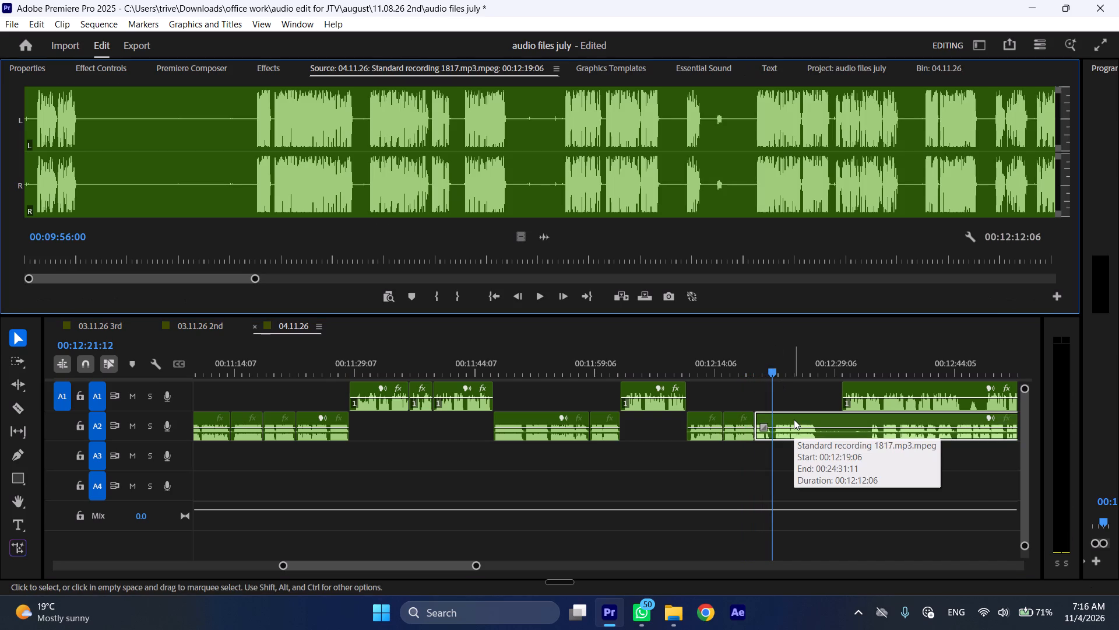
key("shift+c")
key("ctrl+shift+d")
key("space")
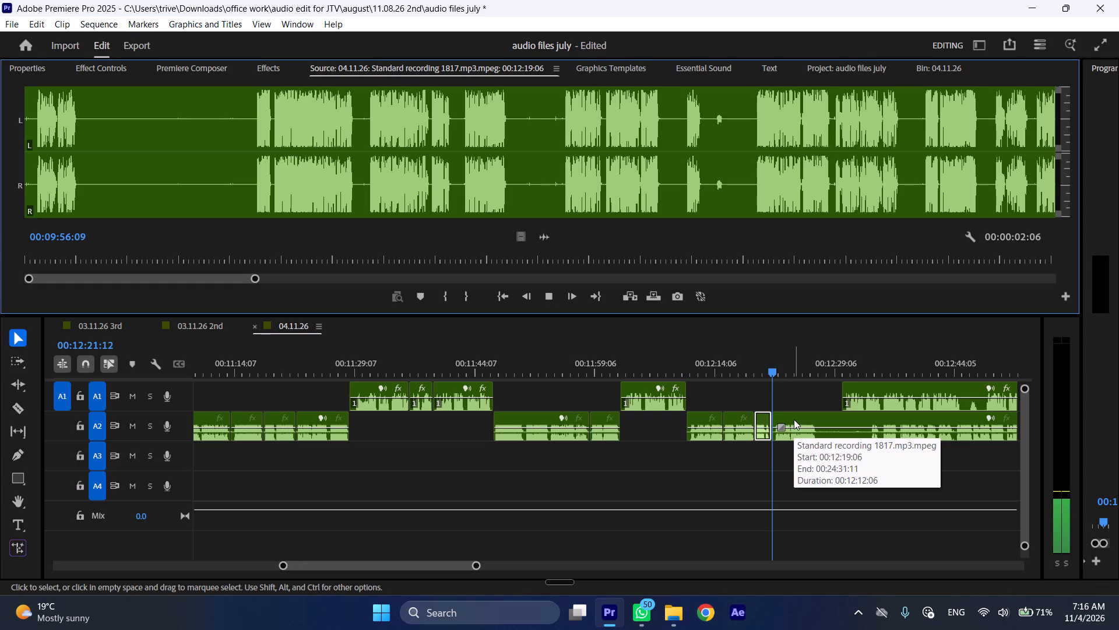
left_click(763, 366)
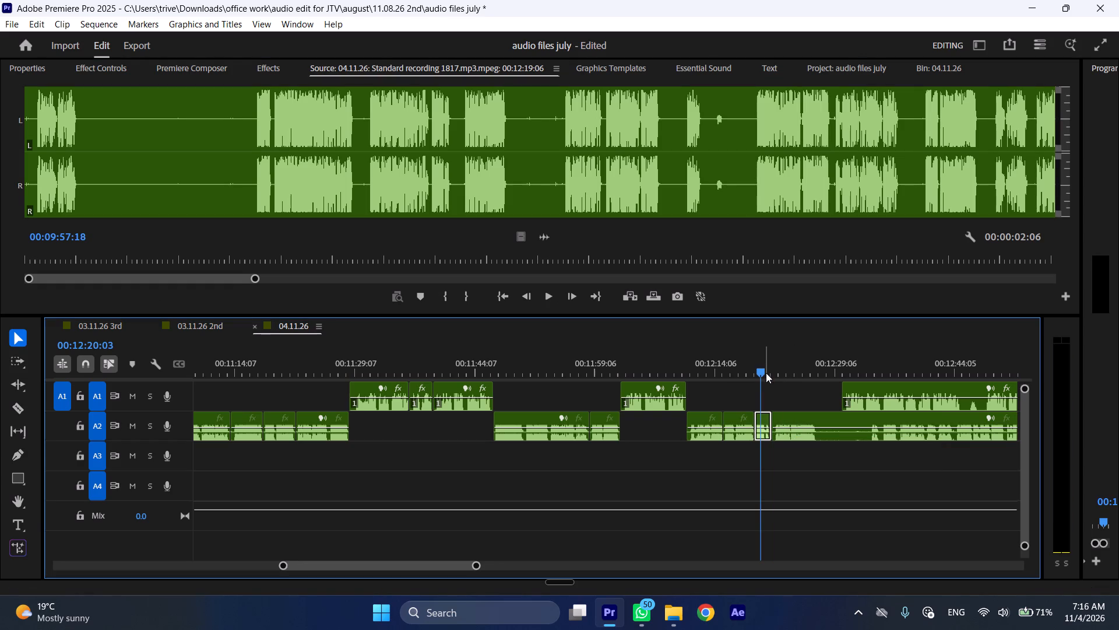
key("ctrl+shift+d")
Play on through A2 at faster speed and cut it at 00:12:25:04, just after the speech passage ends.
key("space")
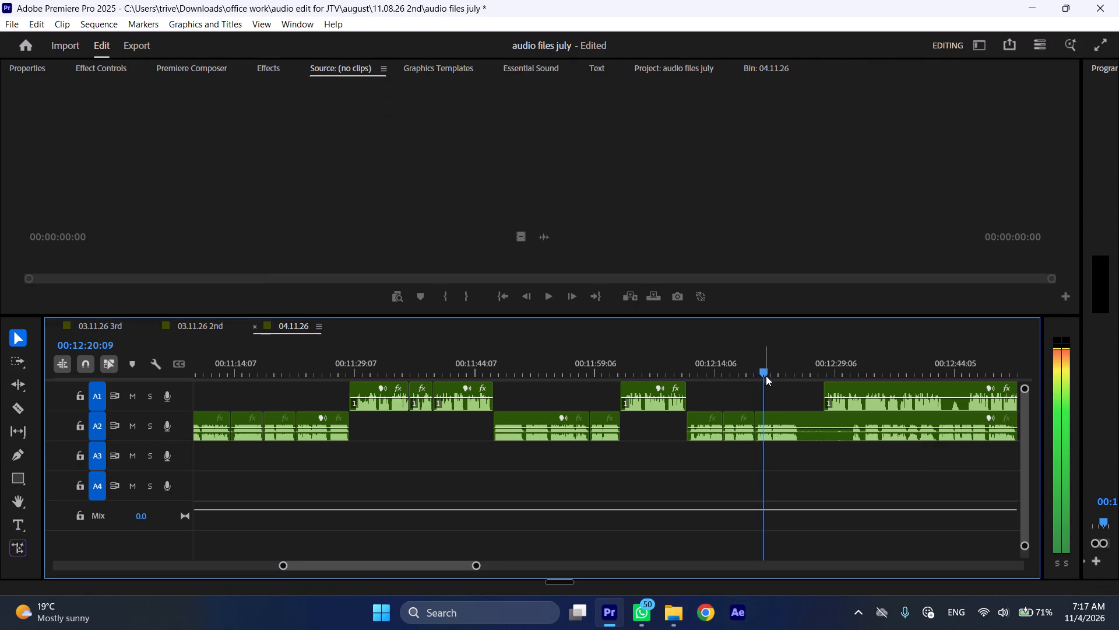
key("l")
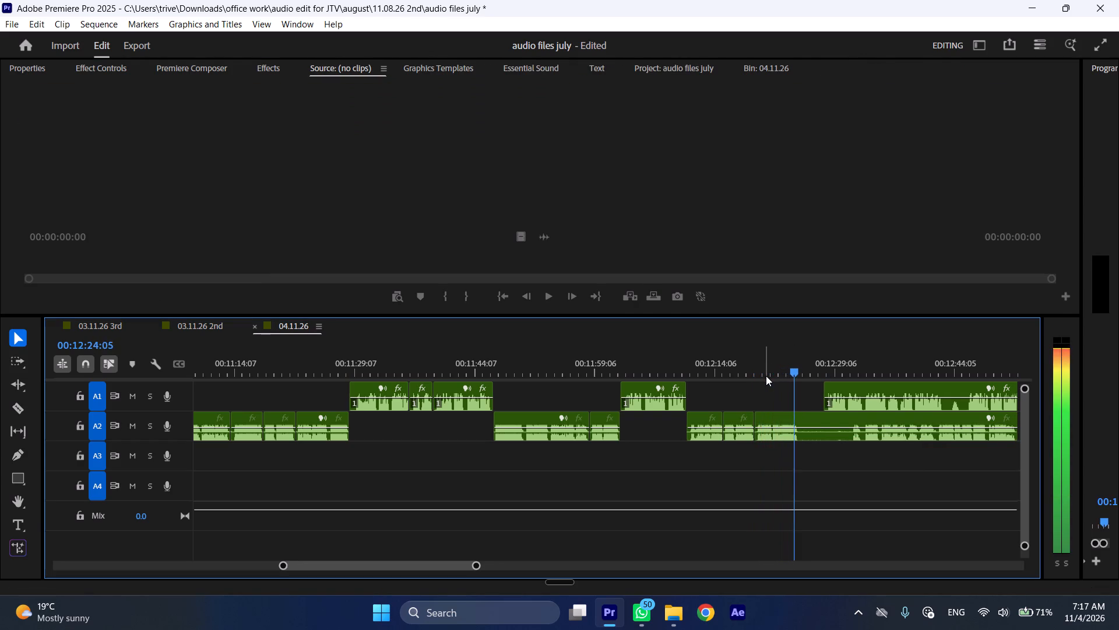
key("space")
type("C")
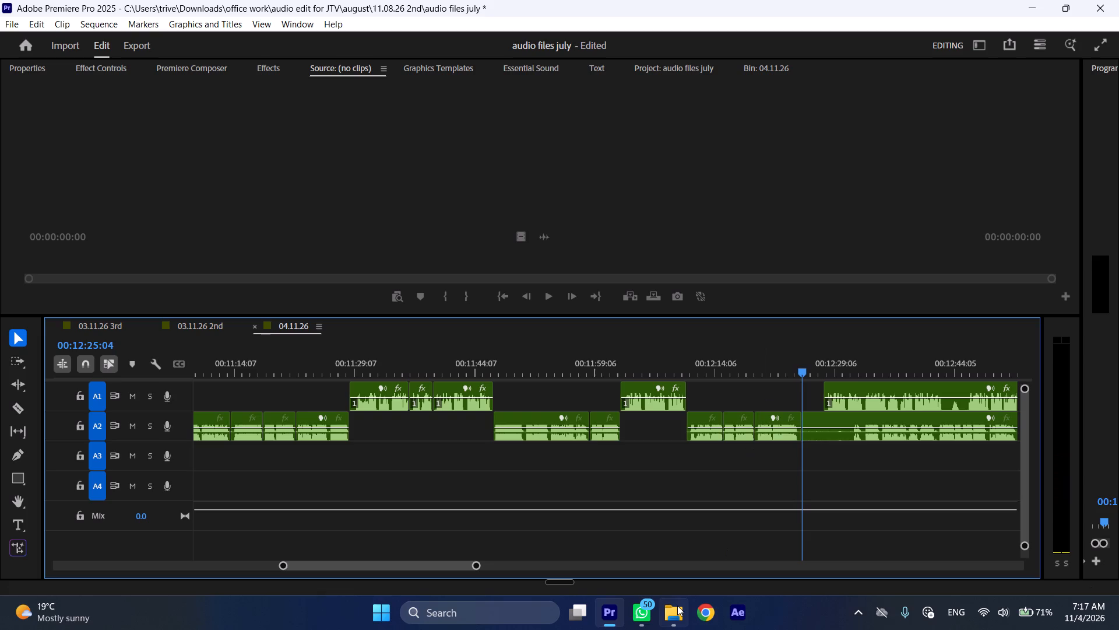
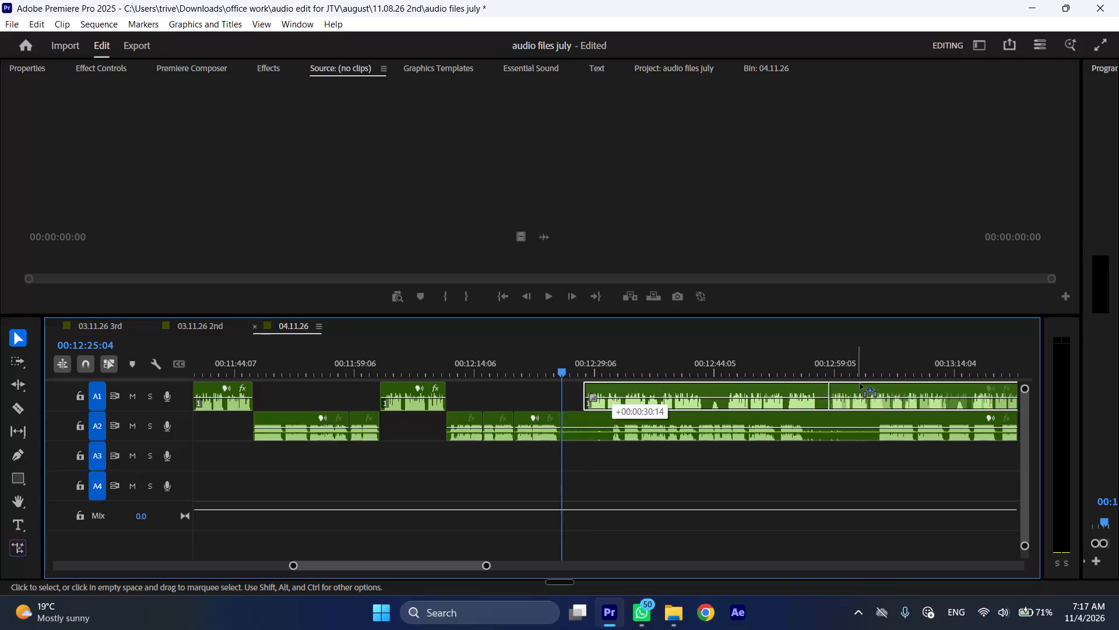
Find where speech resumes on A2, cut it at 00:12:31:08, and ripple delete the section from 00:12:25:04 up to that cut.
left_click(610, 365)
key("space")
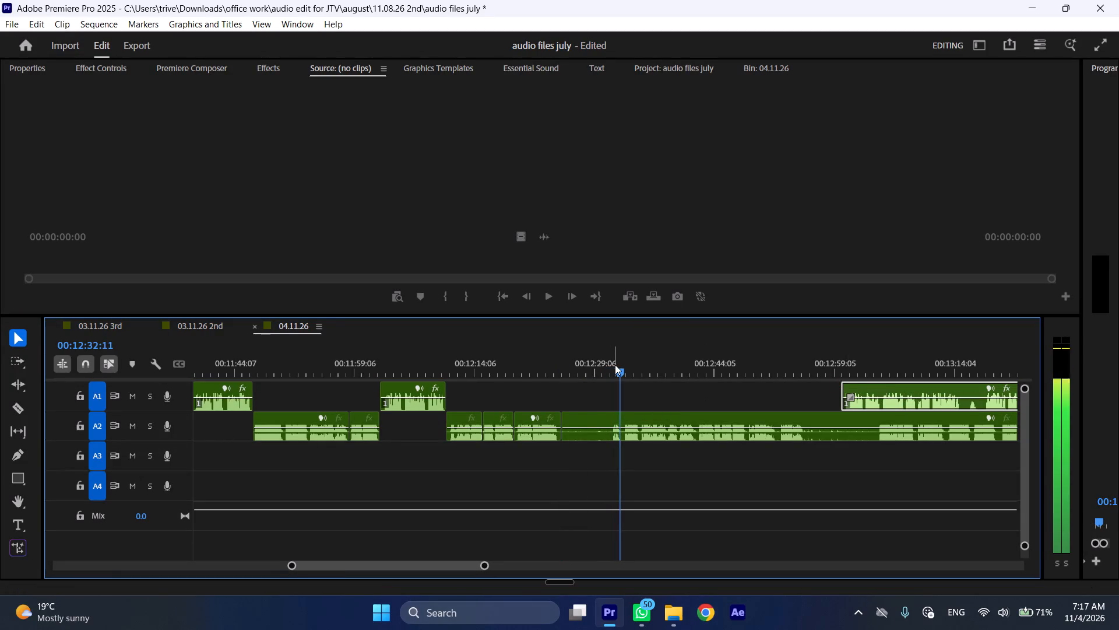
left_click(610, 363)
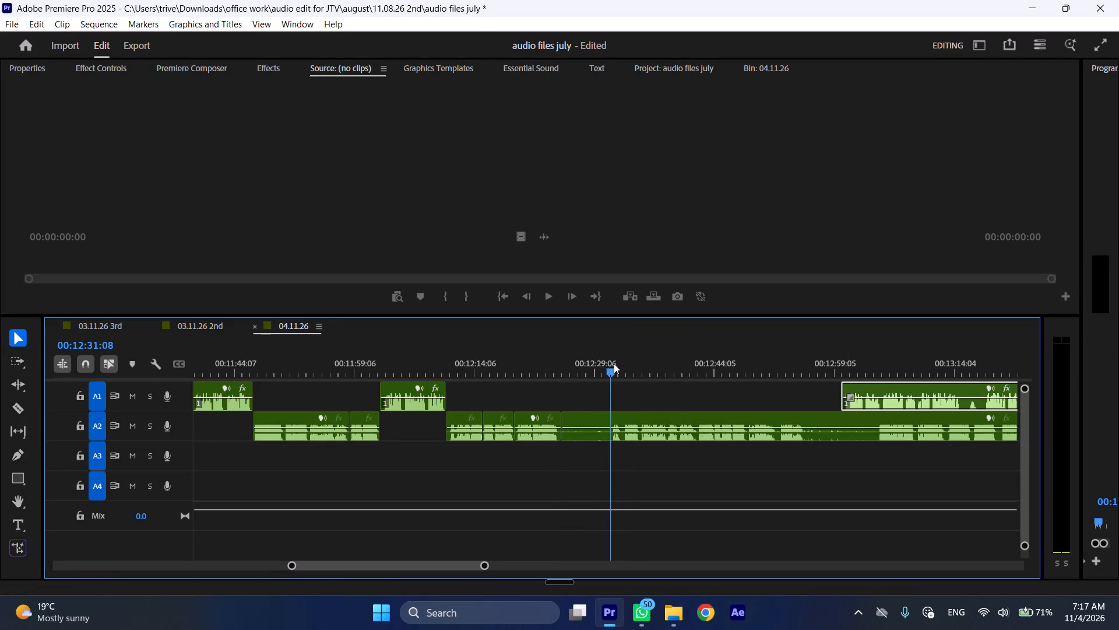
left_click(631, 430)
key("shift+c")
key("ctrl+shift+d")
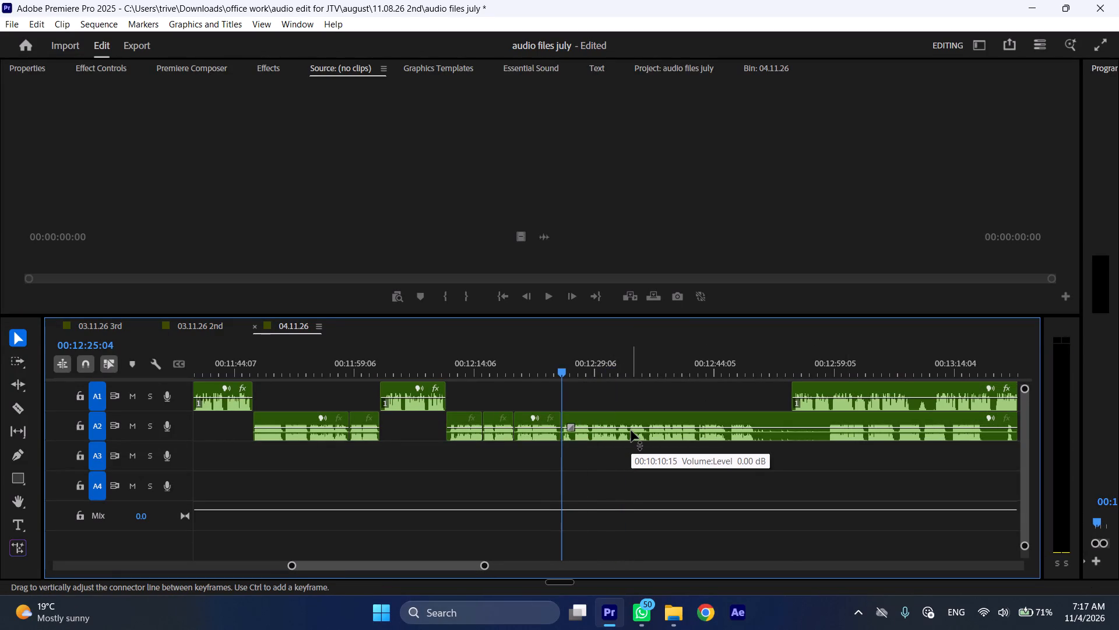
Replay A2 from 00:12:25:04, cut it at about 00:12:28:21, and ripple delete the section between those two points.
key("space")
type("l")
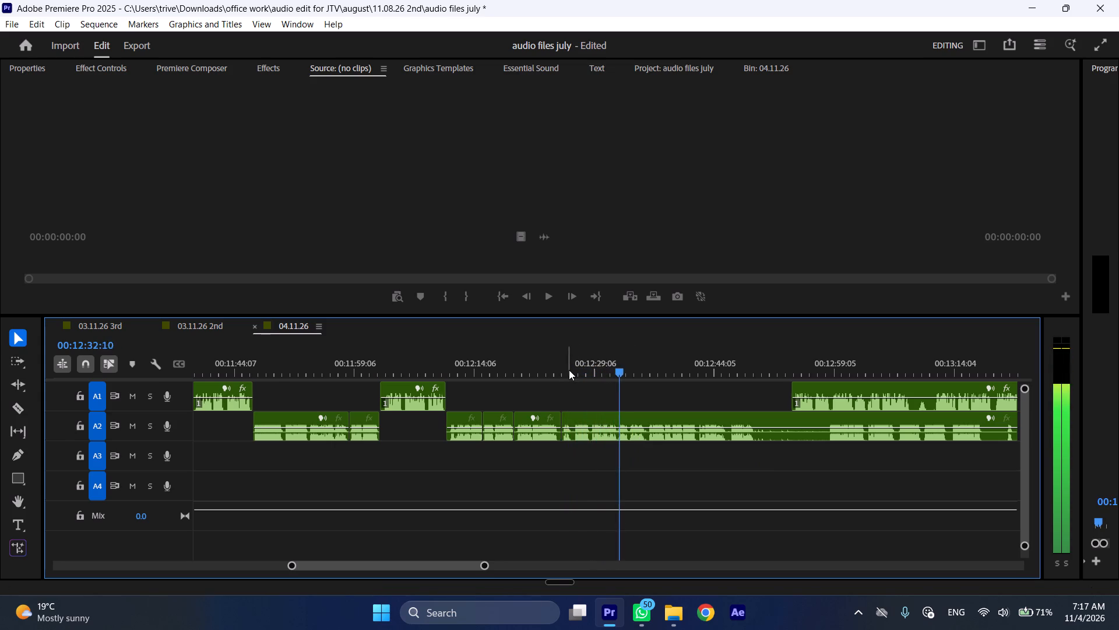
left_click(589, 363)
key("space")
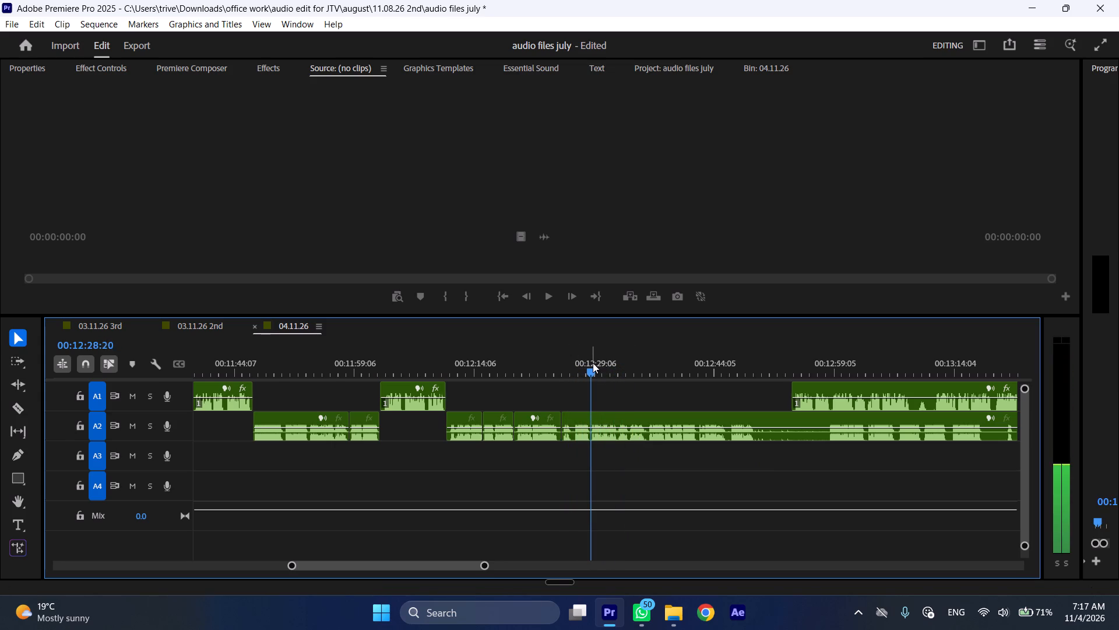
left_click(593, 363)
left_click(617, 434)
type("C")
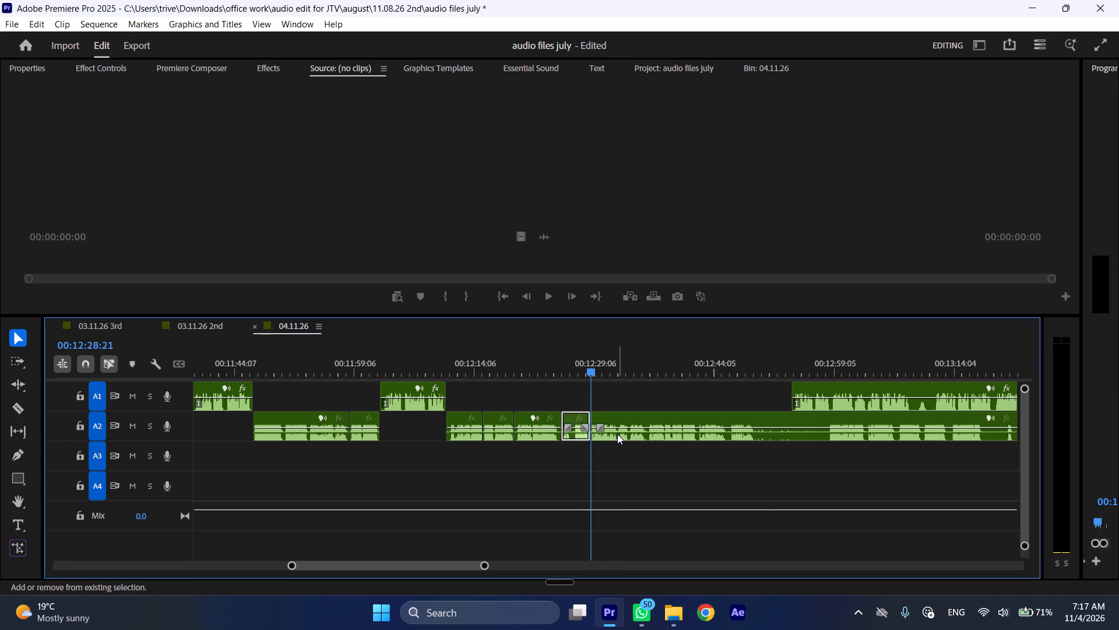
key("space")
key("ctrl+shift+d")
Play on through A2 at faster speed, cut it at 00:12:38:13 and 00:12:42:08, and ripple delete the section between the cuts.
key("space")
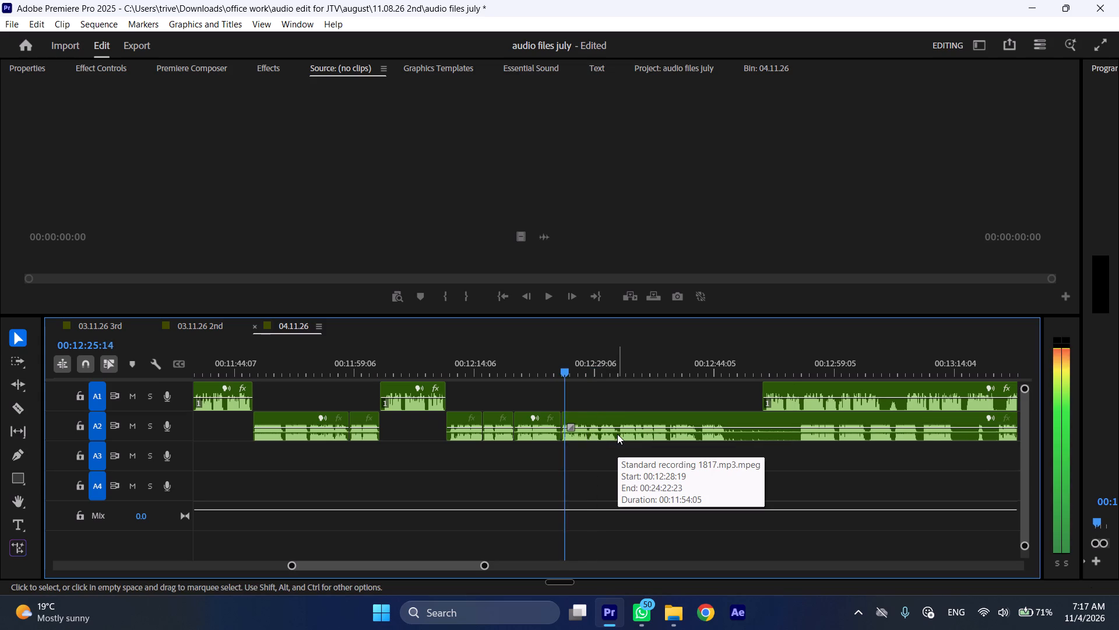
type("l")
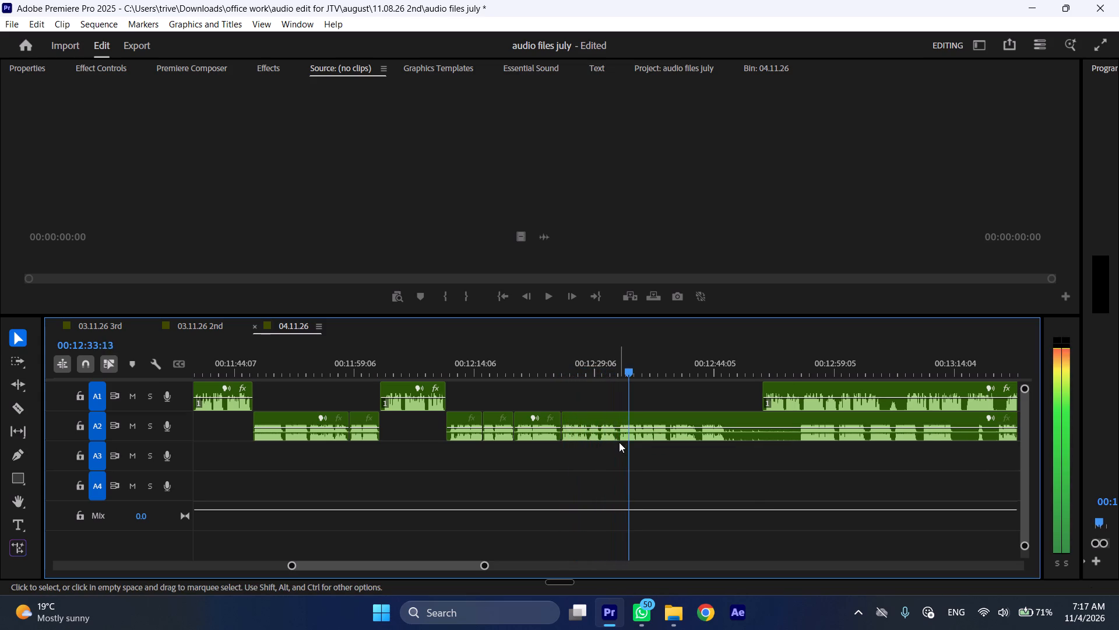
scroll(618, 443, "down", 4)
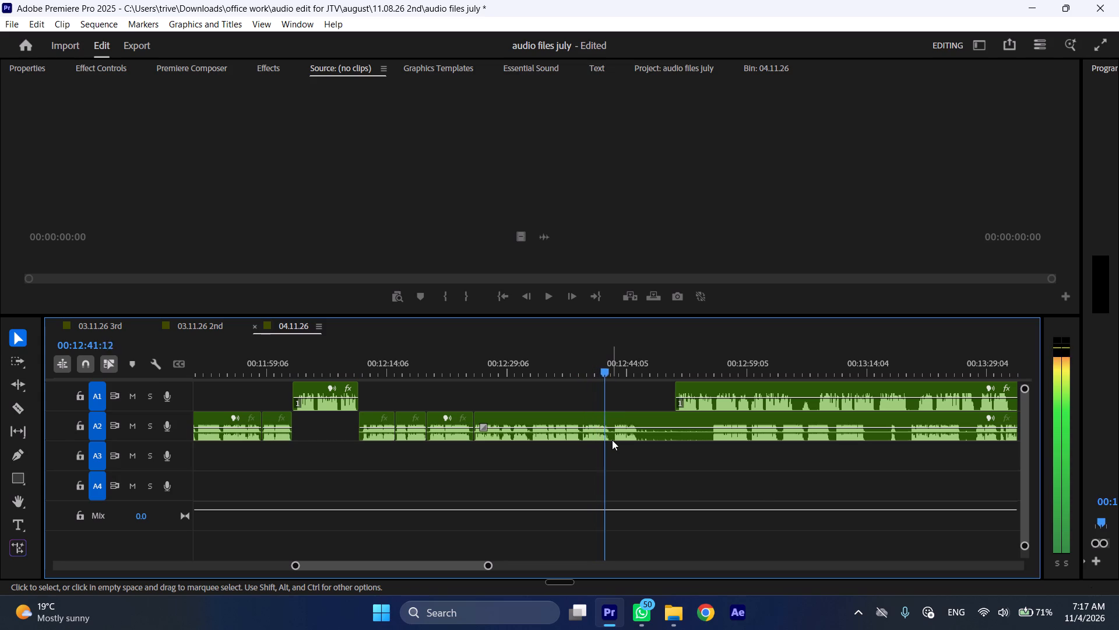
left_click(579, 366)
type("C")
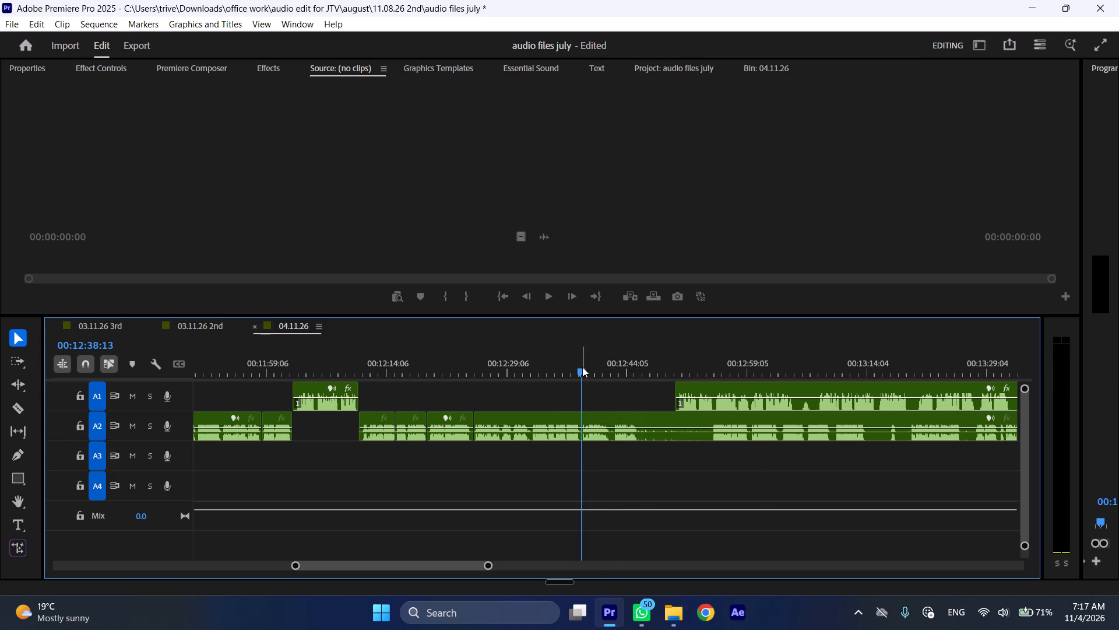
key("space")
left_click_drag(602, 363, 613, 365)
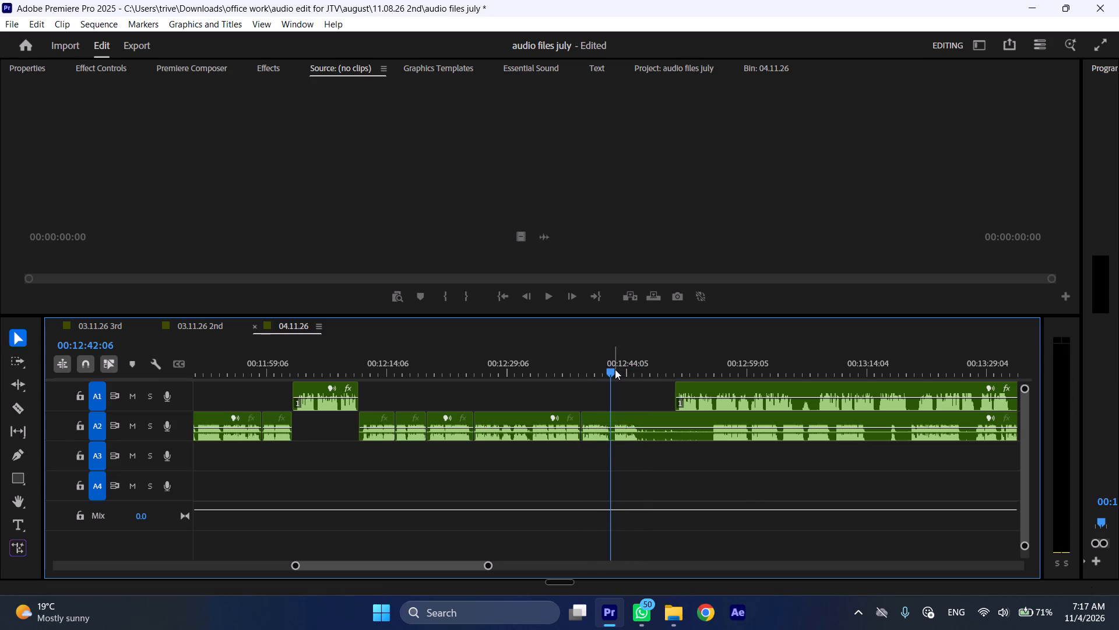
left_click(615, 369)
left_click(632, 423)
key("shift+c")
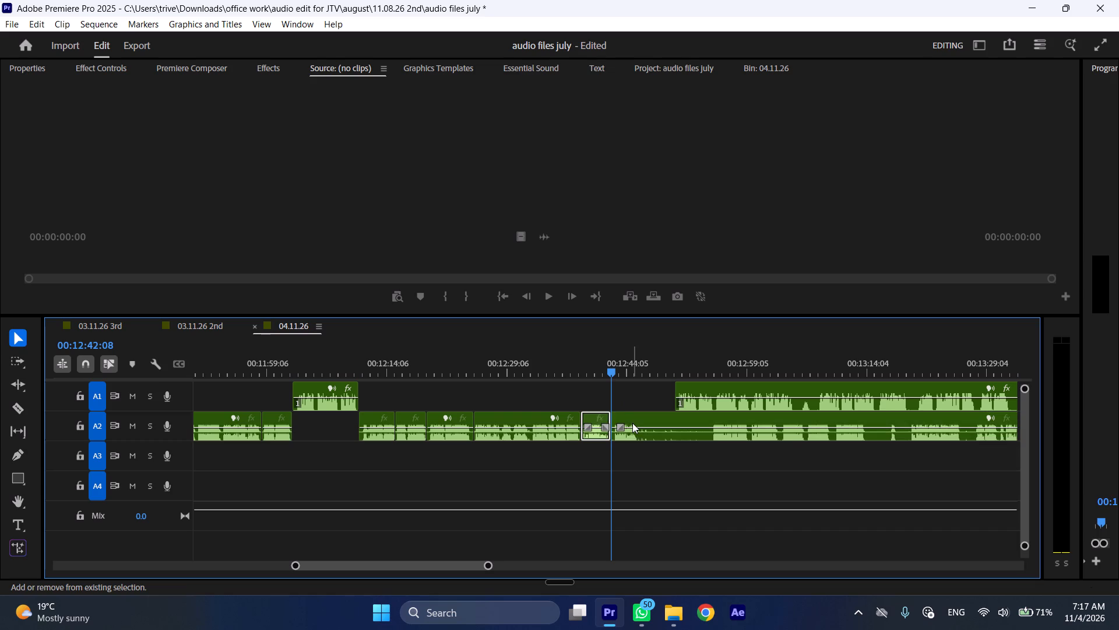
key("ctrl+shift+d")
Play on through A2 from 00:12:38:13 and cut it at 00:12:41:23, just after the speech passage ends.
key("space")
type("l")
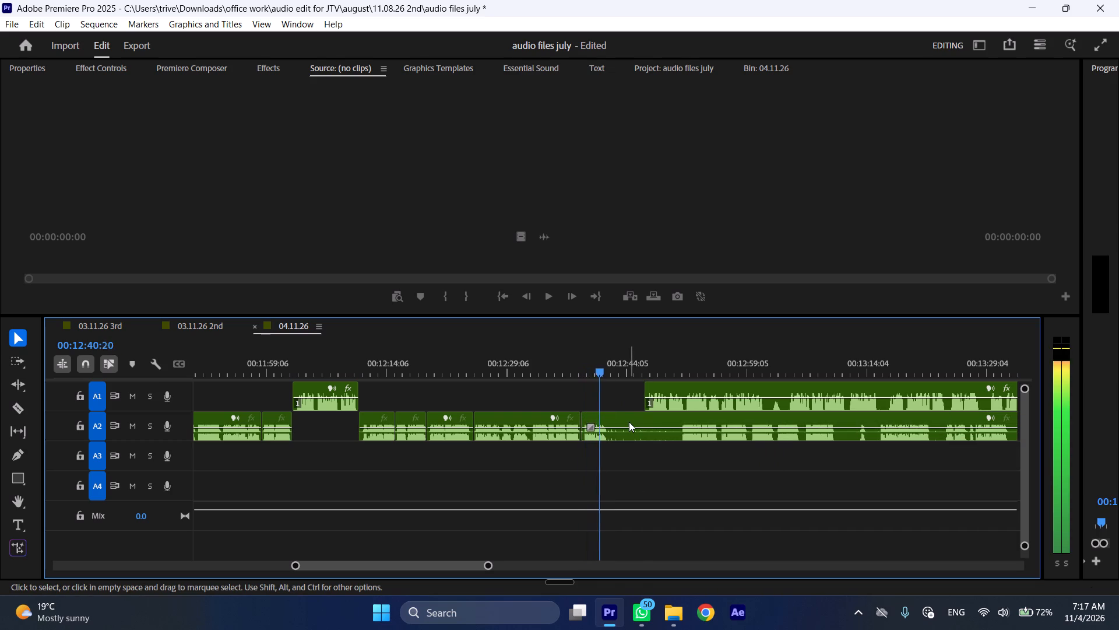
key("space")
key("shift+c")
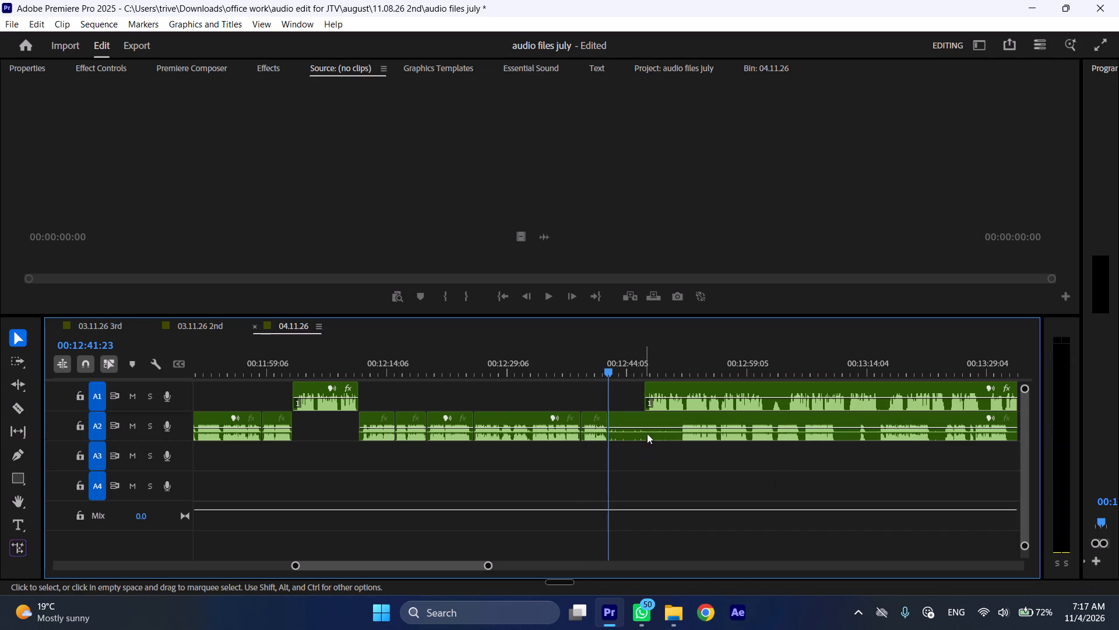
Move the upcoming A1 clip back to start at the 00:12:41:23 cut, and shift the remaining A2 clip about 20 seconds further along.
left_click_drag(674, 386, 638, 386)
left_click_drag(637, 417, 795, 420)
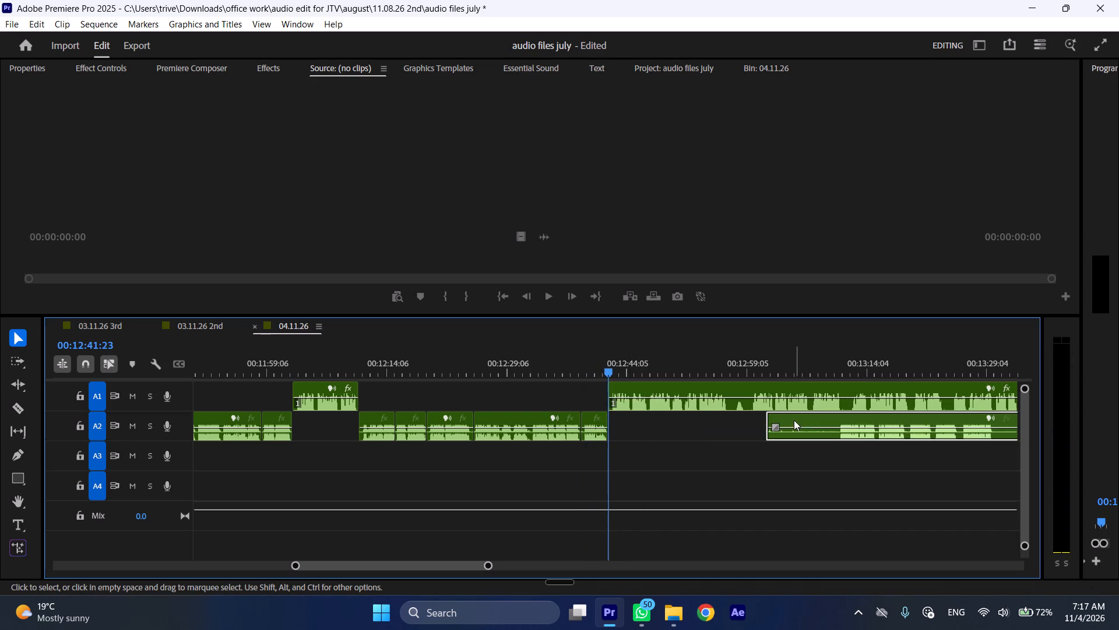
Play on through the A1 narration from 00:12:41:23 at faster speed.
key("space")
key("l")
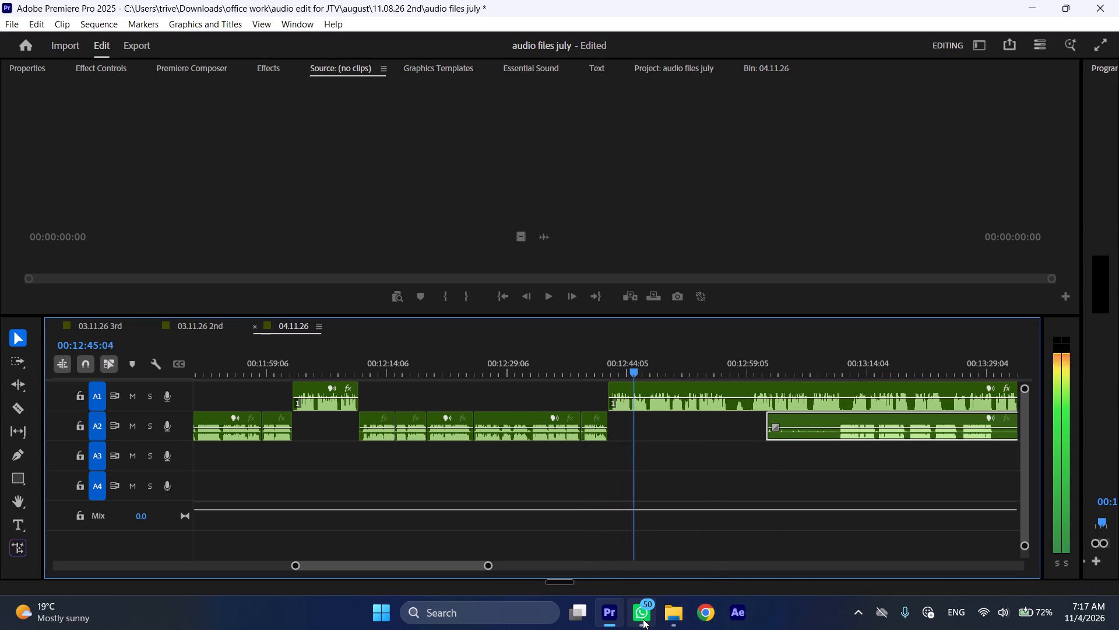
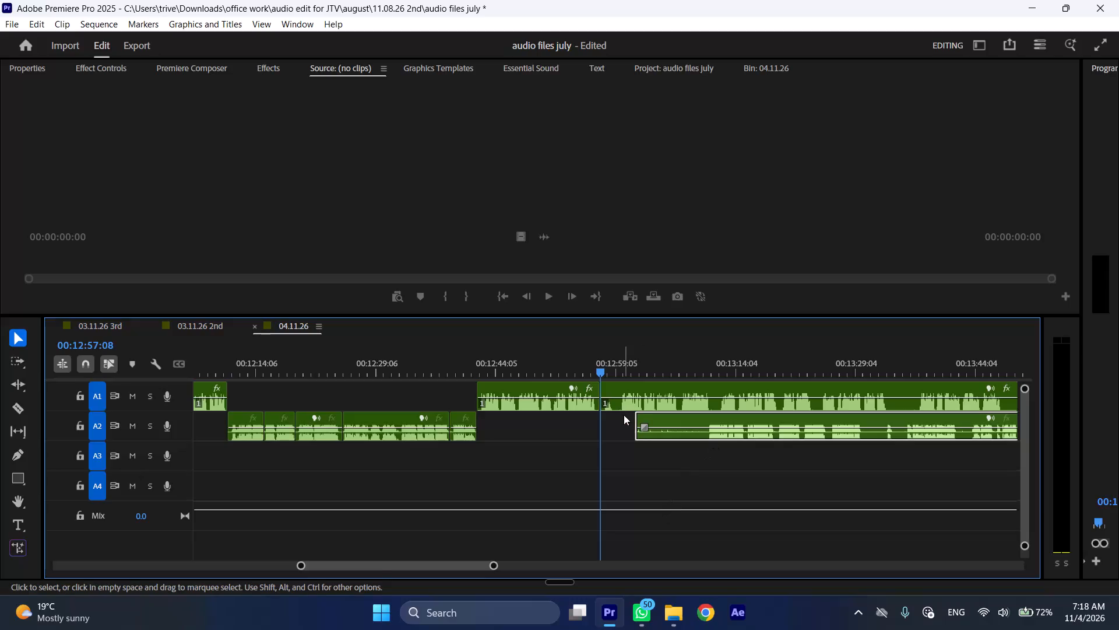
Trim about 9 seconds of silence off the start of the upcoming A2 clip and move it back to start at 00:12:57:08.
left_click_drag(634, 416, 704, 419)
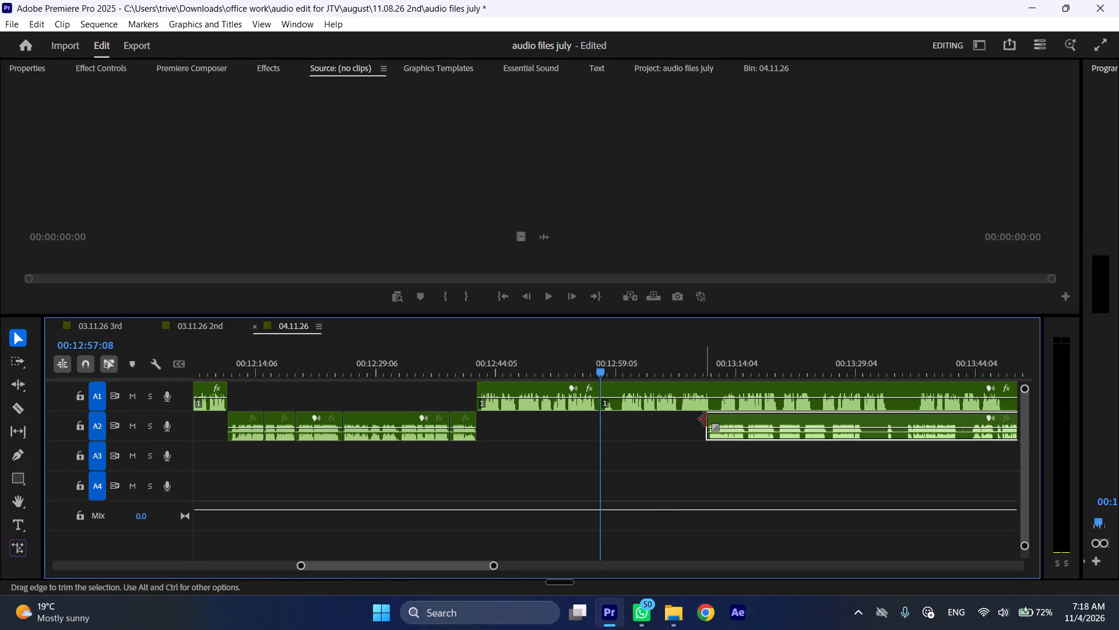
left_click_drag(745, 414, 638, 430)
Shift the remaining A1 clip after the 00:12:57:08 cut about 38 seconds further along, clear of the A2 narration.
scroll(638, 430, "down", 6)
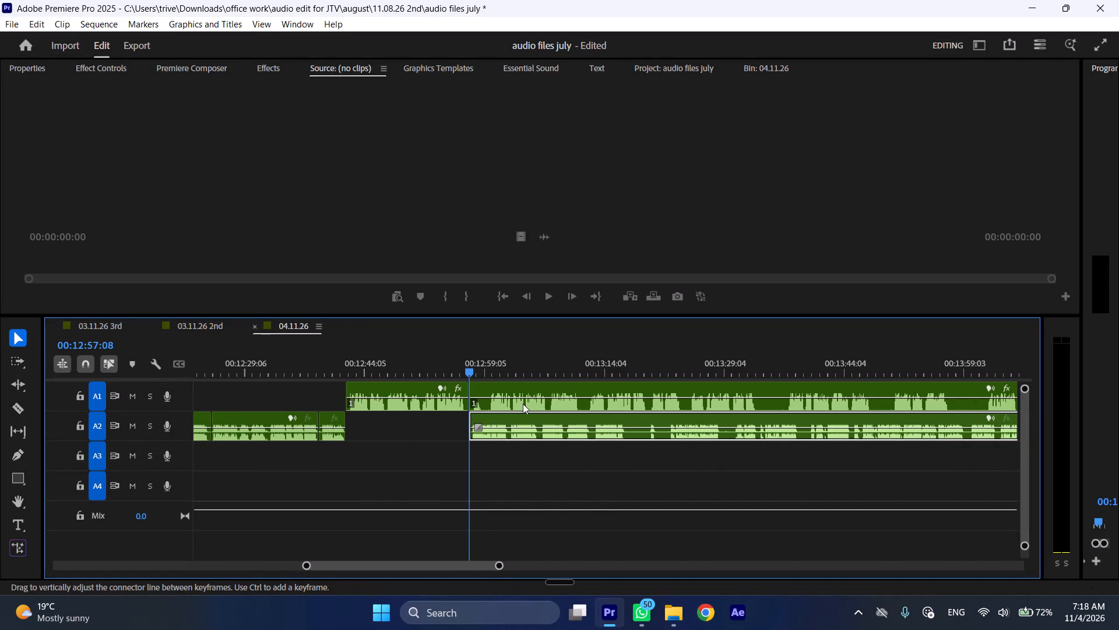
left_click_drag(497, 385, 803, 397)
Play on through the A2 narration from 00:12:57:08 at faster speed.
key("space")
key("l")
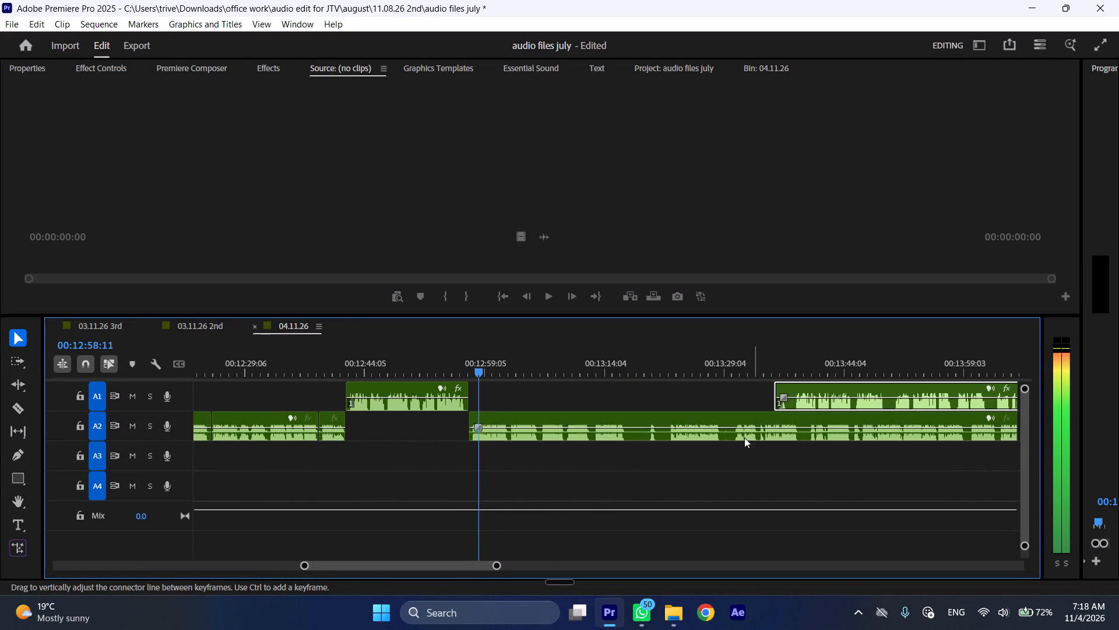
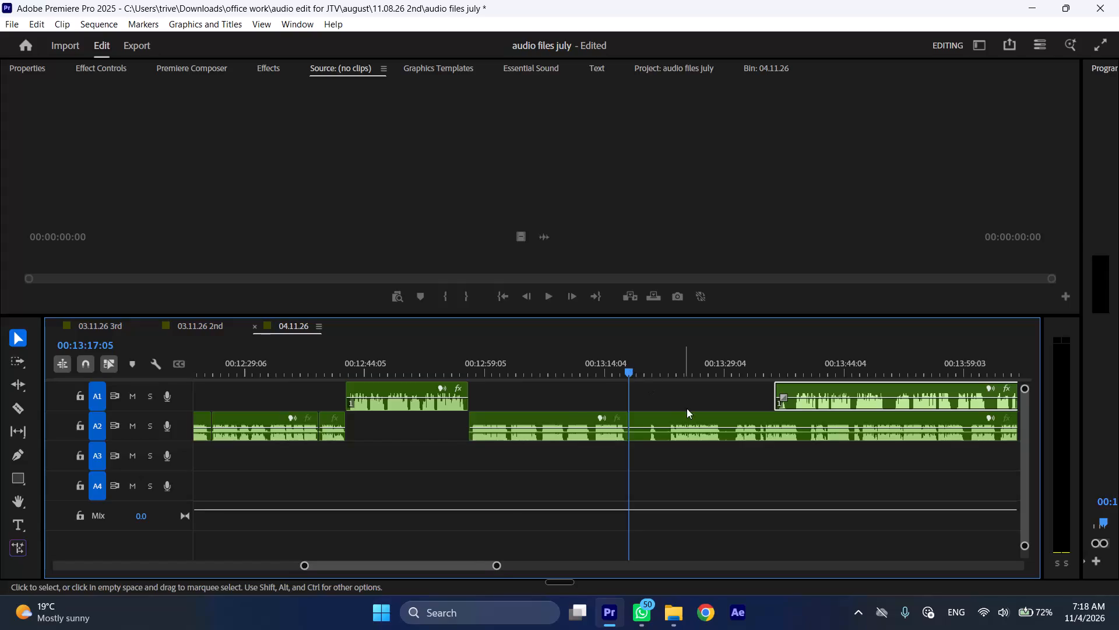
Trim about 2 seconds off the start of the upcoming A1 clip and move it back to start at 00:13:17:05.
scroll(687, 408, "down", 7)
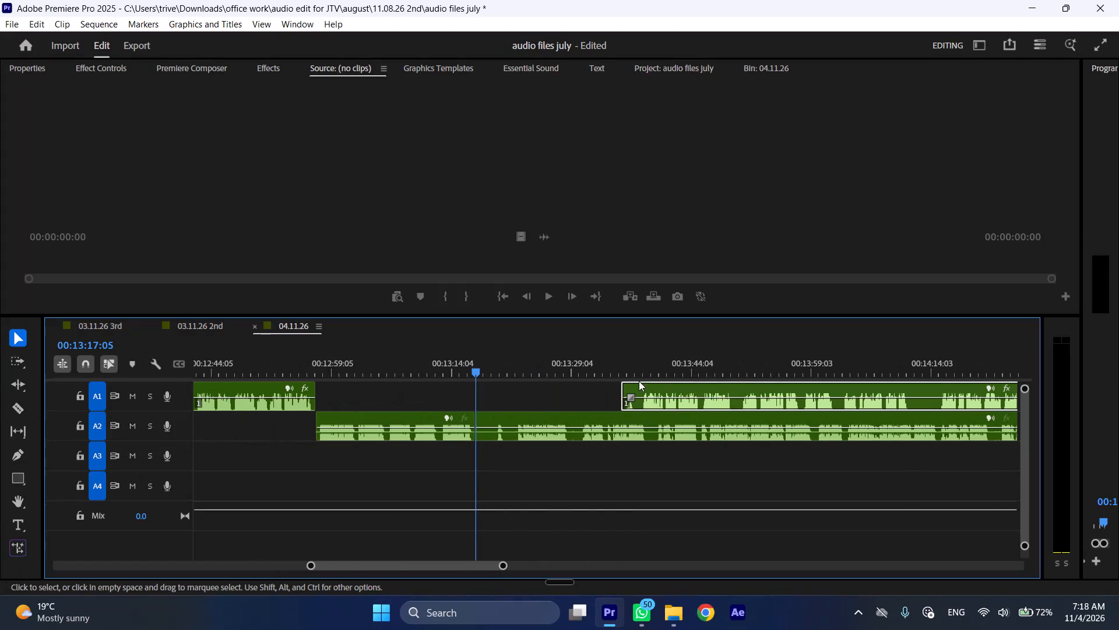
left_click_drag(625, 387, 641, 390)
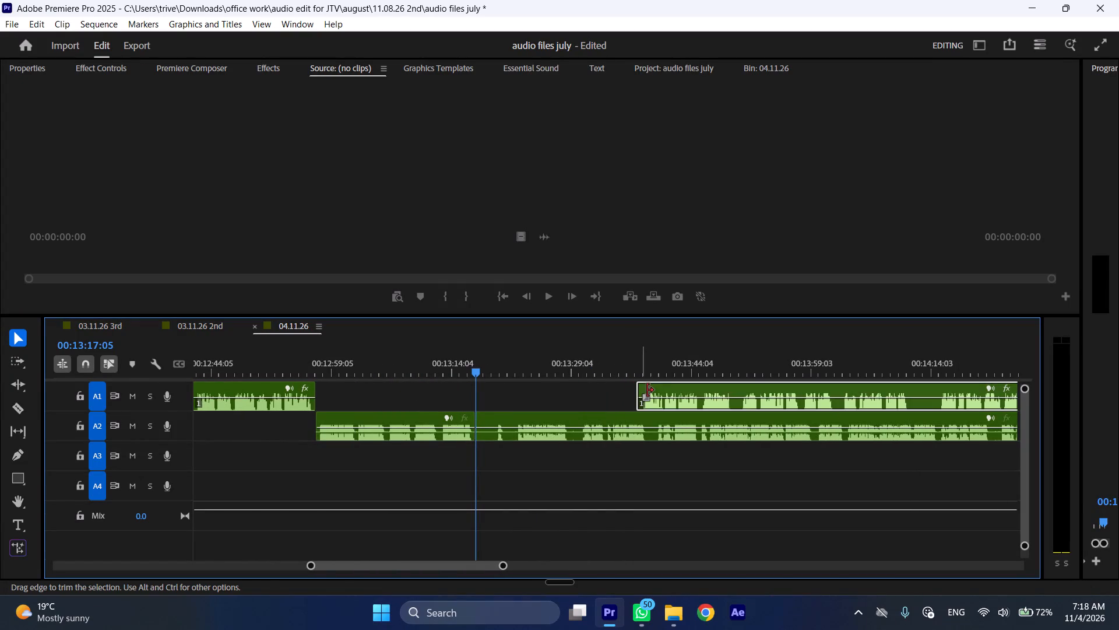
left_click_drag(668, 390, 514, 393)
Shift the remaining A2 clip after the 00:13:17:05 cut about 17 seconds further along, clear of the A1 narration start.
left_click_drag(501, 418, 639, 418)
Play the start of the A1 narration, split the clip at 00:13:17:14 and ripple-delete the short piece before the split.
key("space")
type("l")
left_click(480, 373)
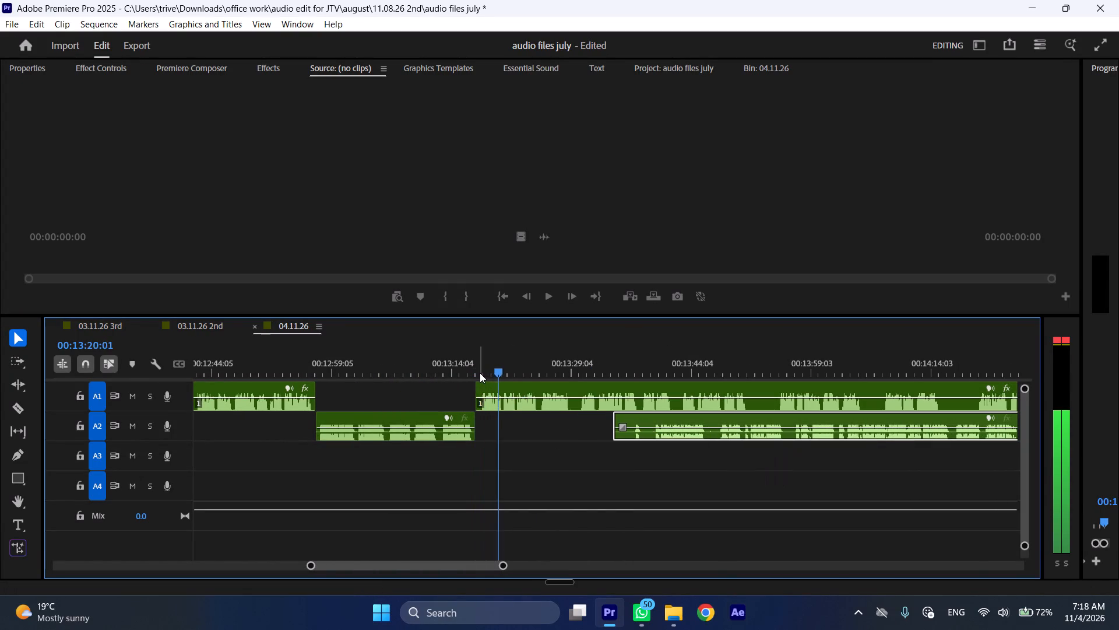
left_click(501, 394)
type("VC")
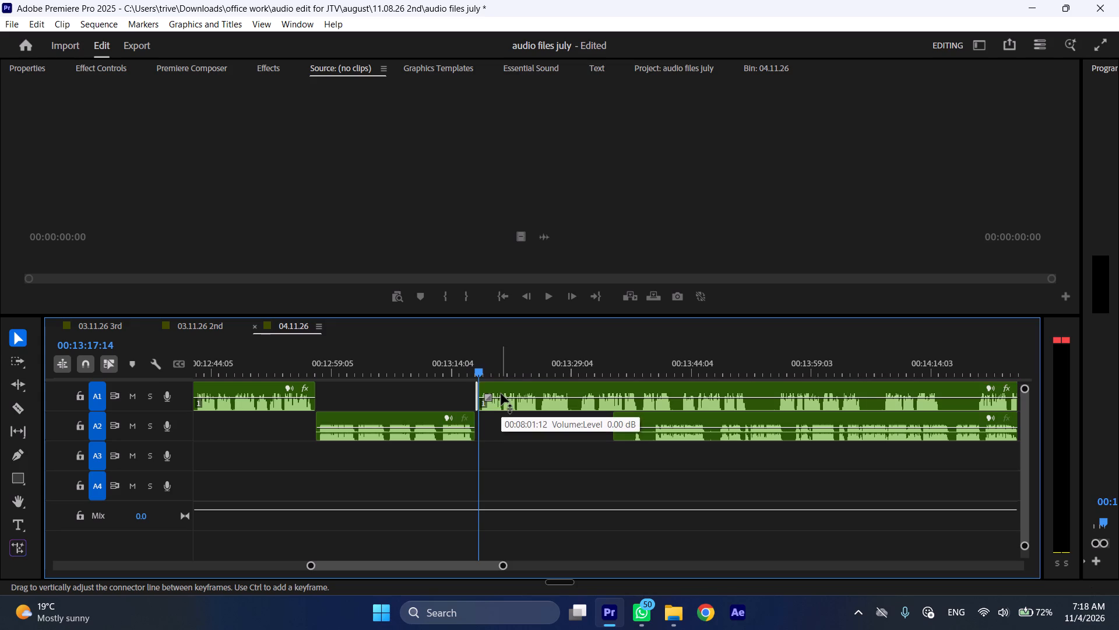
key("ctrl+shift+d")
Play on through the A1 narration at faster speed and trim about 2 seconds off the start of the upcoming A2 clip.
key("space")
type("l")
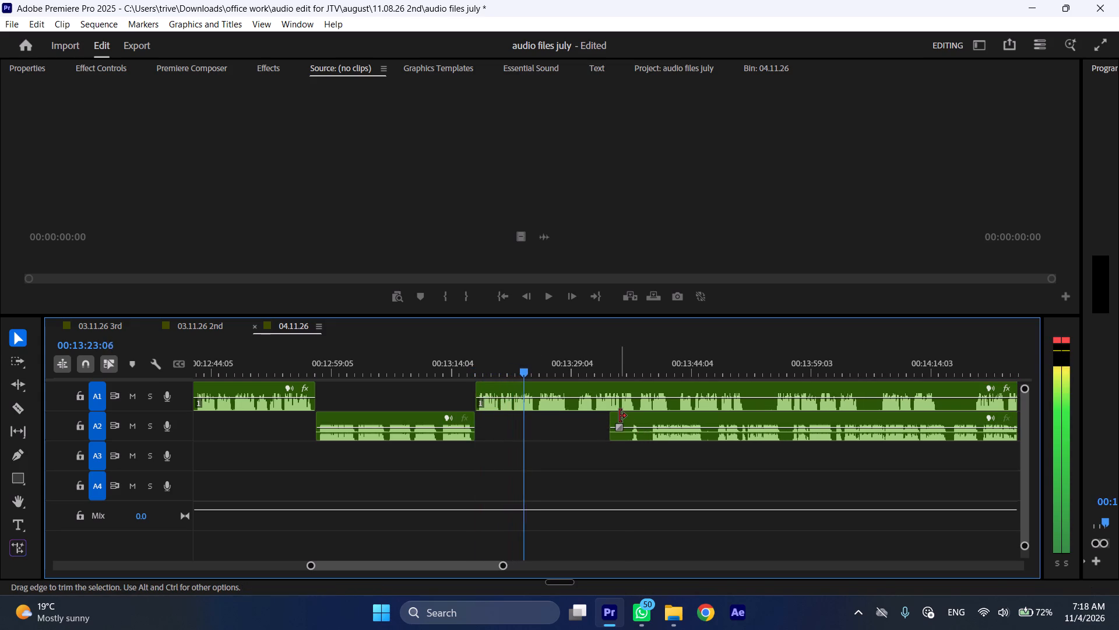
left_click_drag(620, 416, 638, 416)
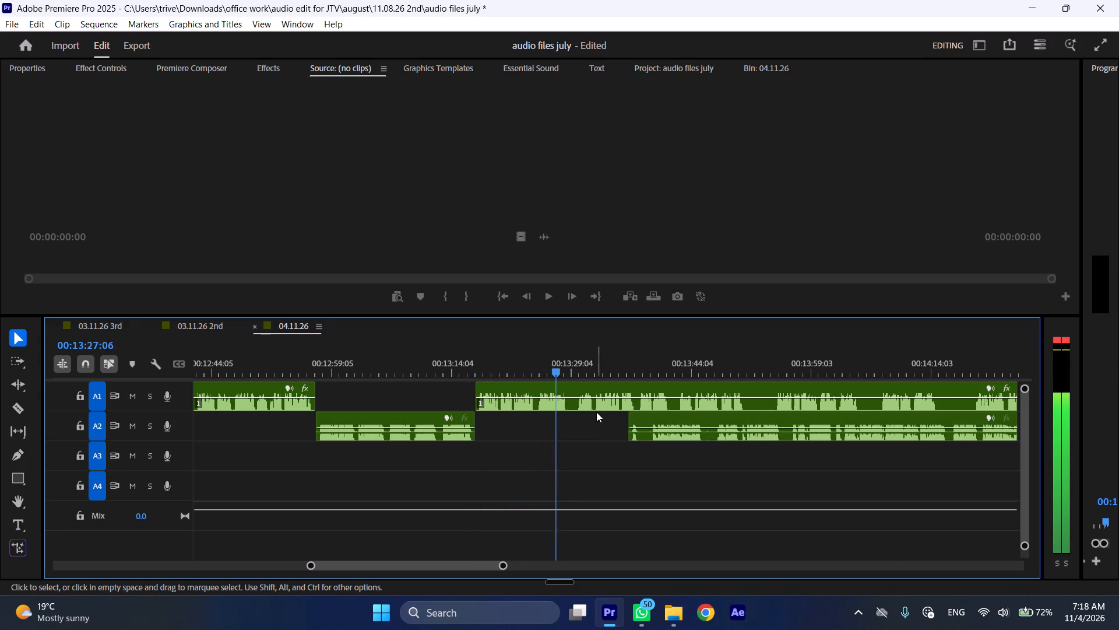
Stop and split the A1 clip at 00:13:29:02, and ripple-delete the pause of under a second right after it.
key("space")
key("shift+c")
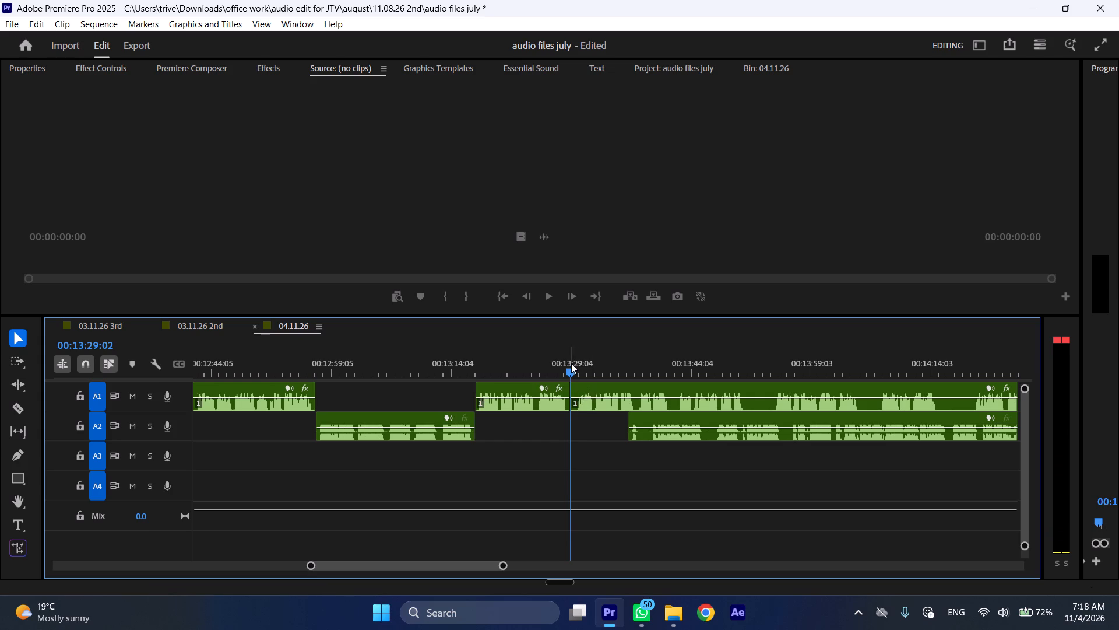
left_click_drag(571, 363, 578, 365)
left_click(593, 389)
key("shift+c")
key("ctrl+shift+d")
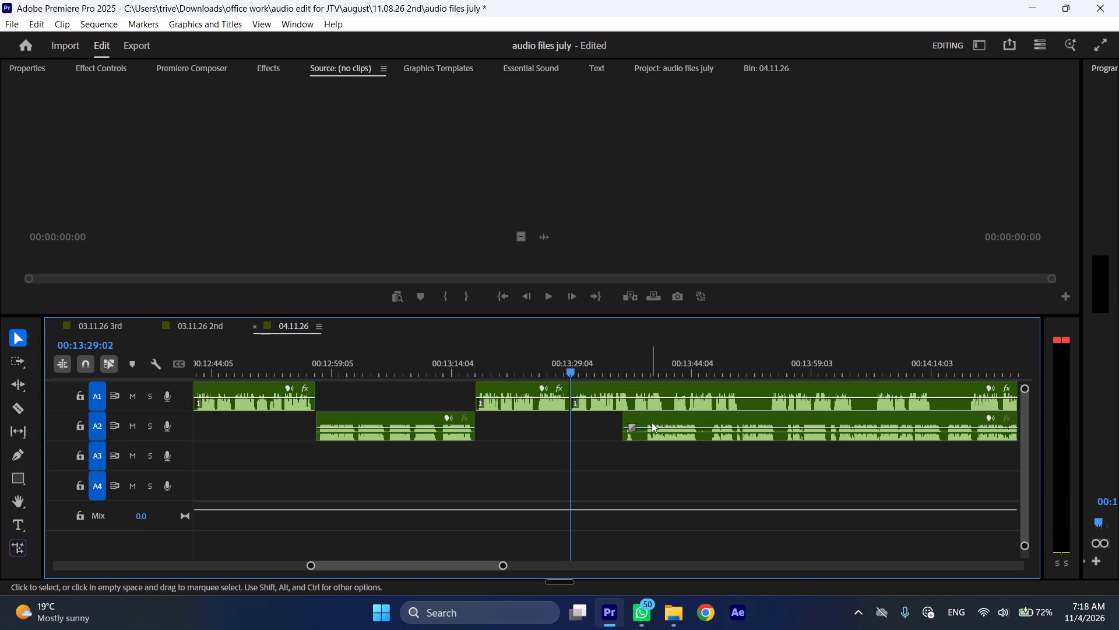
Shift the upcoming A2 clip about 18 seconds further along the timeline.
left_click_drag(652, 422, 794, 422)
Play on through the A1 narration from 00:13:29:02 at faster speed.
key("space")
key("l")
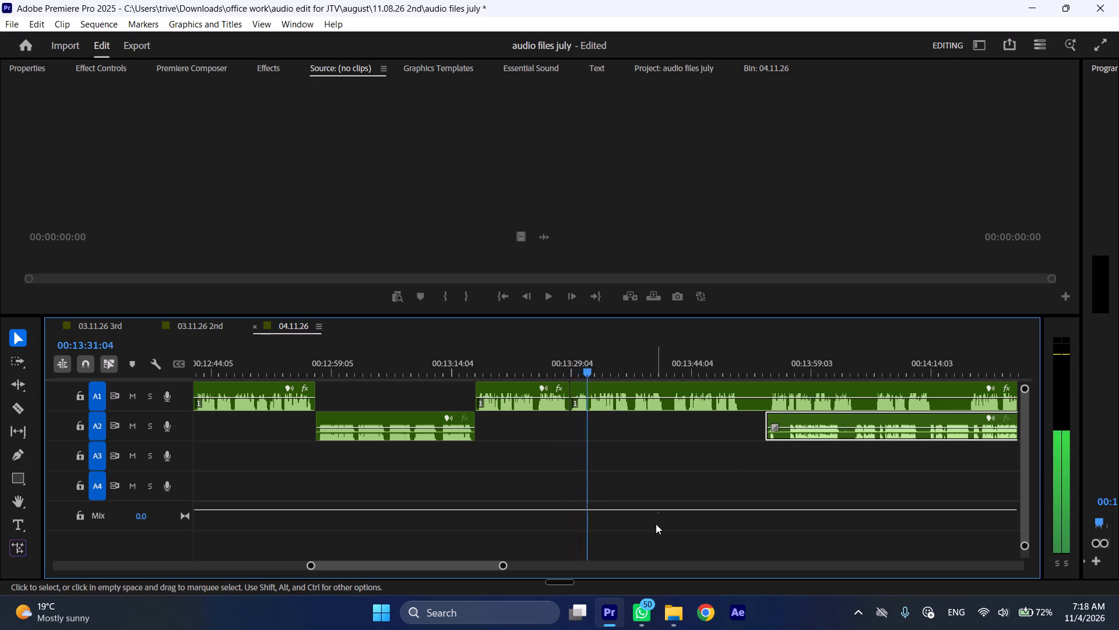
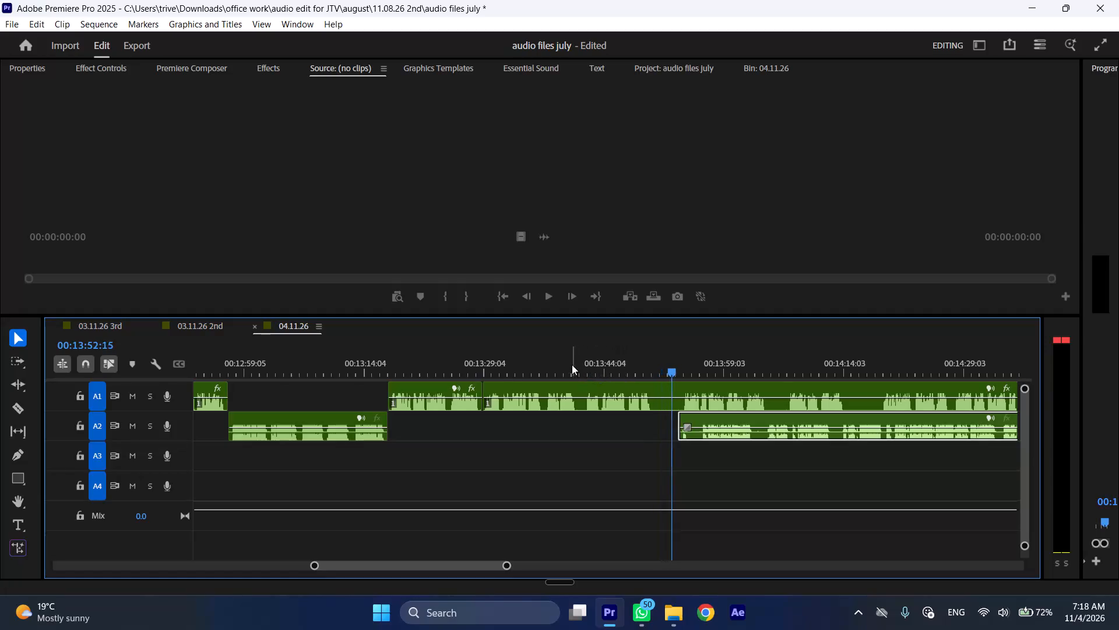
Split the A1 clip at the pause near 00:13:36:10 and ripple-delete the silence of under a second there.
left_click_drag(541, 358, 545, 359)
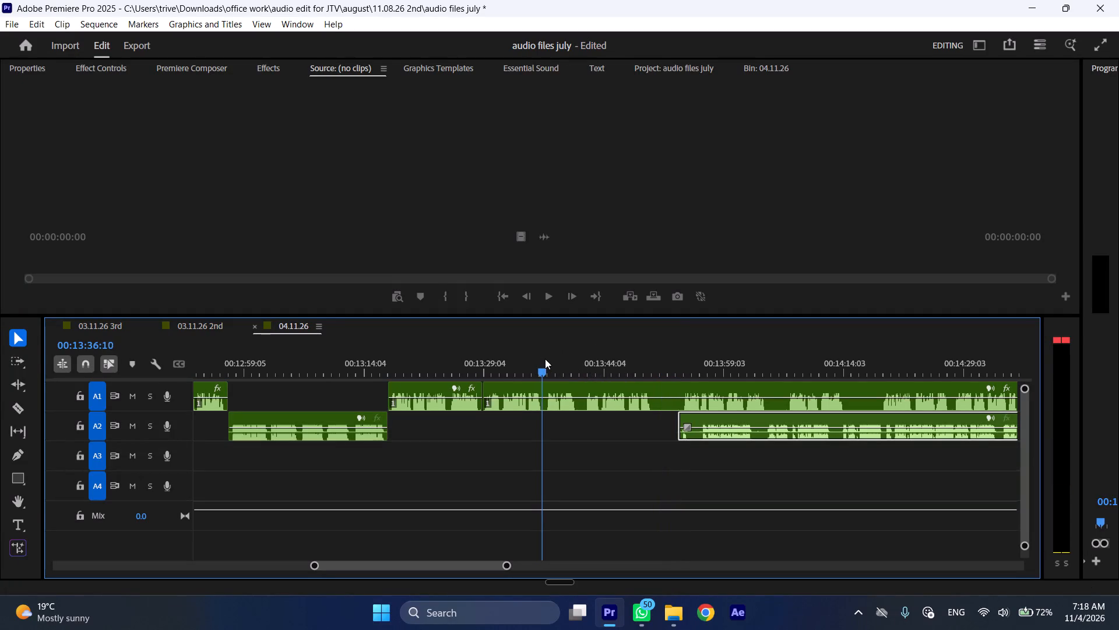
left_click_drag(545, 359, 548, 359)
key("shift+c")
left_click(566, 390)
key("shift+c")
key("ctrl+shift+d")
Split the A1 clip at 00:13:40:12 and ripple-delete the pause of under a second right after it.
left_click_drag(572, 365, 576, 365)
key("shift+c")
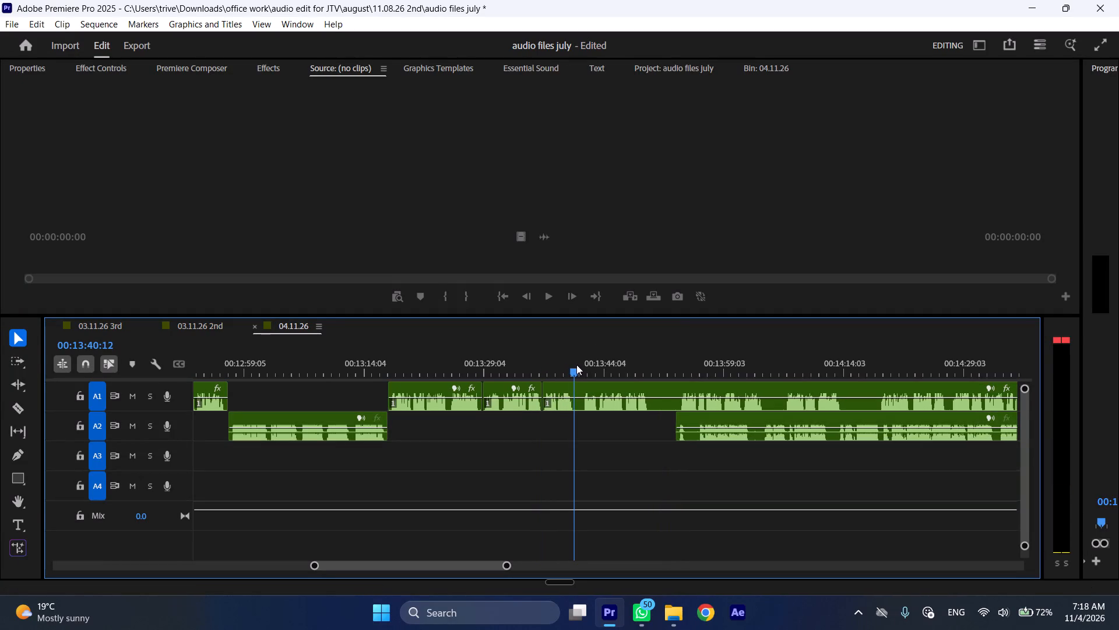
left_click_drag(576, 365, 582, 365)
left_click(614, 396)
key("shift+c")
key("ctrl+shift+d")
Split the A1 clip at 00:13:48:21, where the spoken phrase ends and the longer silence begins.
left_click_drag(632, 359, 640, 360)
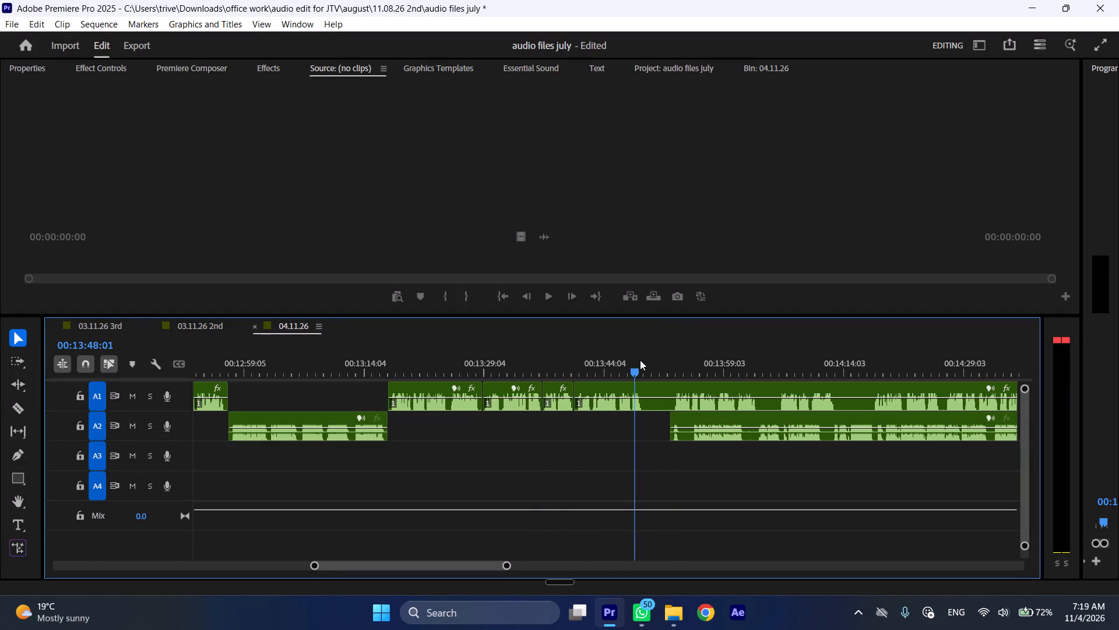
left_click_drag(640, 360, 644, 360)
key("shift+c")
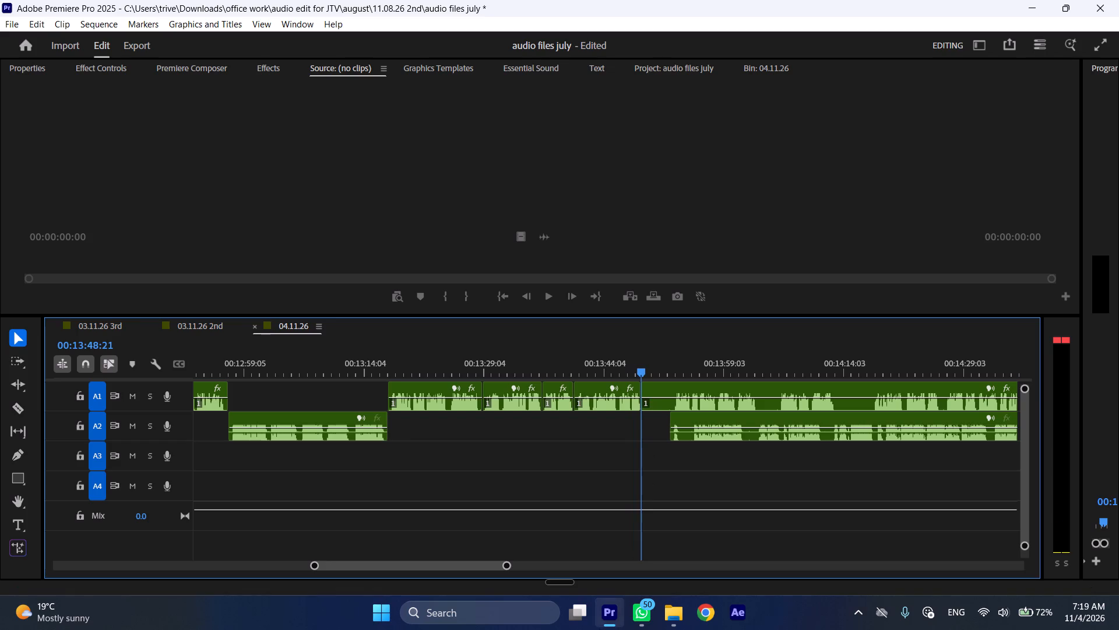
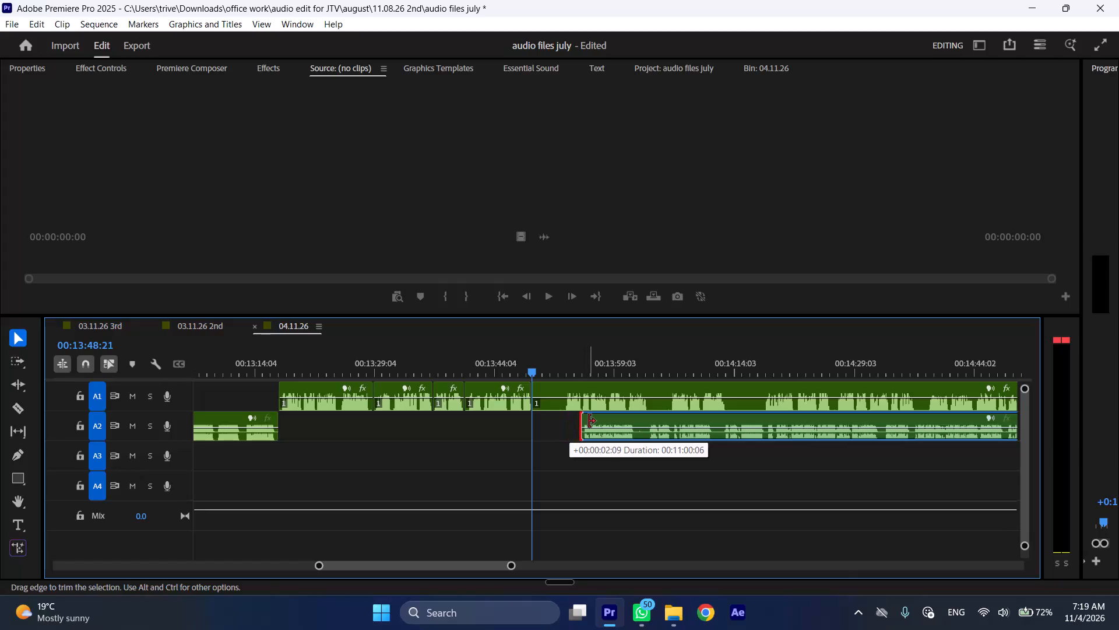
Move the trimmed A2 clip back to start at 00:13:48:21 and shift the upcoming A1 clip about 17 seconds further along the timeline.
left_click_drag(612, 421, 558, 425)
left_click_drag(560, 386, 700, 387)
Play on through the A2 narration from 00:13:48:21 at faster speed, and split the A2 clip at 00:13:56:00.
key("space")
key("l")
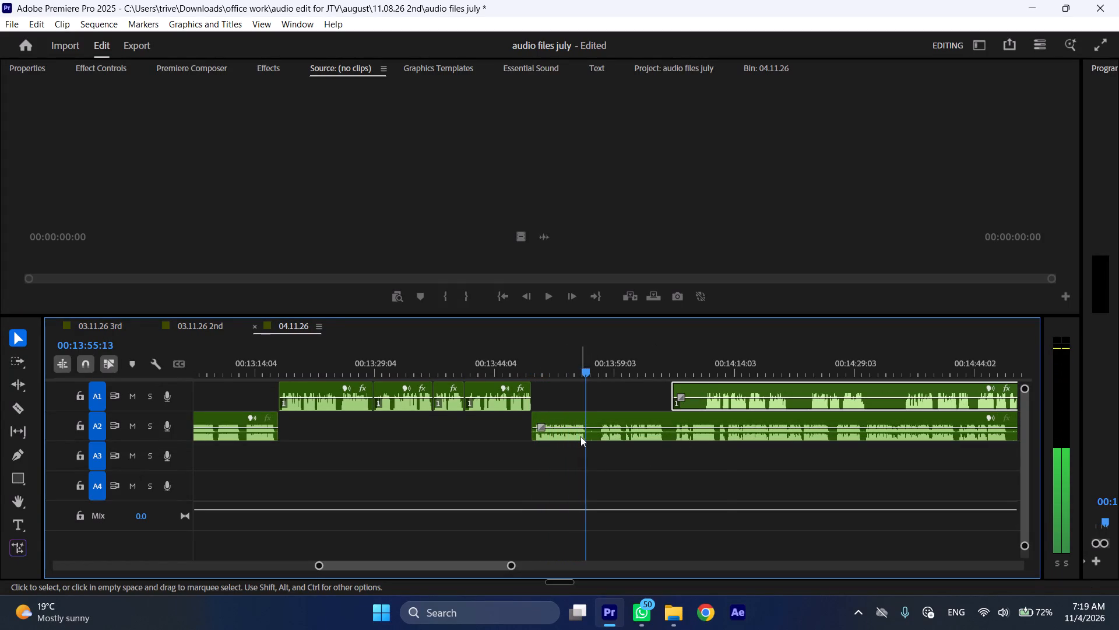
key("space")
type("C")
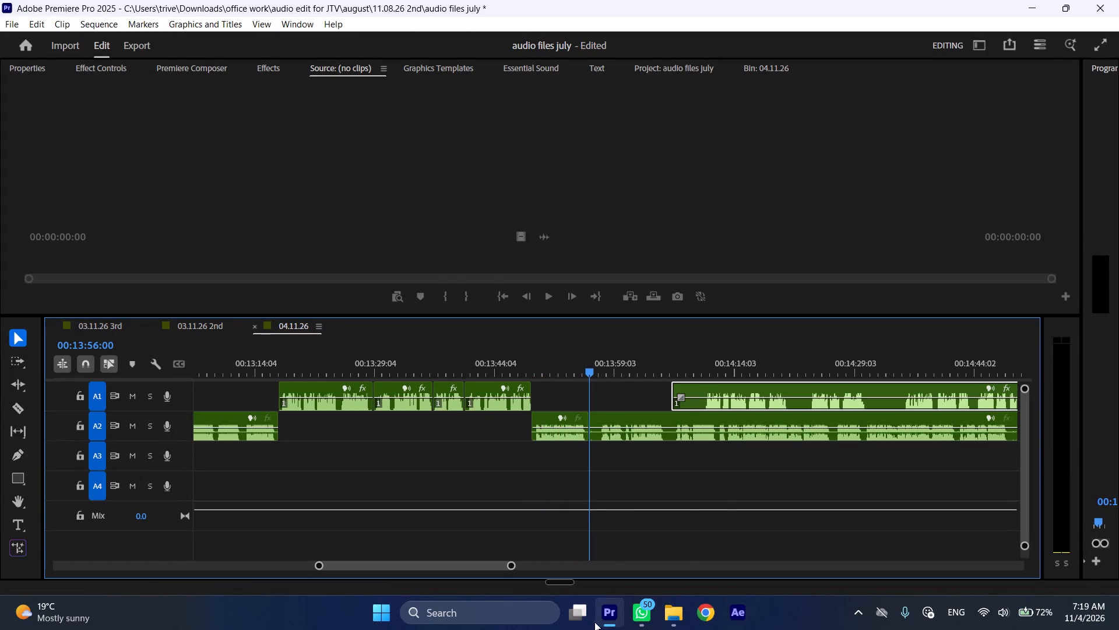
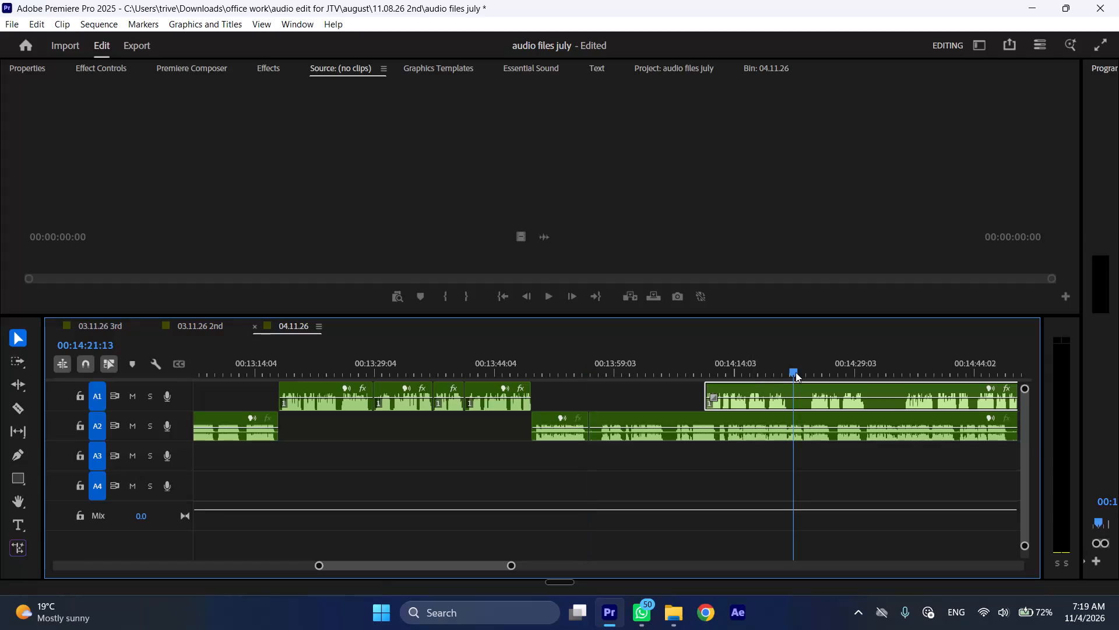
Split the A1 clip at 00:14:21:02 and insert its first part about 14 seconds earlier at the A2 cut, pushing the following clips along.
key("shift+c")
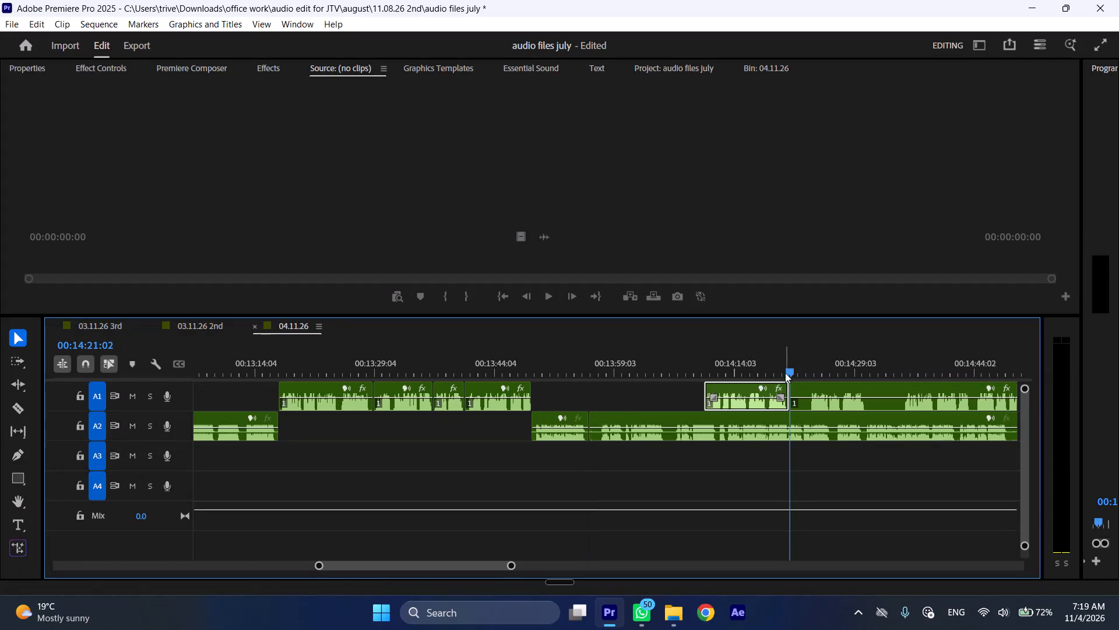
left_click_drag(745, 386, 631, 388)
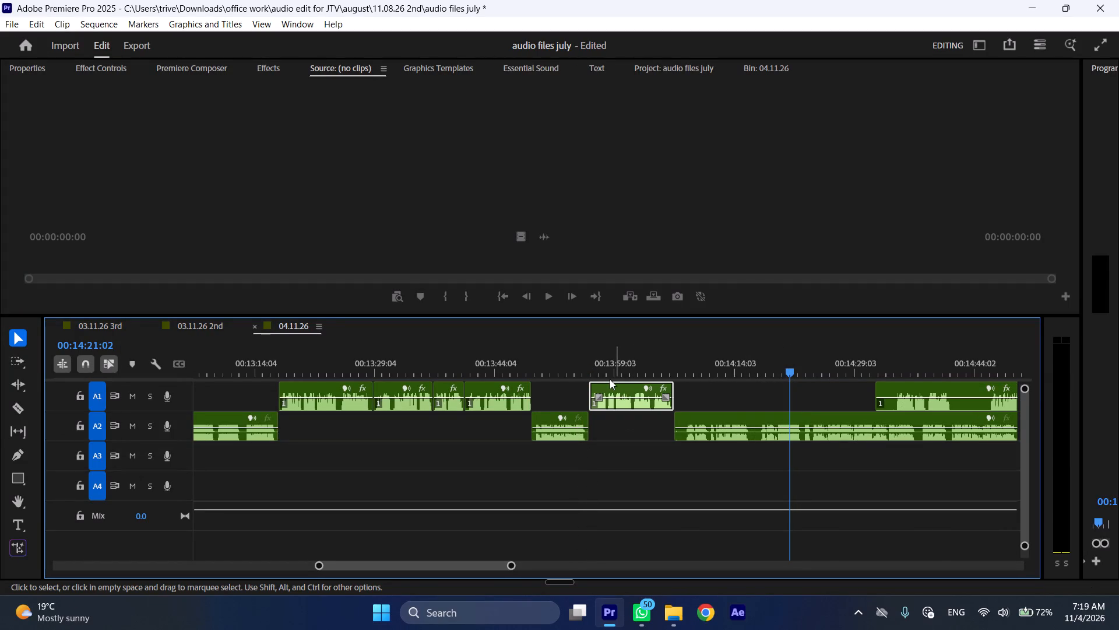
Play the narration at faster speed from just before the inserted A1 clip to check the transition from A2.
left_click(574, 371)
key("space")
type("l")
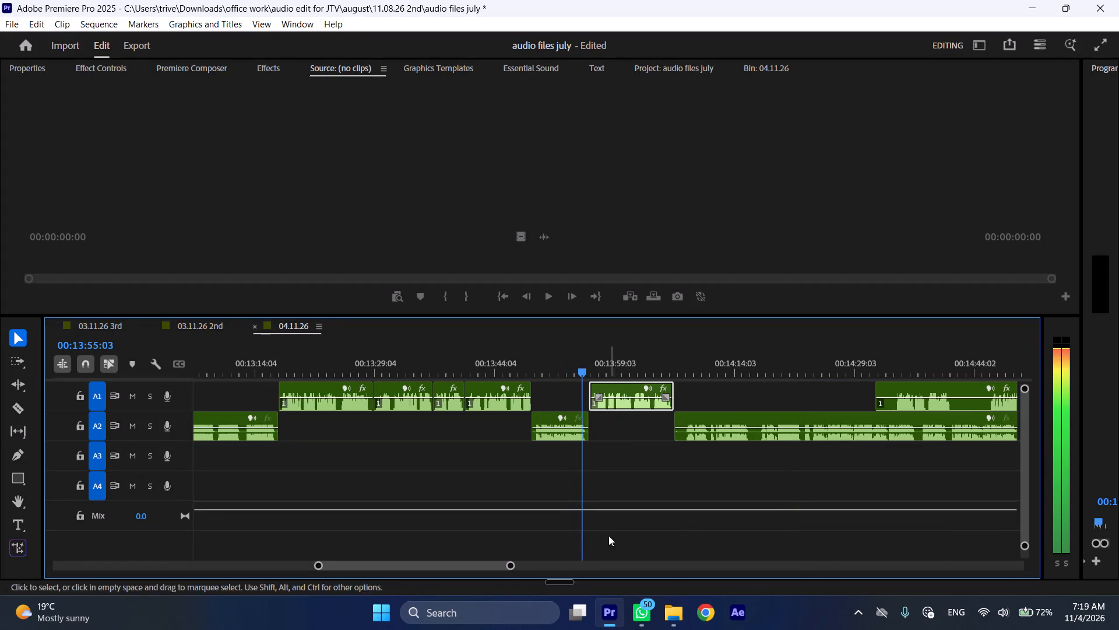
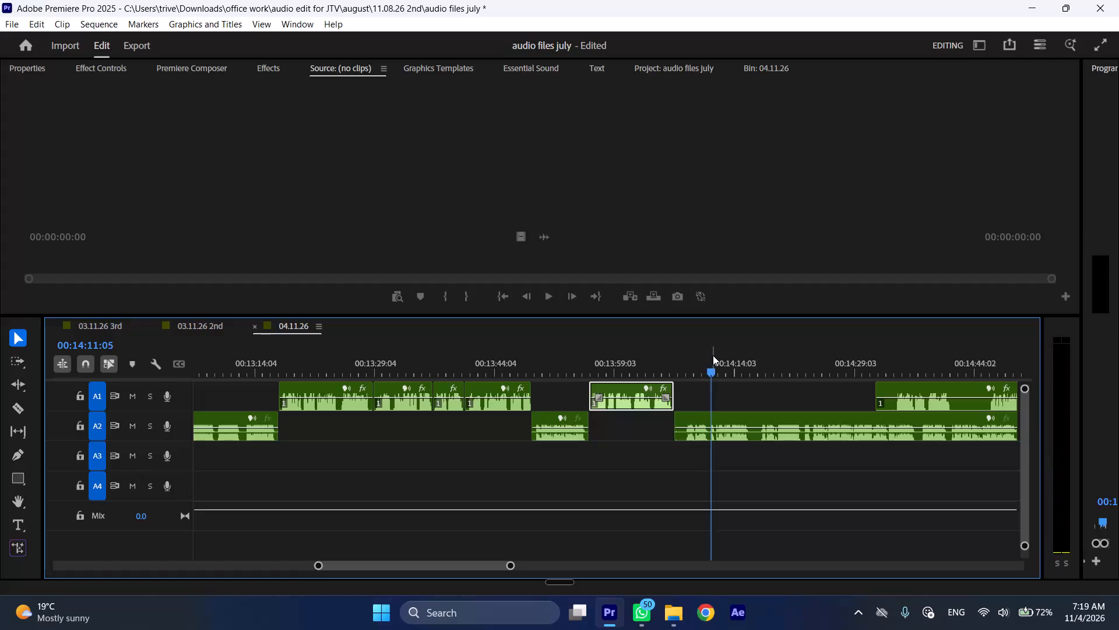
Replay the opening of the A2 clip, split it at 00:14:11:17, and ripple-delete the section of about 5 seconds before the cut.
left_click_drag(713, 355, 702, 356)
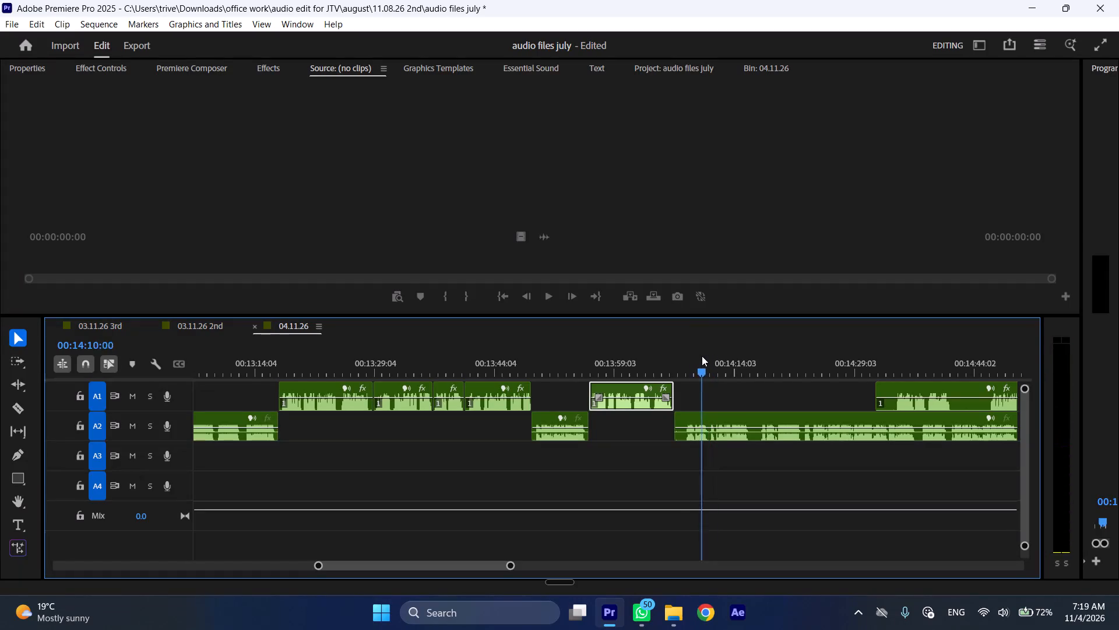
left_click_drag(702, 356, 687, 356)
key("space")
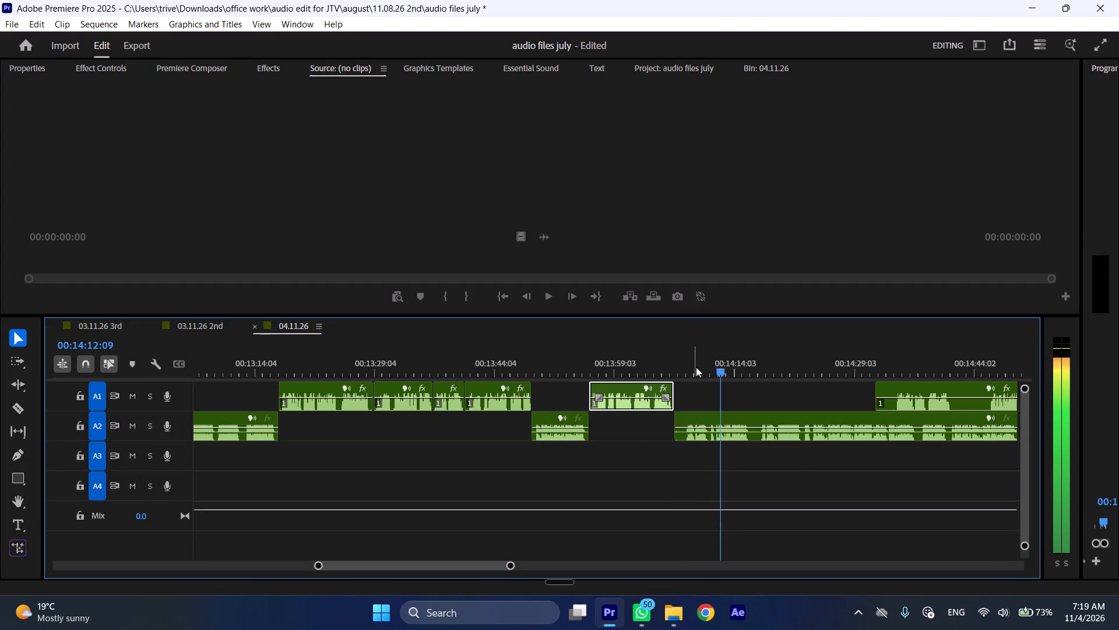
left_click_drag(706, 369, 717, 372)
left_click(730, 421)
type("CC")
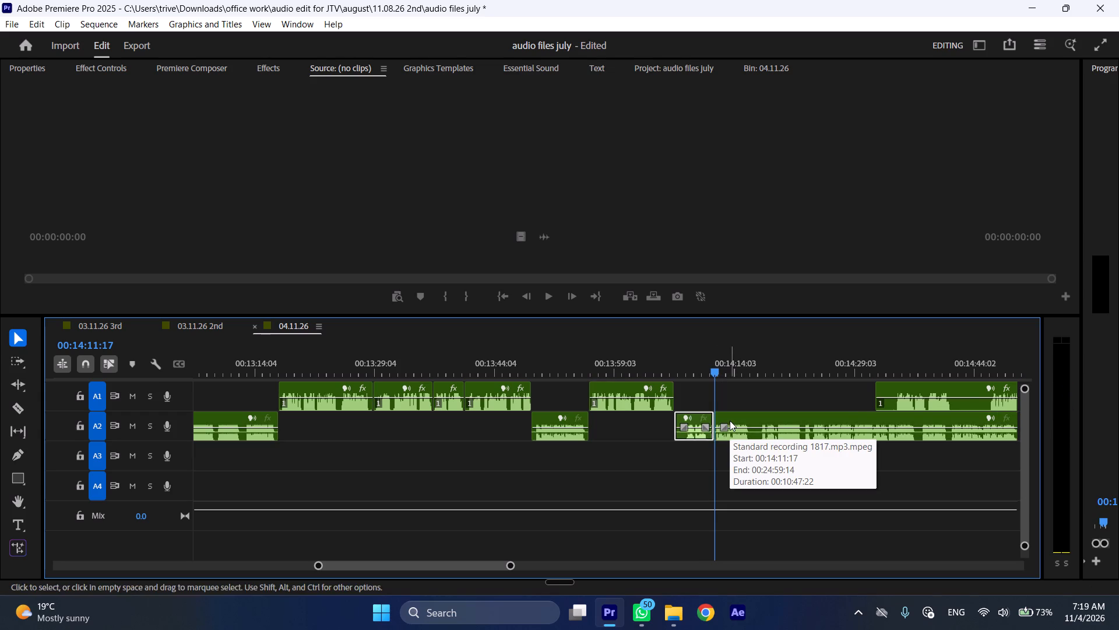
key("ctrl+shift+d")
Play on through the A2 narration at faster speed, stop at 00:14:11:00 and split the clip there.
key("space")
key("l")
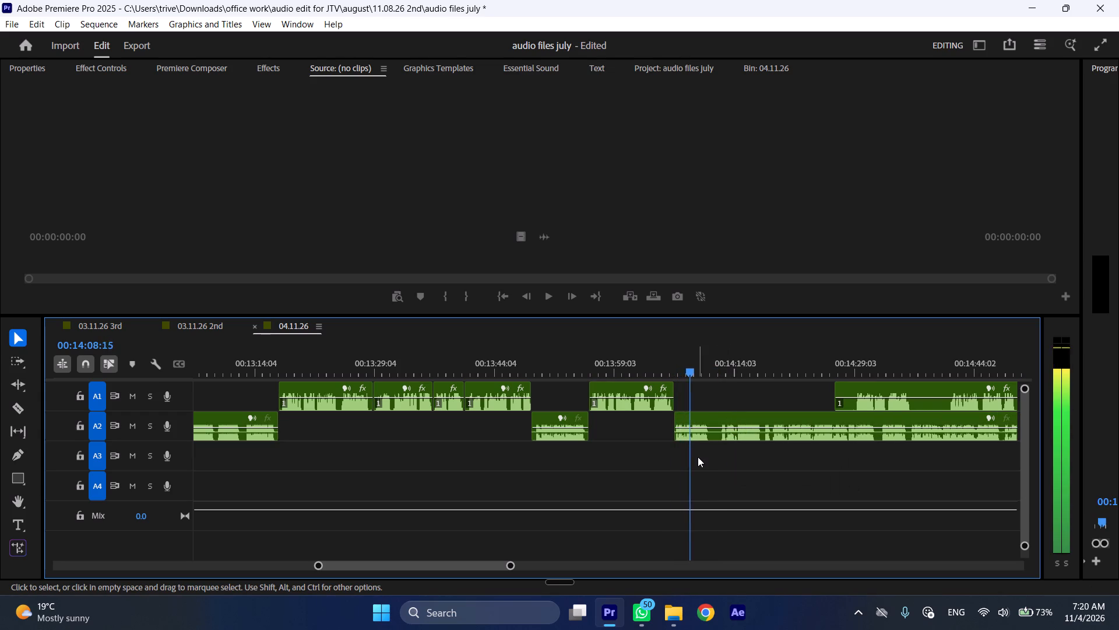
key("space")
key("shift+c")
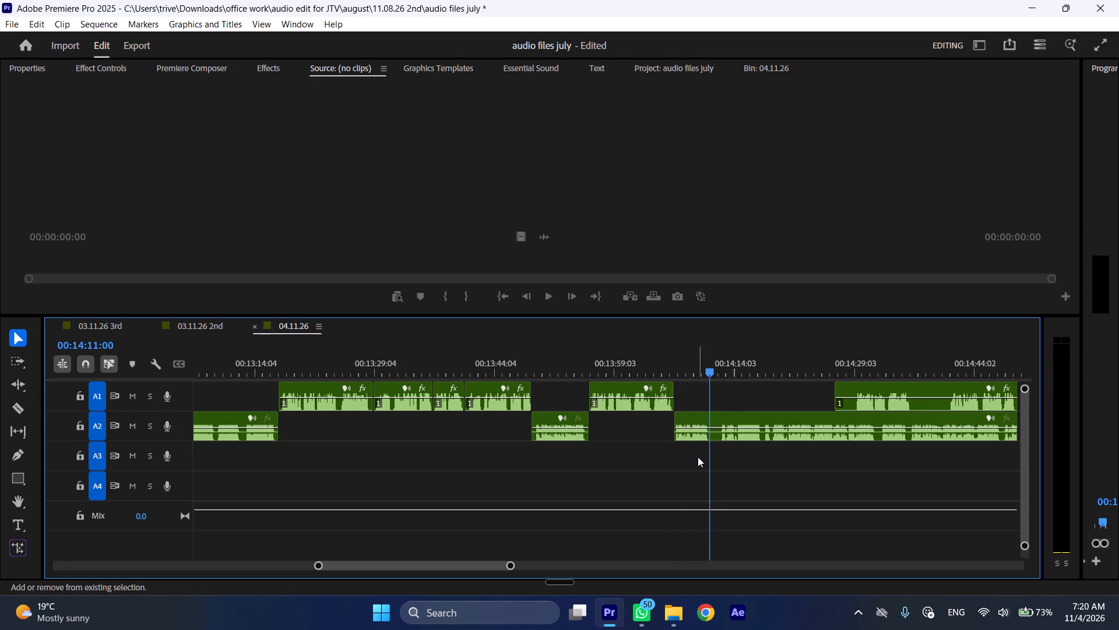
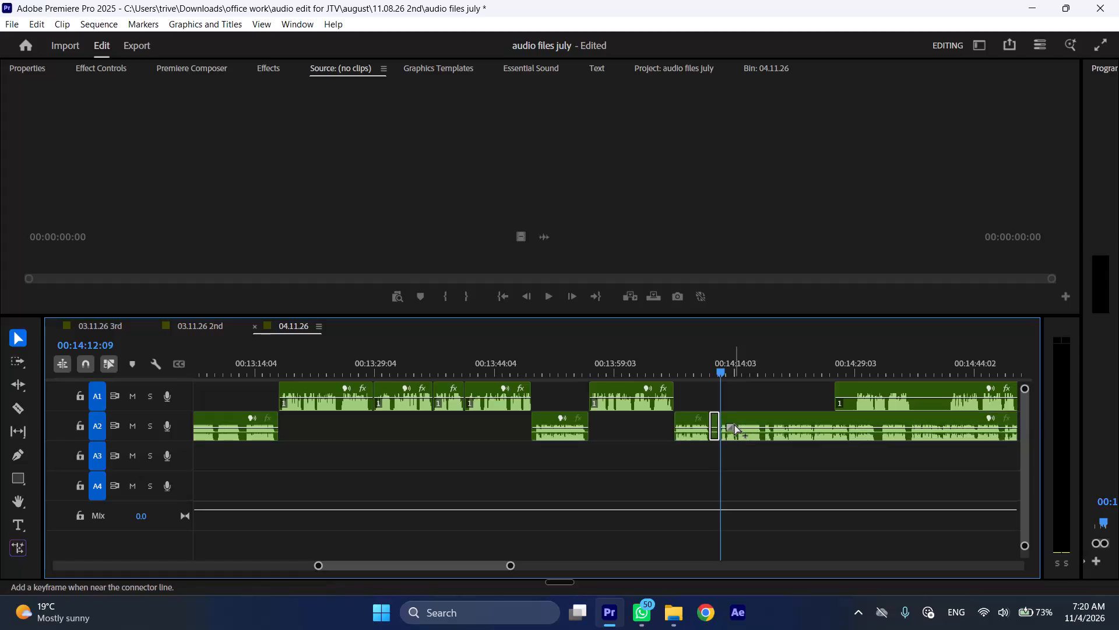
Ripple-delete the short A2 section between 00:14:11:00 and 00:14:12:09.
key("ctrl+shift+d")
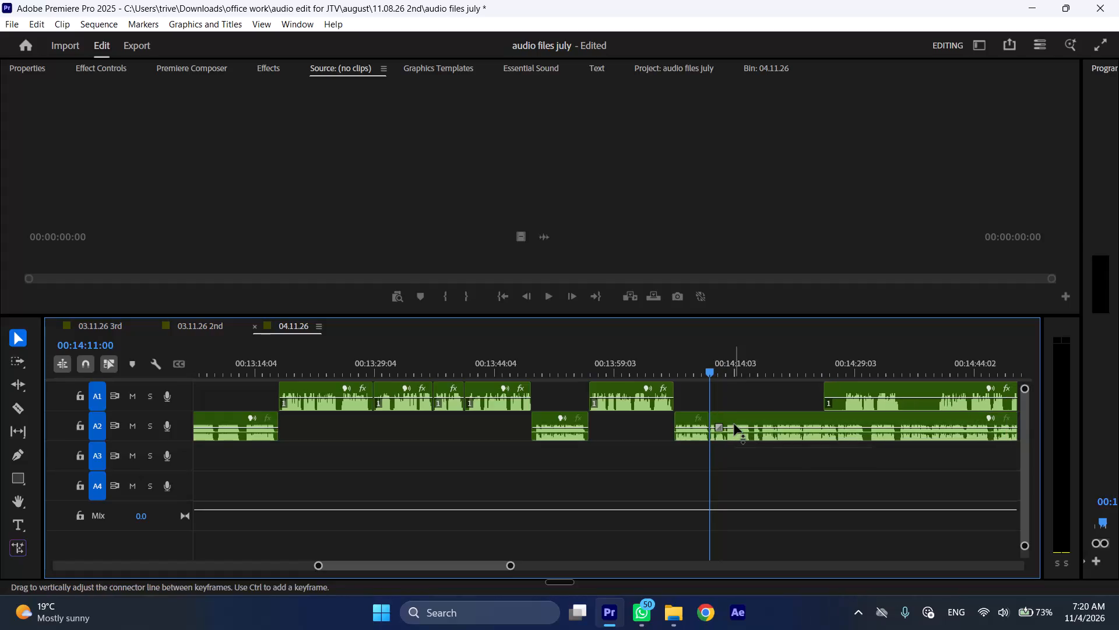
Play on through A2 at faster speed while moving the next A1 clip about 29 seconds later, to start near 00:14:54.
key("space")
type("l")
scroll(745, 448, "down", 6)
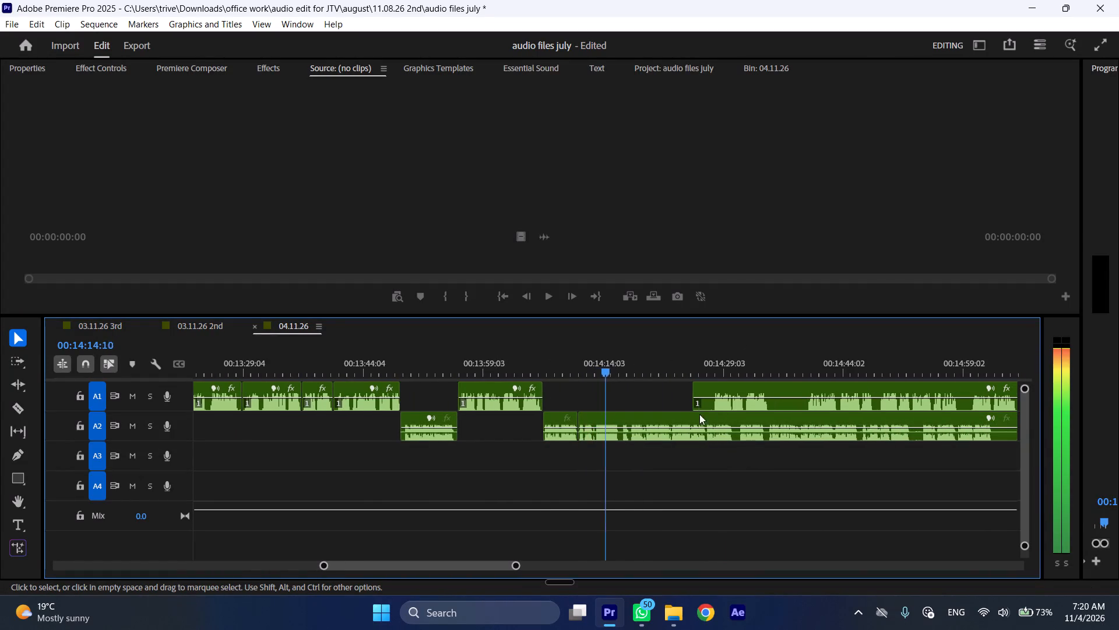
left_click_drag(701, 383, 718, 387)
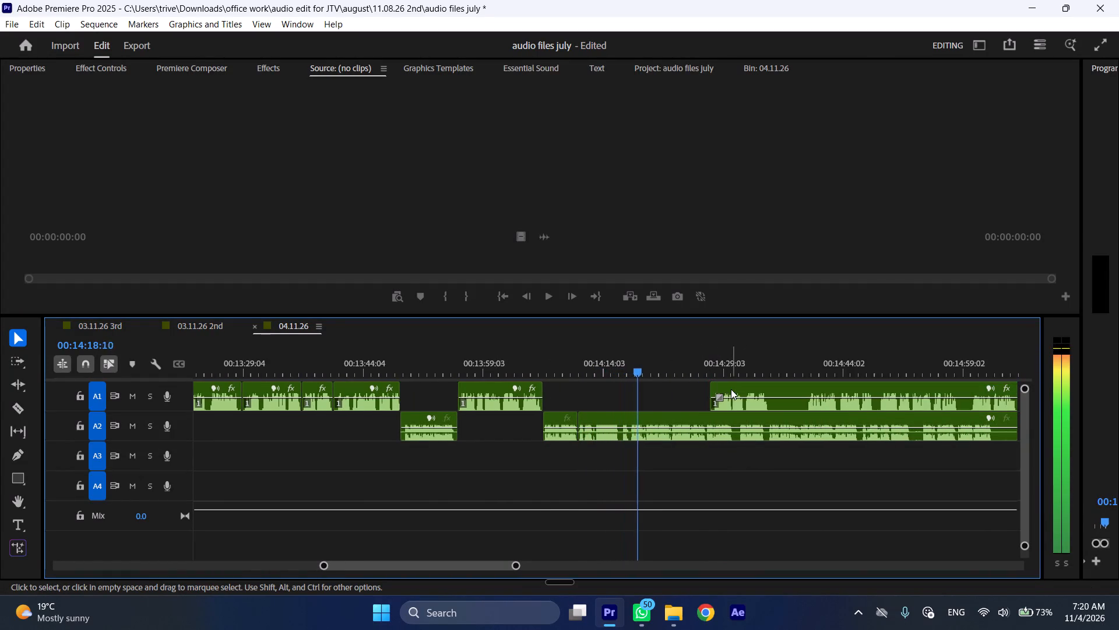
left_click_drag(732, 389, 948, 390)
Split the A2 clip at 00:14:17:13 and ripple-delete the section of about 6.5 seconds before the cut.
left_click_drag(620, 371, 625, 371)
key("space")
left_click_drag(627, 370, 629, 370)
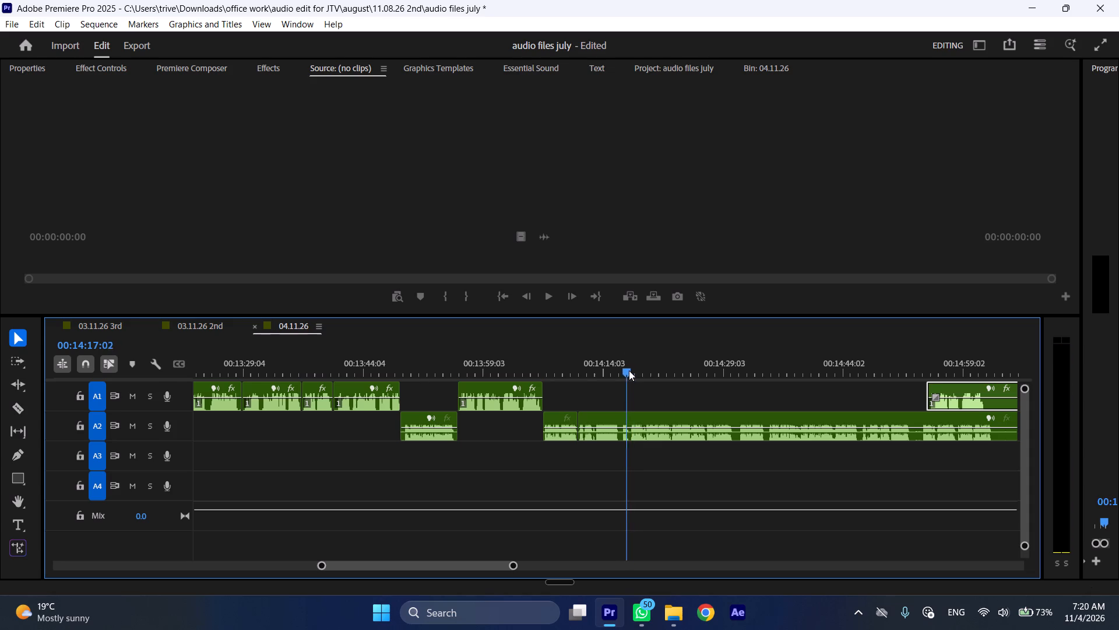
left_click_drag(629, 370, 632, 370)
left_click(668, 443)
left_click(658, 430)
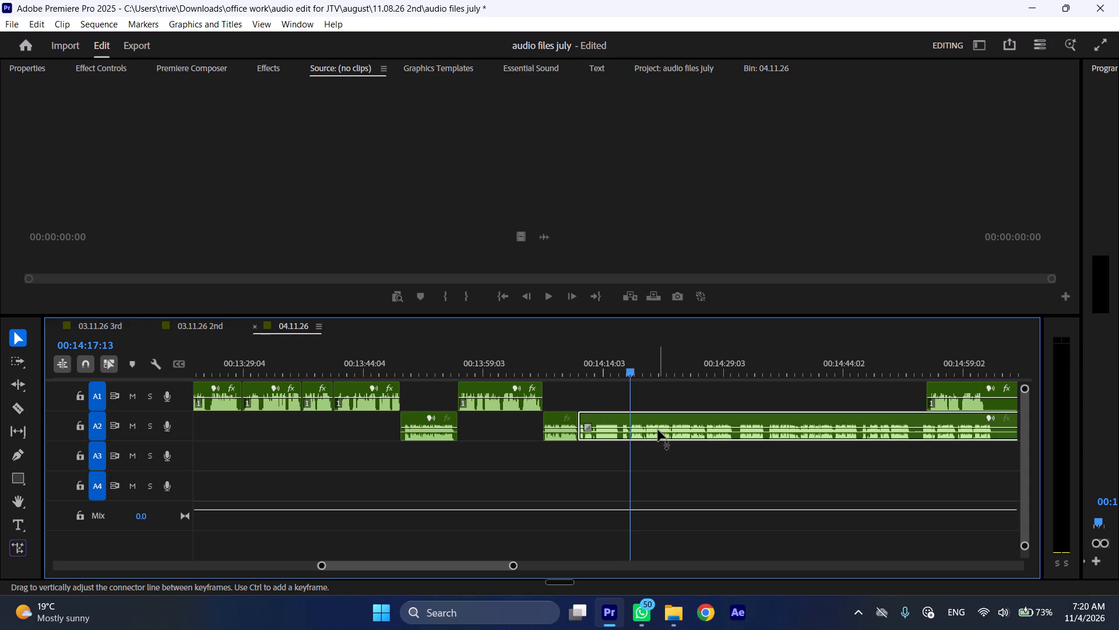
key("shift+c")
key("ctrl+shift+d")
Play on through A2 at faster speed while moving the next A1 clip later, to start near 00:15:02.
key("space")
type("l")
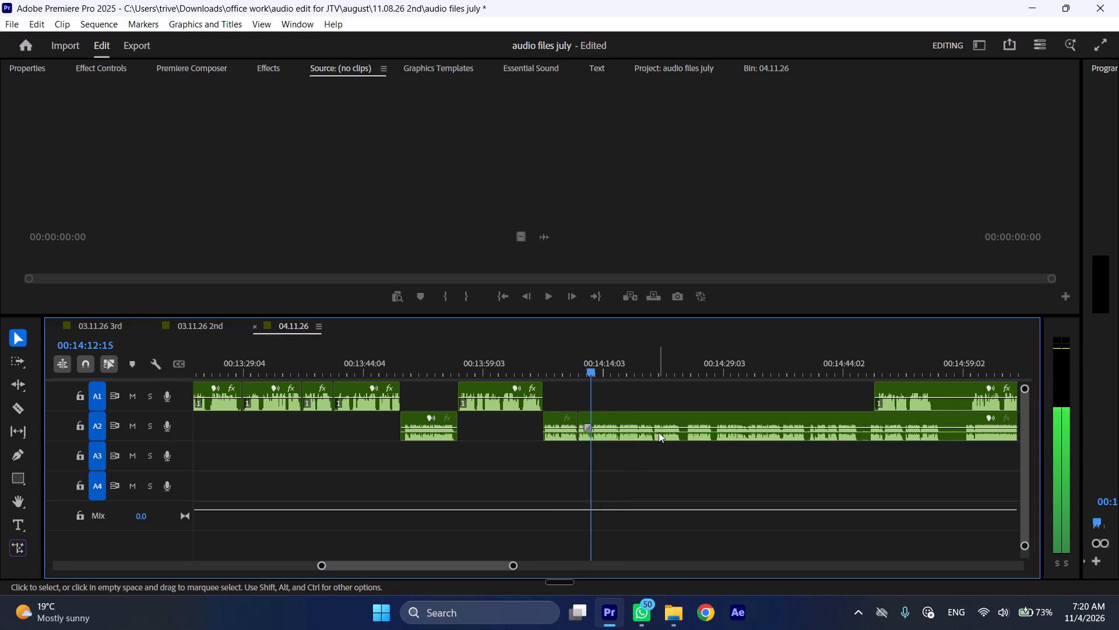
scroll(659, 432, "down", 5)
left_click_drag(787, 386, 903, 390)
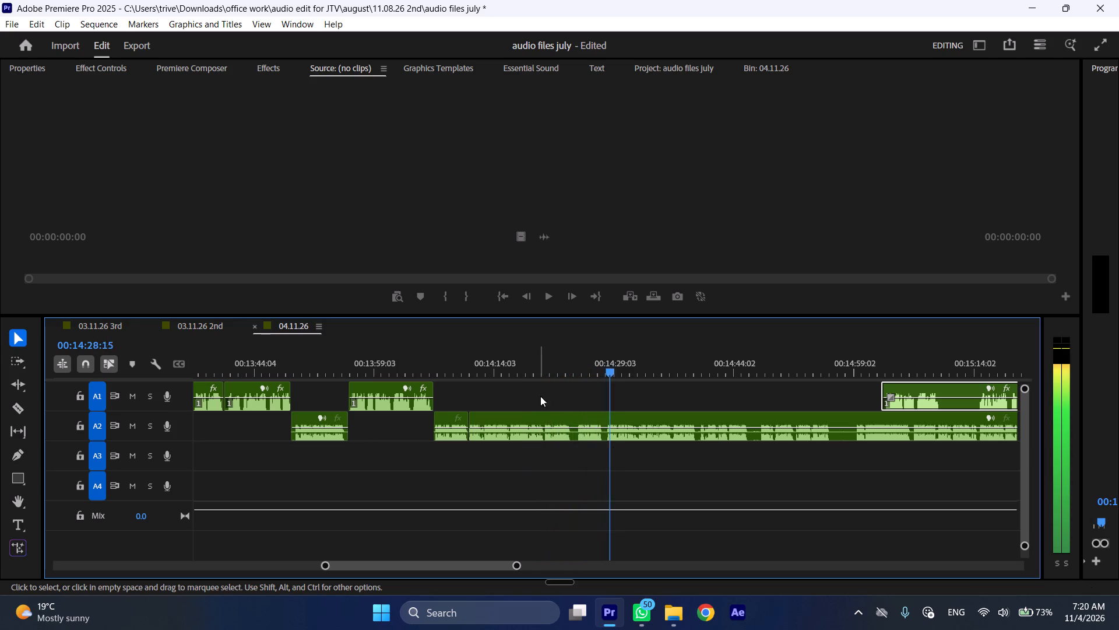
Split the A2 clip at 00:14:20:07, listen to the narration after the cut, and return to 00:14:19:22.
left_click(545, 370)
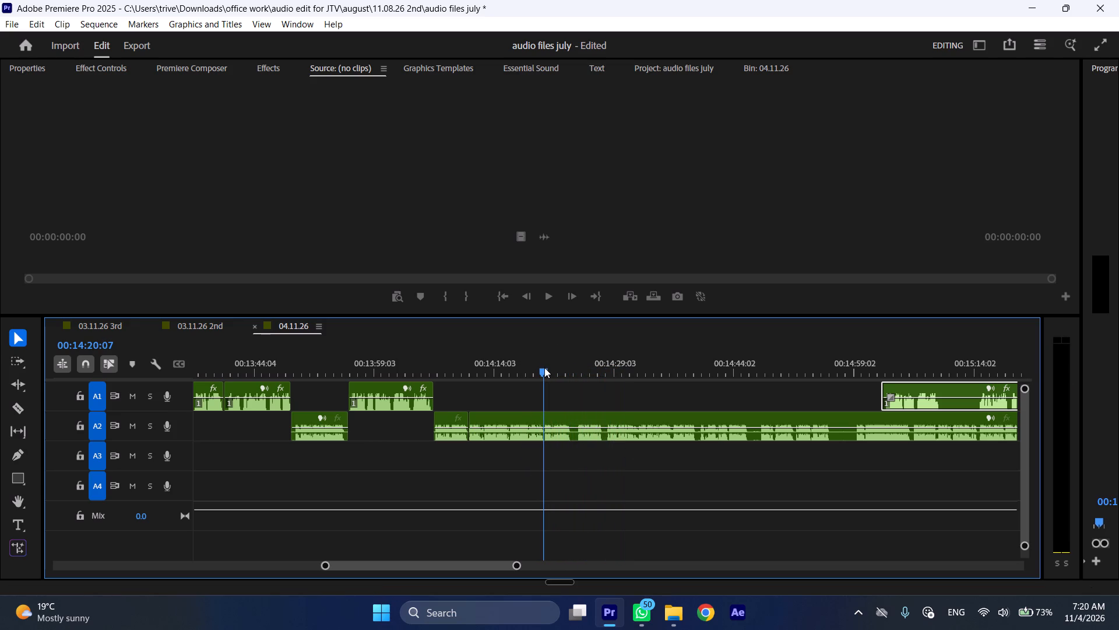
type("C")
key("space")
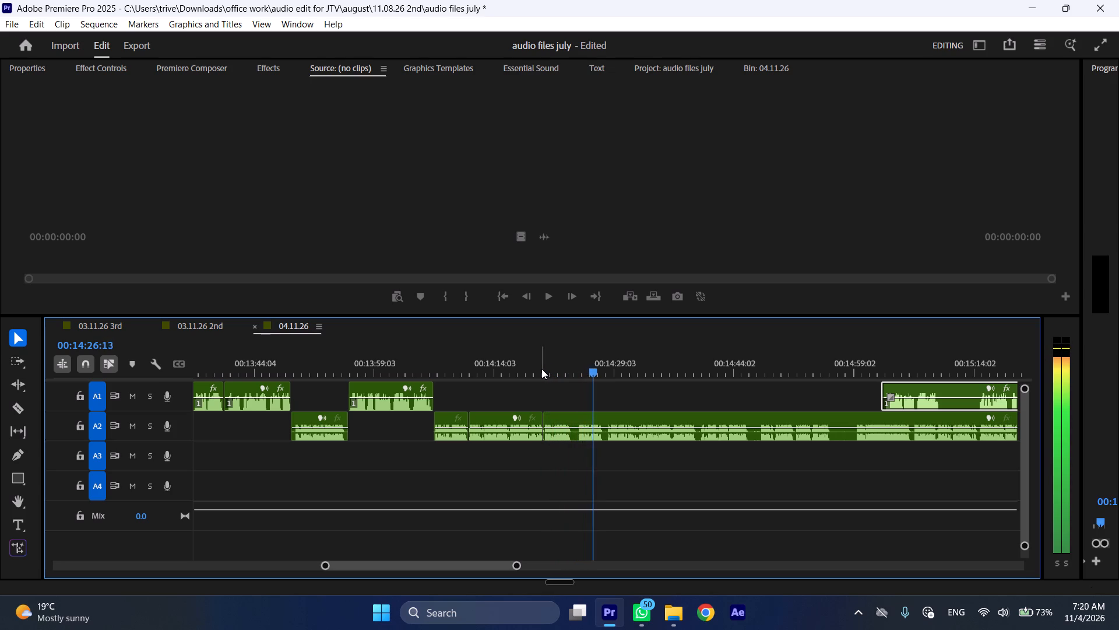
left_click(541, 369)
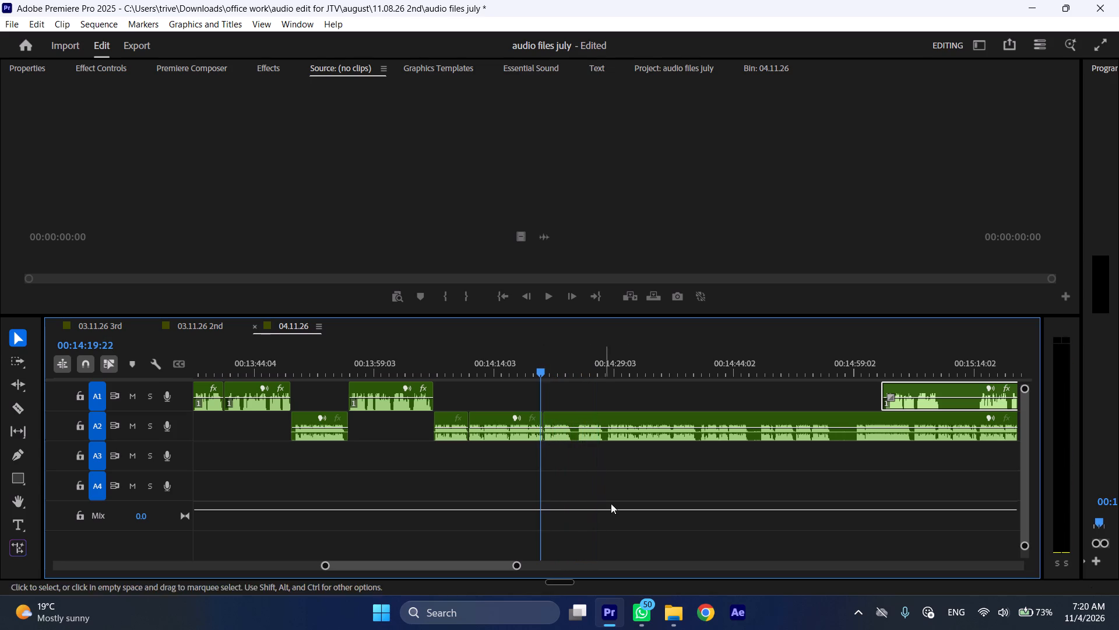
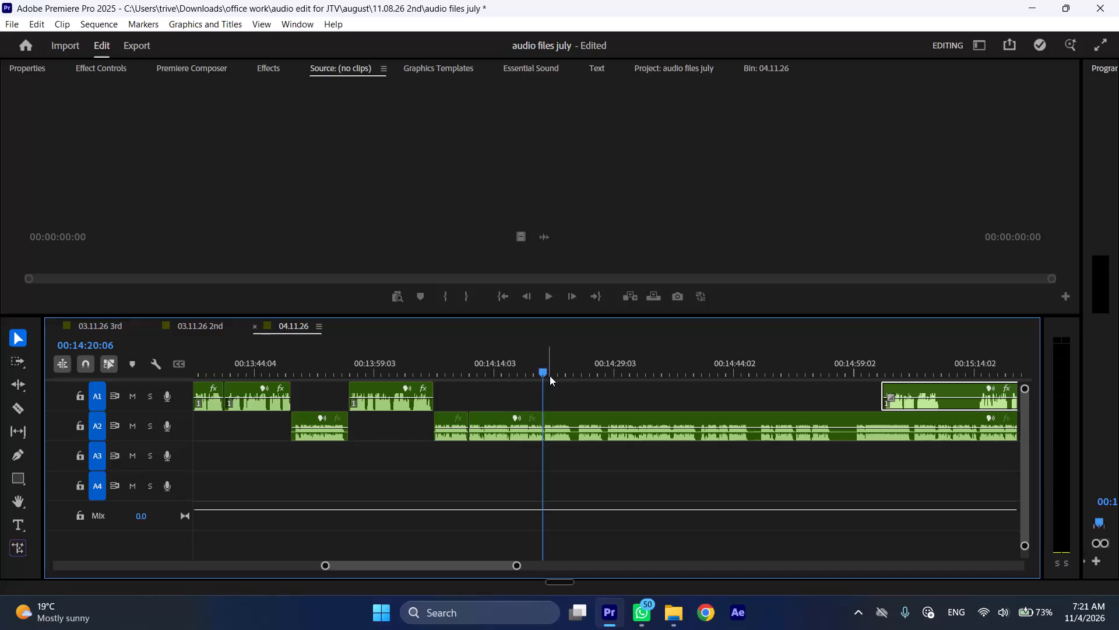
Ripple-delete the A2 section from the cut at 00:14:20:07 up to 00:14:24:13, and replay the join from about 00:14:19.
left_click_drag(562, 376, 579, 376)
left_click(604, 435)
key("shift+c")
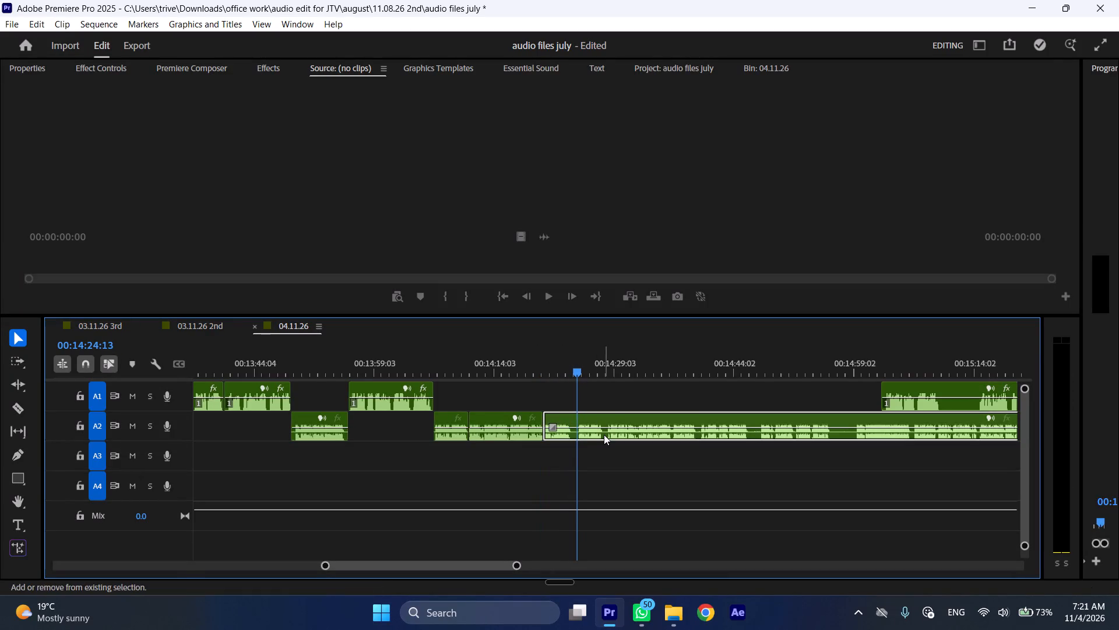
key("ctrl+shift+d")
key("space")
left_click(540, 358)
key("space")
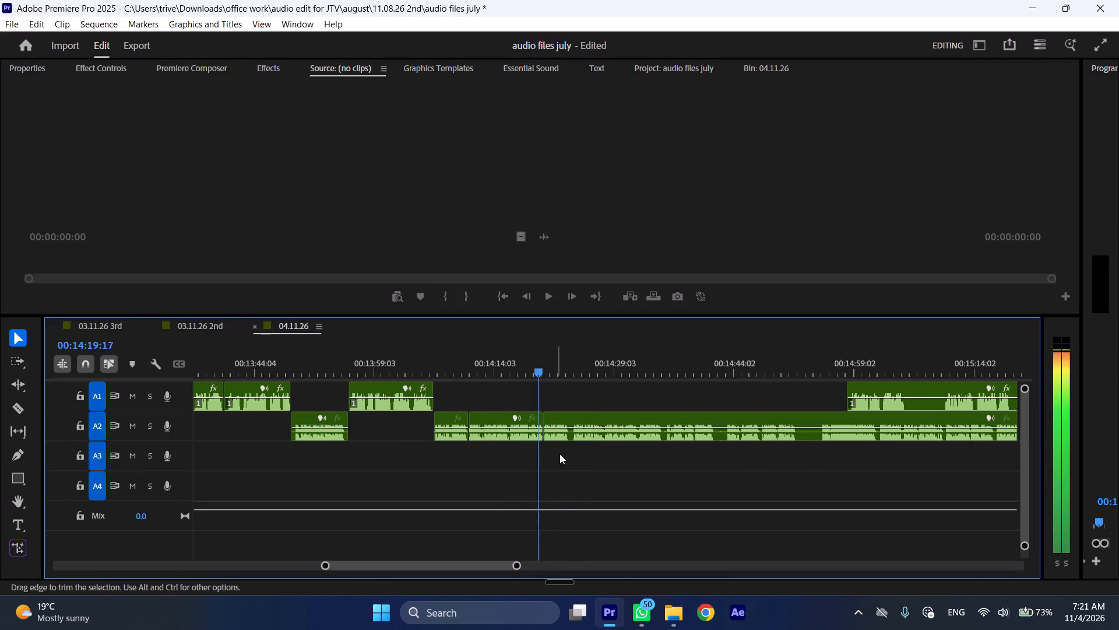
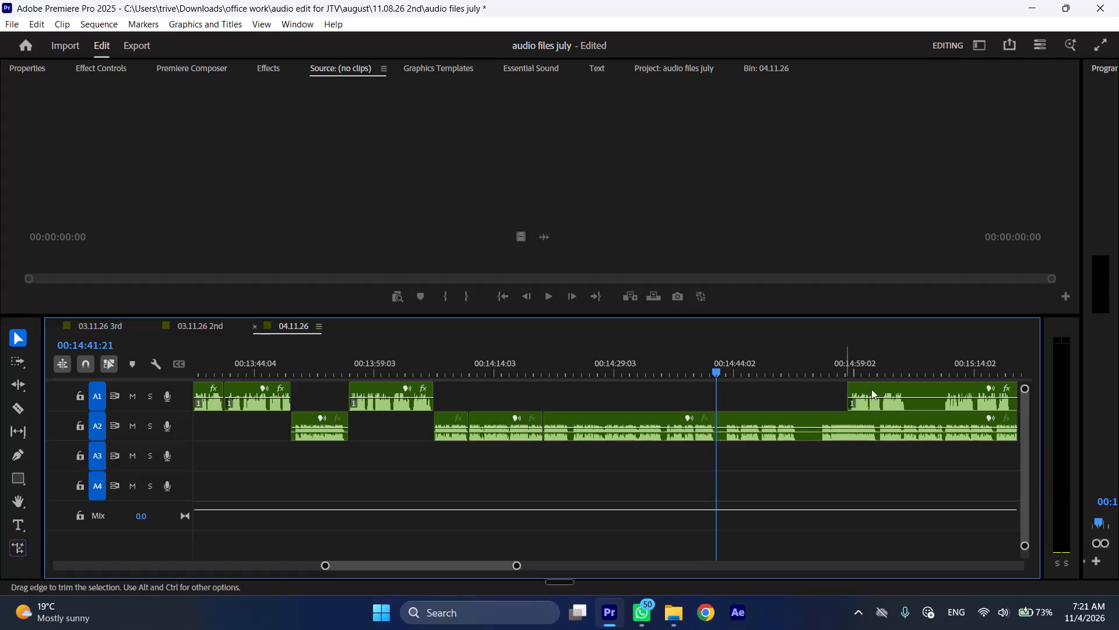
Cut the A1 clip at 00:15:05:17 and insert its short first passage at 00:14:41:21, right after the preceding A2 clip.
left_click(906, 367)
left_click(916, 388)
key("shift+c")
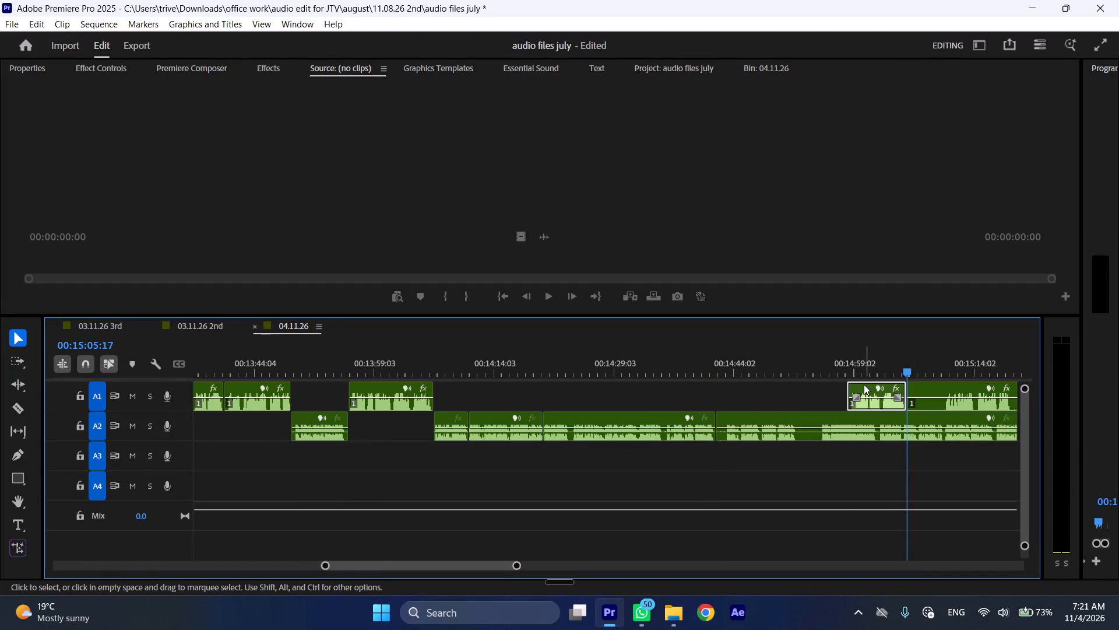
left_click_drag(864, 384, 738, 389)
Trim about 1 second off the start of the following A2 clip and move it back flush with the inserted A1 passage's end.
left_click_drag(780, 421, 789, 421)
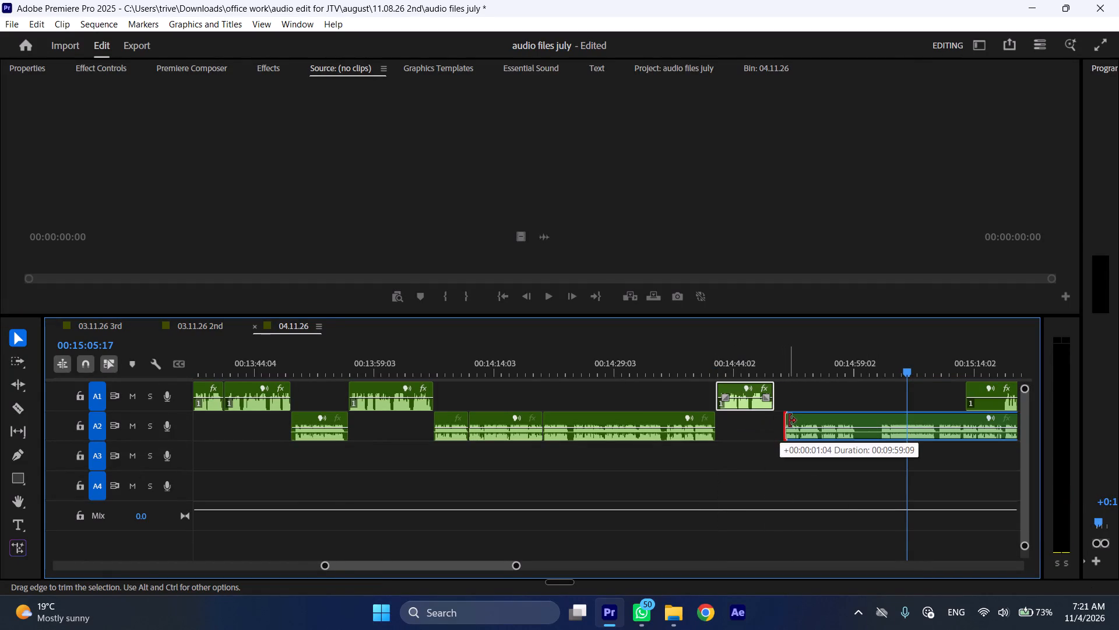
left_click_drag(789, 421, 790, 421)
left_click_drag(805, 419, 796, 420)
Play back from 00:14:40:01 at increased speed to check the join from A2 into the inserted A1 passage.
left_click(703, 358)
key("space")
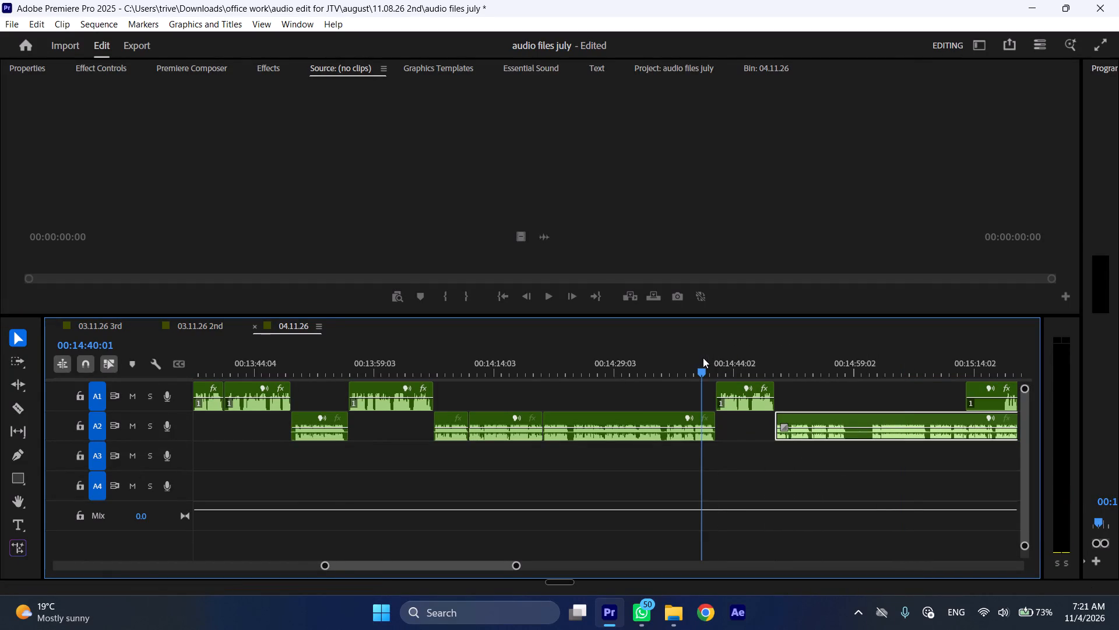
type("l")
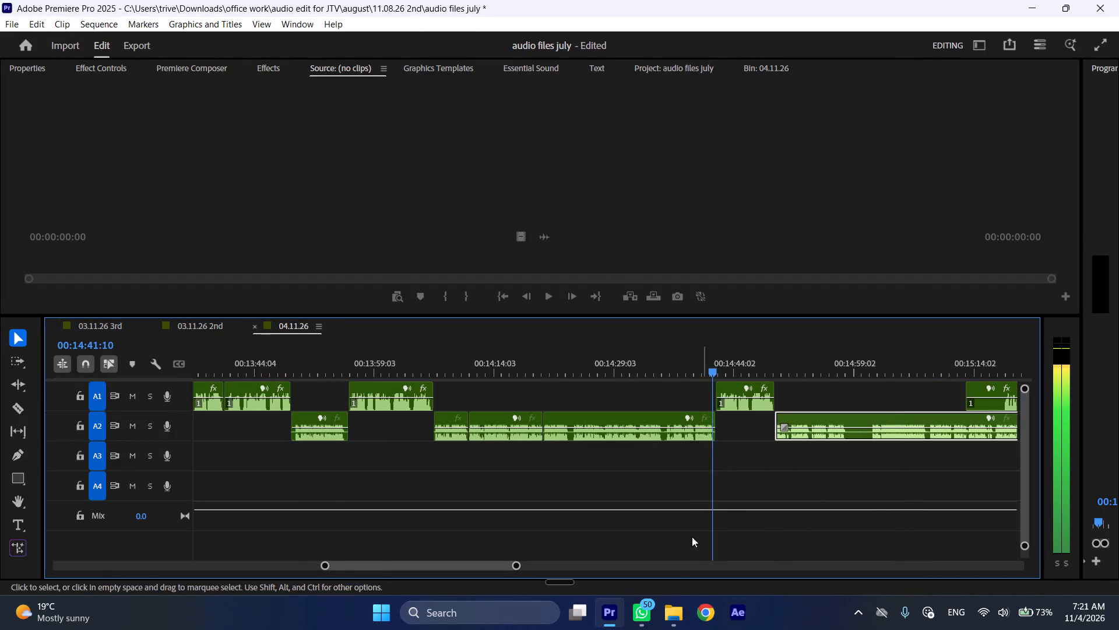
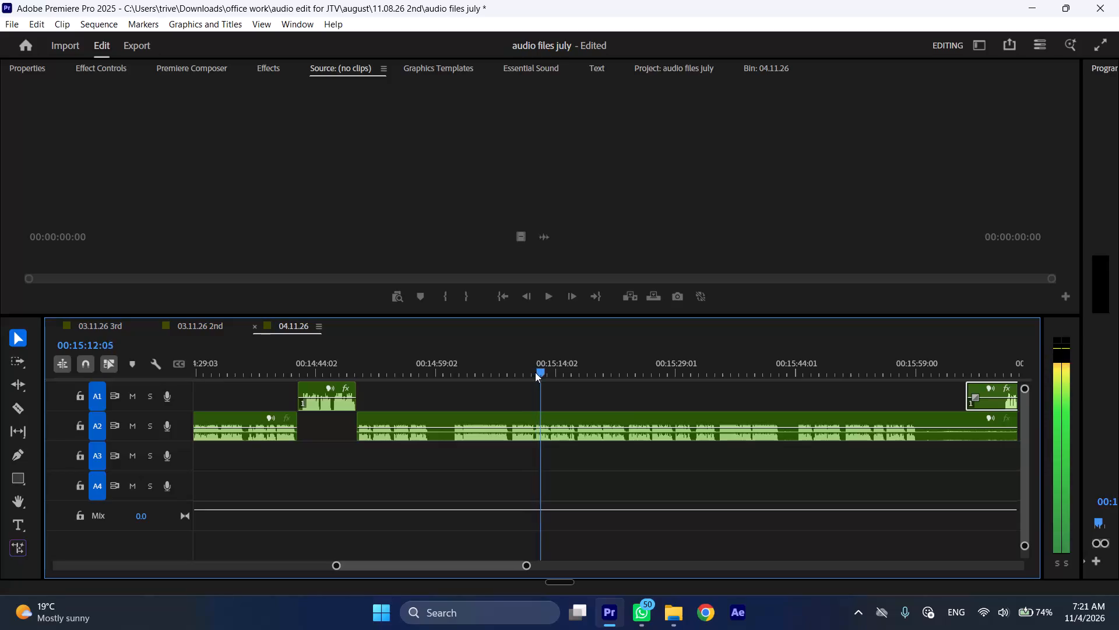
Cut the A2 clip at 00:15:11:13, ripple-remove the roughly 5-second section up to 00:15:16:17, and play back from the join at increased speed.
left_click_drag(516, 370, 508, 370)
key("space")
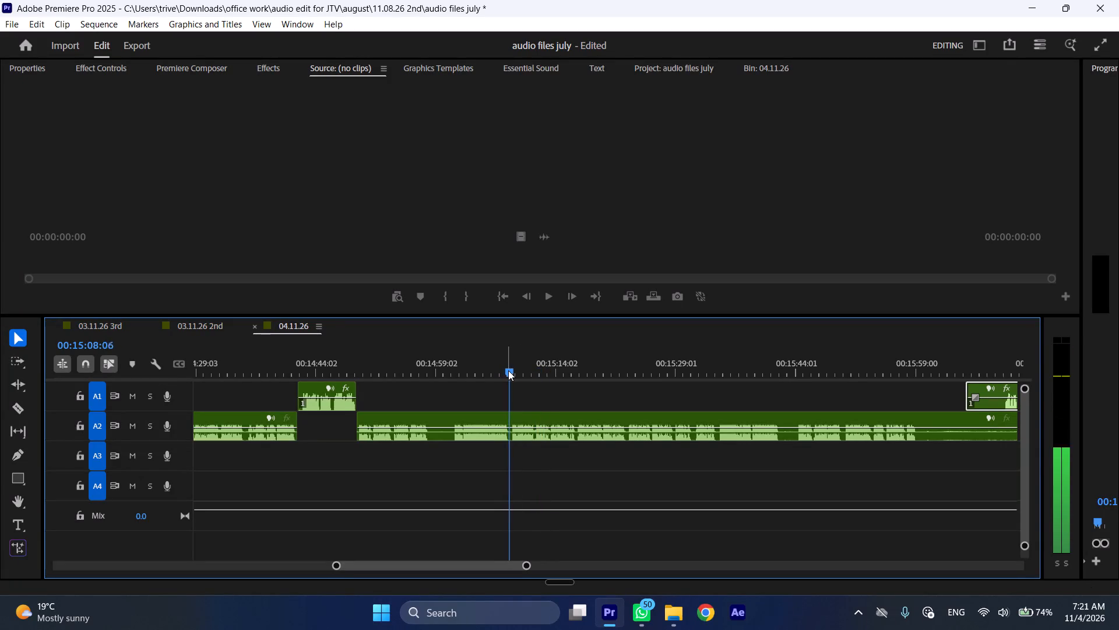
left_click_drag(528, 370, 537, 370)
type("C l")
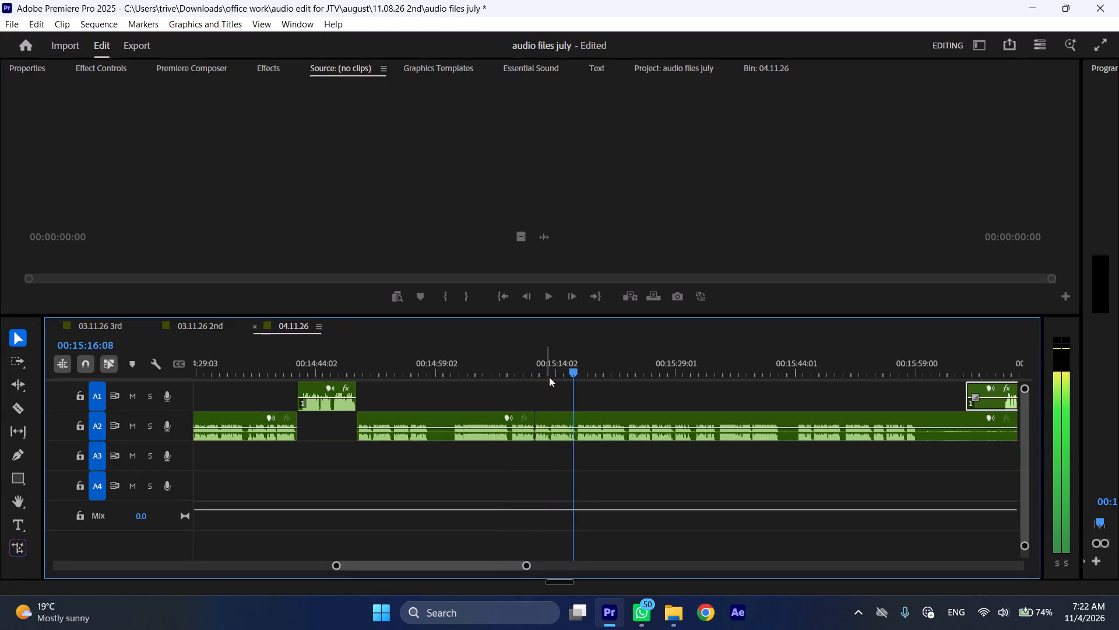
left_click_drag(571, 367, 579, 366)
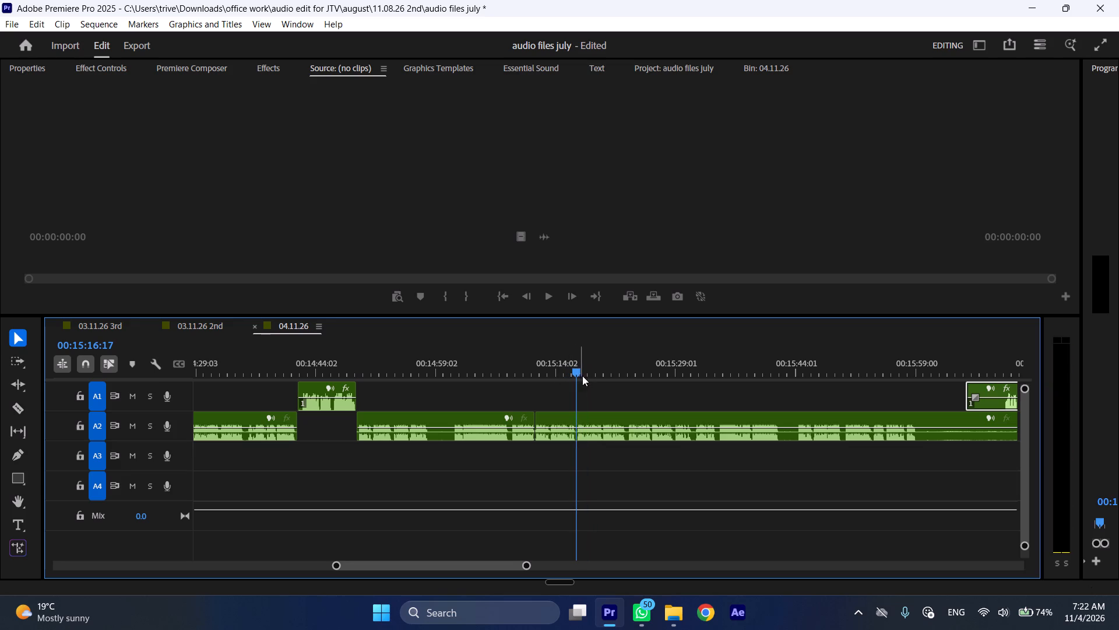
left_click(600, 418)
key("shift+c")
key("ctrl+shift+d")
key("space")
type("l")
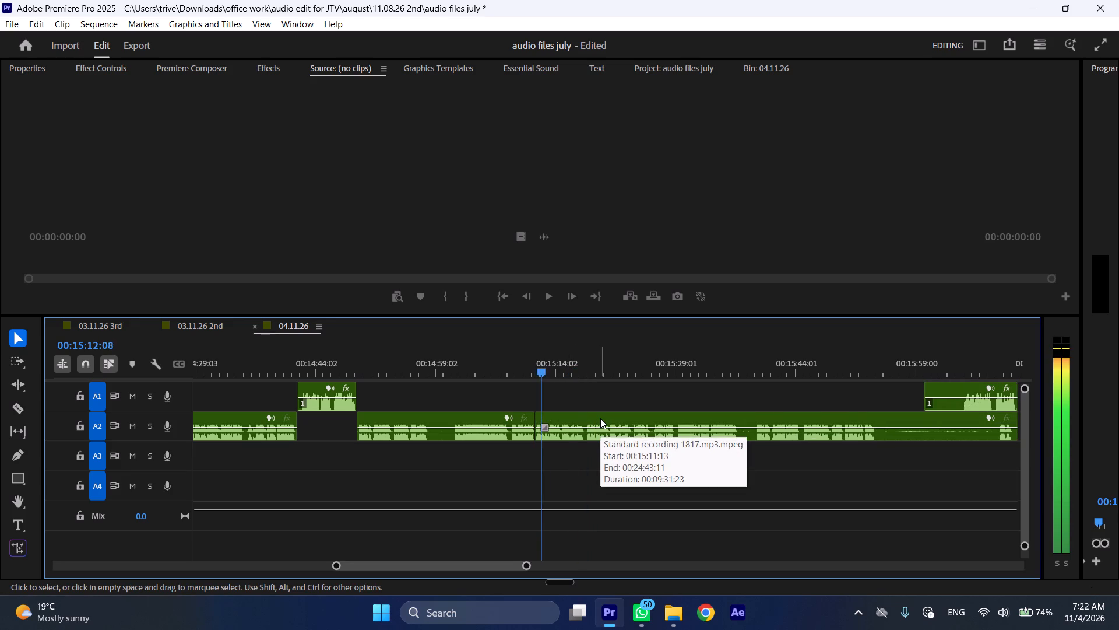
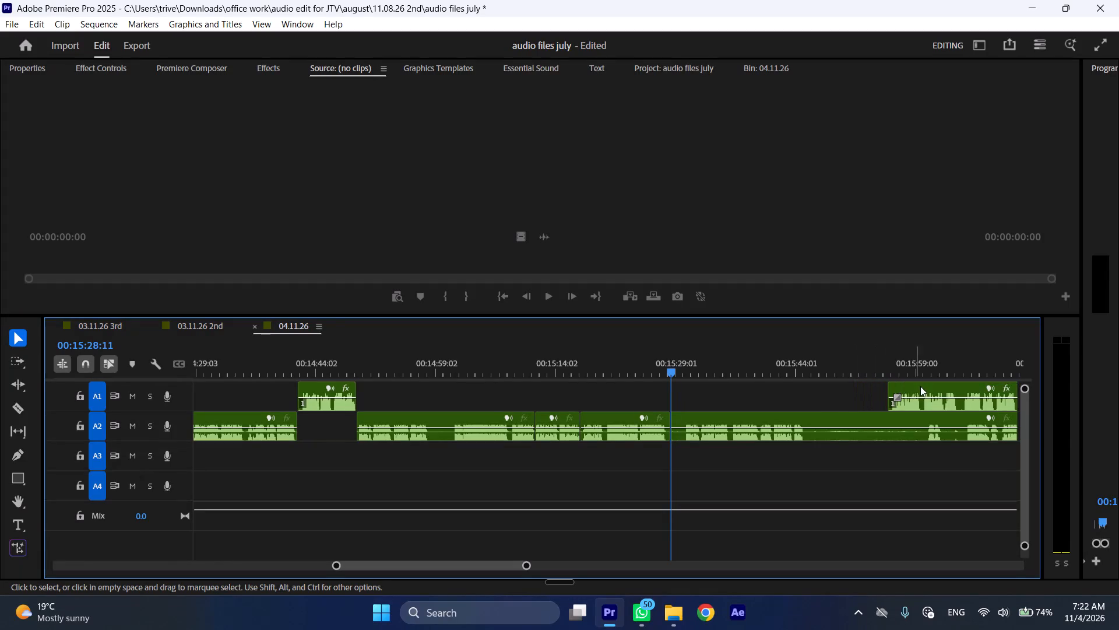
Move the A1 clip back to start at 00:15:28:11 and shift the remaining A2 section later to about 00:15:58.
left_click_drag(920, 386, 707, 387)
left_click_drag(692, 417, 930, 421)
Cut the A2 clip at 00:14:58:10 and 00:15:01:06, ripple-remove the roughly 3-second pause between the cuts, and play from the join.
left_click_drag(424, 359, 432, 358)
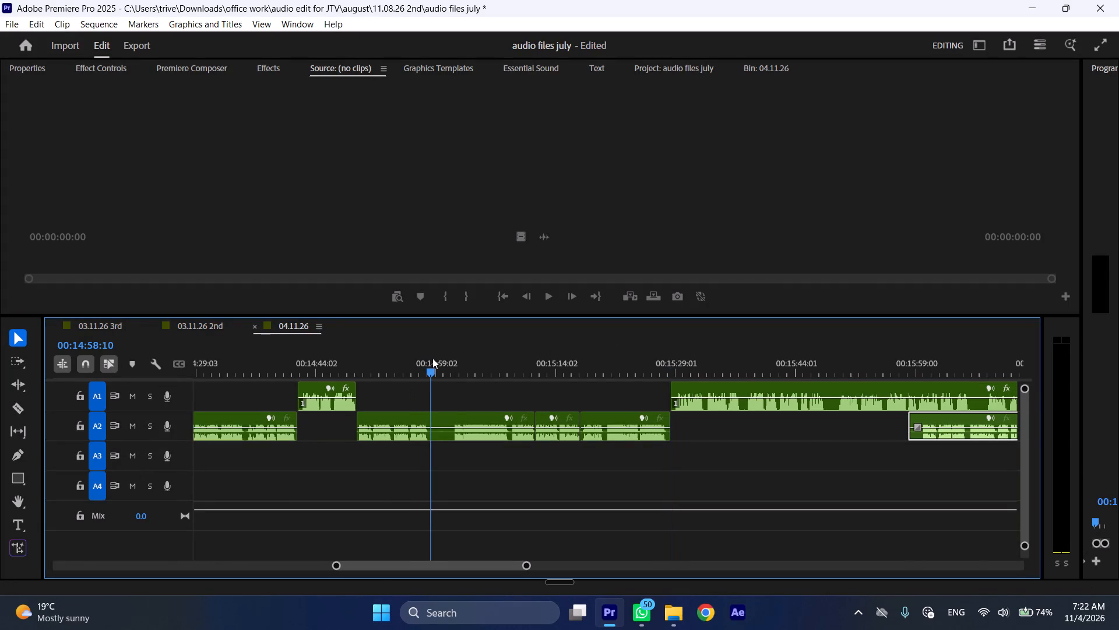
left_click_drag(432, 358, 454, 358)
key("shift+c")
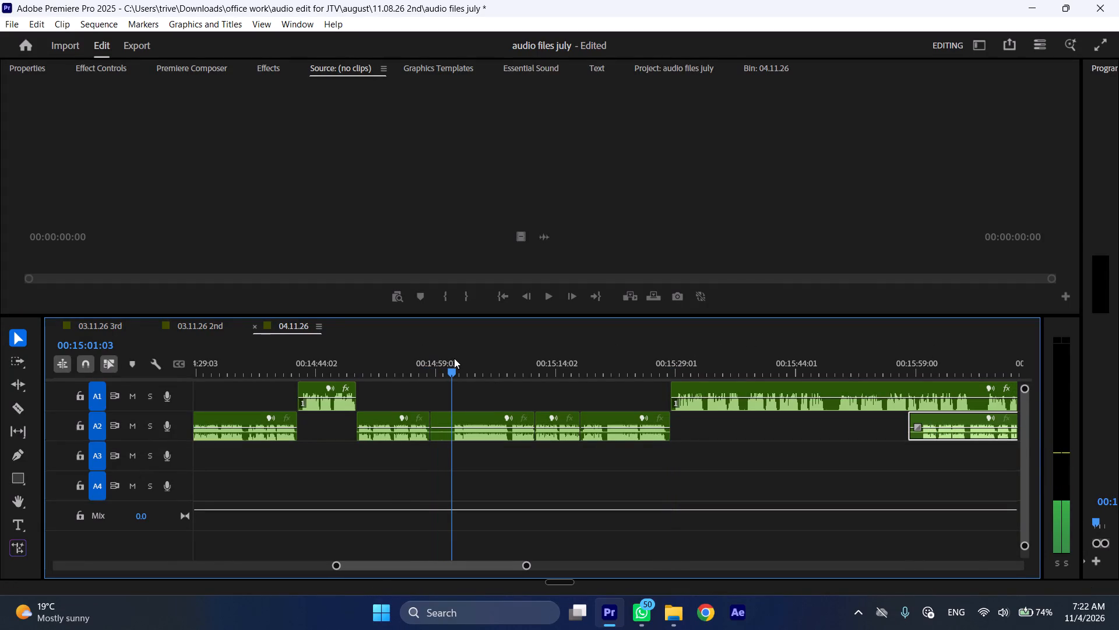
left_click_drag(454, 358, 455, 358)
left_click(470, 419)
key("shift+c")
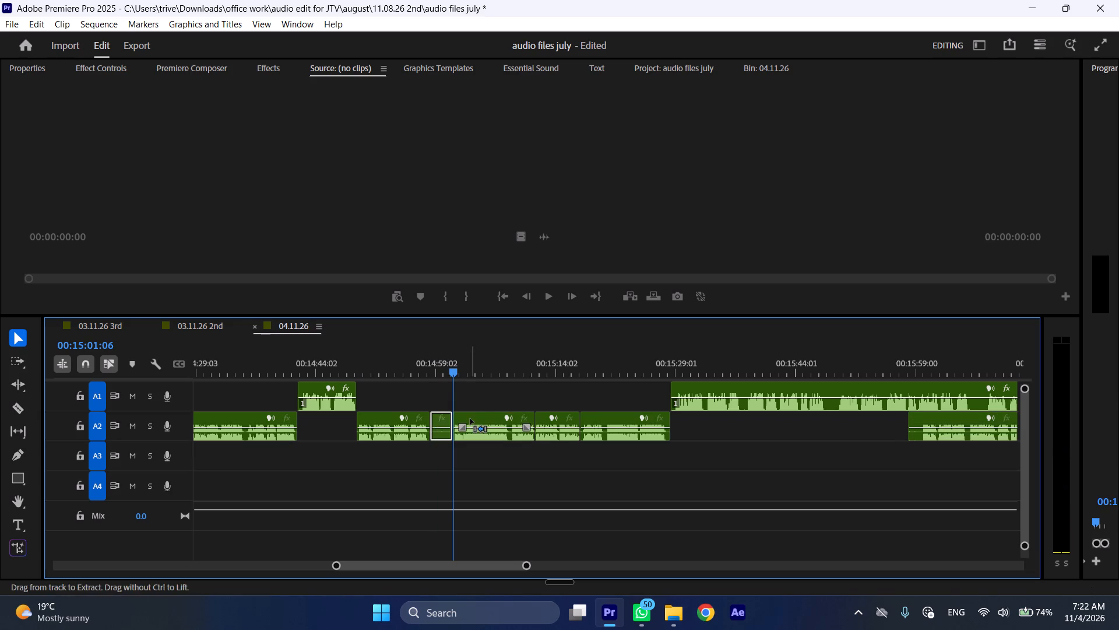
key("ctrl+shift+d")
key("space")
Play back the changeover from the end of the A2 passage into the A1 clip at increased speed.
scroll(534, 471, "down", 6)
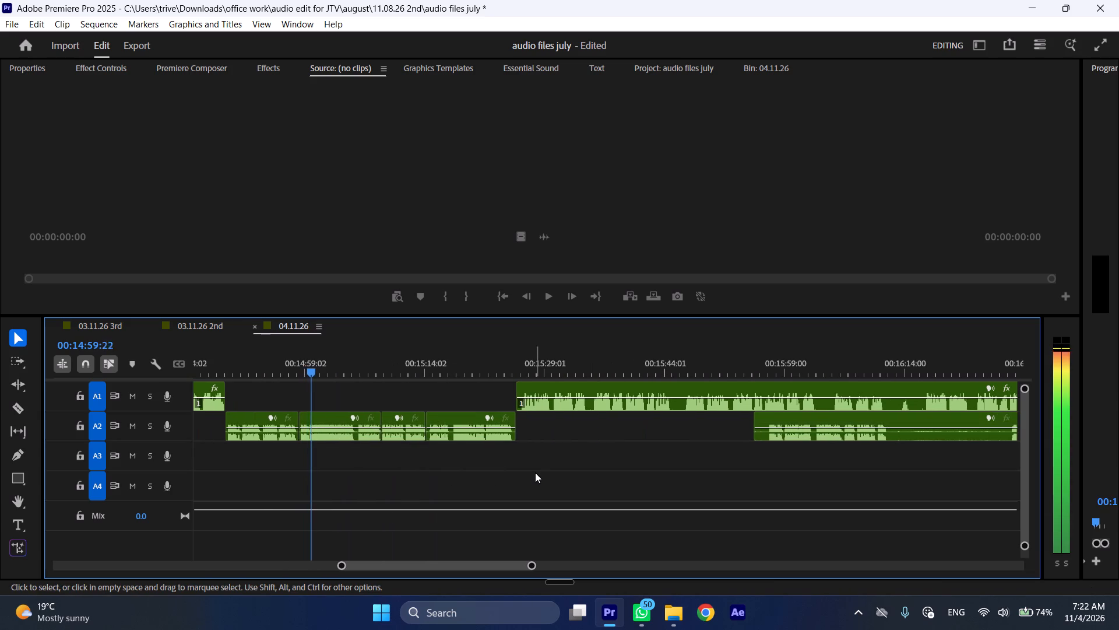
left_click(499, 372)
key("space")
key("l")
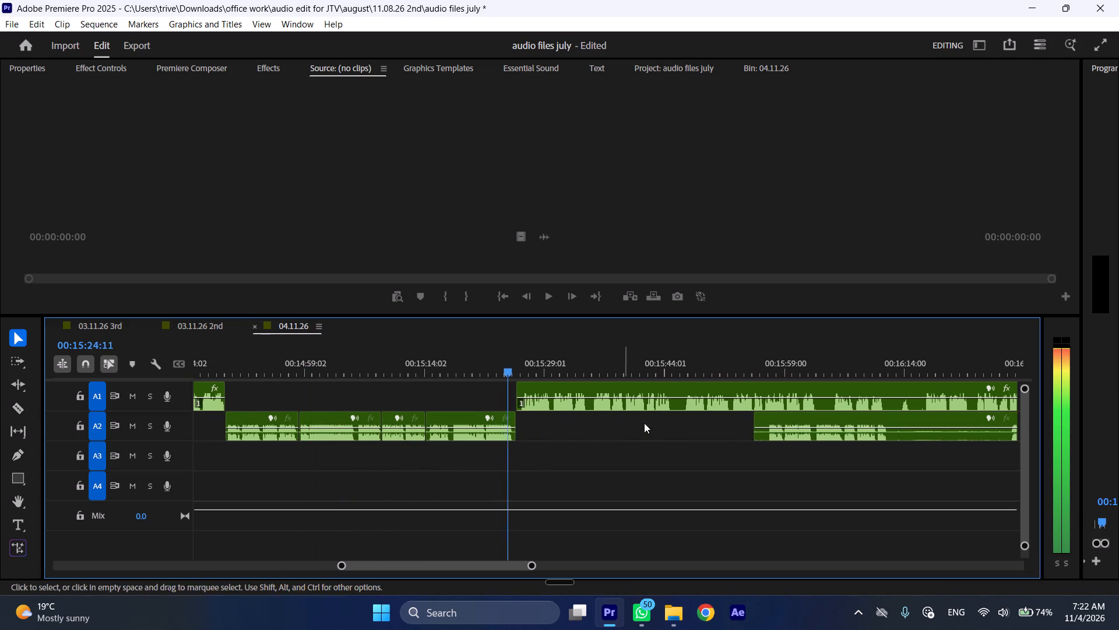
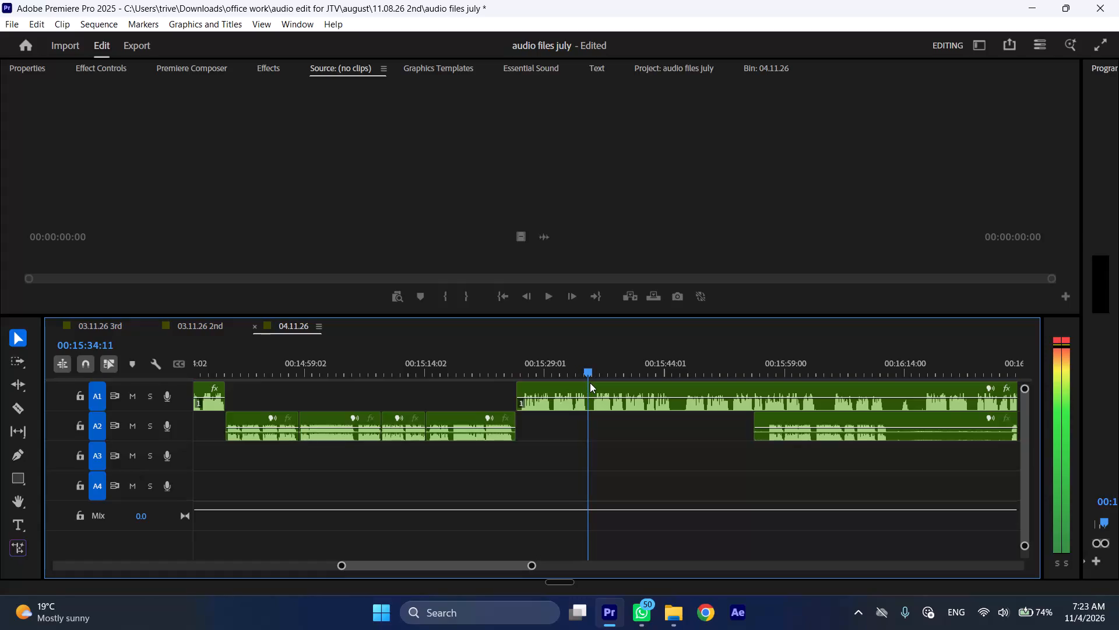
Cut the A1 clip at 00:15:34:11 and 00:15:35:00 and ripple-remove the short piece between the cuts.
key("shift+c")
left_click(604, 393)
key("shift+c")
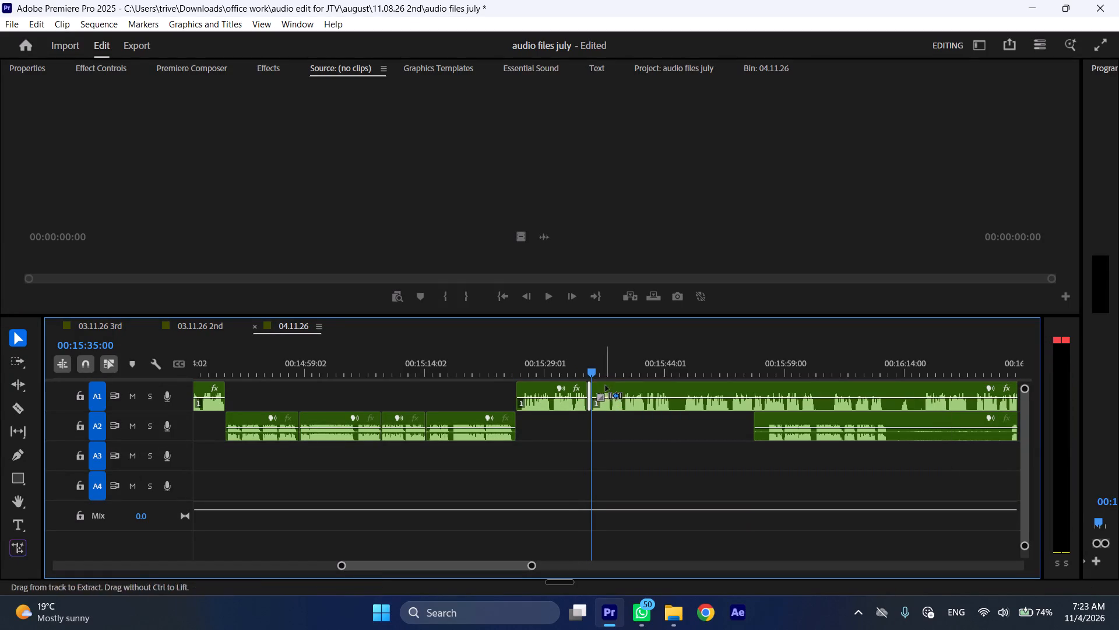
key("ctrl+shift+d")
Cut the A1 clip at 00:15:44:11 and move the A2 clip earlier to start at that cut.
left_click_drag(655, 364, 669, 367)
key("shift+c")
left_click_drag(755, 414, 760, 415)
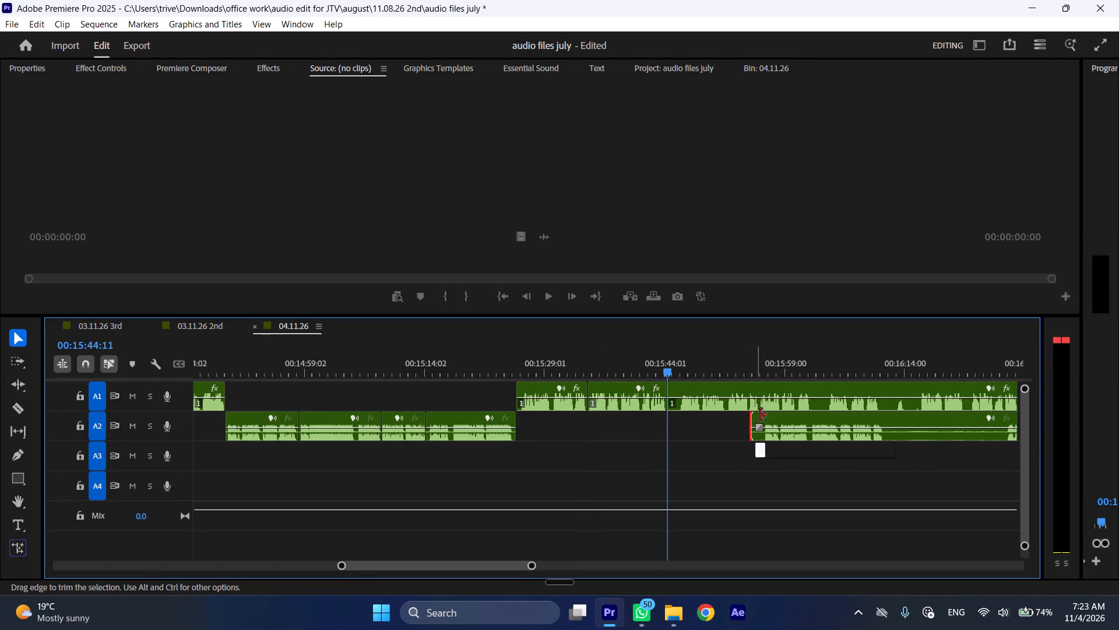
left_click_drag(760, 415, 768, 415)
left_click_drag(787, 419, 695, 420)
Shift the remaining A1 section later to about 00:16:03 and play the A2 passage at increased speed.
left_click_drag(698, 390, 838, 395)
key("space")
key("l")
left_click_drag(811, 387, 820, 386)
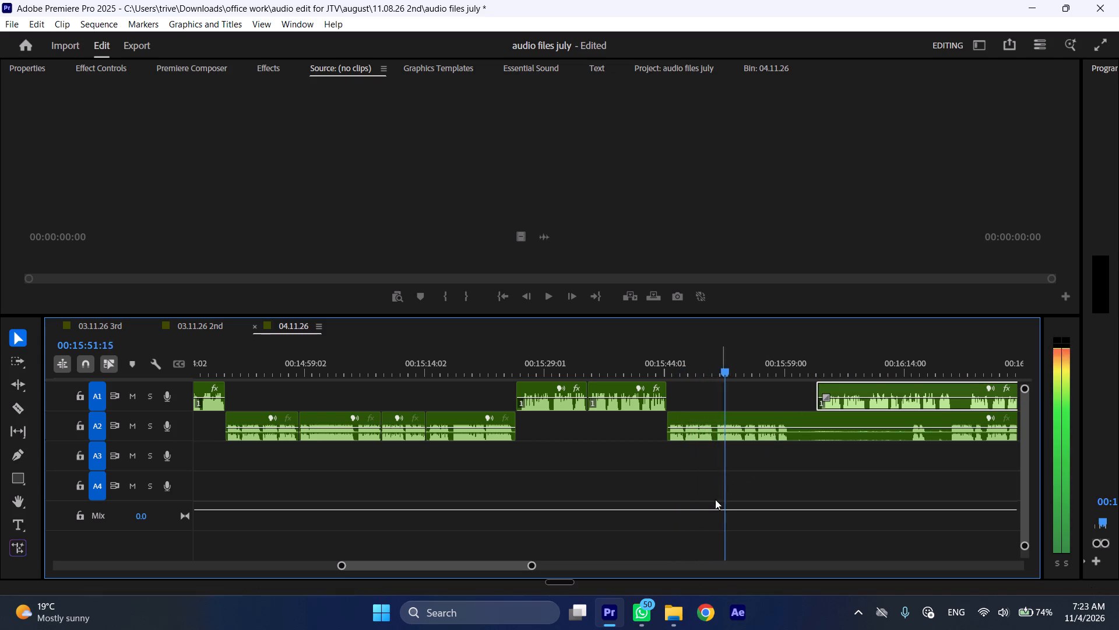
Cut the A2 clip at 00:15:46:13 and about 00:15:50, and ripple-remove the roughly 4-second section between the cuts.
left_click(682, 367)
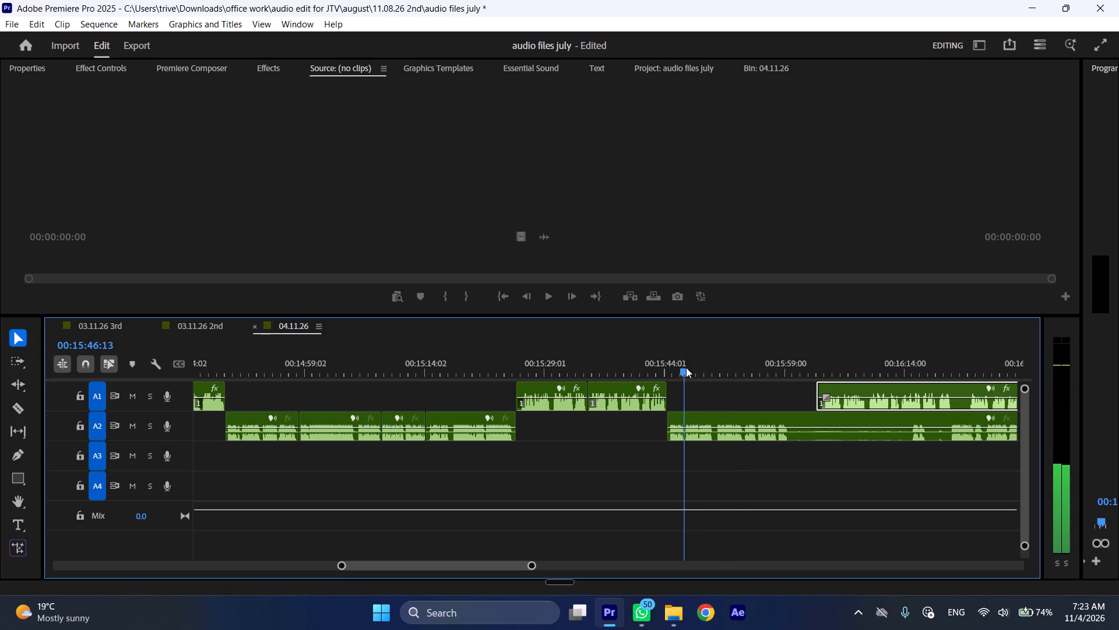
type("C")
key("space")
left_click_drag(705, 365, 719, 366)
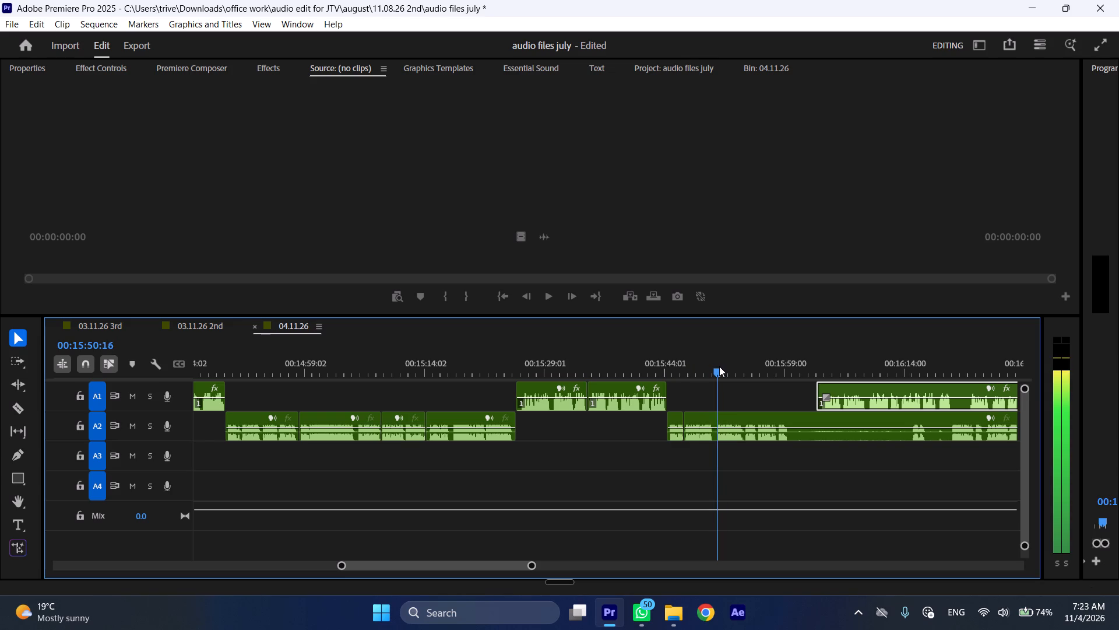
left_click_drag(719, 366, 717, 366)
left_click(737, 422)
key("shift+c")
key("ctrl+shift+d")
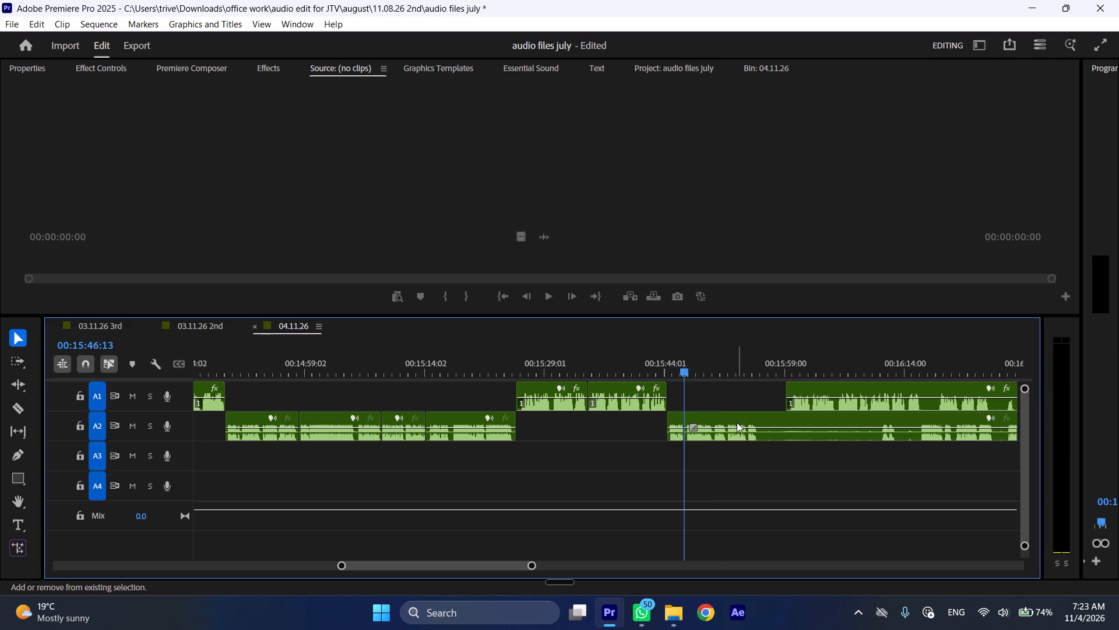
Play back the new A2 join and the narration up to about 00:15:56 at increased speed.
left_click(677, 361)
key("space")
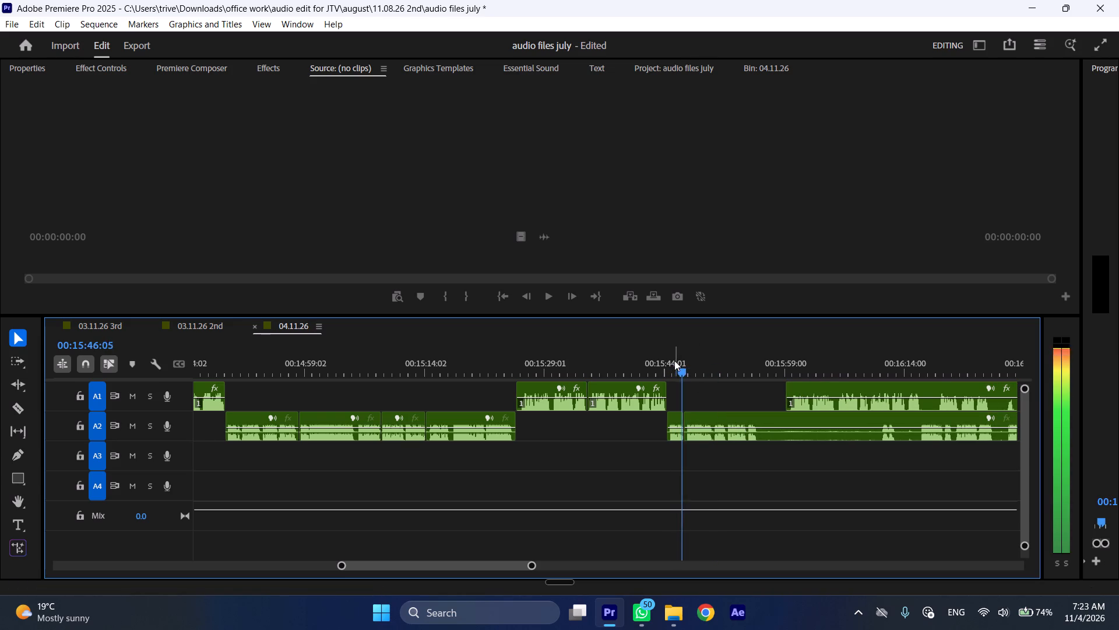
type("ll")
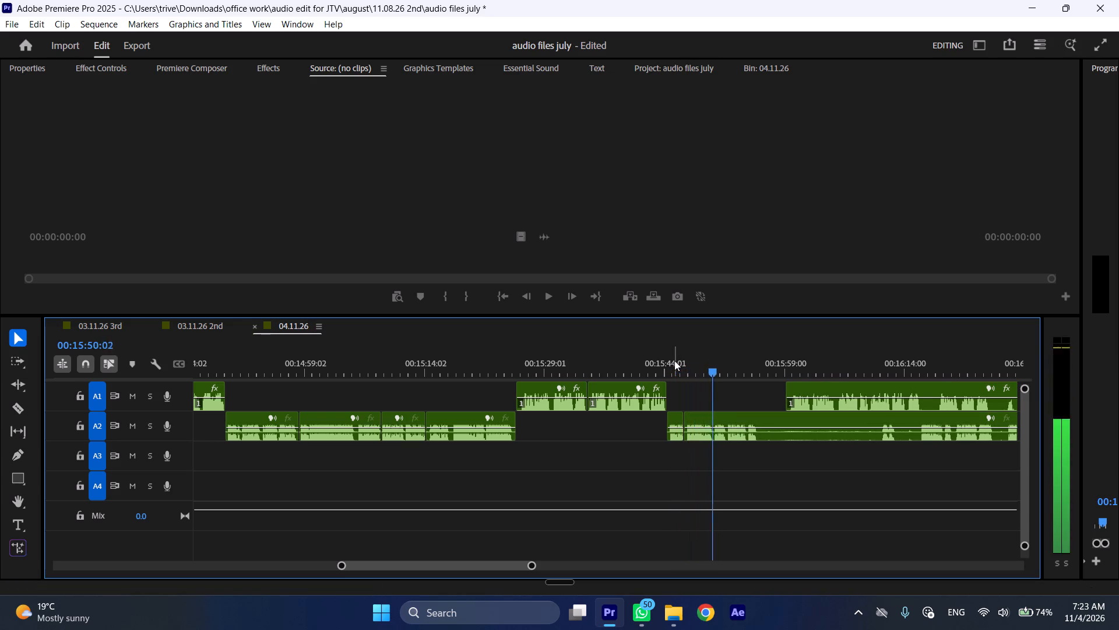
left_click(705, 364)
key("space")
type("l")
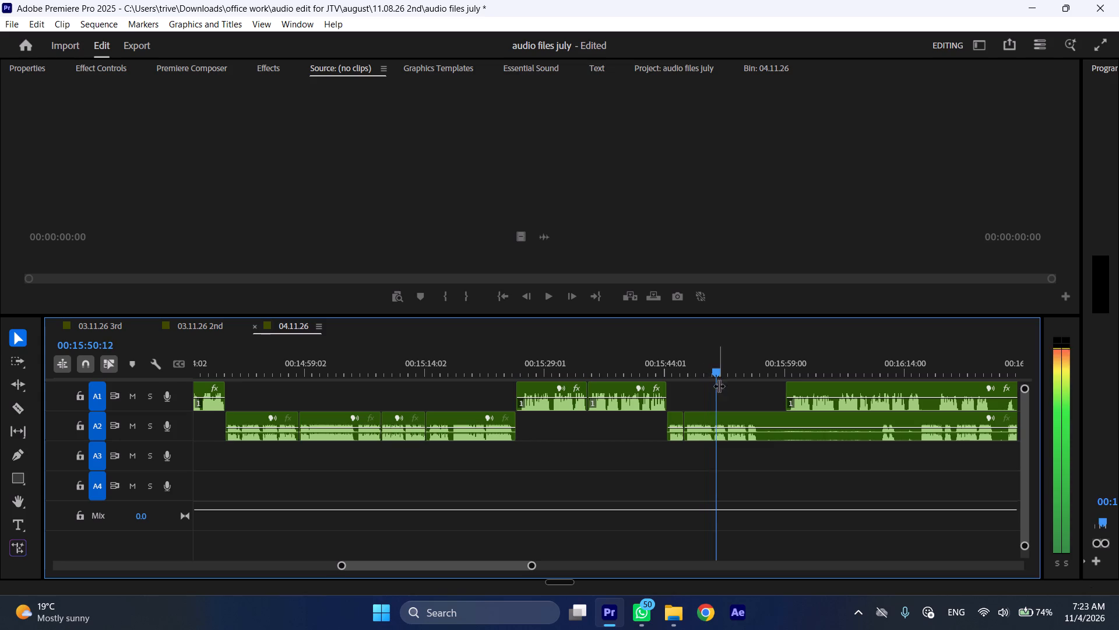
scroll(723, 391, "down", 5)
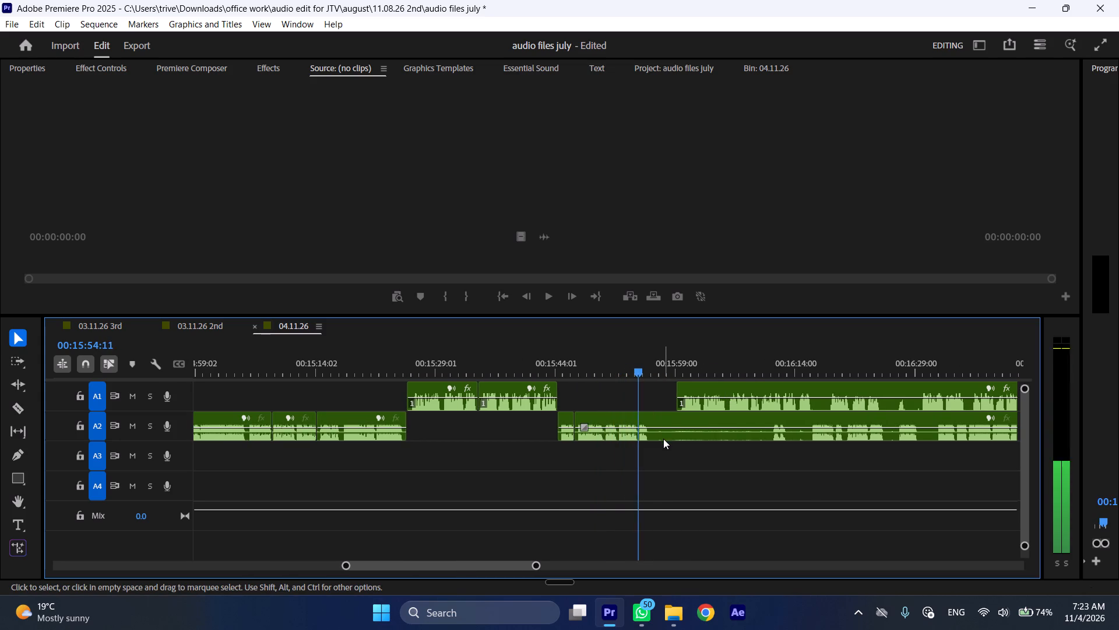
key("space")
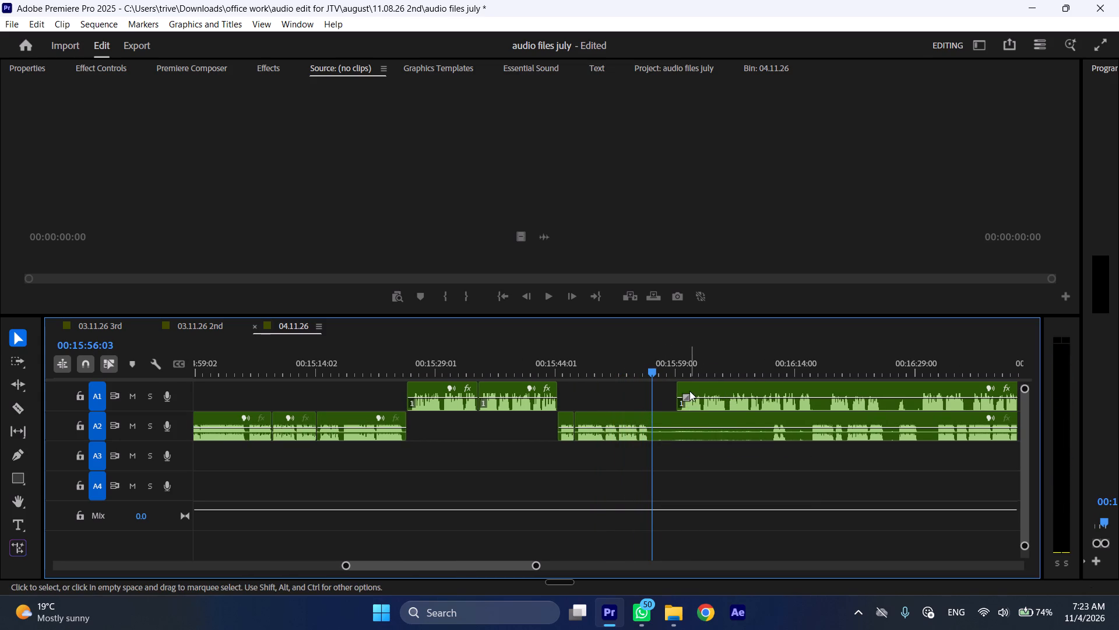
Move the remaining A1 clip later to about 00:16:31 and review the A2 narration between about 00:15:53 and 00:16:18.
left_click_drag(691, 384, 948, 392)
left_click(629, 361)
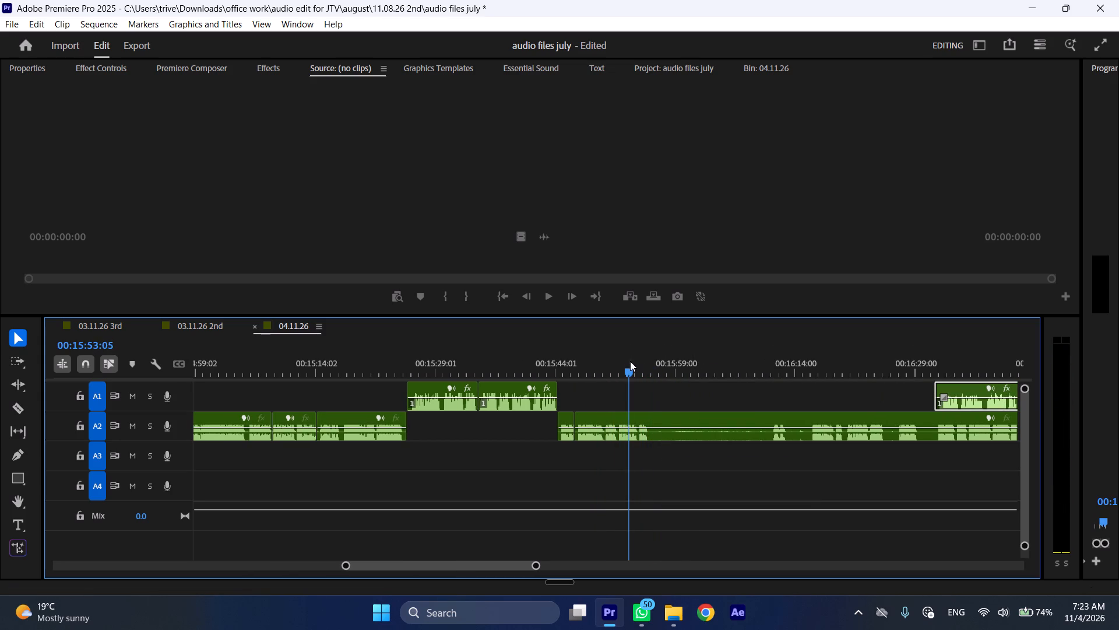
key("space")
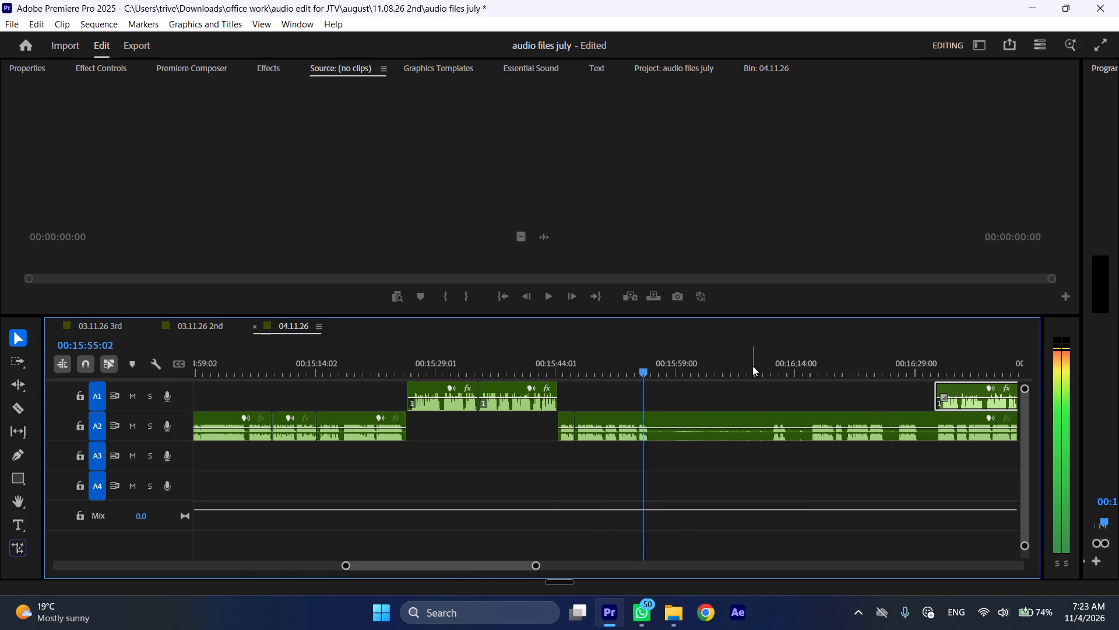
left_click(768, 363)
key("space")
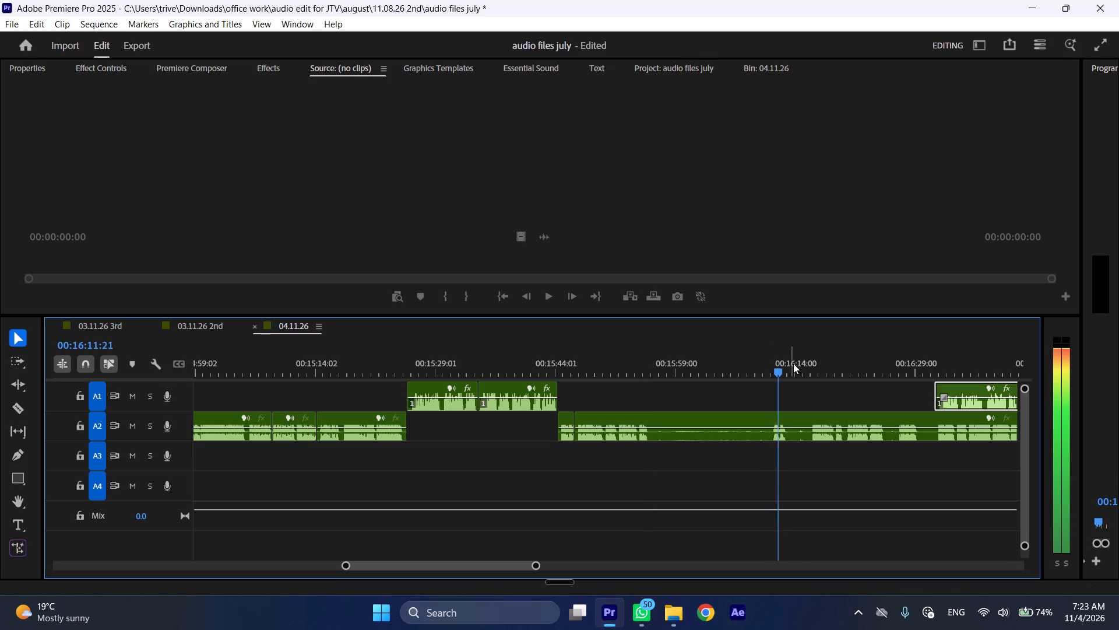
left_click_drag(799, 363, 811, 366)
key("space")
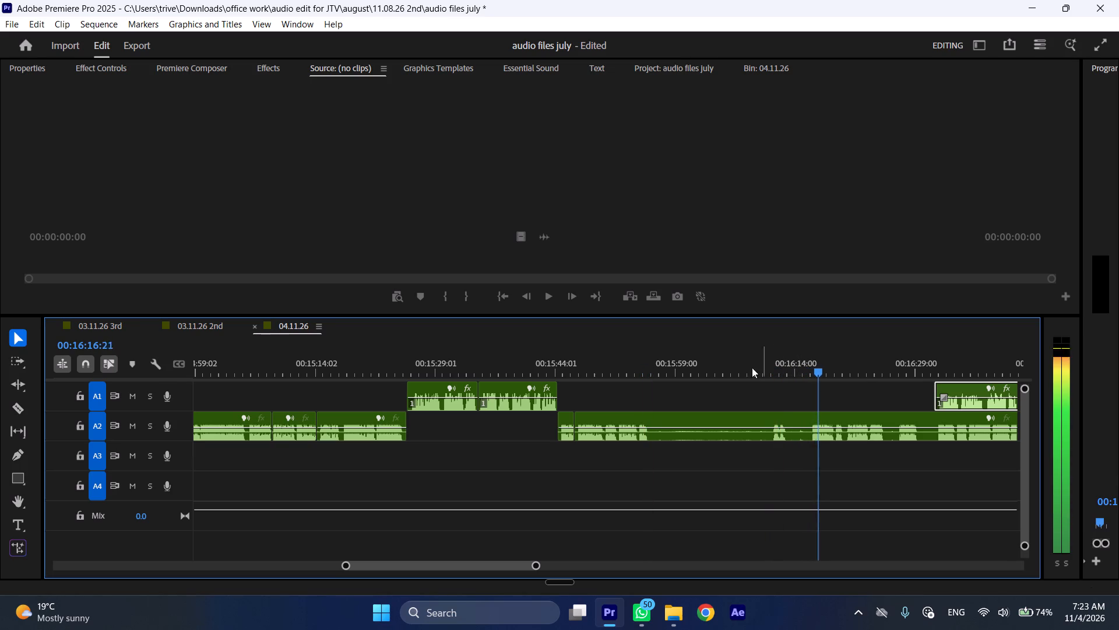
Cut the A2 clip at 00:15:51:20 and about 00:16:16, ripple-remove the roughly 24-second section between them, and play from the join.
left_click(610, 356)
key("space")
key("space")
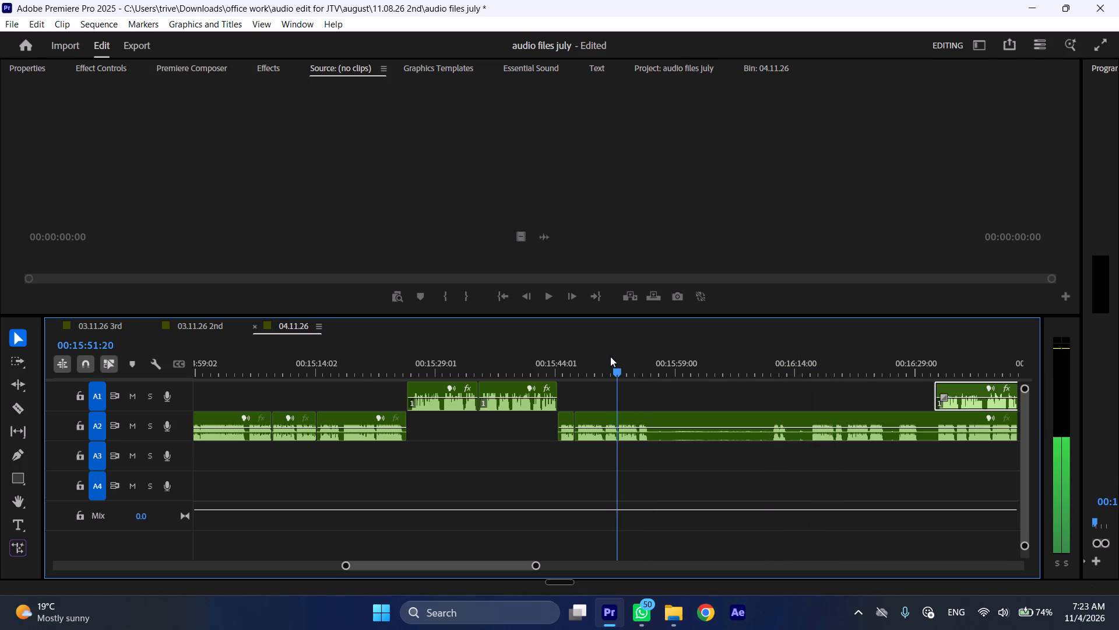
type("C")
key("space")
left_click_drag(797, 360, 812, 363)
left_click(838, 430)
key("shift+c")
key("ctrl+shift+d")
key("space")
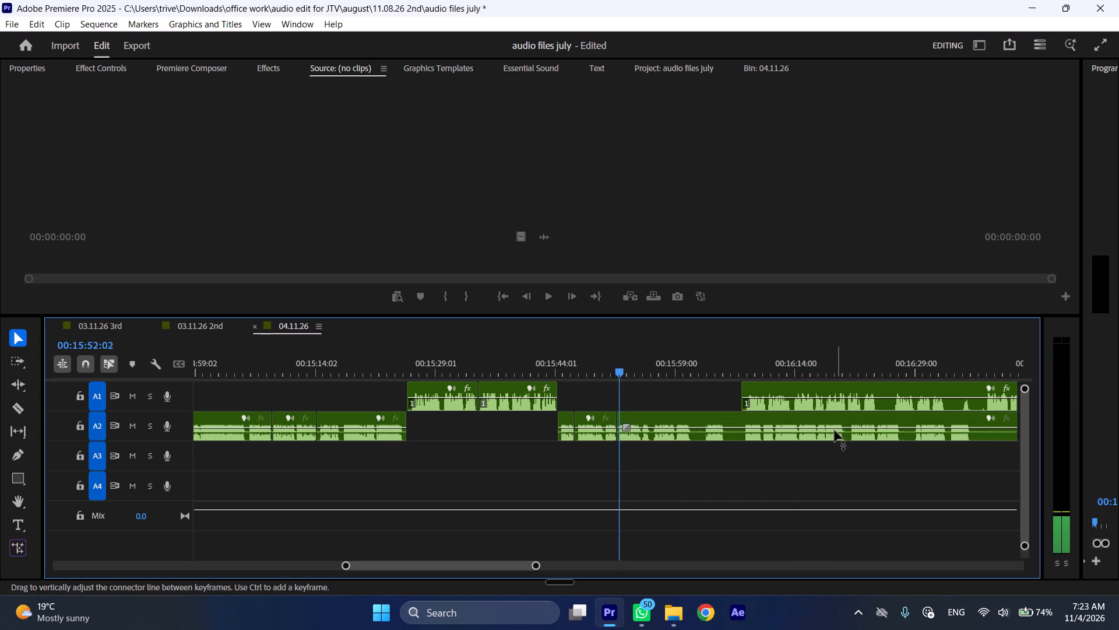
key("l")
Move the remaining A1 clip later to about 00:16:24.
scroll(594, 491, "down", 4)
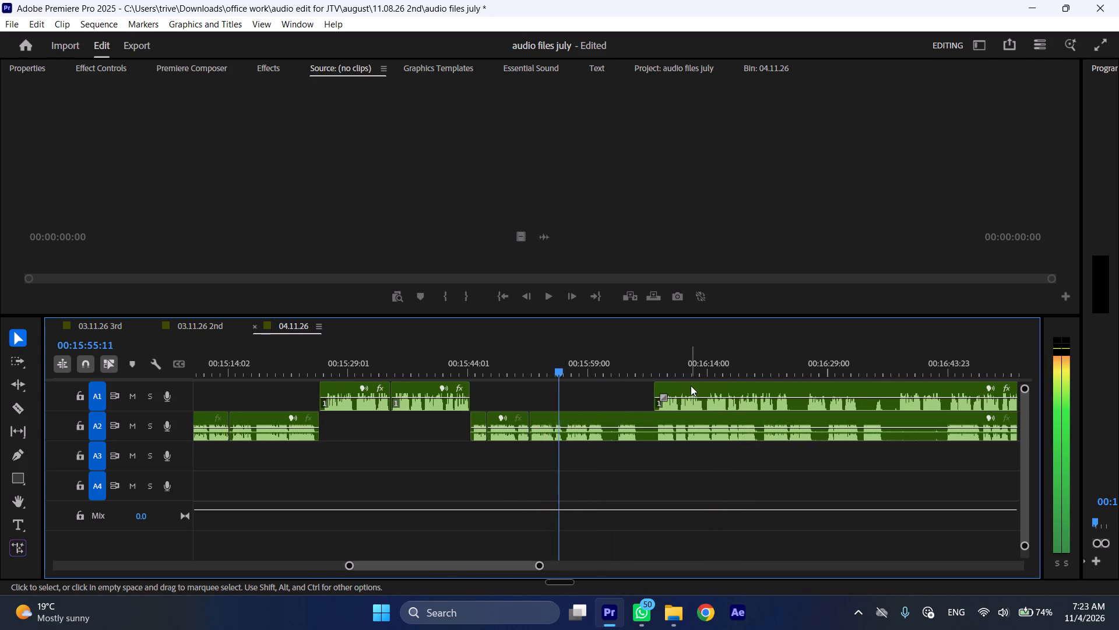
left_click_drag(687, 386, 819, 395)
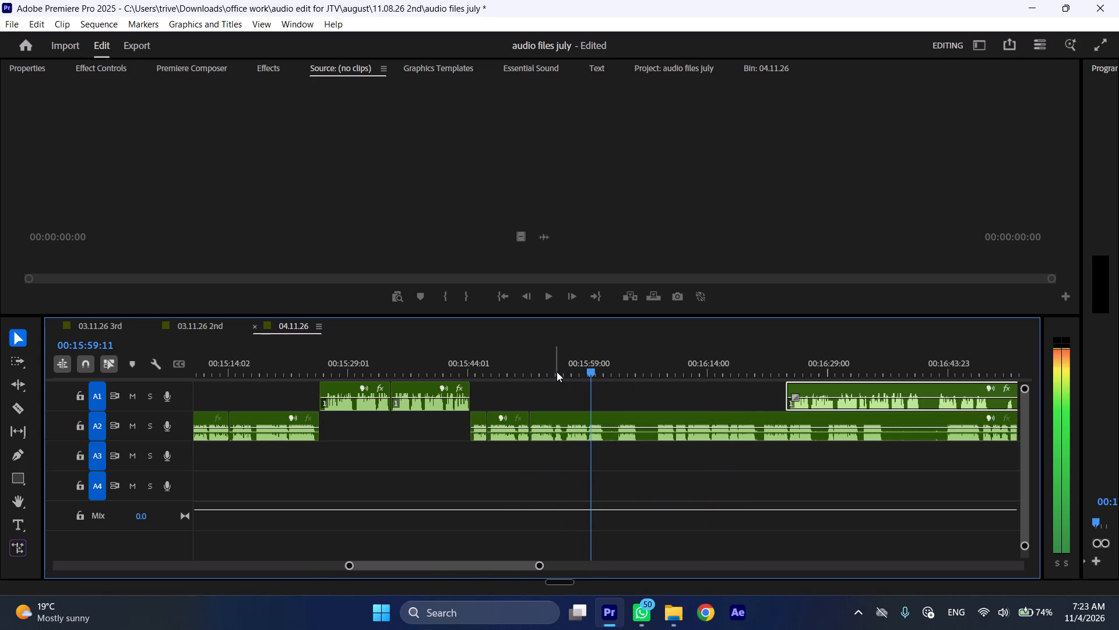
Cut the A2 clip at 00:15:56:07 and ripple-remove the section between that cut and the previous one at 00:15:51:20.
left_click(568, 370)
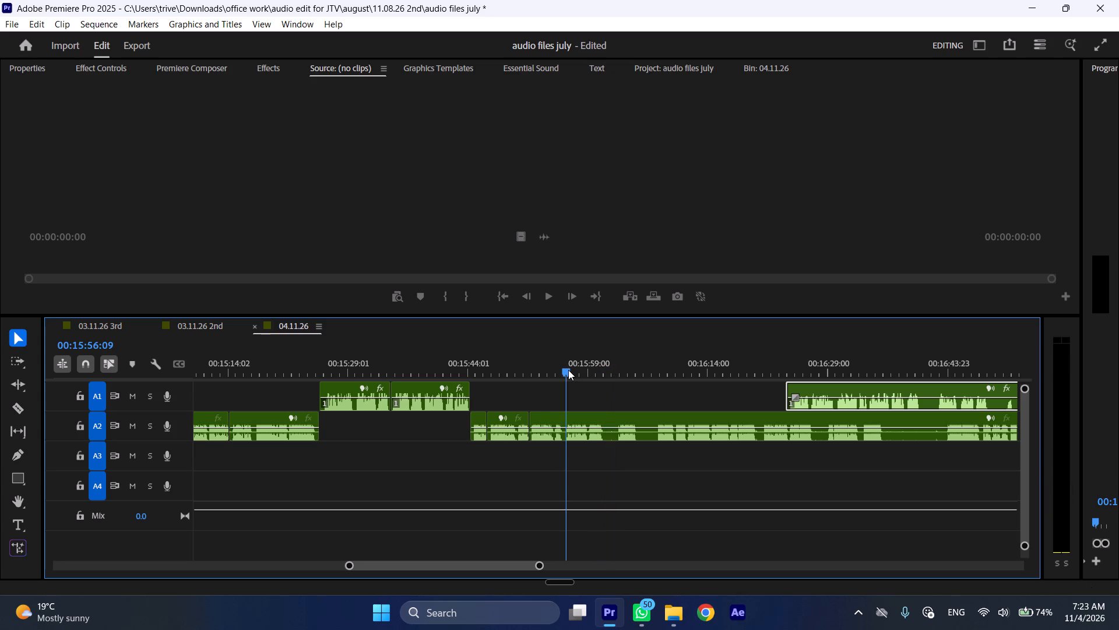
left_click(588, 416)
key("shift+c")
key("ctrl+shift+d")
key("space")
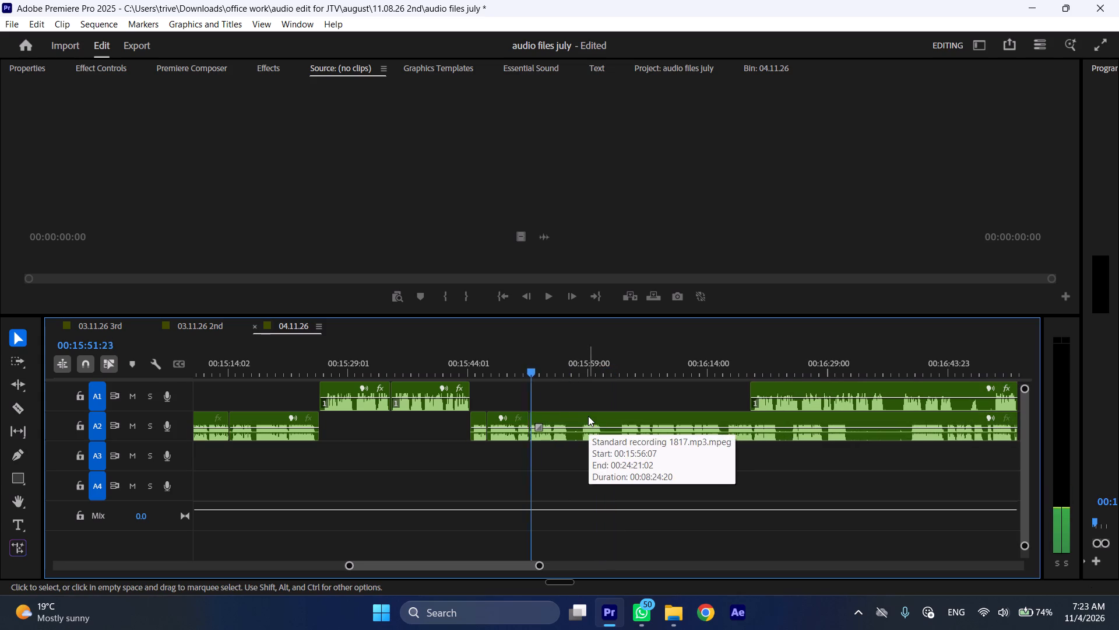
Play back the A2 passage from about 00:15:46 across the new join at 00:15:51:20 to check it.
left_click(517, 377)
key("space")
left_click(490, 363)
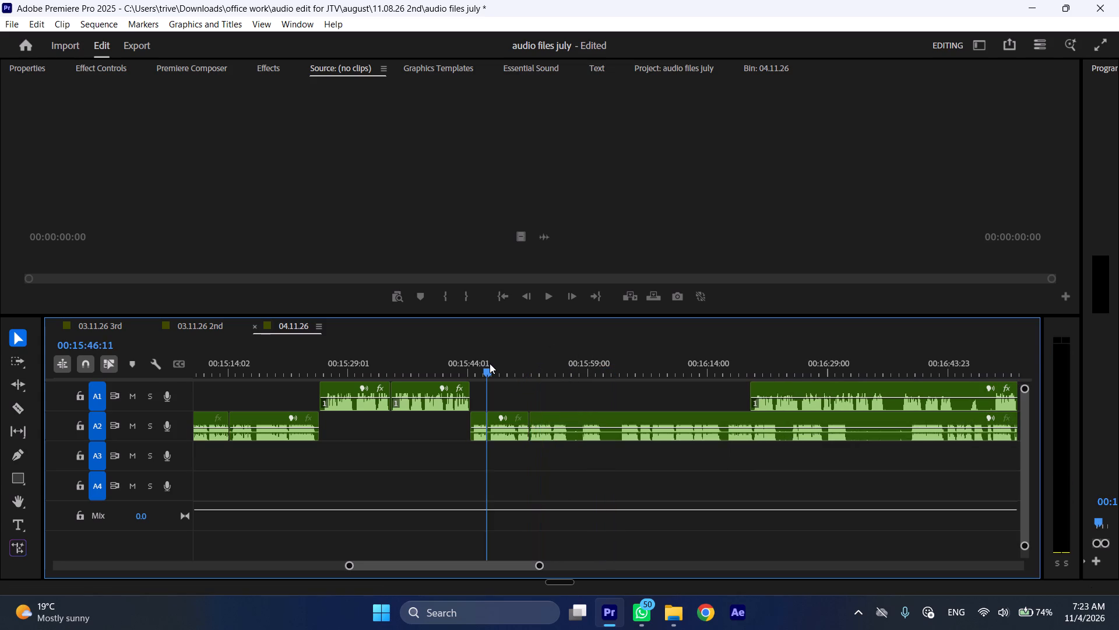
key("space")
left_click_drag(514, 373, 524, 376)
key("space")
type("l")
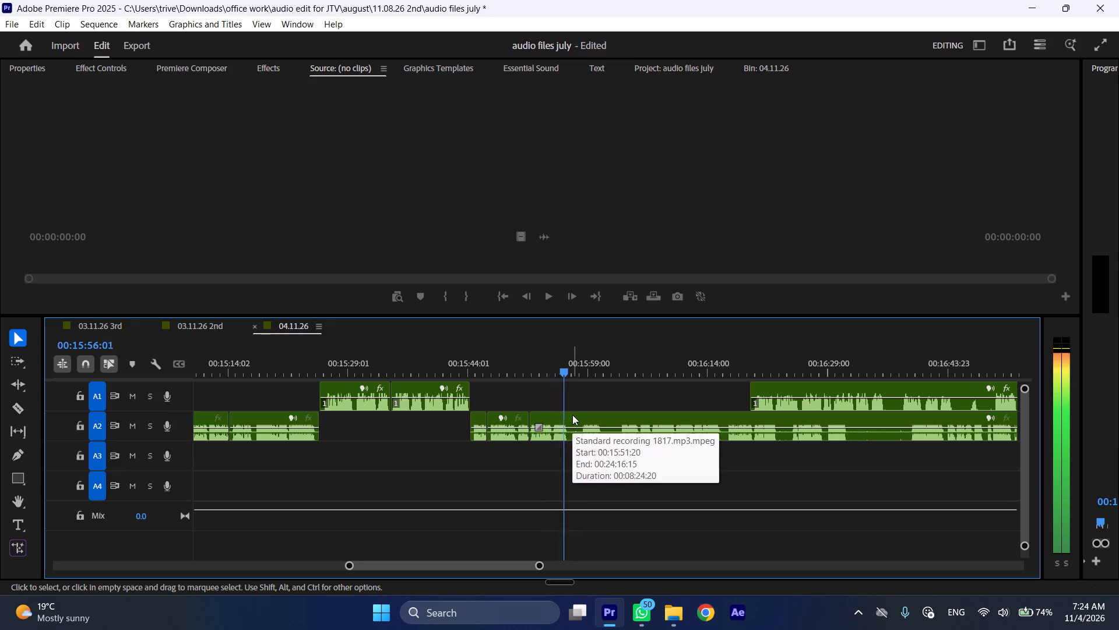
Stop playback and cut the A2 clip at 00:15:56:16.
key("space")
key("shift+c")
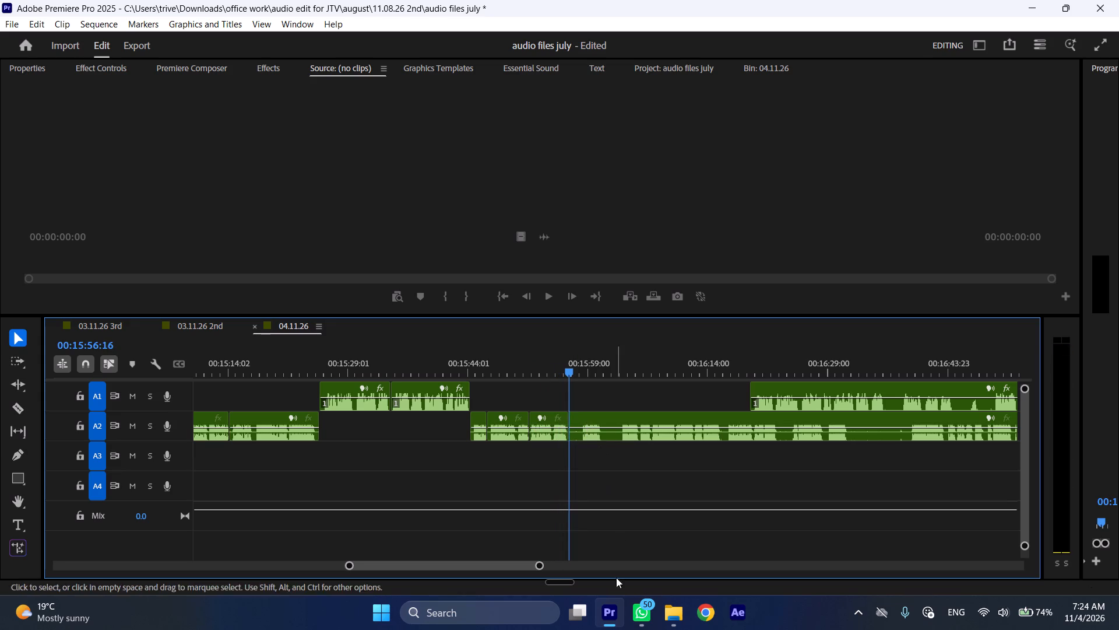
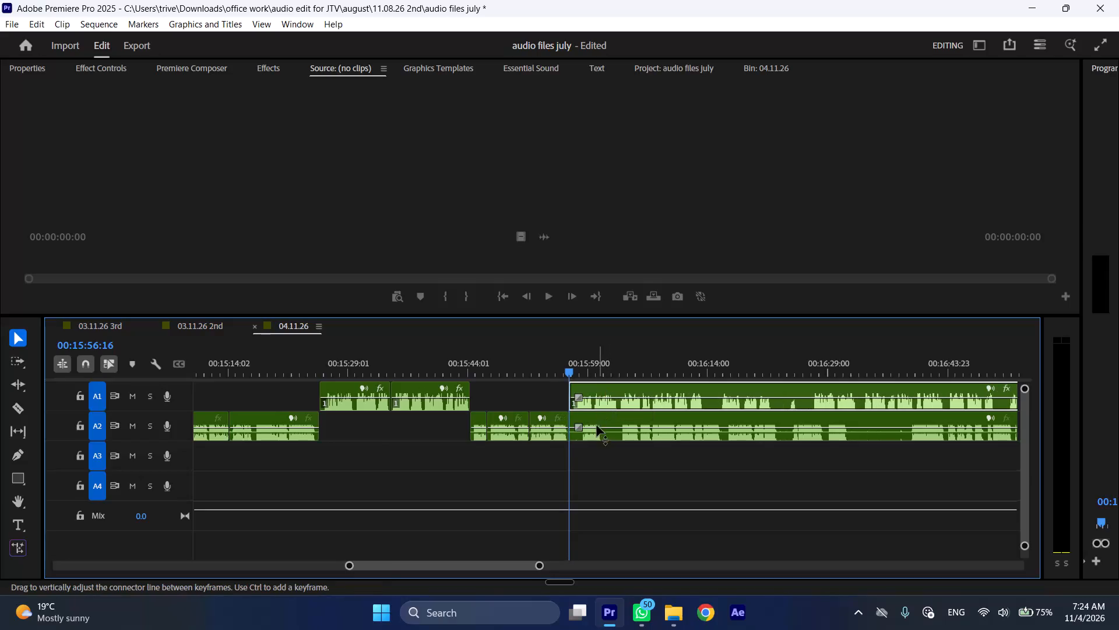
Move the remaining A2 clip later to about 00:16:14, clearing the space beneath the A1 narration.
left_click_drag(598, 419, 741, 419)
Play back the A1 narration from 00:15:56:16 at increased speed, replaying it from about 00:16:01.
key("space")
type("l")
key("l")
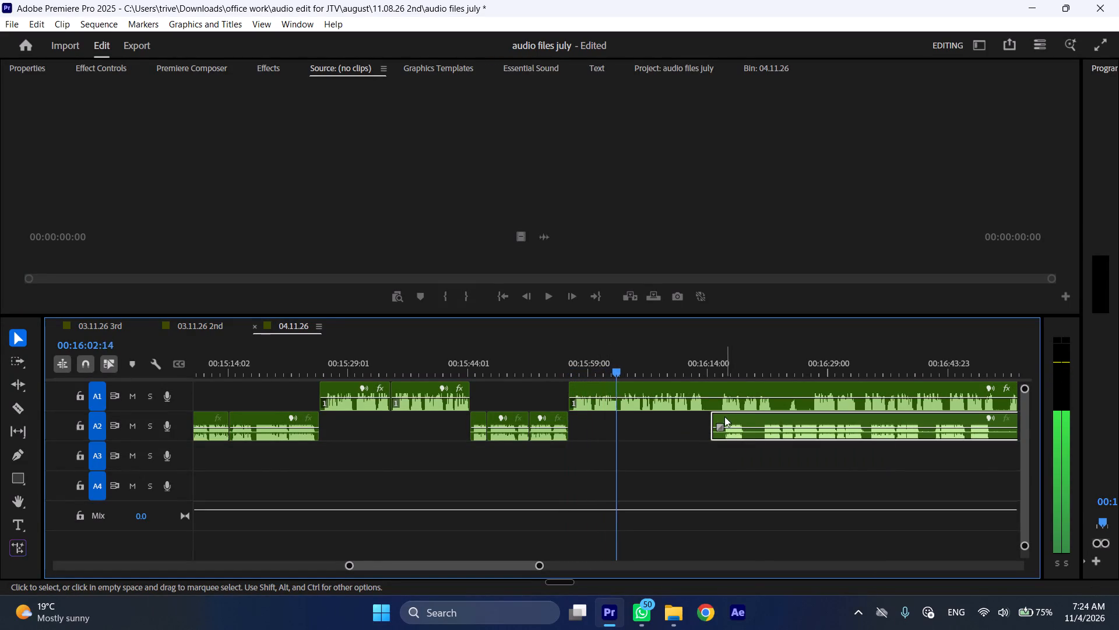
left_click(606, 370)
key("space")
type("l")
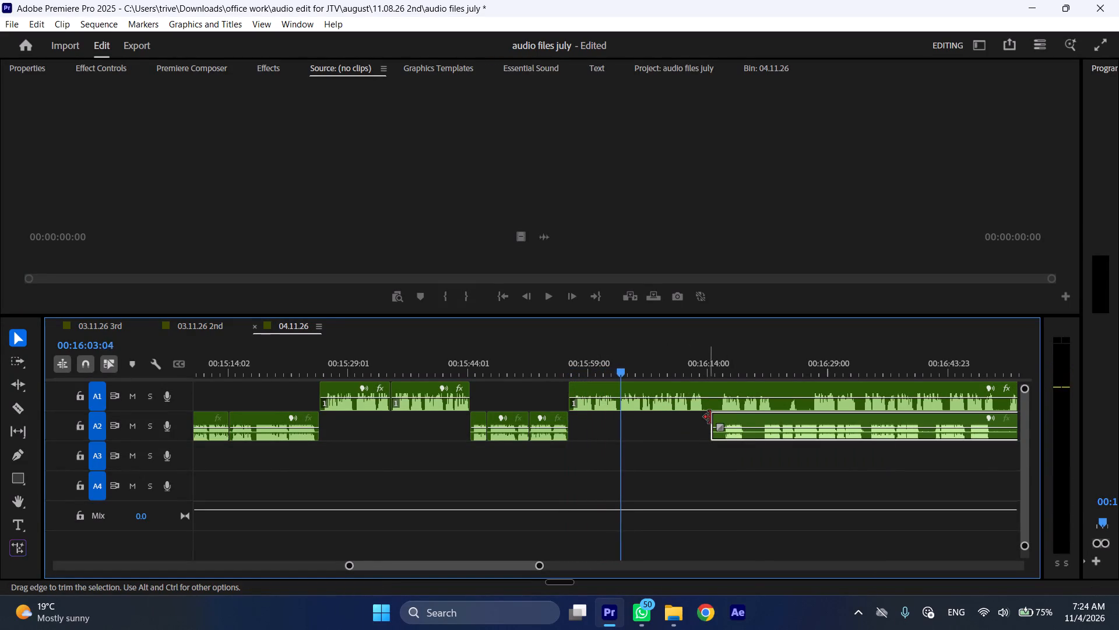
Shift the remaining A2 clip slightly later to about 00:16:15.
left_click_drag(716, 418, 724, 419)
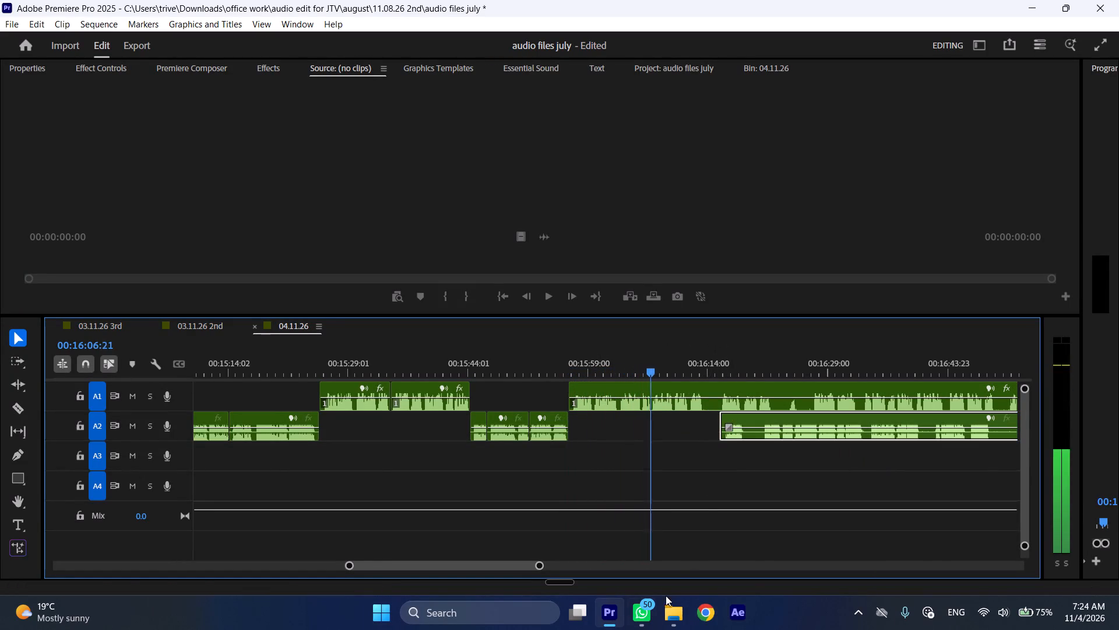
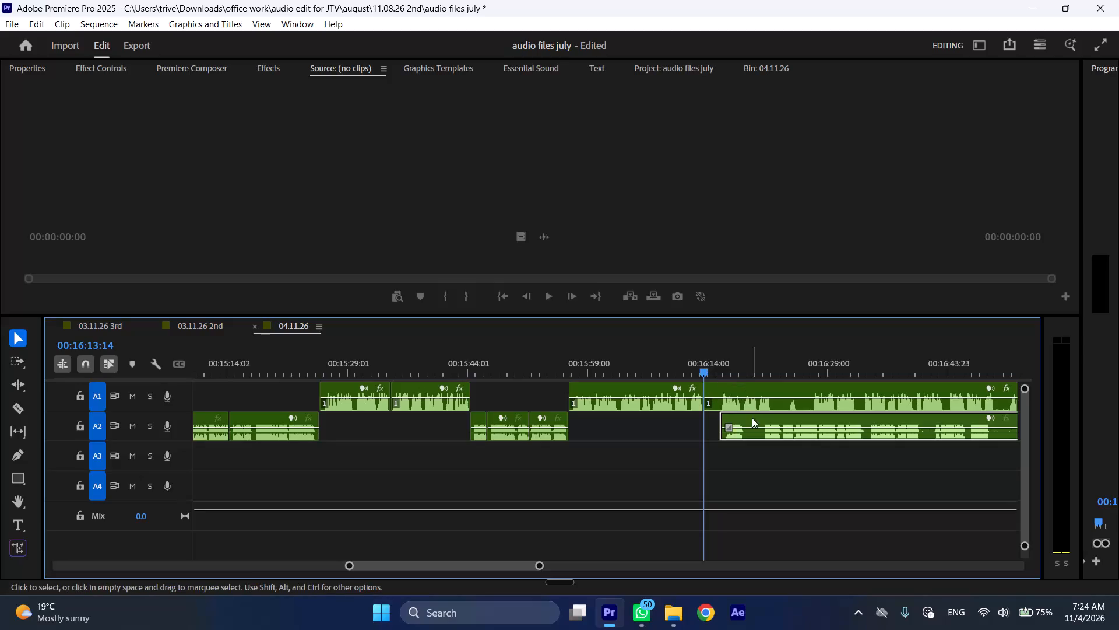
Butt the A2 clip against the end of the A1 passage at 00:16:13:14, and move the following A1 clip later to about 00:16:50.
left_click_drag(752, 418, 738, 422)
left_click_drag(728, 383, 919, 384)
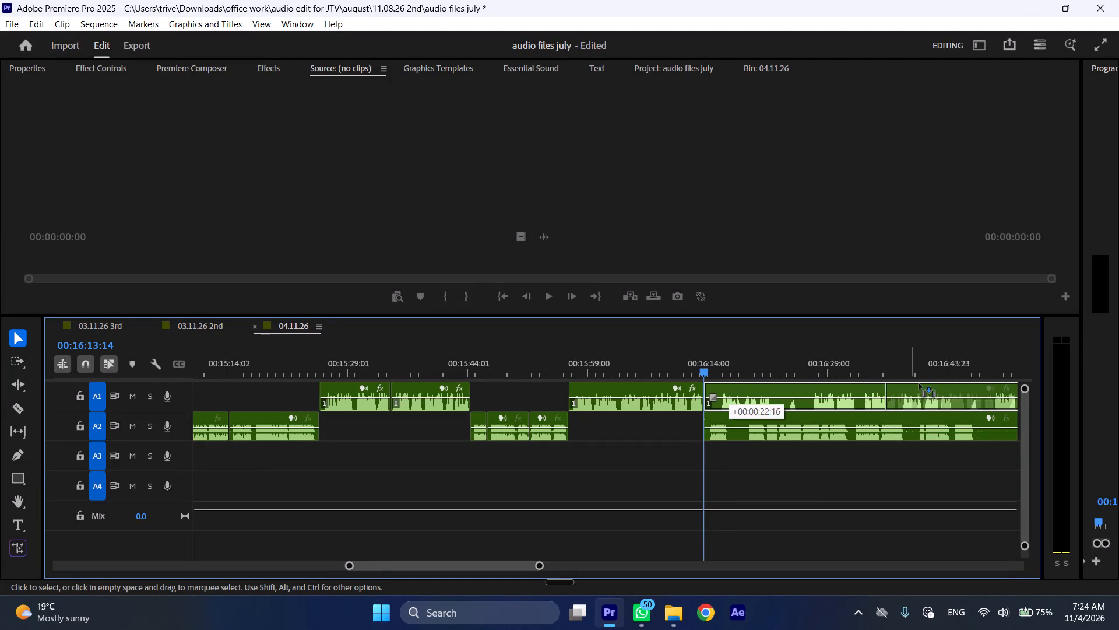
left_click_drag(919, 384, 1000, 390)
Review the A2 narration from 00:16:13:14 at increased speed, and ripple-trim the clip's opening up to 00:16:19:01.
key("space")
key("l")
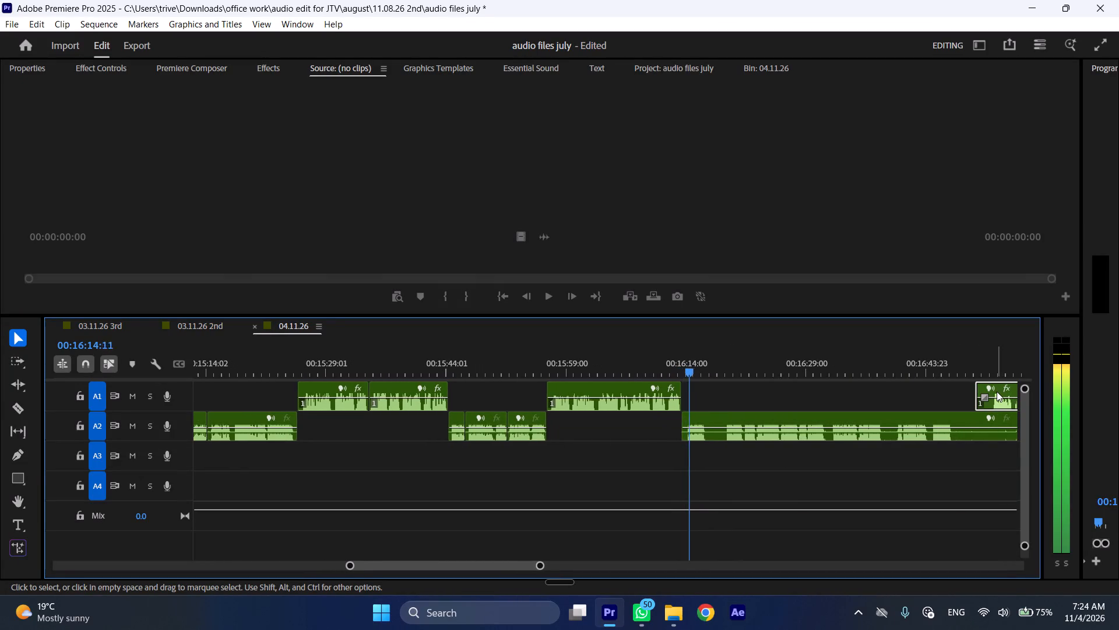
scroll(691, 442, "down", 6)
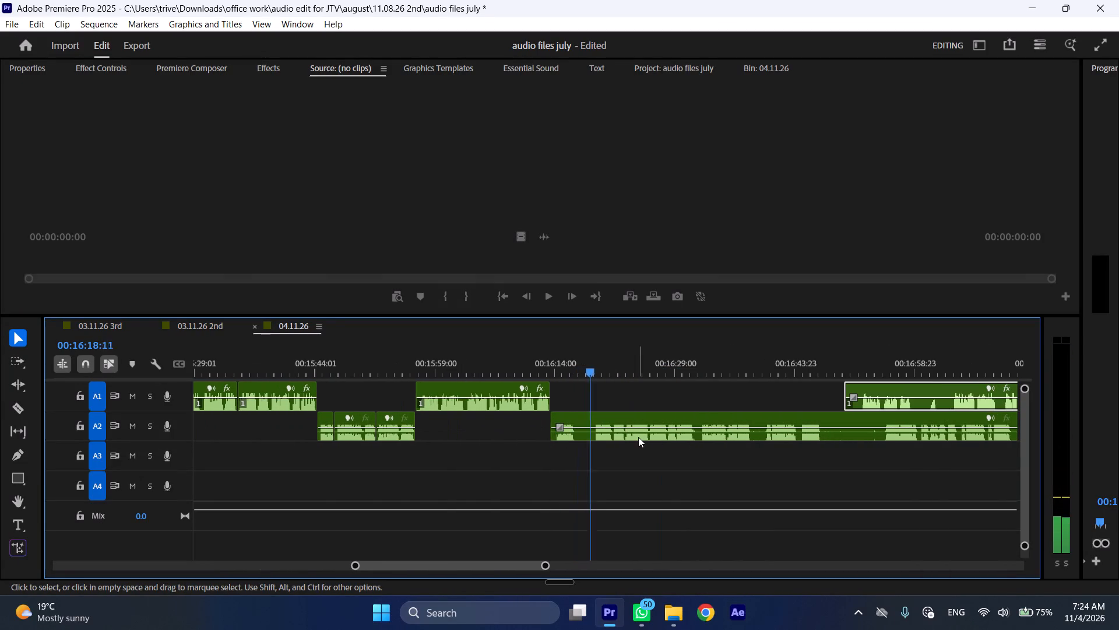
left_click(596, 363)
left_click(623, 432)
key("shift+c")
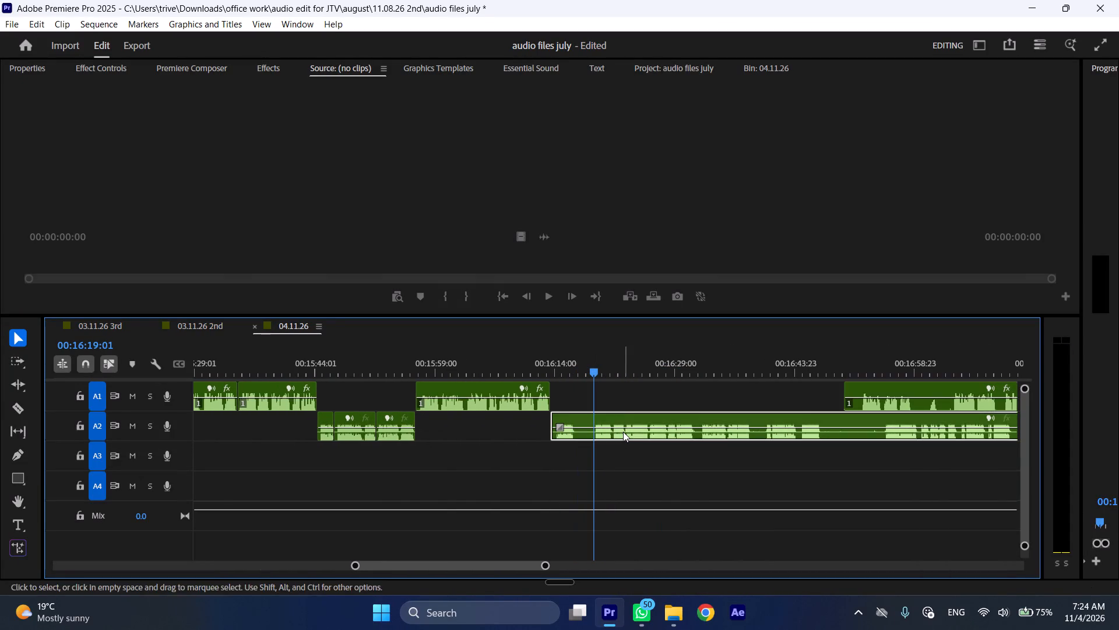
key("ctrl+shift+d")
Play back the trimmed A2 narration from about 00:16:13 at increased speed.
key("space")
type("l")
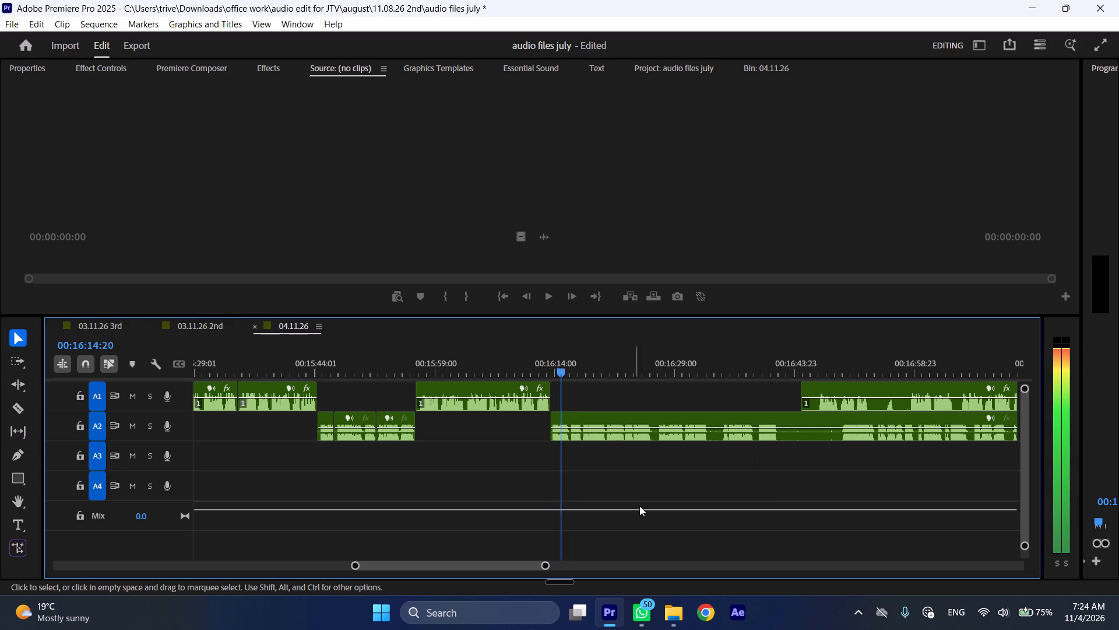
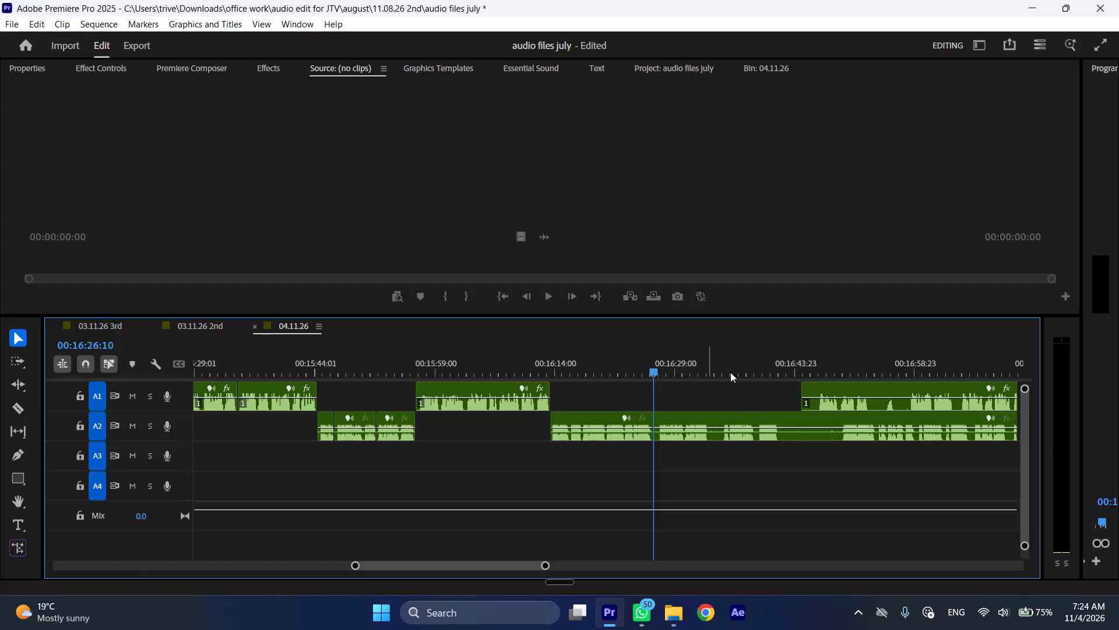
Trim the opening of the A1 clip to about 00:16:46 and split the clip at 00:16:53:11 to isolate its first passage.
left_click_drag(804, 390, 817, 393)
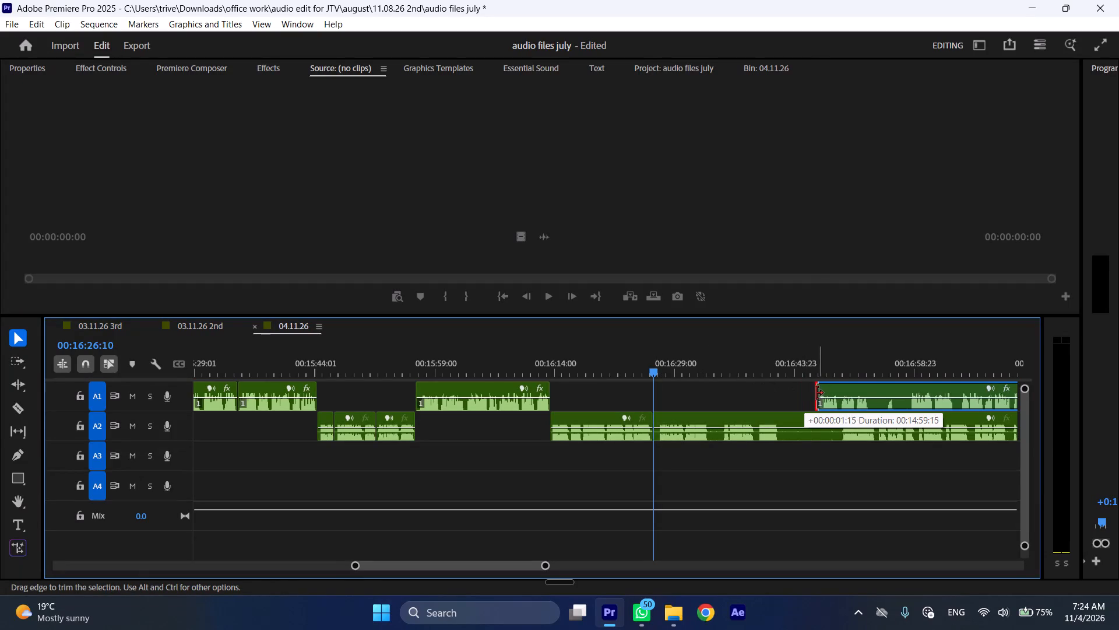
left_click_drag(817, 393, 816, 393)
left_click(869, 372)
left_click(877, 386)
key("shift+c")
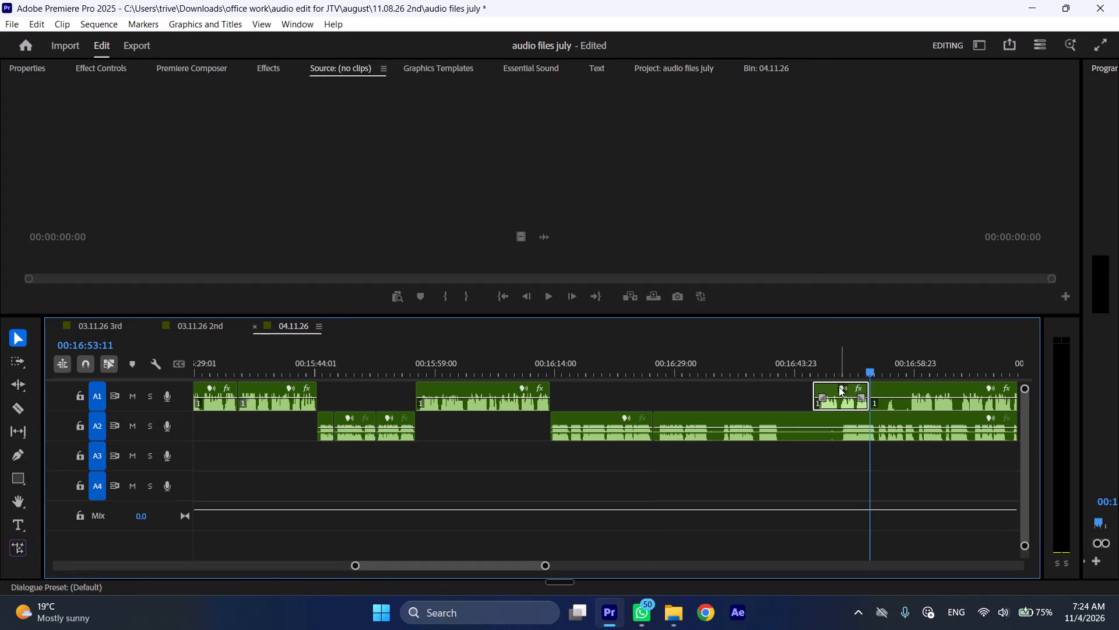
Insert the isolated A1 passage at the A2 cut at 00:16:26:10, pushing the remaining A2 narration later.
left_click_drag(833, 385, 675, 388)
Play back the transition from A2 into the inserted A1 passage from 00:16:23 at increased speed.
left_click(635, 370)
key("space")
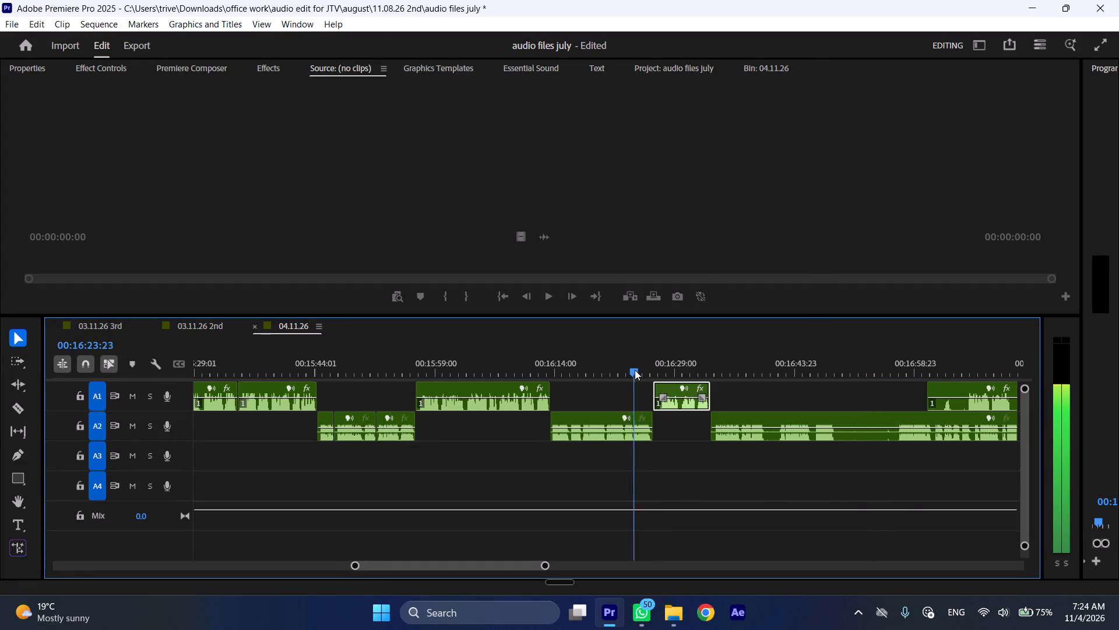
type("l")
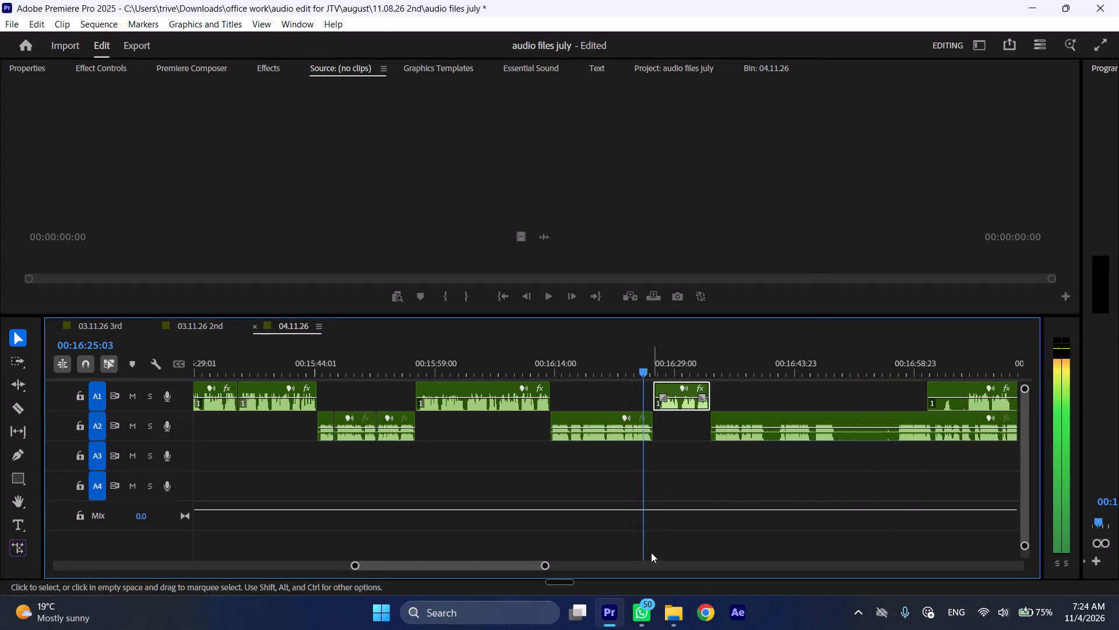
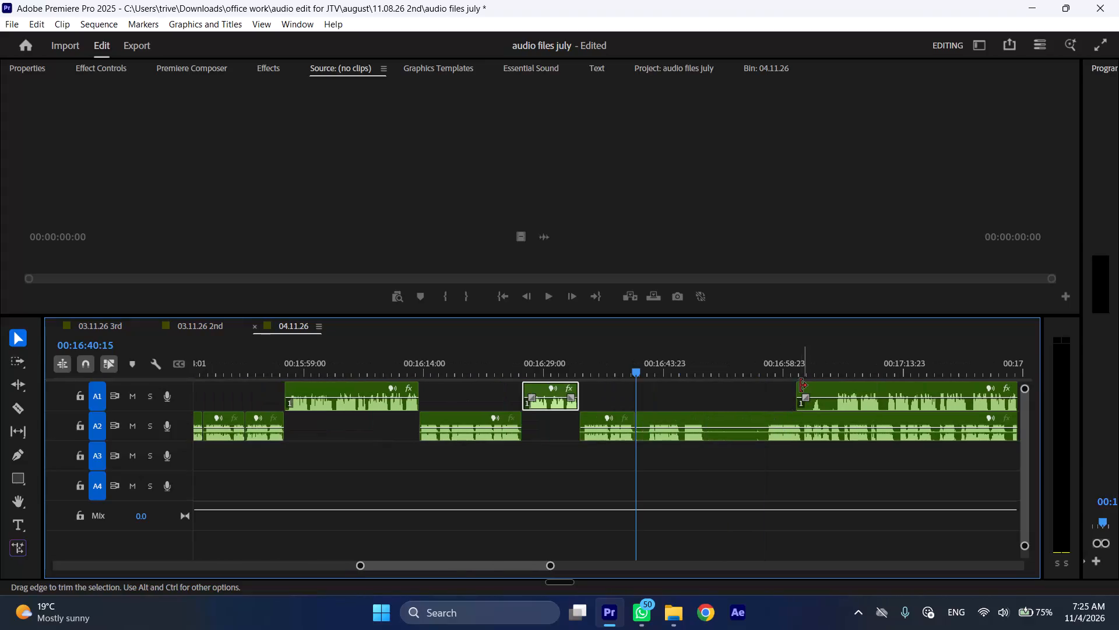
Trim the opening of the remaining A1 clip to about 00:17:05 and split it at 00:17:11:03 to isolate its first passage.
left_click_drag(800, 386, 835, 390)
left_click_drag(863, 376, 882, 380)
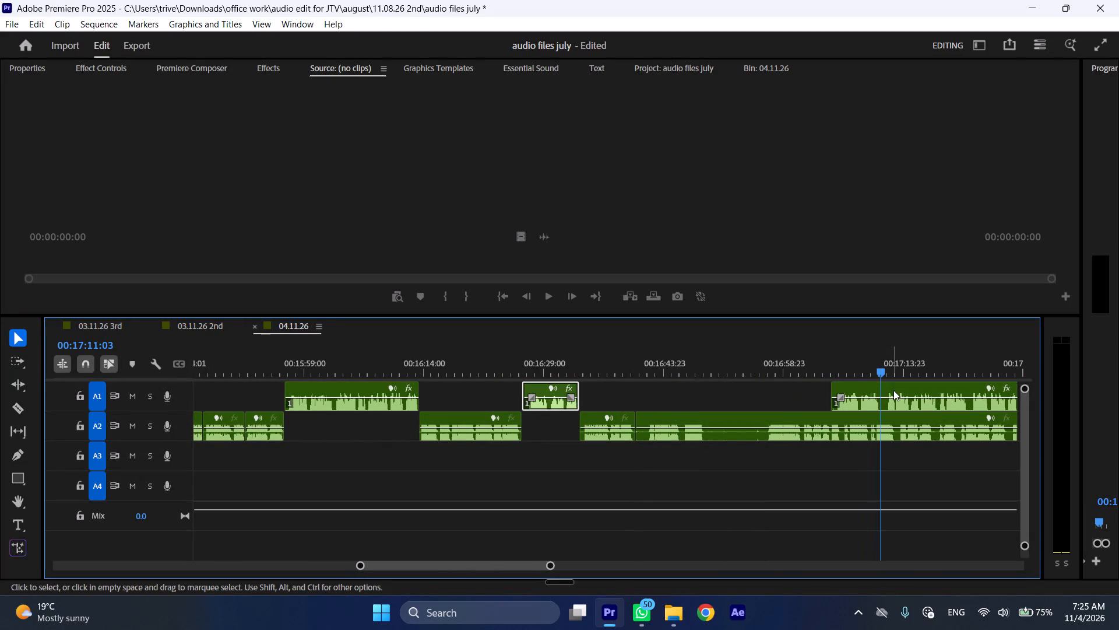
left_click(893, 390)
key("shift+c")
left_click(837, 387)
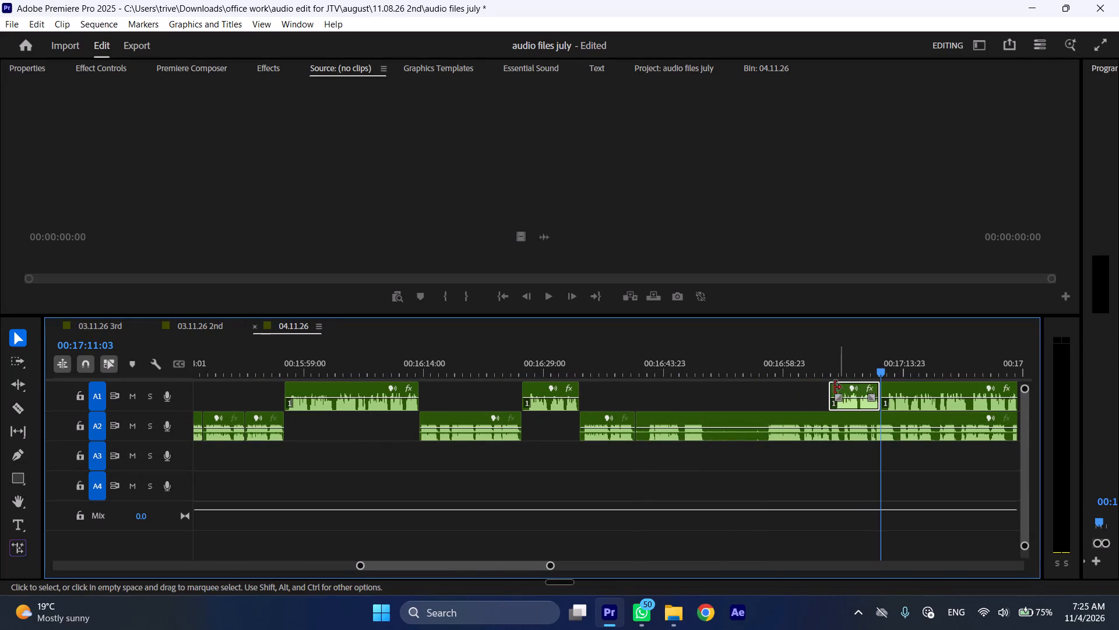
left_click(833, 387)
Insert the isolated A1 passage at the A2 cut at 00:16:40:15, pushing the remaining A2 narration later.
left_click_drag(853, 404, 756, 404)
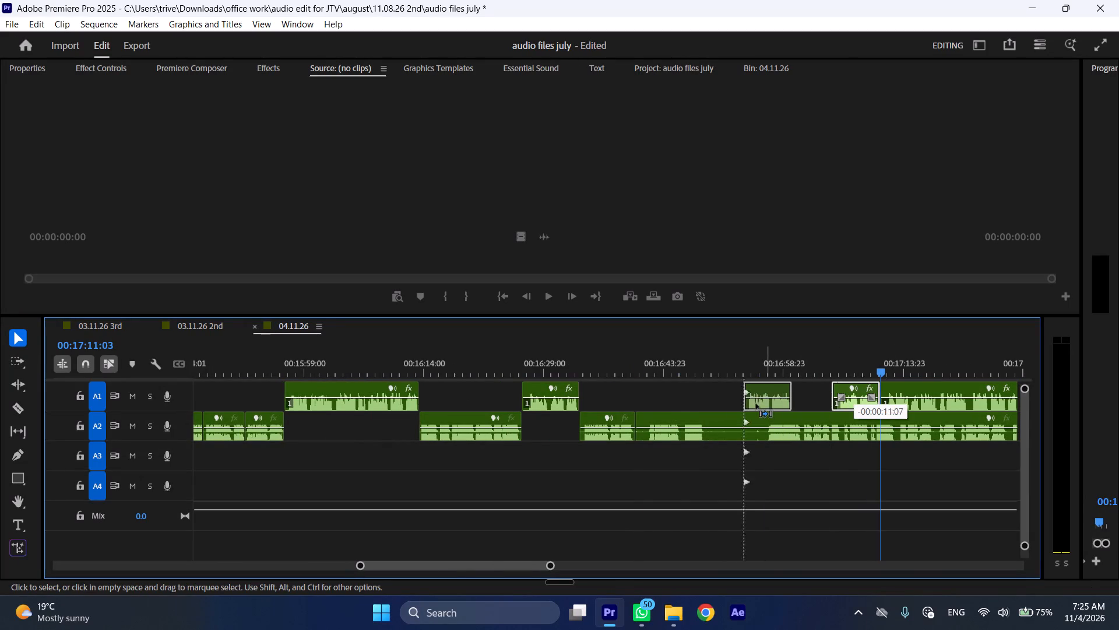
left_click_drag(756, 404, 661, 404)
Trim the silent opening of the remaining A2 clip and move the clip back against the end of the inserted A1 passage.
left_click_drag(692, 415, 702, 418)
left_click_drag(734, 419, 720, 421)
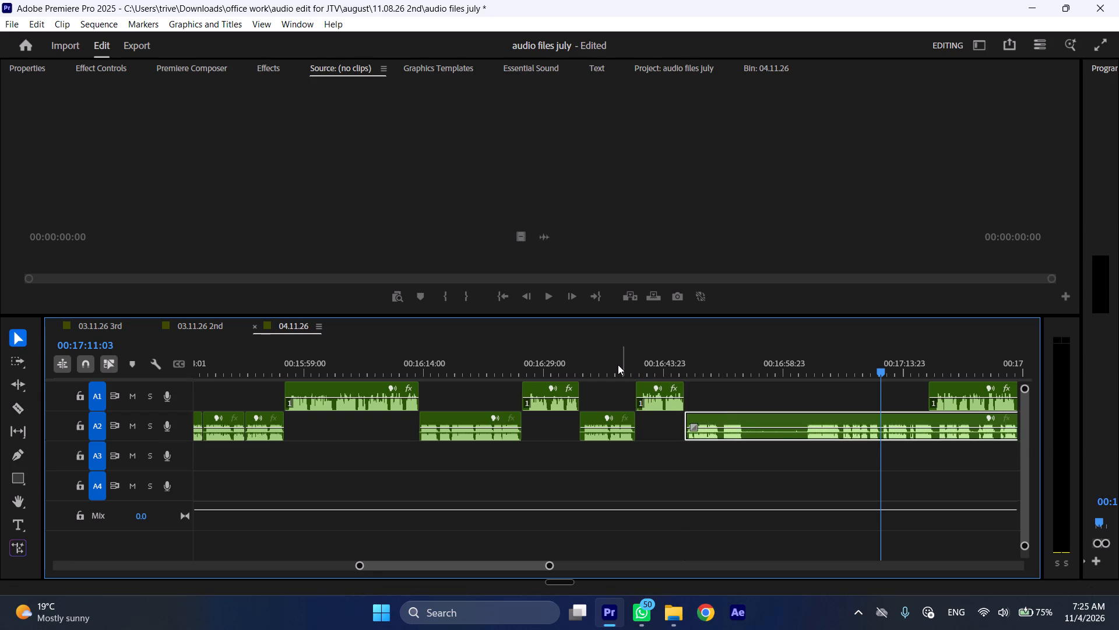
Play back the transition from A2 into the inserted A1 passage from about 00:16:38 at increased speed.
left_click(618, 365)
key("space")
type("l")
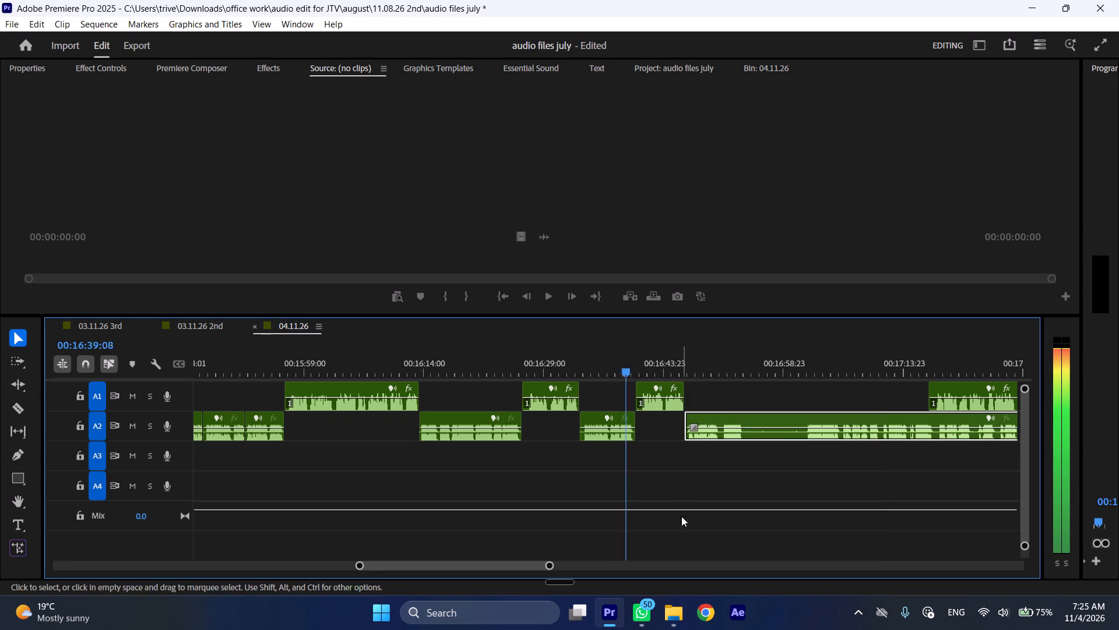
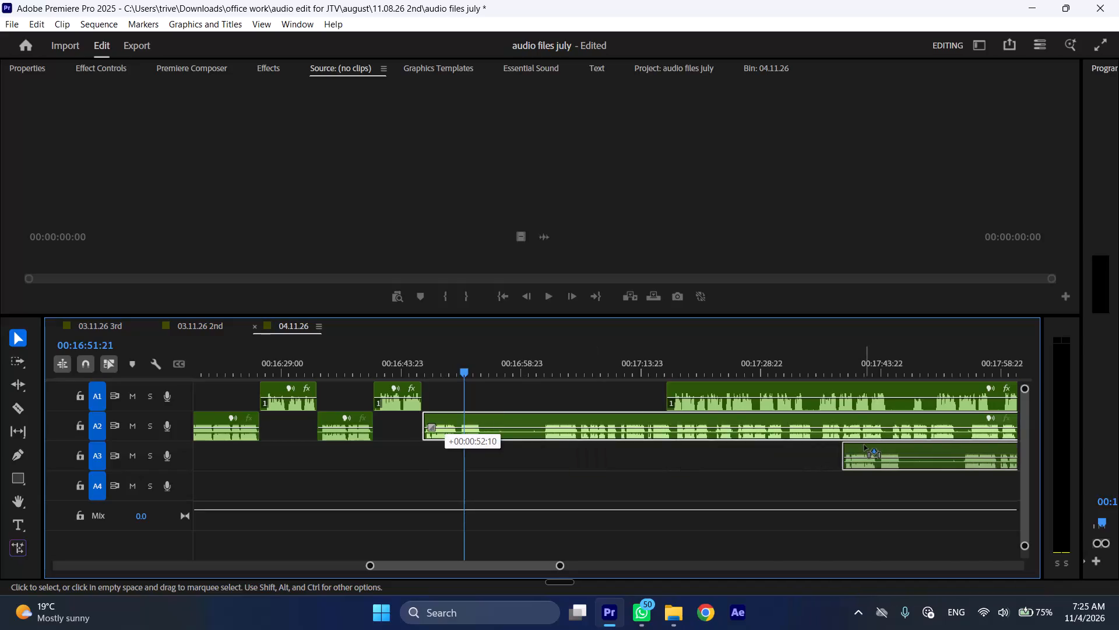
Move the long A1 clip back against the end of the inserted A1 passage and ripple-trim its opening up to 00:16:47:06.
left_click_drag(833, 386, 593, 398)
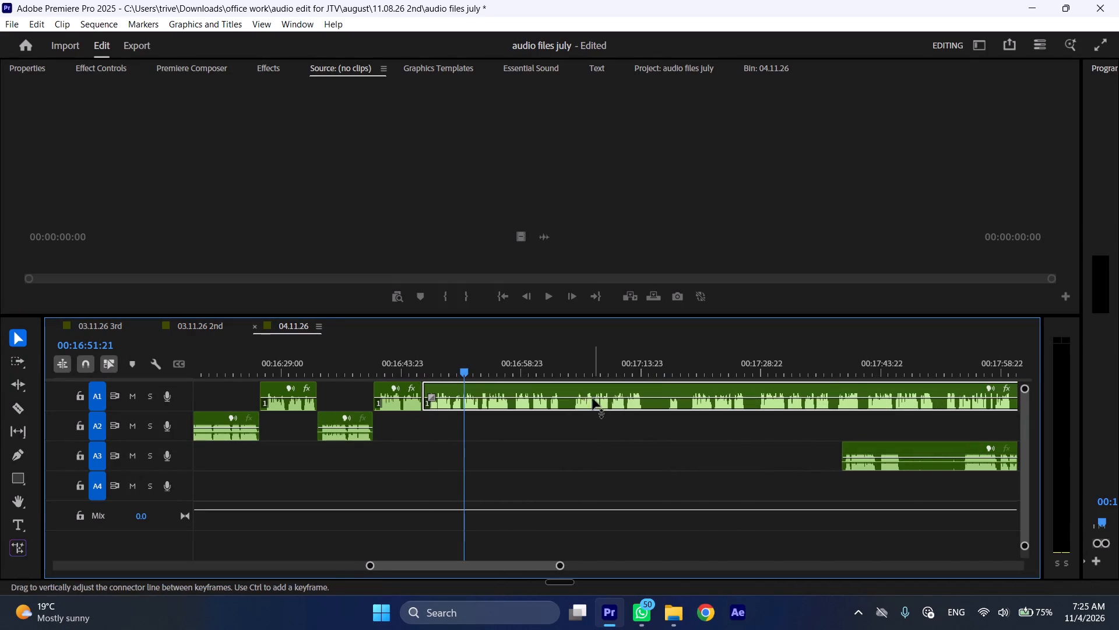
left_click(431, 370)
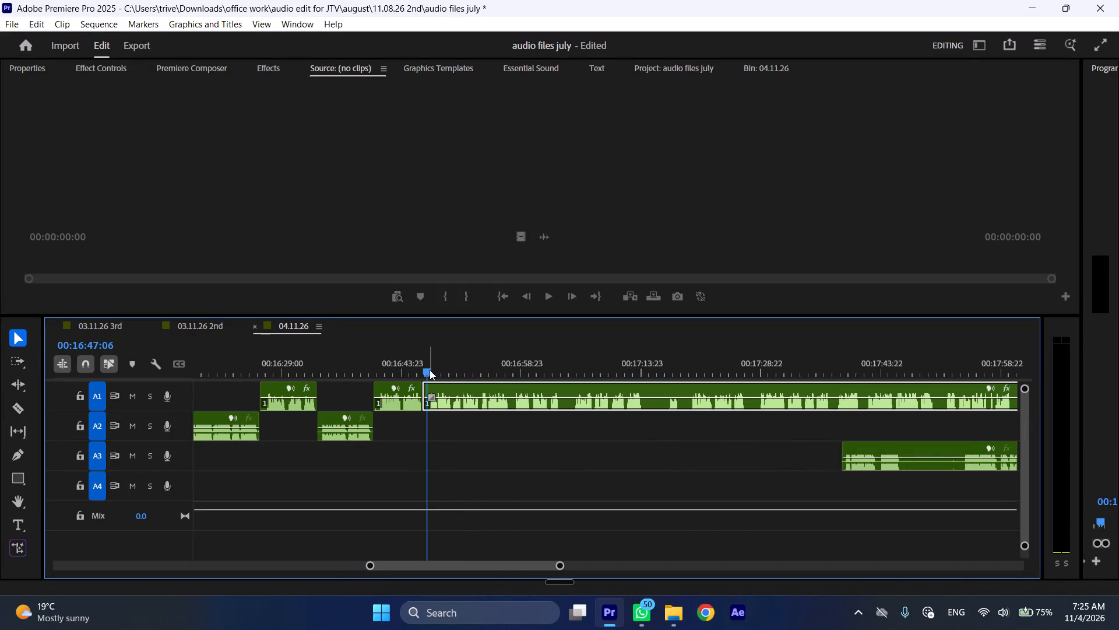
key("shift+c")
key("ctrl+shift+d")
Play back the trimmed A1 narration from about 00:16:47 at increased speed.
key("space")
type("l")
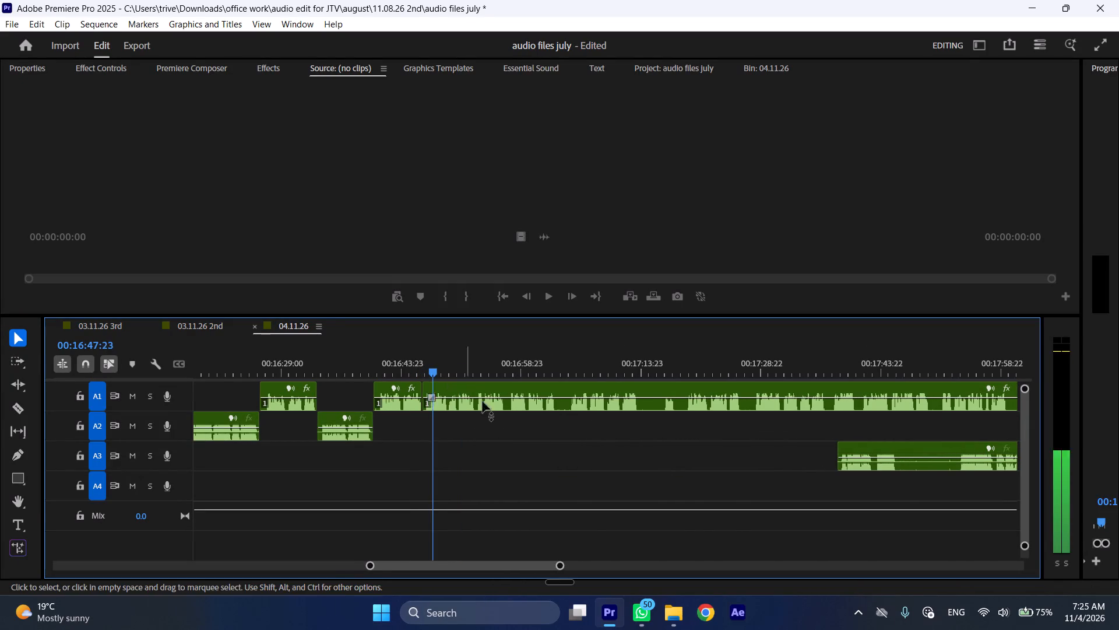
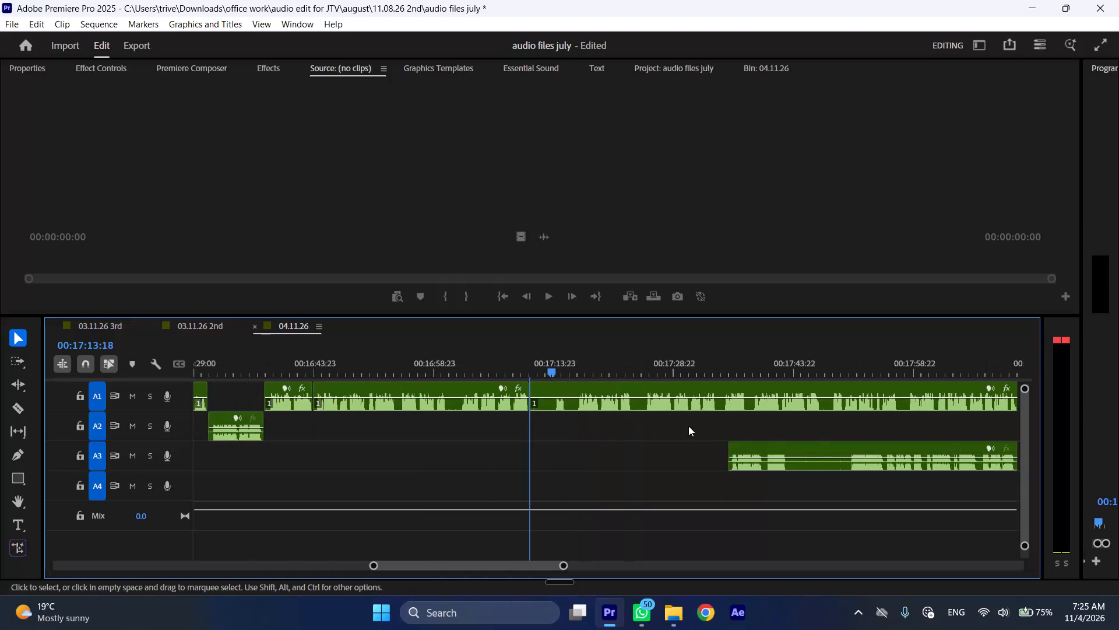
Move the remaining A1 clip from 00:17:13:18 along its track until its start lines up with the A3 clip.
left_click_drag(543, 389, 745, 388)
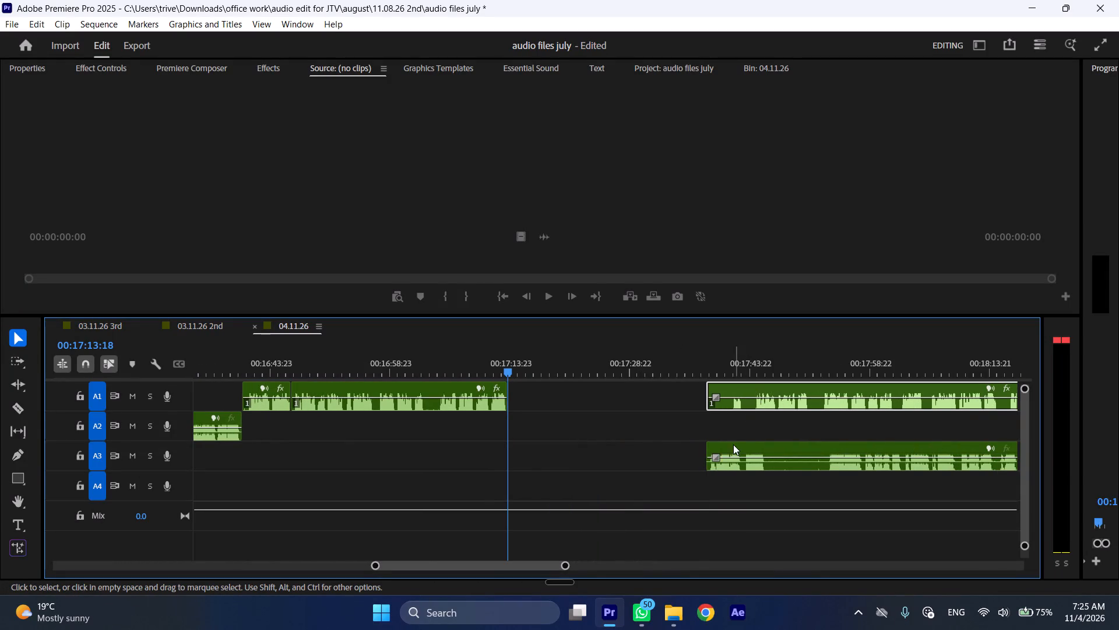
Split the A1 narration at 00:16:57:00 and ripple-trim the silence up to 00:16:57:09, closing the gap.
left_click(376, 346)
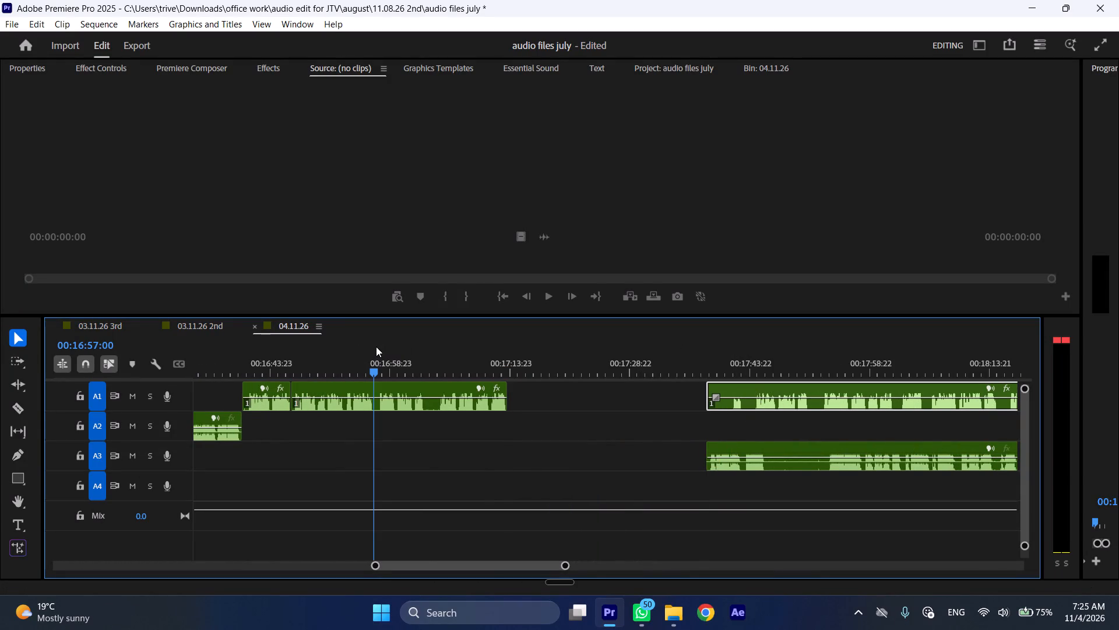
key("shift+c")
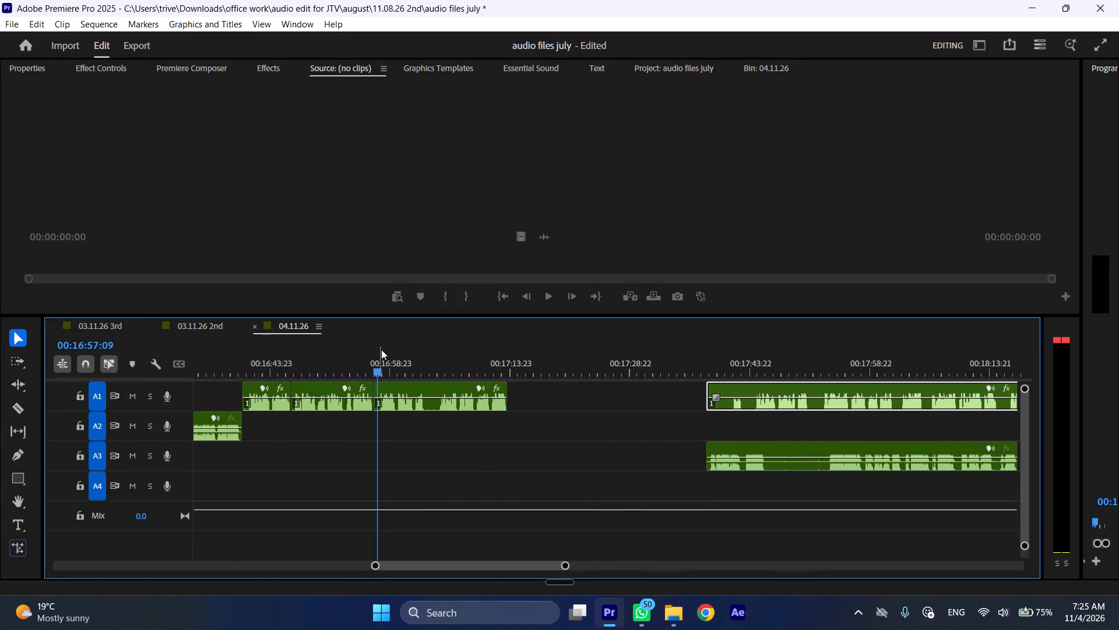
left_click(397, 388)
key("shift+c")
key("ctrl+shift+d")
Split the A1 narration at 00:17:03:03 and cut out the silence up to 00:17:04:16.
left_click_drag(407, 355, 425, 358)
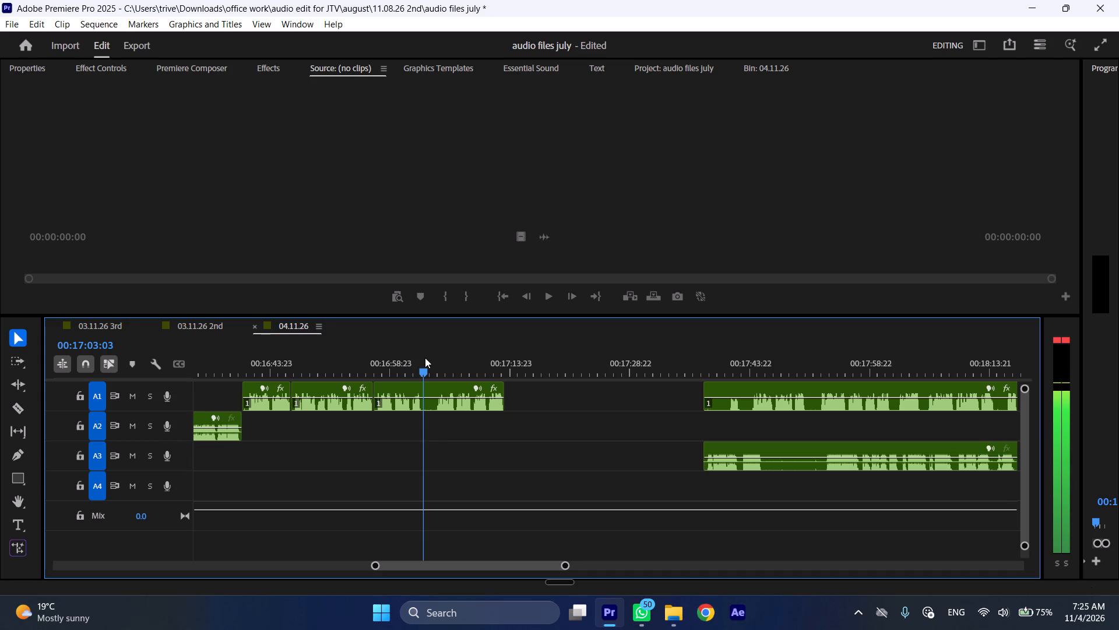
left_click_drag(425, 358, 438, 358)
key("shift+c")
left_click(449, 381)
left_click(450, 385)
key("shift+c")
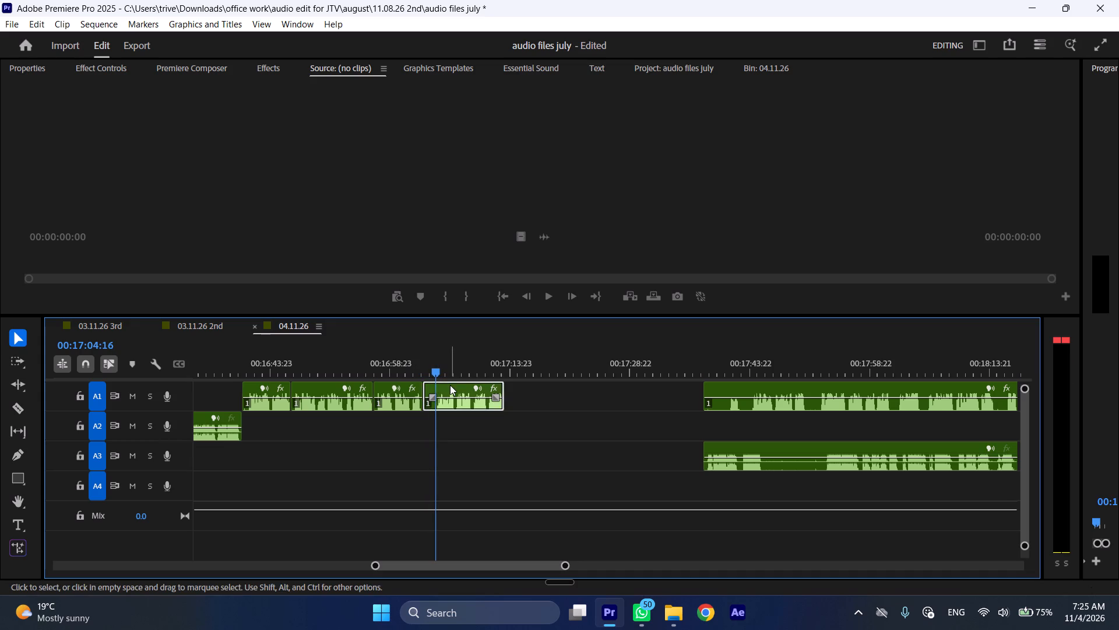
Ripple-trim the start of the selected A1 clip, removing 00:17:03:03 to 00:17:04:16 and closing the gap.
key("ctrl+shift+d")
Move the A3 narration clip onto A2 so it starts where the last short A1 passage ends, at about 00:17:11.
left_click_drag(734, 449, 541, 417)
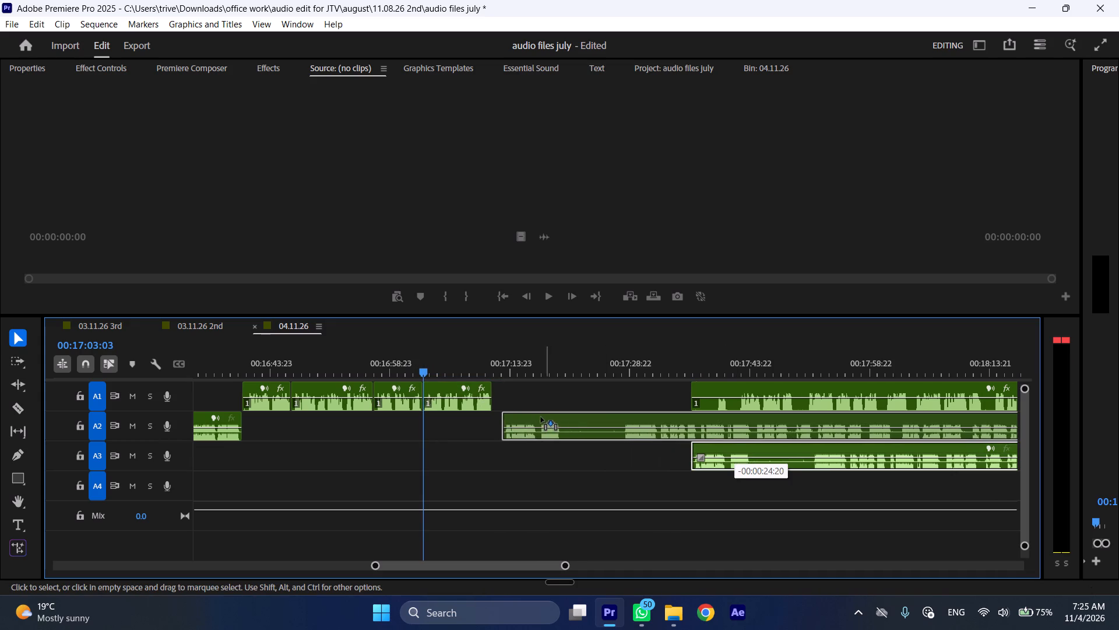
left_click_drag(541, 417, 532, 416)
Review the transition from A1 into the A2 narration at increased speed from about 00:17:09, and split the A2 clip at 00:17:19:06.
left_click(473, 354)
key("space")
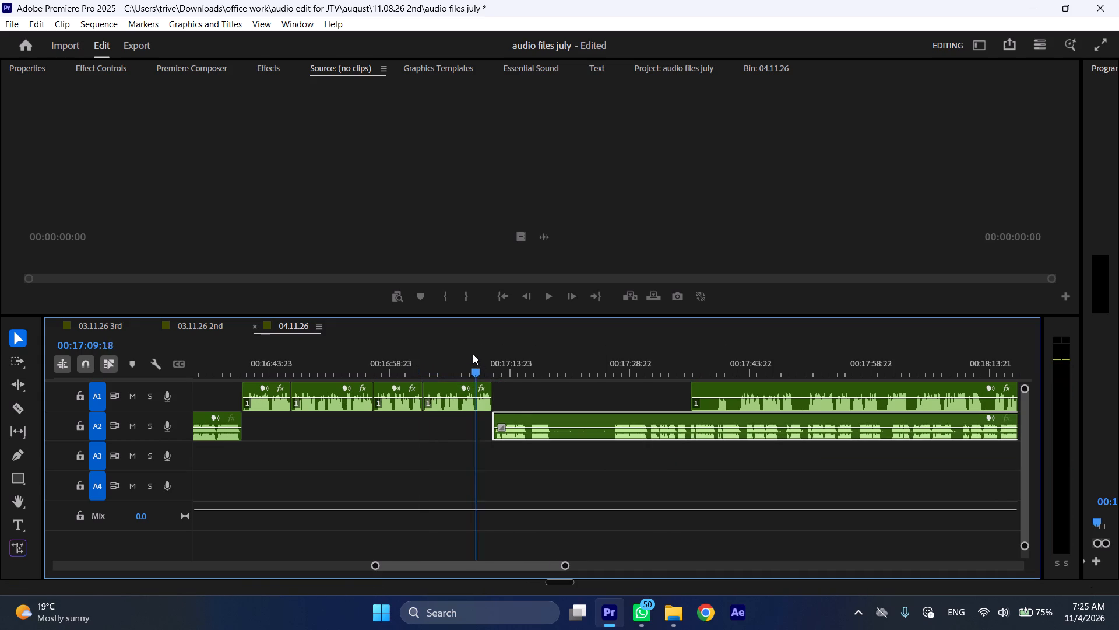
key("l")
scroll(540, 441, "down", 5)
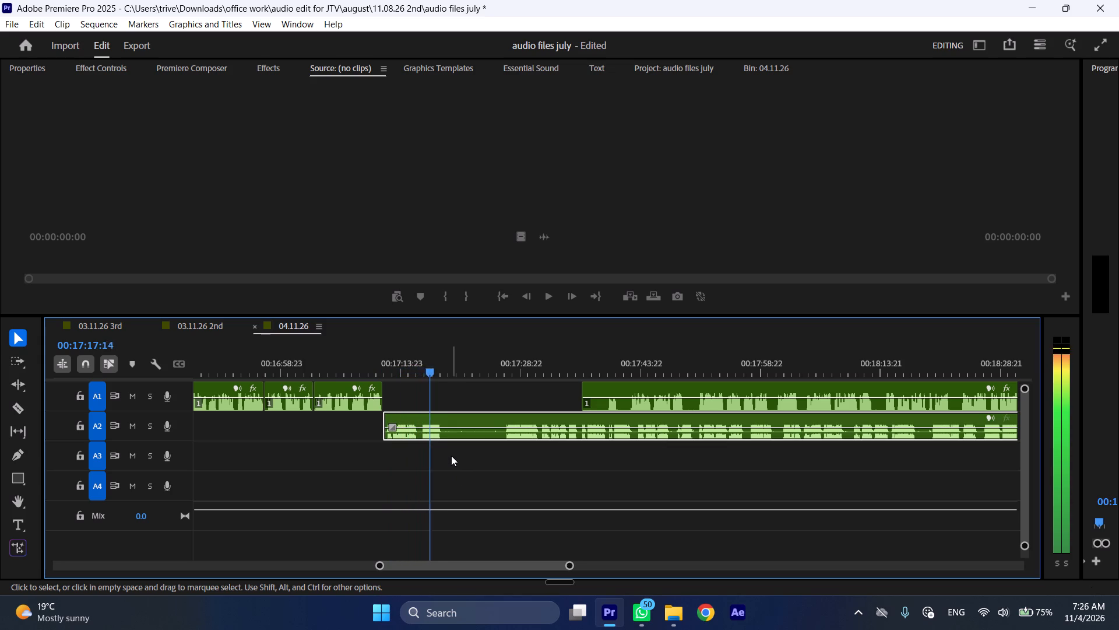
key("space")
type("C")
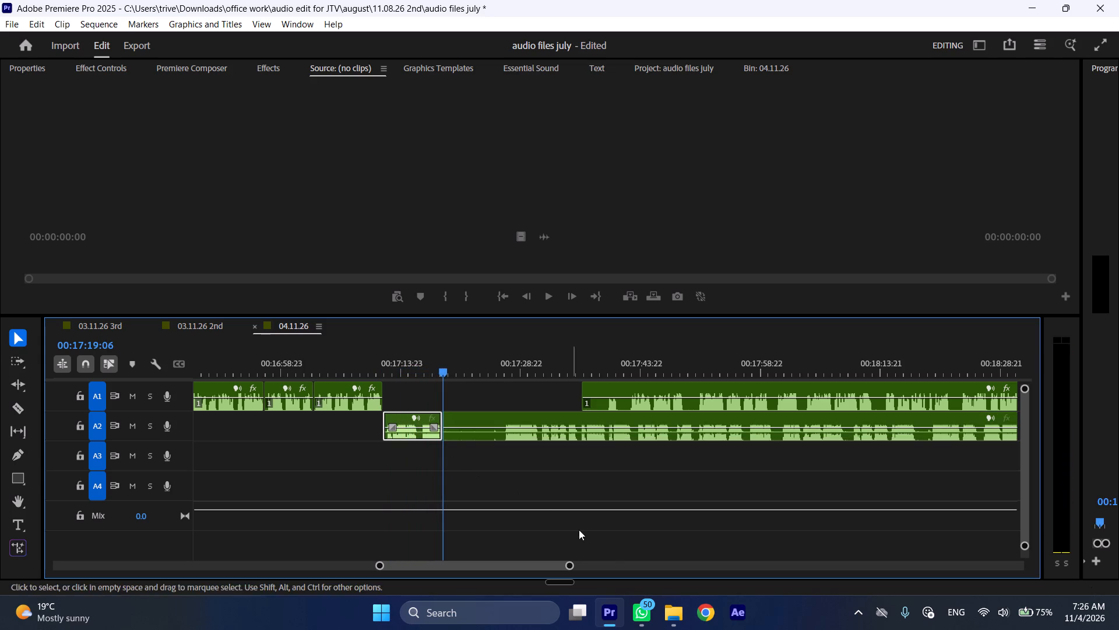
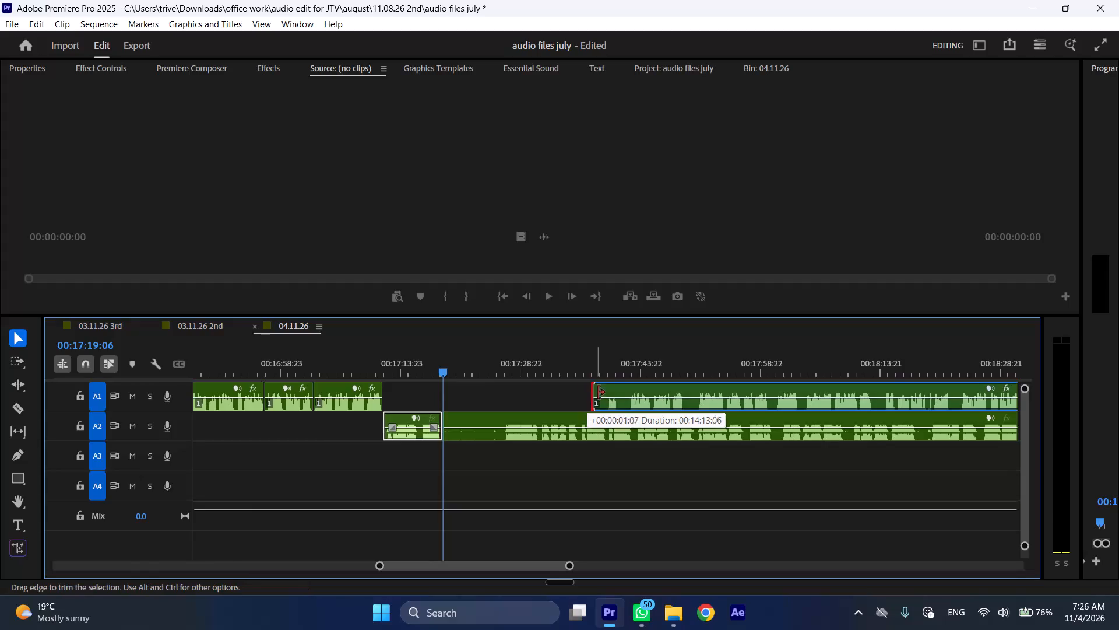
Move the long A1 narration clip earlier so it starts where the short A2 passage ends, at about 00:17:19.
left_click_drag(639, 392, 627, 392)
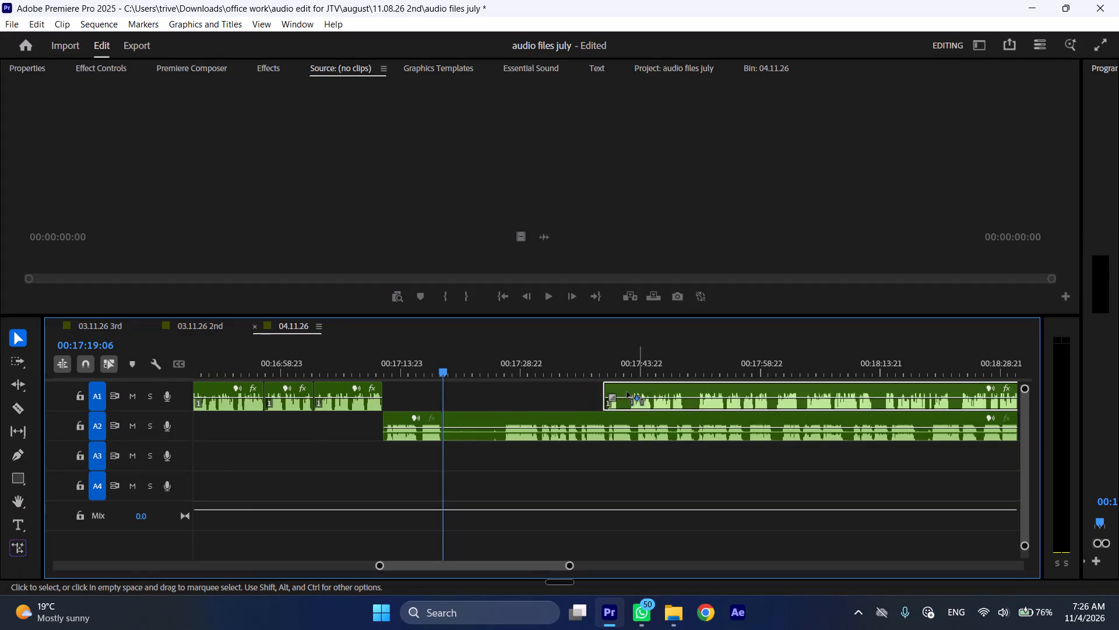
left_click_drag(627, 392, 477, 392)
Move the remaining A2 narration clip later, clear of the transition, and trim its silent opening so it starts at about 00:17:51.
left_click_drag(467, 417, 667, 424)
key("space")
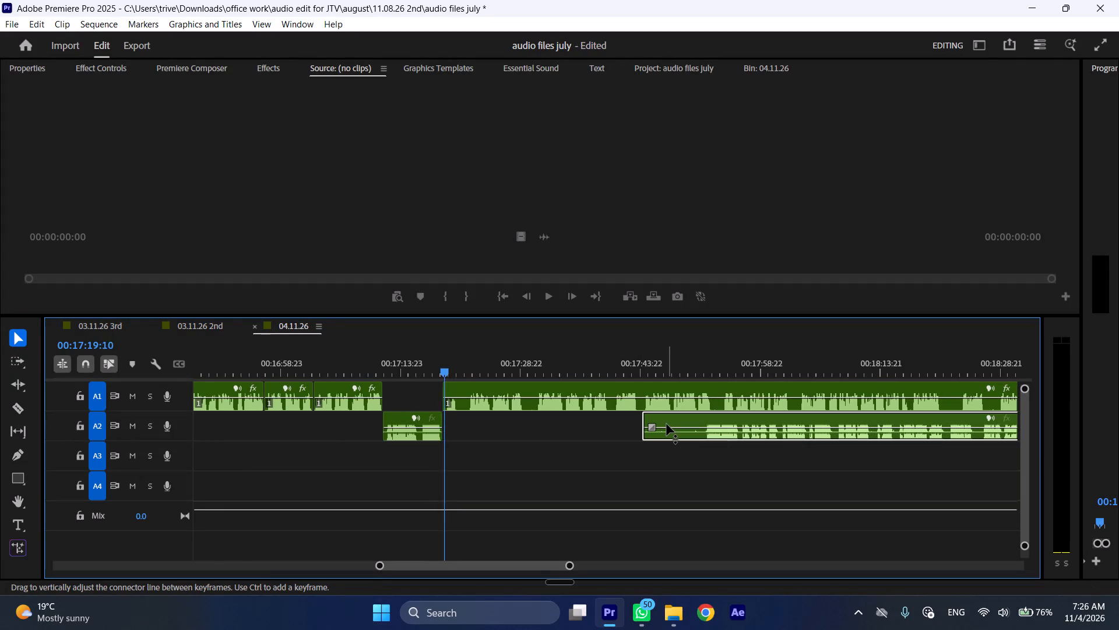
type("l")
left_click_drag(639, 416, 698, 422)
Split the long A1 clip at 00:17:22:12 and ripple-delete its opening piece from about 00:17:19, closing the gap.
left_click(470, 371)
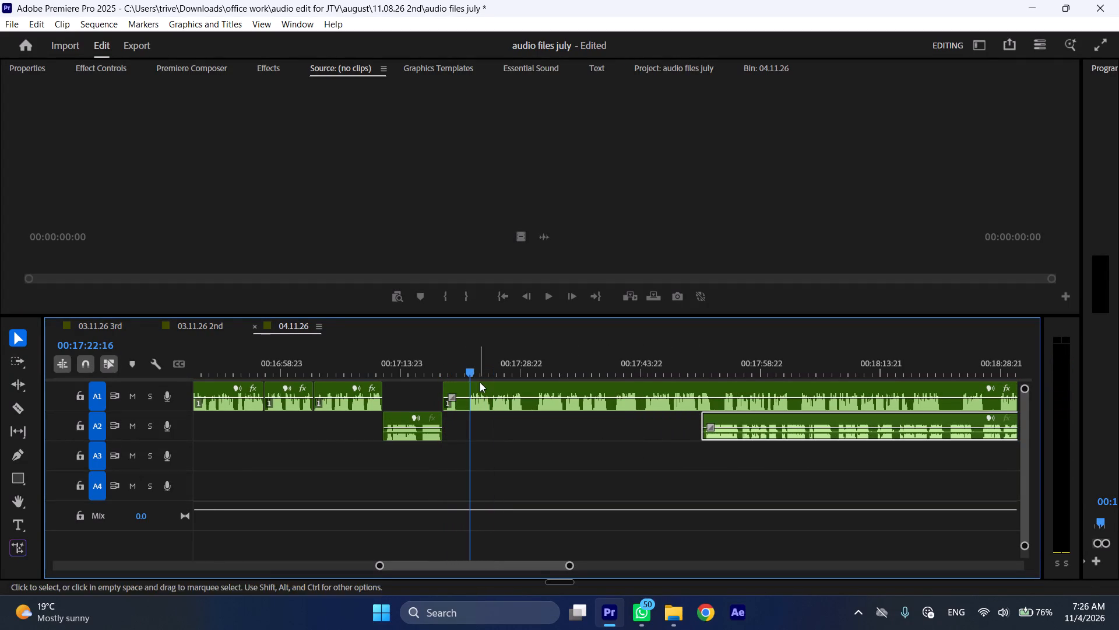
left_click(473, 371)
left_click(483, 388)
key("shift+c")
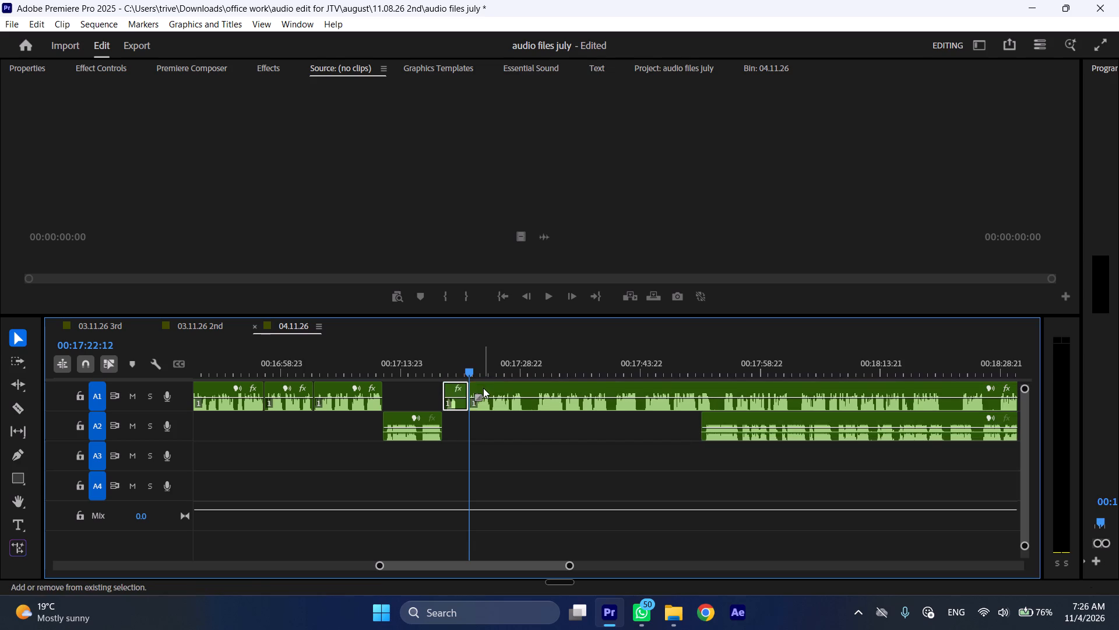
key("ctrl+shift+d")
Review the A1 narration at increased speed from its new start and split it at 00:17:26:06.
key("space")
type("l")
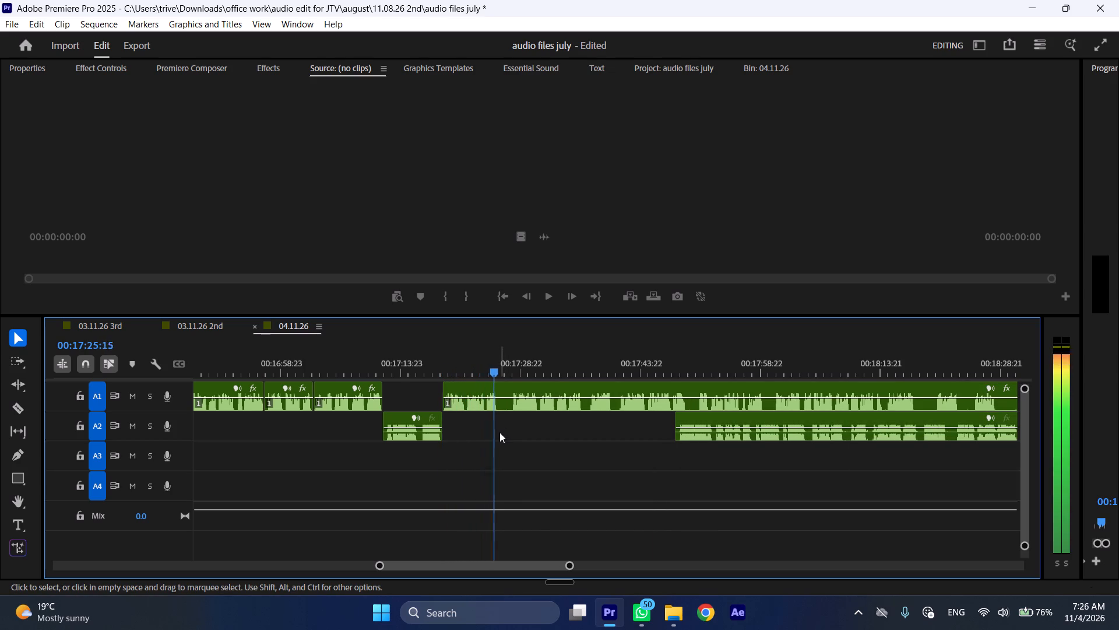
key("space")
type("C")
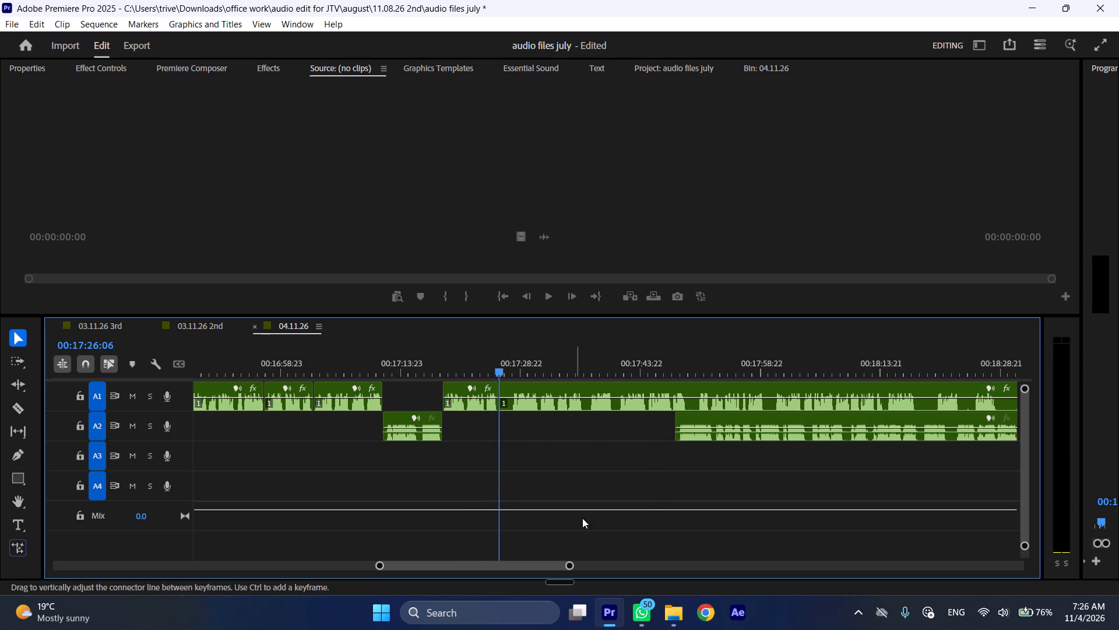
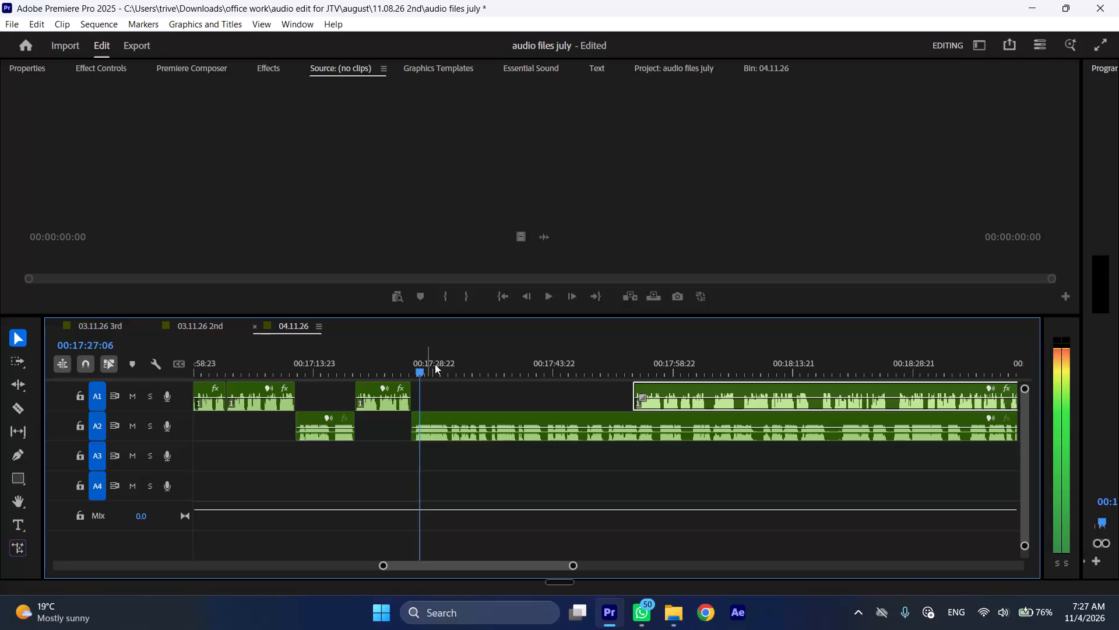
Play back the opening of the long A2 narration clip from about 00:17:27 to check where its speech begins.
left_click(418, 358)
key("space")
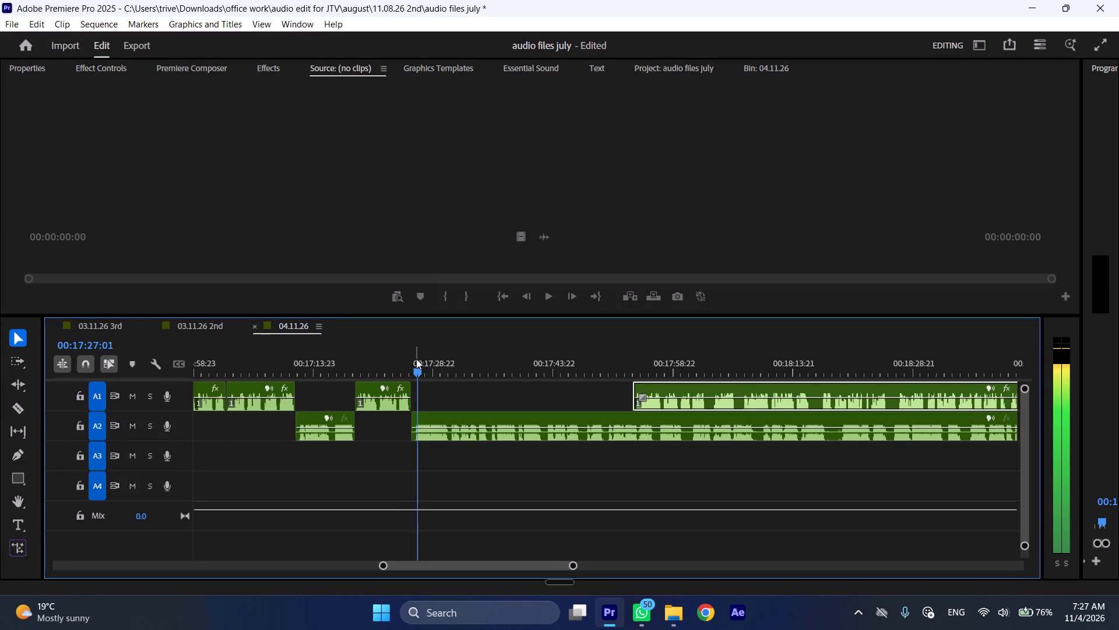
left_click(420, 359)
key("space")
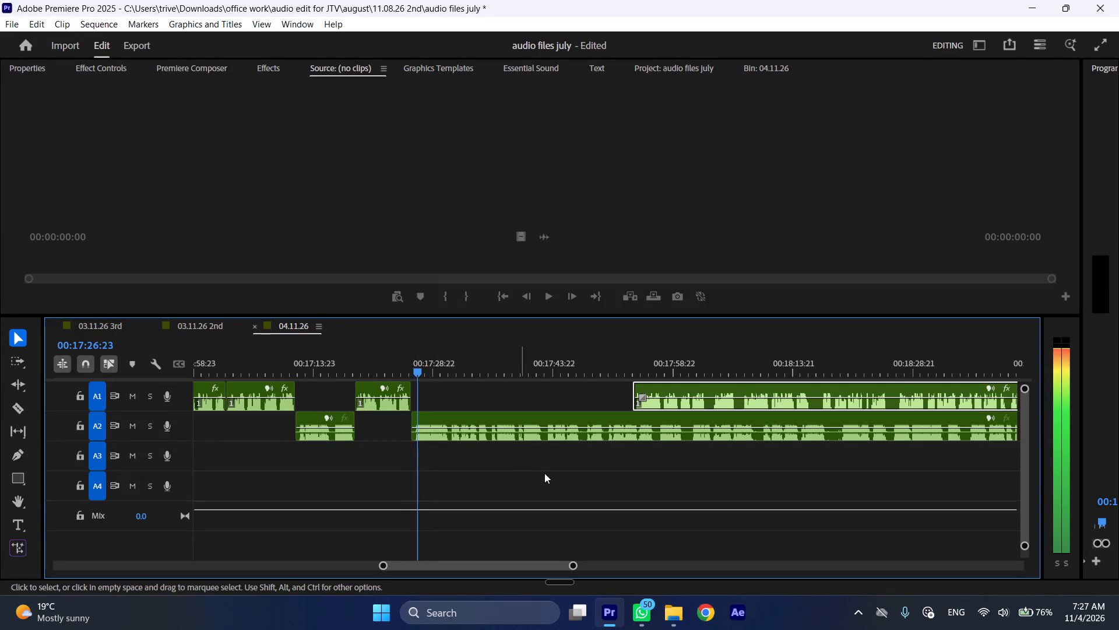
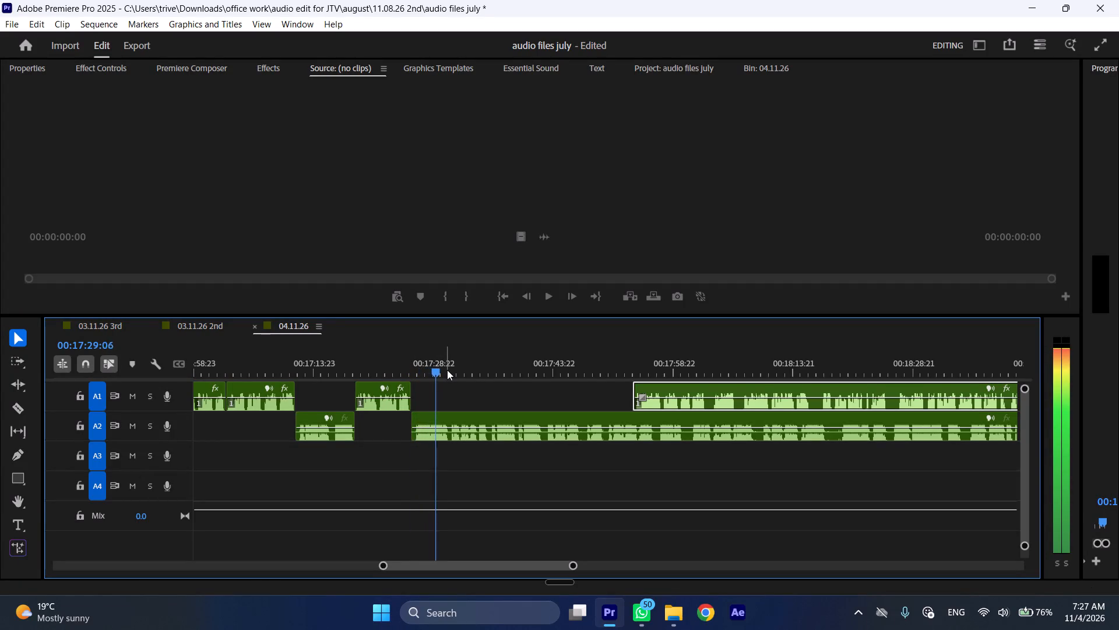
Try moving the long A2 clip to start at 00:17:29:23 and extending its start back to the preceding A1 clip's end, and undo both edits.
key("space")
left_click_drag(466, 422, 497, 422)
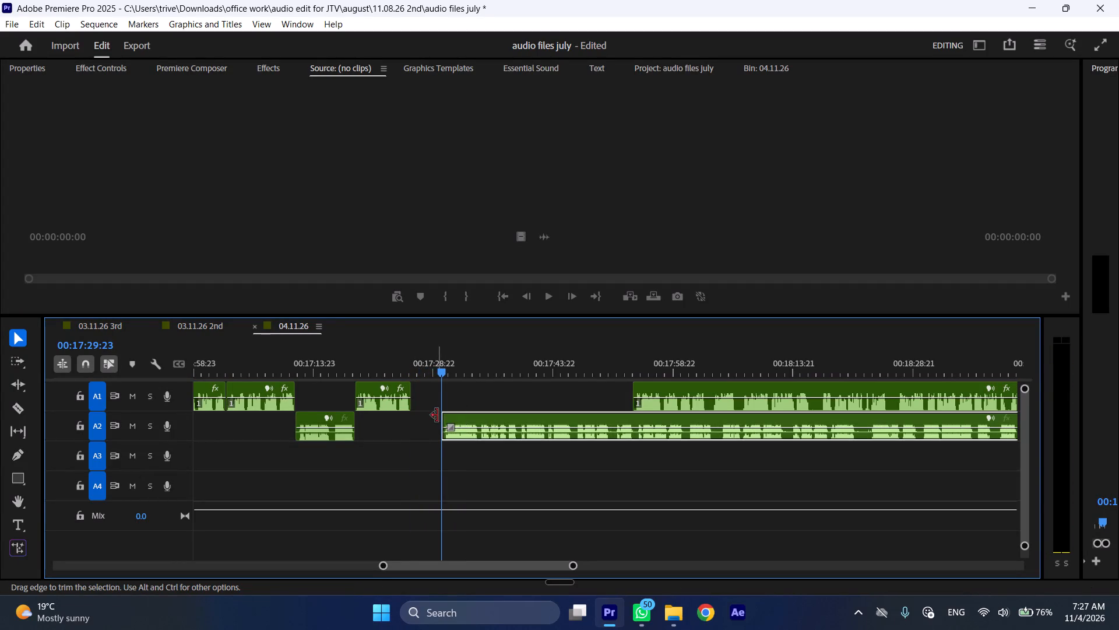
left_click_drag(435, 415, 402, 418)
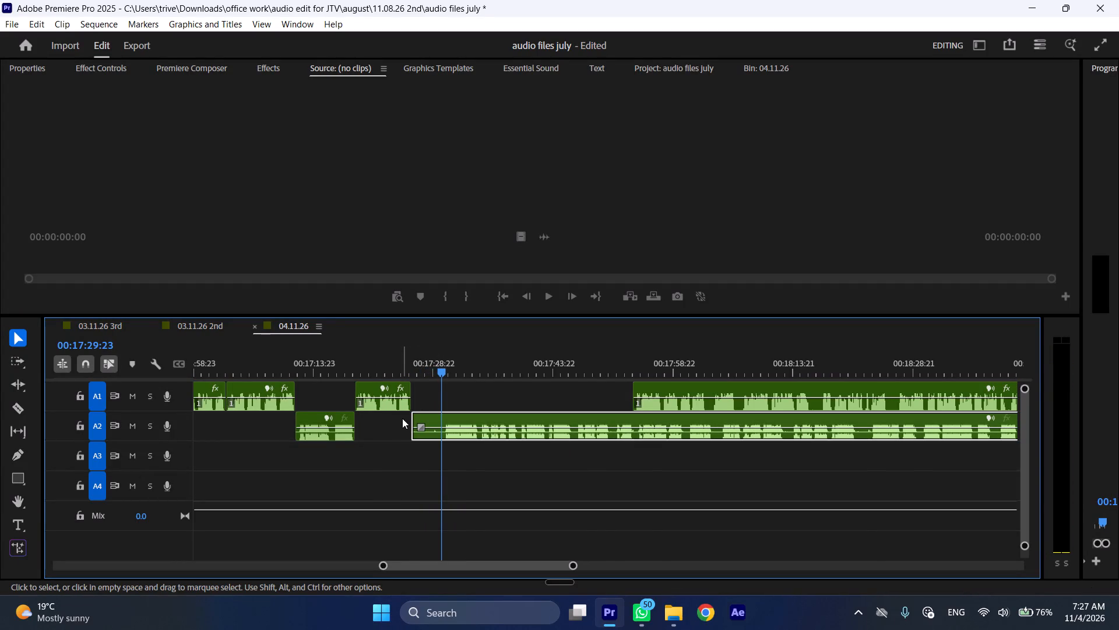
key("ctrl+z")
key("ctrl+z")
Play the opening of the long A2 clip onward and split the clip at 00:17:31:00.
key("space")
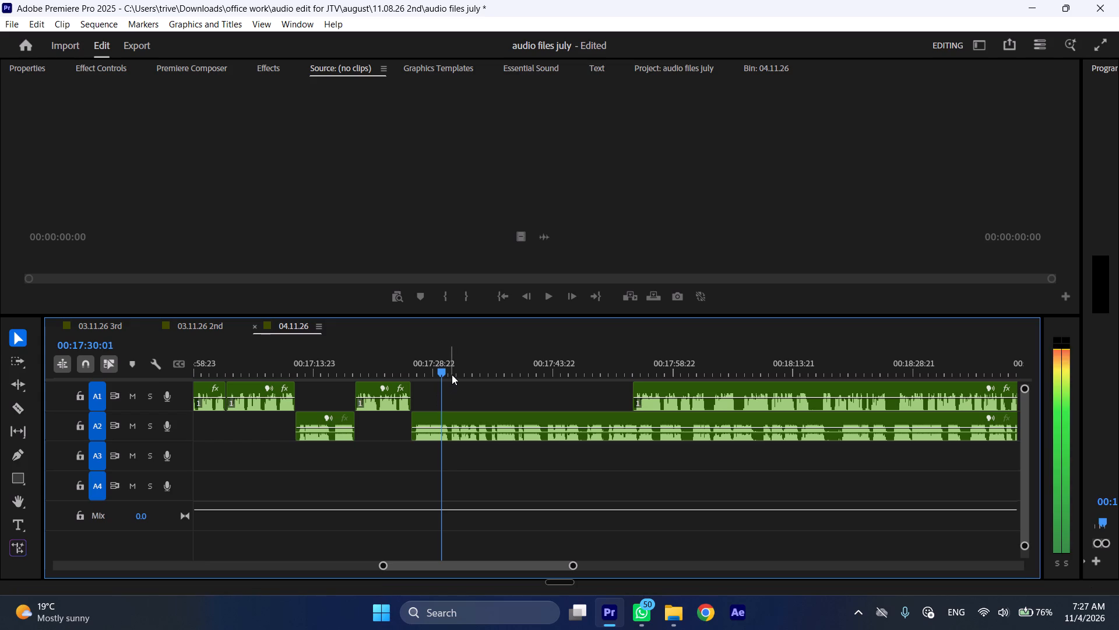
key("space")
key("shift+c")
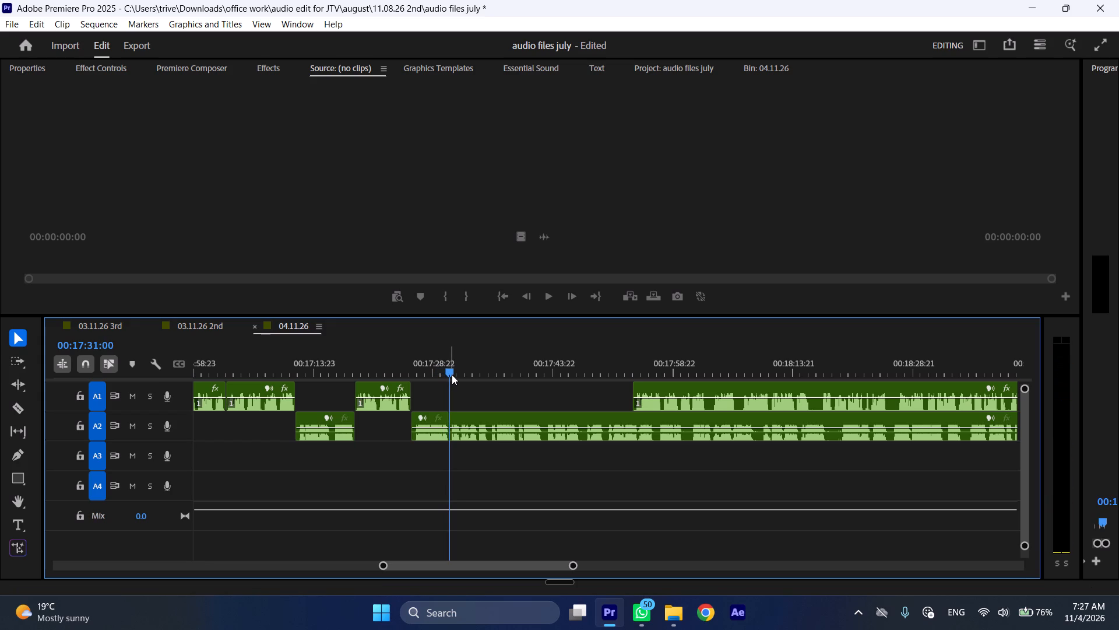
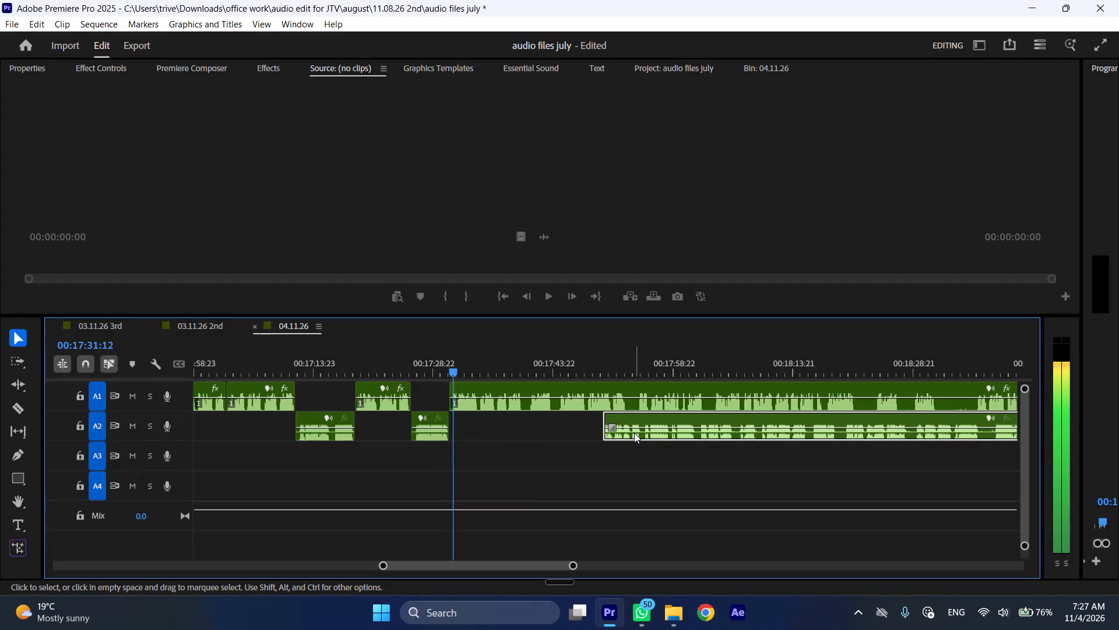
Play the narration onward from 00:17:31:12 at faster speed to review the long A1 clip.
key("l")
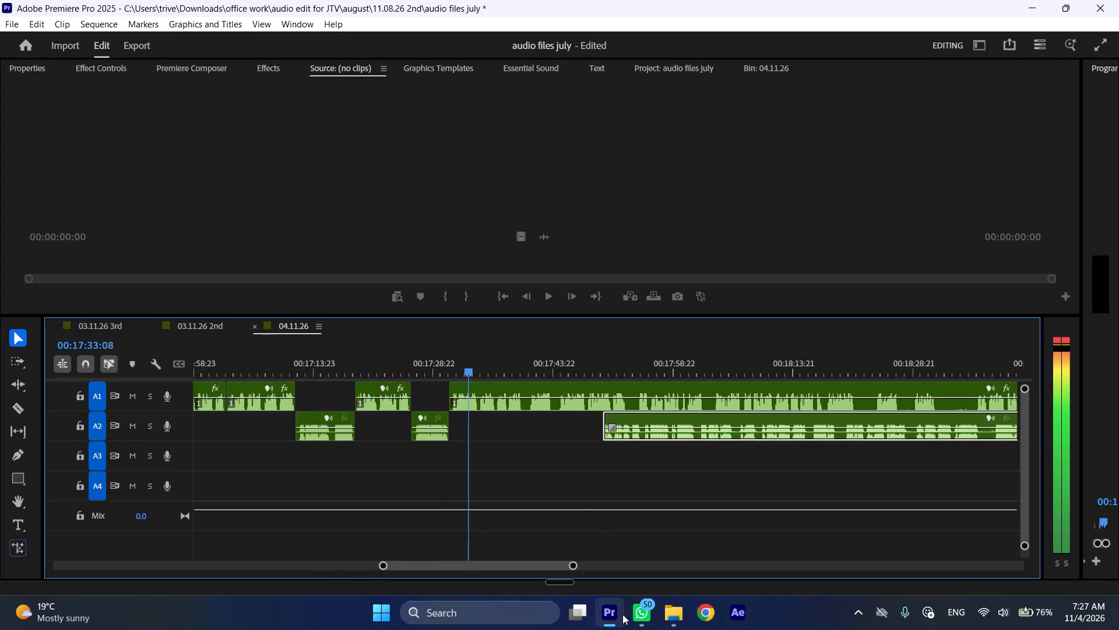
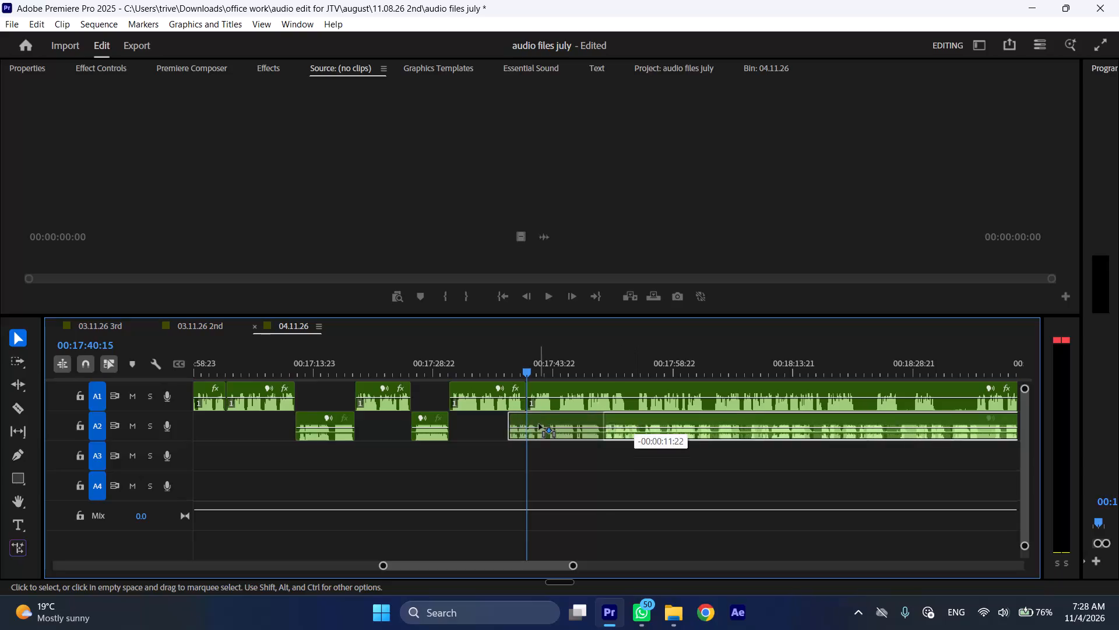
Move the remaining long A1 clip about 25 seconds later, leaving a gap above the start of the long A2 clip.
left_click_drag(545, 385, 743, 393)
Play the long A2 narration clip from about 00:17:40 at faster speed to review it.
key("space")
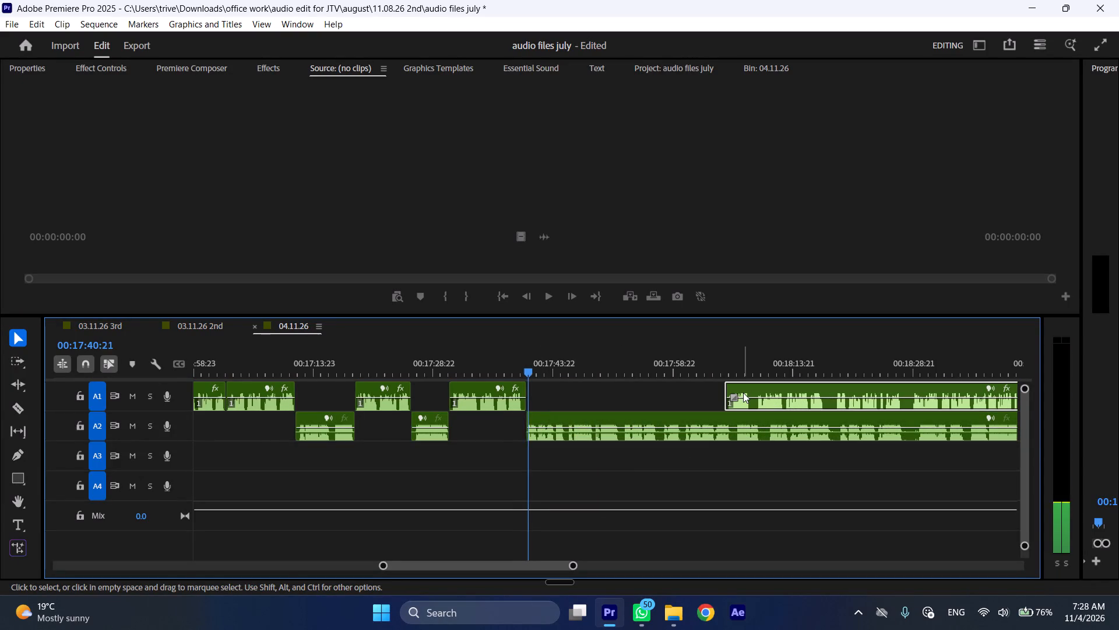
type("l")
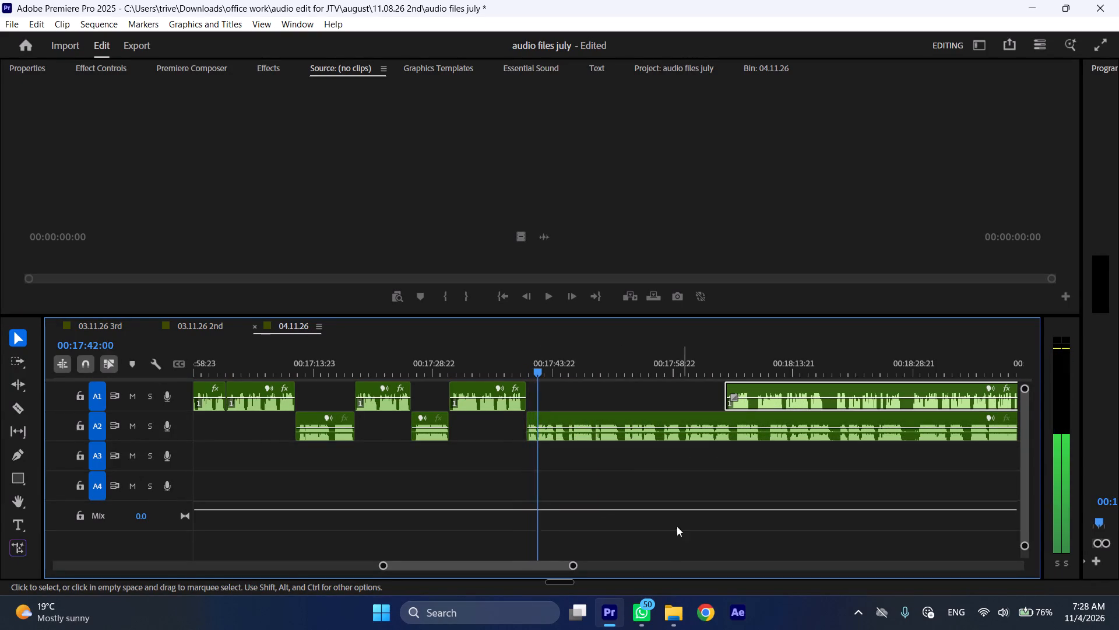
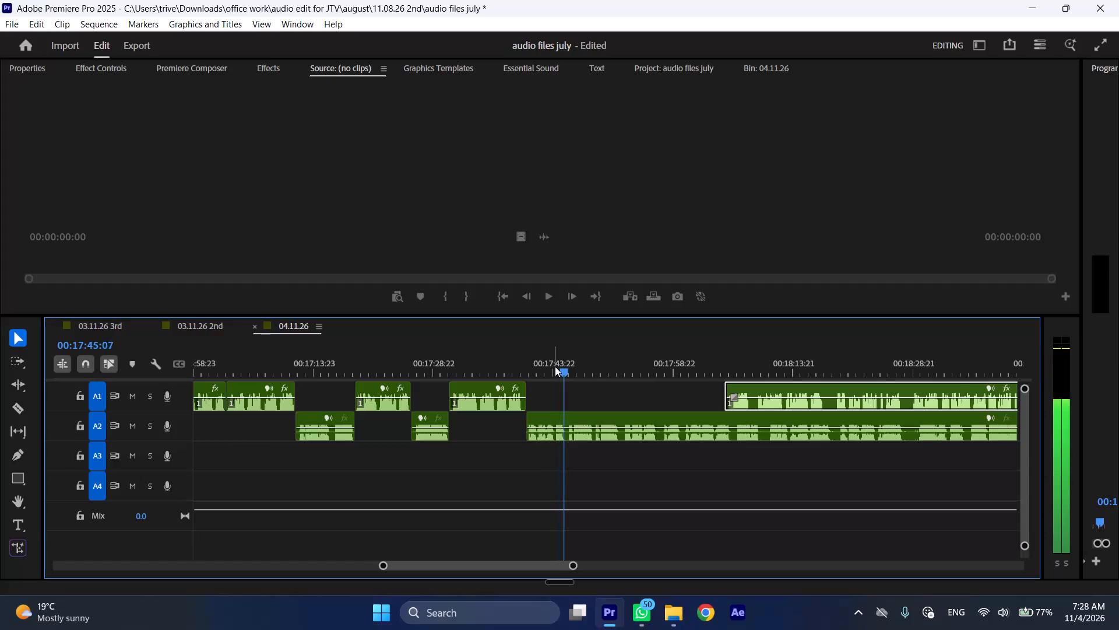
Cut the long A2 narration clip at 00:17:45:11.
key("space")
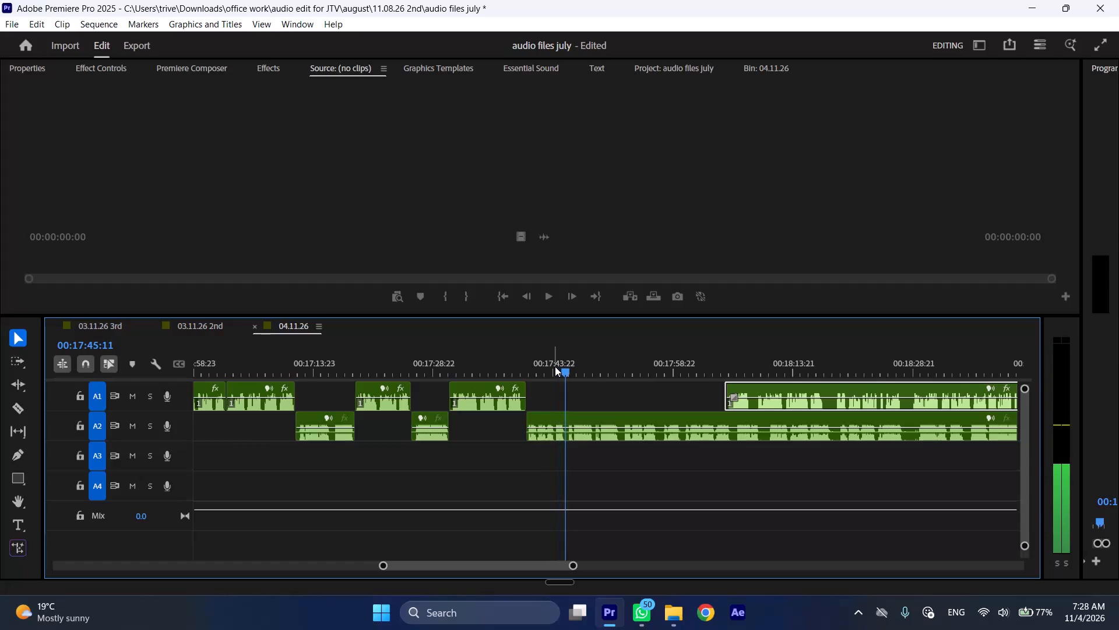
type("C")
Move the long A1 clip earlier to start at the A2 cut, and shift the remaining long A2 clip about 11 seconds later.
left_click_drag(754, 392, 599, 400)
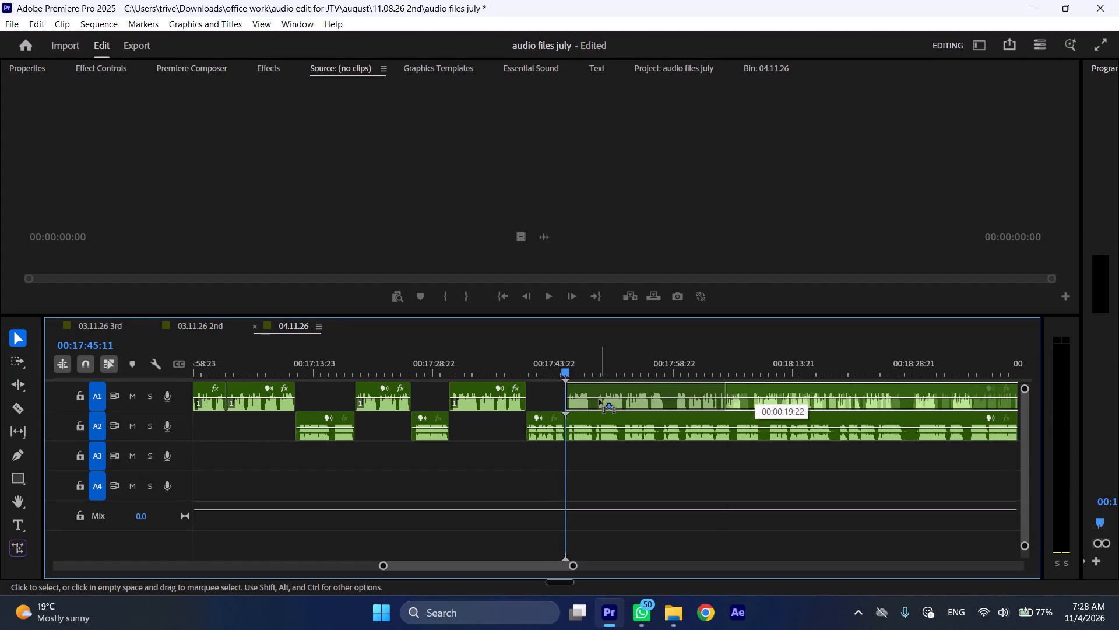
left_click_drag(599, 400, 598, 400)
left_click_drag(590, 412, 681, 422)
Play the long A1 narration clip from 00:17:45:11 at faster speed to about 00:17:48:21 to review it.
key("space")
type("l")
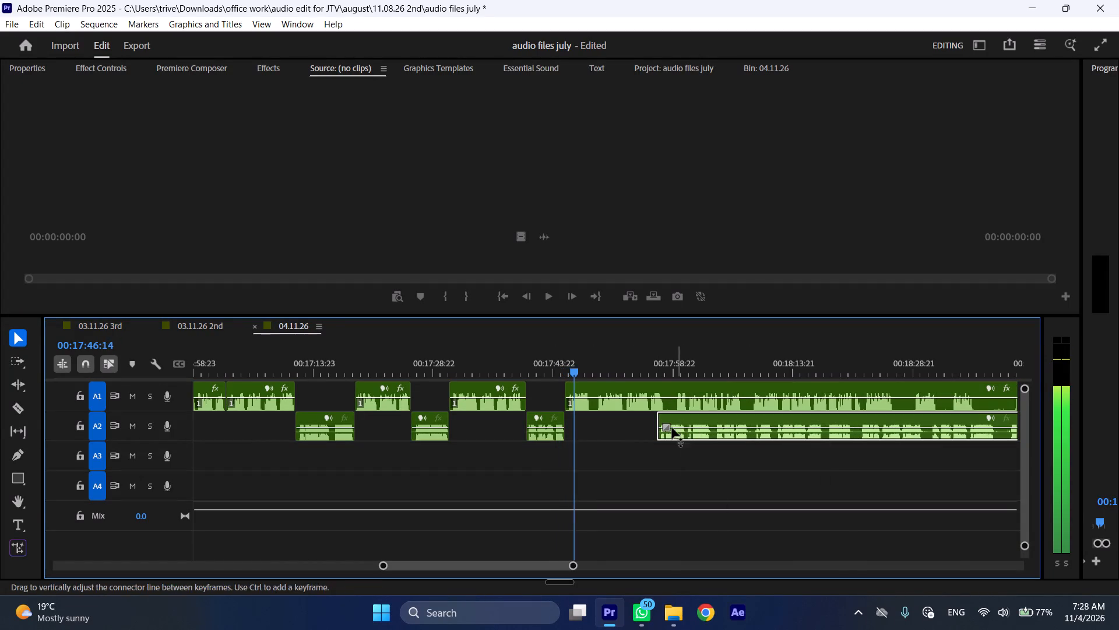
key("space")
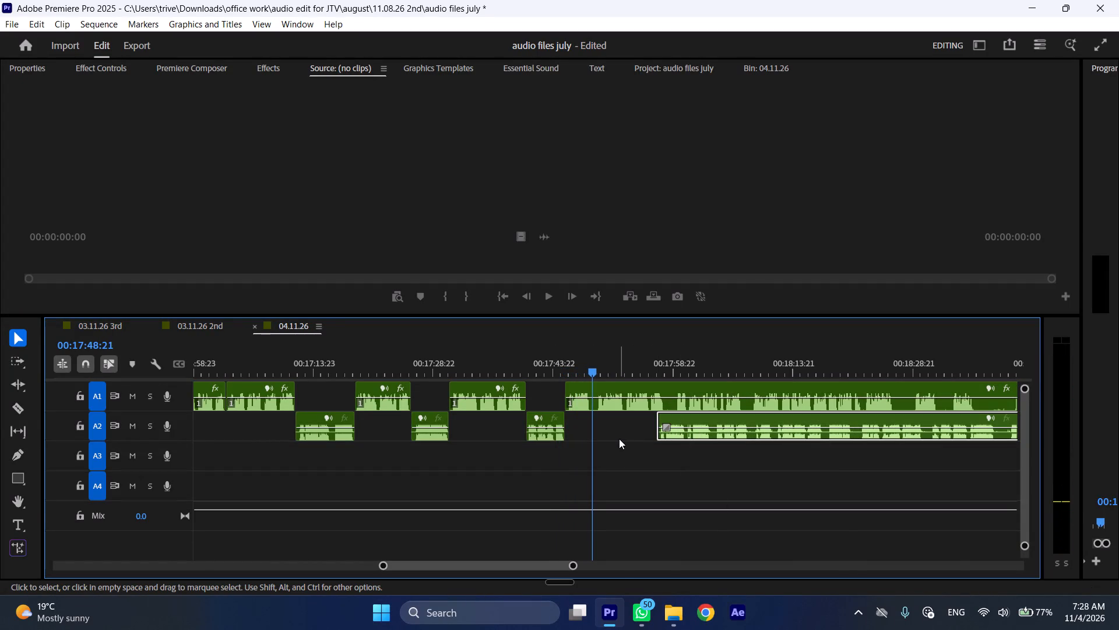
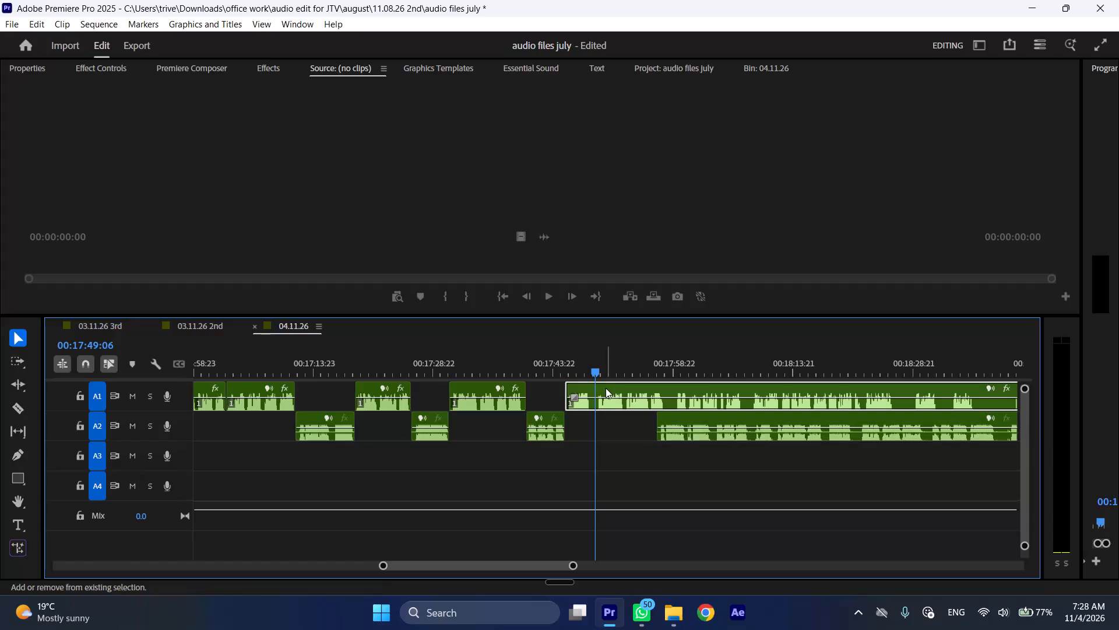
Cut the long A1 clip at 00:17:49:06 and ripple-delete the section between 00:17:45:11 and the cut.
key("shift+c")
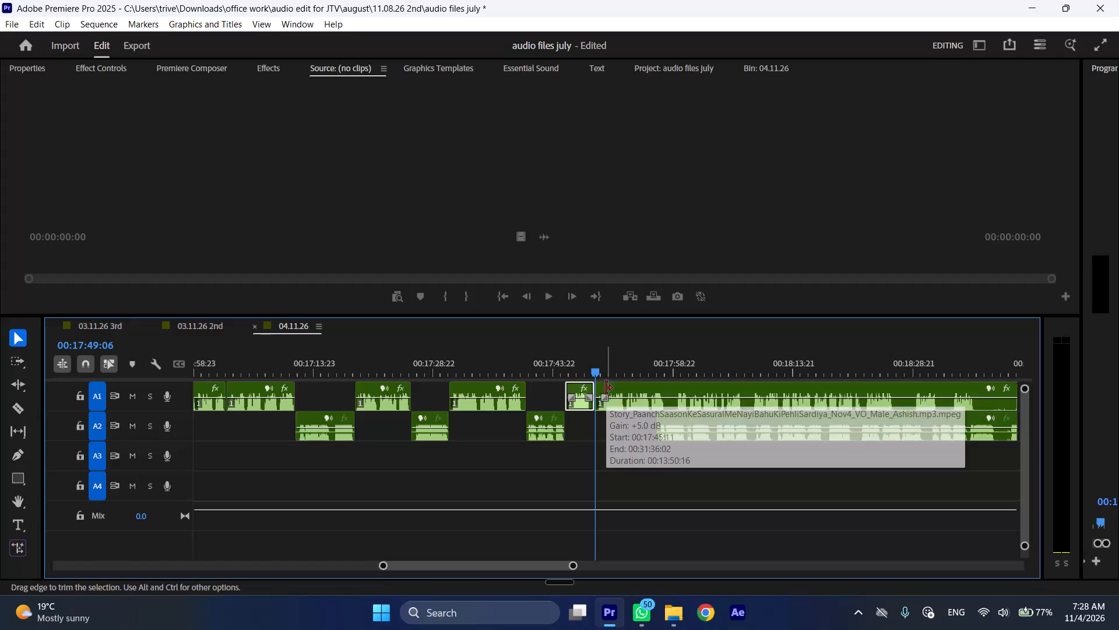
key("ctrl+shift+d")
Review the long A1 clip at faster speed, shift the long A2 clip about 5 seconds later, and cut A1 at 00:17:54:06.
key("space")
type("l")
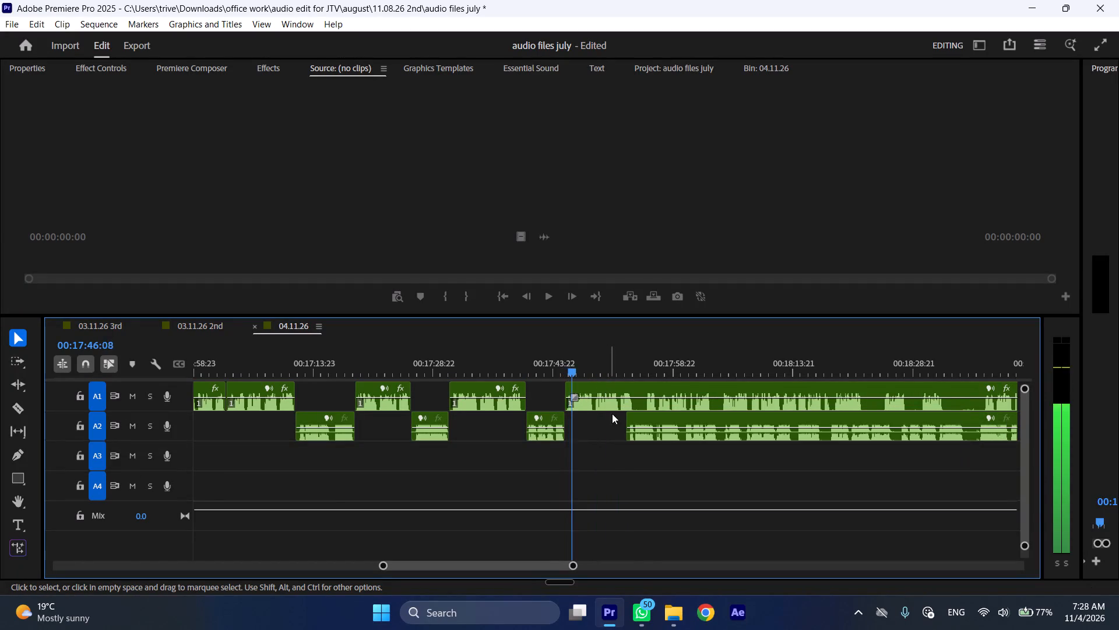
left_click_drag(641, 418, 678, 423)
scroll(600, 443, "down", 3)
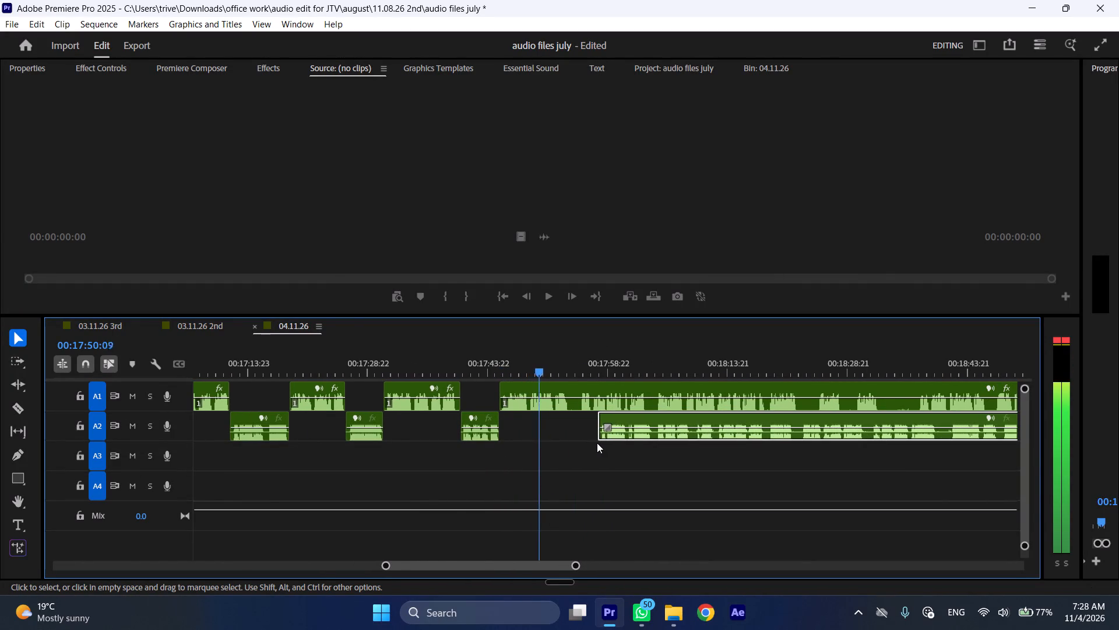
key("space")
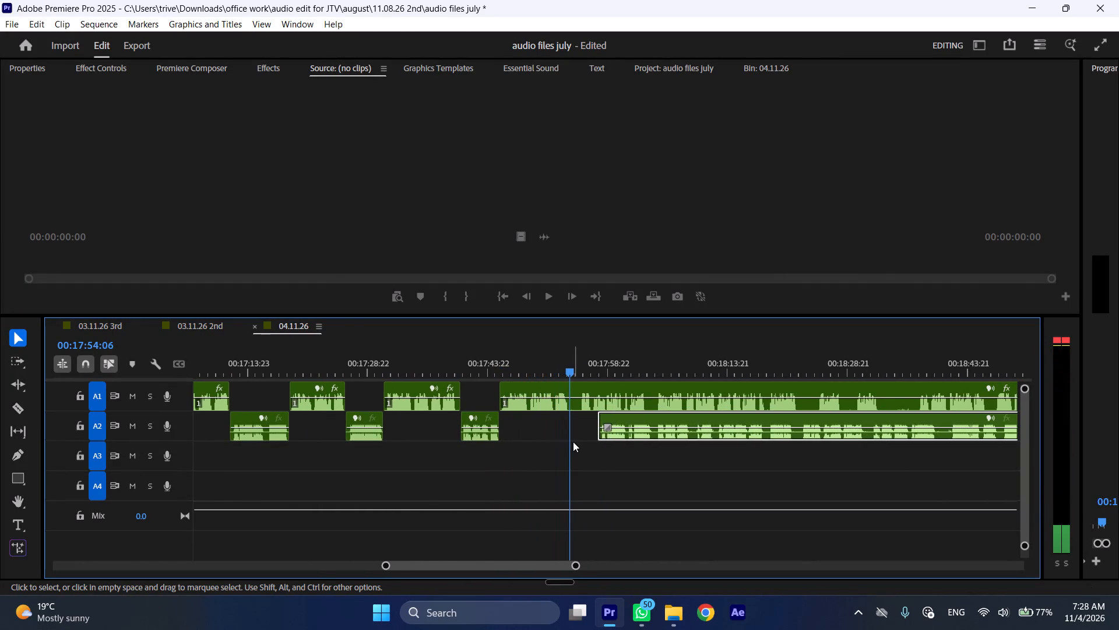
type("C")
Move the long A2 clip earlier to start at the A1 cut, and shift the remaining long A1 clip about 12 seconds later.
left_click_drag(632, 417, 611, 418)
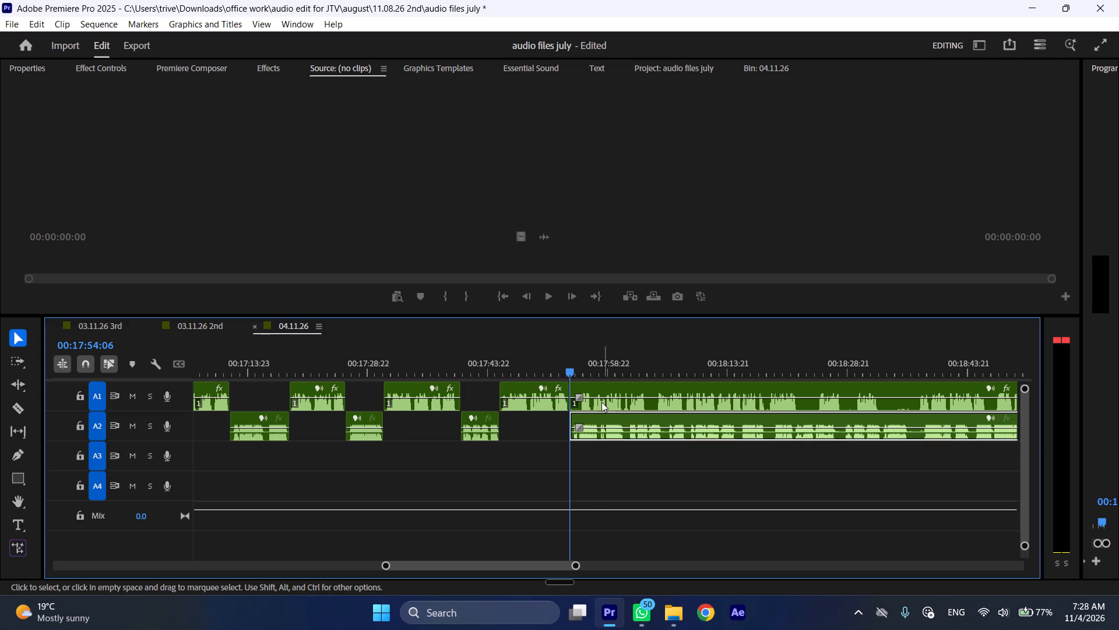
left_click_drag(597, 388, 691, 394)
Play the long A2 clip at faster speed and set the playhead near 00:17:57:19, around the end of the first passage.
key("space")
key("l")
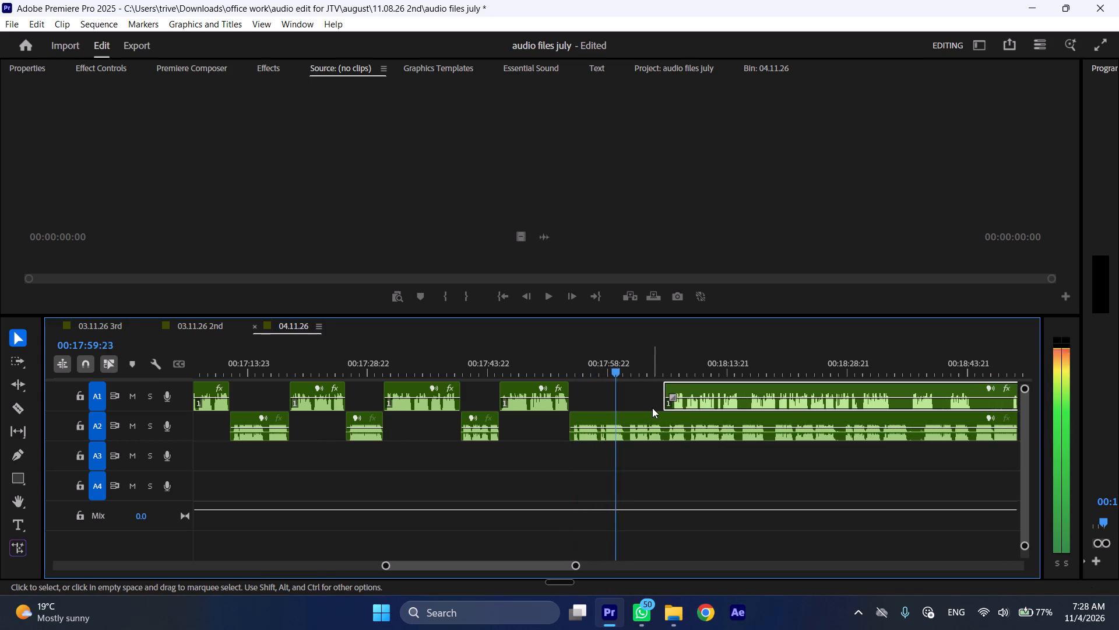
left_click(599, 361)
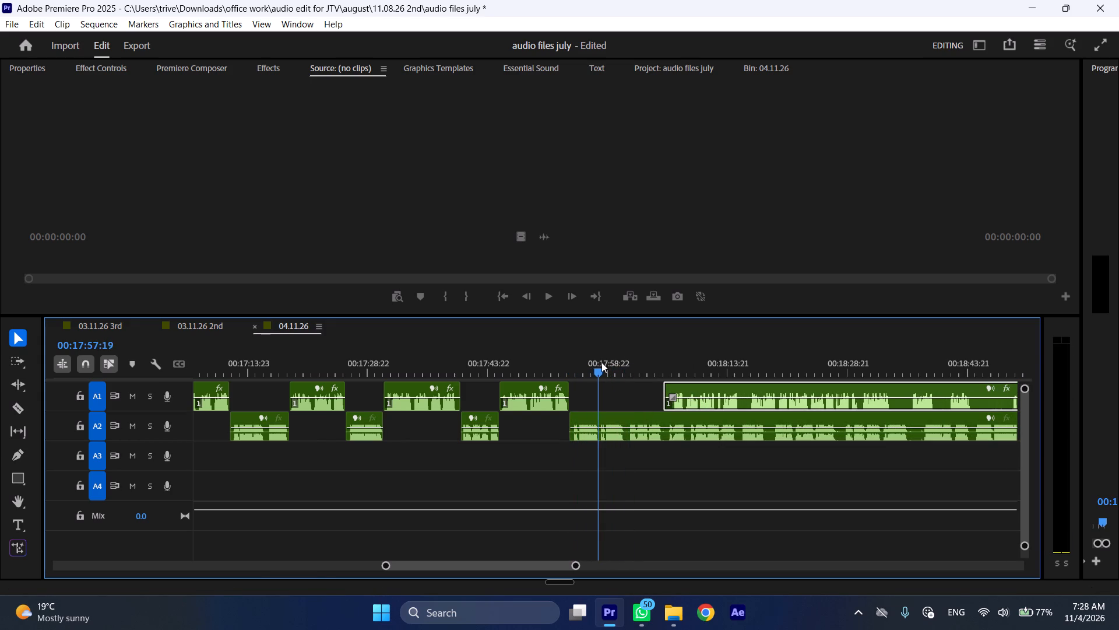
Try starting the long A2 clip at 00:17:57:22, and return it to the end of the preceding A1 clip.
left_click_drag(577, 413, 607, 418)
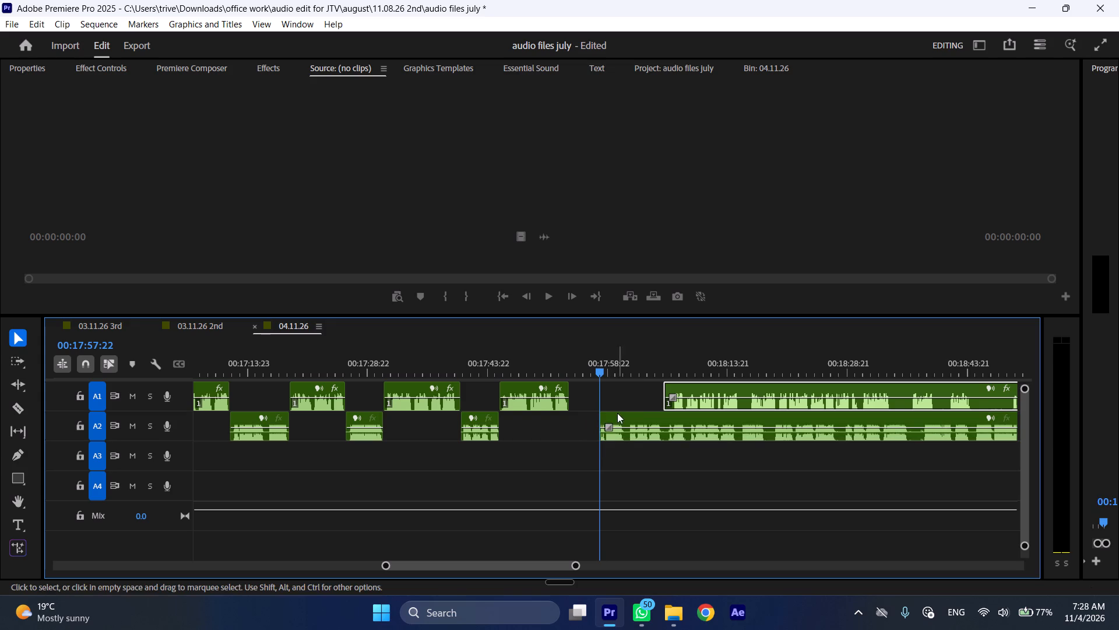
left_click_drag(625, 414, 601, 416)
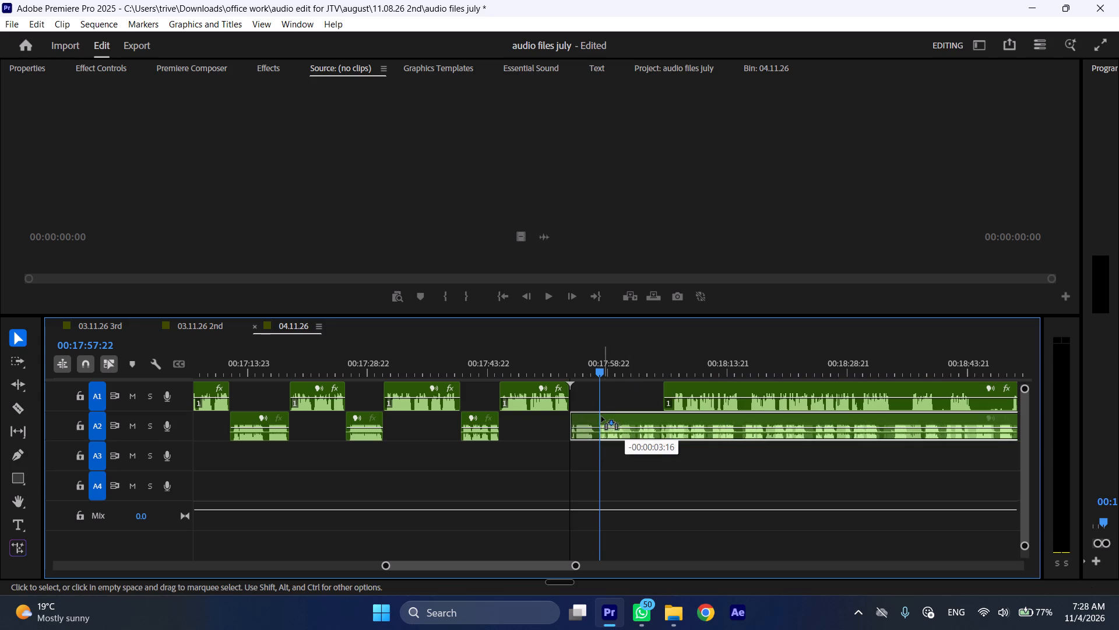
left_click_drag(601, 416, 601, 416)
Cut the long A2 narration clip at 00:17:57:08.
left_click(597, 370)
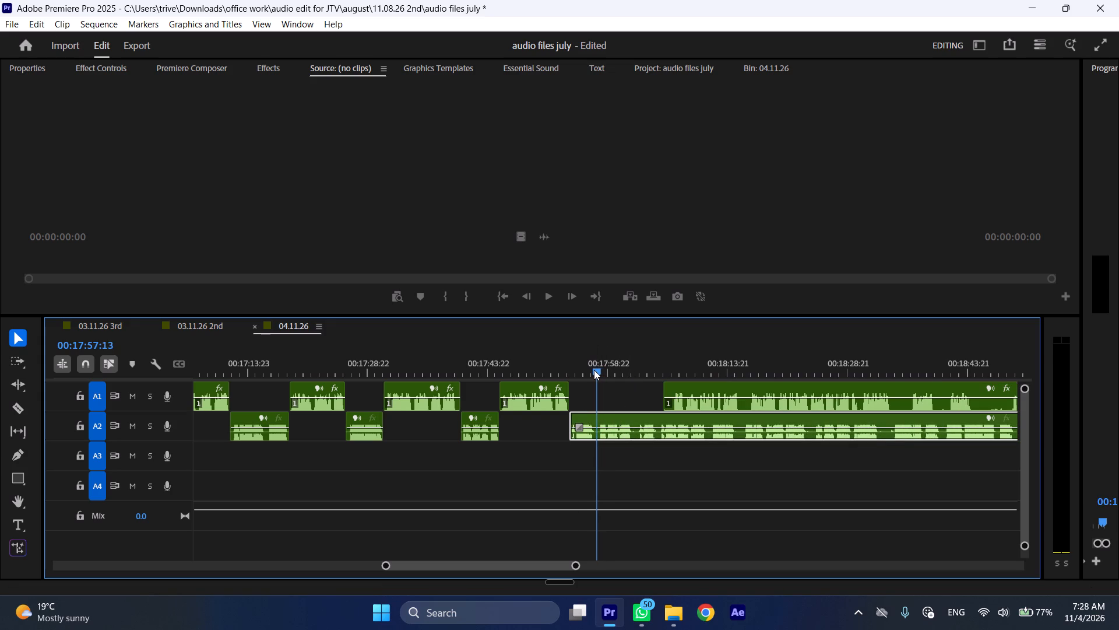
key("shift+c")
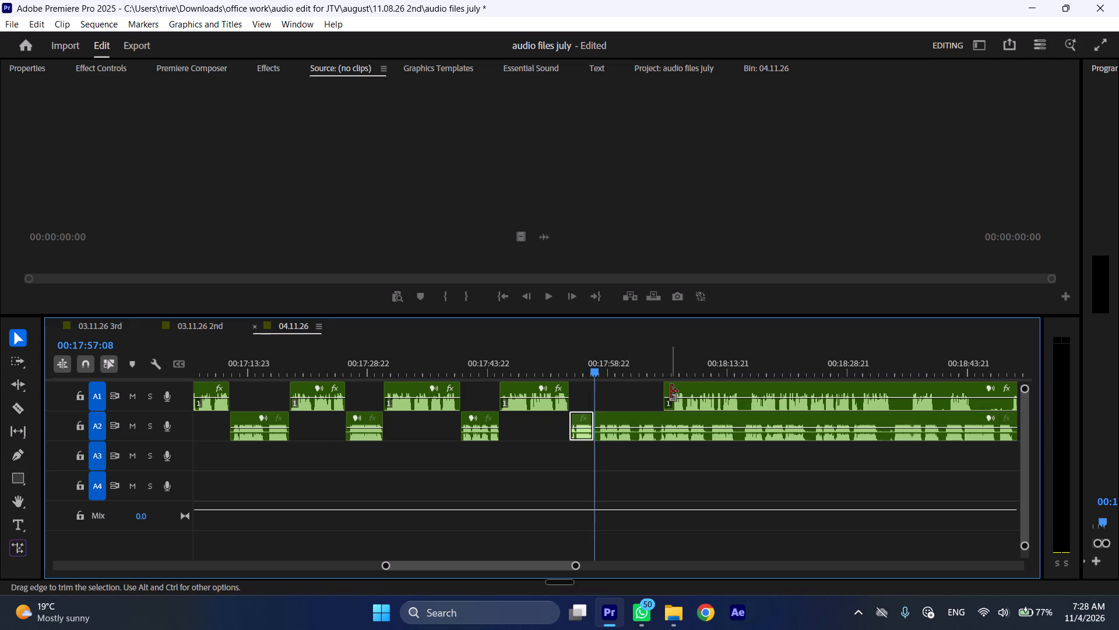
Move the long A1 clip earlier to start at the A2 cut, and shift the remaining long A2 clip about 15 seconds later.
left_click_drag(671, 387, 679, 387)
left_click_drag(700, 387, 641, 388)
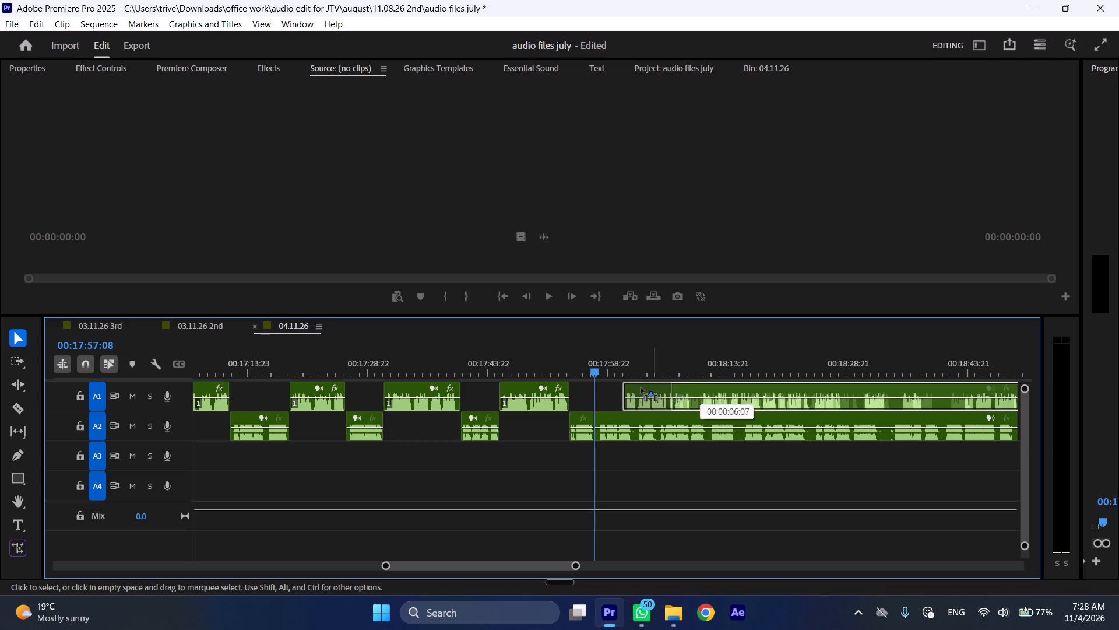
left_click_drag(641, 388, 625, 388)
left_click_drag(613, 416, 737, 419)
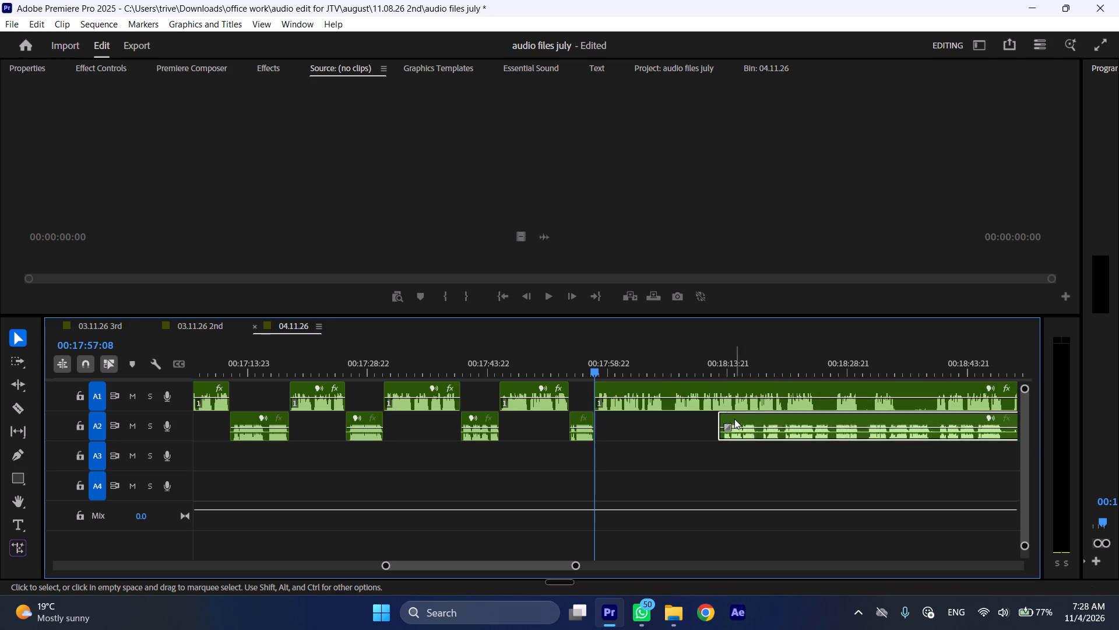
left_click(723, 416)
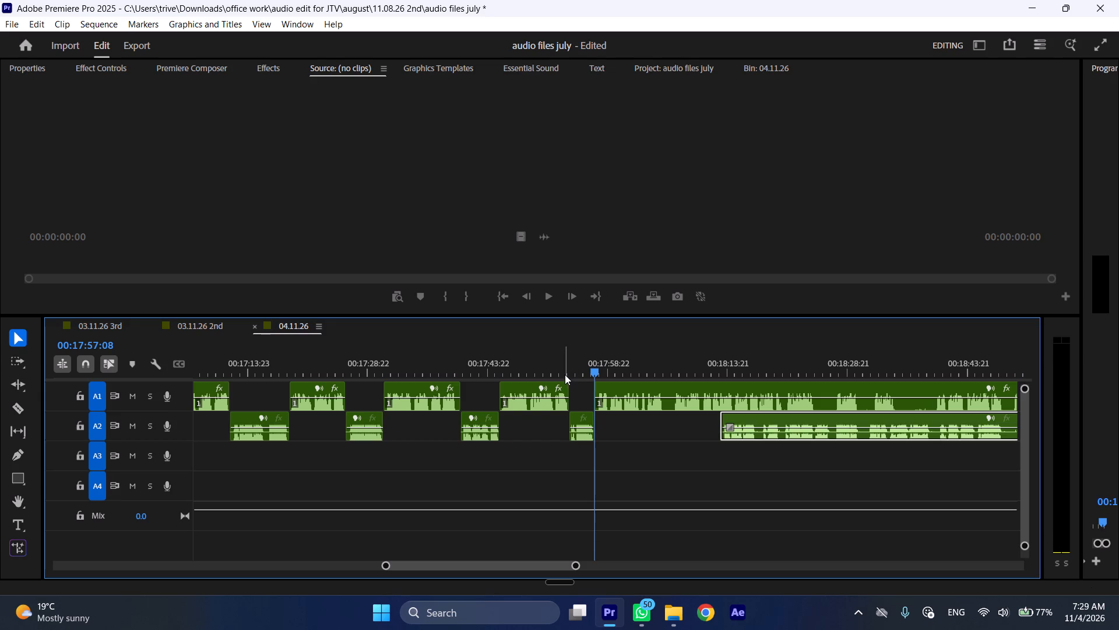
Play the edited narration at faster speed from within the short A1 clip before the latest A2 passage to review the joins.
left_click_drag(562, 369, 539, 368)
key("space")
type("l")
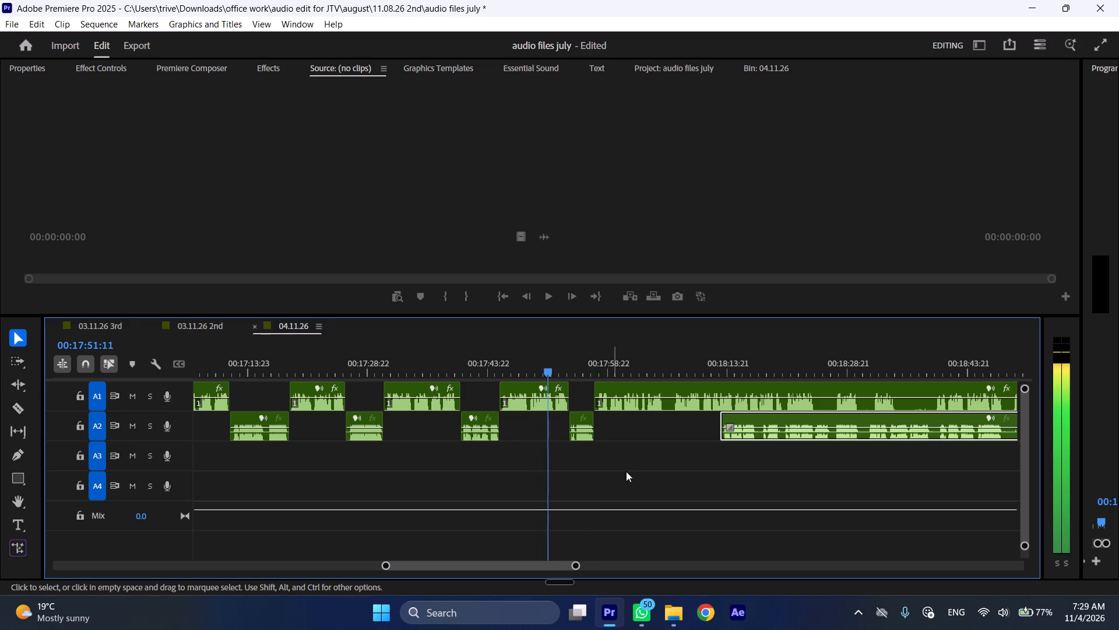
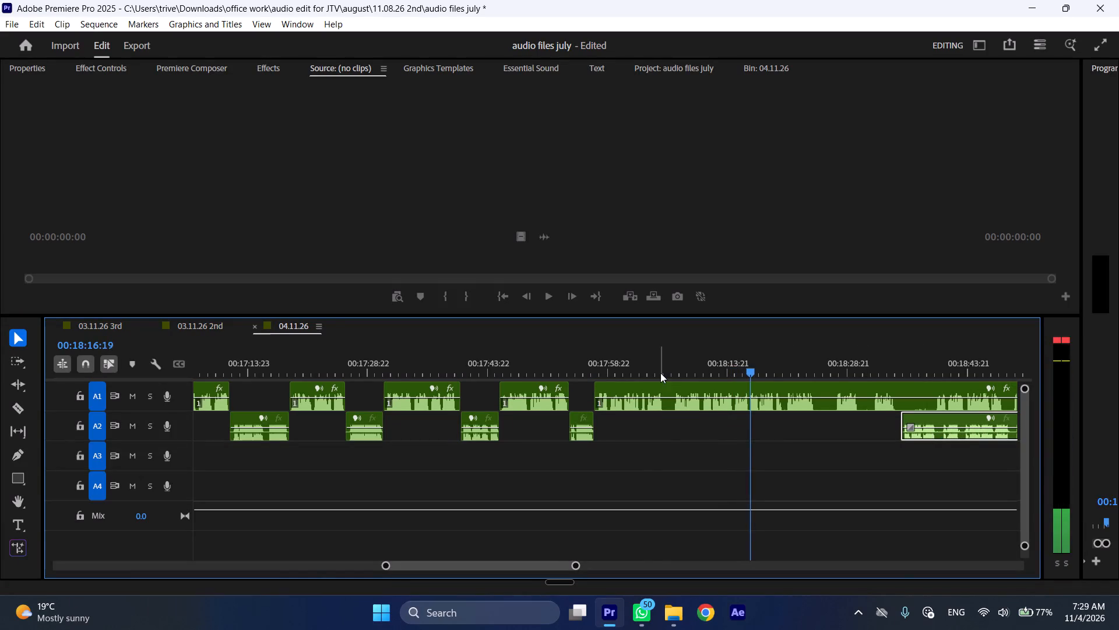
Cut out the pause of about one second near 00:18:06 in the long A1 narration clip and close the gap.
left_click_drag(660, 372, 675, 372)
key("shift+c")
left_click(693, 405)
key("shift+c")
key("ctrl+shift+d")
Play the narration at faster speed from about 00:18:01 in A1 to review the new join.
left_click(631, 372)
key("space")
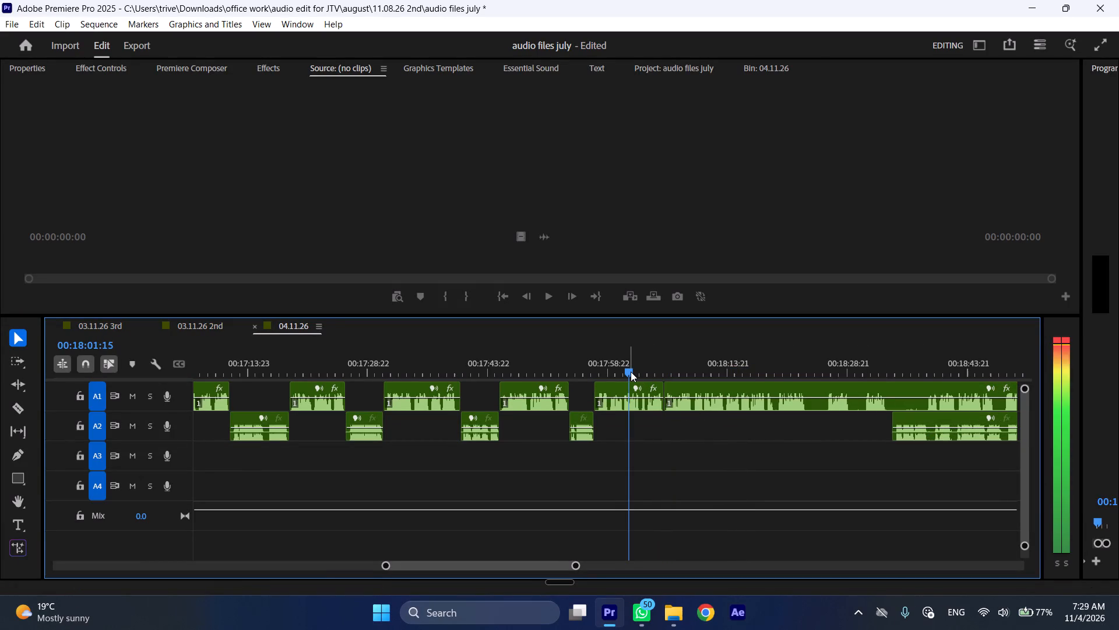
type("l")
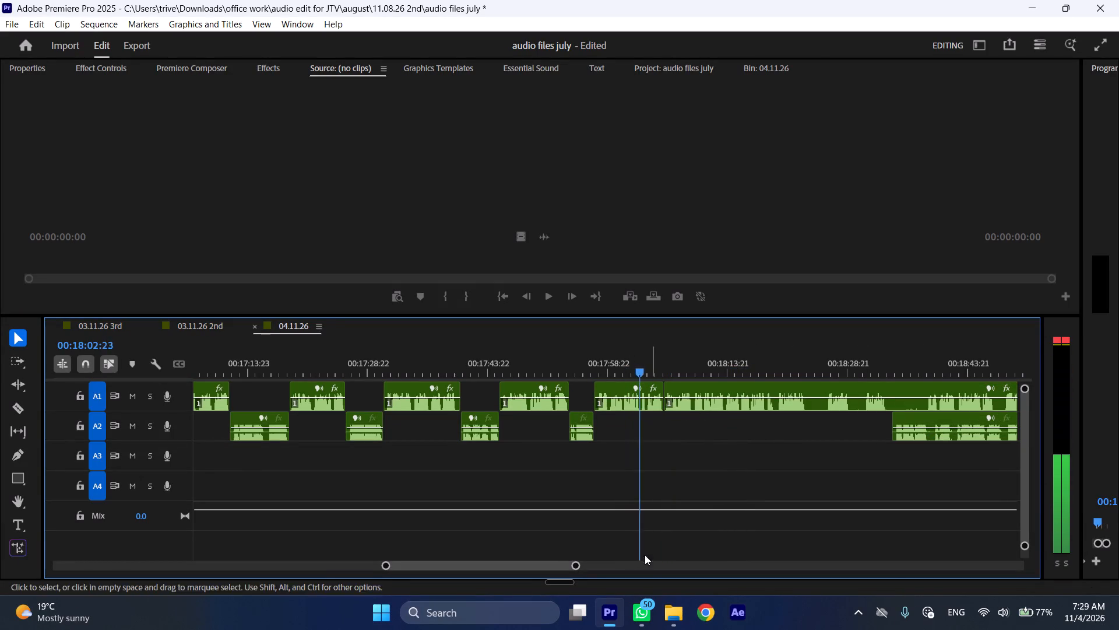
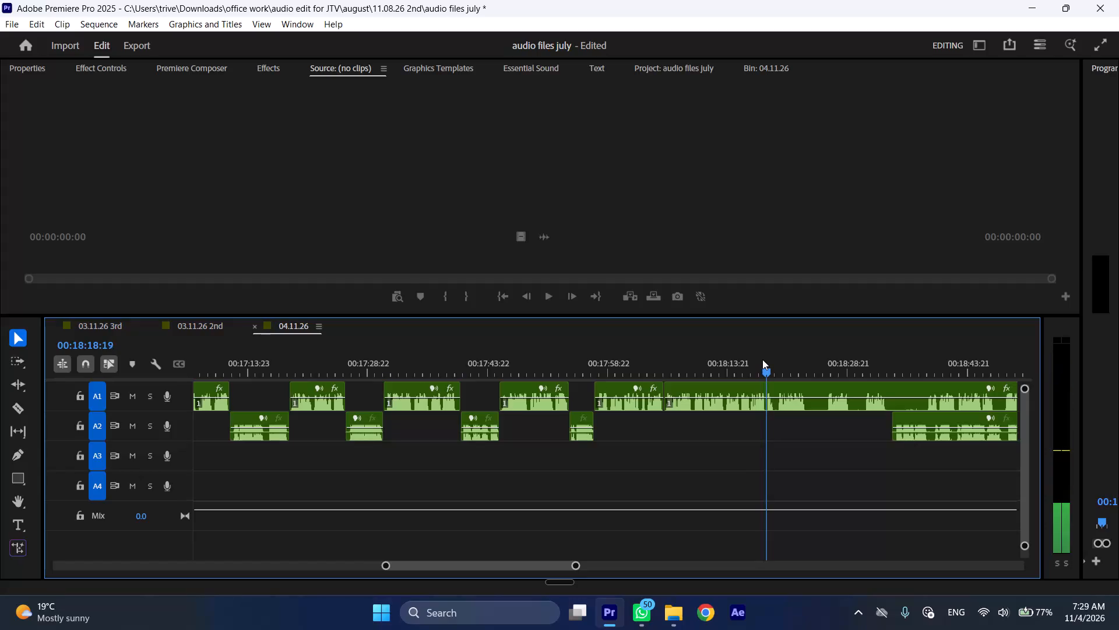
Cut out the pause of about one second from 00:18:18:19 in the A1 narration and close the gap.
key("space")
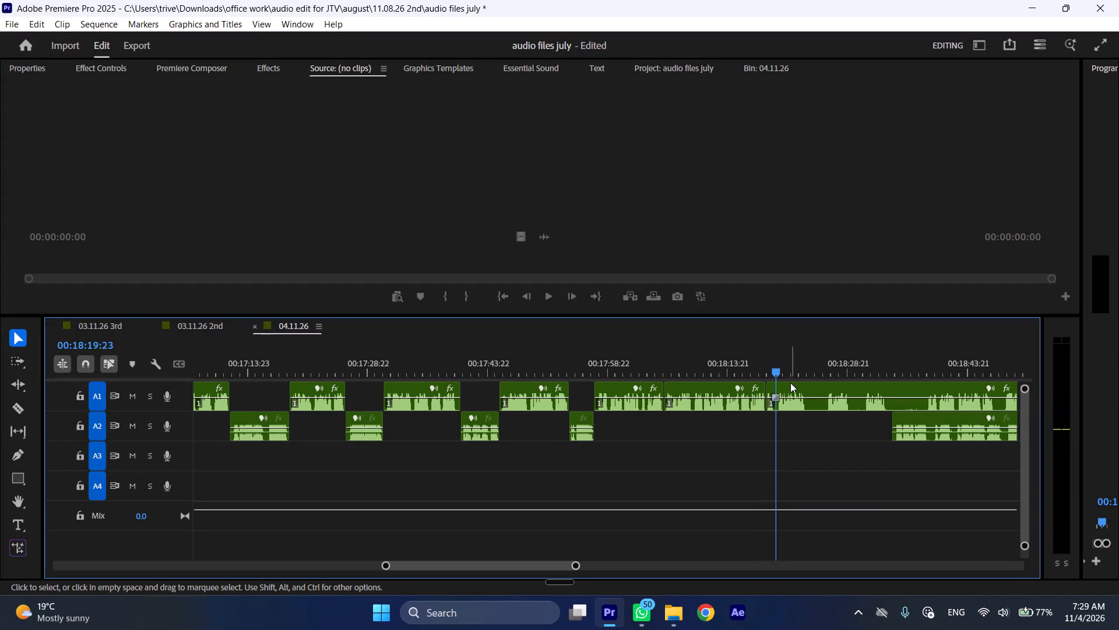
key("space")
left_click(790, 384)
key("shift+c")
key("ctrl+shift+d")
Play the A1 narration on from the new join and split the clip at 00:18:22:15, at the start of the next pause.
key("space")
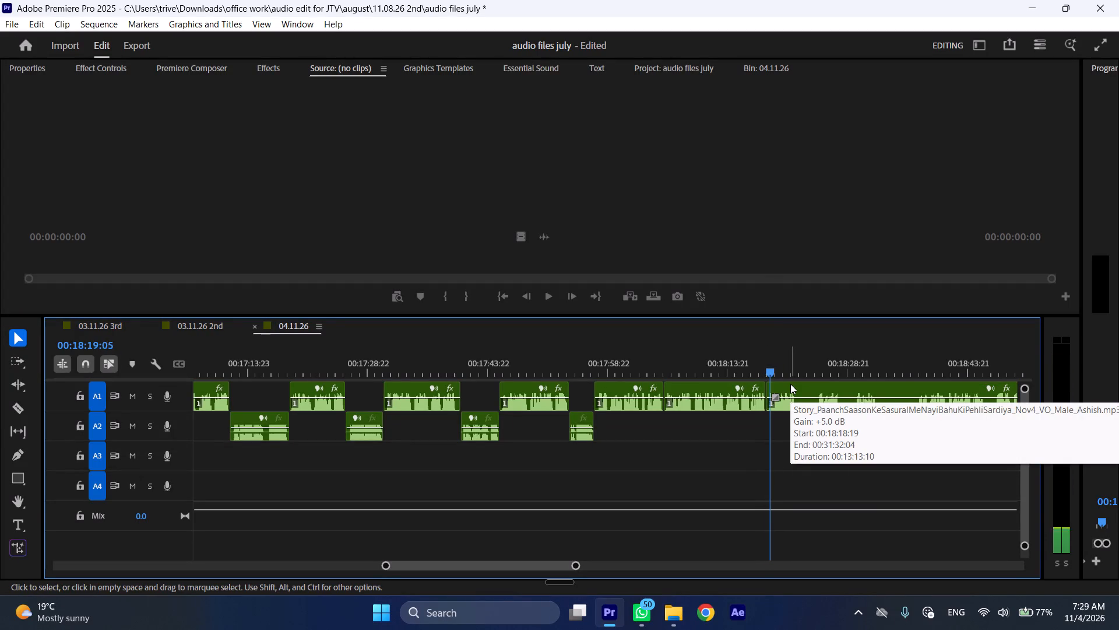
key("l")
key("space")
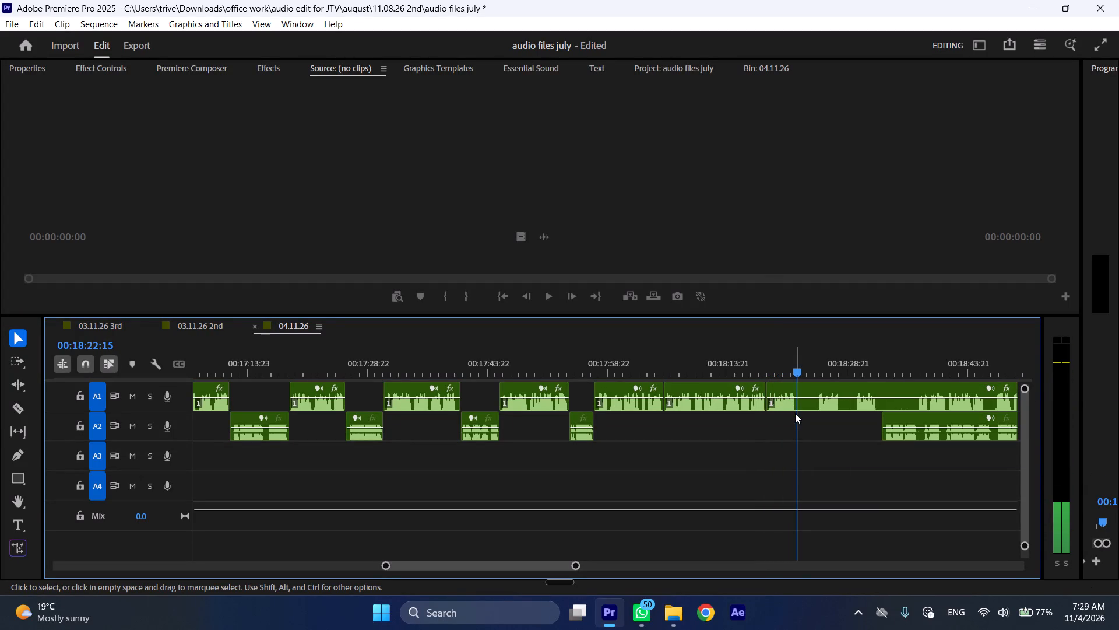
type("C")
scroll(776, 444, "down", 6)
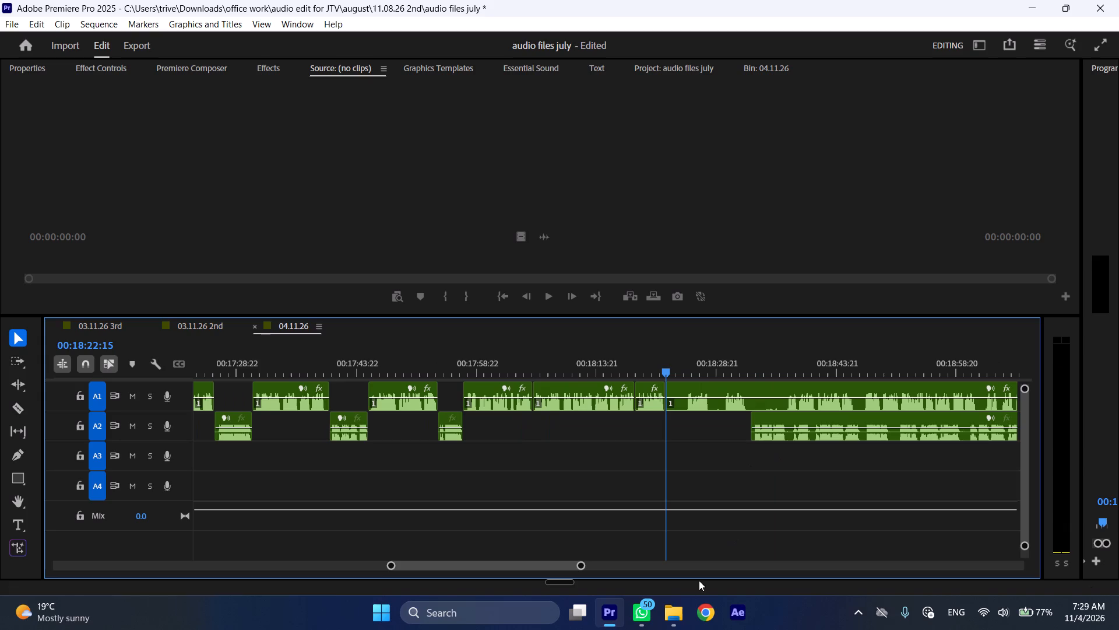
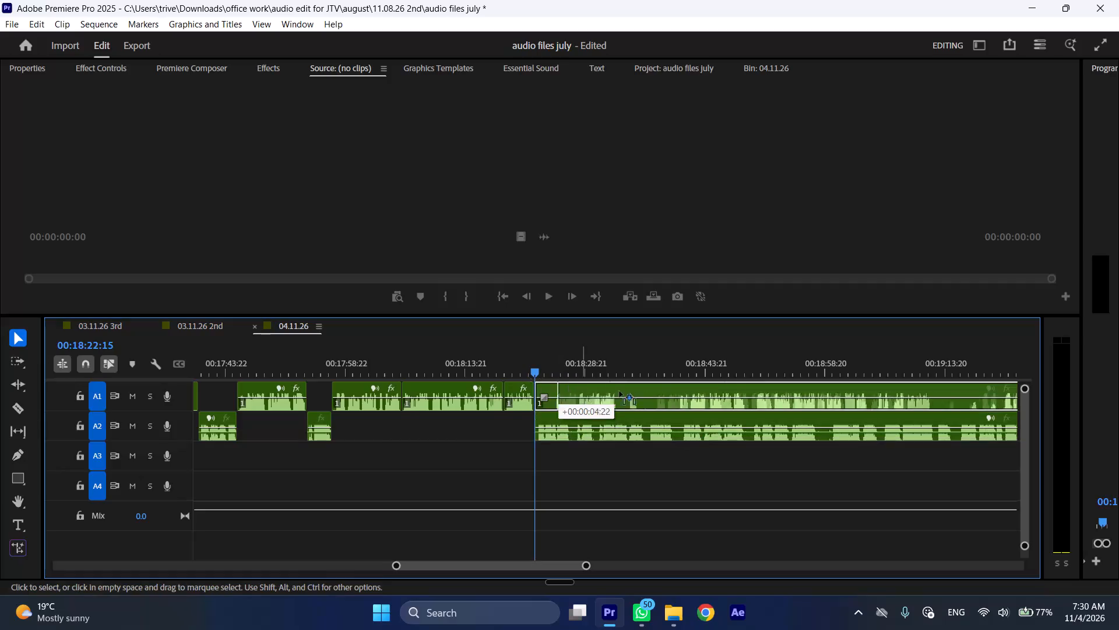
Trim about 00:00:01:22 off the start of the long A1 clip that follows the gap.
left_click_drag(743, 386, 758, 389)
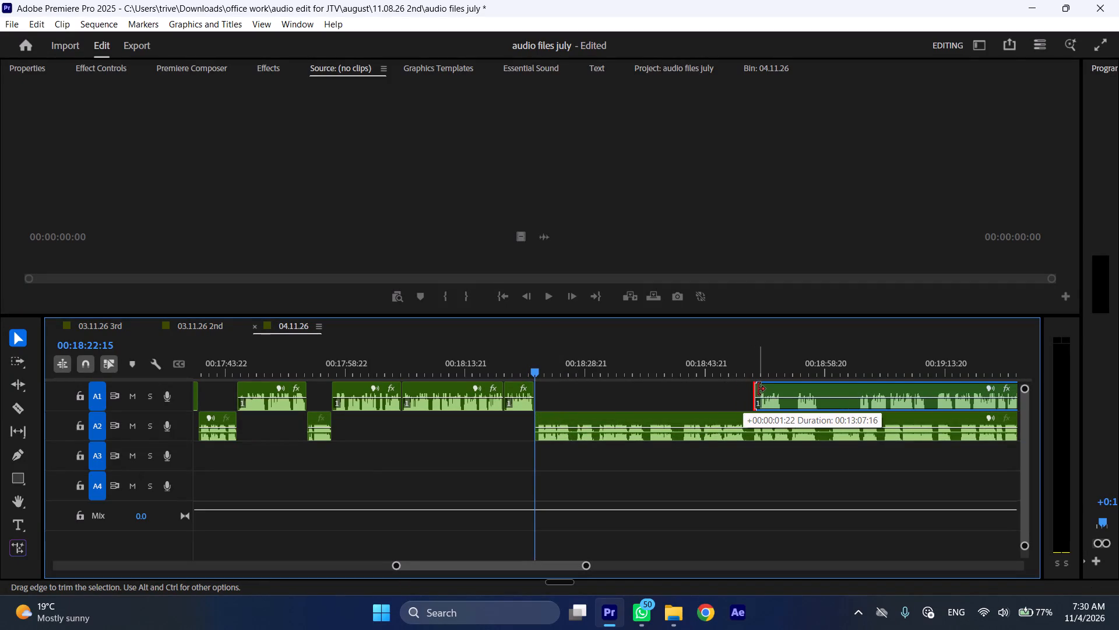
left_click_drag(758, 389, 759, 389)
Play the A2 narration from 00:18:22:15, then cut out its section from 00:18:27:07 to 00:18:30:12 and close the gap.
key("space")
key("l")
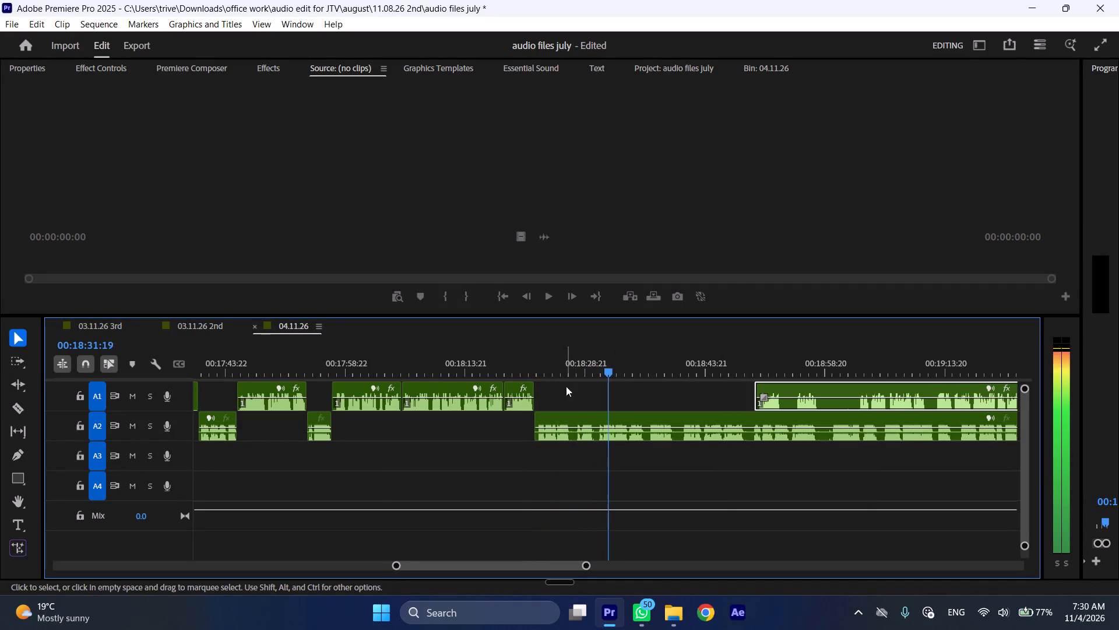
left_click_drag(572, 363, 573, 363)
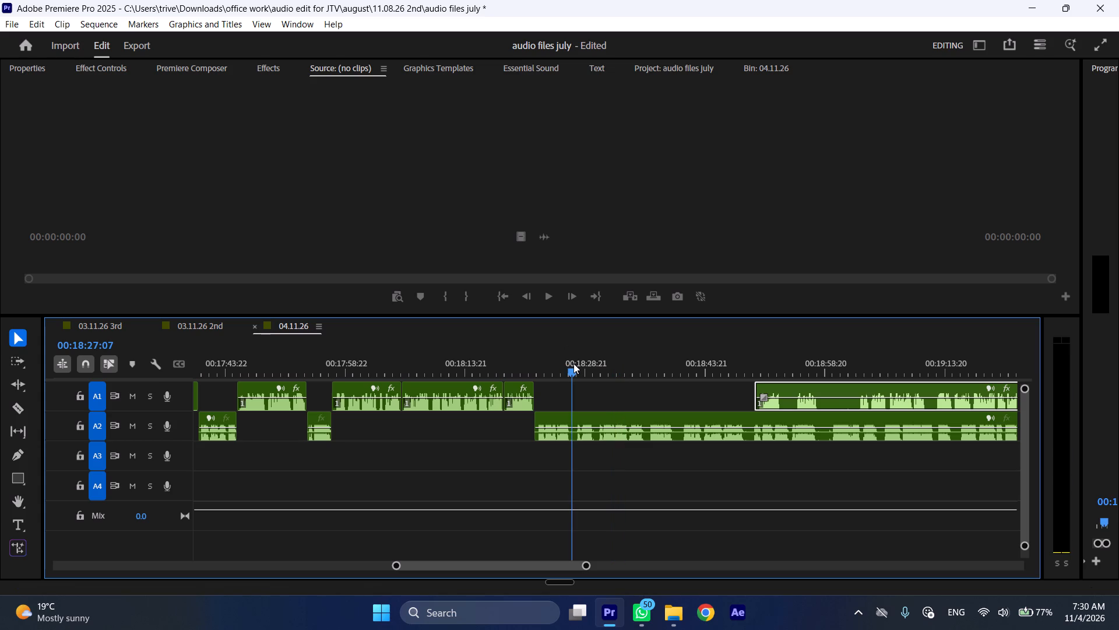
left_click_drag(573, 363, 599, 364)
key("shift+c")
left_click(615, 422)
key("shift+c")
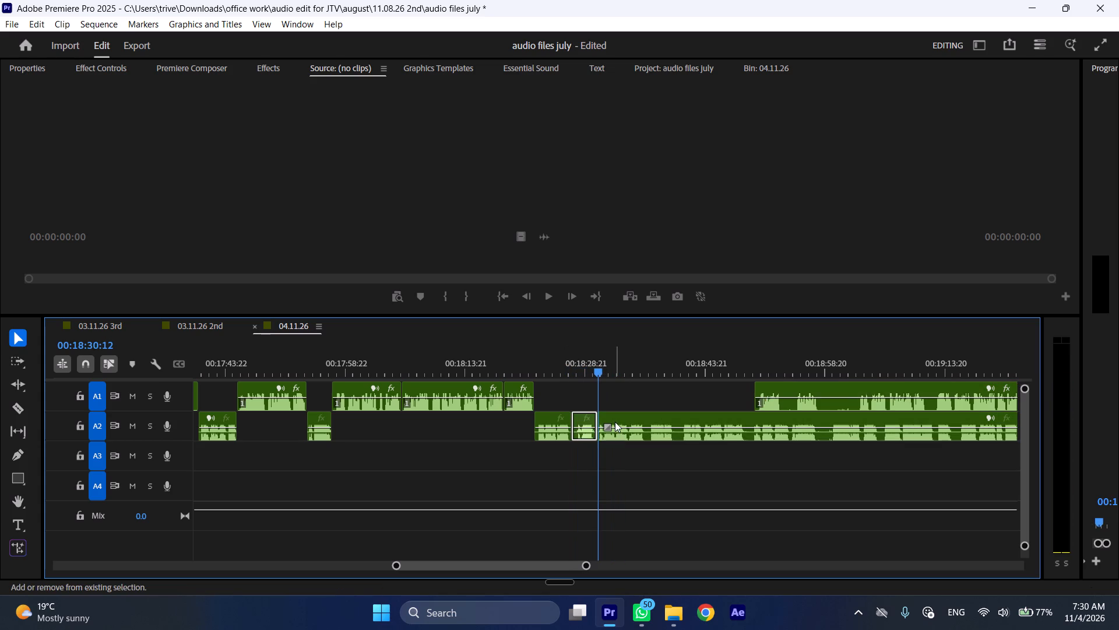
key("ctrl+shift+d")
Replay the A2 narration from about 00:18:23 to check the new join at 00:18:27:07.
left_click(540, 359)
key("space")
type("l")
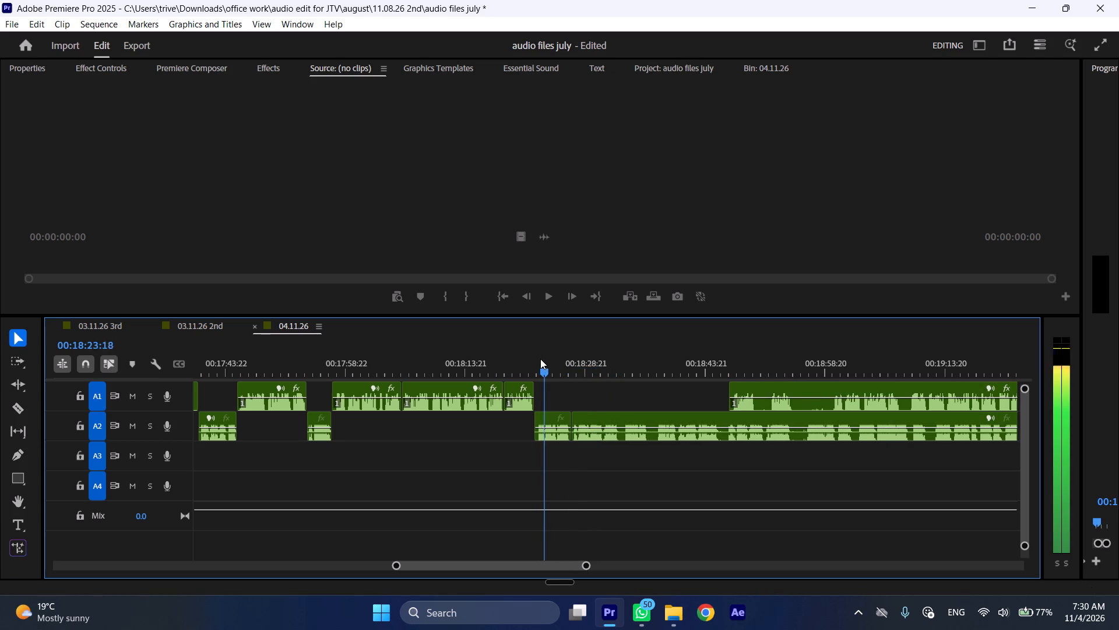
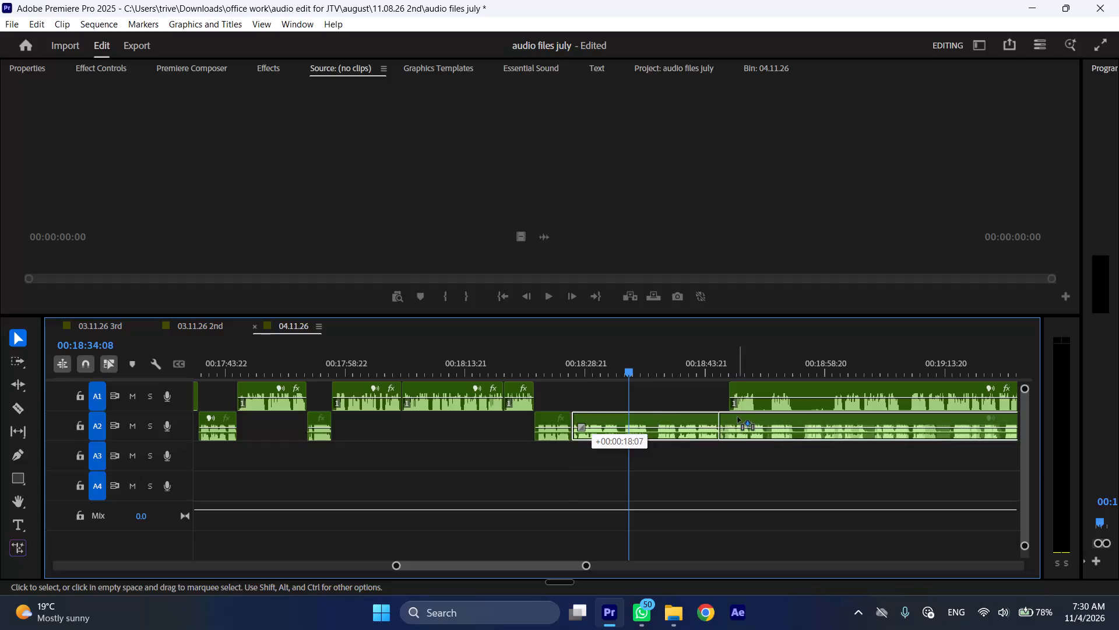
Move the long A1 clip earlier so it starts where the preceding A2 clip ends, at about 00:18:27:07.
left_click_drag(765, 388, 604, 408)
Play the moved A1 clip, split it at 00:18:30:19 and 00:18:32:12, and remove both pieces before 00:18:32:12, closing the gap.
left_click(578, 368)
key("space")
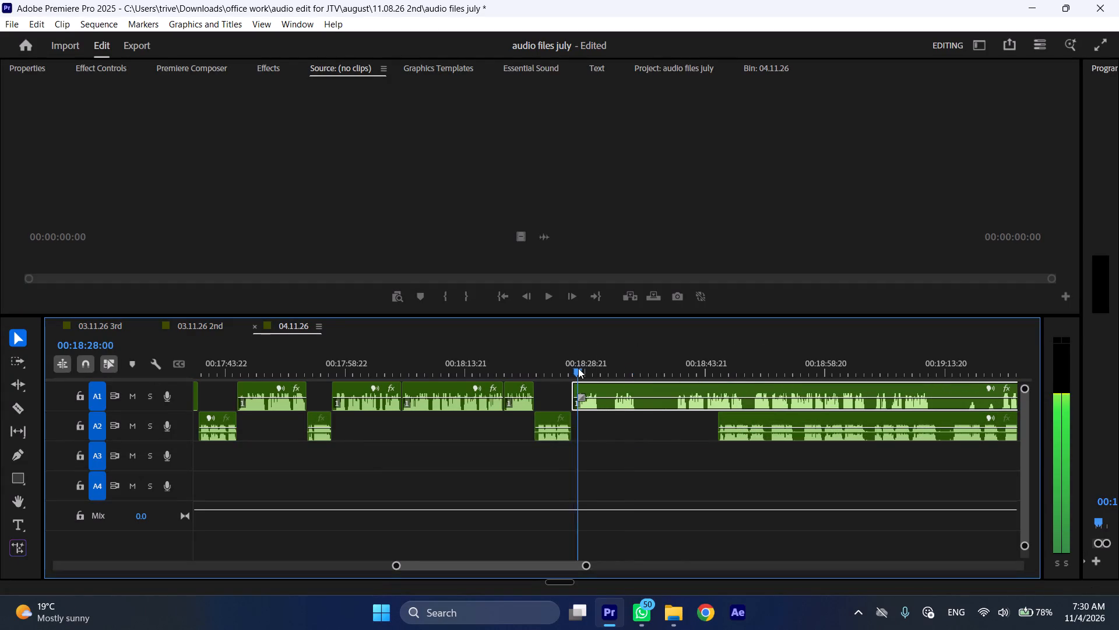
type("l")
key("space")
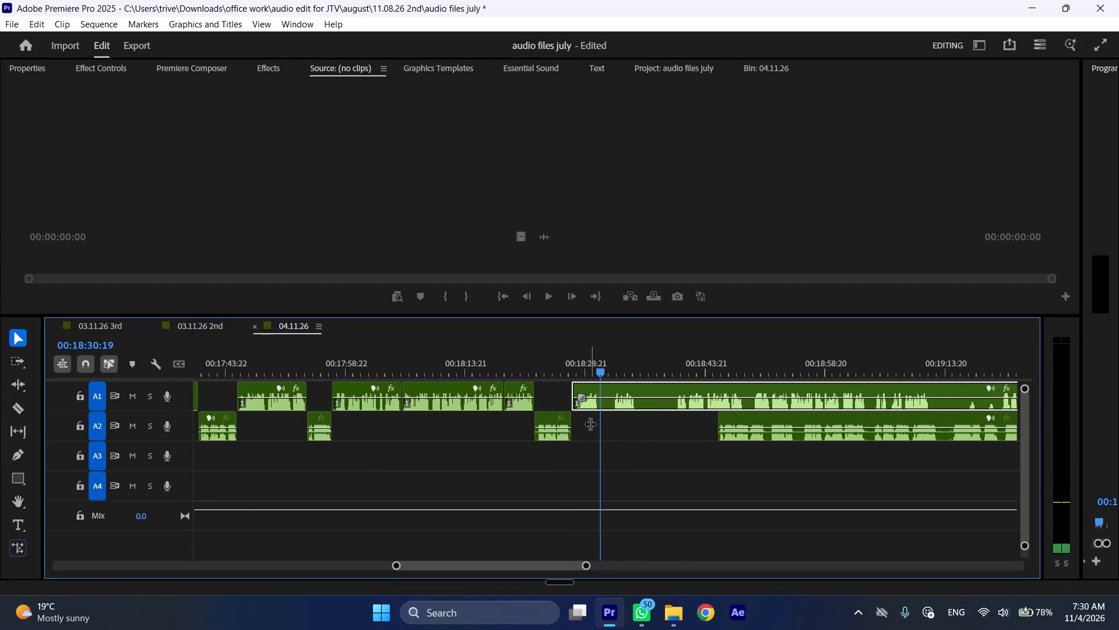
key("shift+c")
left_click(614, 367)
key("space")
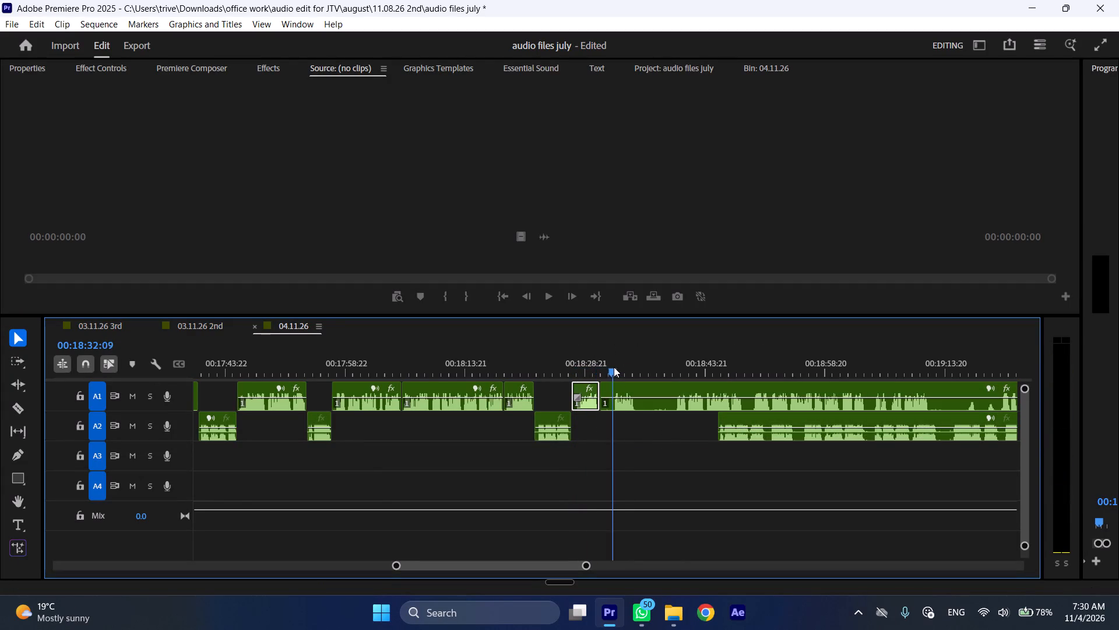
left_click(614, 367)
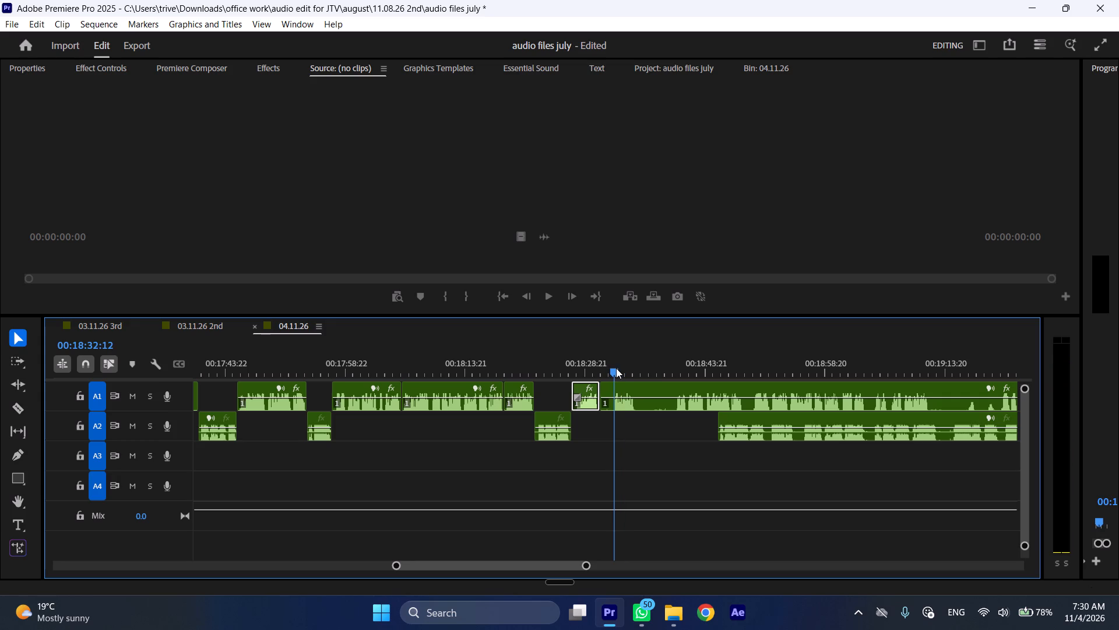
left_click(627, 392)
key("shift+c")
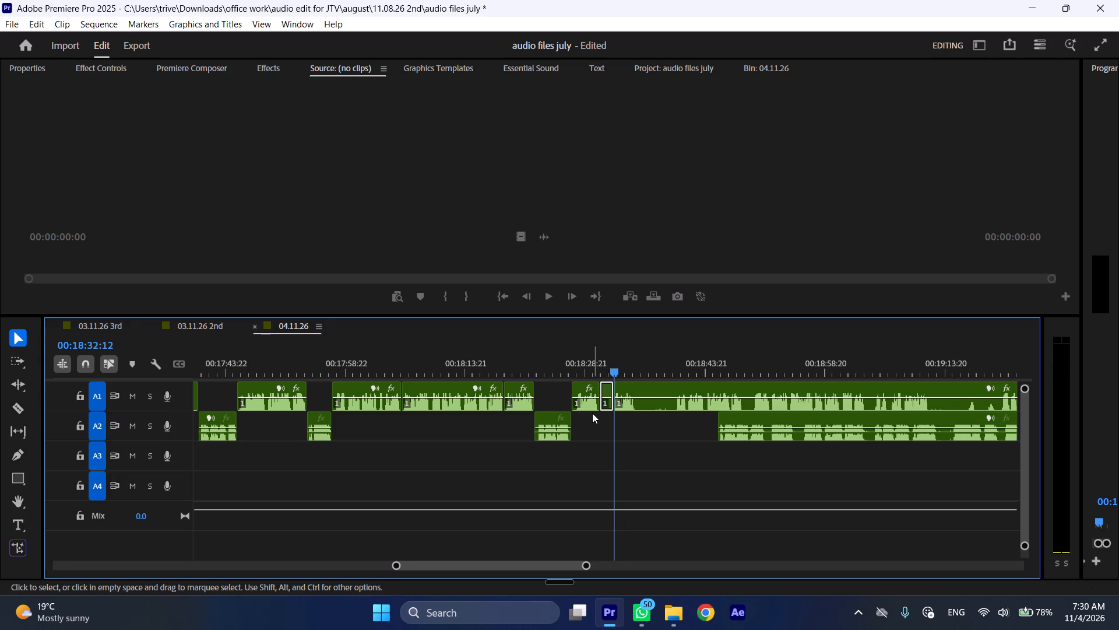
left_click_drag(592, 413, 601, 411)
key("ctrl+shift+d")
Play the A1 narration from the new clip start and split it at 00:18:30:02, where the next pause begins.
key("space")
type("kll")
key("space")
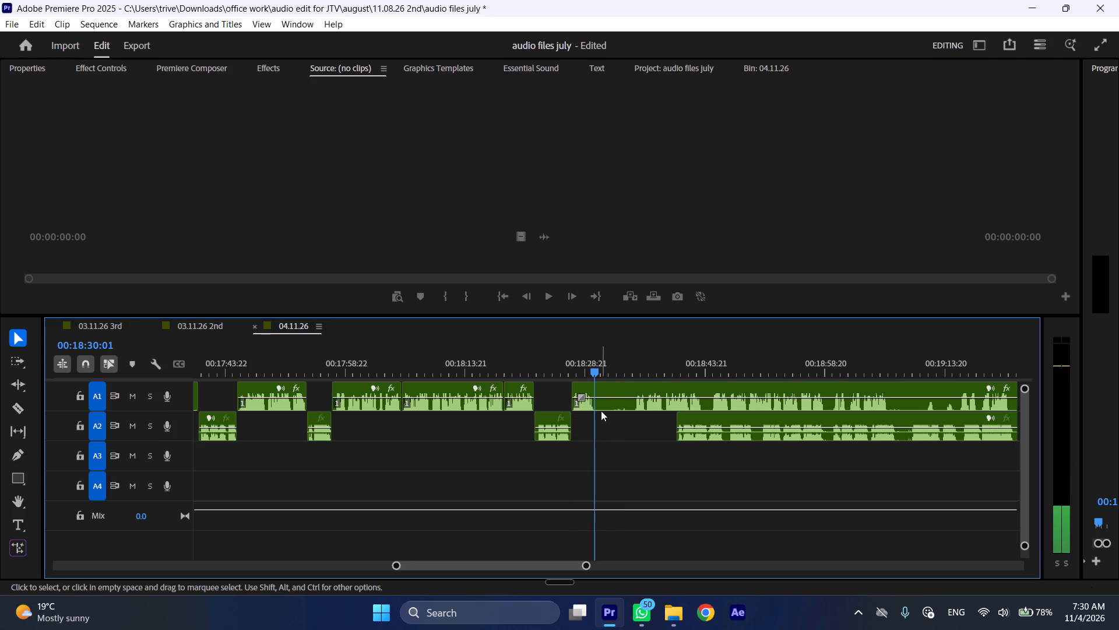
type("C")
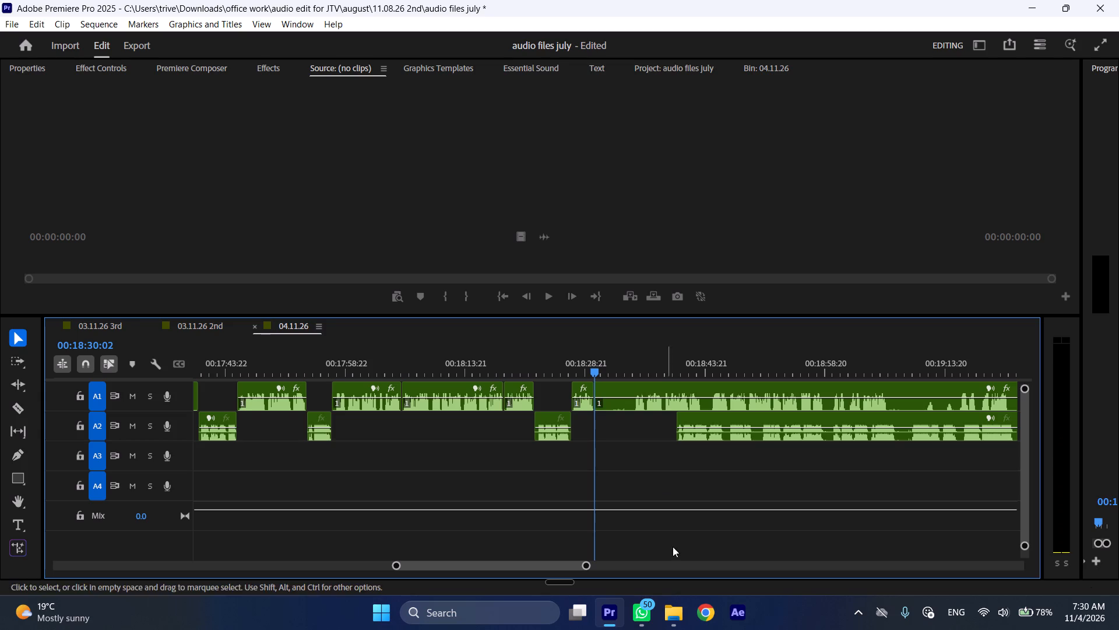
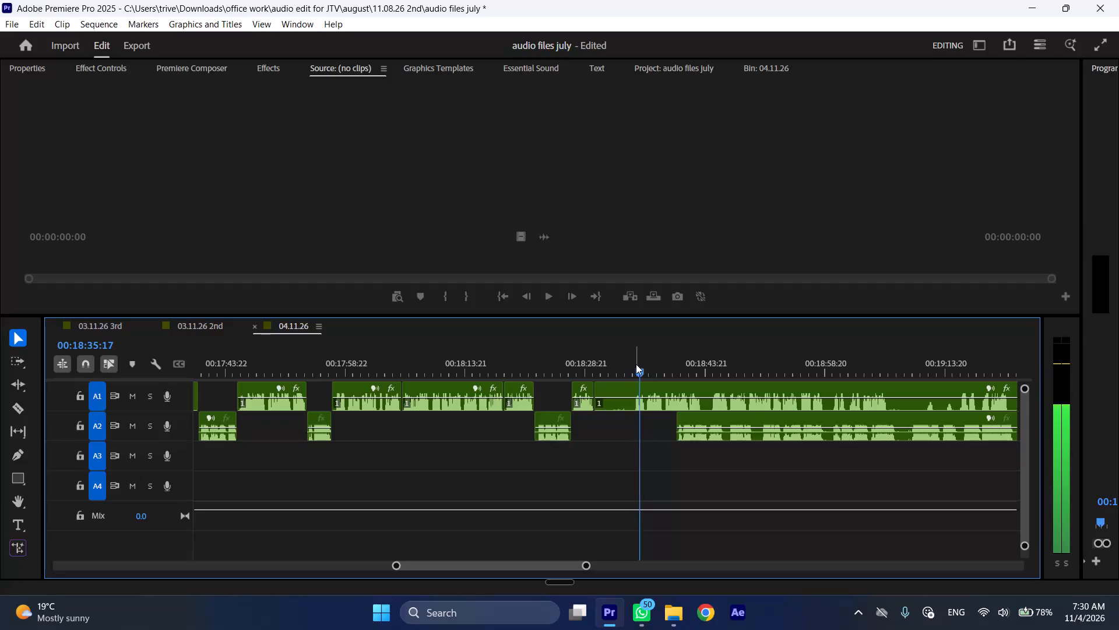
Split the long A1 clip at 00:18:35:01, then cut out the A1 material from about 00:18:27 up to it and close the gap.
left_click(636, 364)
left_click(643, 398)
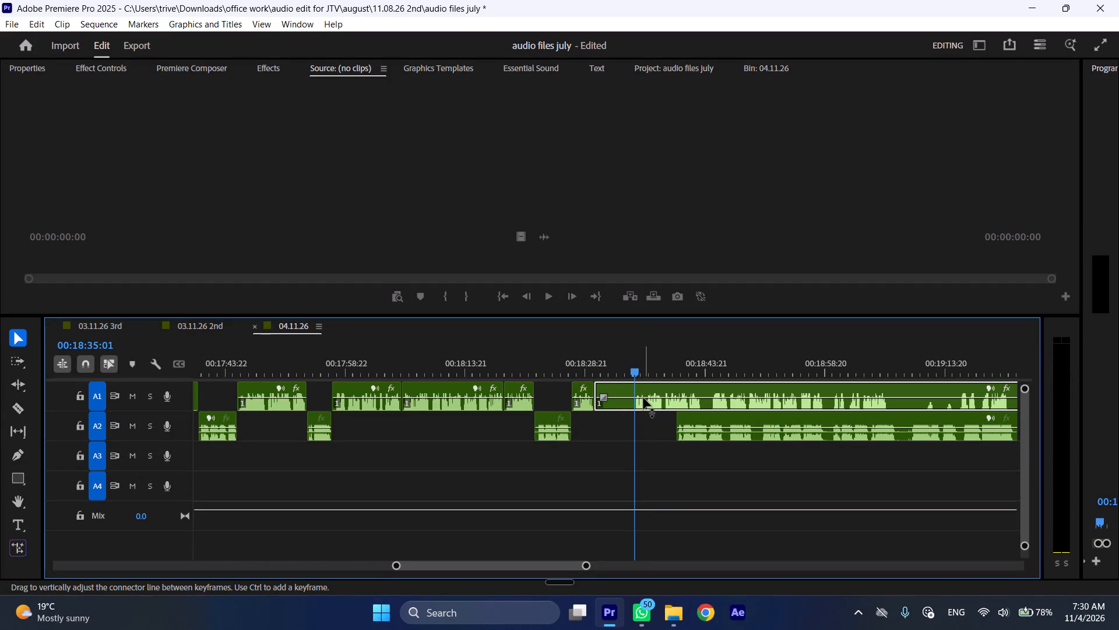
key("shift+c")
left_click_drag(586, 418, 595, 408)
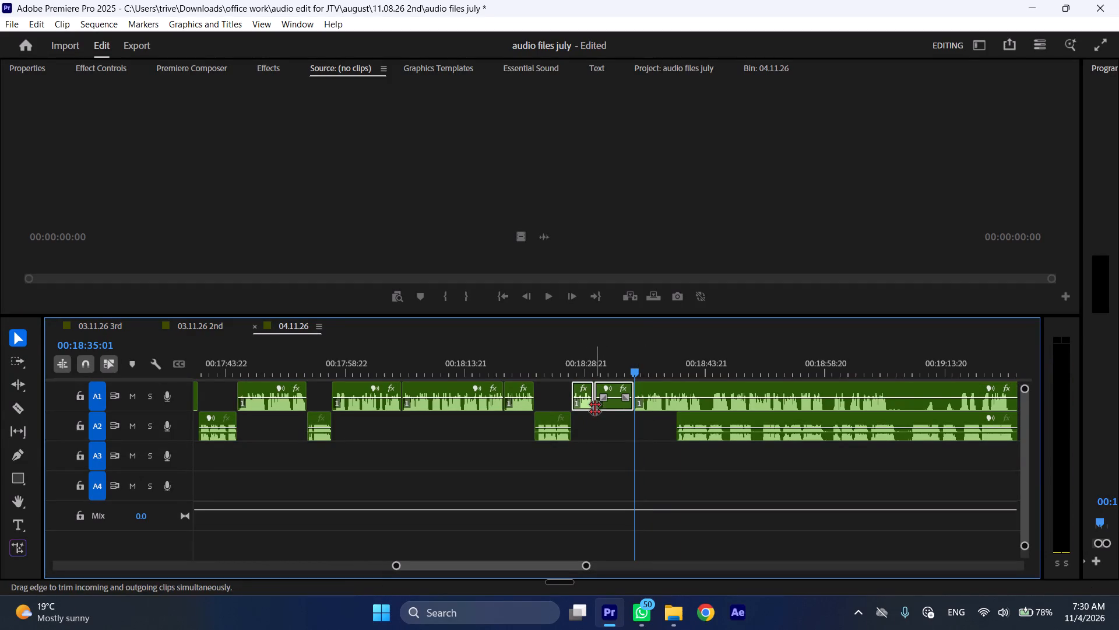
key("ctrl+shift+d")
Play the A1 narration at faster speed and meanwhile shift the long A2 clip to start at about 00:19:01.
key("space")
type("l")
left_click_drag(628, 421, 860, 427)
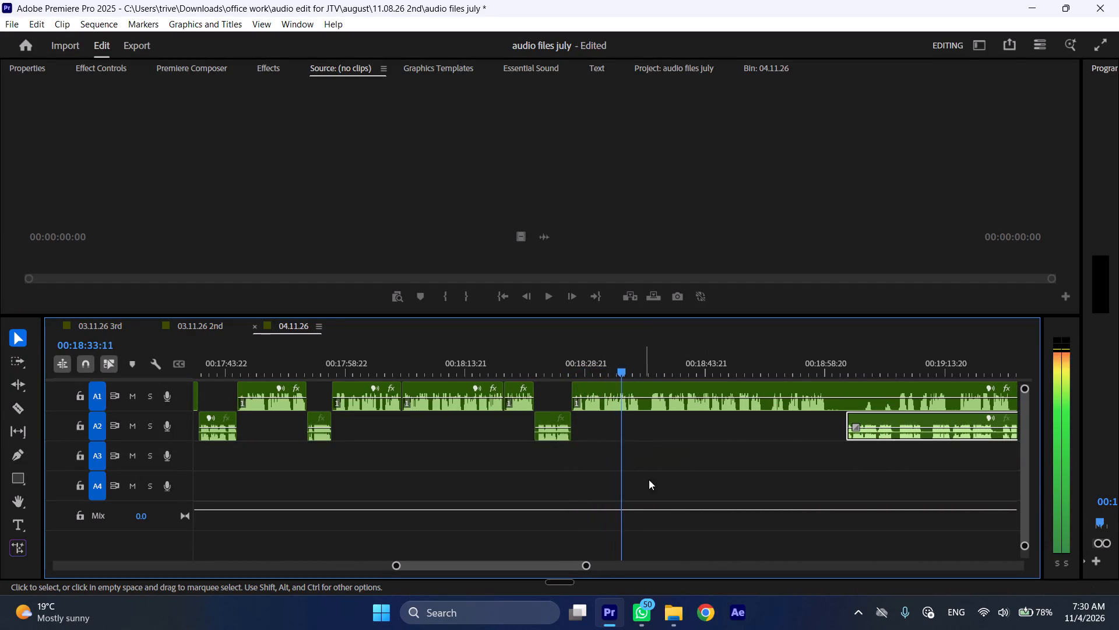
Stop at the pause in the A1 narration, cut out its section from 00:18:35:21 to 00:18:36:18 and close the gap.
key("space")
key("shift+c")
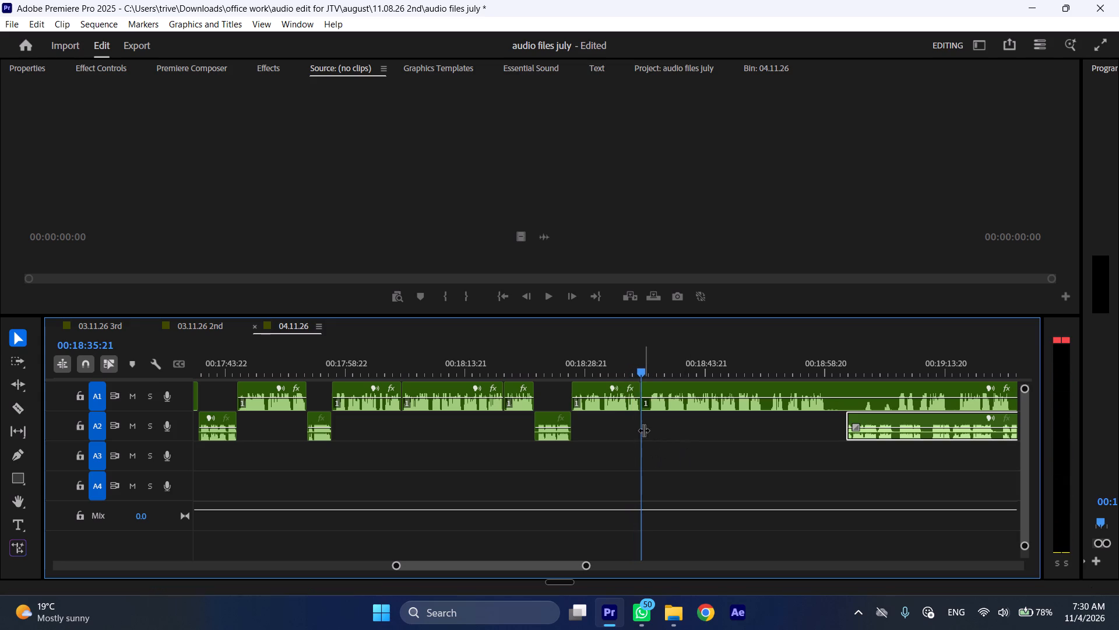
left_click(649, 374)
left_click(654, 391)
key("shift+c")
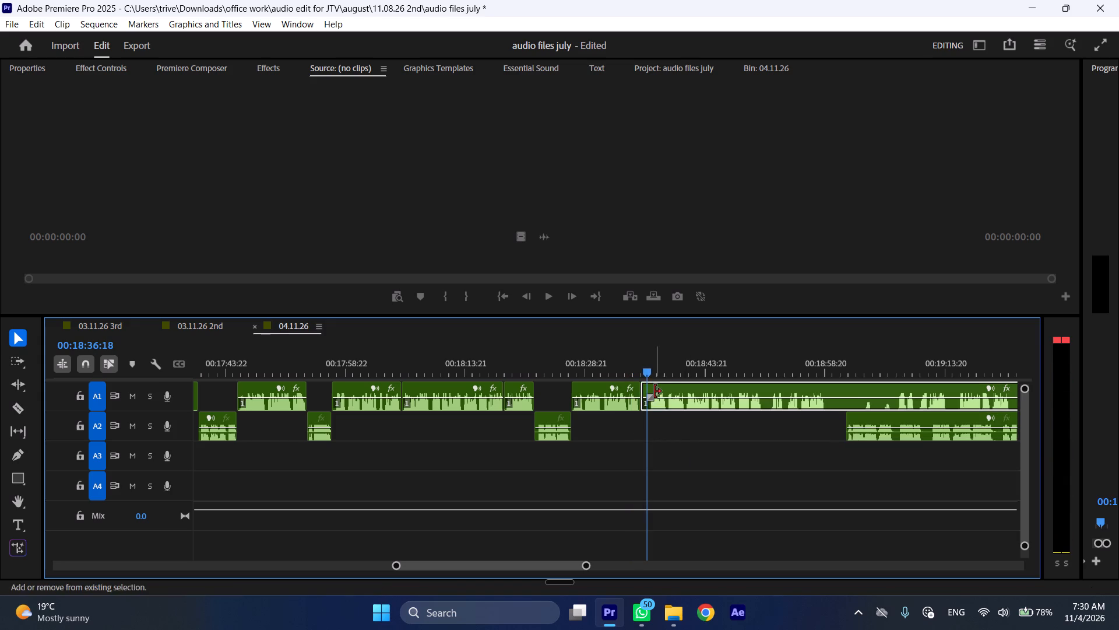
key("ctrl+shift+d")
Play the A1 narration on from the join at 00:18:35:21 at faster speed to check for the next pause.
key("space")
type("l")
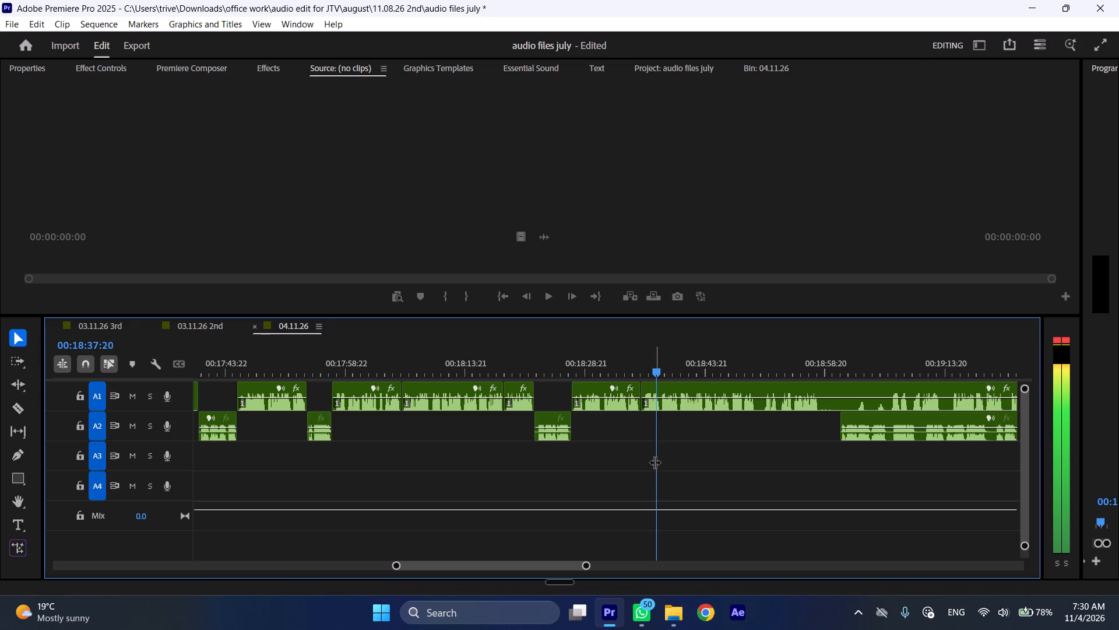
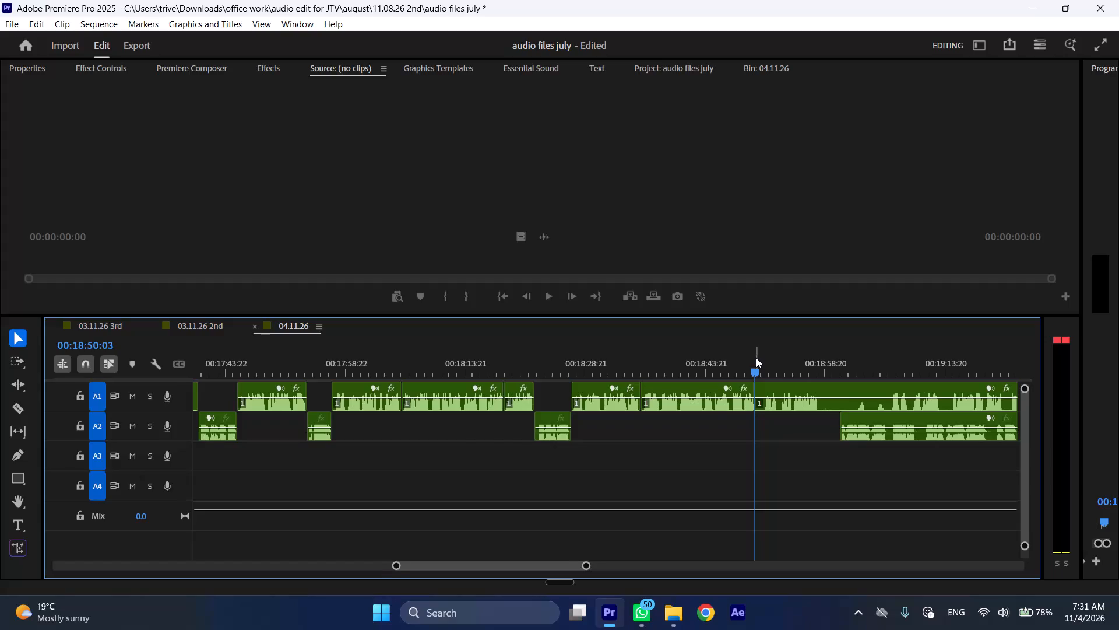
Move the long A2 clip to start at 00:18:50:03 and shift the last A1 clip later, to about 00:19:10.
scroll(773, 430, "down", 5)
left_click_drag(759, 421, 676, 430)
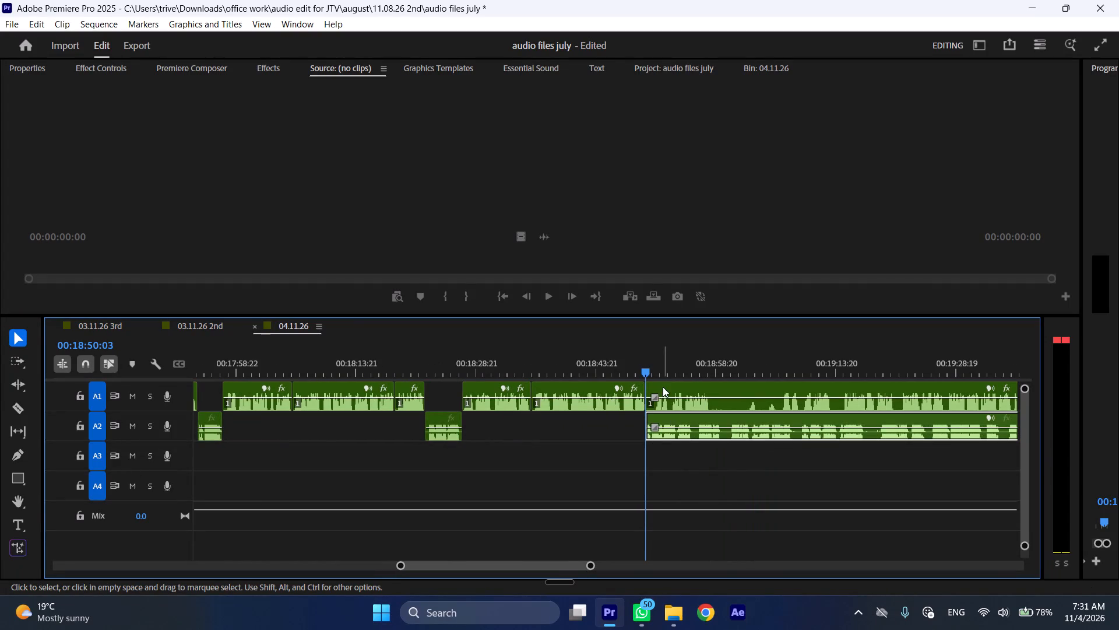
left_click_drag(663, 386, 827, 402)
Play the moved A2 narration at increased speed from 00:18:50:03 to check where it needs cutting.
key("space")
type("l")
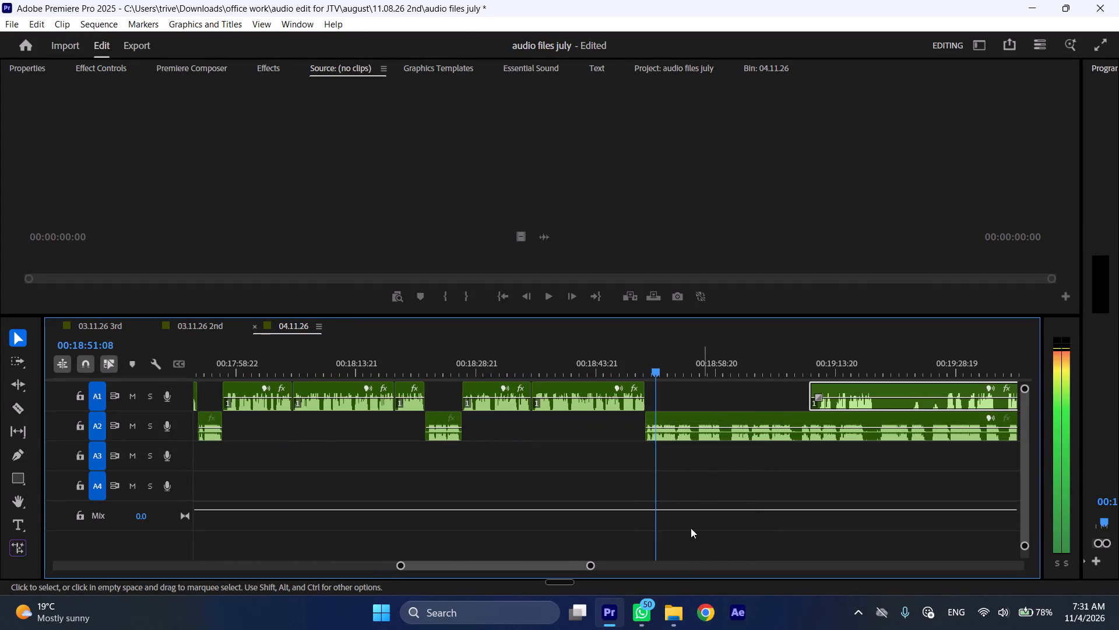
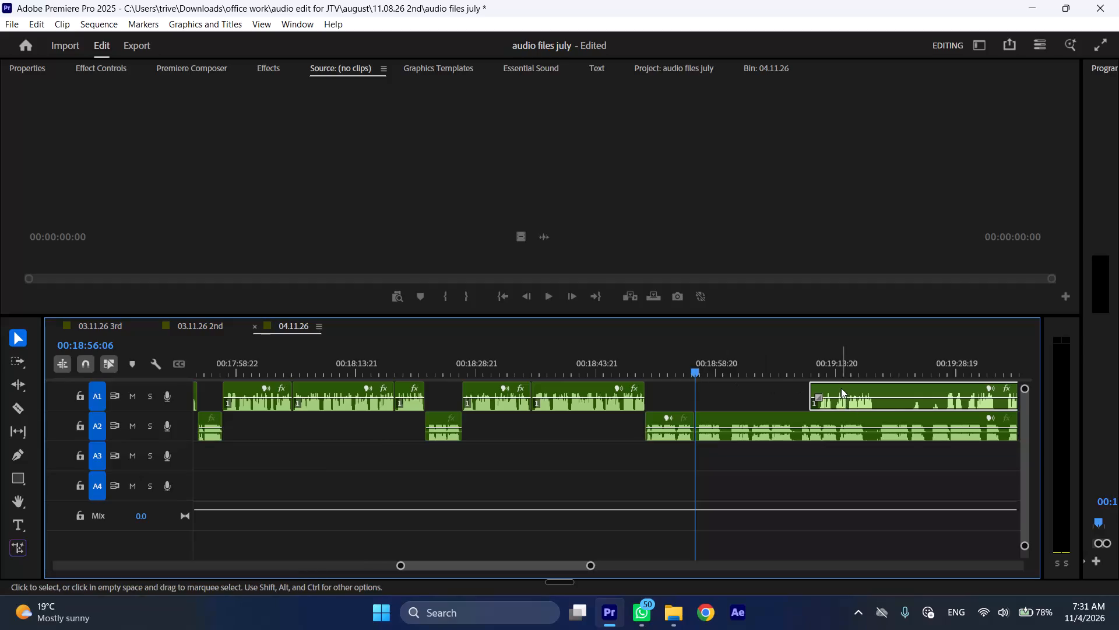
Move the long A1 clip to start at 00:18:56:06 and shift the long A2 clip along to start at about 00:19:10.
left_click_drag(839, 387, 717, 388)
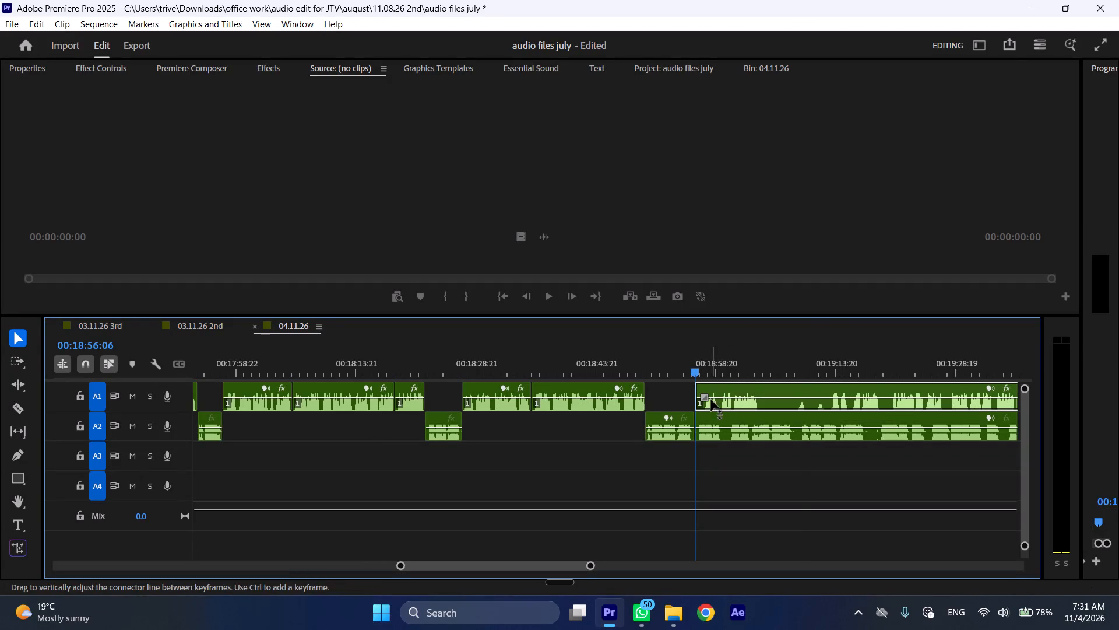
left_click_drag(715, 422, 829, 425)
Play the A1 narration from 00:18:56:06, then cut out its opening section up to 00:18:59:06 and close the gap.
key("space")
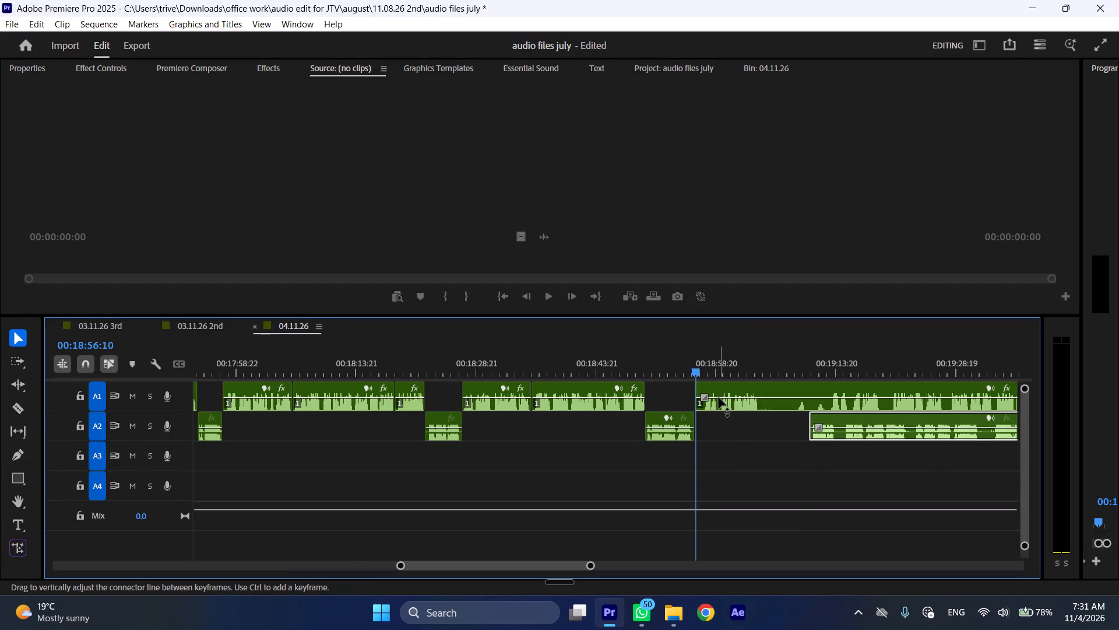
key("l")
key("space")
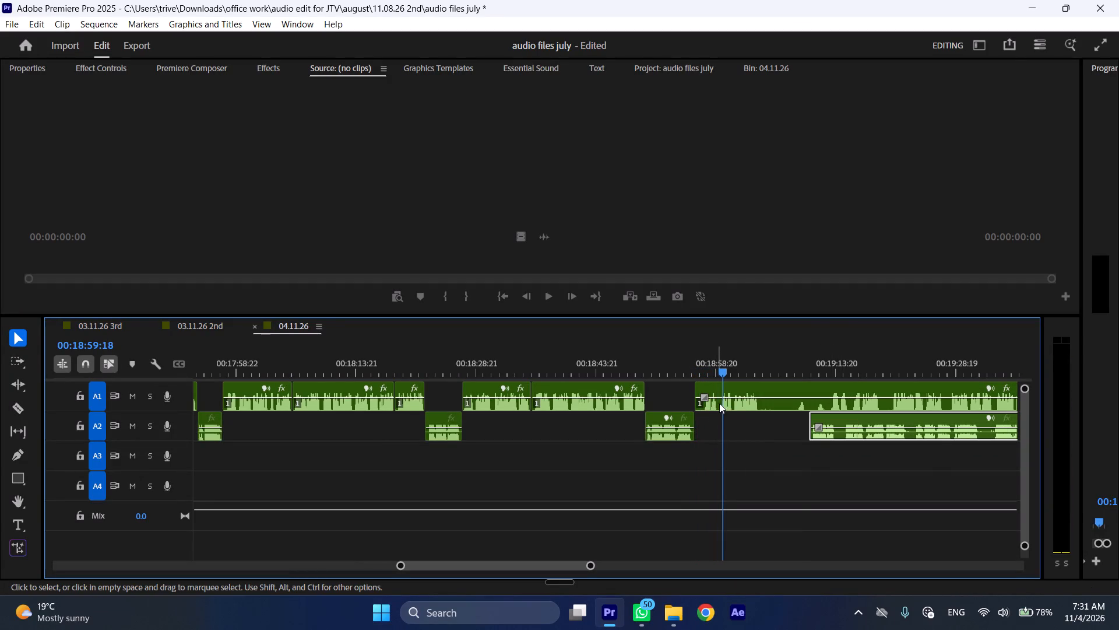
left_click(723, 365)
left_click(741, 400)
key("shift+c")
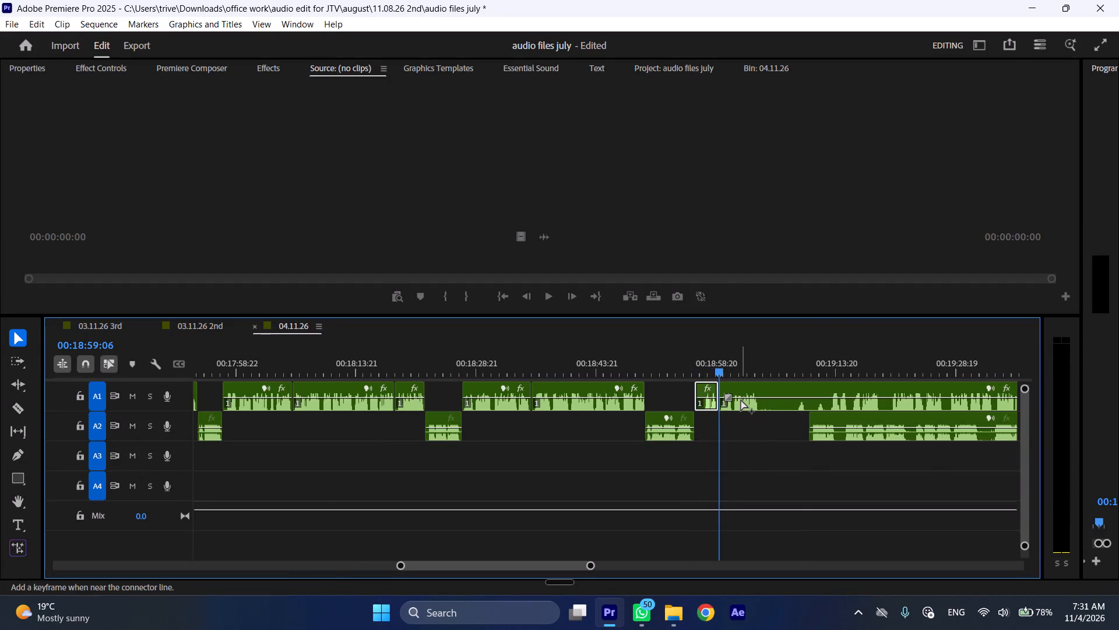
key("ctrl+shift+d")
Play the remaining A1 narration from the new join at 00:18:56:06 and split the A1 clip at 00:19:01:10.
key("space")
type("l")
scroll(676, 422, "down", 4)
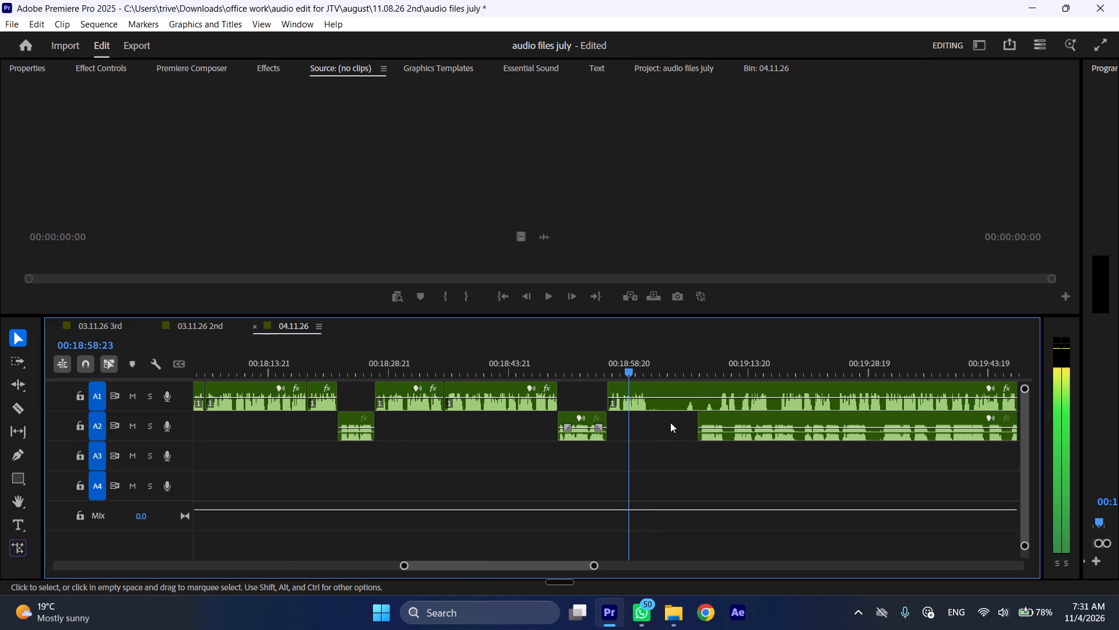
key("space")
key("shift+c")
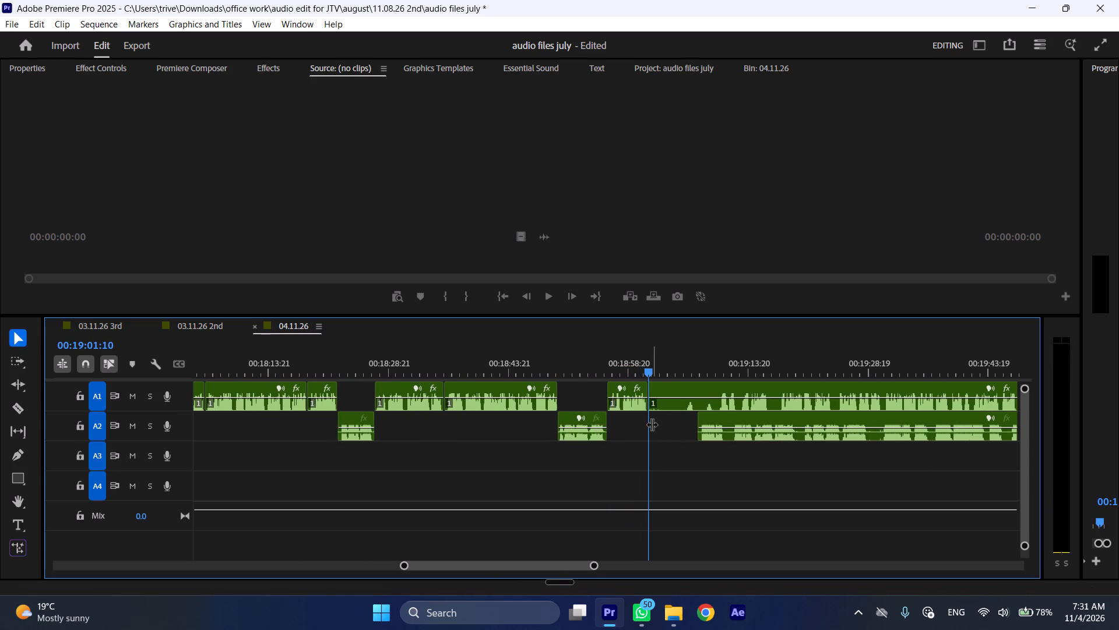
Move the long A2 clip to start at 00:19:01:10 and shift the rest of A1 along to start at about 00:19:08.
left_click_drag(722, 418, 674, 419)
left_click_drag(668, 382, 723, 386)
Play the A2 narration from 00:19:01:10.
key("space")
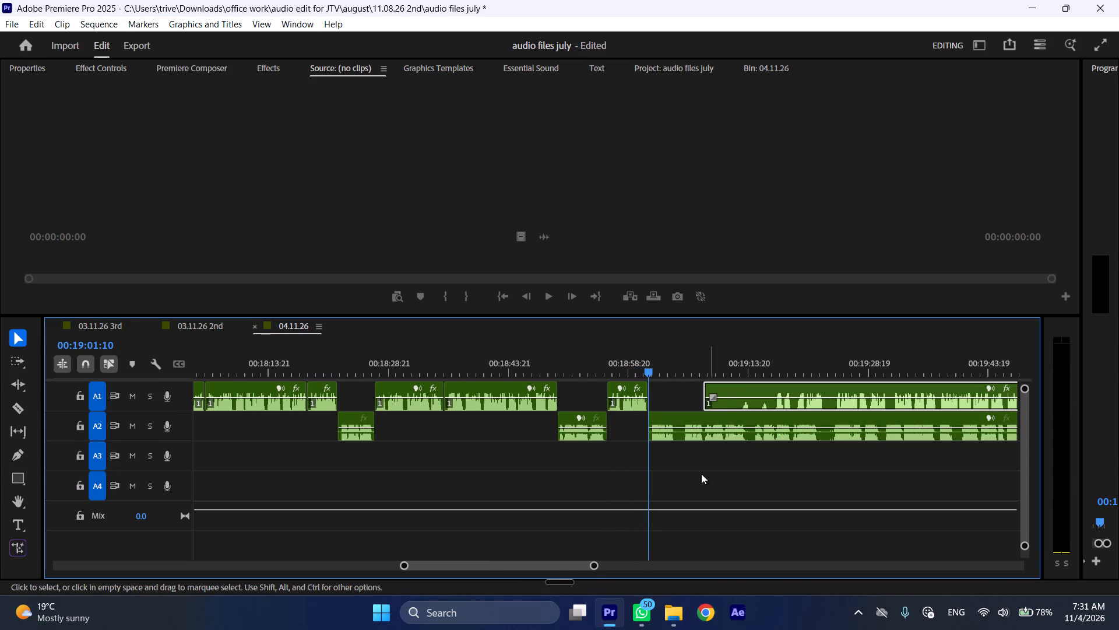
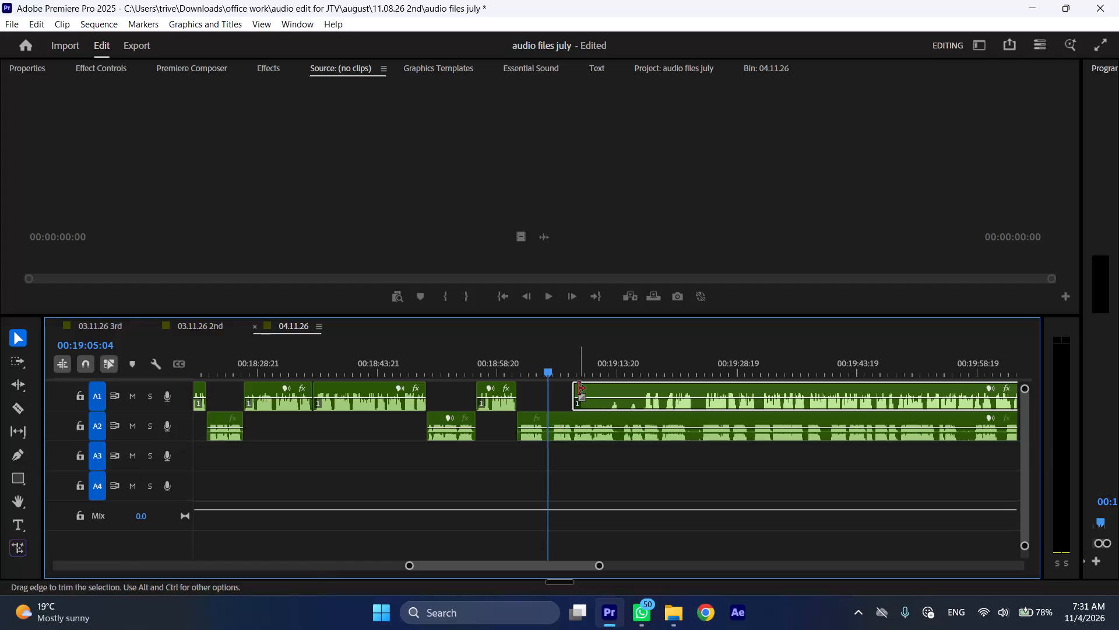
Shift the rest of A2 along to about 00:19:30, then trim the long A1 clip's quiet opening and start it at 00:19:05:04.
left_click_drag(578, 416, 781, 421)
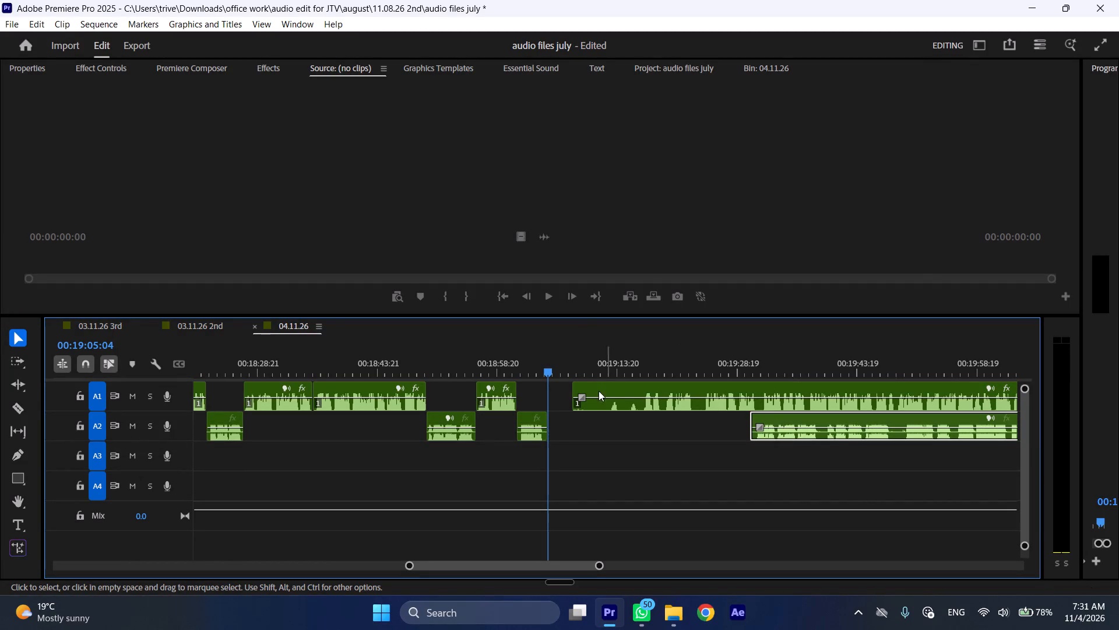
left_click_drag(580, 391, 647, 391)
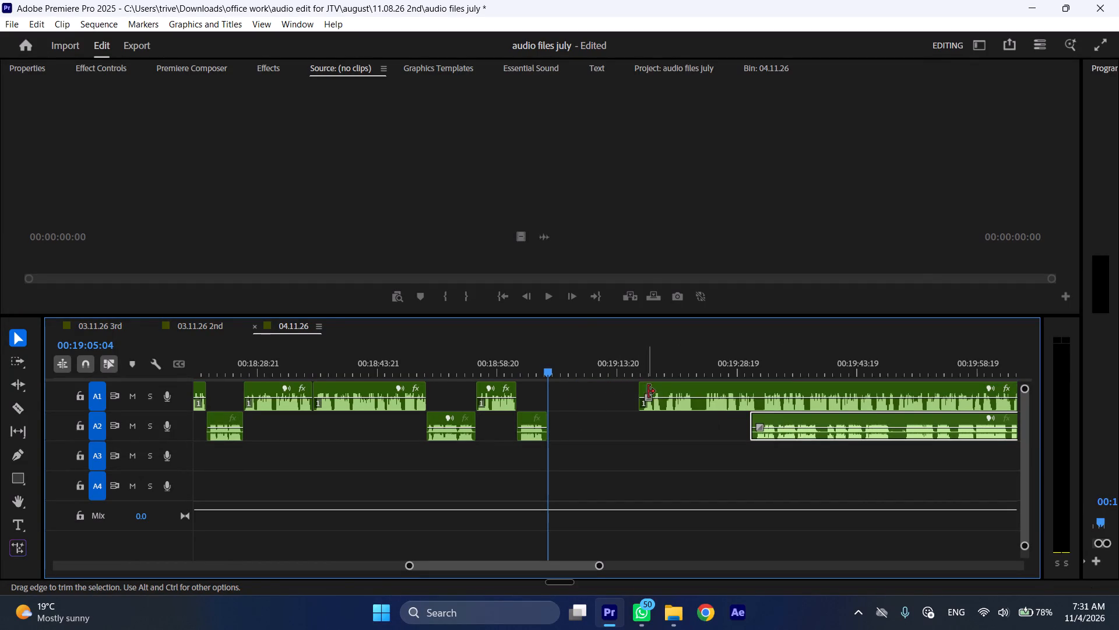
left_click_drag(673, 386, 578, 388)
Play the A1 narration from 00:19:05:04 and split the A1 clip at 00:19:12:02.
key("space")
type("l")
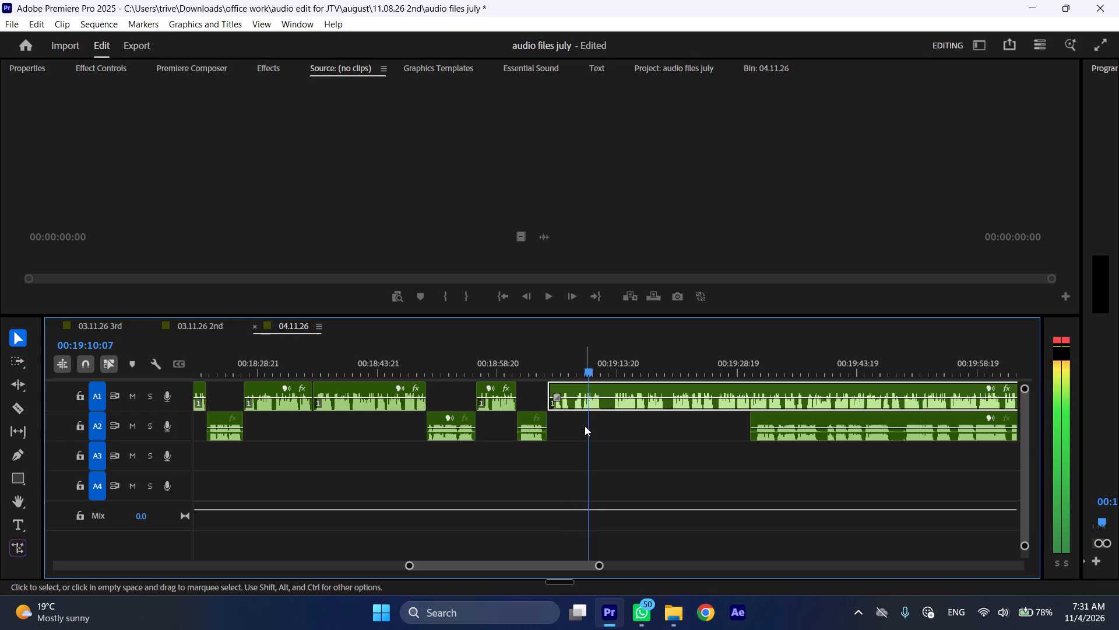
left_click(603, 367)
key("shift+c")
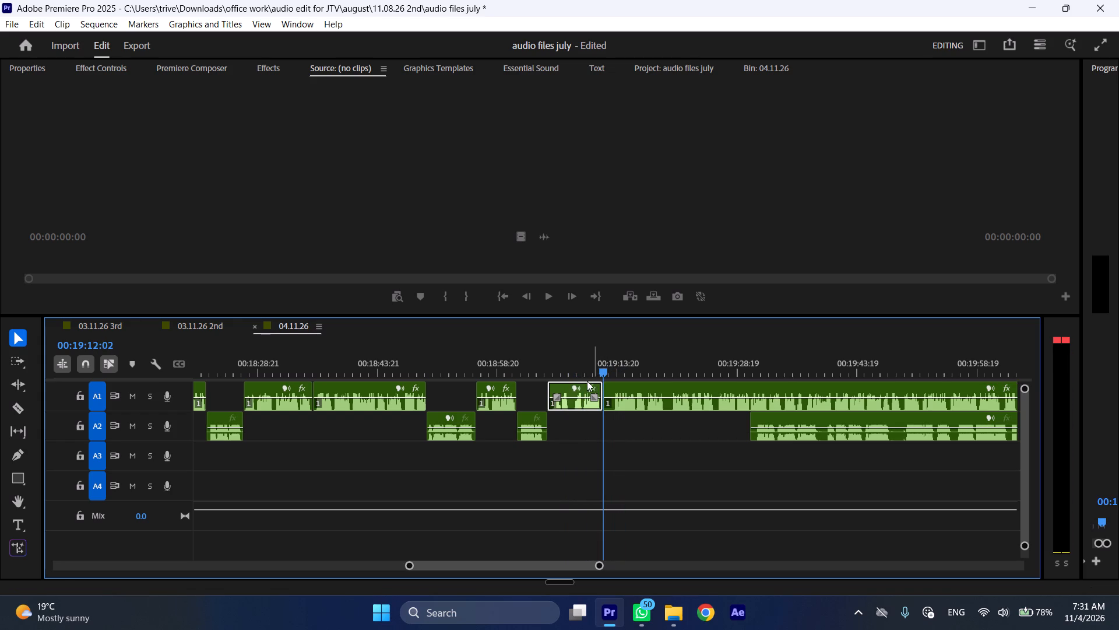
Replace the A1 clip at 00:18:56:06 by inserting the newly split A1 section before it and ripple deleting the old clip.
left_click_drag(561, 390, 490, 391)
left_click(546, 407)
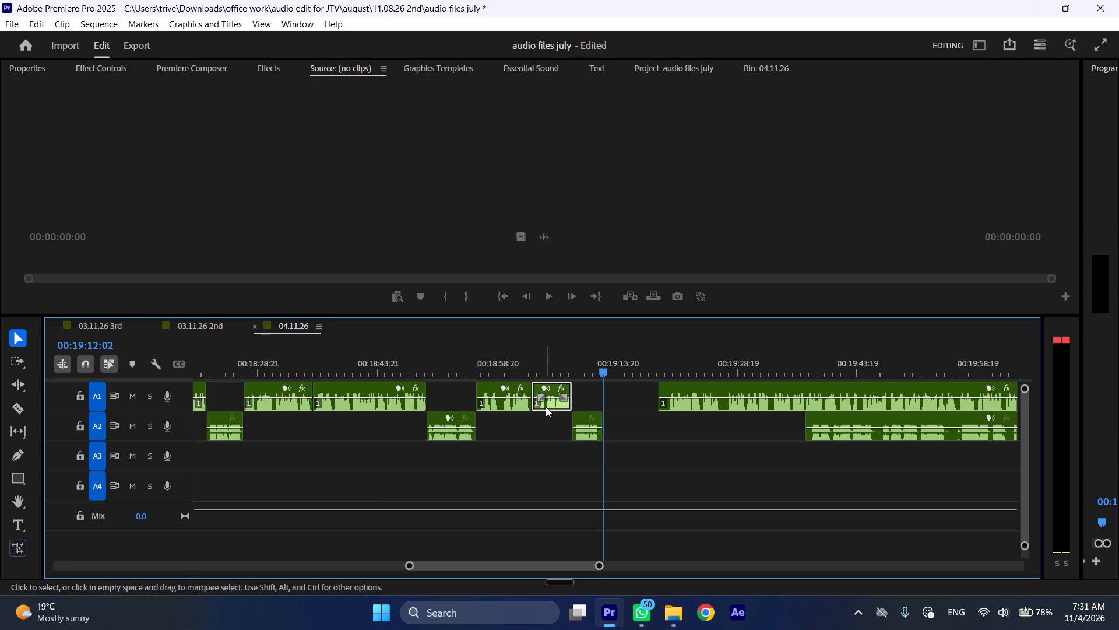
key("ctrl+shift+d")
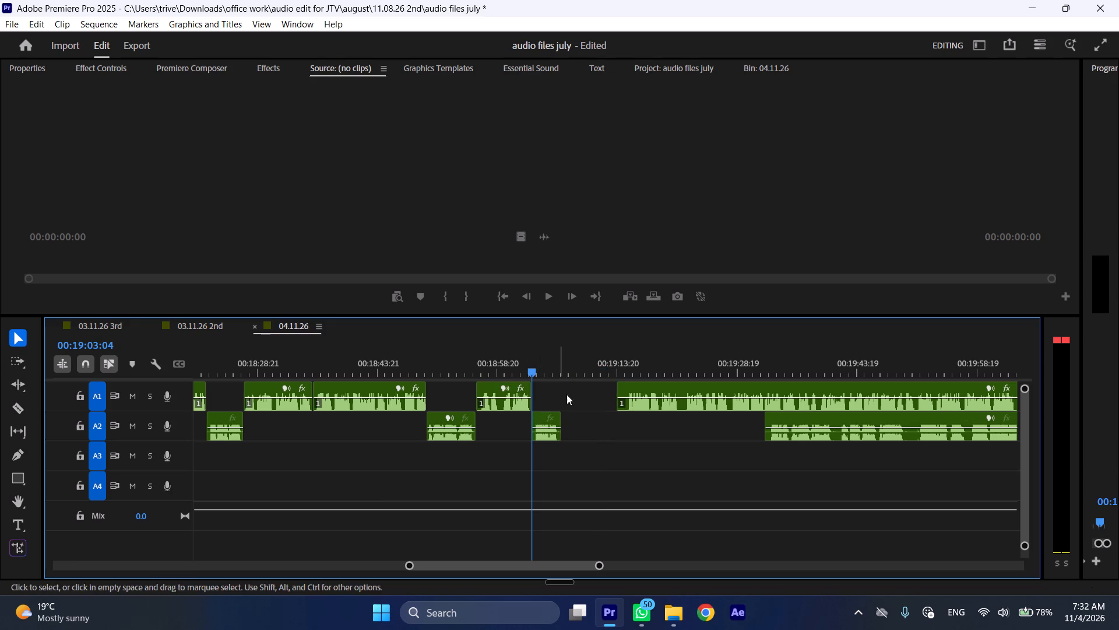
Trim the start of the long A1 clip slightly and move it directly after the short A2 clip, at about 00:19:07.
left_click_drag(618, 391, 624, 391)
left_click_drag(656, 386, 595, 394)
Play from about 00:19:05:15, across the join between the short A2 clip and the long A1 clip.
left_click(551, 373)
key("space")
type("l")
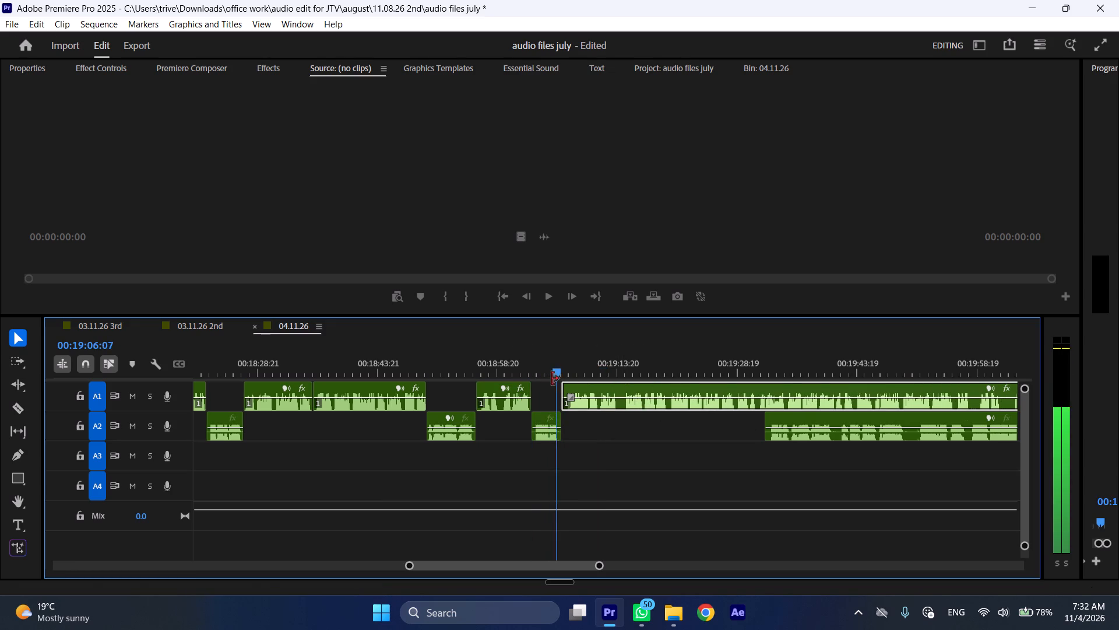
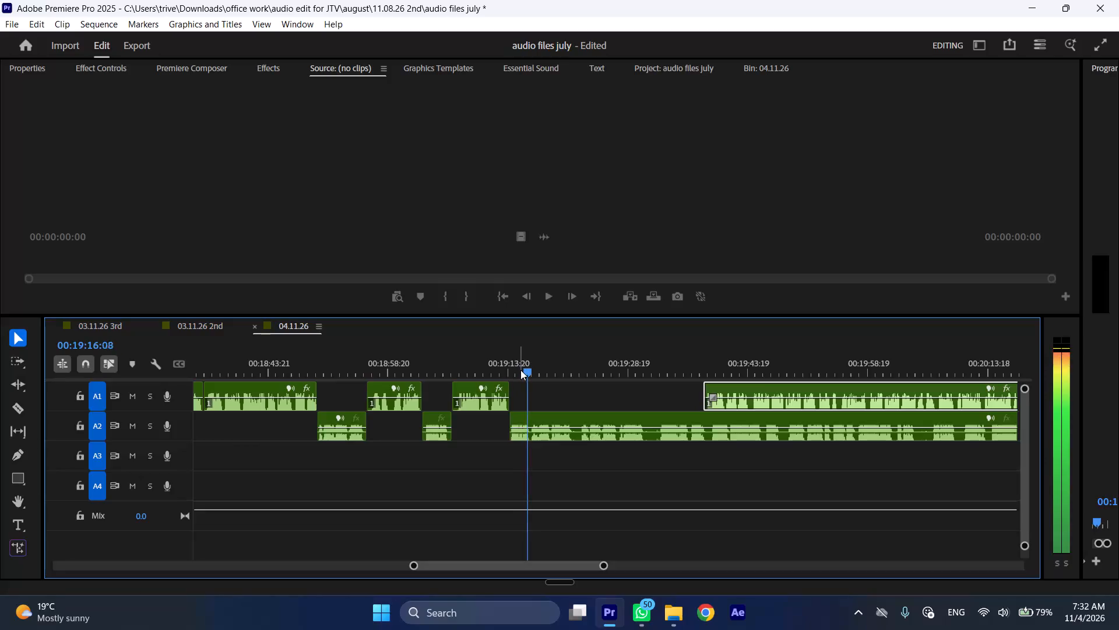
Split the A2 clip at 00:19:16:14, place the long A1 clip directly after the cut, and shift the remaining A2 section to about 00:19:32.
key("space")
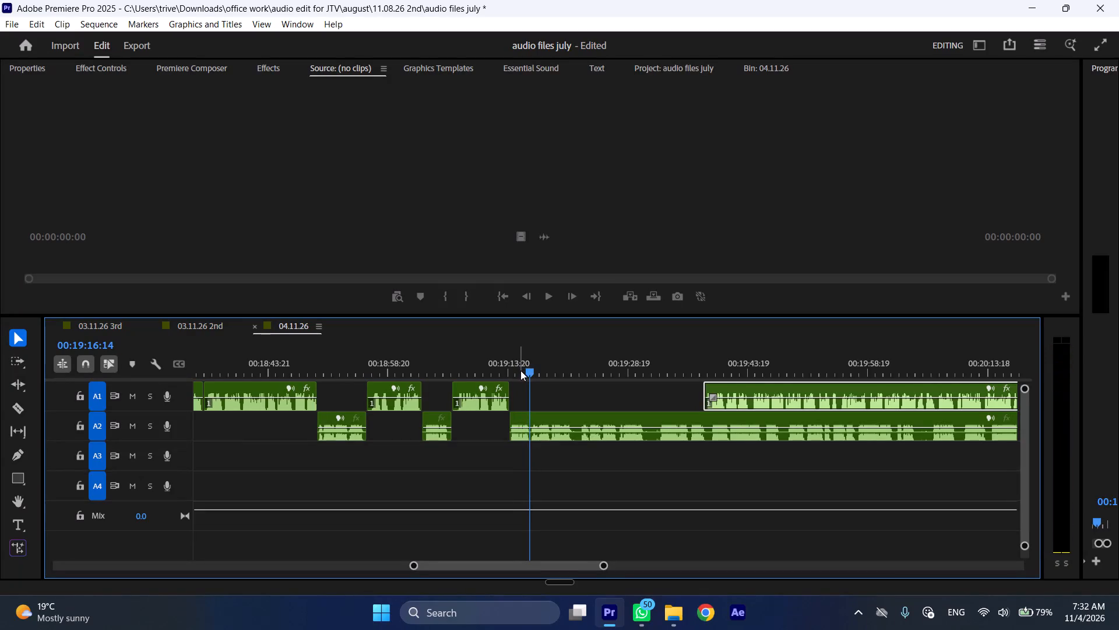
key("shift+c")
left_click_drag(741, 388, 560, 387)
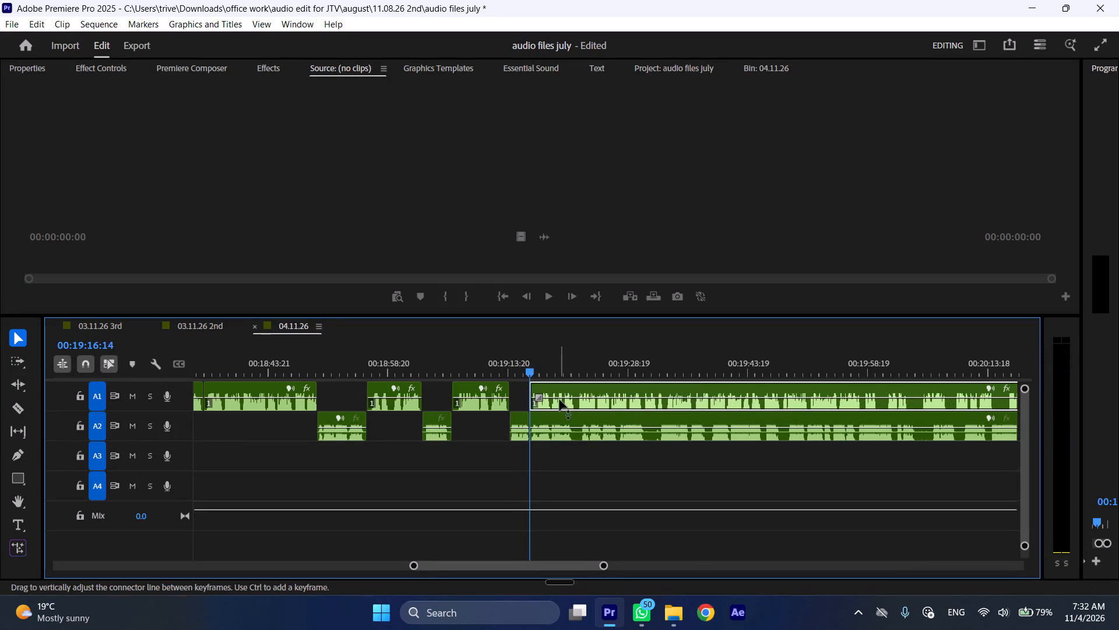
left_click_drag(557, 414, 681, 417)
Play the A1 narration from 00:19:16:14 and split the A1 clip at 00:19:22:09.
key("space")
type("l")
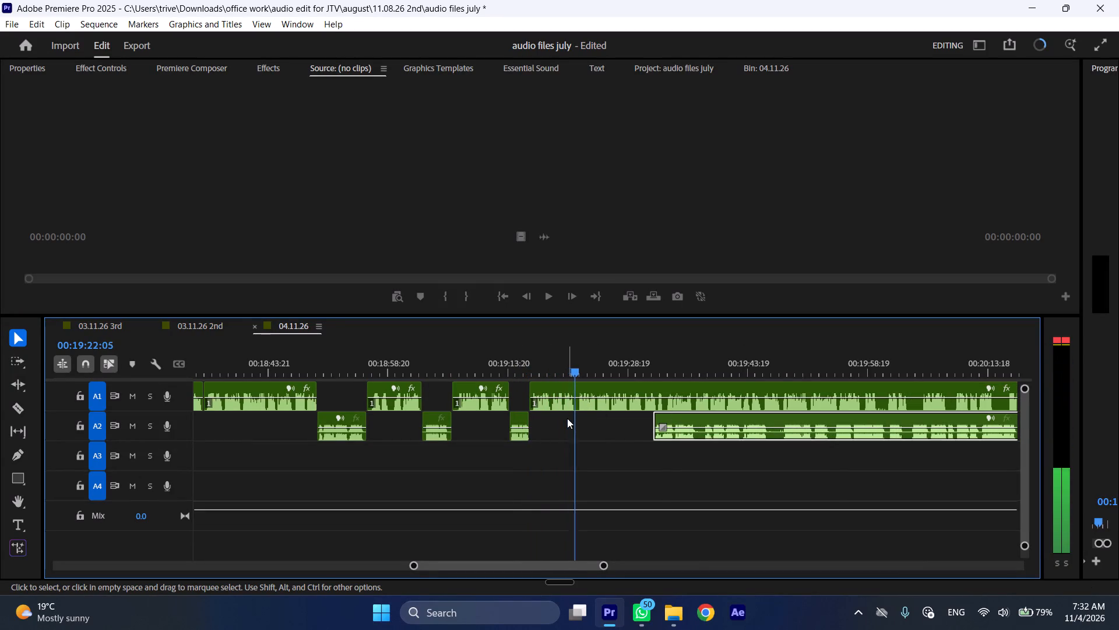
key("space")
type("C")
Move the long A2 clip to start at the 00:19:22:09 cut and shift the remaining A1 section clear to about 00:19:43.
left_click_drag(681, 416, 592, 420)
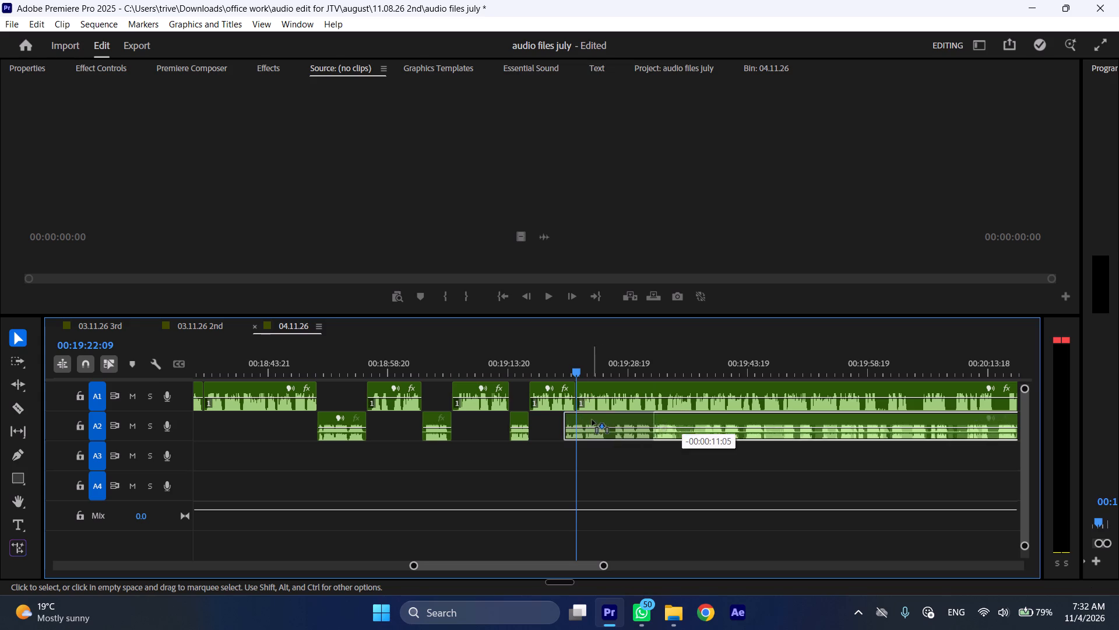
left_click_drag(592, 420, 604, 420)
left_click_drag(600, 383, 765, 384)
Play the A2 narration from 00:19:22:09 to find where the kept passage ends.
key("space")
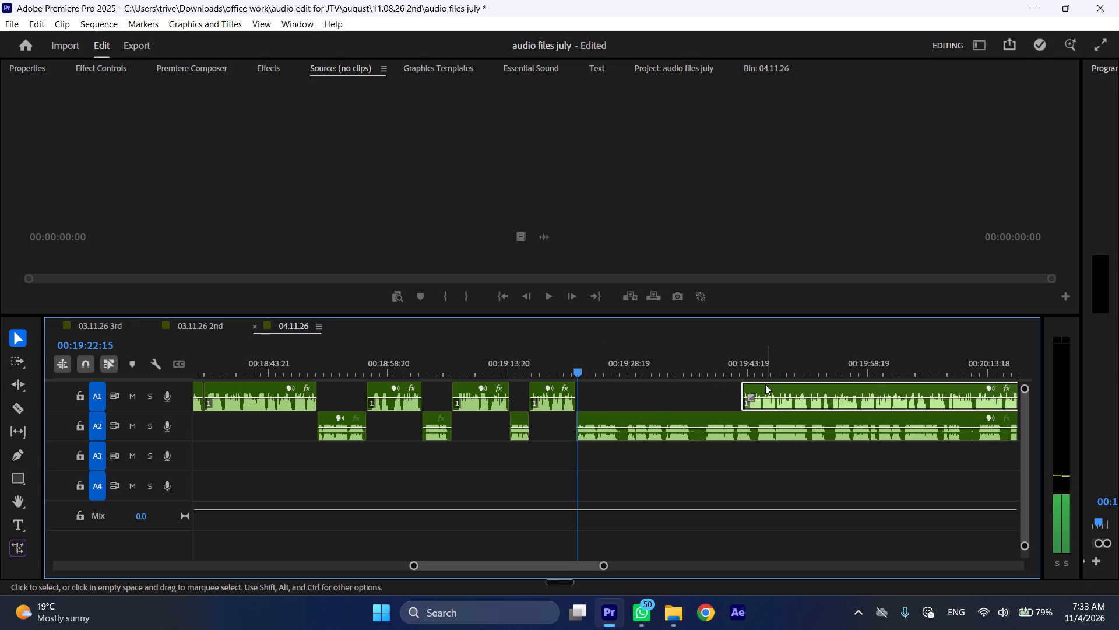
type("l")
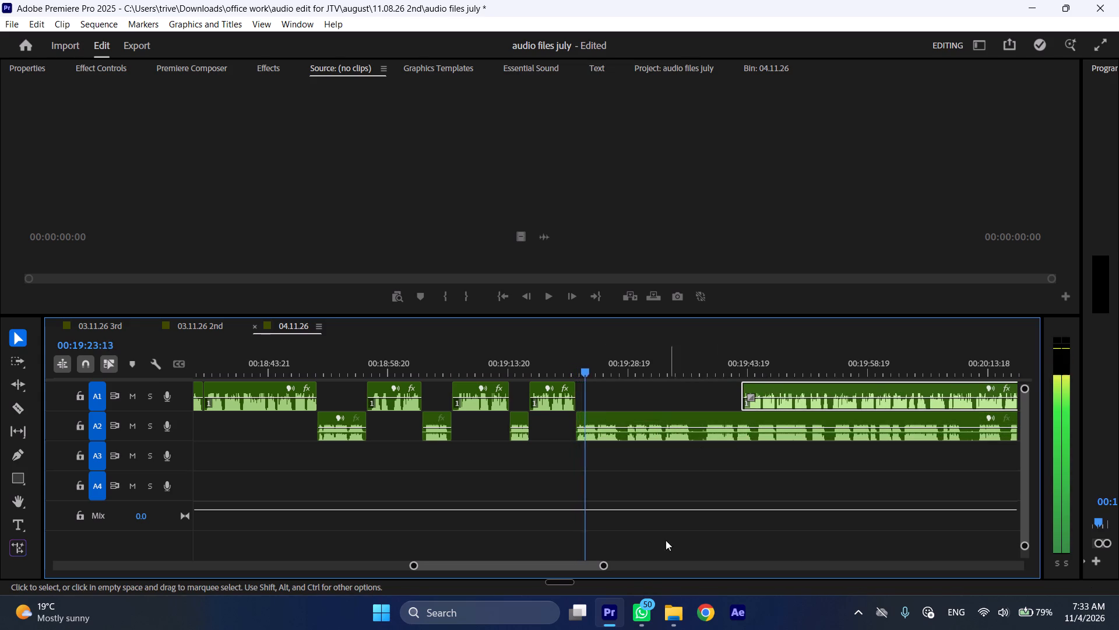
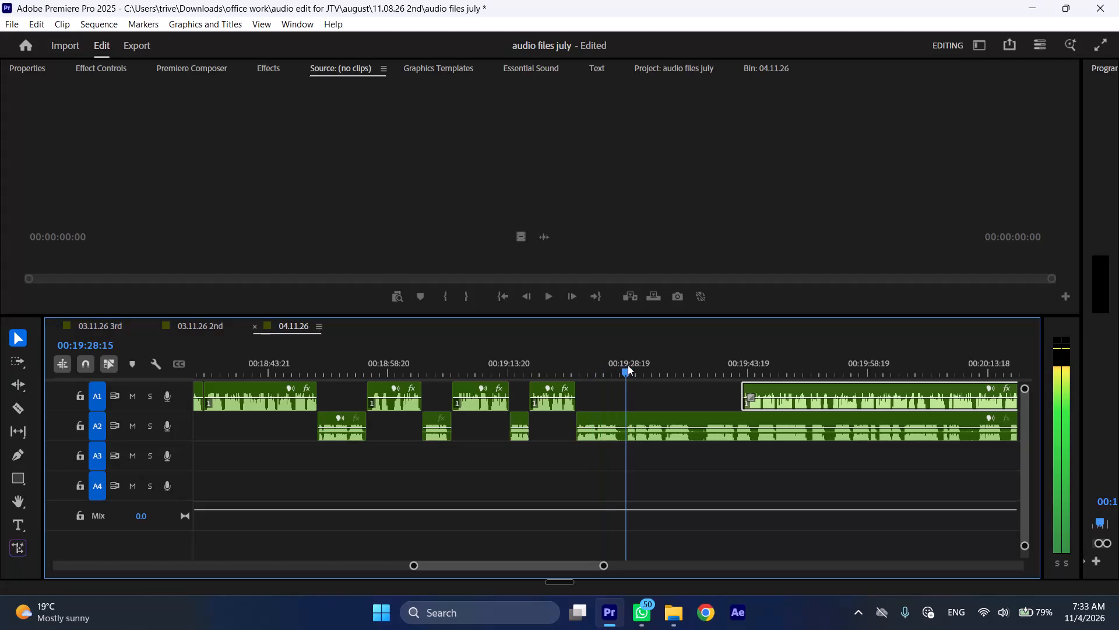
Ripple-delete the start of the long A2 clip, from 00:19:22:09 to 00:19:28:15.
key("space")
left_click(628, 365)
left_click(647, 424)
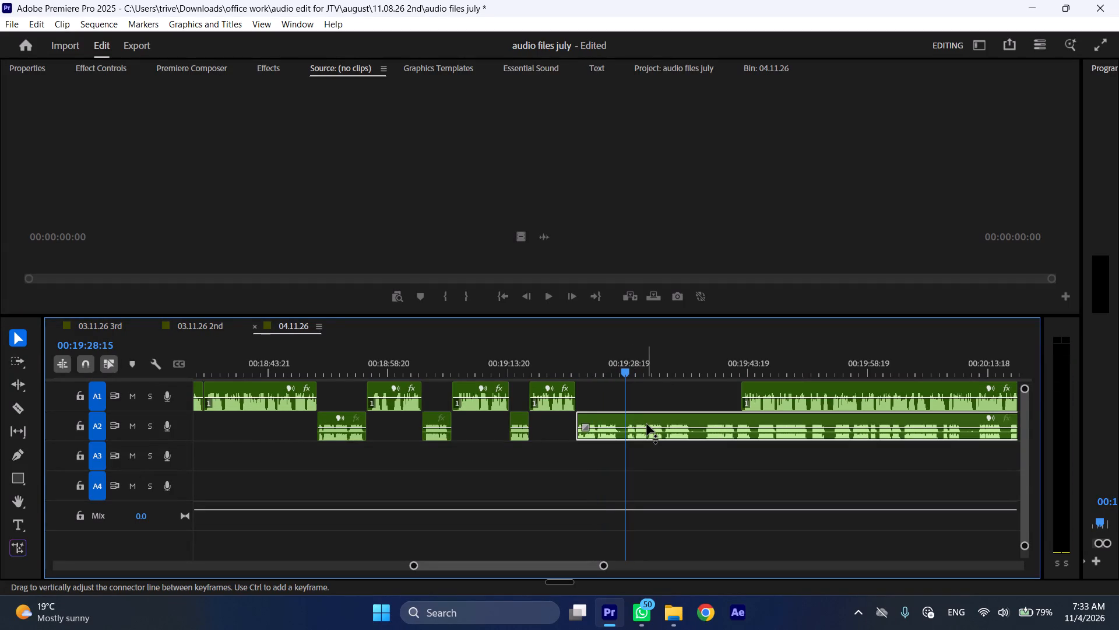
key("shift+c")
key("ctrl+shift+d")
Play the A2 narration, split it at 00:19:25:04 and 00:19:27:04, and ripple-delete the section between the two cuts.
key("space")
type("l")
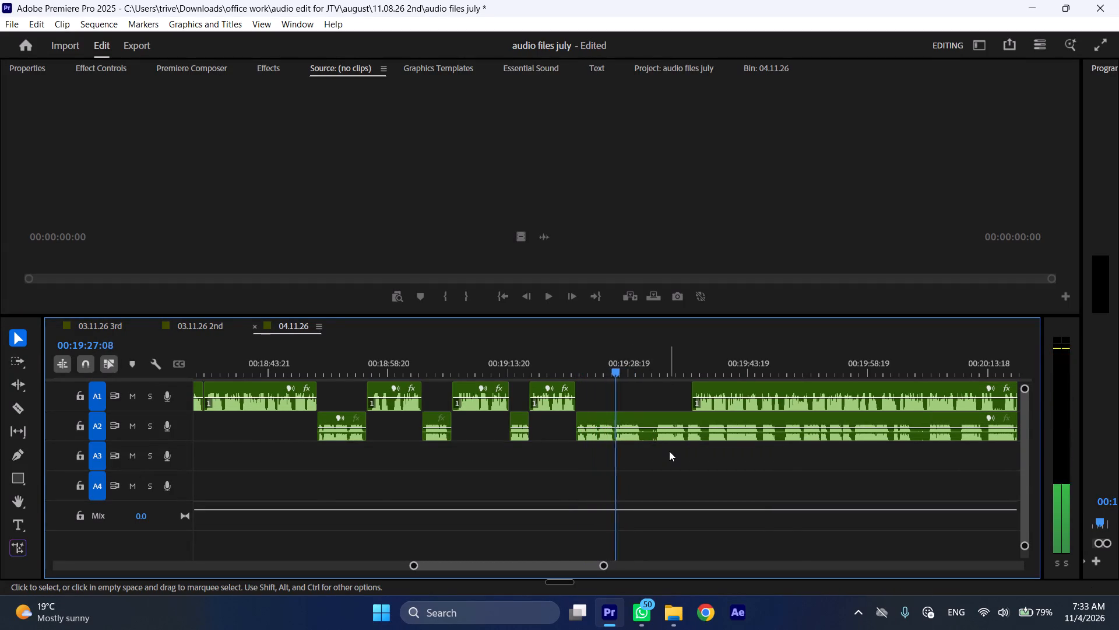
left_click(599, 365)
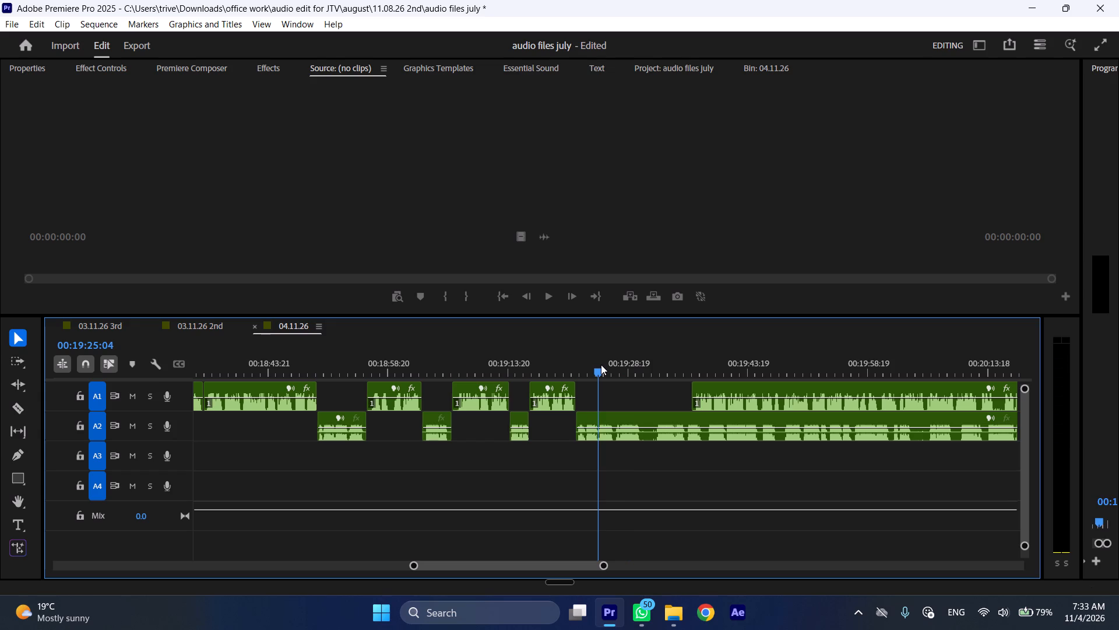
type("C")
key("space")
left_click_drag(610, 366, 613, 367)
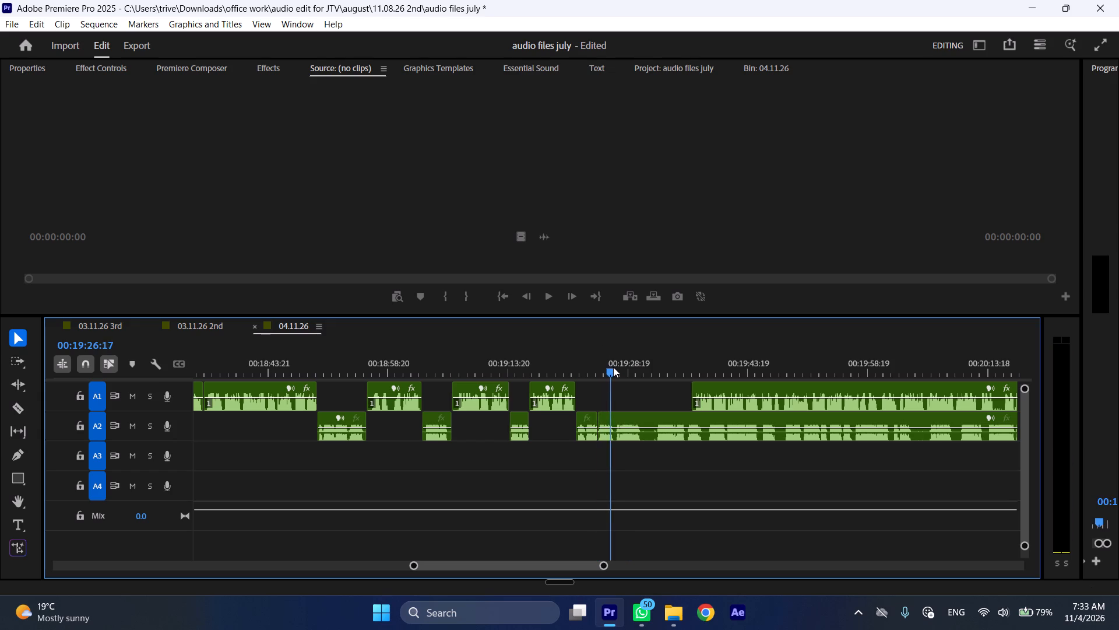
left_click_drag(613, 367, 616, 367)
left_click(630, 433)
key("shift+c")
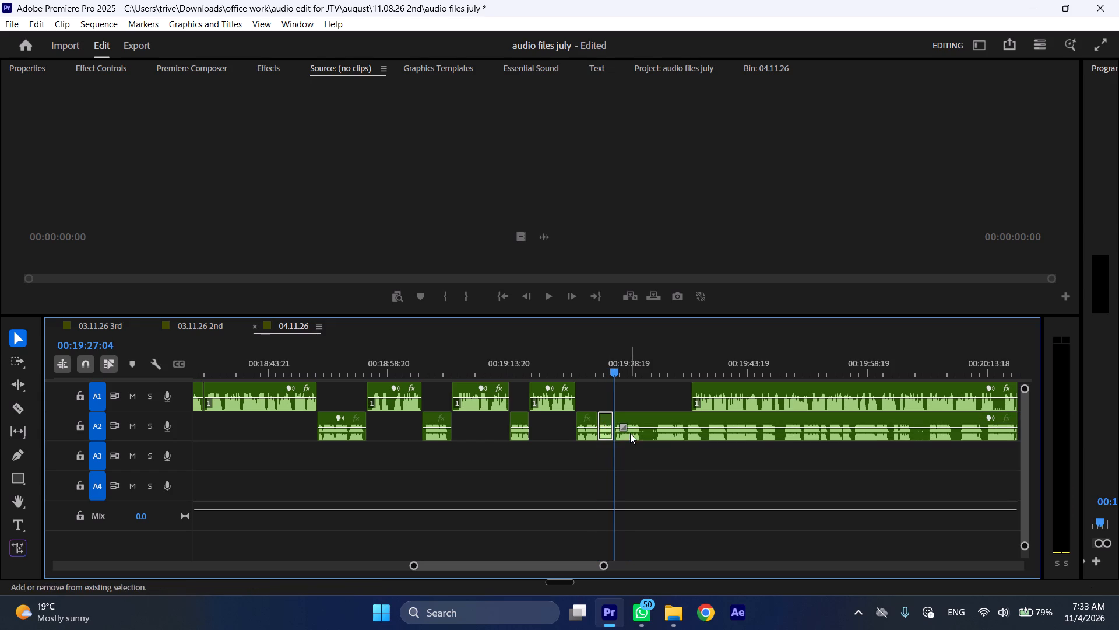
key("ctrl+shift+d")
Play the A2 narration following the 00:19:25:04 cut and split the A2 clip at 00:19:28:20.
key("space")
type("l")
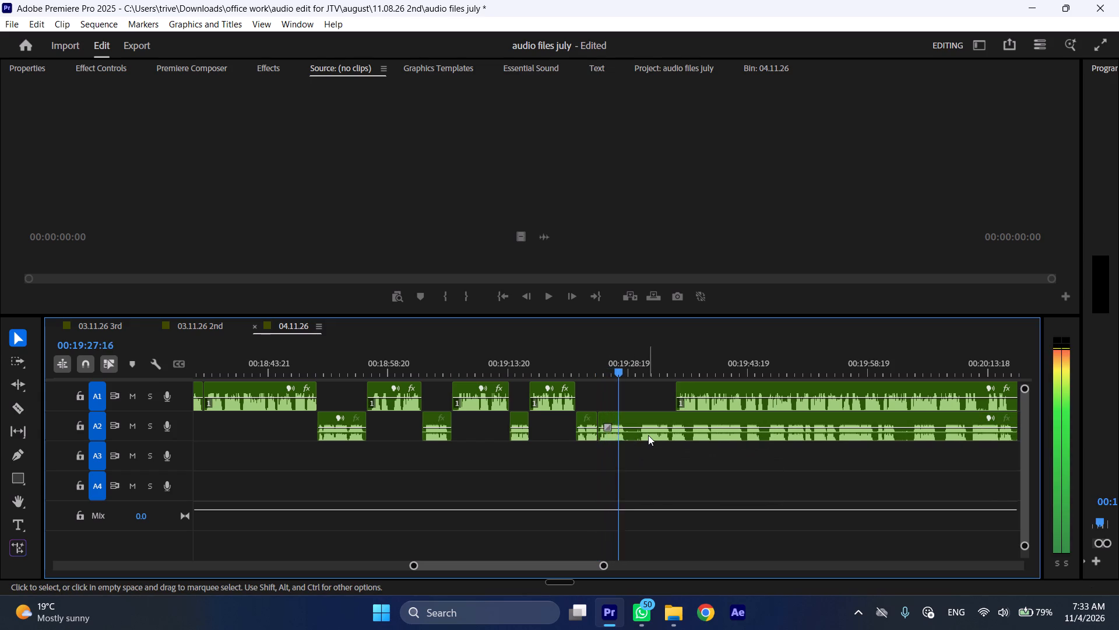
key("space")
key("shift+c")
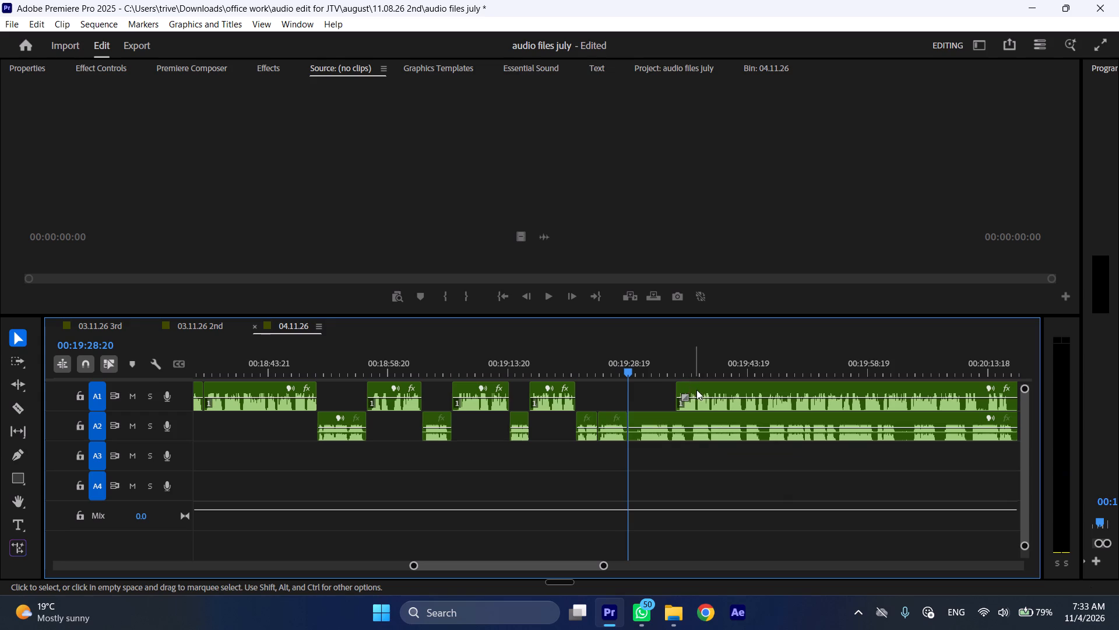
Move the long A1 clip to start at the 00:19:28:20 cut and shift the remaining A2 section clear to about 00:20:04.
left_click_drag(696, 390, 656, 391)
left_click_drag(654, 415, 928, 419)
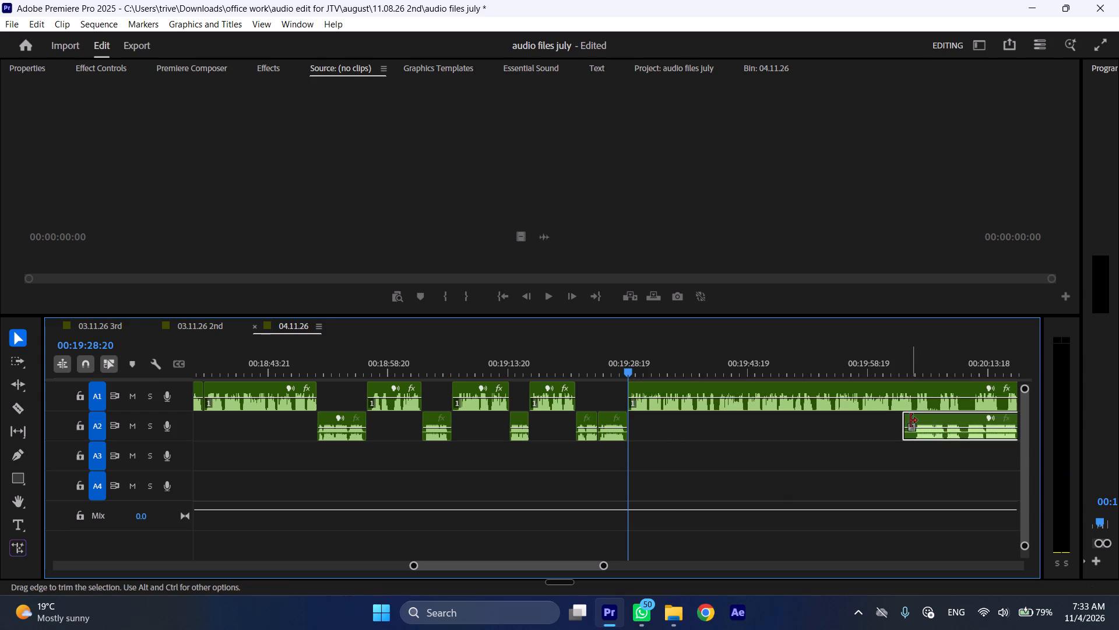
left_click_drag(910, 421, 920, 421)
Play the A1 narration from 00:19:28:20 to find where the kept passage ends.
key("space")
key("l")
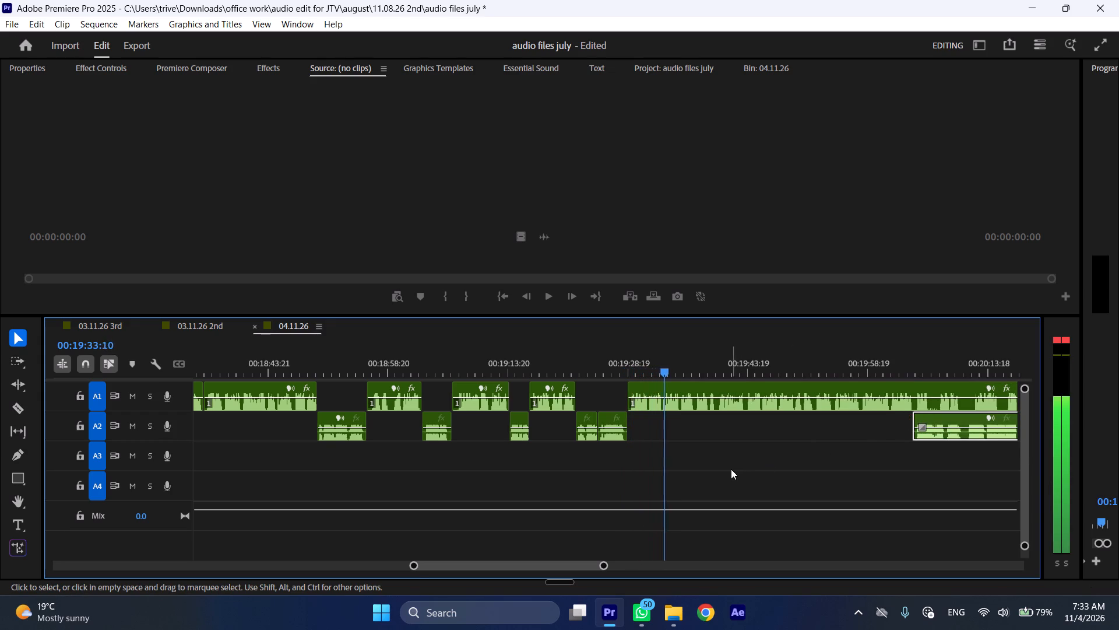
scroll(731, 469, "down", 5)
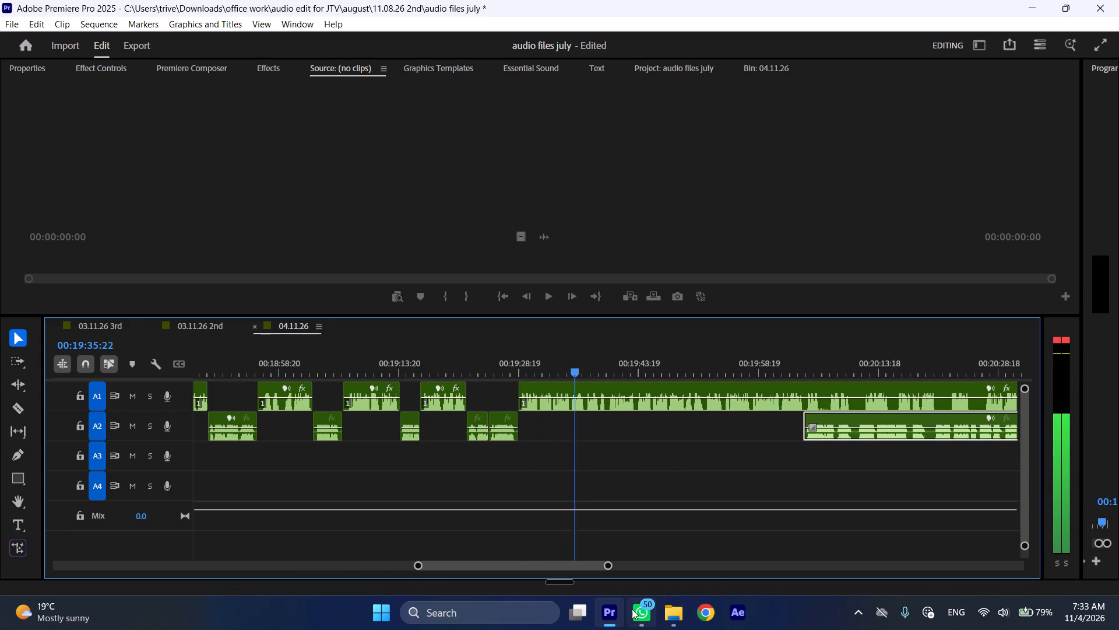
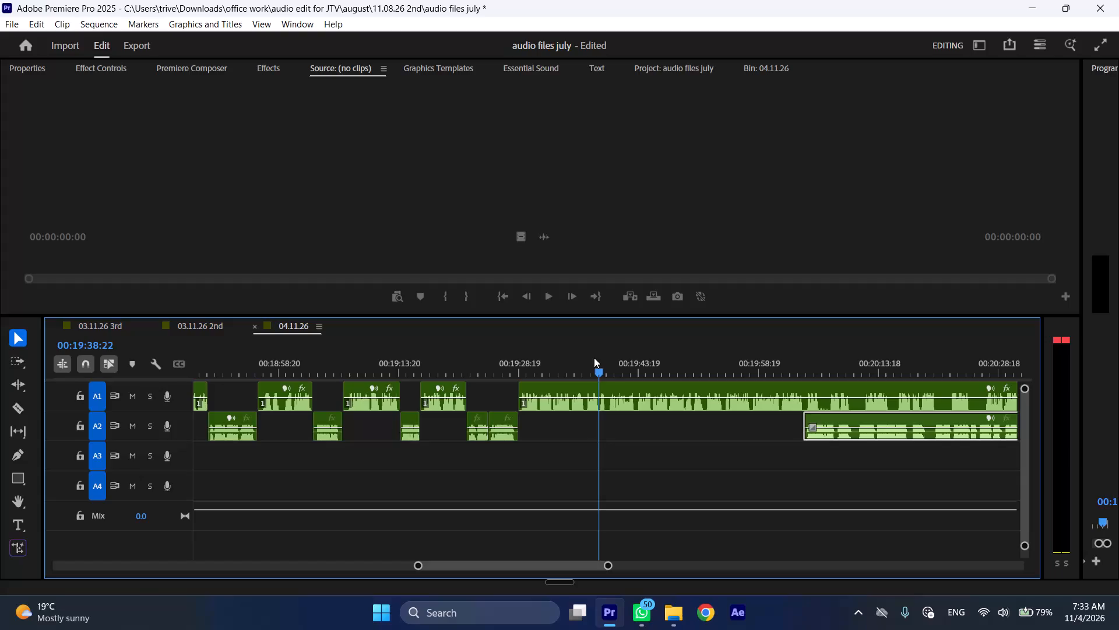
Split the A1 narration at 00:19:38:22 and ripple-trim the unwanted audio from there up to 00:19:39:22.
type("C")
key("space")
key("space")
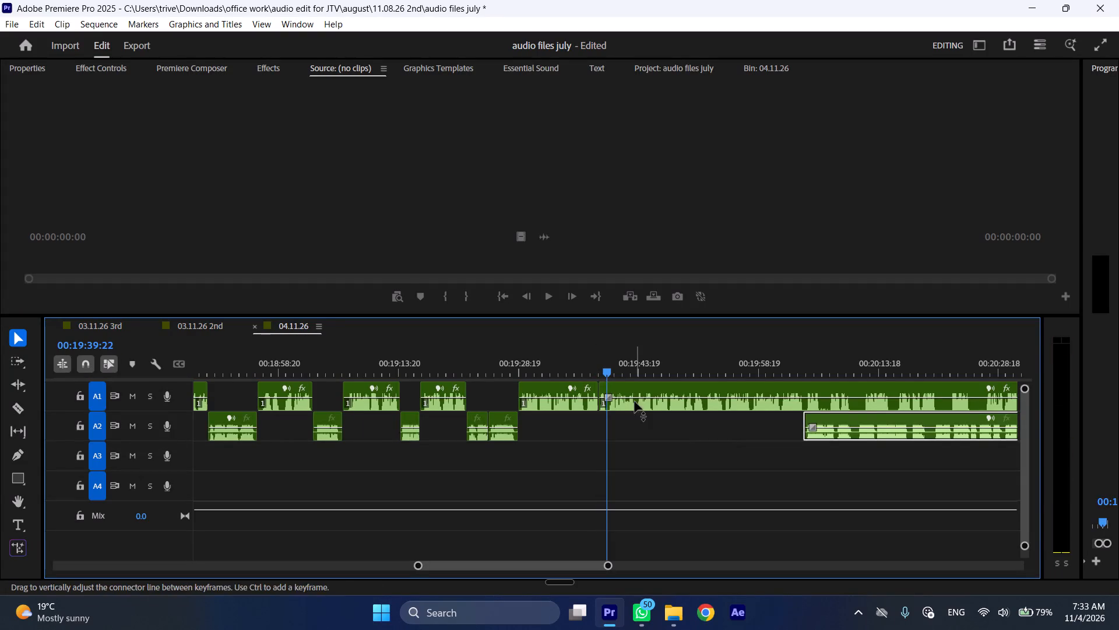
left_click(635, 402)
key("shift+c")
key("ctrl+shift+d")
Play the A1 narration at faster speed from 00:19:38:22 and shift the remaining A2 section clear to about 00:20:24.
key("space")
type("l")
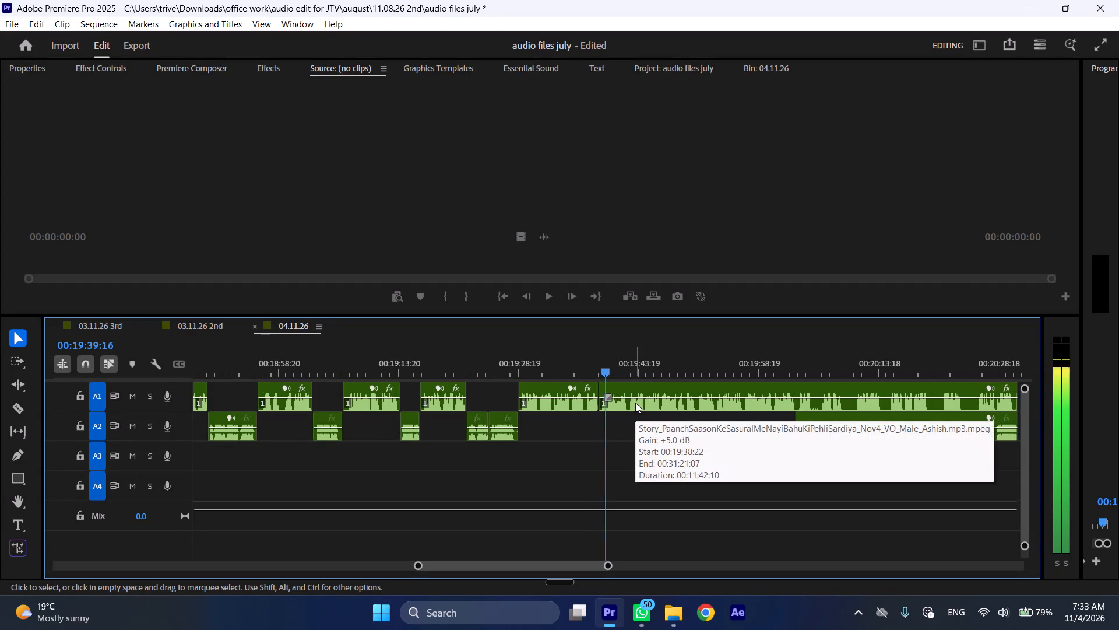
scroll(631, 487, "down", 5)
left_click_drag(715, 419, 884, 421)
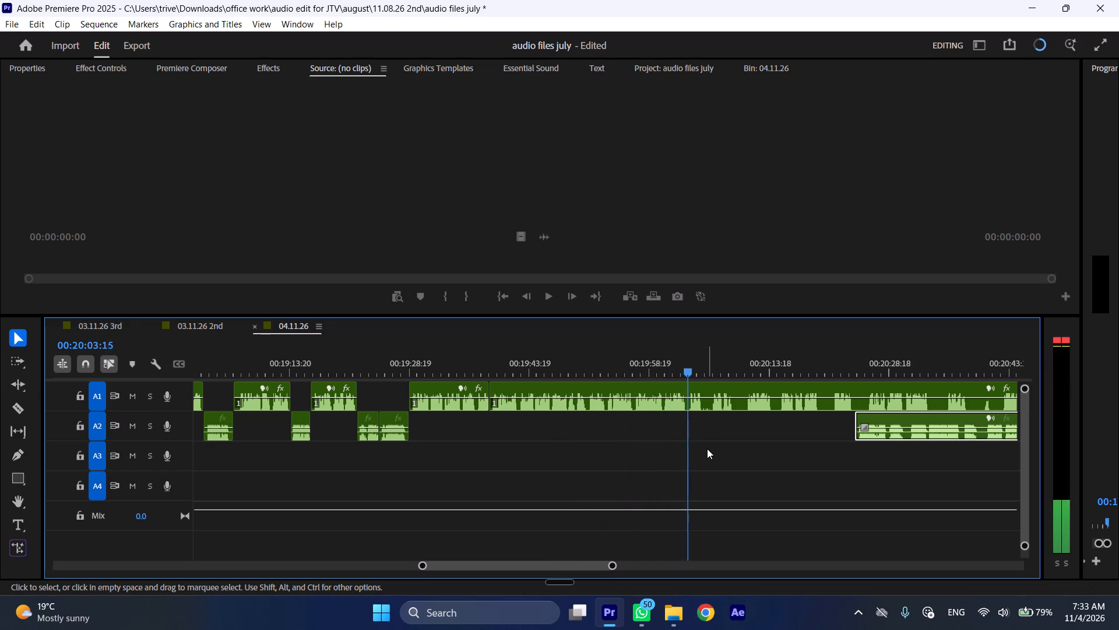
Review the A1 narration from about 00:20:03, cut out the passage from there to 00:20:06:16, and close the gap on both tracks.
scroll(707, 449, "down", 1)
key("space")
left_click(665, 371)
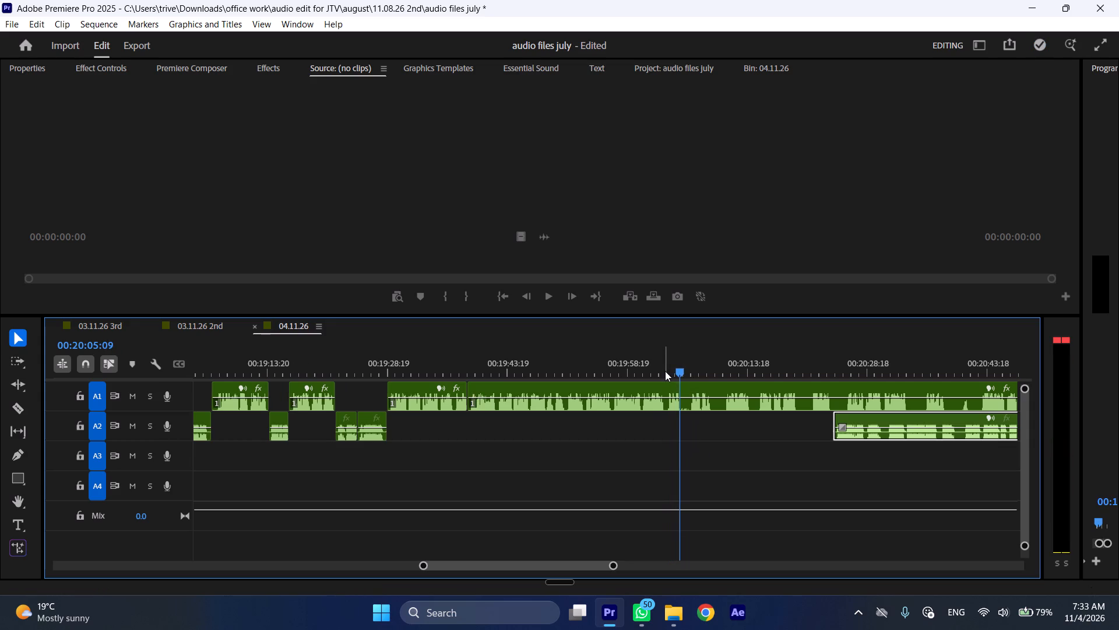
key("space")
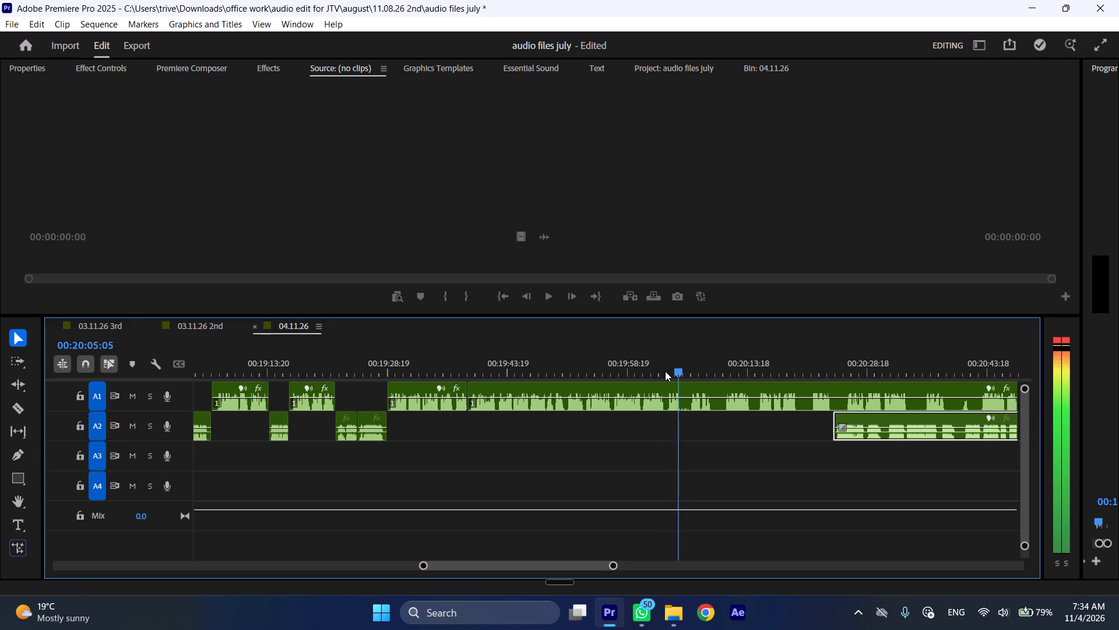
key("space")
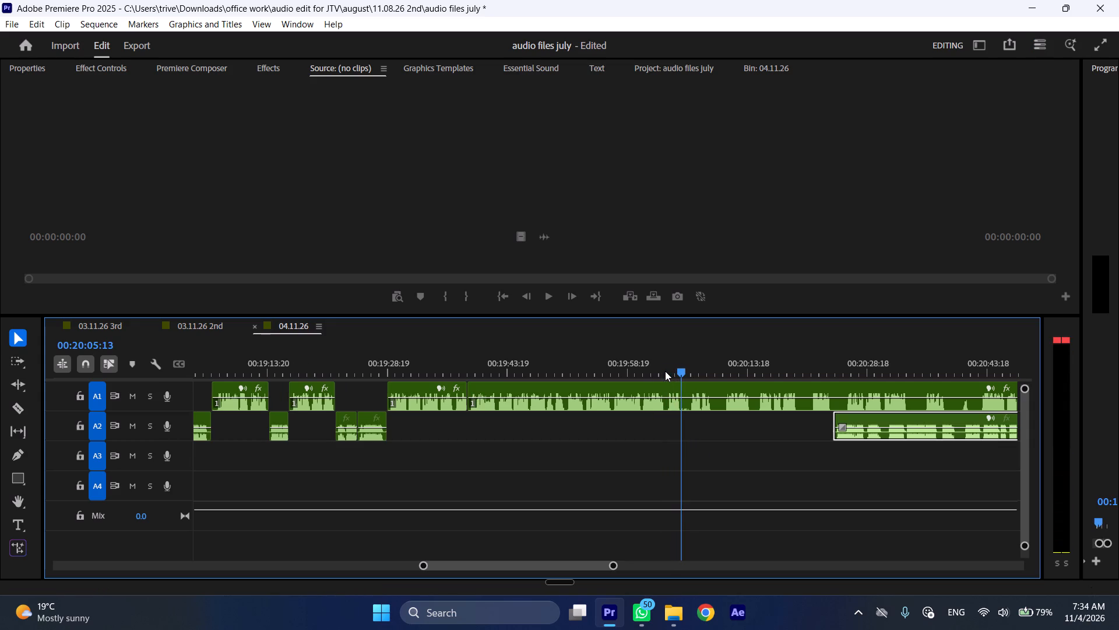
type("ll")
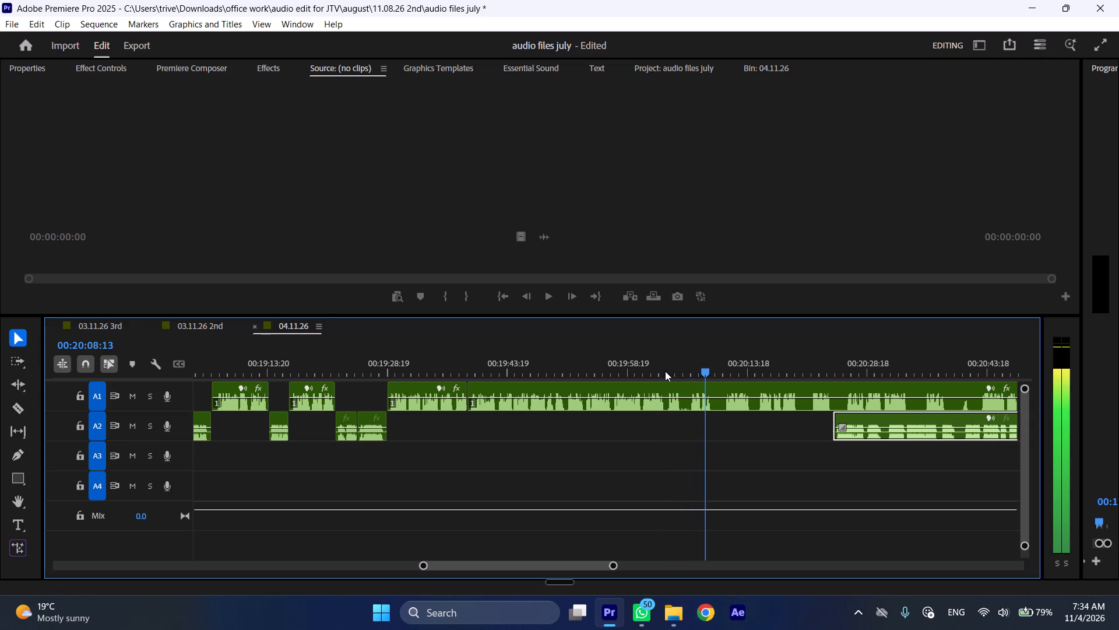
left_click(665, 371)
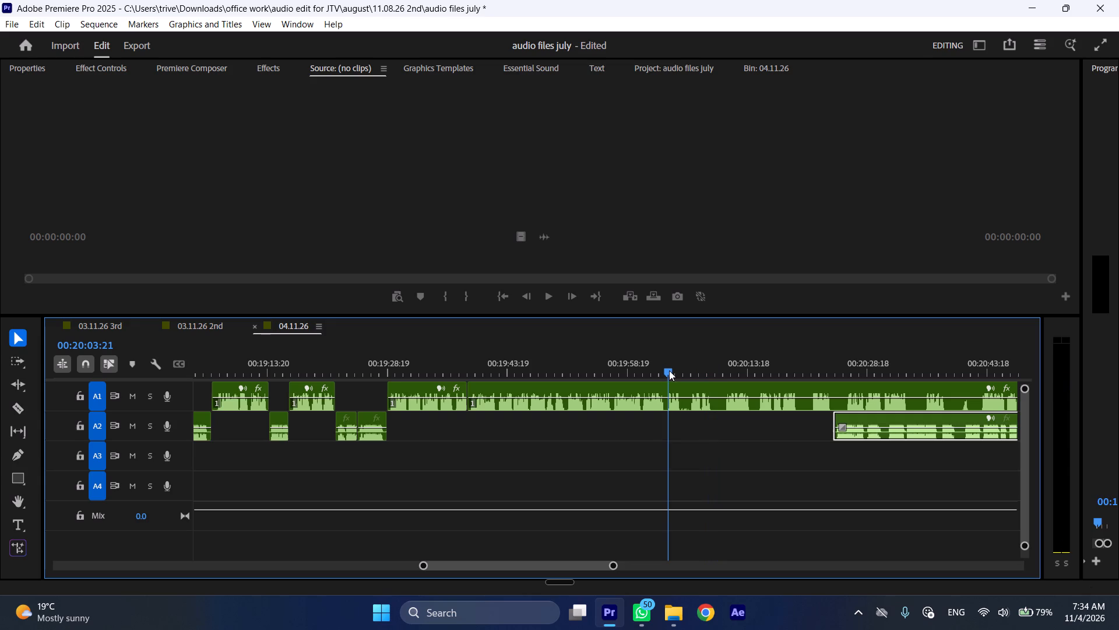
key("shift+c")
left_click_drag(684, 364, 694, 364)
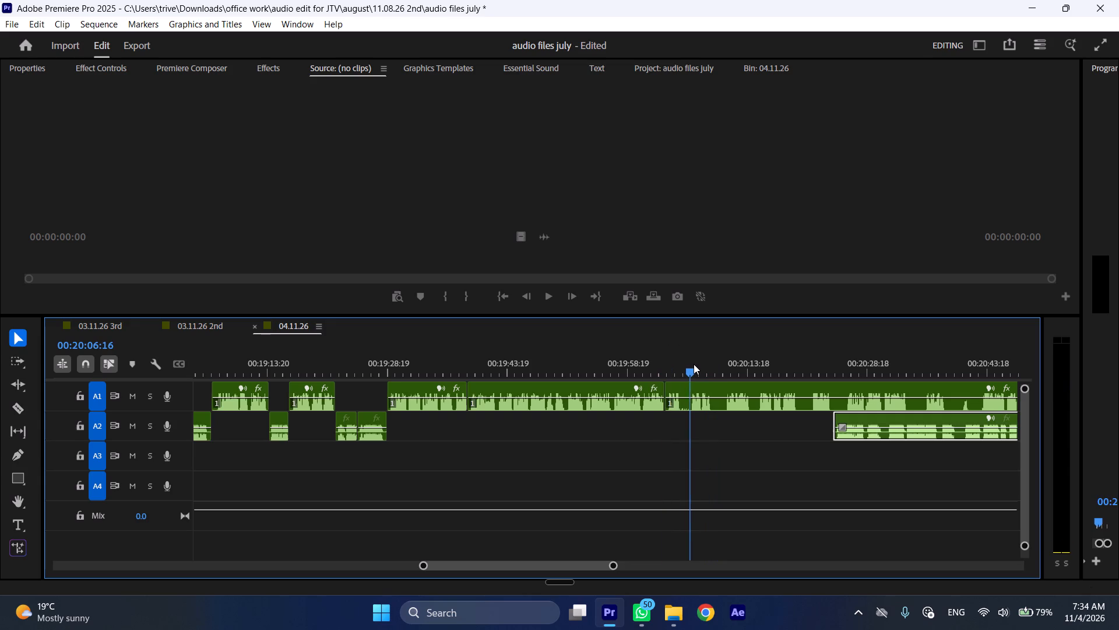
left_click_drag(694, 364, 692, 364)
left_click(701, 390)
key("shift+c")
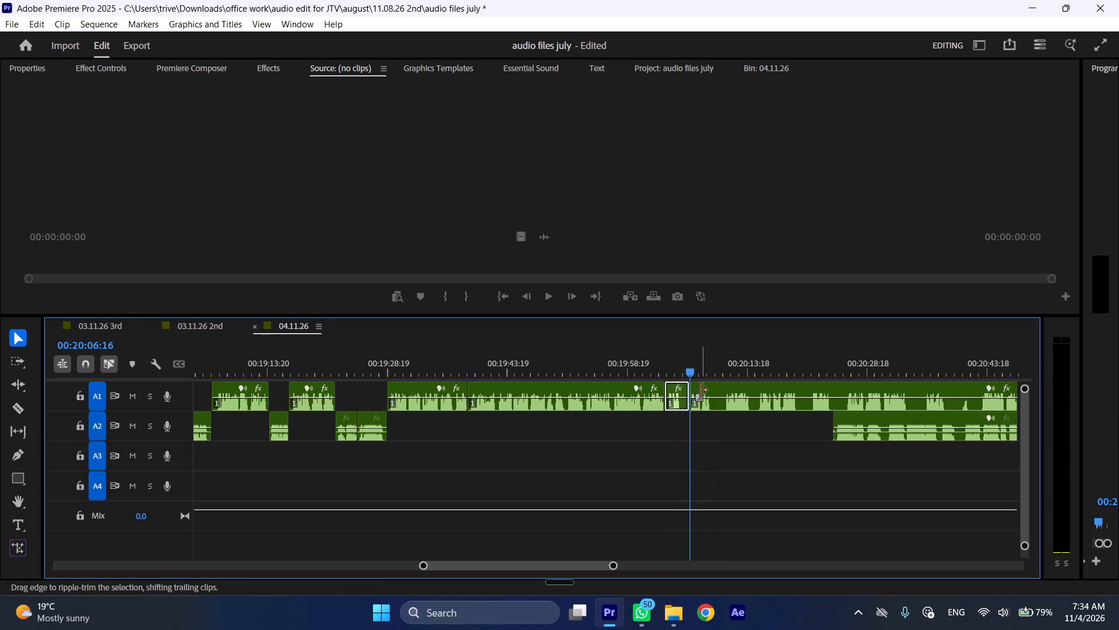
key("ctrl+shift+d")
Split the A1 clip at 00:20:06:10.
left_click(685, 366)
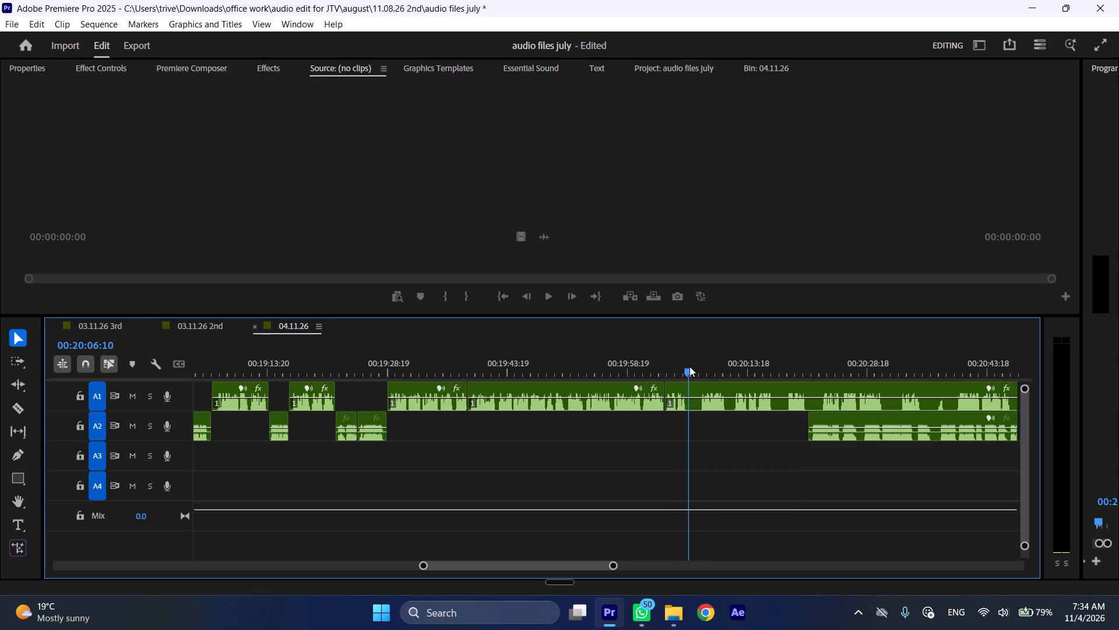
key("shift+c")
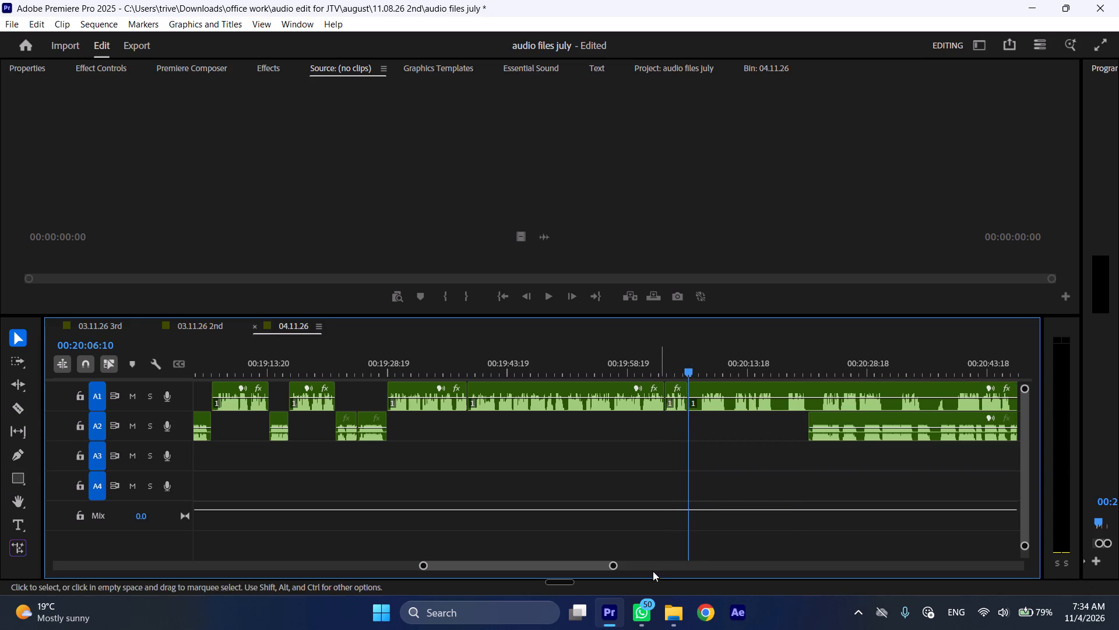
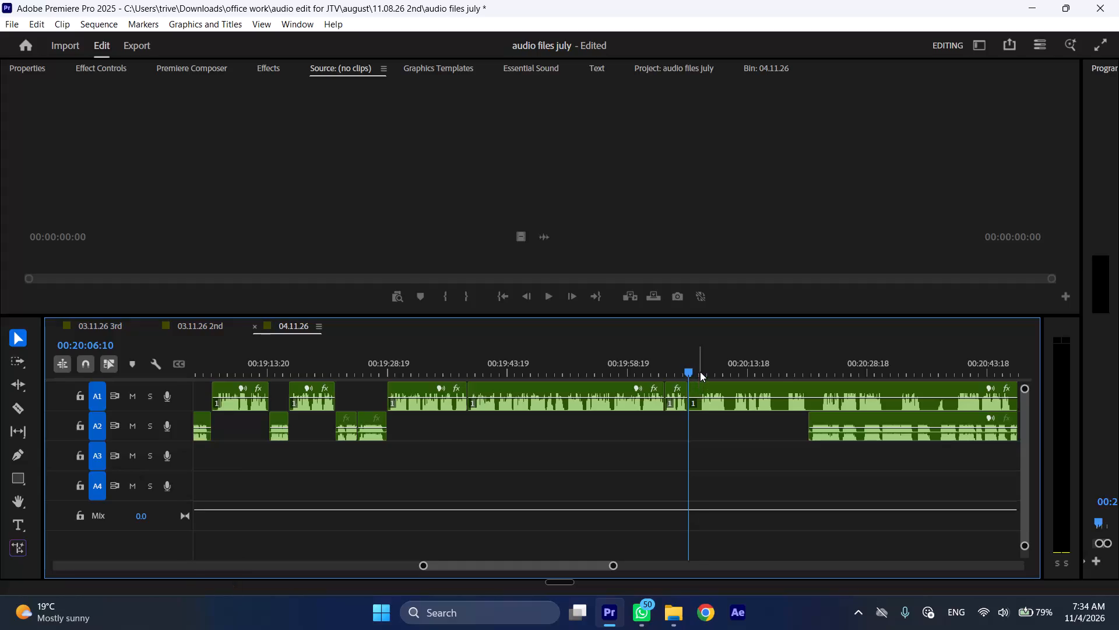
Cut out the A1 passage from 00:20:06:10 to 00:20:07:21 and close the gap on both tracks.
left_click(700, 372)
left_click(710, 388)
key("shift+c")
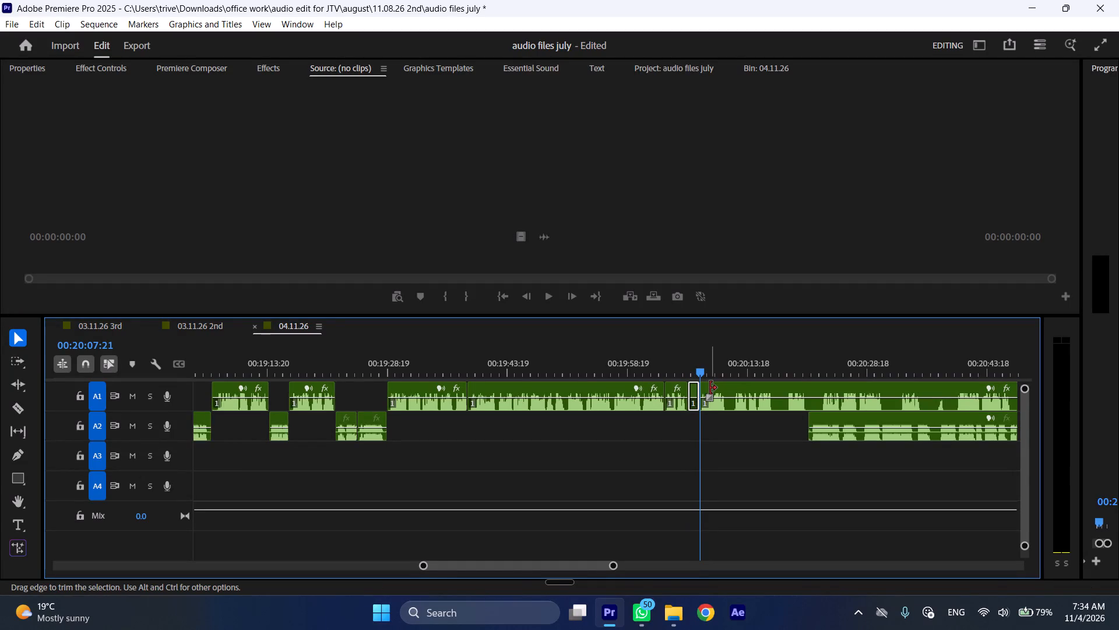
key("ctrl+shift+d")
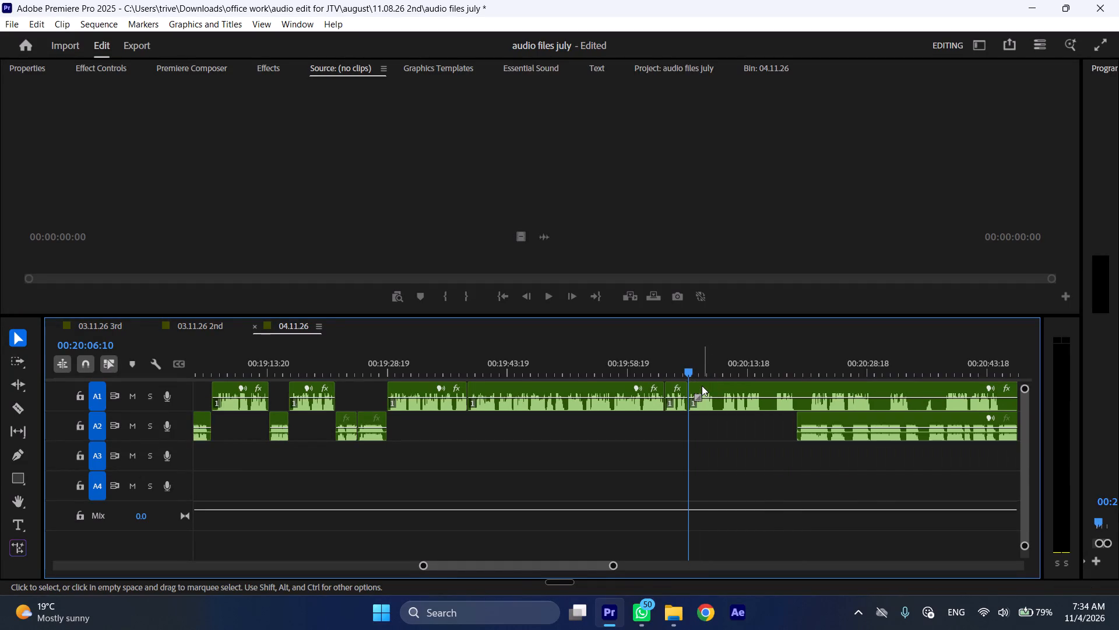
Move the remaining A1 clip later, place the A2 clip at 00:20:06:10 directly after the kept A1 passage, and play it.
left_click_drag(702, 386, 877, 385)
left_click_drag(856, 419, 749, 420)
key("space")
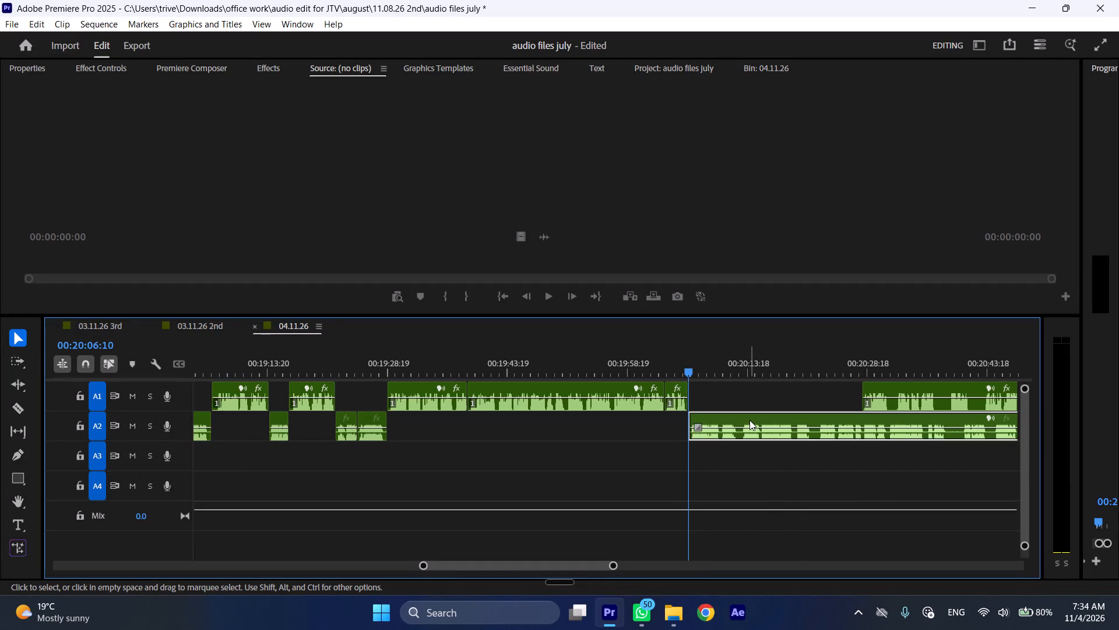
type("l")
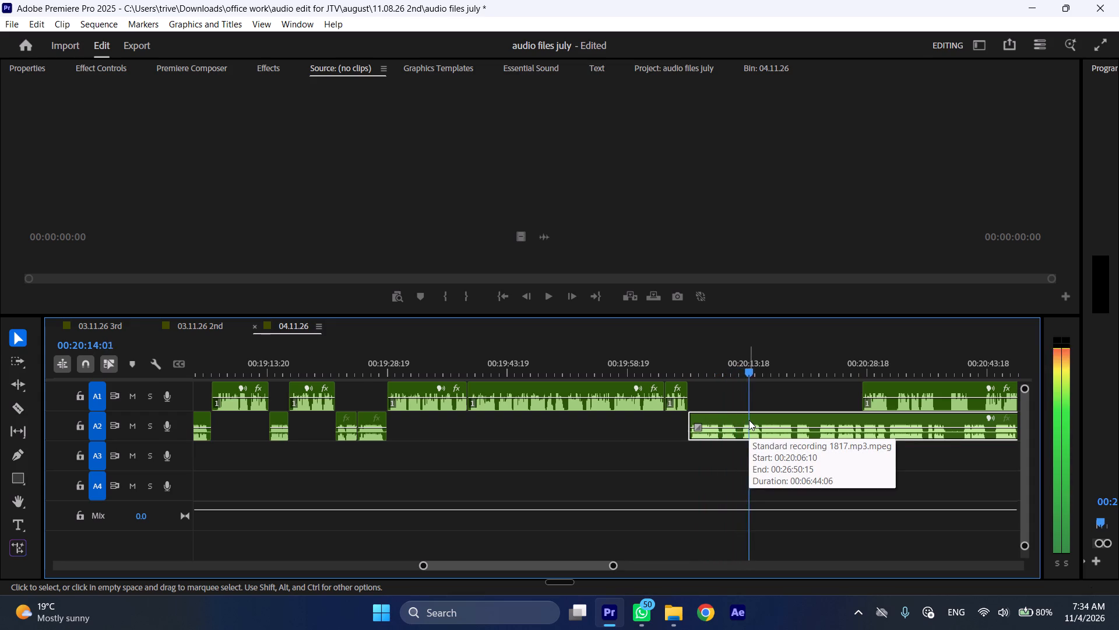
Shift the remaining A1 clip about 15 seconds later and replay the A1-to-A2 transition from about 00:20:05.
scroll(749, 420, "down", 3)
left_click_drag(823, 386, 946, 386)
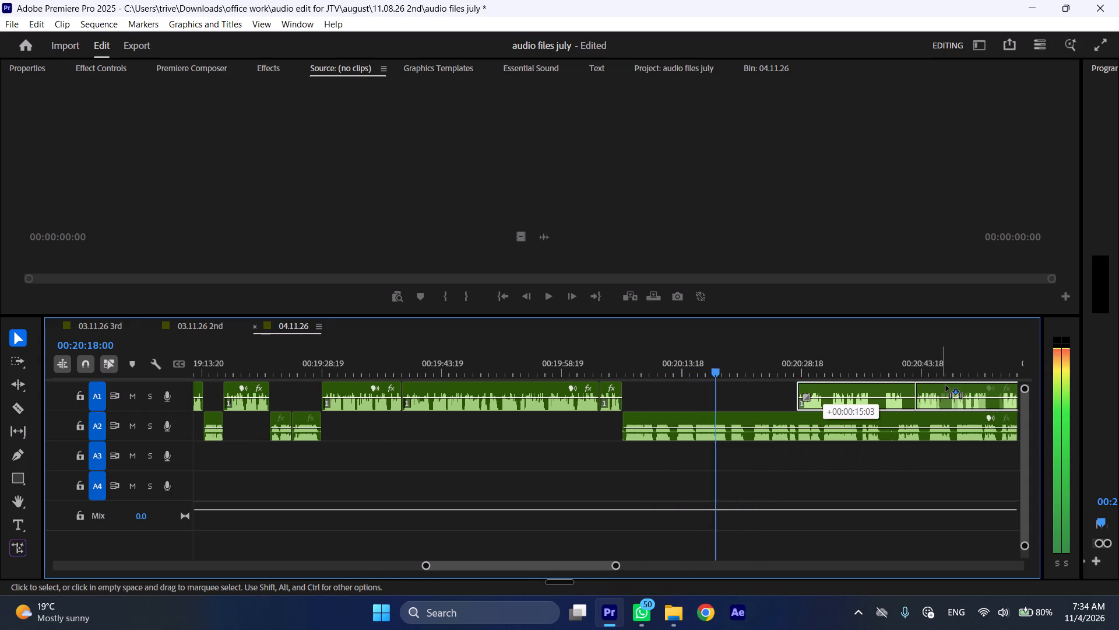
left_click_drag(946, 386, 946, 386)
left_click(611, 356)
key("space")
type("l")
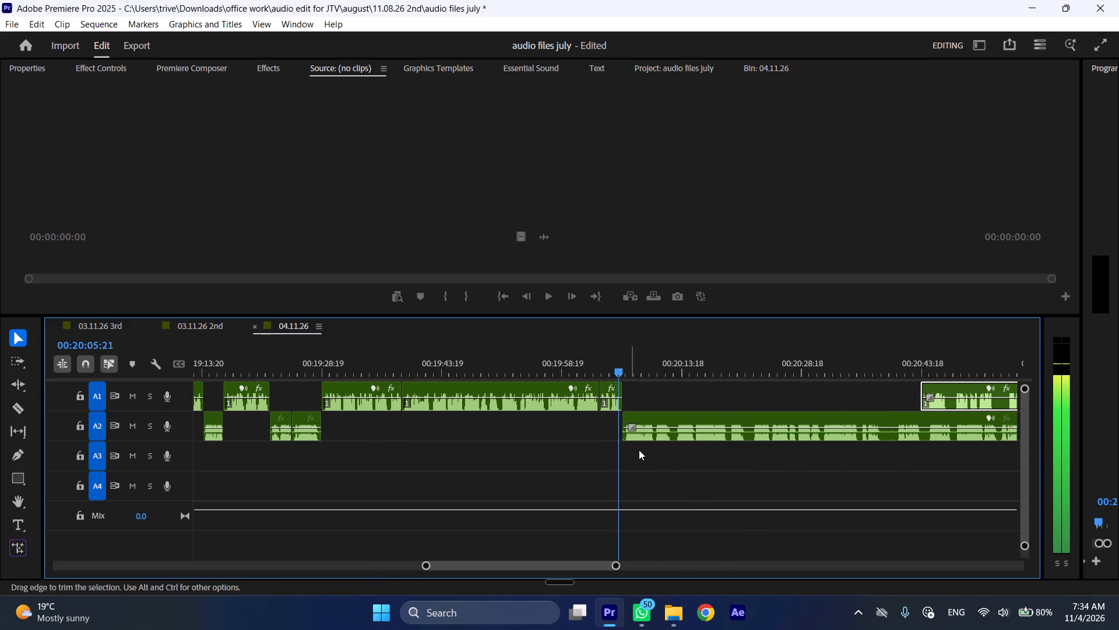
Switch to WhatsApp.
left_click(650, 604)
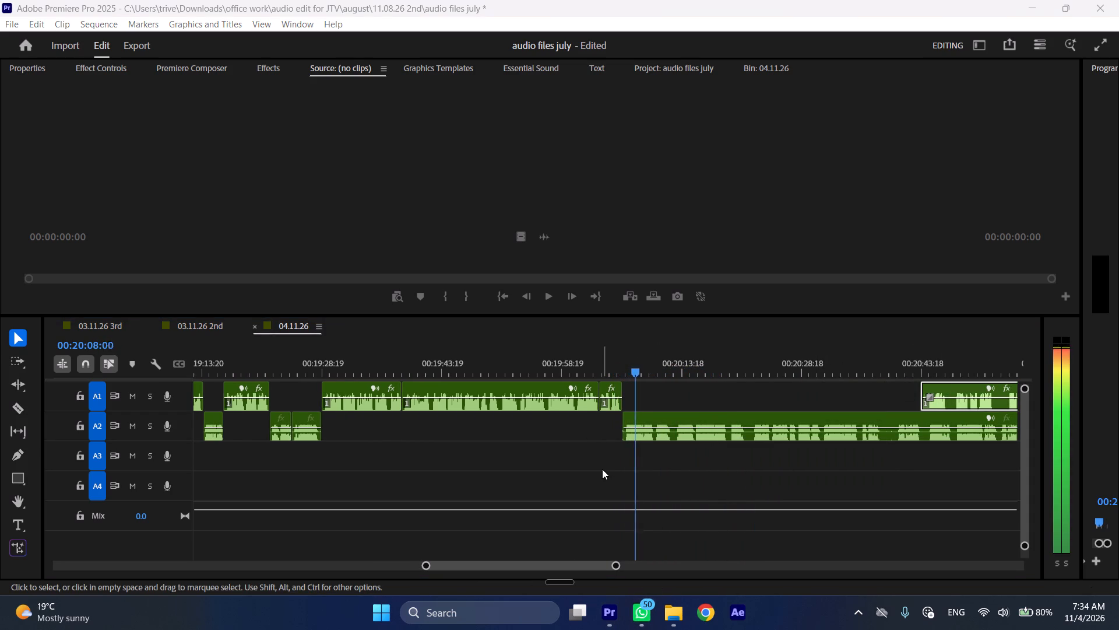
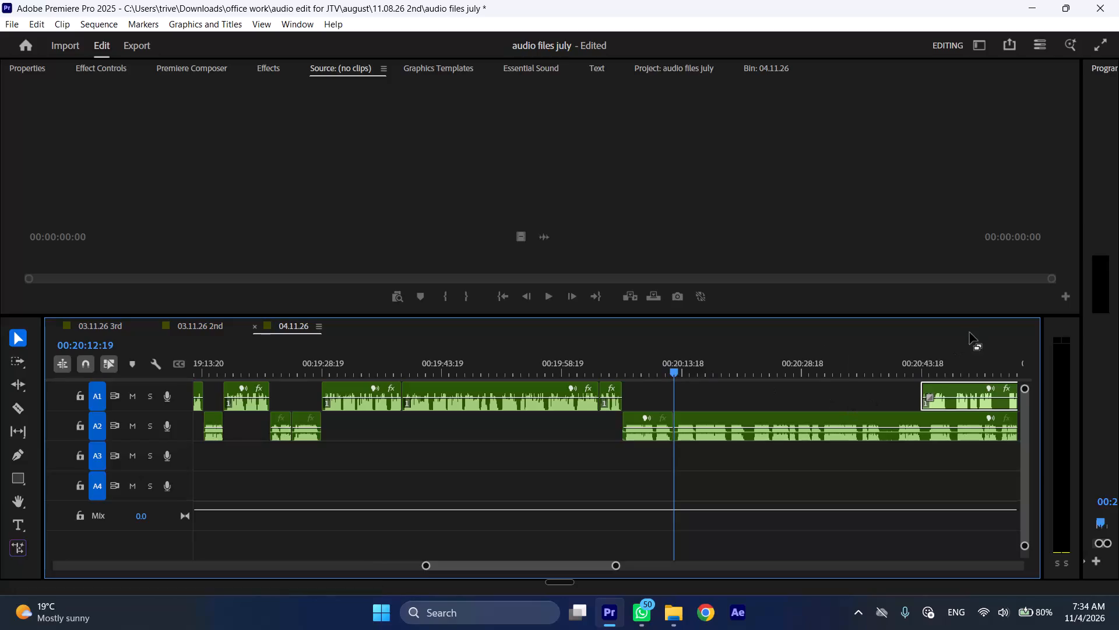
Split the last A1 clip at 00:20:47:00 and insert its opening passage at 00:20:12:19, between the A2 clips, shifting the remaining clips later.
left_click_drag(952, 348, 942, 356)
left_click_drag(942, 357, 952, 359)
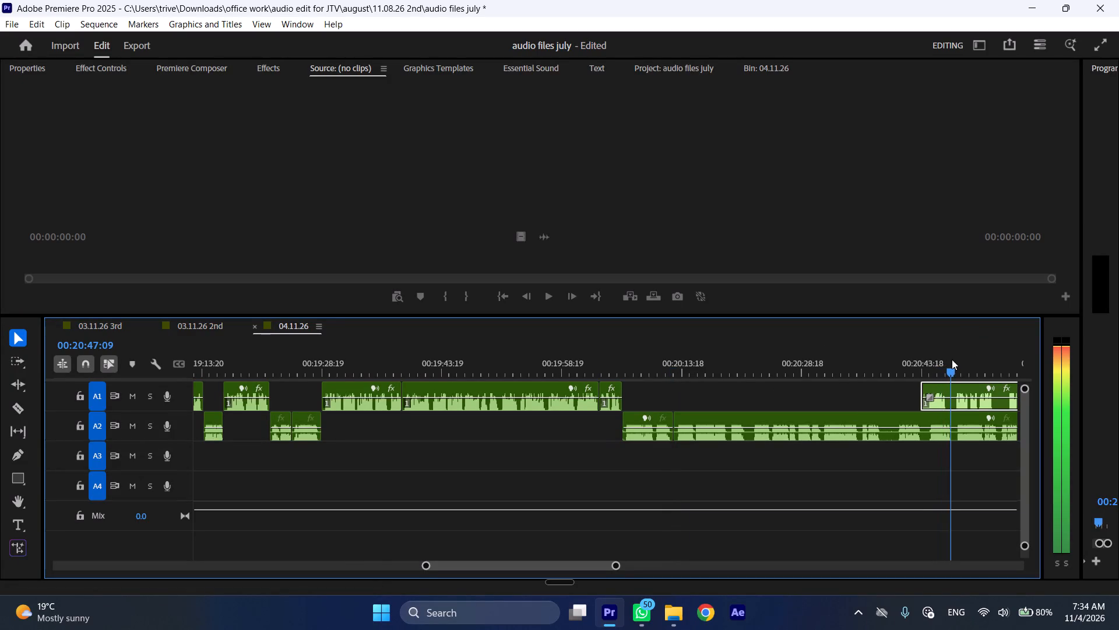
left_click_drag(952, 359, 950, 359)
key("shift+c")
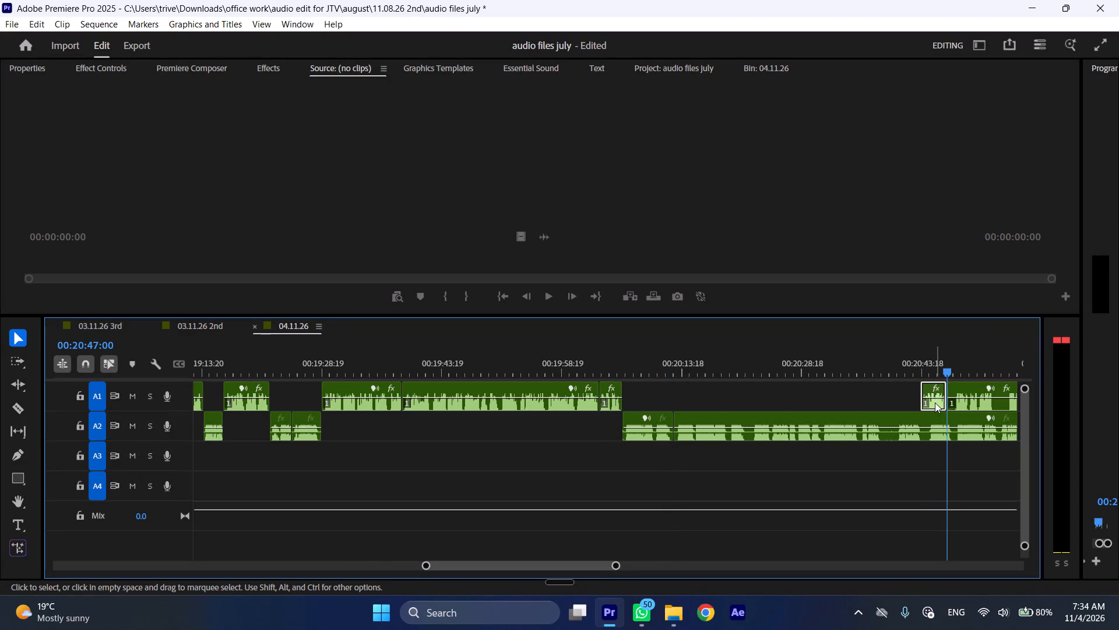
left_click_drag(935, 402, 691, 402)
Play the transition from A2 into the inserted A1 passage at increased speed, starting from 00:20:11:21.
left_click(668, 360)
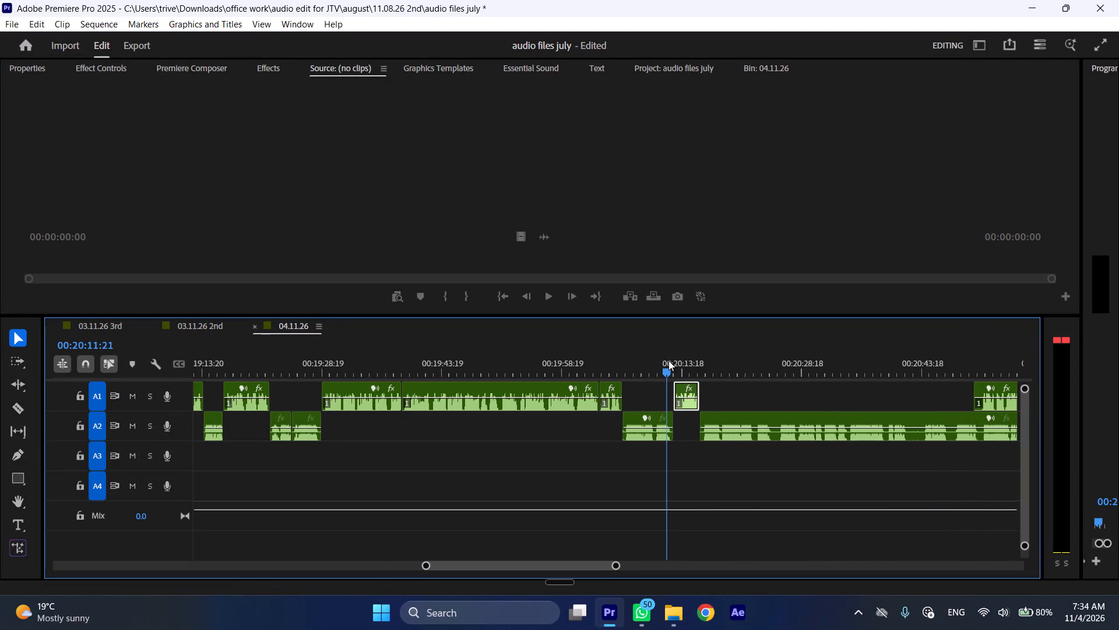
key("space")
type("l")
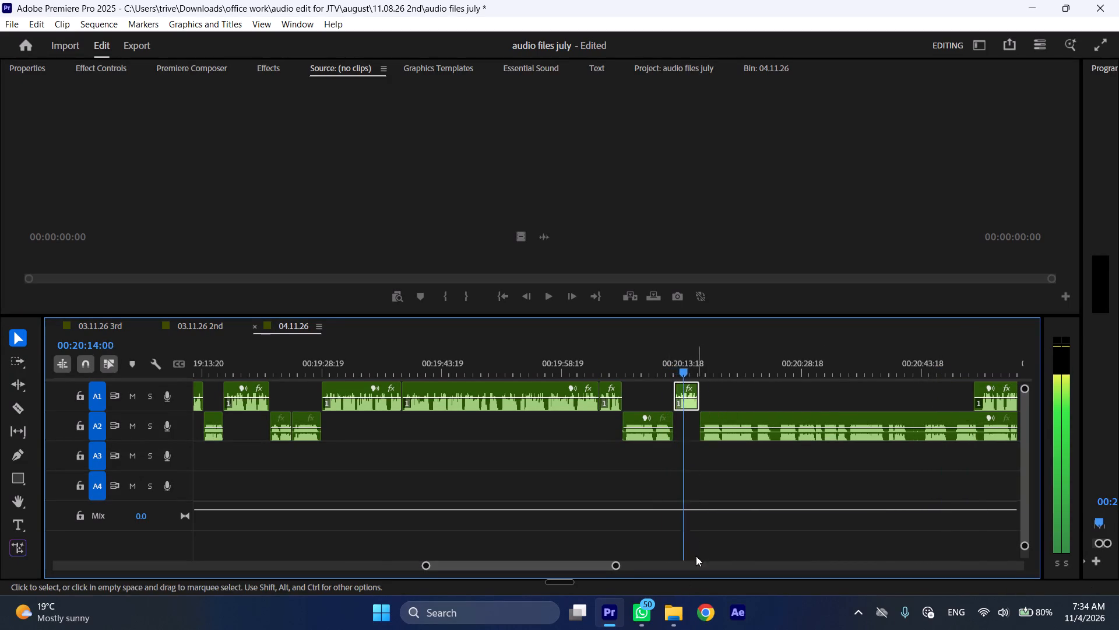
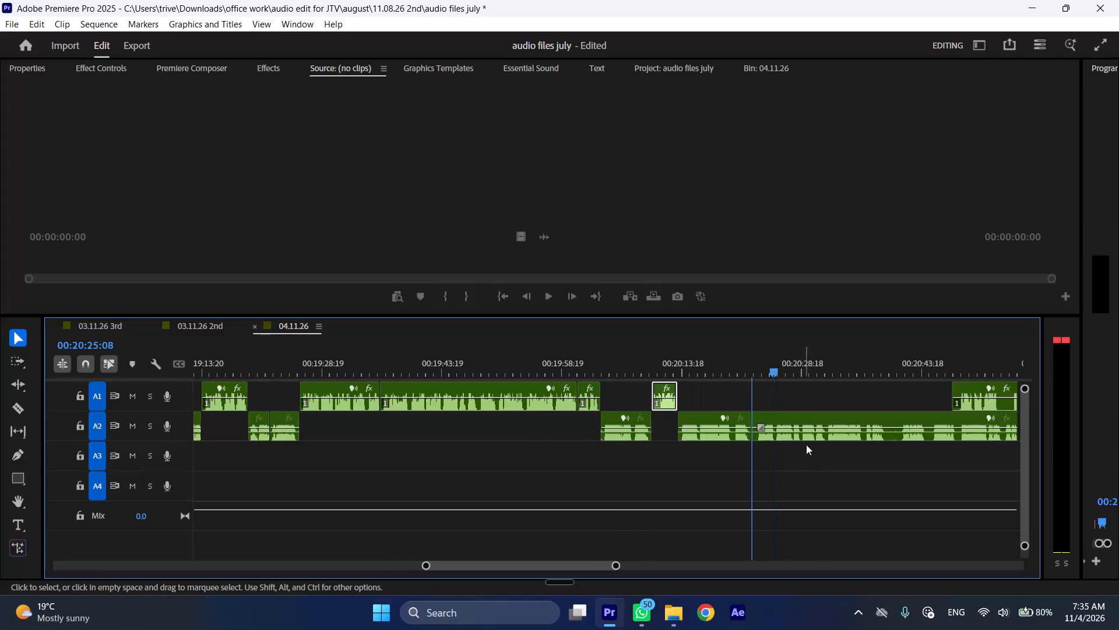
Trim about one second off the start of the last A1 clip, removing the silence before its speech.
scroll(806, 444, "down", 4)
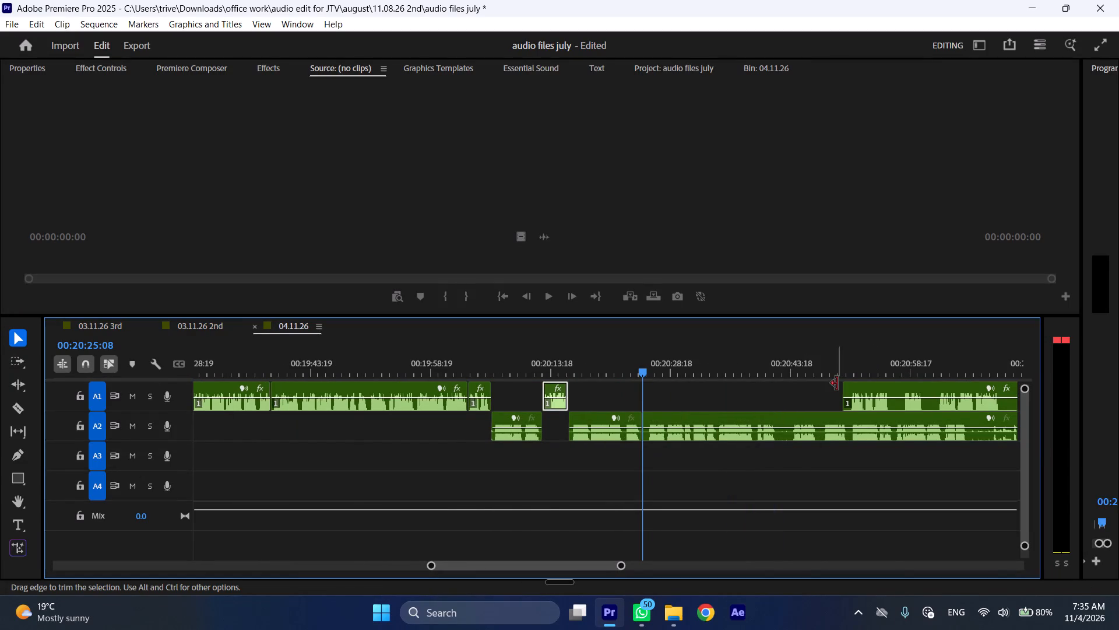
left_click_drag(837, 383, 844, 385)
Split the last A1 clip at 00:20:56:07 and insert its opening passage at the A2 cut at 00:20:25:08, shifting the remaining clips later.
left_click(889, 366)
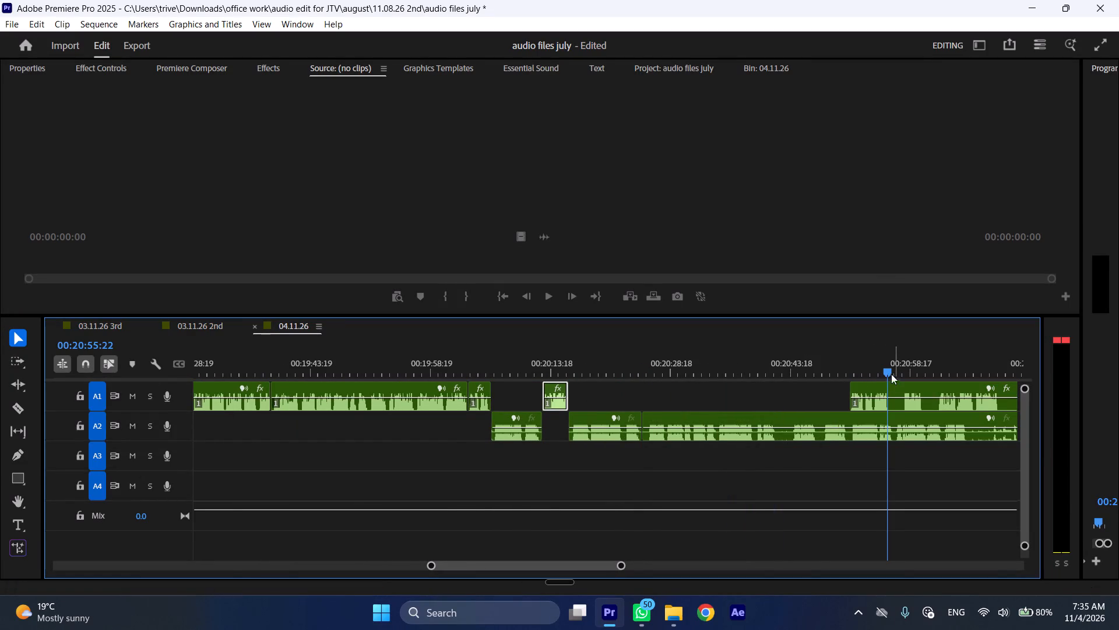
left_click(891, 371)
left_click(896, 370)
left_click(902, 391)
key("shift+c")
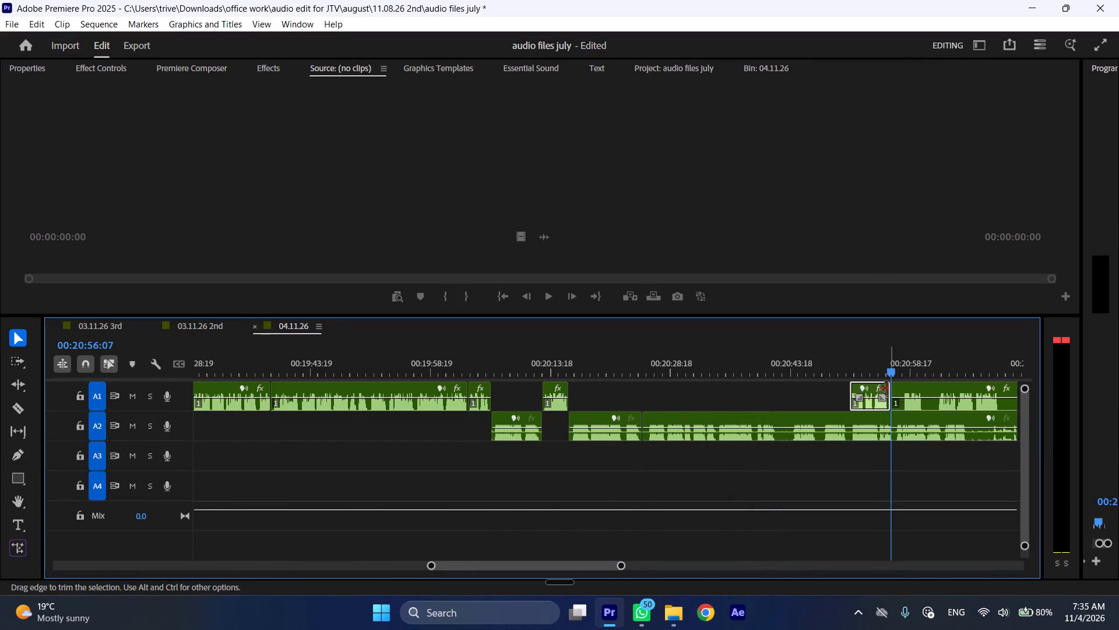
left_click_drag(871, 403, 664, 396)
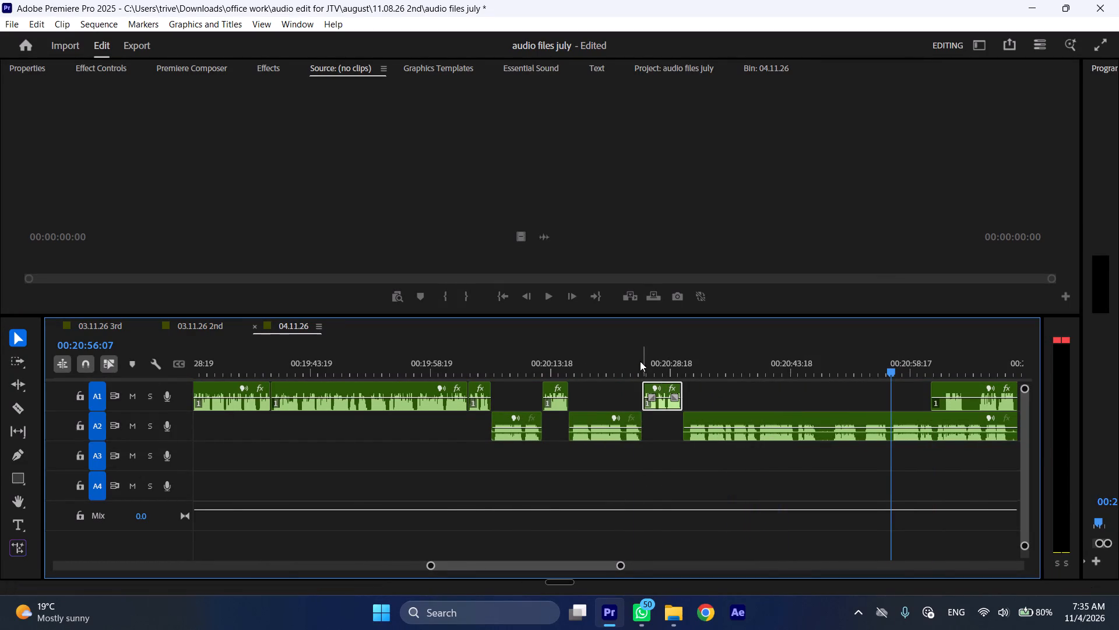
Play the transition from the A2 clip into the inserted A1 passage at increased speed, starting just before the cut.
left_click(640, 361)
key("space")
type("l")
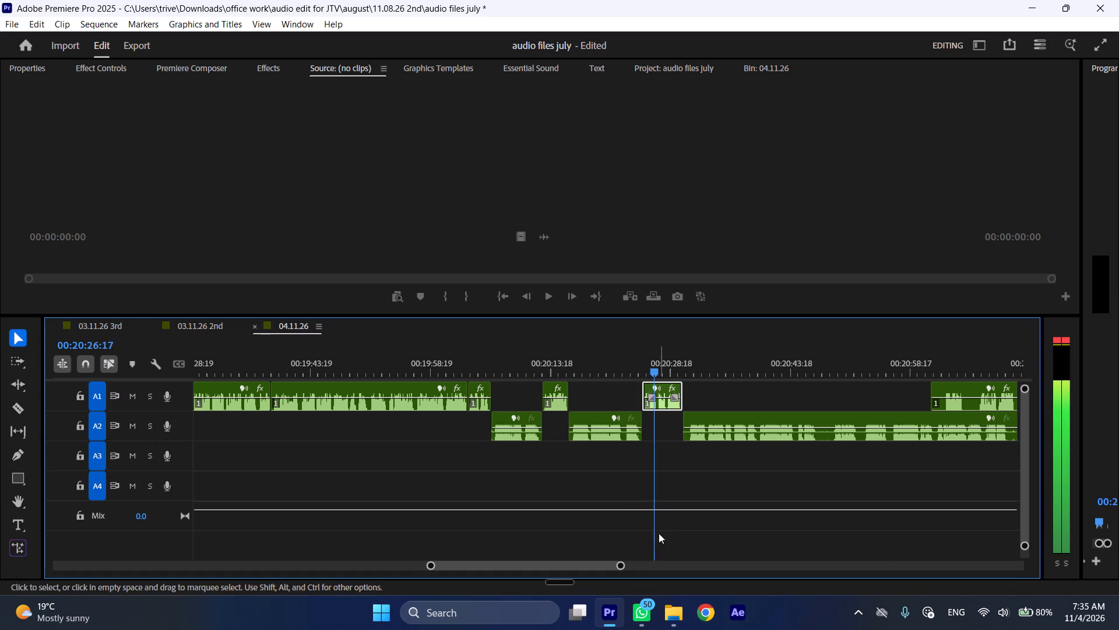
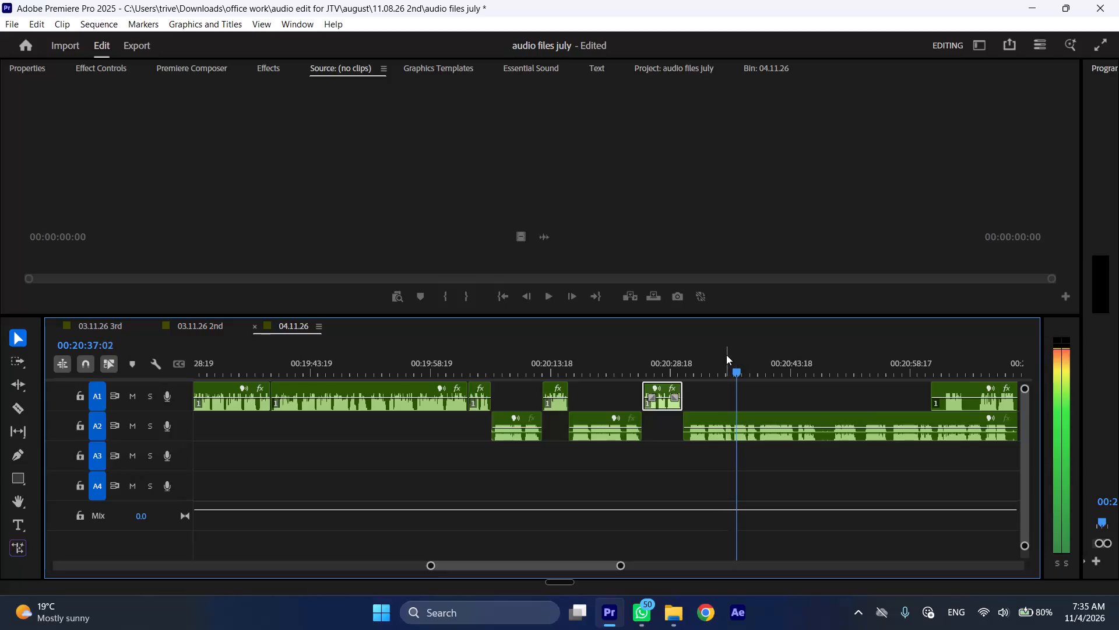
Ripple-trim about six seconds off the start of the long A2 clip, up to 00:20:36:13, and play on from the new cut at increased speed.
left_click(734, 355)
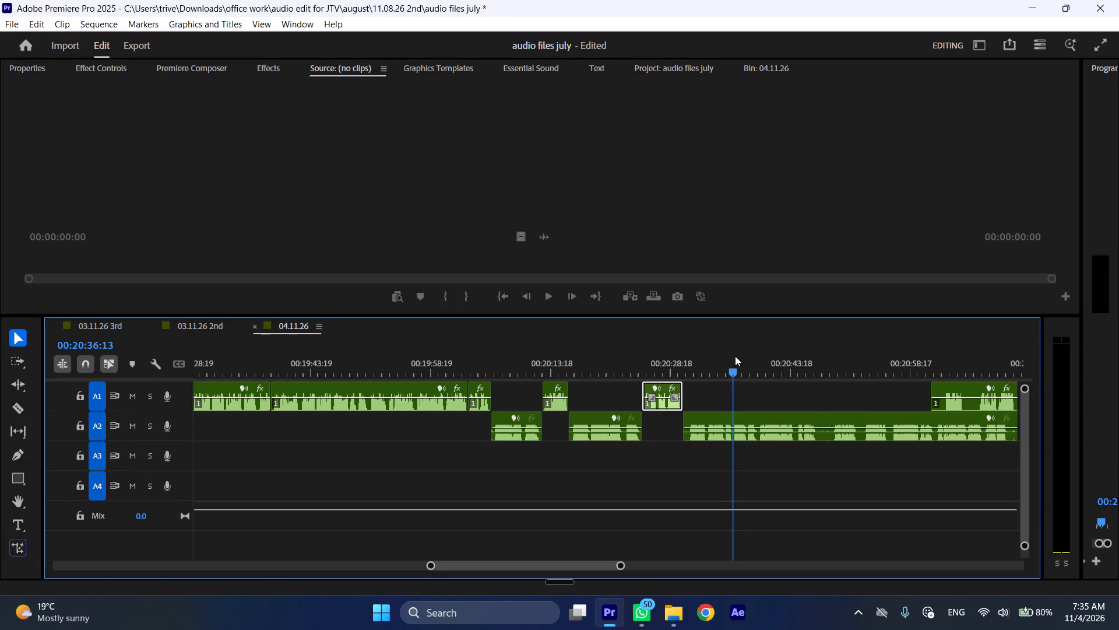
left_click(753, 431)
key("shift+c")
key("ctrl+shift+d")
key("space")
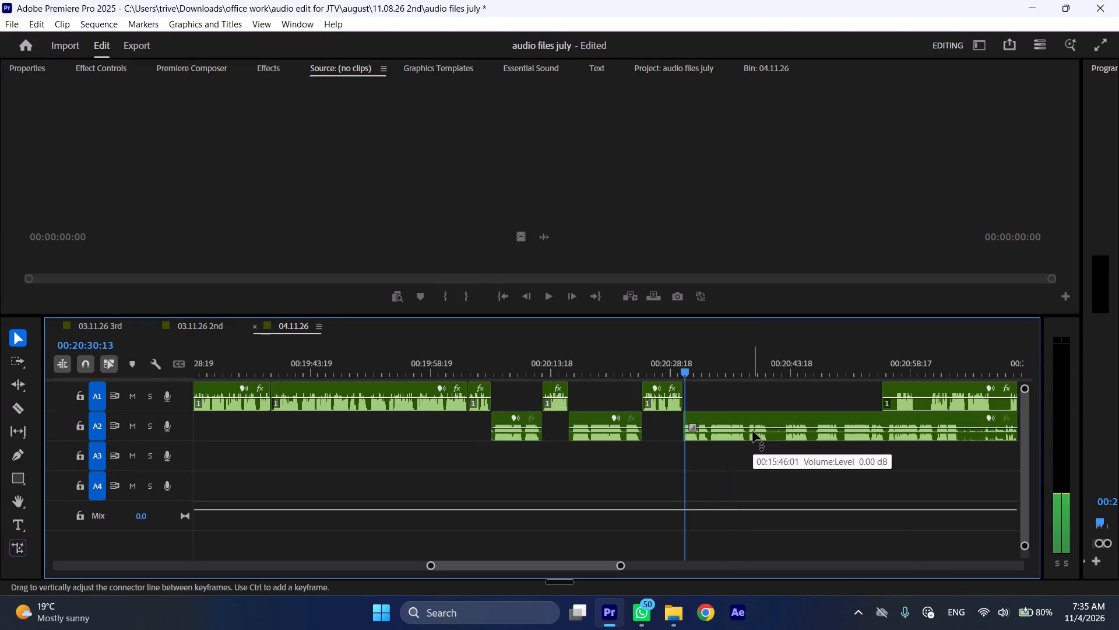
type("l")
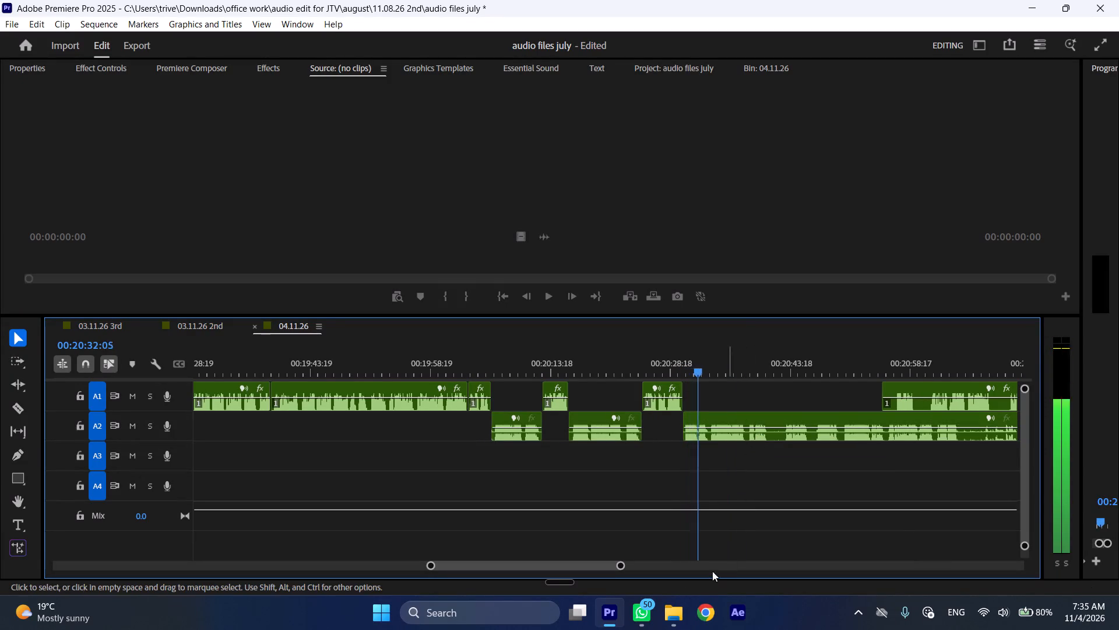
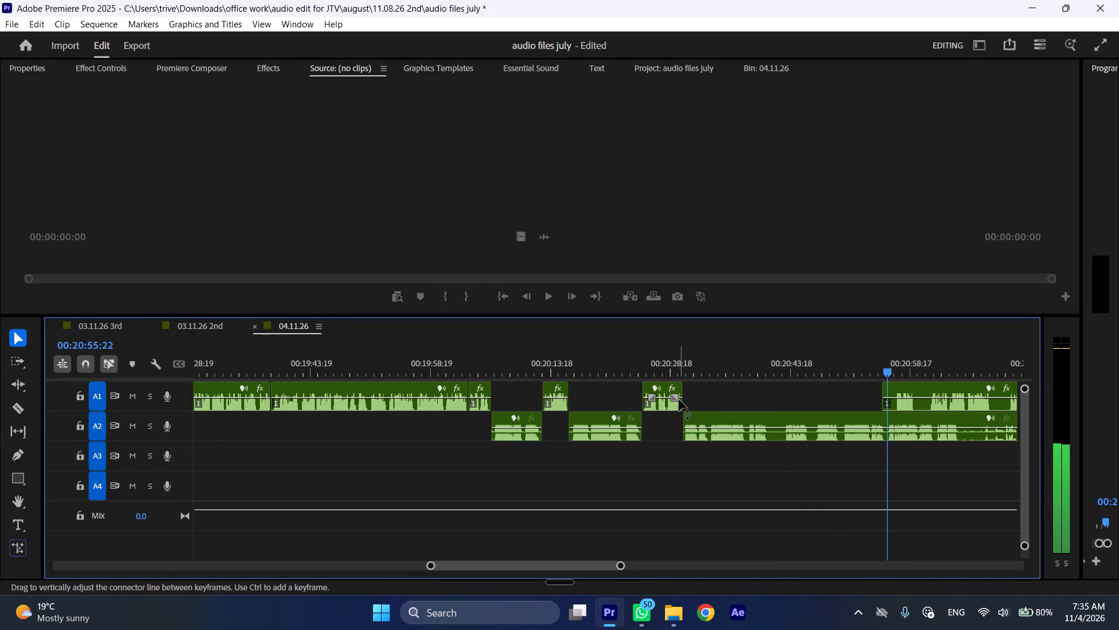
Ripple-trim about three seconds off the start of the long A2 clip, up to 00:20:33:15, and play on at increased speed.
left_click(712, 360)
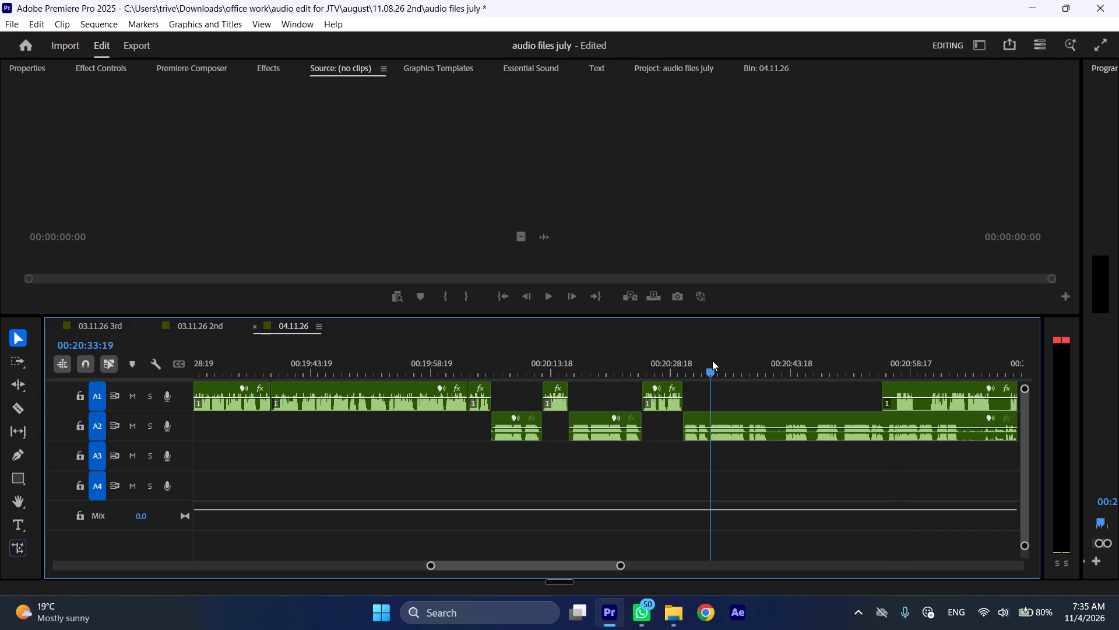
left_click(716, 407)
left_click(716, 411)
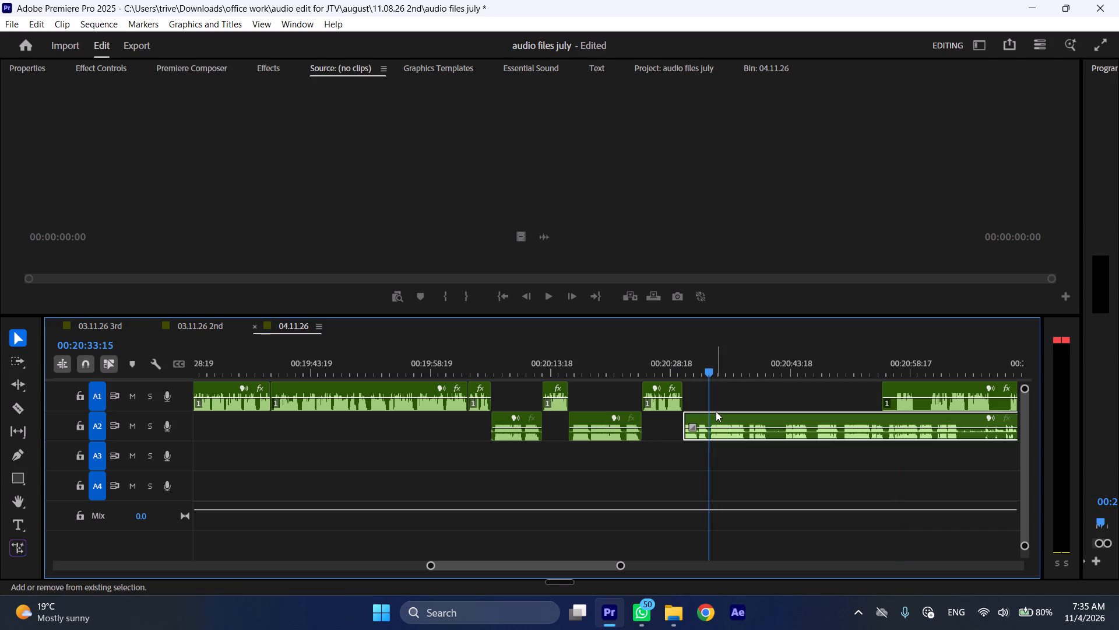
key("shift+c")
key("ctrl+shift+d")
key("space")
key("l")
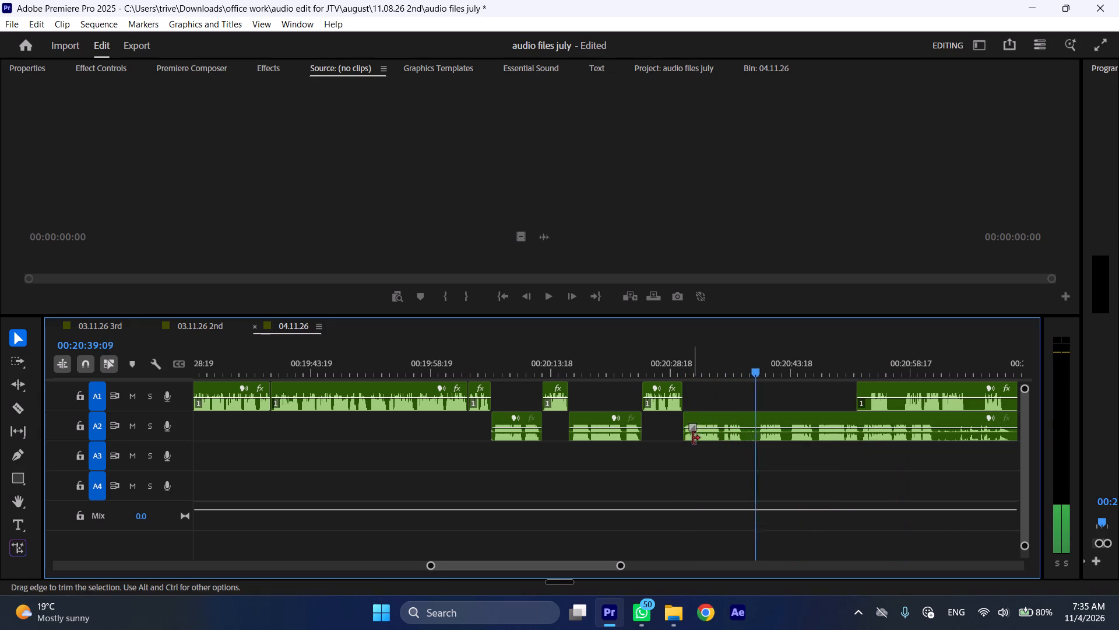
Cut the long A2 clip at 00:20:35:06, ripple-remove its audio from there to 00:20:39:20, and play on.
scroll(766, 339, "down", 6)
left_click_drag(586, 366, 593, 364)
key("shift+c")
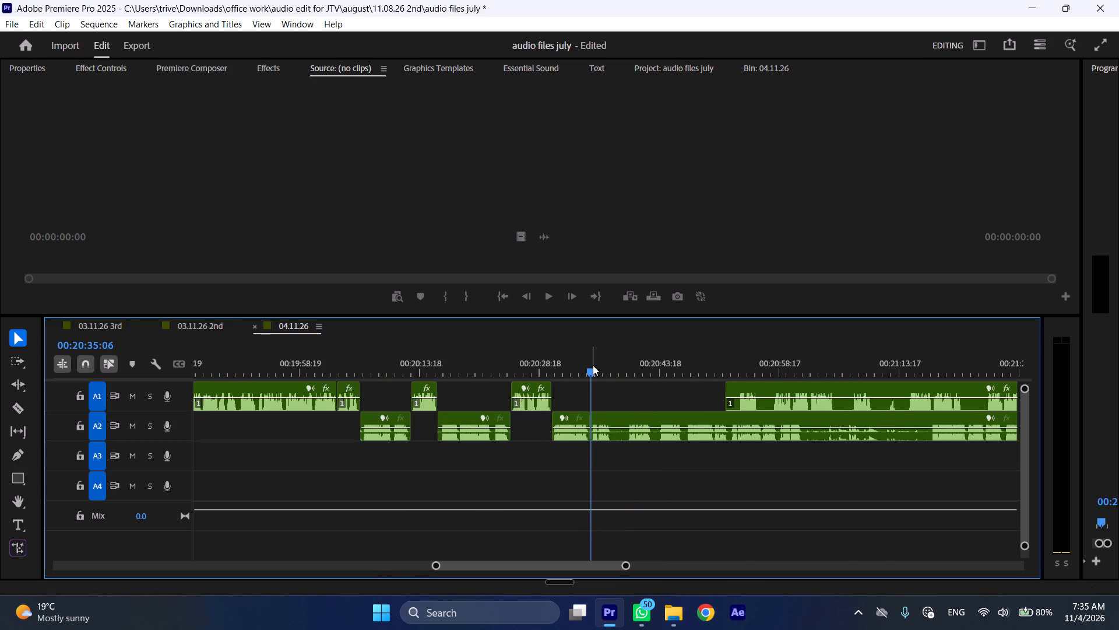
left_click_drag(607, 360, 630, 364)
left_click(639, 412)
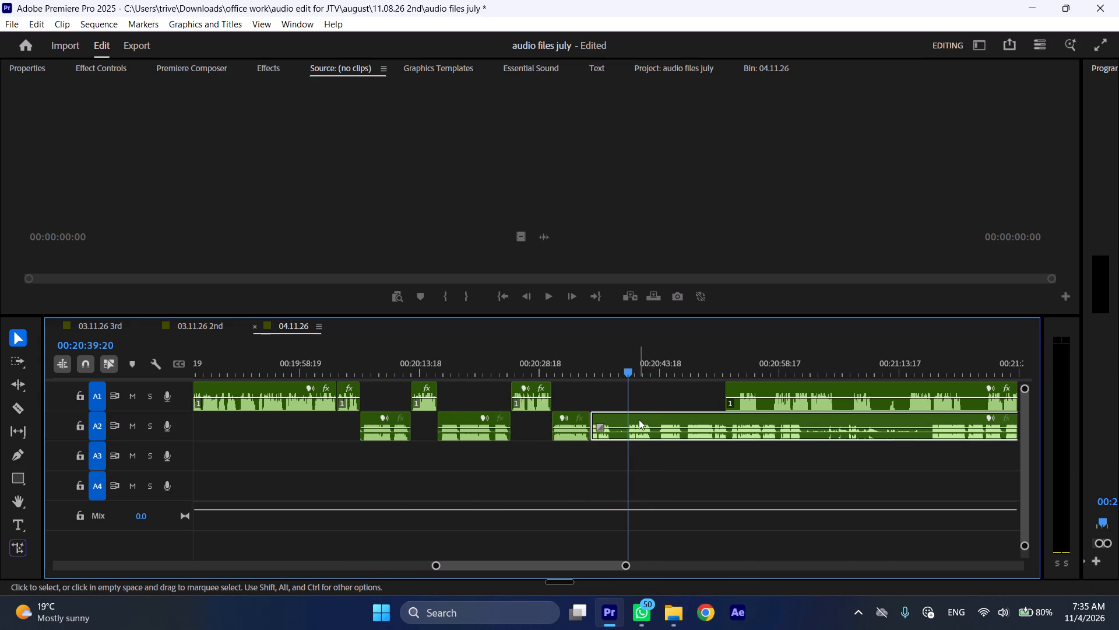
key("shift+c")
key("ctrl+shift+d")
key("space")
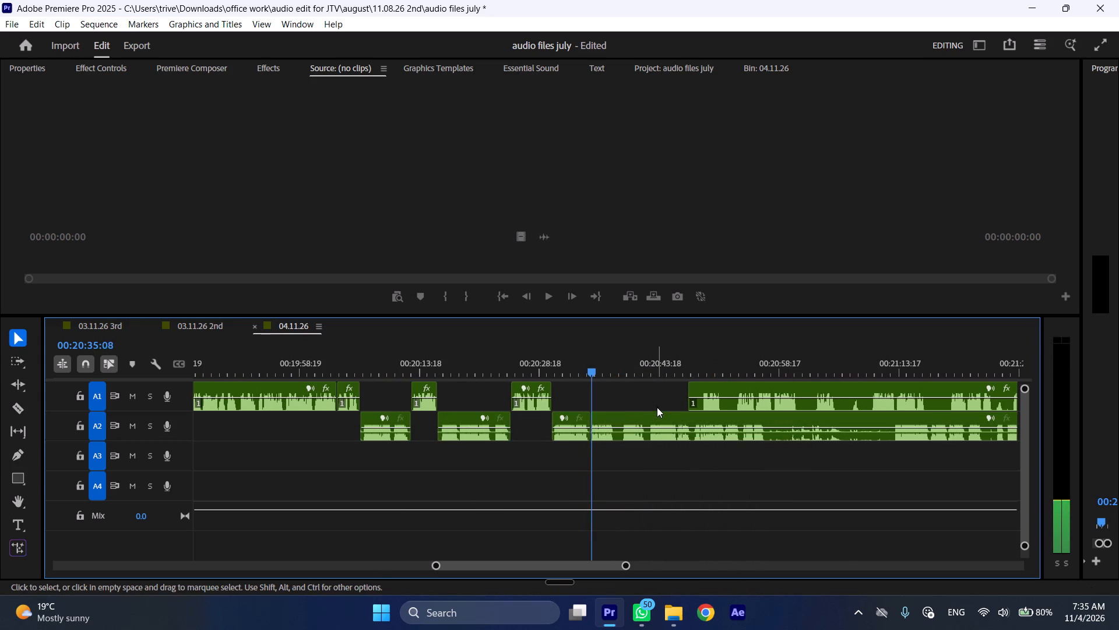
Move the A1 clip that overlaps the long A2 clip about 20 seconds later on its track.
left_click_drag(695, 389, 705, 388)
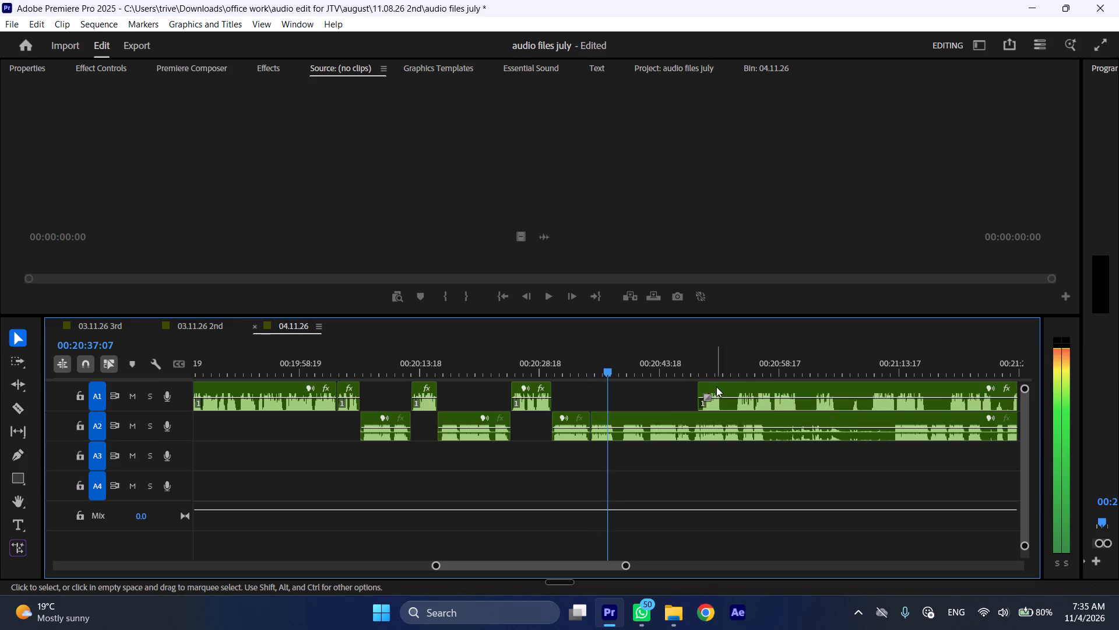
left_click_drag(719, 387, 870, 387)
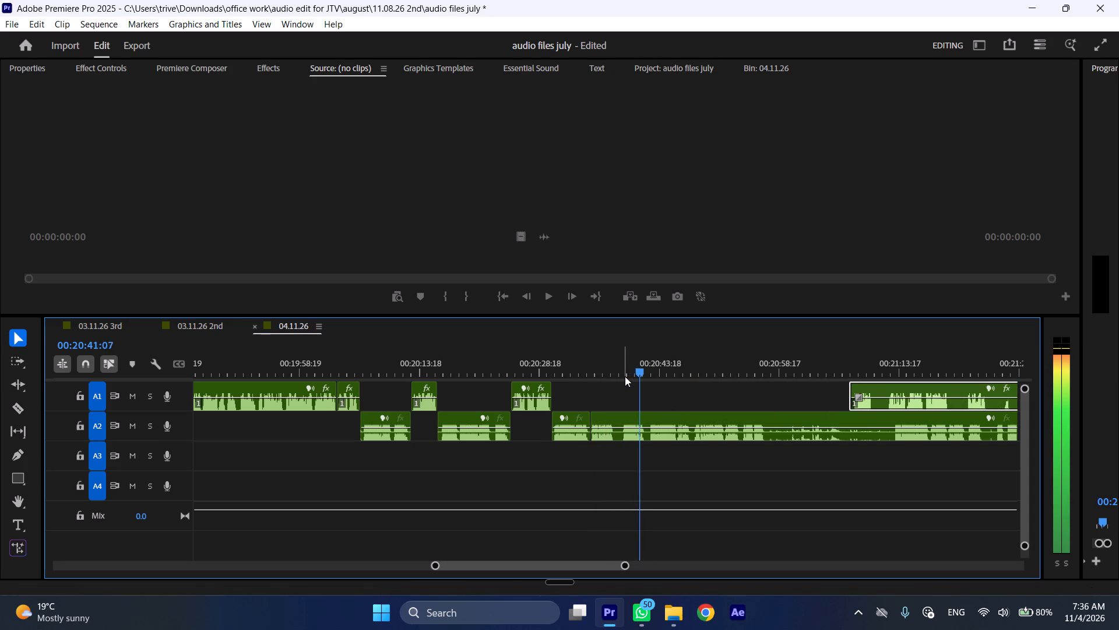
Cut the long A2 clip at 00:20:38:06, ripple-remove its audio from there to 00:20:39:04, and play on at increased speed.
left_click_drag(619, 364, 617, 364)
key("shift+c")
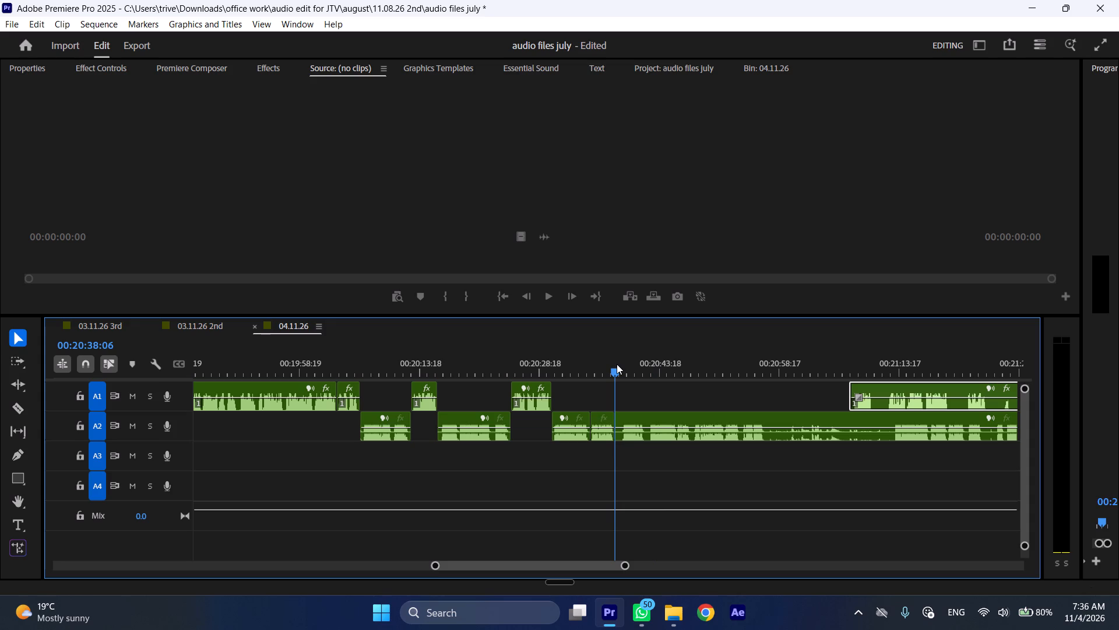
left_click_drag(617, 364, 624, 364)
left_click(651, 415)
key("shift+c")
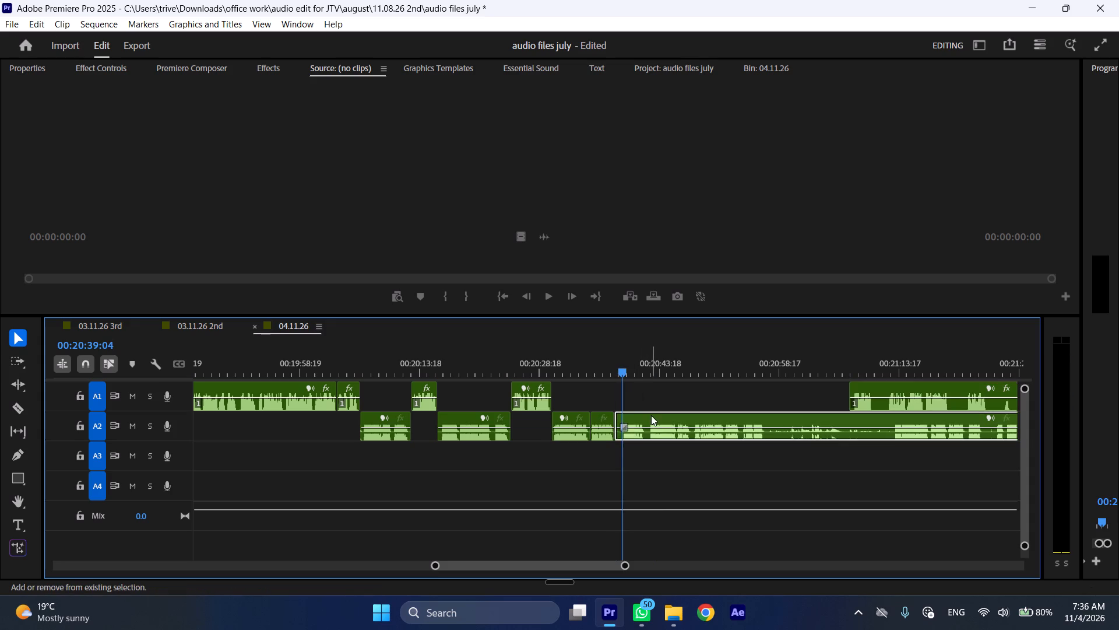
key("ctrl+shift+d")
key("space")
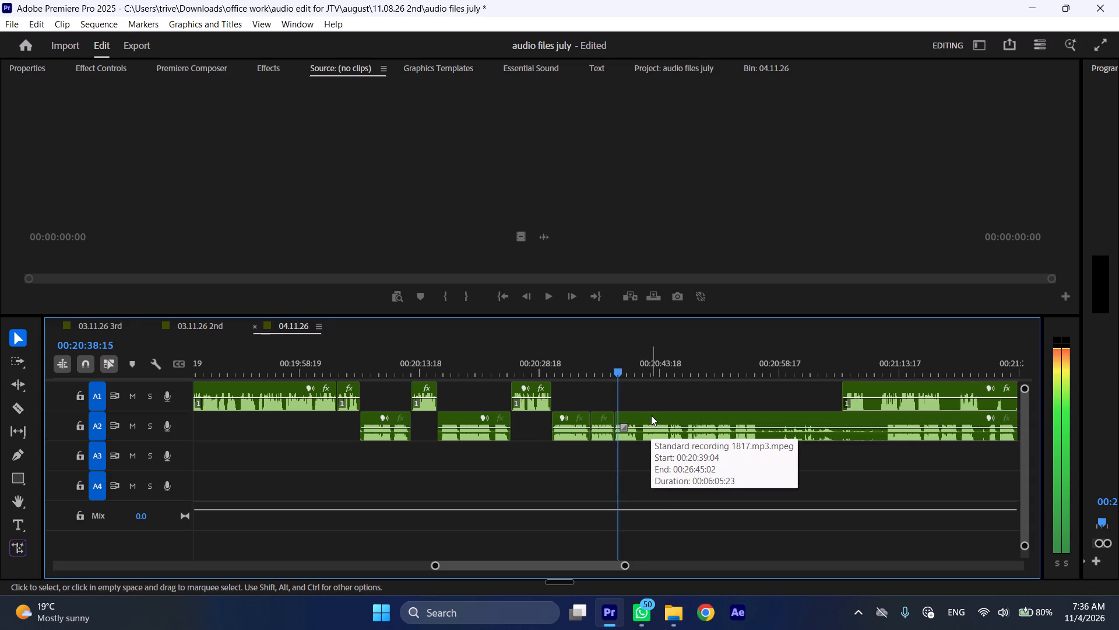
type("l")
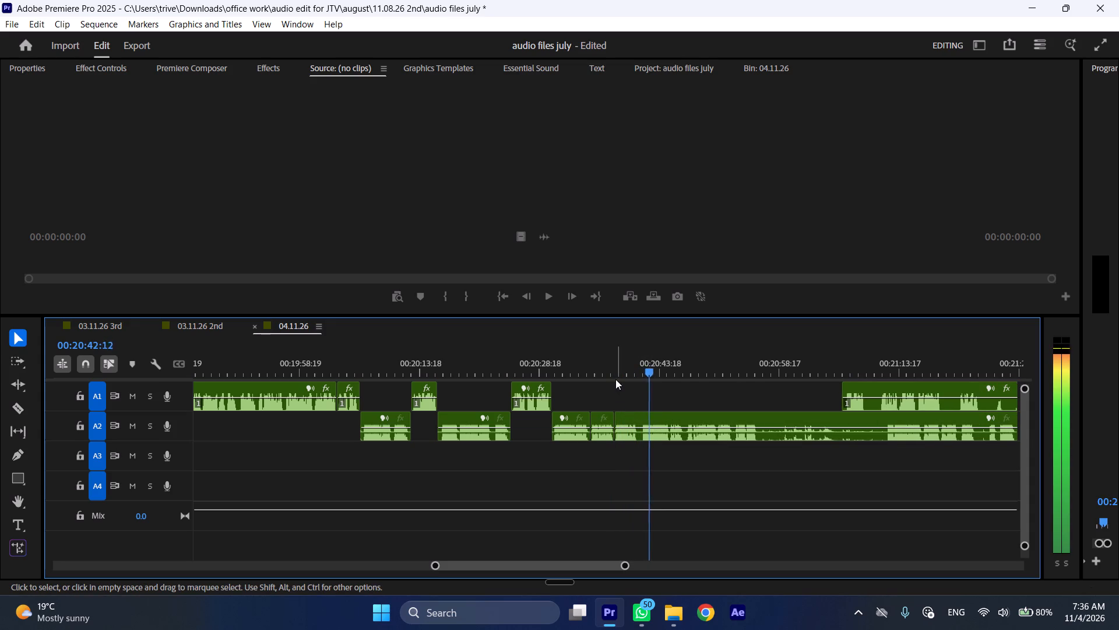
Cut the long A2 clip at 00:20:41:04 and move the part after the cut 00:00:12:16 later on A2.
left_click(641, 367)
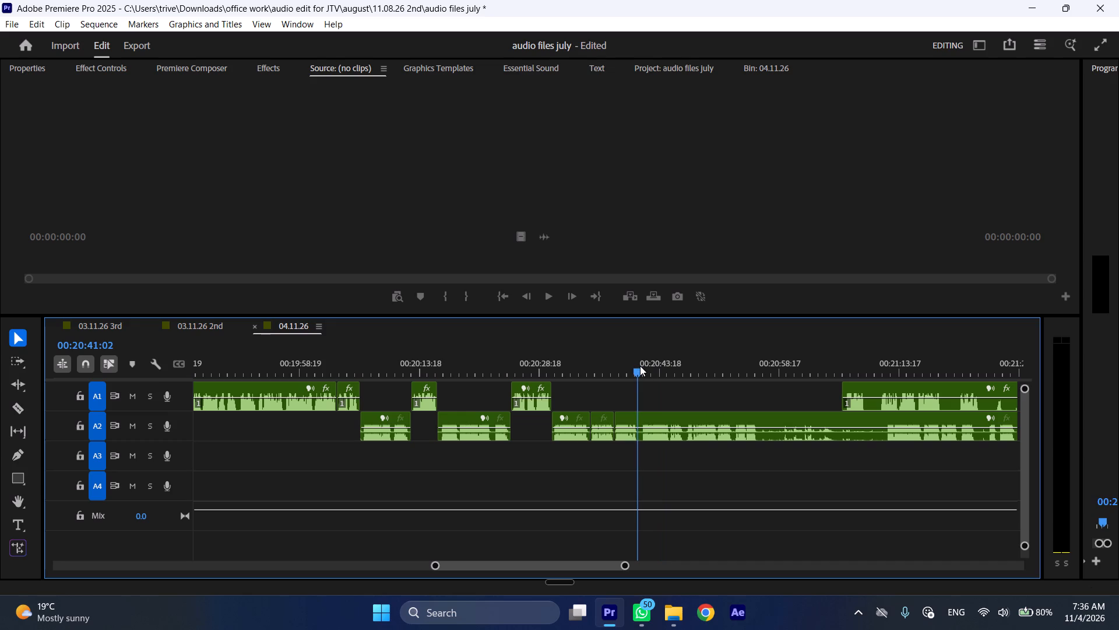
key("space")
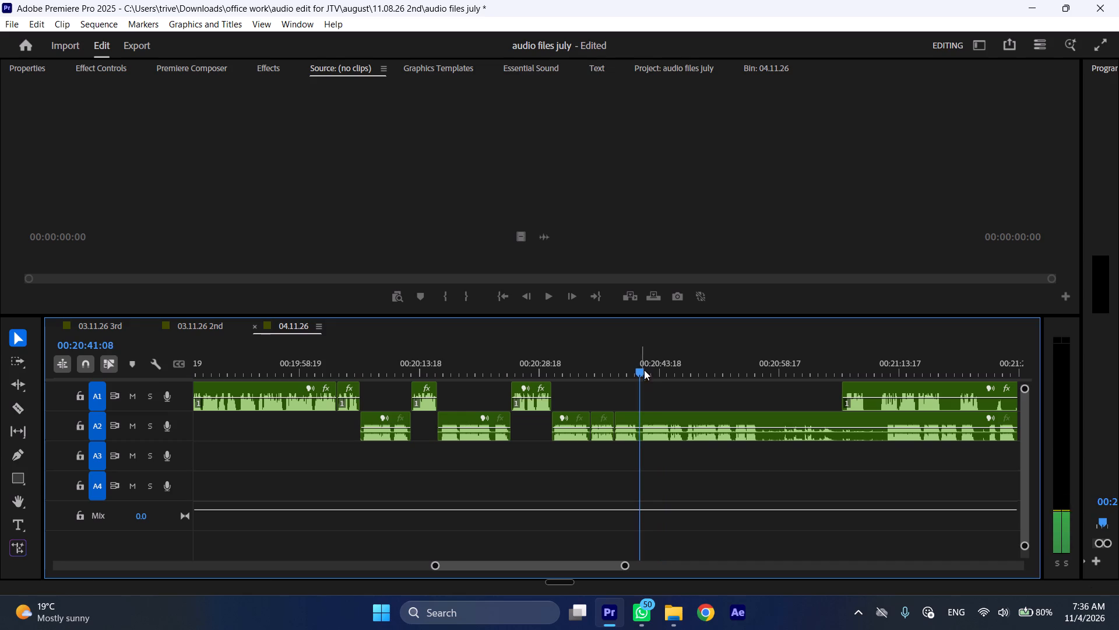
left_click(640, 367)
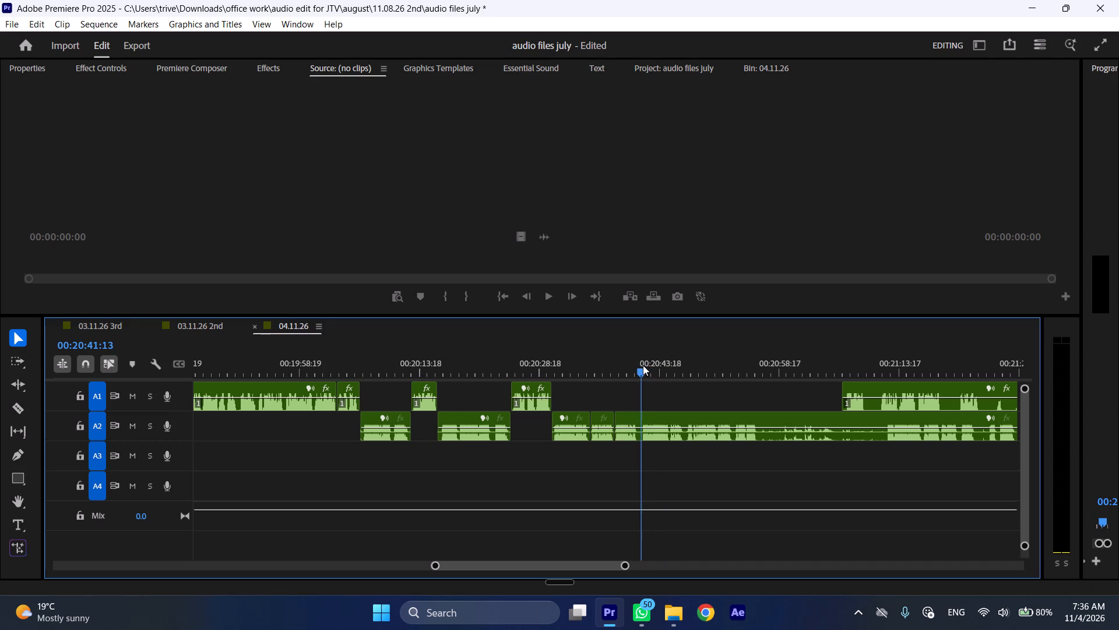
key("shift+c")
left_click_drag(674, 415, 775, 416)
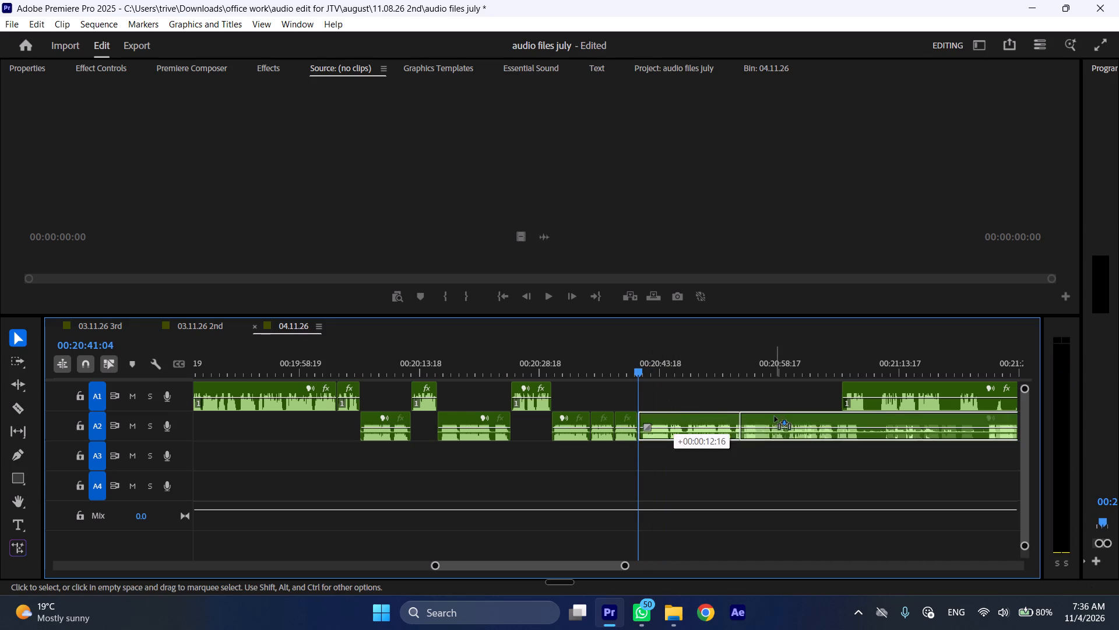
left_click_drag(775, 416, 775, 417)
Play back the trimmed A2 passages at increased speed, starting from about 00:20:31.
left_click(557, 368)
key("space")
key("l")
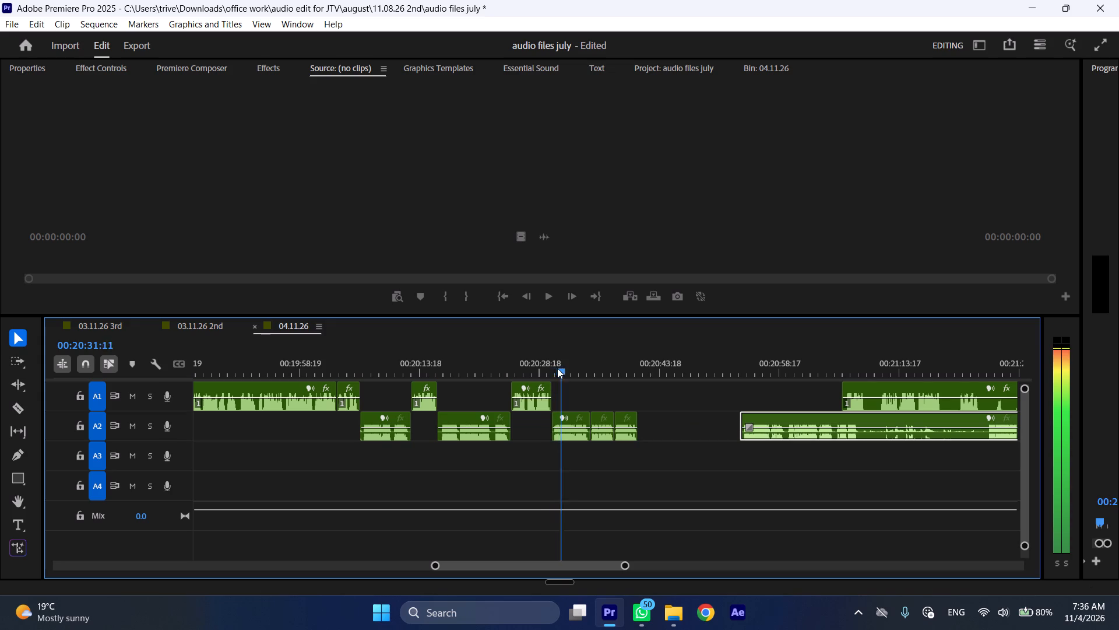
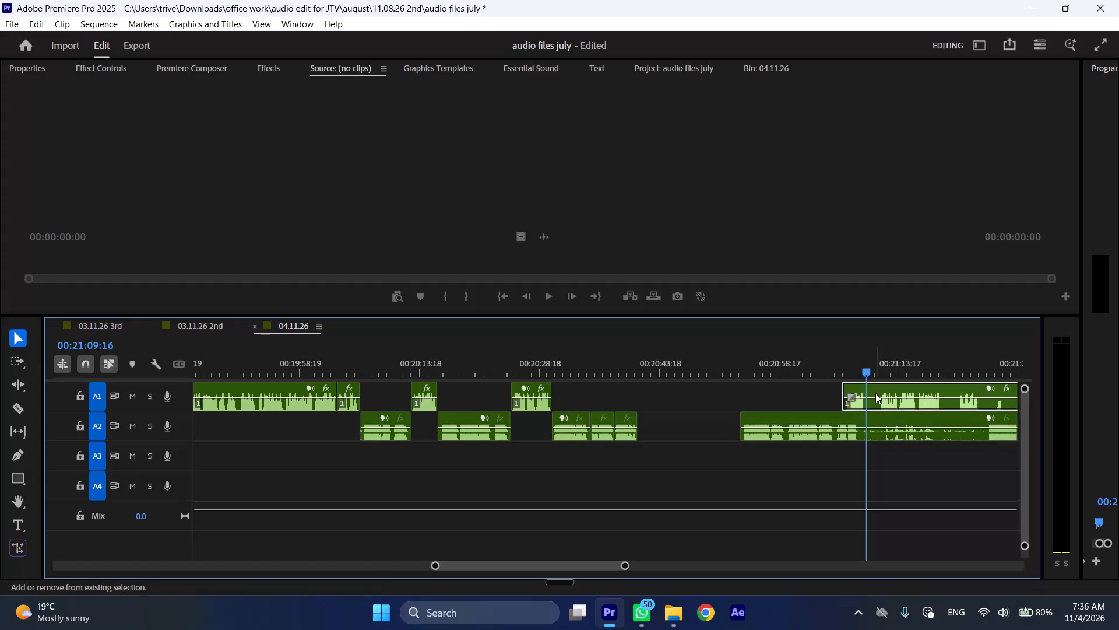
Cut the A1 clip at 00:21:09:16 and move the part before the cut back to the end of the short A2 passages.
key("shift+c")
left_click_drag(851, 404, 659, 393)
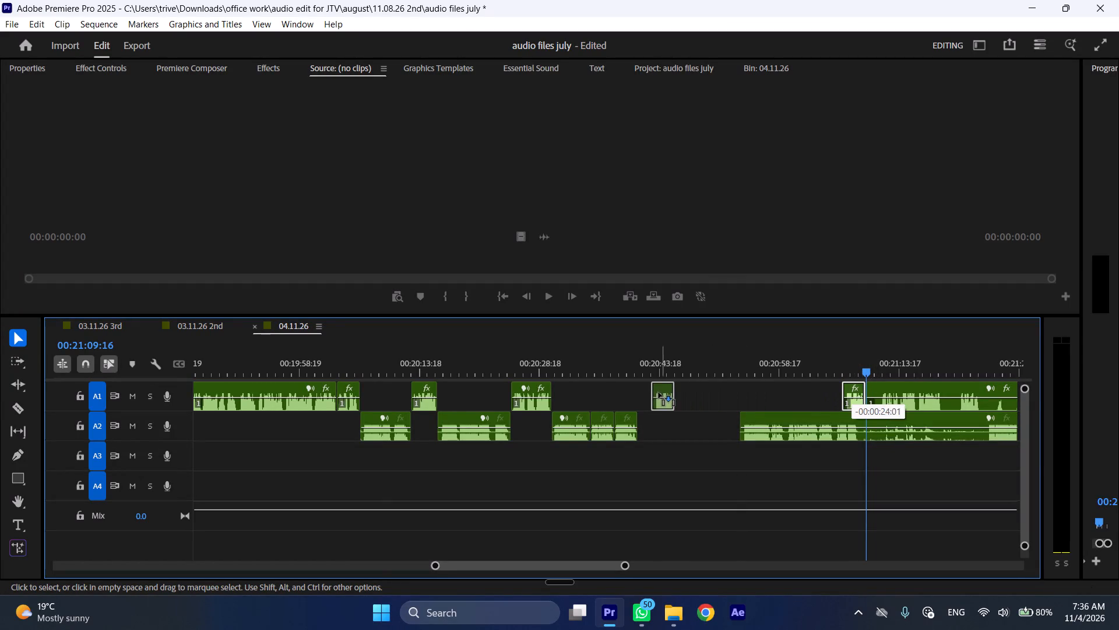
left_click_drag(659, 393, 652, 393)
Move the long A2 clip back to start right after the relocated A1 passage, and play from about 00:20:38 at increased speed.
left_click_drag(755, 413, 687, 413)
left_click(616, 372)
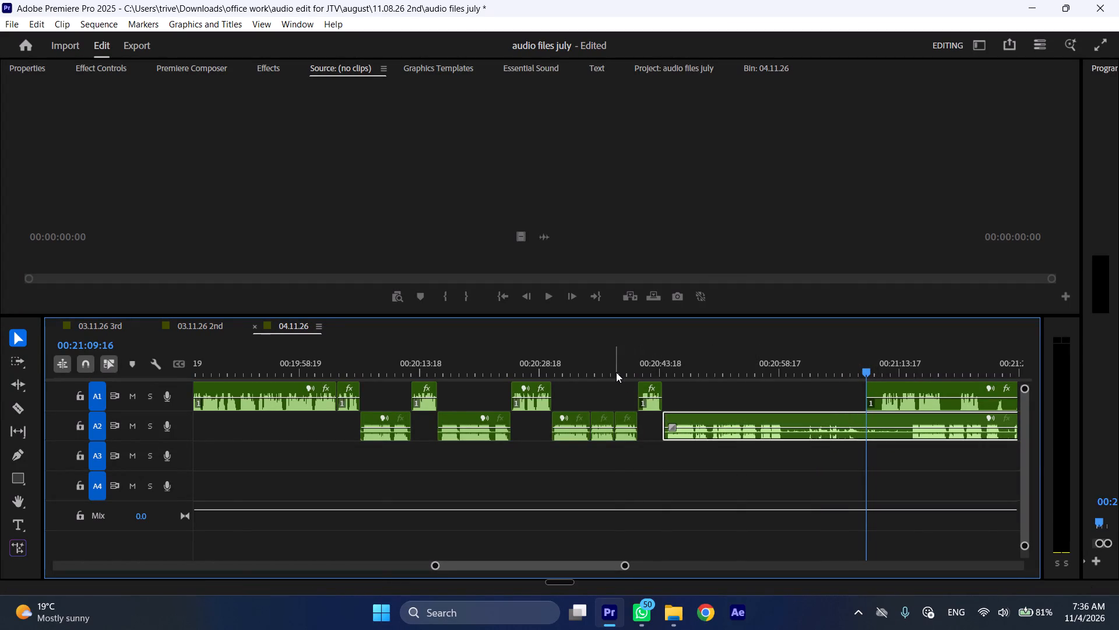
key("space")
type("l")
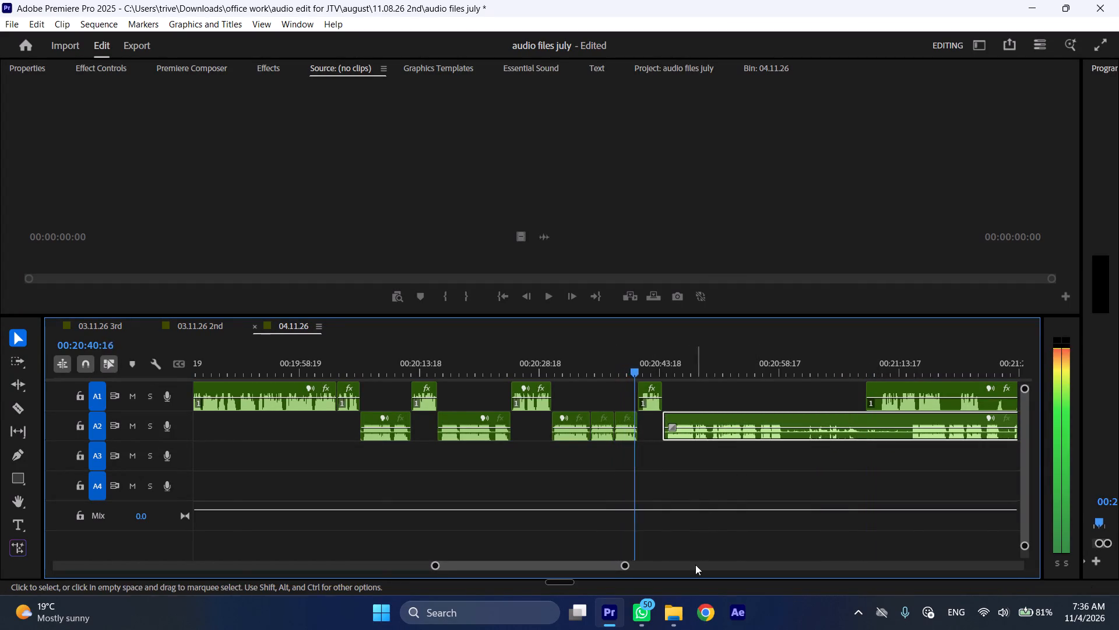
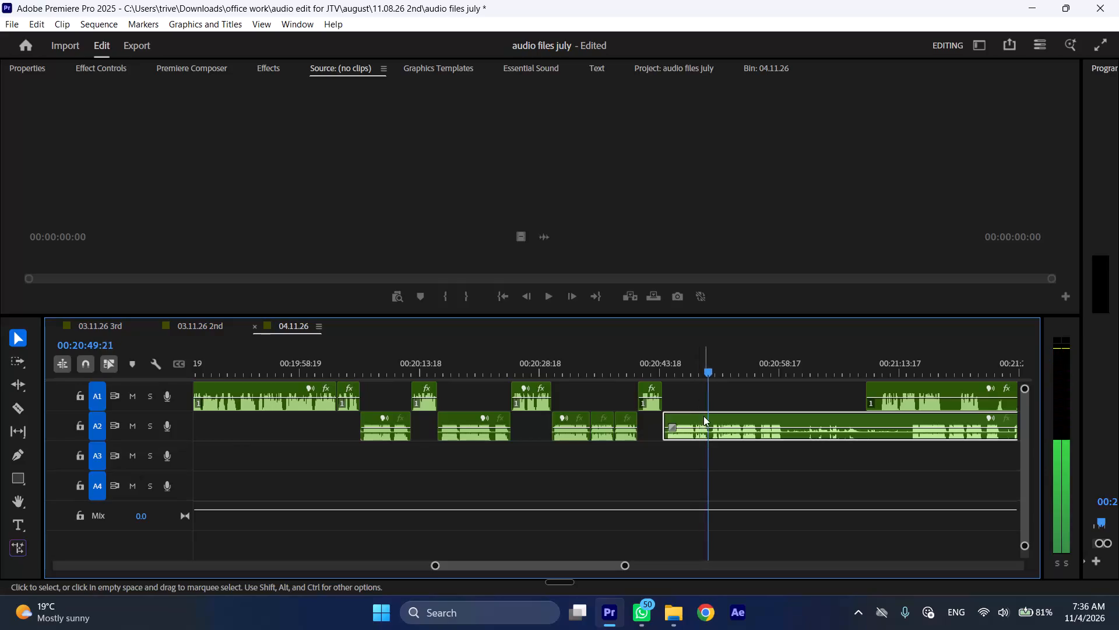
Cut the long A2 clip at 00:20:50:05, at the end of its opening spoken passage.
left_click(708, 363)
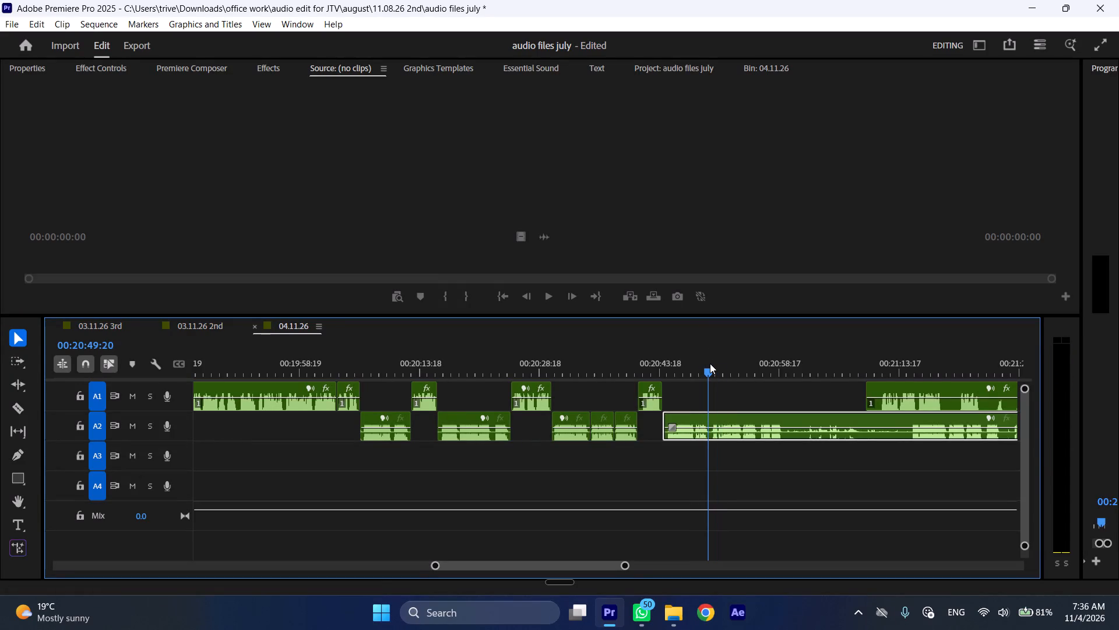
key("shift+c")
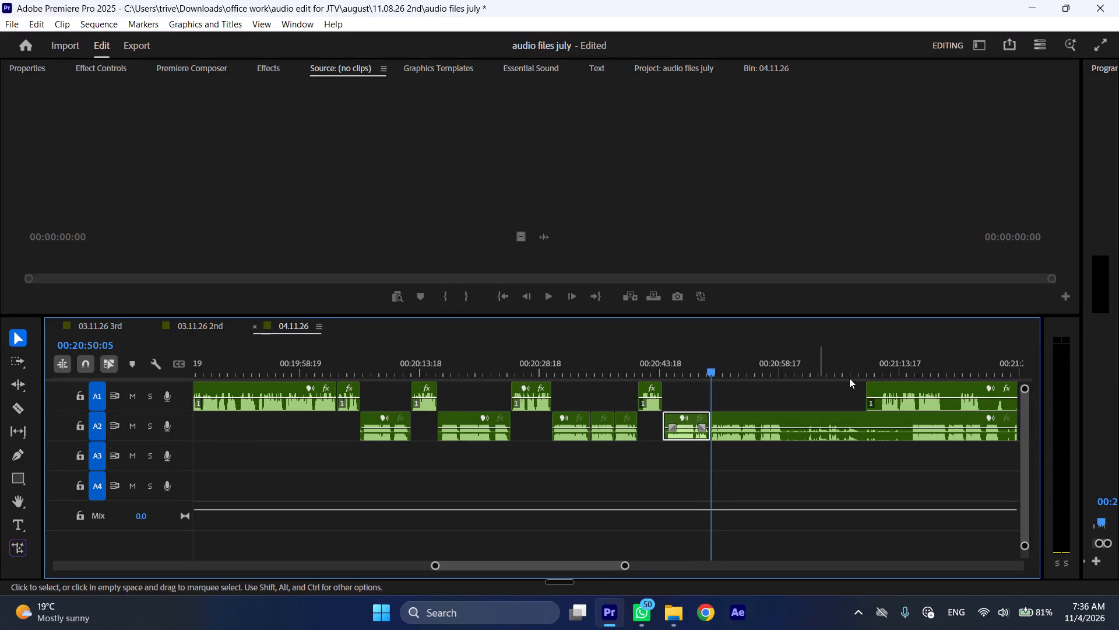
Trim the silent lead-in from the start of the A1 clip near 00:21:09.
left_click_drag(865, 381, 877, 383)
Cut the A1 clip at 00:21:19:03 and insert the part before the cut directly after the short A2 passage.
left_click_drag(928, 370, 935, 370)
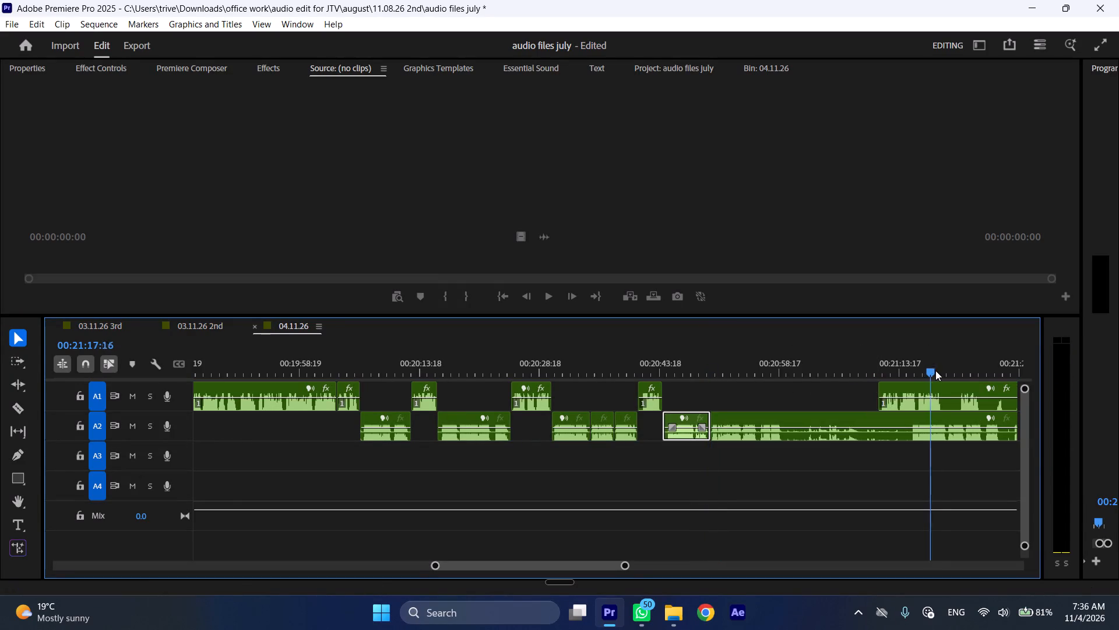
left_click_drag(935, 370, 945, 370)
left_click(951, 381)
key("shift+c")
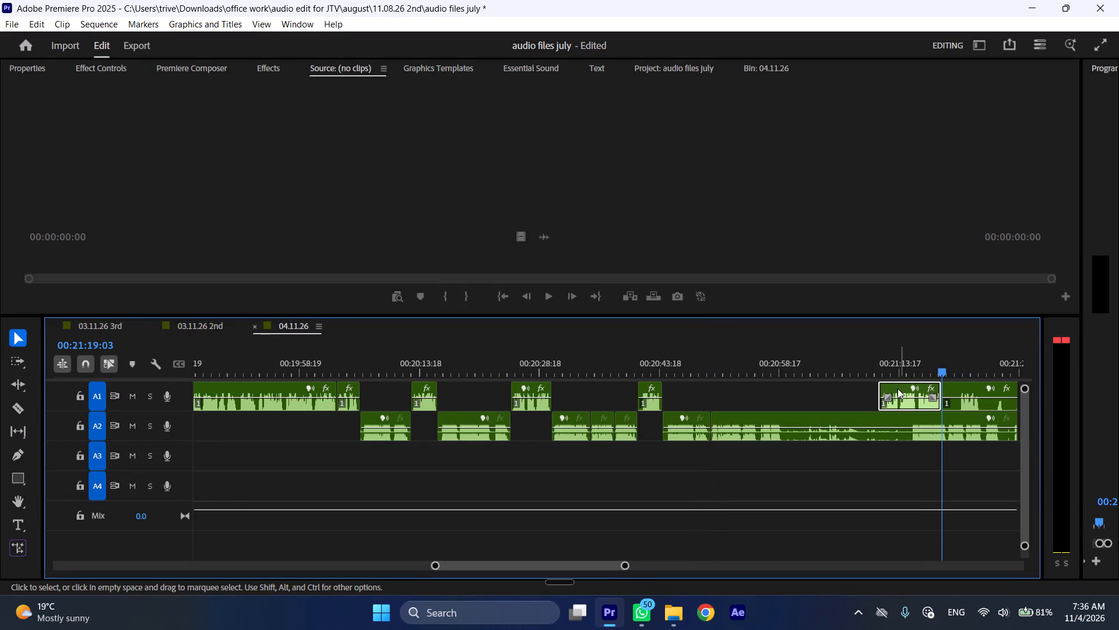
left_click_drag(896, 388, 727, 389)
Play from about 00:20:48 at increased speed to review the transition into the relocated A1 passage.
left_click(700, 381)
key("space")
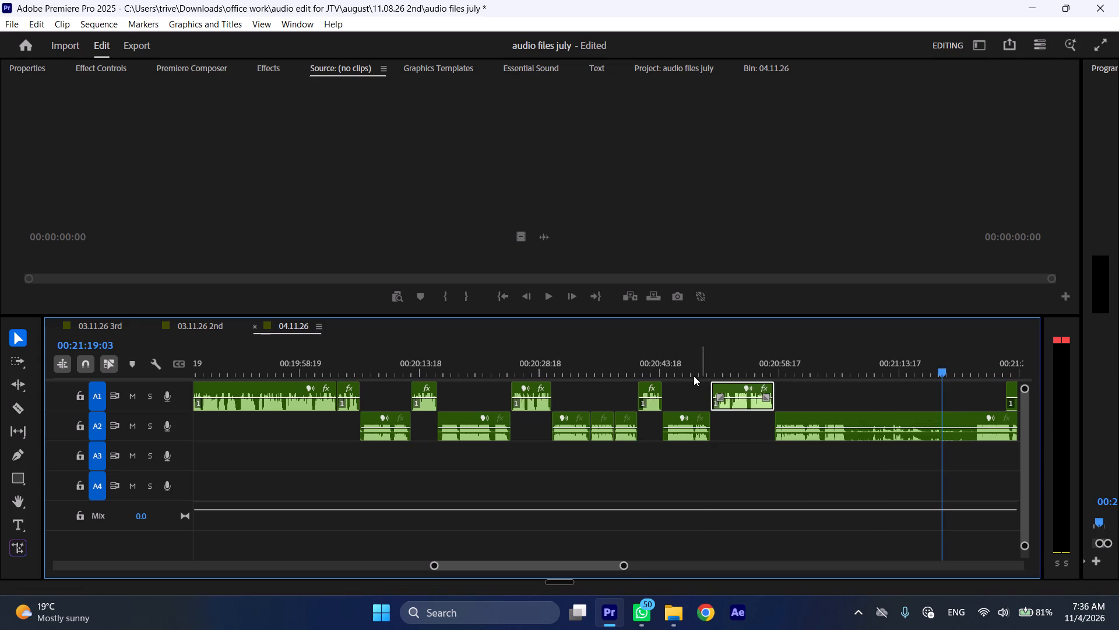
left_click(694, 374)
key("space")
type("l")
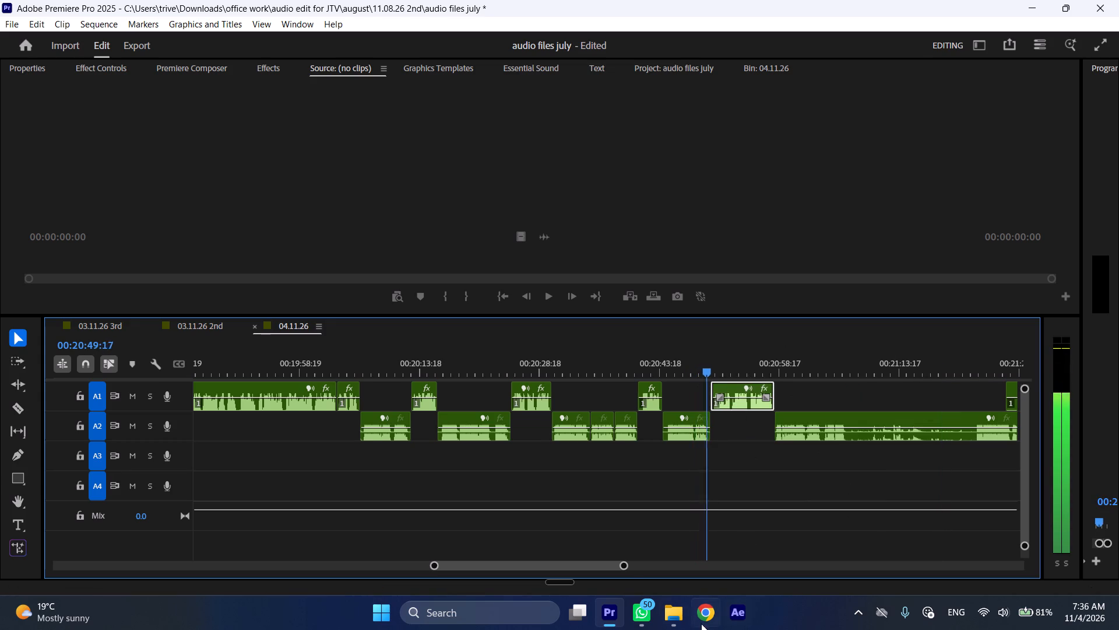
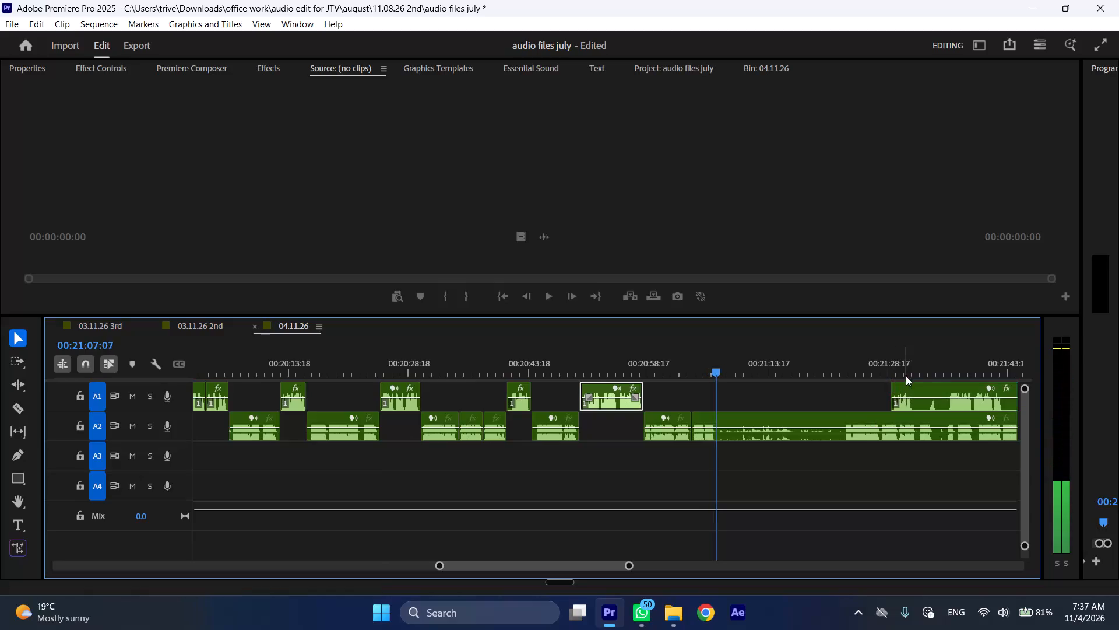
Cut the A1 clip at 00:21:31:23 and insert the part before the cut directly after the A2 passage ending near 00:21:04.
left_click_drag(909, 373, 916, 373)
left_click(923, 388)
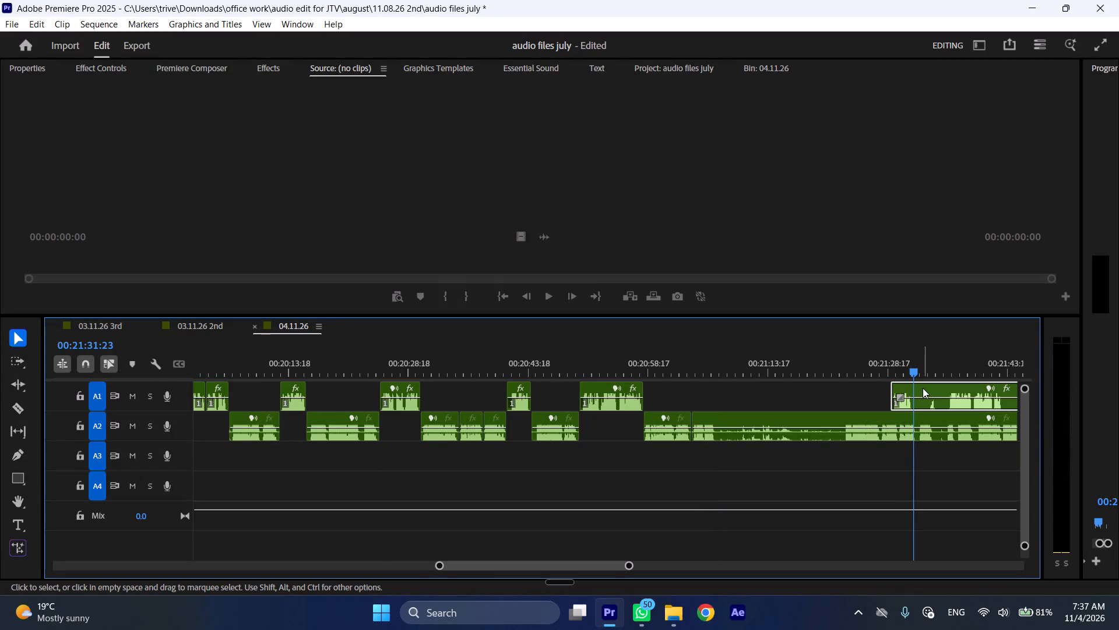
key("shift+c")
left_click_drag(905, 404, 849, 400)
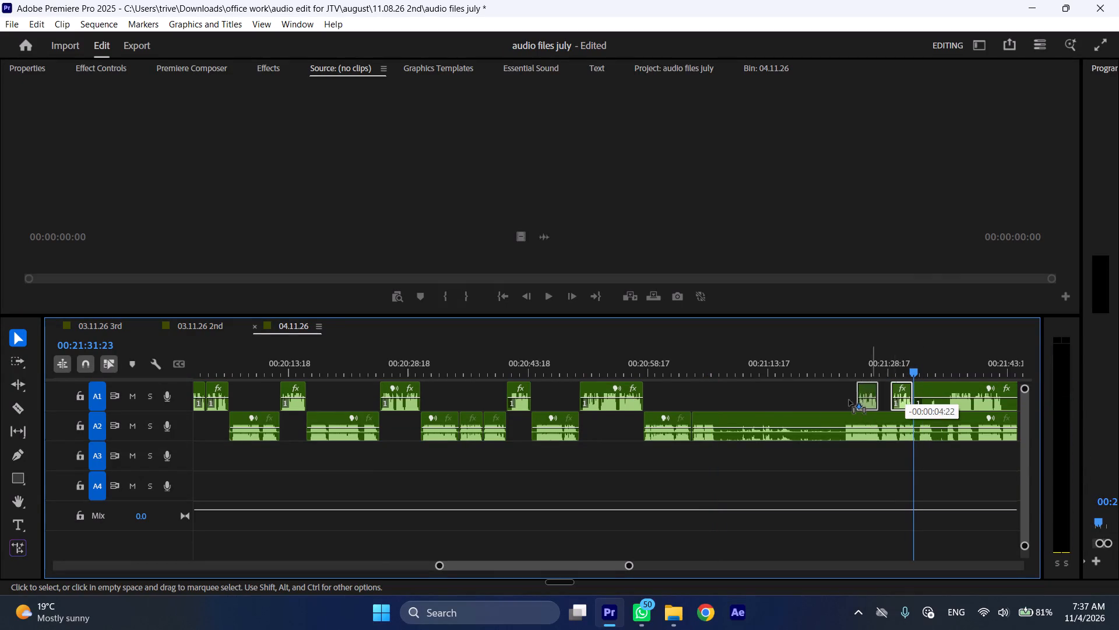
left_click_drag(849, 400, 708, 400)
Play from about 00:21:01 at increased speed to review the transition from the A2 passage into the inserted A1 passage.
left_click(672, 365)
key("space")
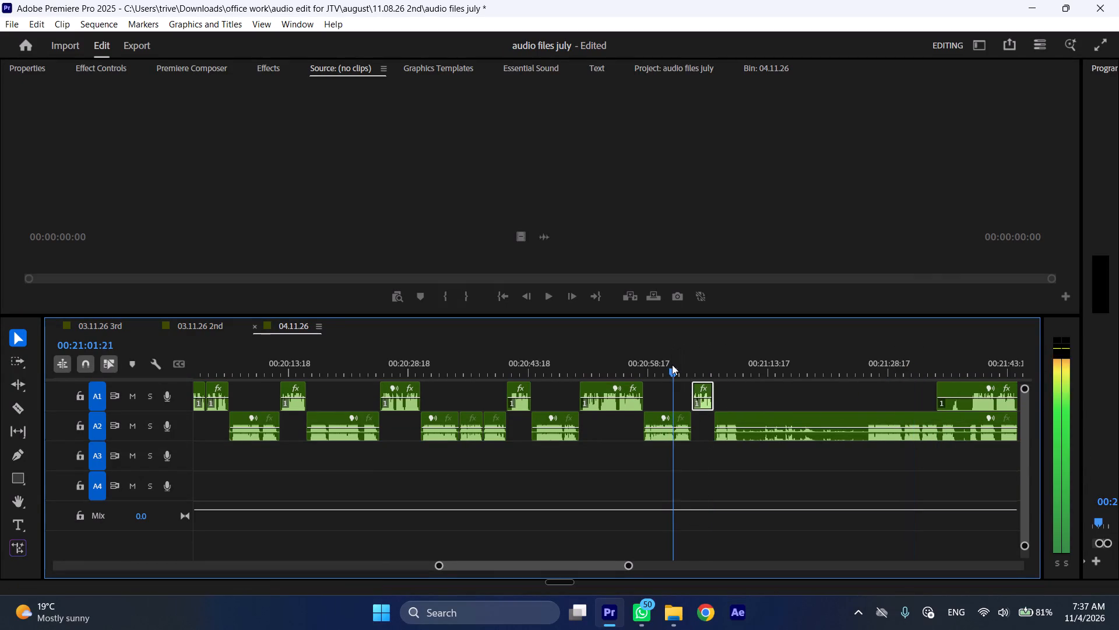
type("l")
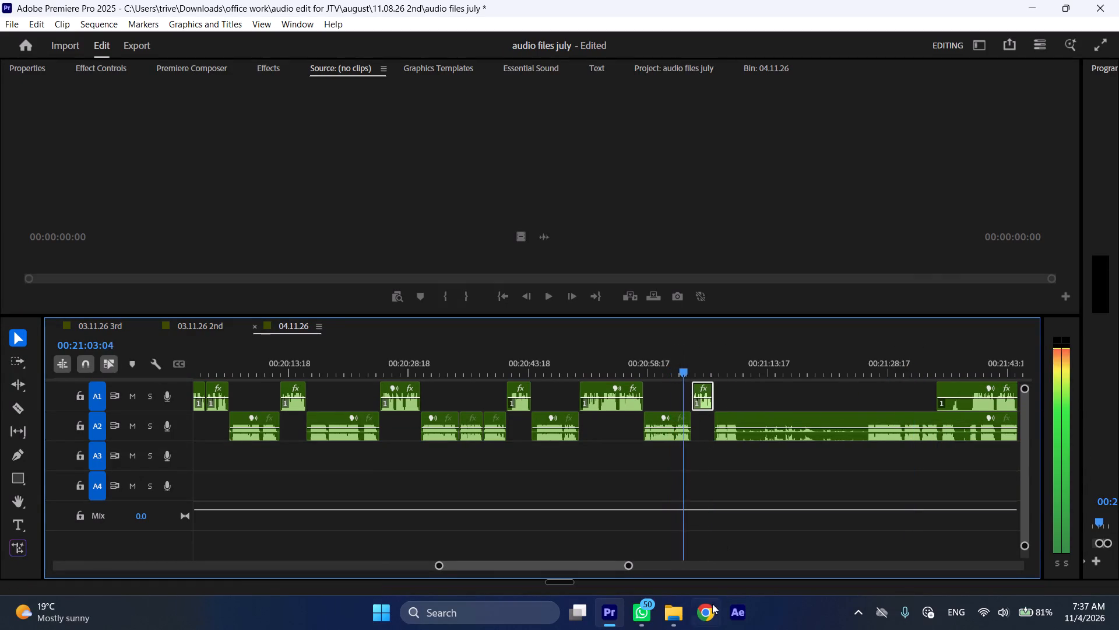
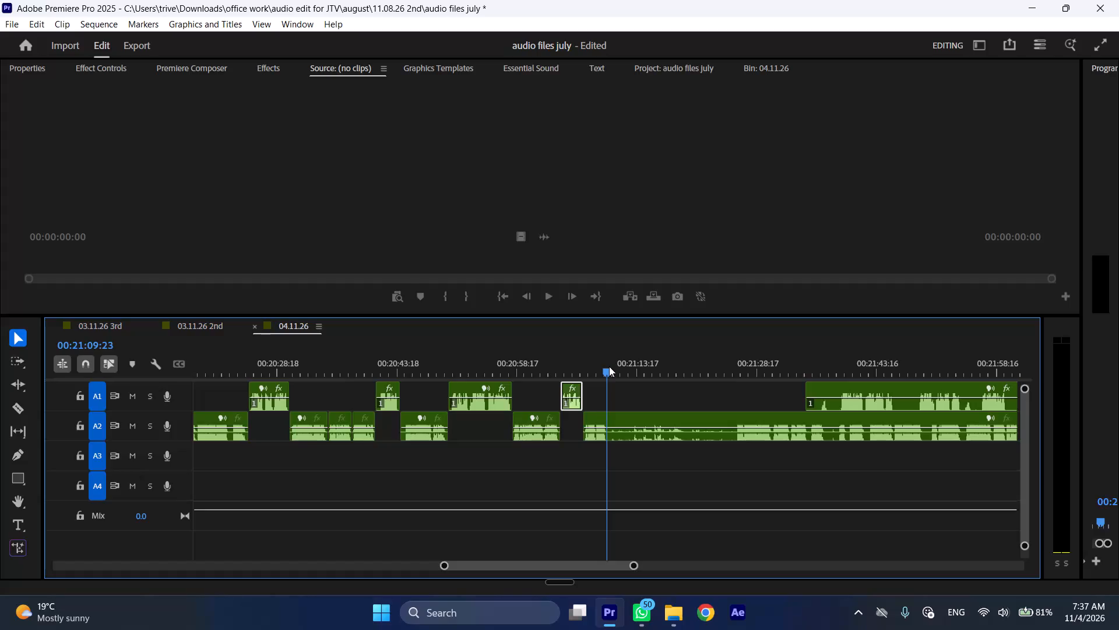
Cut the A2 clip at 00:21:09:23 and trim the silent opening of the remaining A1 clip to about 00:21:38.
key("shift+c")
left_click_drag(801, 388, 834, 388)
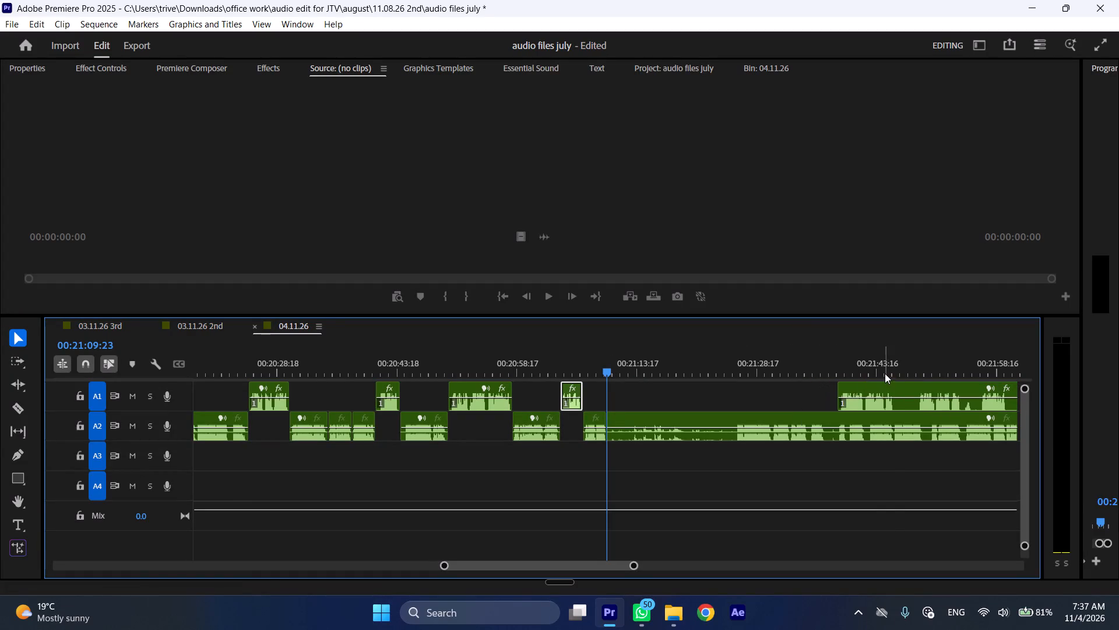
Cut the A1 clip at 00:21:46:02 and place the part before the cut directly after the A2 passage ending at 00:21:09:23.
left_click_drag(888, 372, 898, 372)
left_click(907, 384)
key("shift+c")
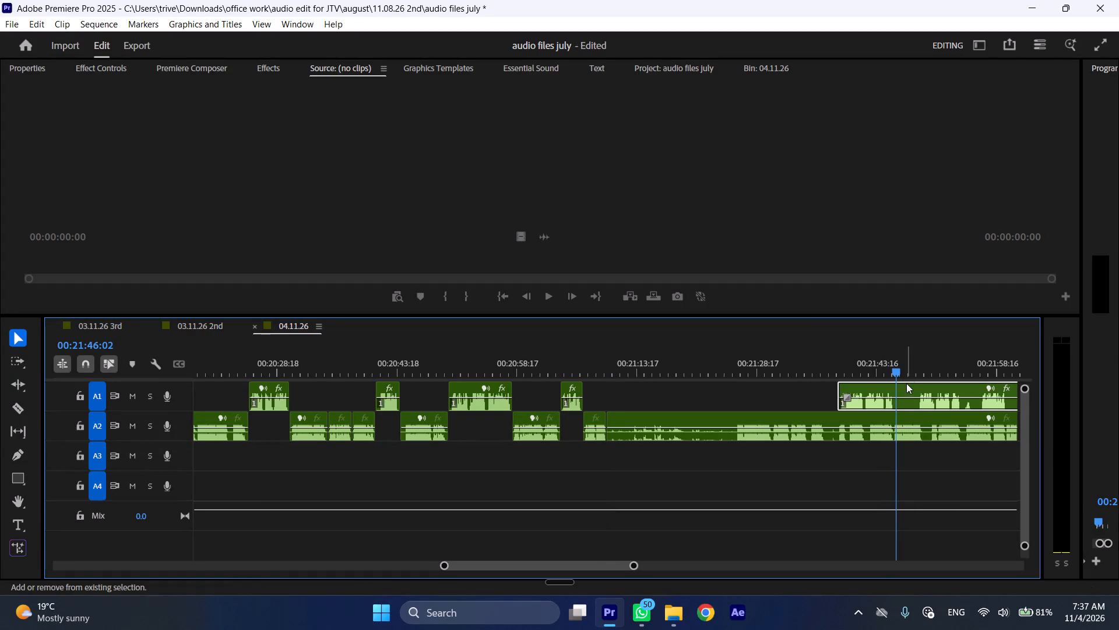
left_click_drag(852, 387, 616, 395)
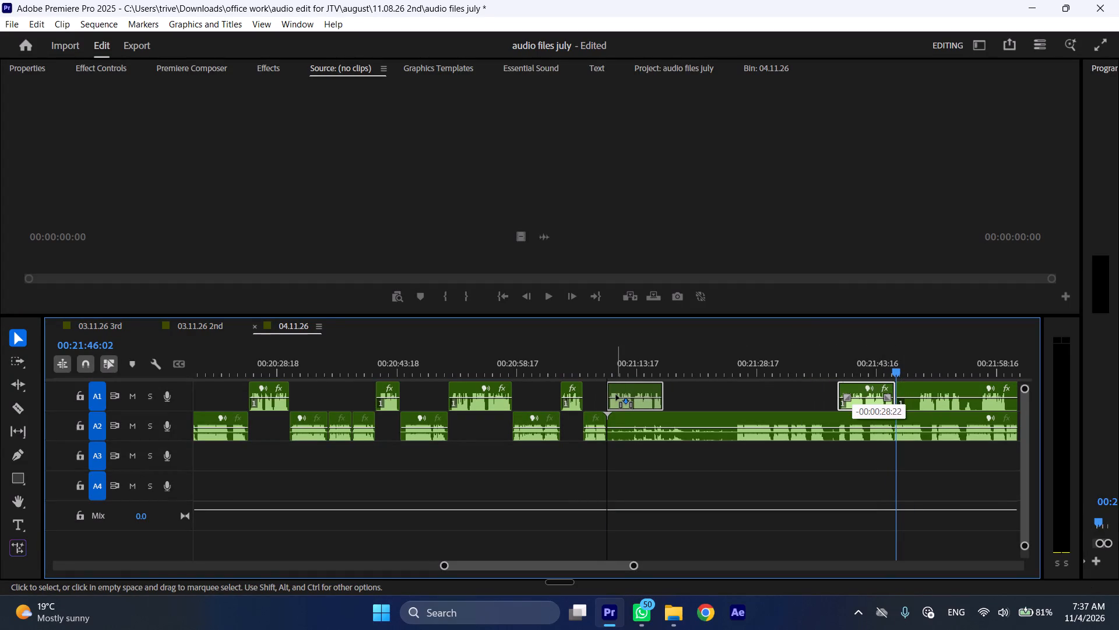
left_click_drag(616, 395, 617, 395)
Trim the near-silent opening off the remaining A2 clip and move the clip directly after the newly placed A1 passage.
left_click_drag(613, 416, 734, 411)
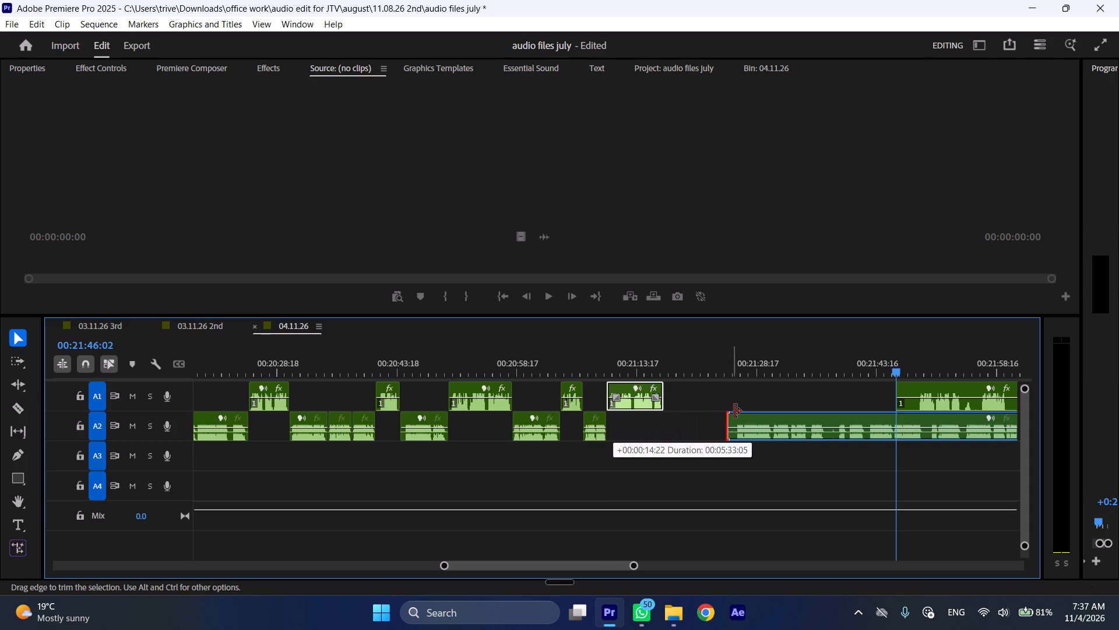
left_click_drag(734, 411, 741, 409)
left_click_drag(761, 418, 693, 413)
Play from 00:21:07:12 at increased speed to review the transition from the short A2 passage into the following A1 passage.
left_click_drag(584, 356, 589, 356)
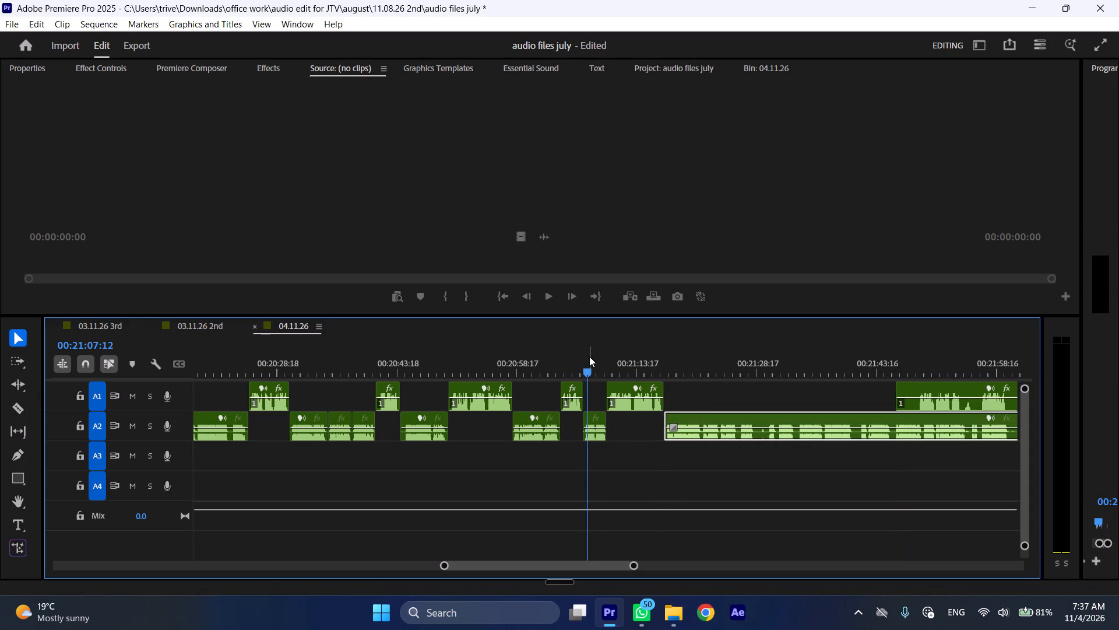
key("space")
key("l")
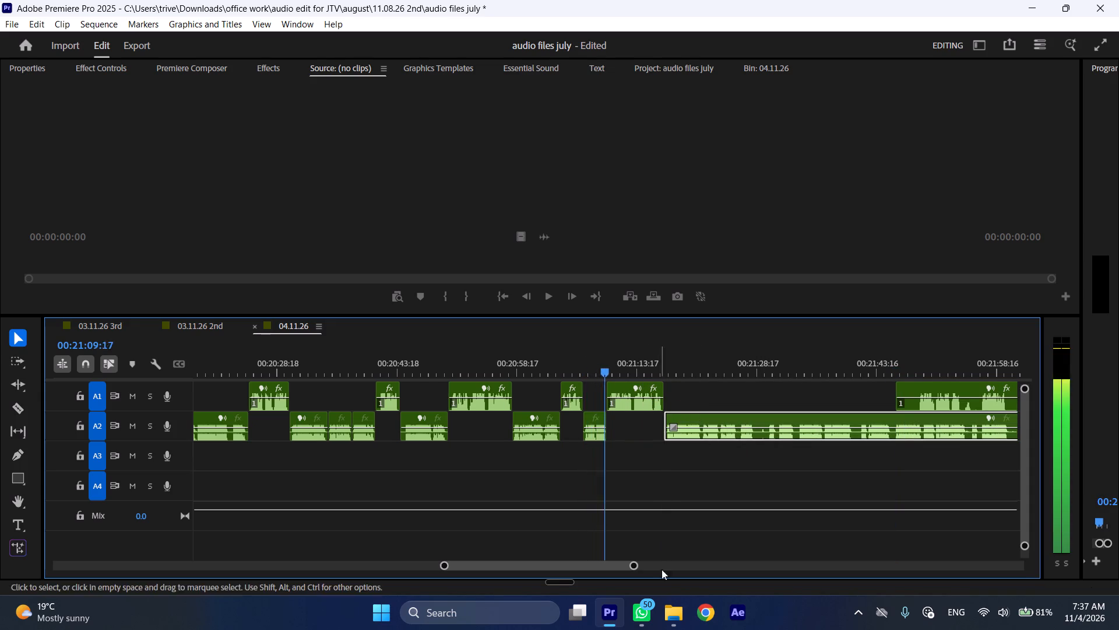
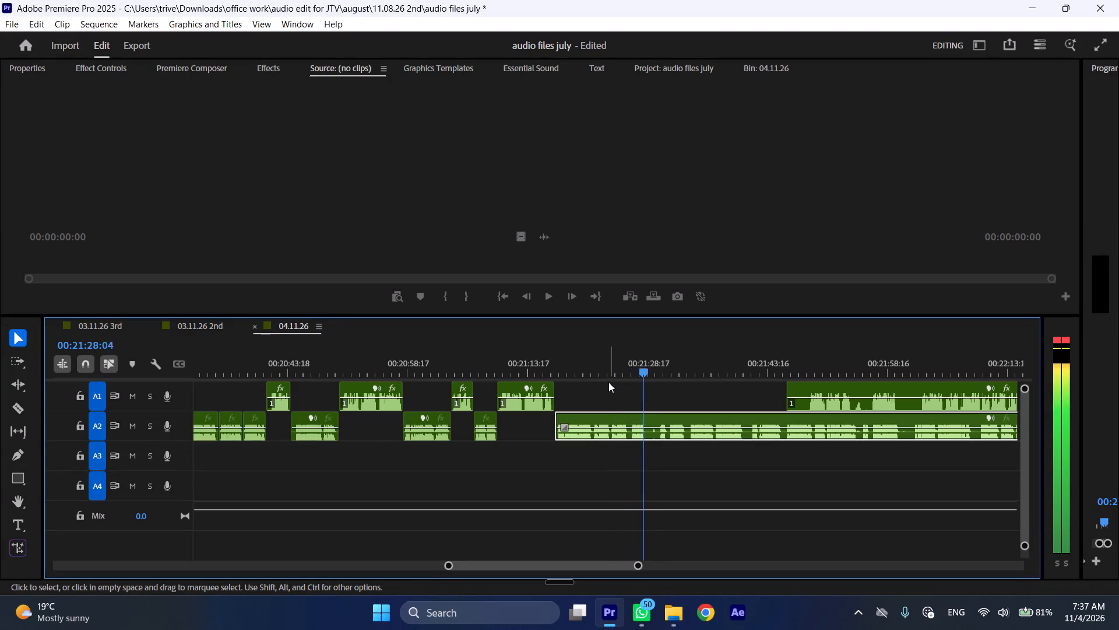
Cut the A2 clip at about 00:21:21:19 and 00:21:24:01, ripple delete the passage between the cuts, and play across the join.
left_click(596, 358)
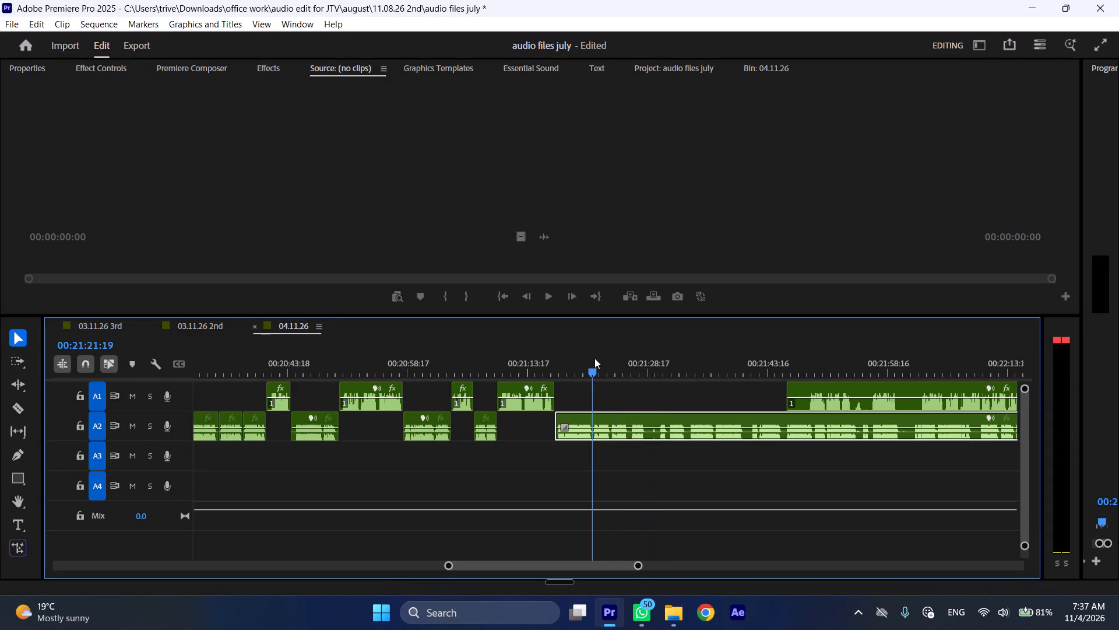
key("shift+c")
left_click(608, 363)
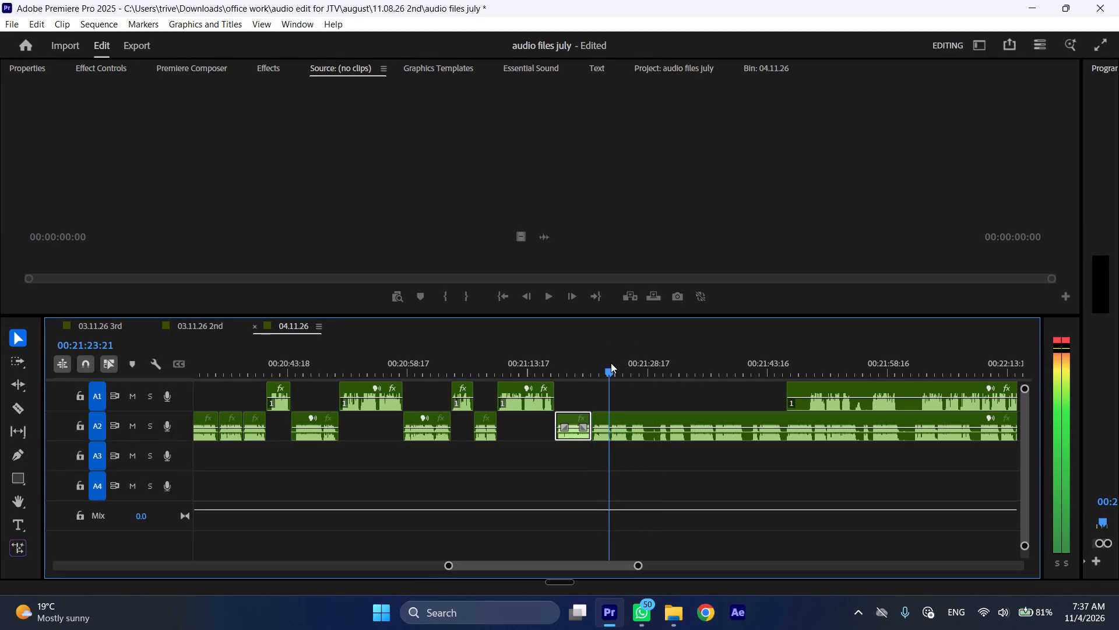
left_click(643, 435)
key("shift+c")
key("ctrl+shift+d")
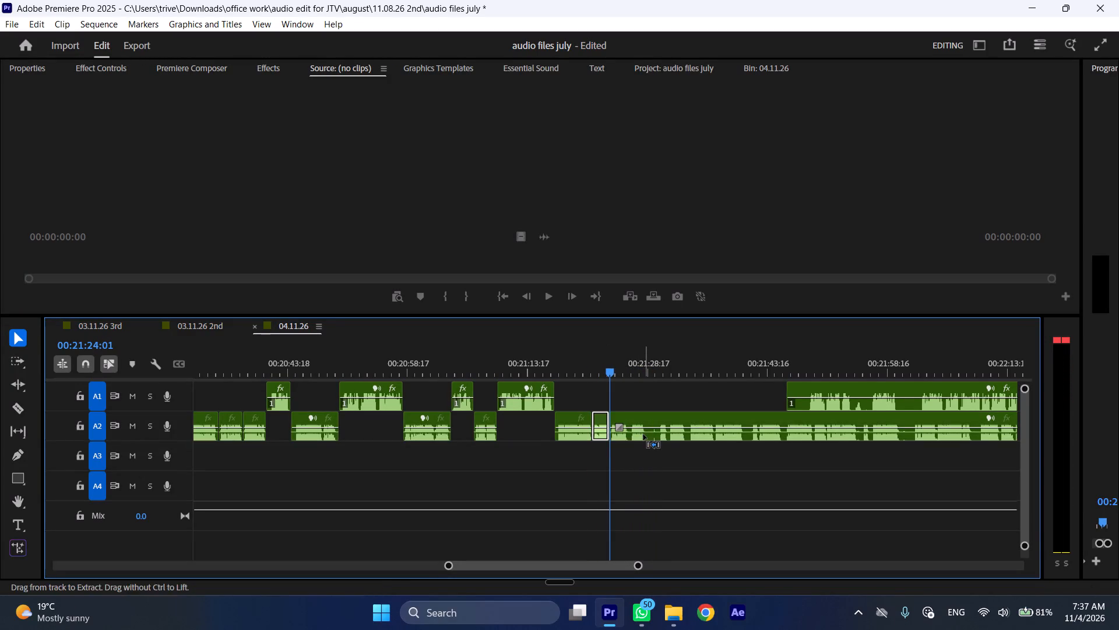
key("space")
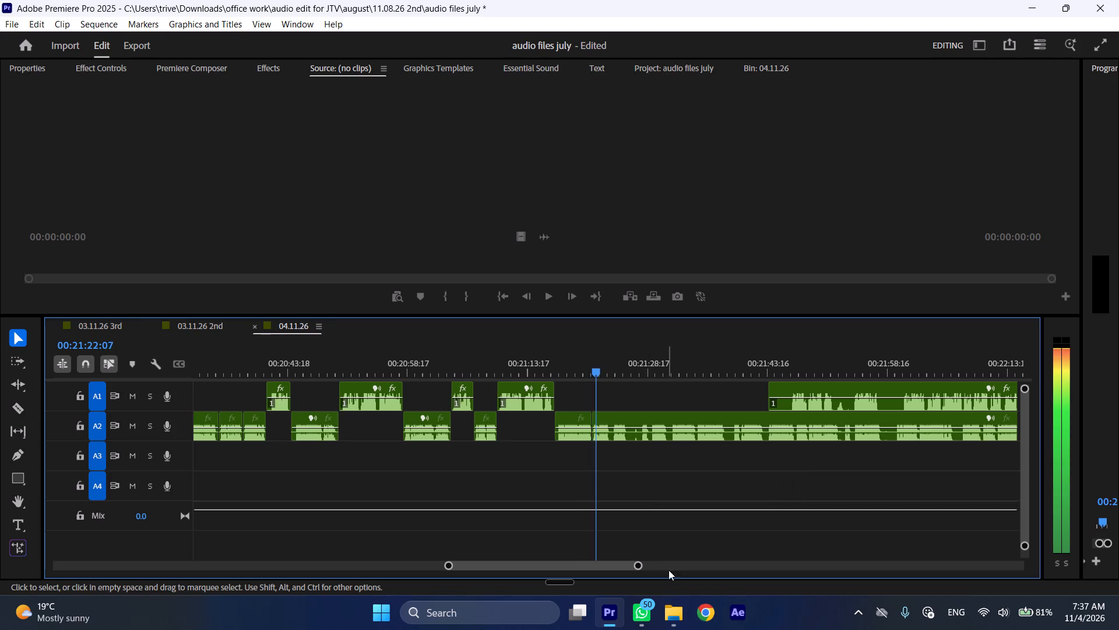
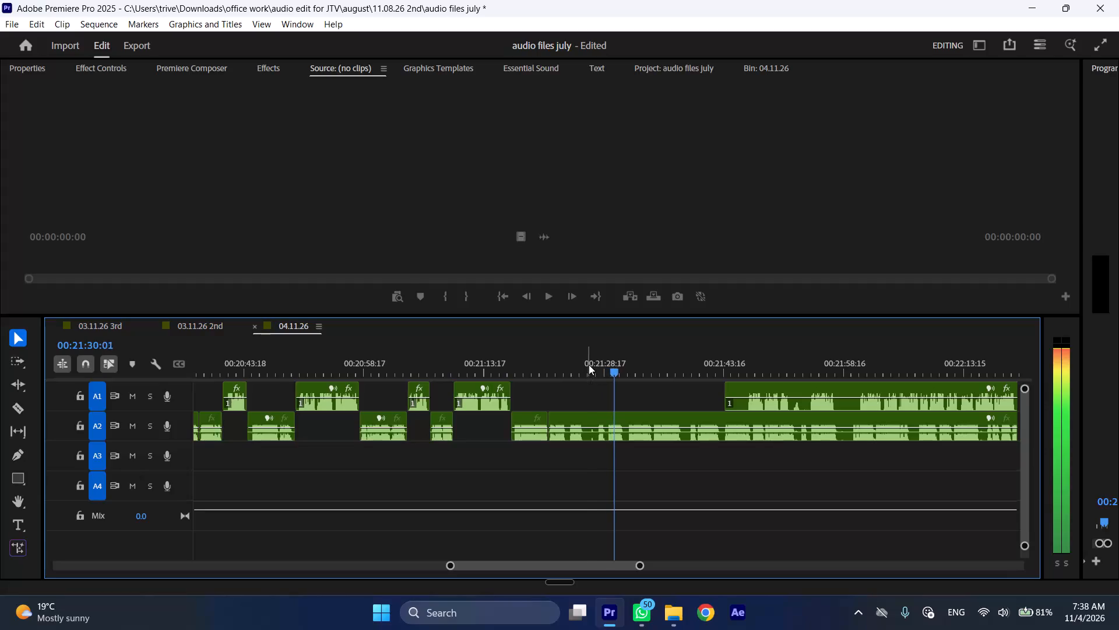
Cut the A2 clip at about 00:21:26:12 and 00:21:28:23, ripple delete the passage between the cuts, and play across the join.
left_click_drag(589, 365, 609, 371)
key("shift+c")
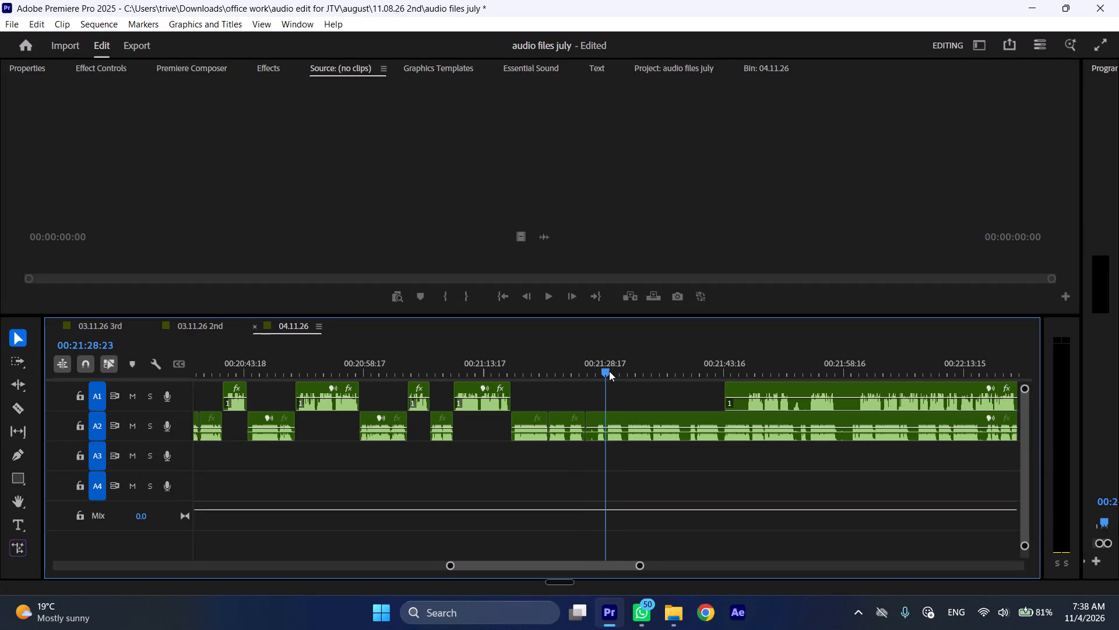
left_click_drag(609, 371, 609, 372)
left_click(632, 430)
key("shift+c")
key("ctrl+shift+d")
key("space")
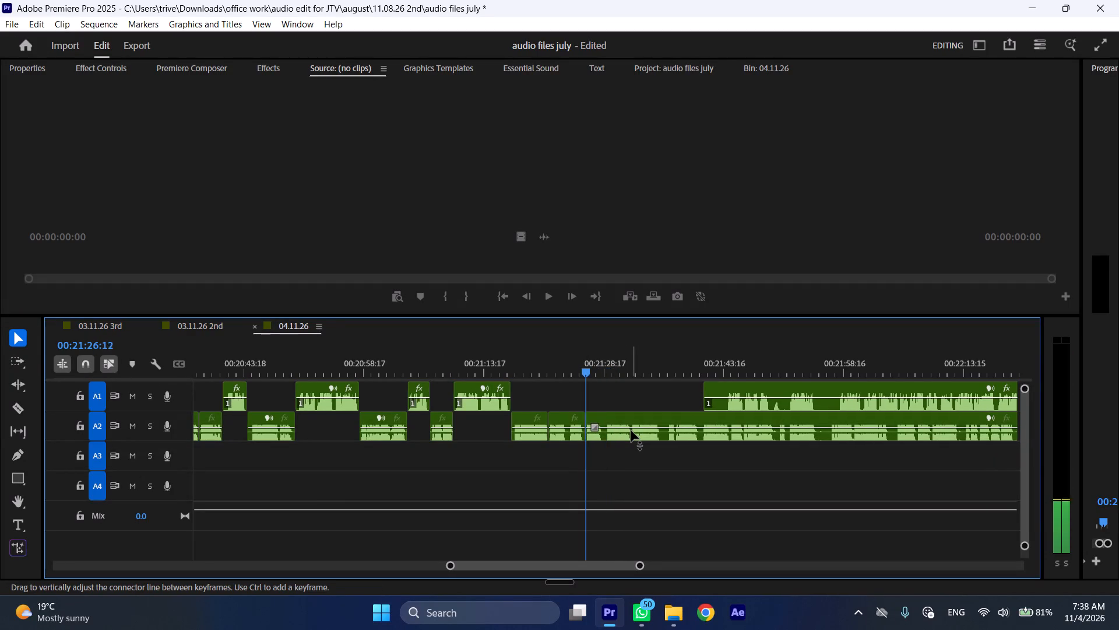
key("l")
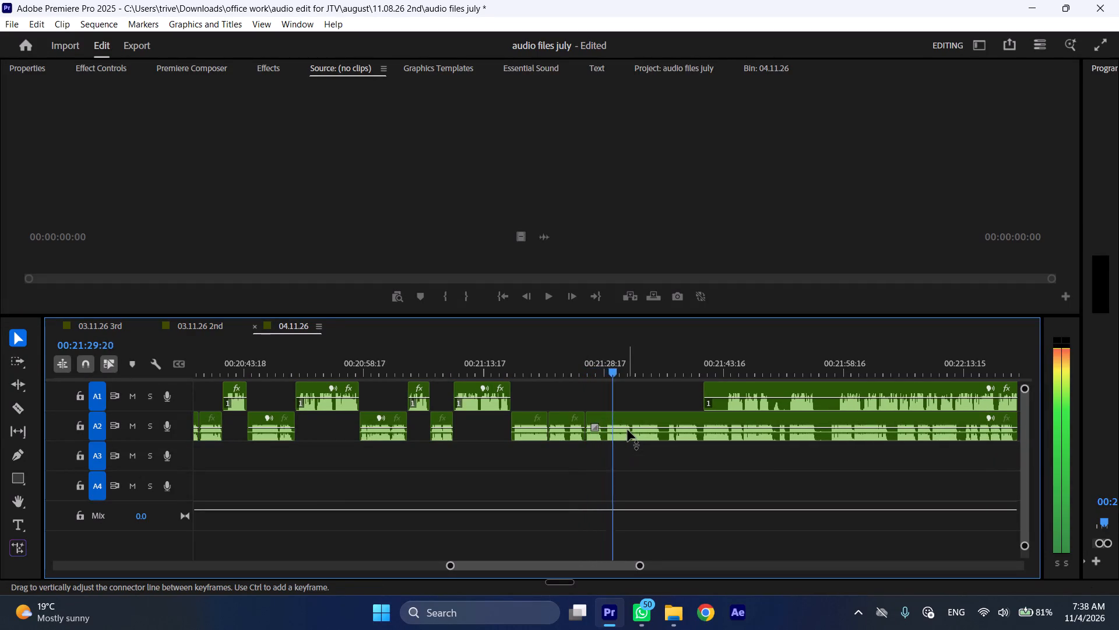
Cut the A2 clip at about 00:21:28:17.
left_click_drag(599, 365, 606, 365)
key("shift+c")
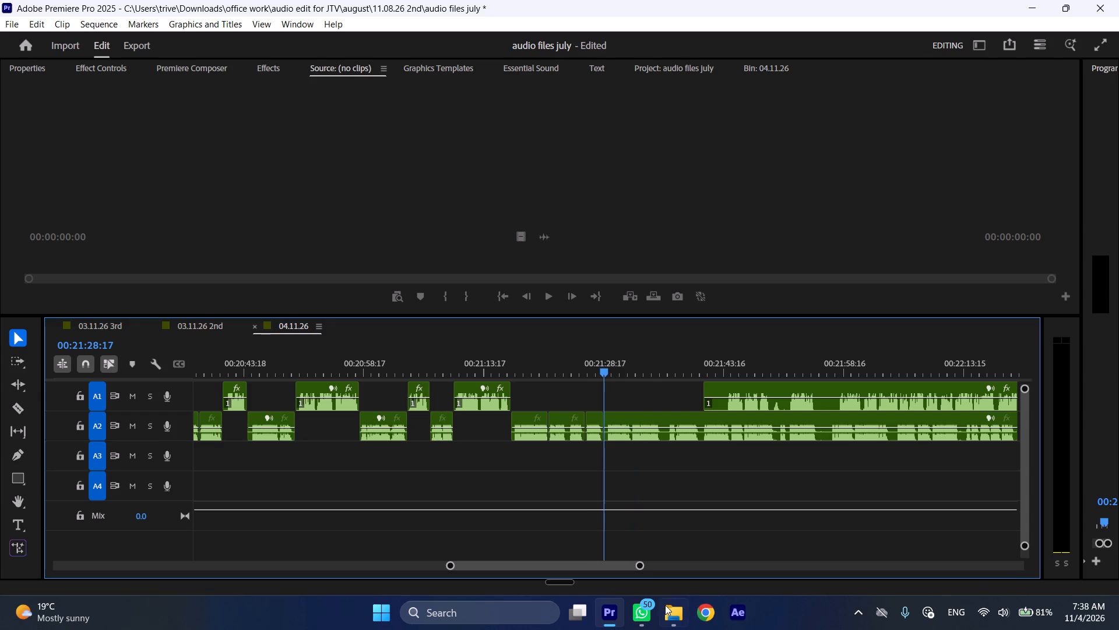
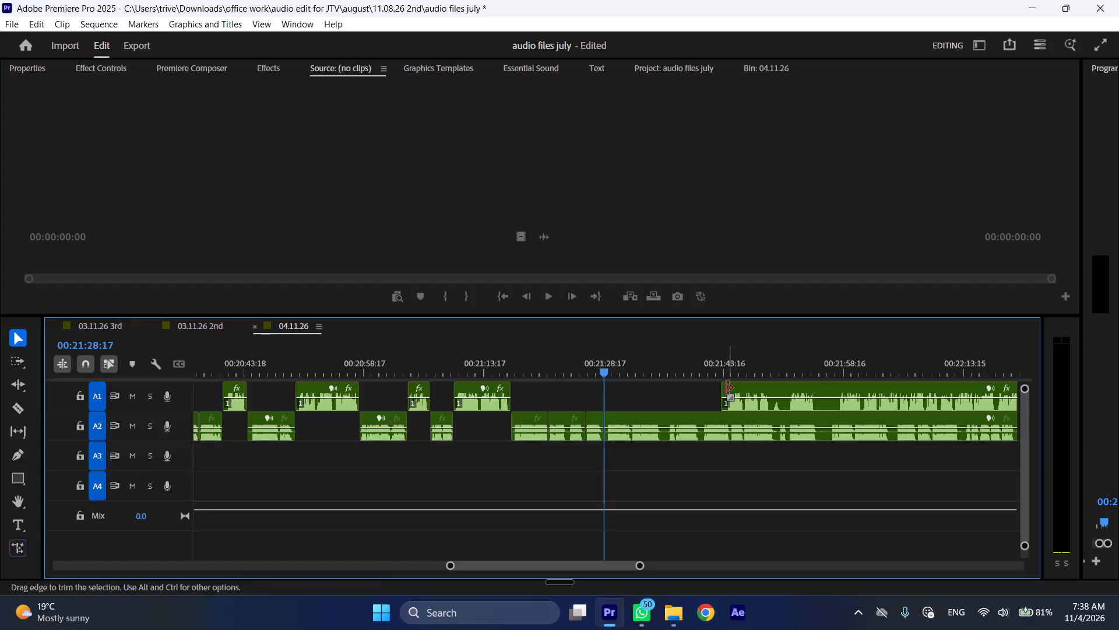
Move the long A1 clip back to start at 00:21:28:17, and shift the remaining A2 clip about 19 seconds later, clear of its opening.
left_click(721, 391)
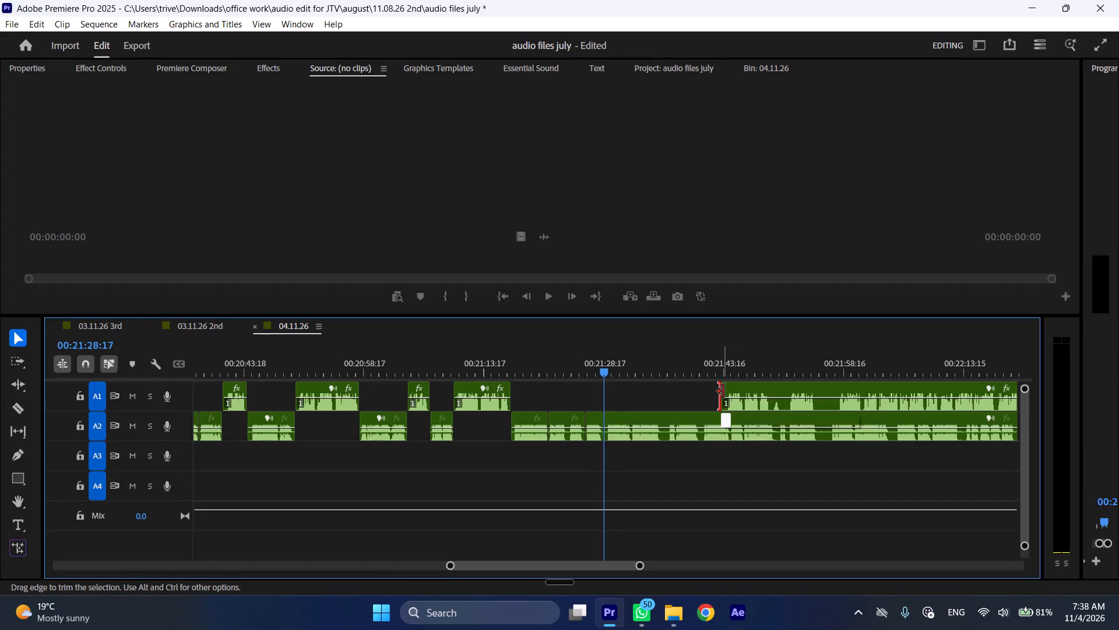
left_click_drag(742, 390, 627, 395)
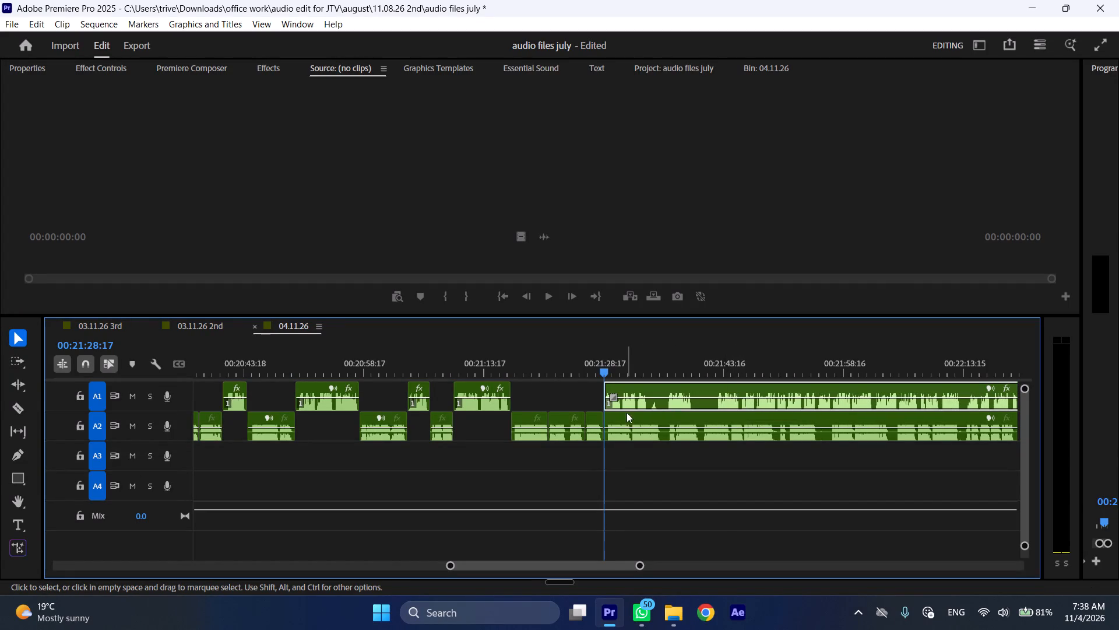
left_click_drag(628, 421, 778, 415)
Play the A1 passage from 00:21:28:17 and cut the A1 clip at about 00:21:34:04.
key("space")
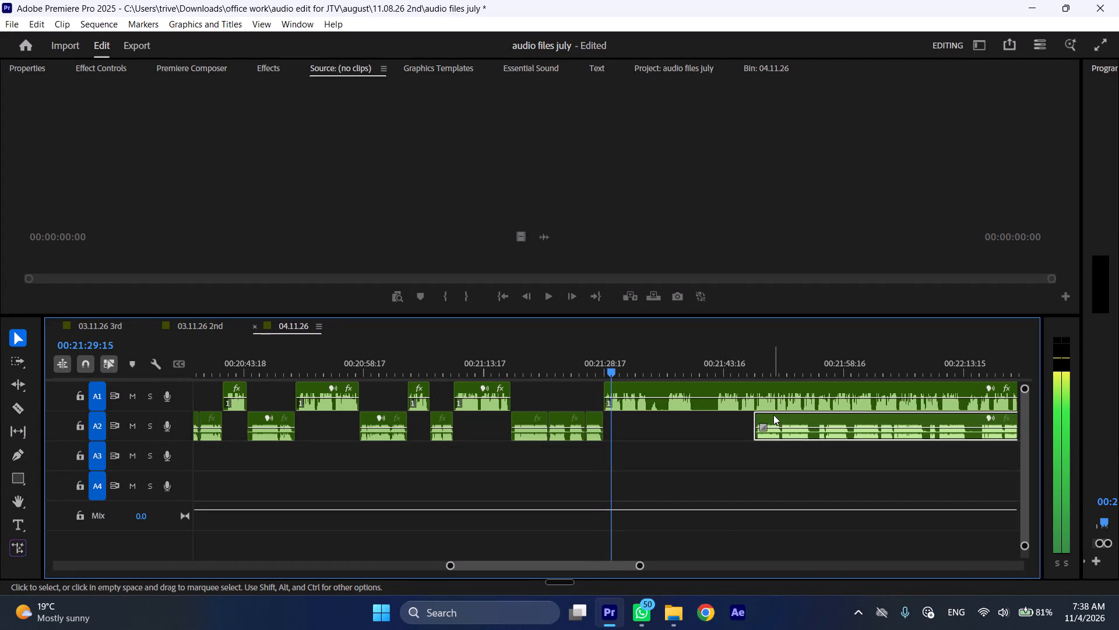
key("l")
scroll(658, 424, "down", 3)
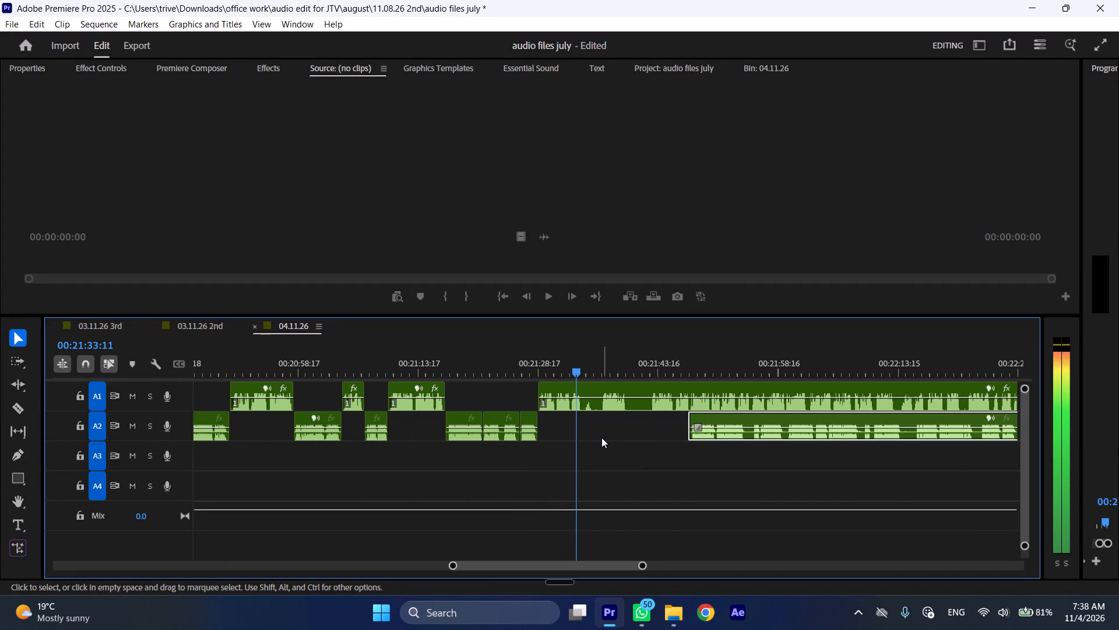
left_click(583, 365)
key("shift+c")
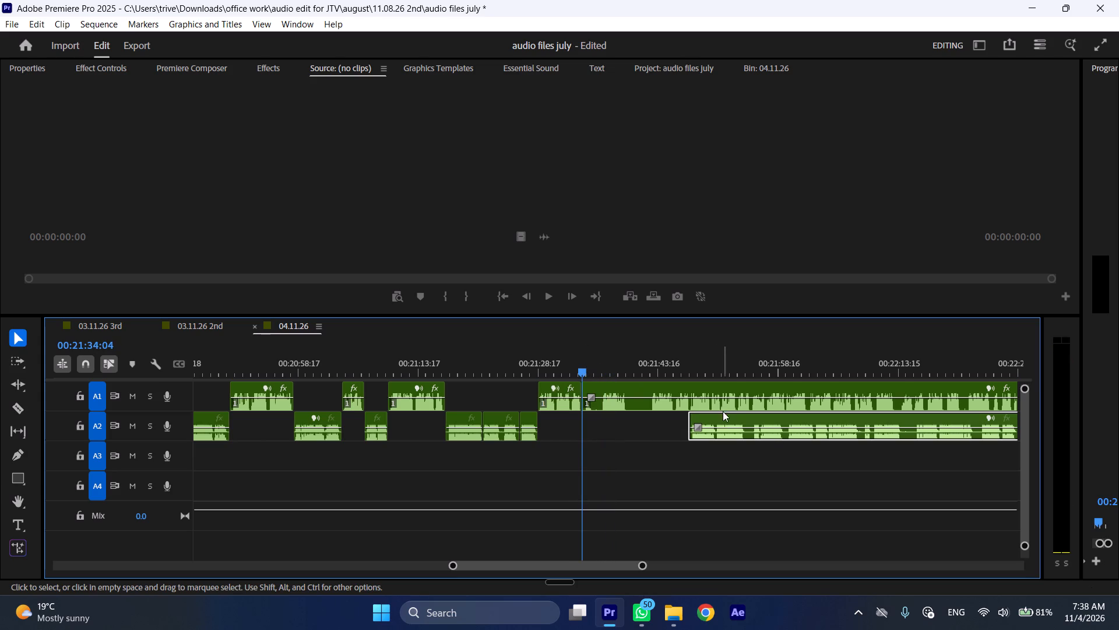
Move the long A2 clip back to start at the 00:21:34:04 cut, shift the remaining A1 clip about 18 seconds later, and play the A2 passage.
left_click_drag(721, 416, 617, 421)
left_click_drag(607, 383, 751, 383)
key("space")
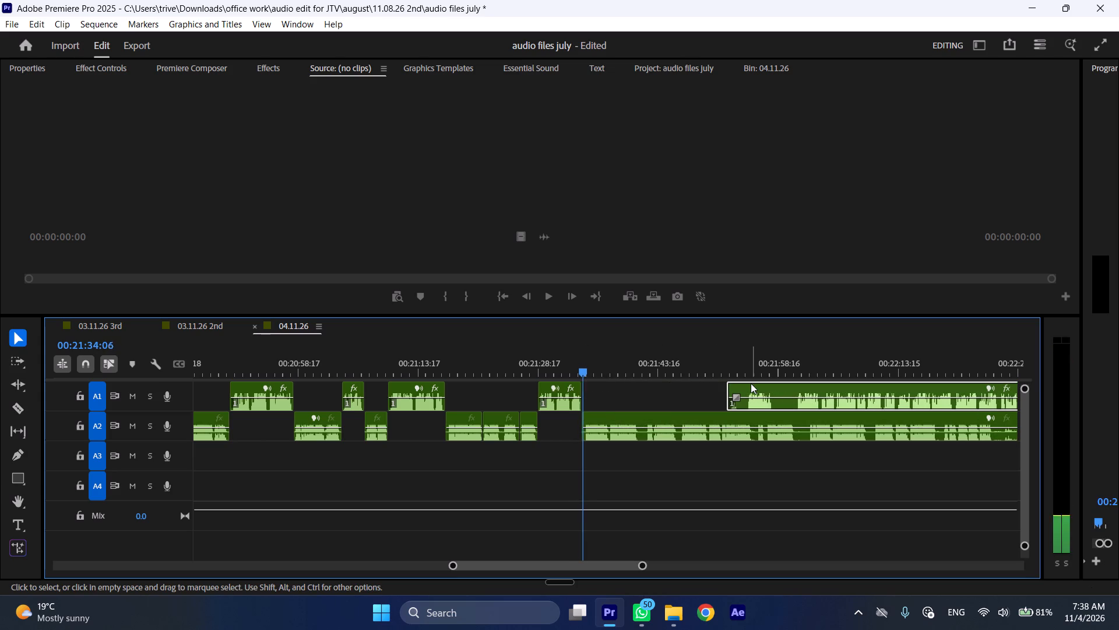
key("l")
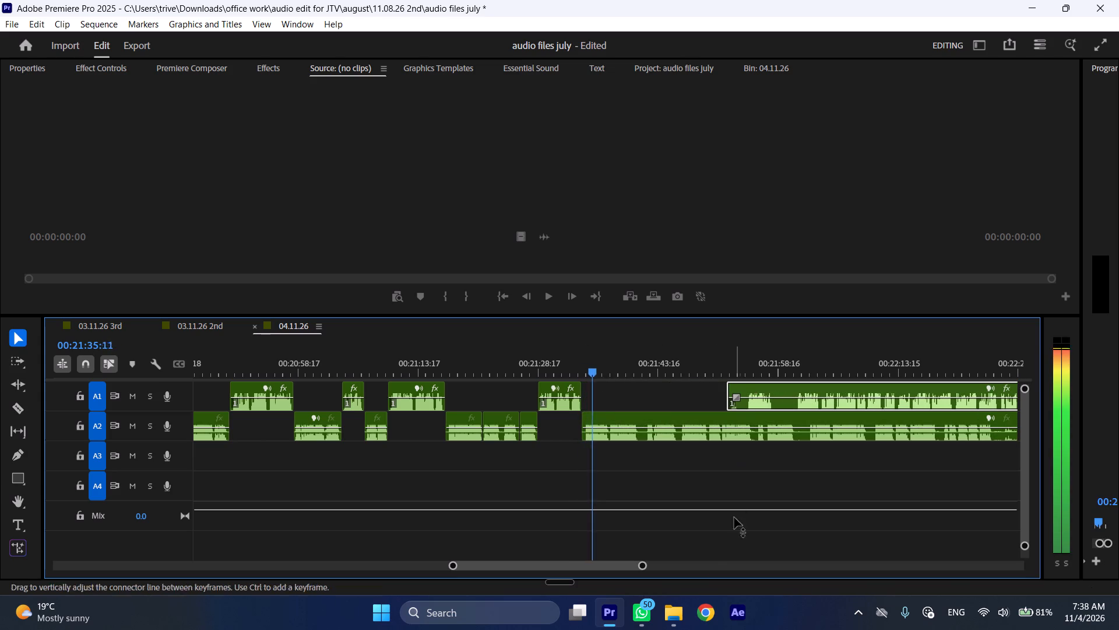
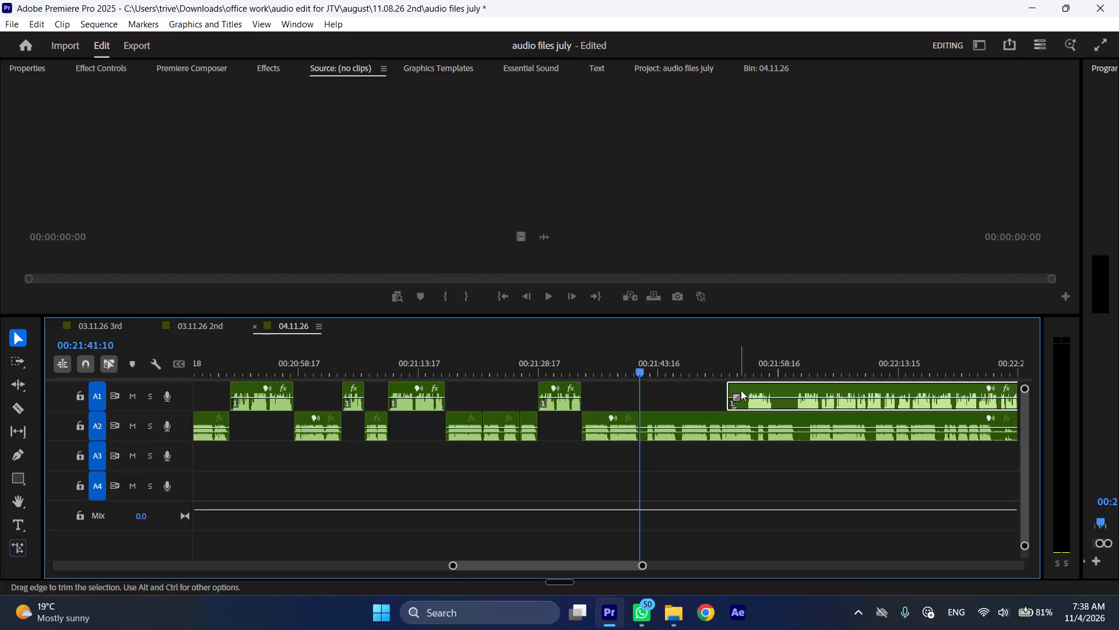
Trim about 2 seconds off the start of the remaining A1 clip and cut that clip at 00:21:58:00.
left_click_drag(736, 384, 754, 387)
left_click(770, 369)
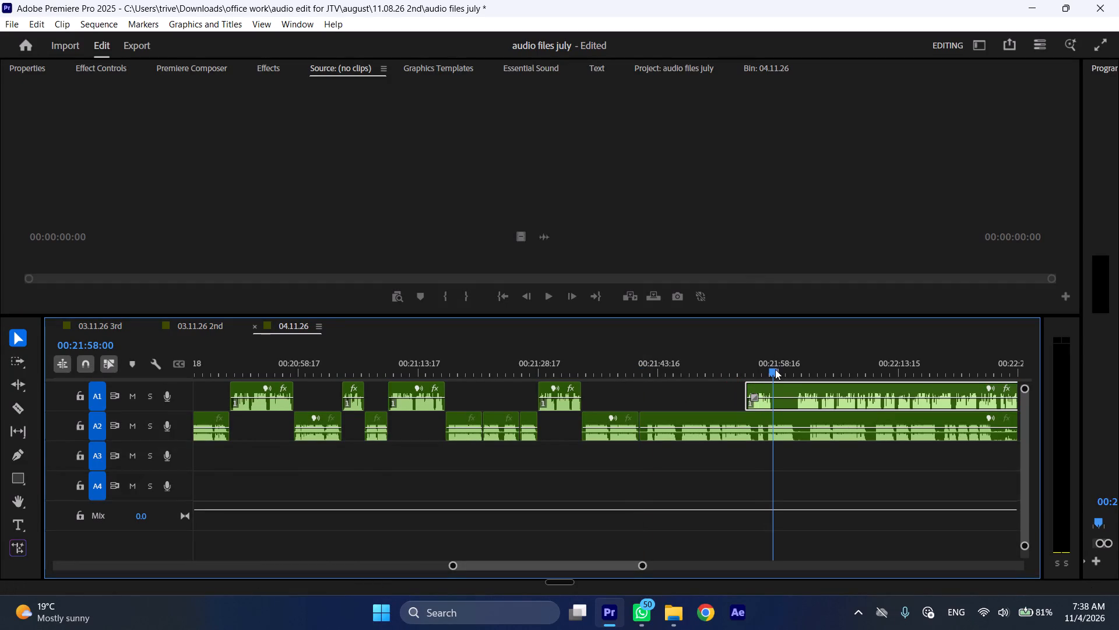
left_click(779, 390)
key("shift+c")
Insert the short A1 passage at 00:21:41:10, splitting the A2 clip there and pushing the remaining clips on both tracks later.
left_click_drag(761, 404, 696, 405)
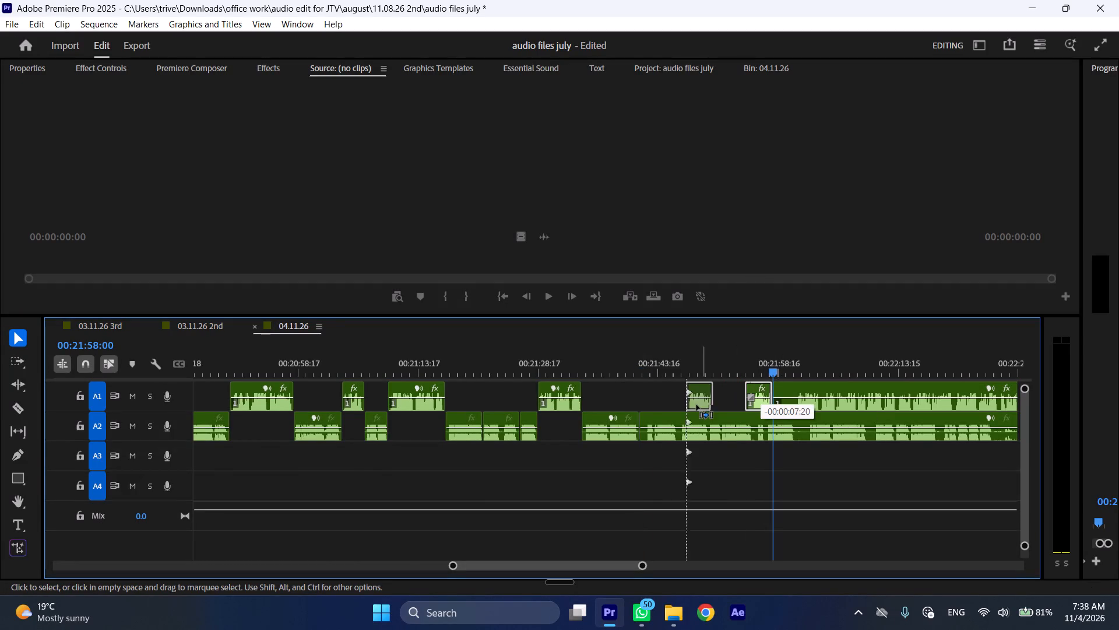
left_click_drag(696, 405, 659, 405)
Trim about 20 frames off the start of the long A2 clip and move it back against the end of the inserted A1 passage.
left_click_drag(675, 415, 682, 415)
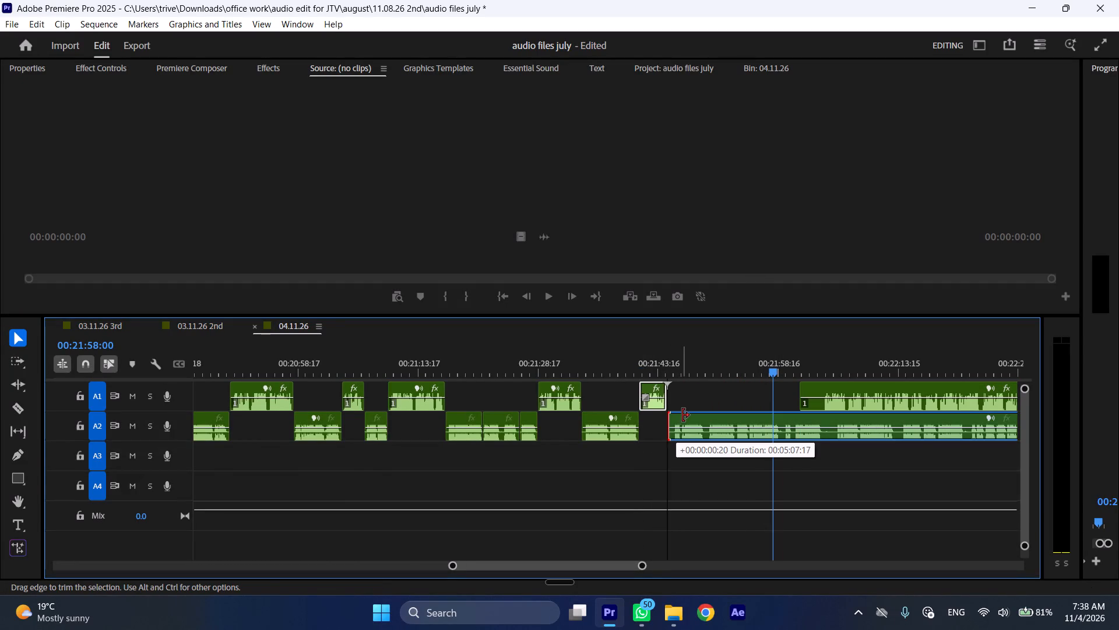
left_click_drag(682, 415, 683, 415)
left_click_drag(694, 416, 687, 414)
Play the sequence from 00:21:37:08 at increased speed to review the A2 passage leading into the inserted A1 passage.
left_click(610, 351)
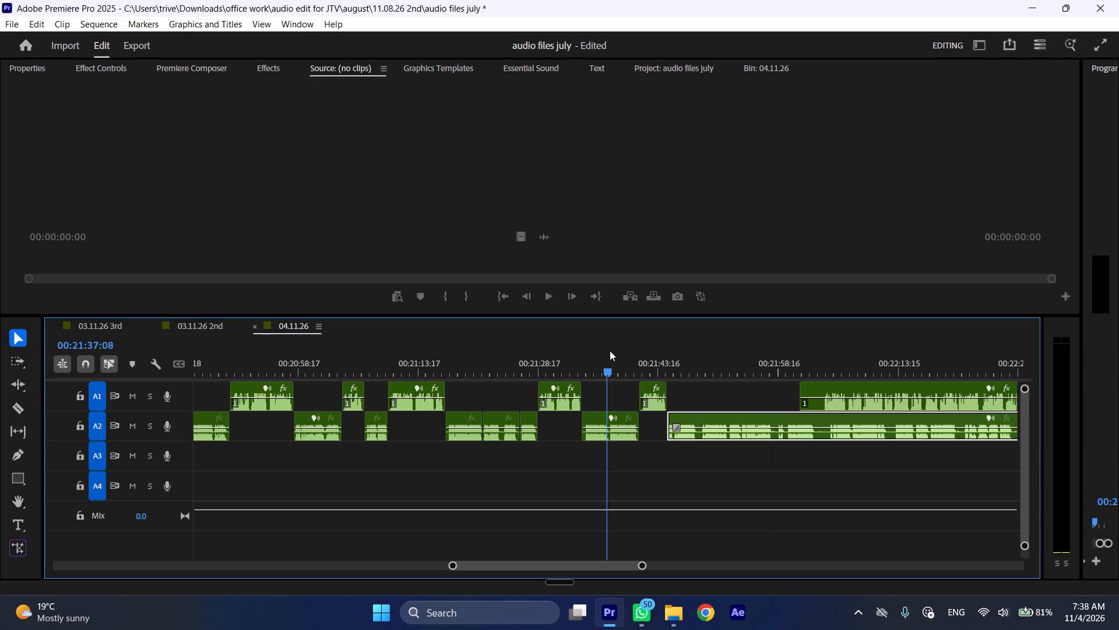
key("space")
key("l")
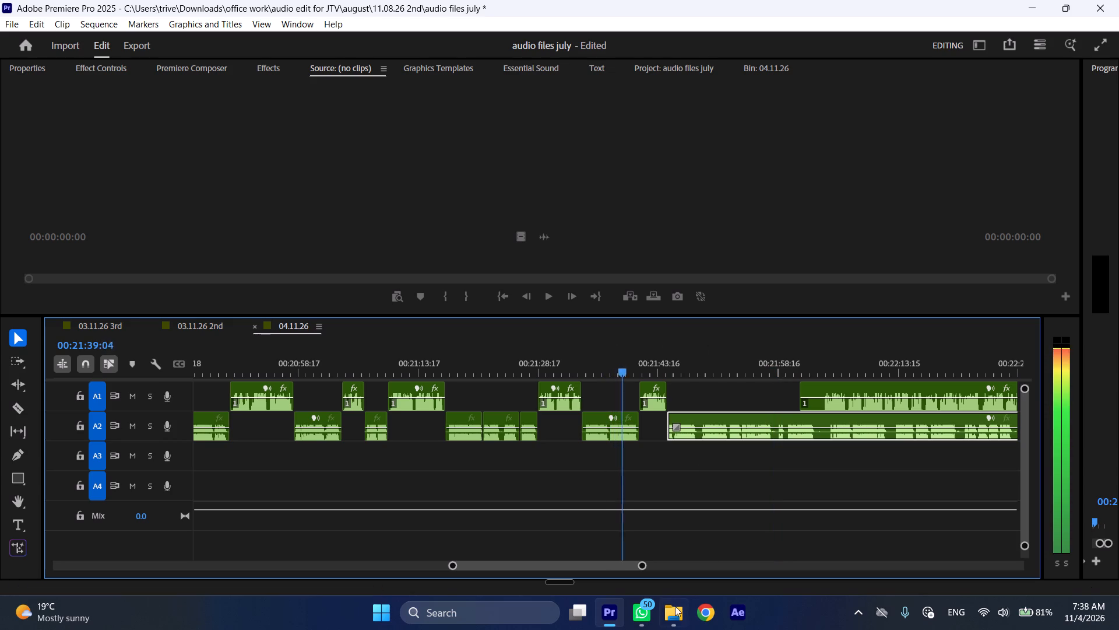
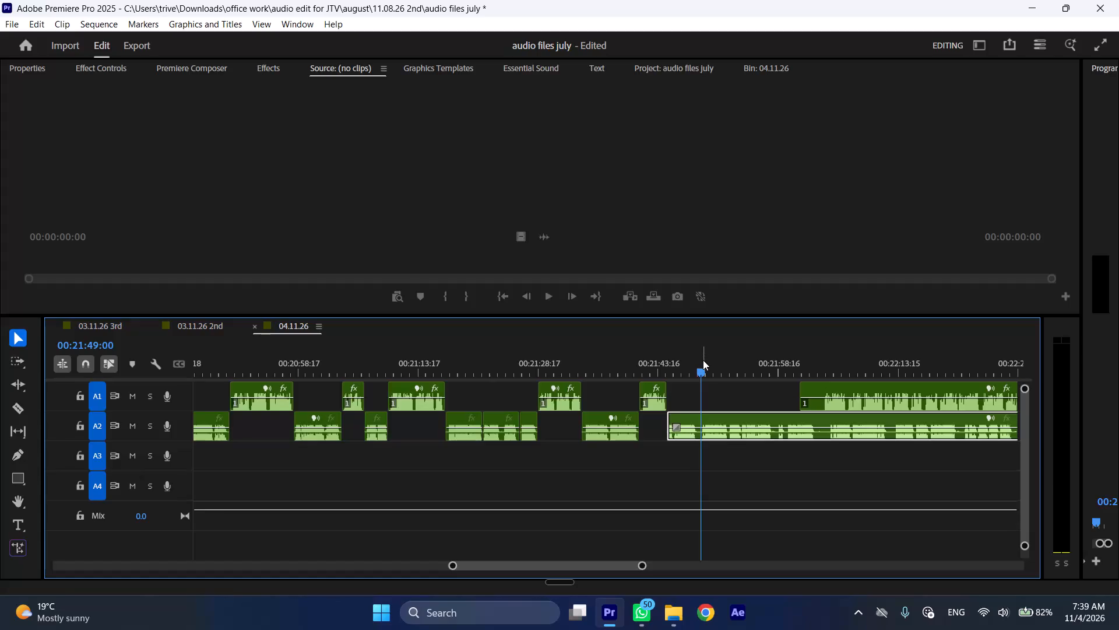
Cut the long A2 clip at 00:21:49:00 and ripple-delete the portion before the cut, closing the gap on both tracks.
key("shift+c")
key("ctrl+shift+d")
While reviewing A2 at increased speed, trim about 3 seconds off the long A1 clip's start and move it later to about 00:22:21.
key("space")
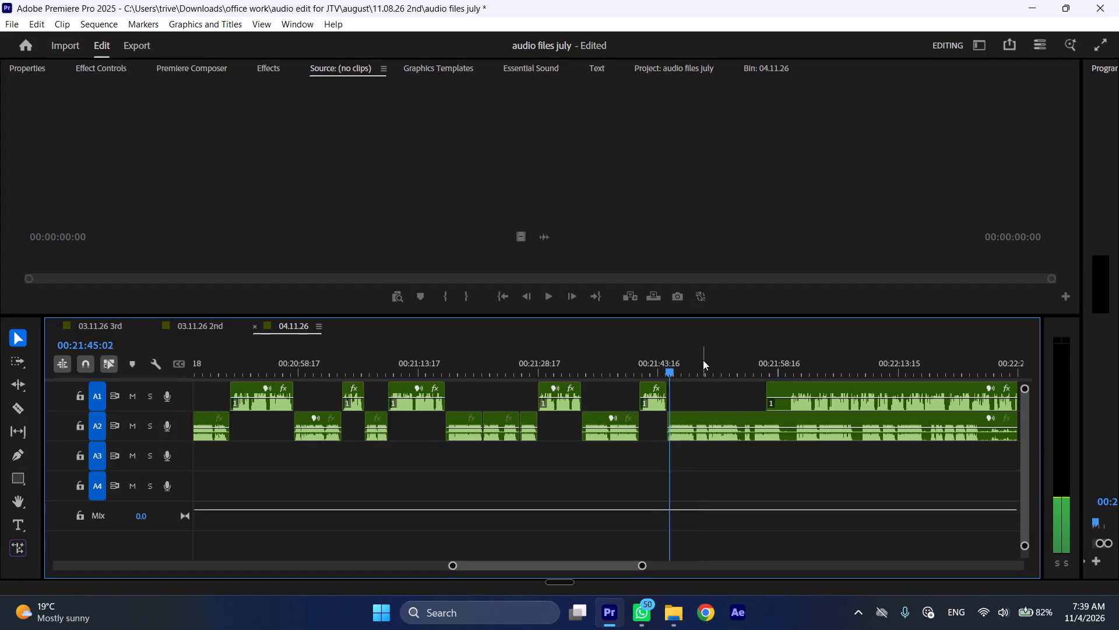
key("l")
scroll(751, 432, "down", 5)
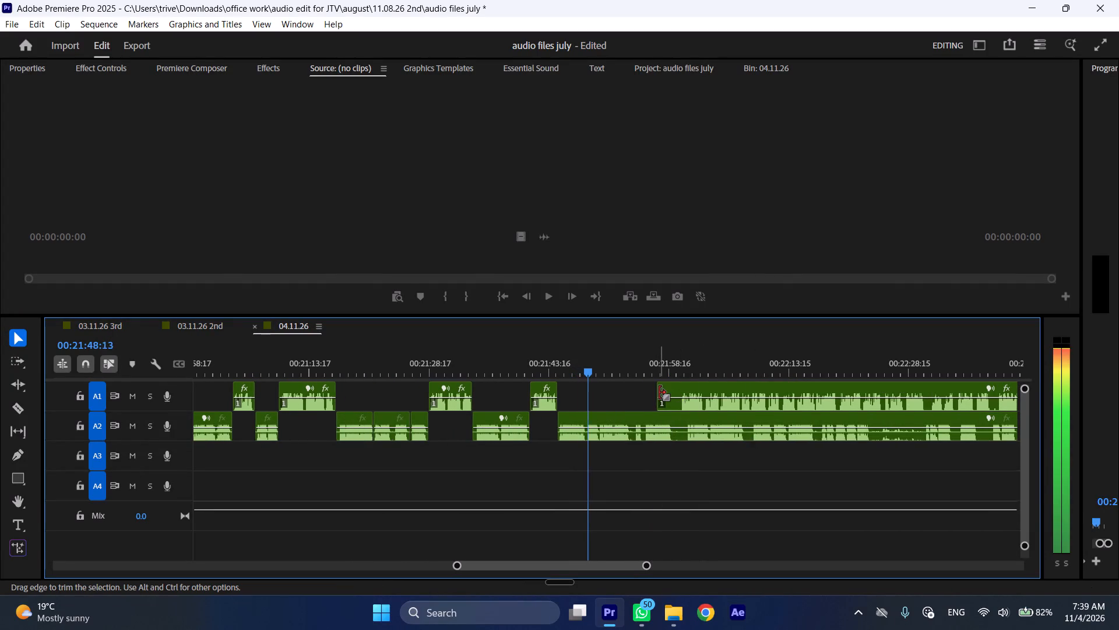
left_click_drag(659, 391, 681, 387)
left_click_drag(719, 390, 770, 390)
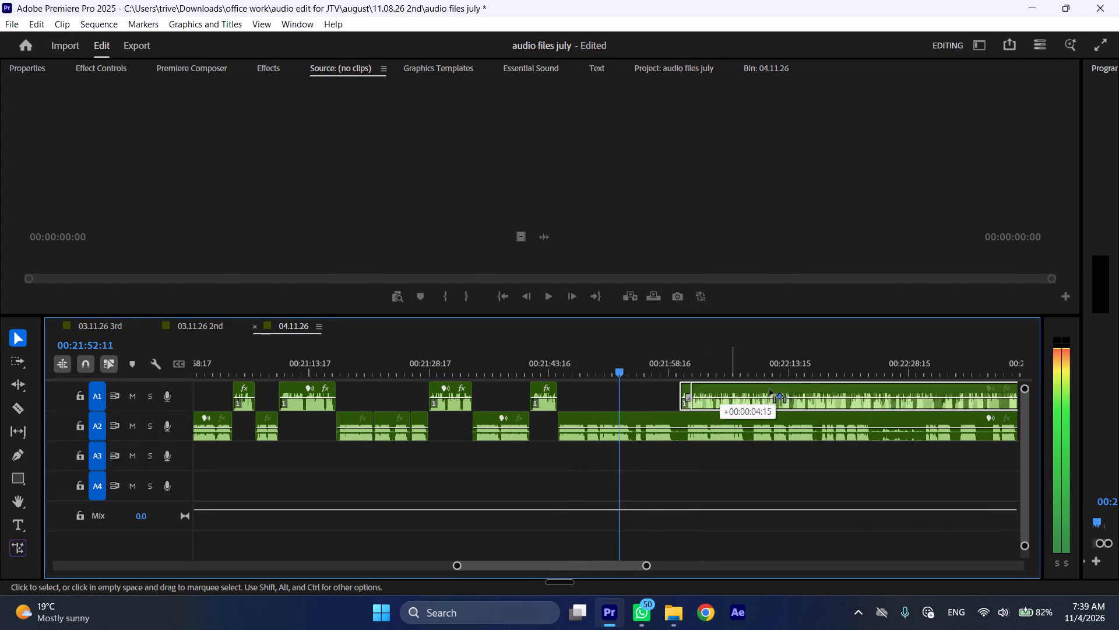
left_click_drag(770, 390, 931, 388)
left_click_drag(918, 384, 879, 389)
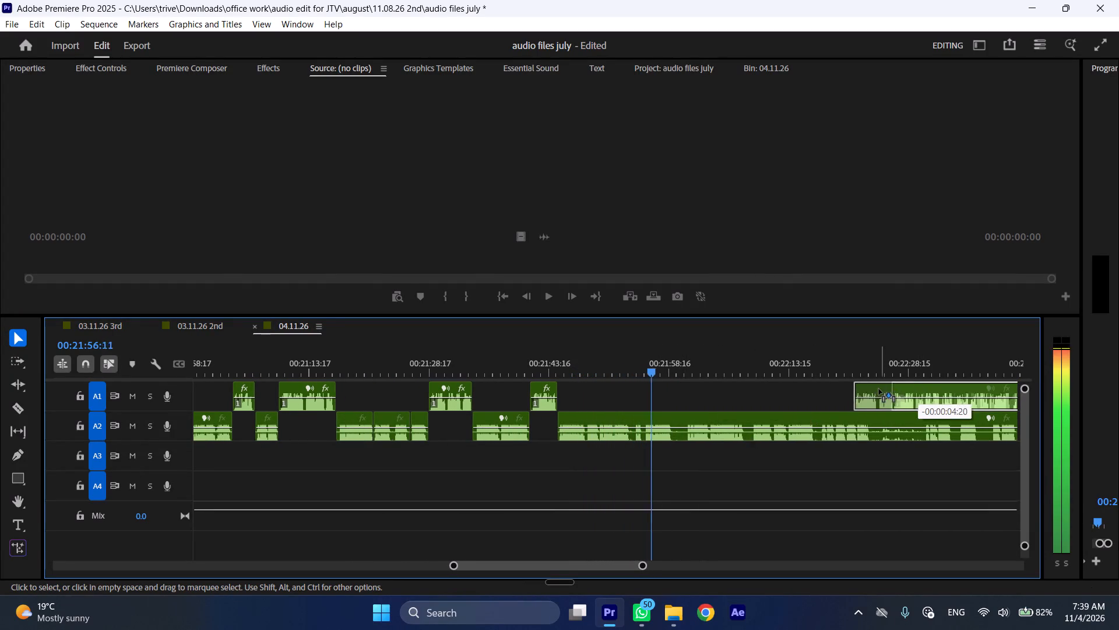
left_click_drag(879, 389, 875, 389)
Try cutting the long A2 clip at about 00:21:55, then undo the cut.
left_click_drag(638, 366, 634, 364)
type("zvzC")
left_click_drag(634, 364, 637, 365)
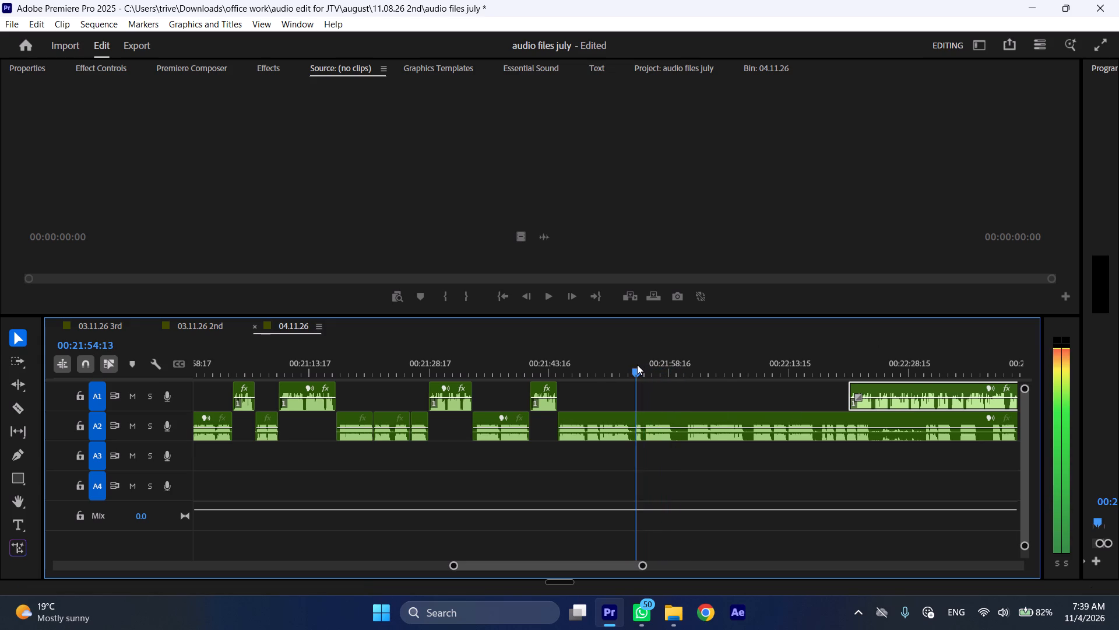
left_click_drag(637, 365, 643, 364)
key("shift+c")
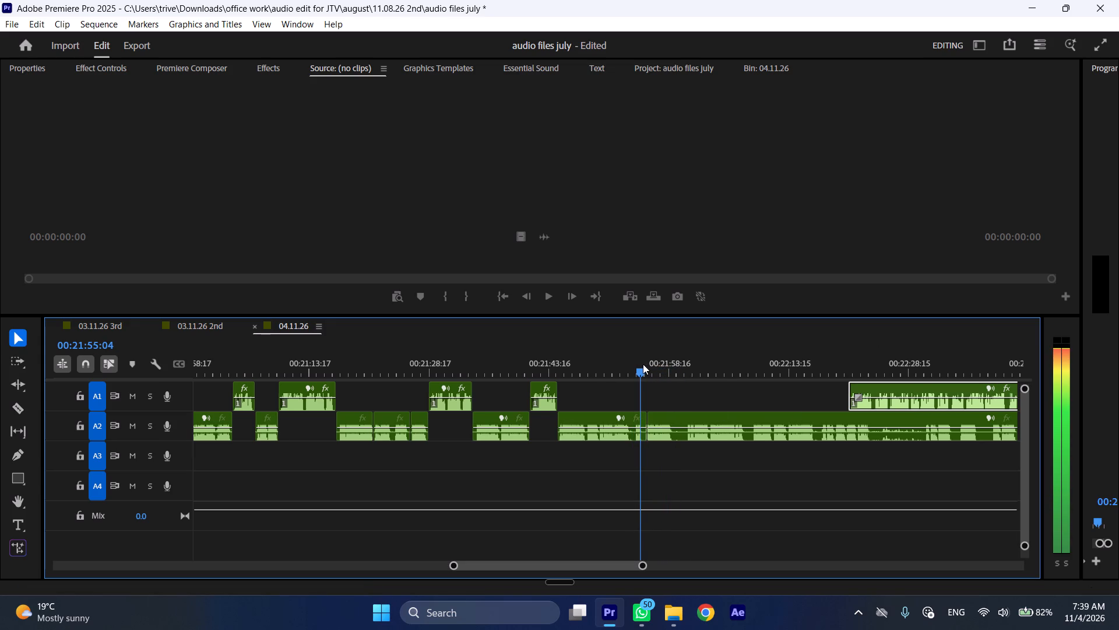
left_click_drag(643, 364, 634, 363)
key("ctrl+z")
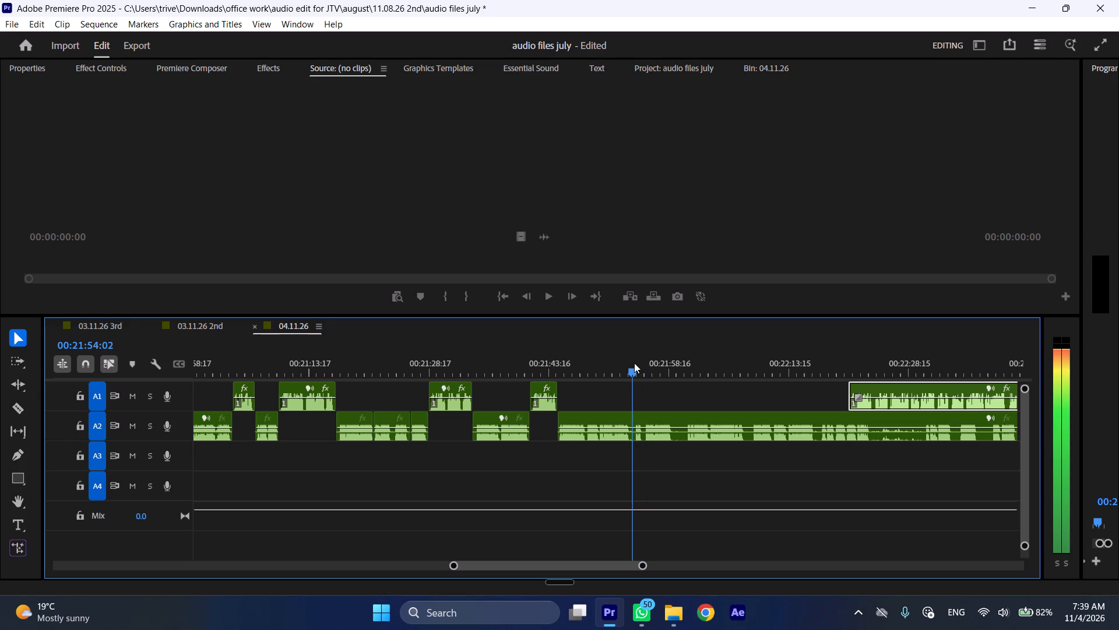
Cut the A2 clip at about 00:21:54:02 and at 00:21:55:11, and ripple-delete the short portion between the cuts.
left_click_drag(634, 363, 645, 363)
key("shift+c")
left_click(670, 418)
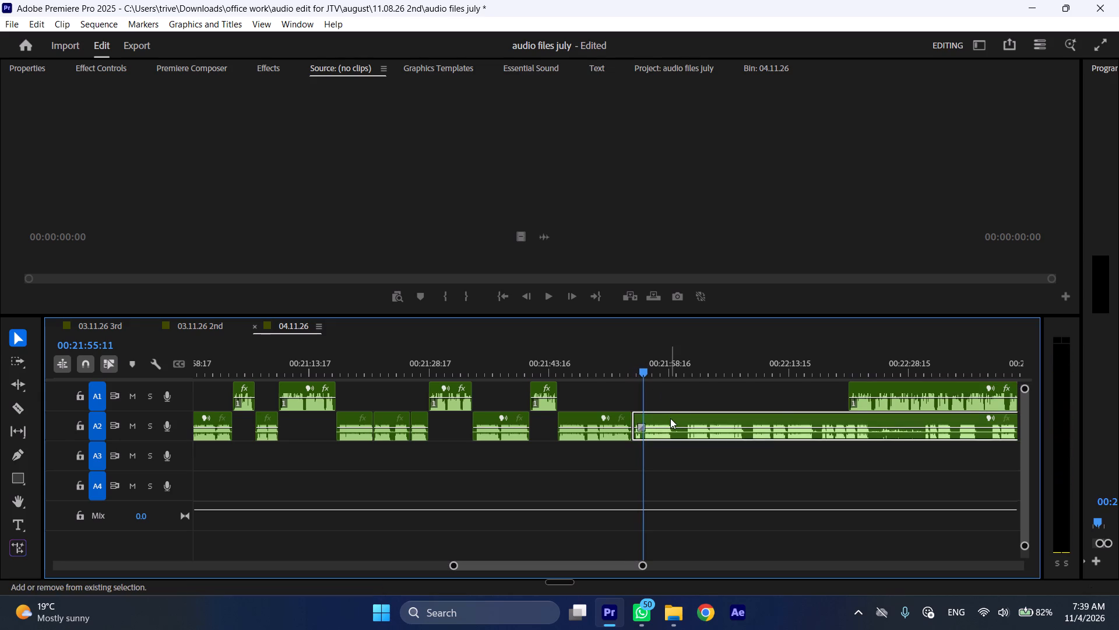
key("shift+c")
key("ctrl+shift+d")
Play the sequence from about 00:21:51 at increased speed to review the A2 join near 00:21:54.
left_click(607, 363)
key("space")
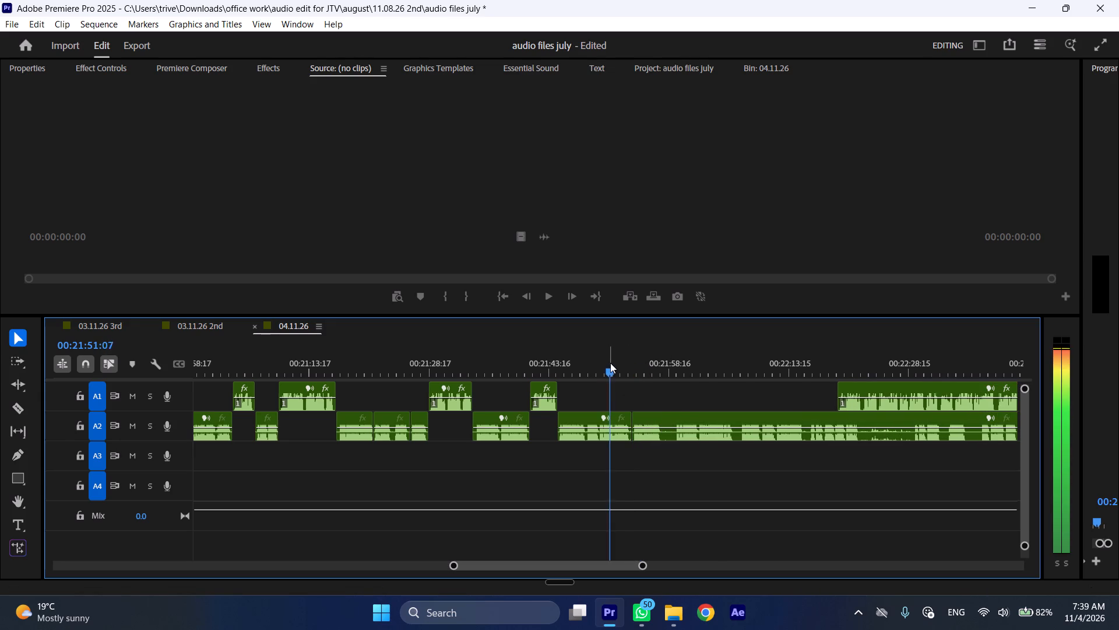
type("l")
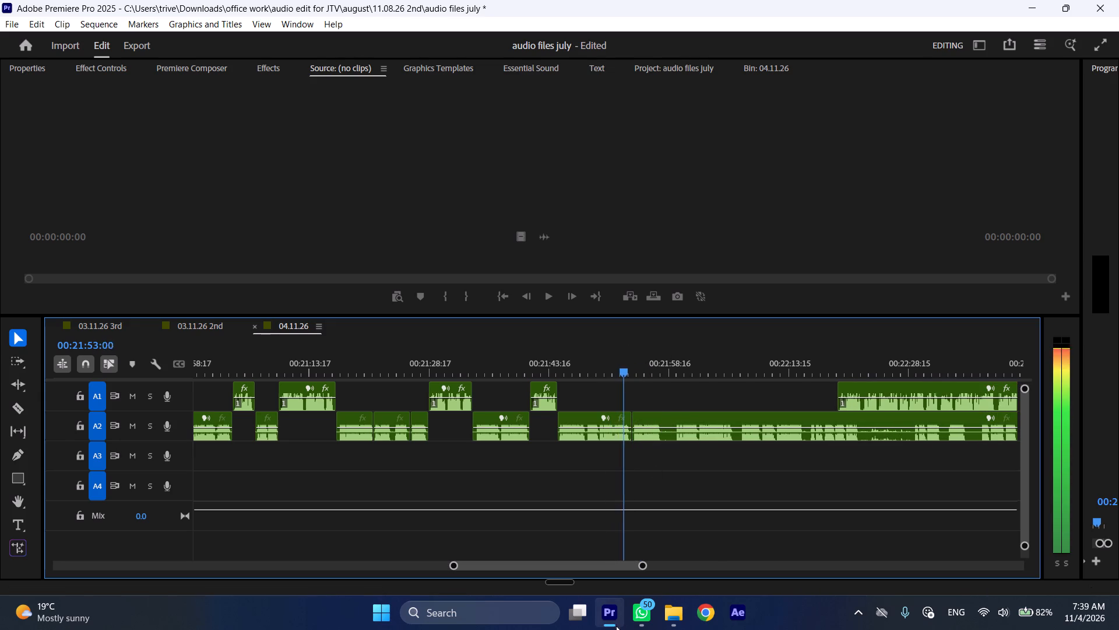
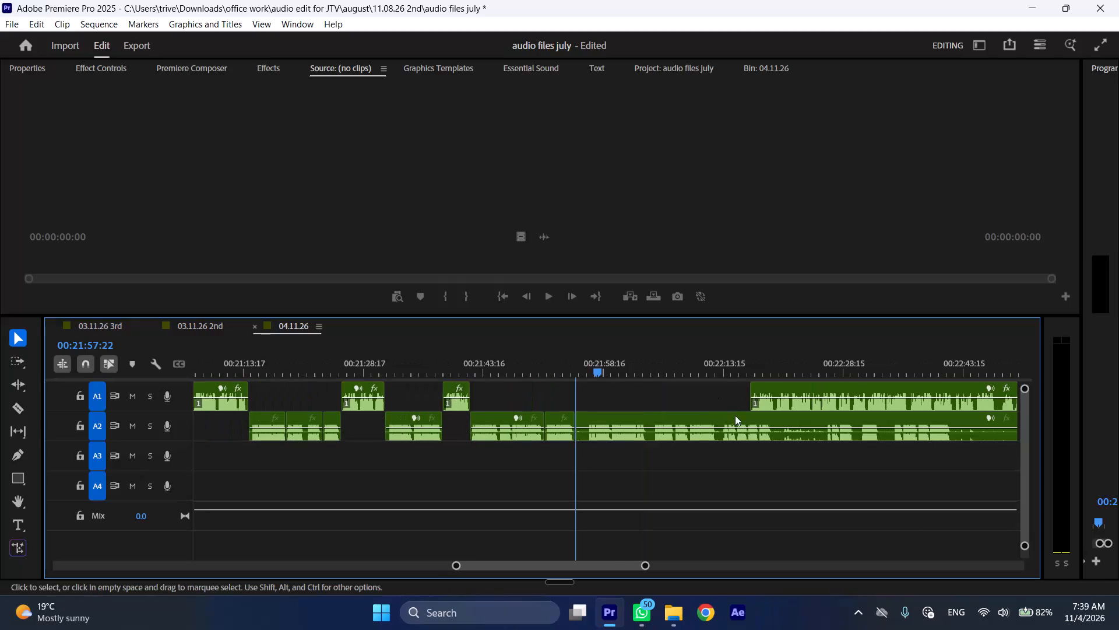
Move the long A1 clip back to start at 00:21:57:22 and shift the long A2 clip later to about 00:22:49.
left_click_drag(777, 389, 611, 391)
scroll(611, 391, "down", 9)
left_click_drag(419, 418, 691, 408)
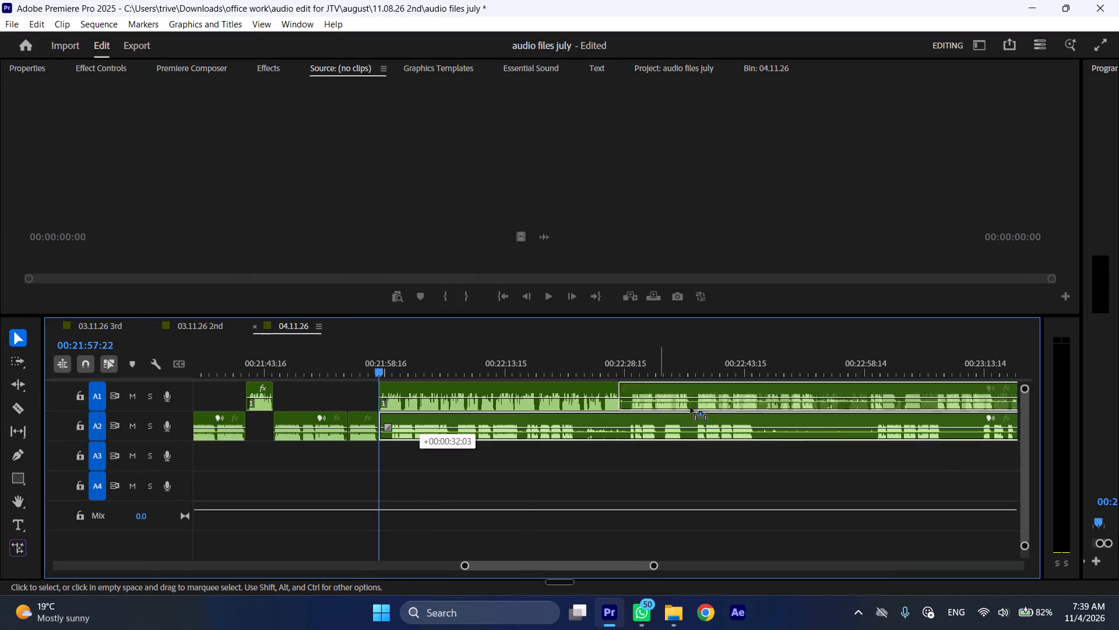
left_click_drag(691, 408, 828, 423)
While reviewing A1 from 00:21:57:22 at increased speed, trim about 1.5 seconds off the long A2 clip's start.
key("space")
type("l")
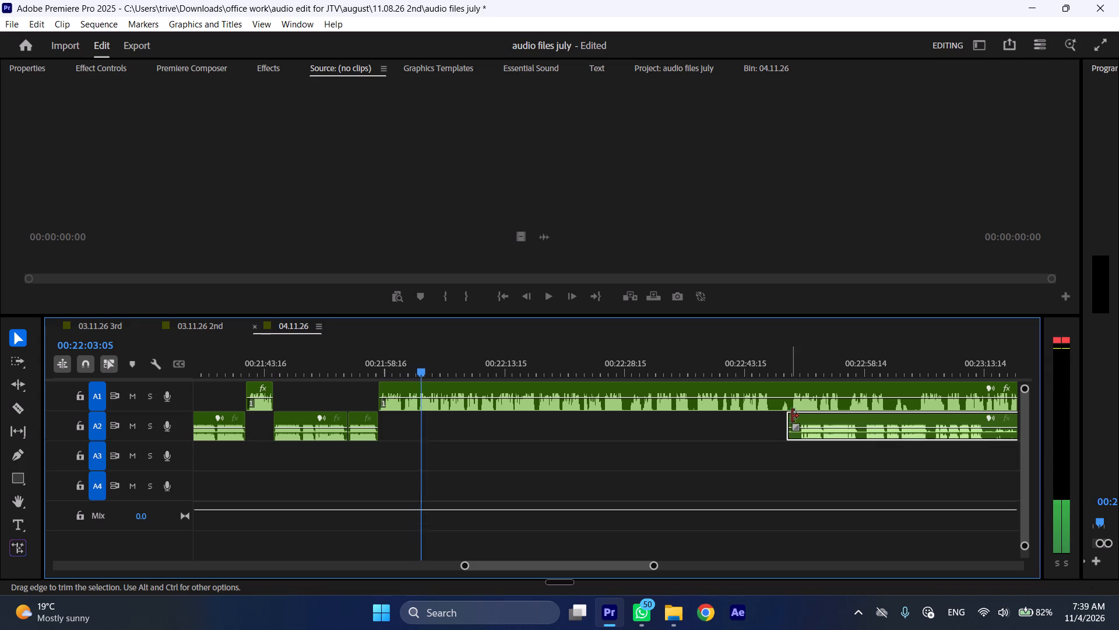
left_click_drag(792, 416, 803, 416)
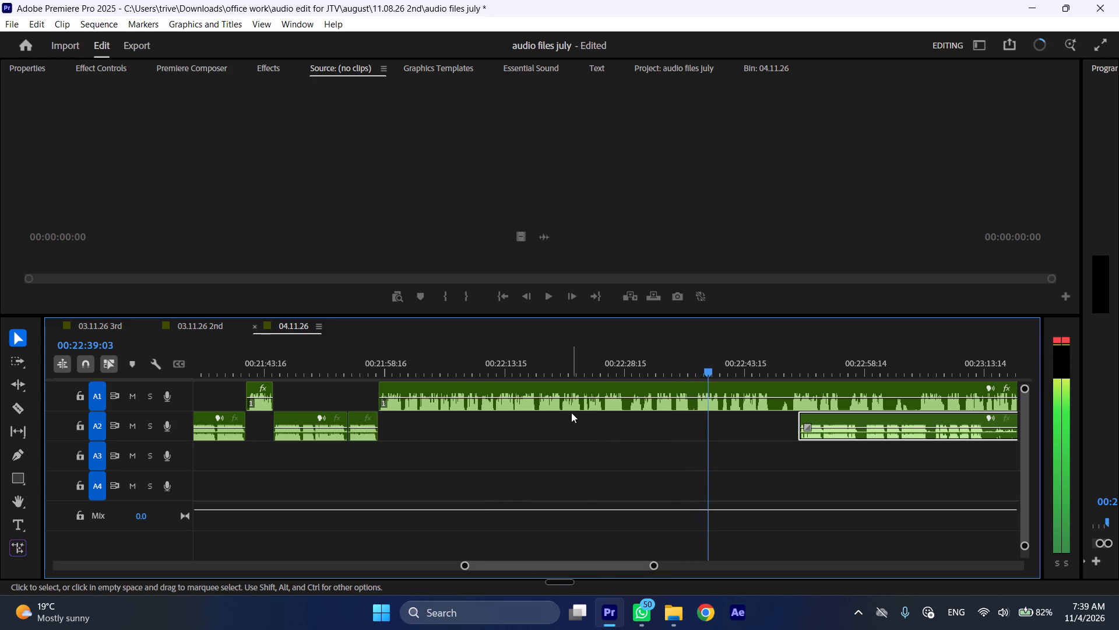
Review the A1 narration up to 00:22:46:20 and cut the A1 clip there.
scroll(595, 442, "down", 6)
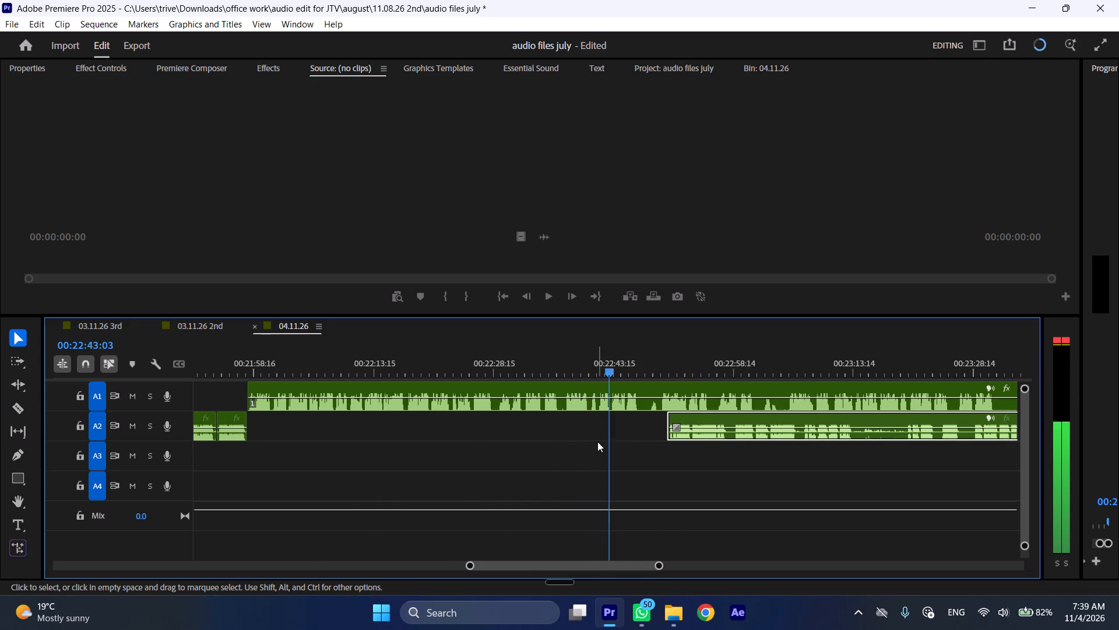
key("space")
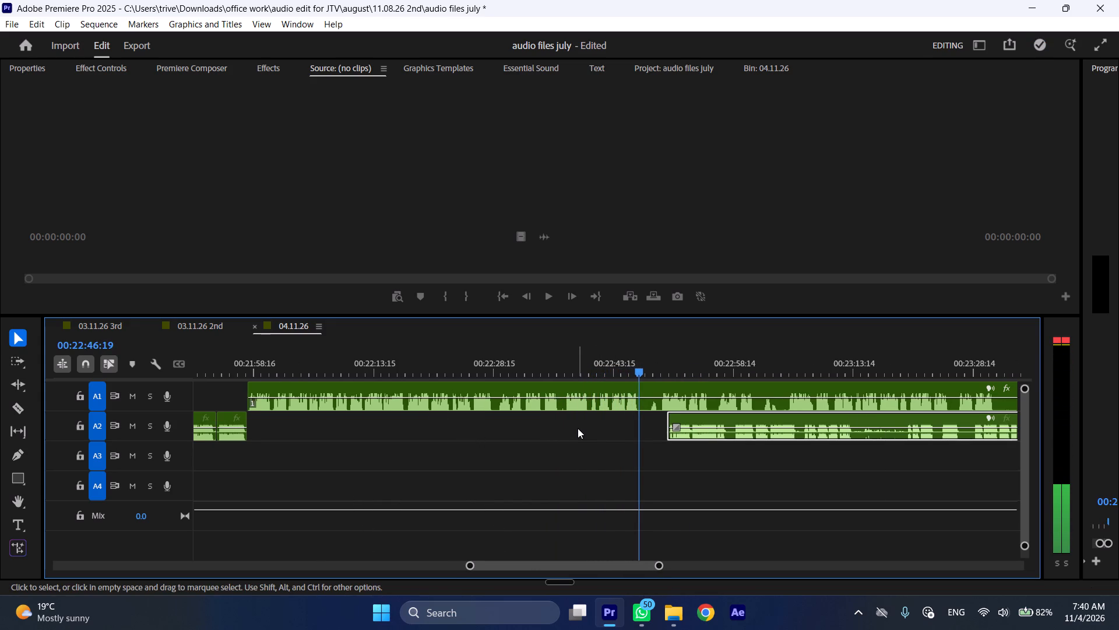
key("shift+c")
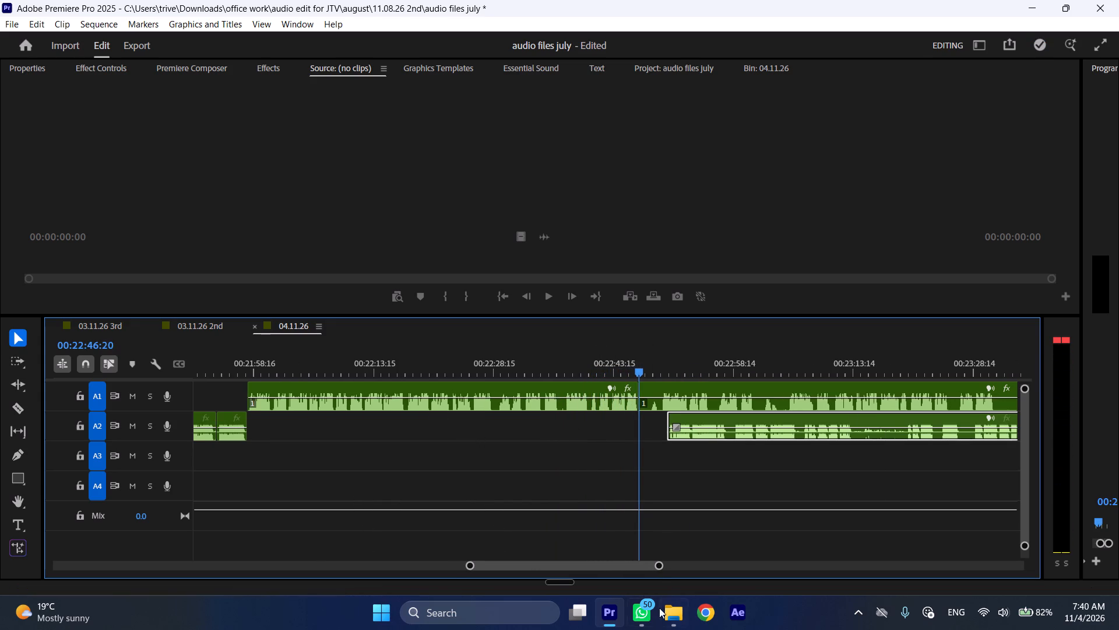
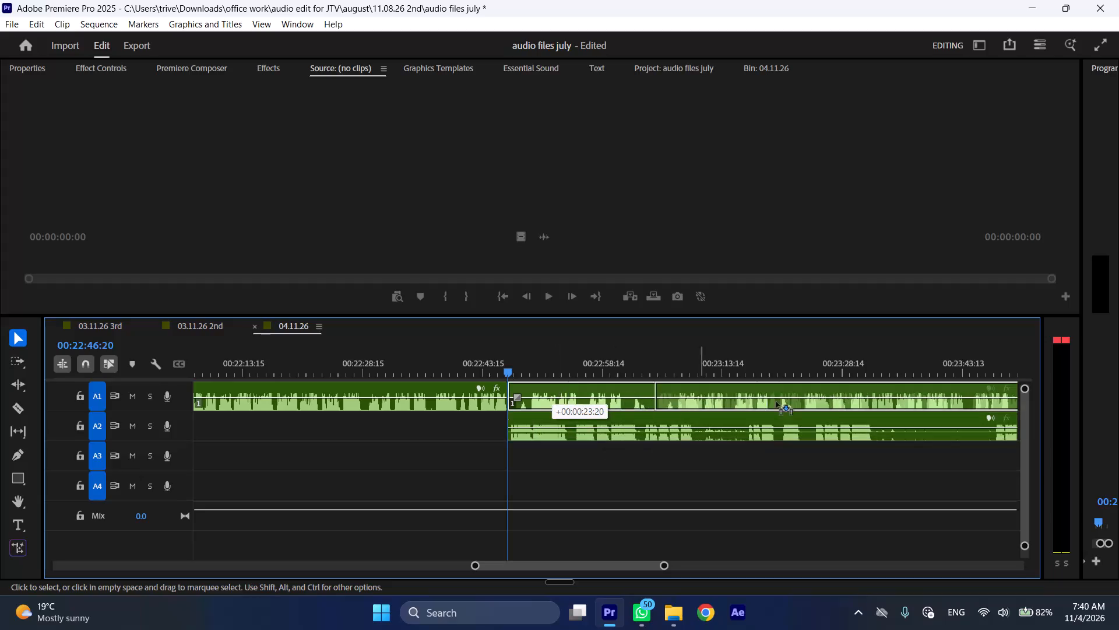
Cut the A2 clip at 00:22:54:13 and 00:22:55:02, and ripple delete the short piece between the cuts.
key("space")
key("l")
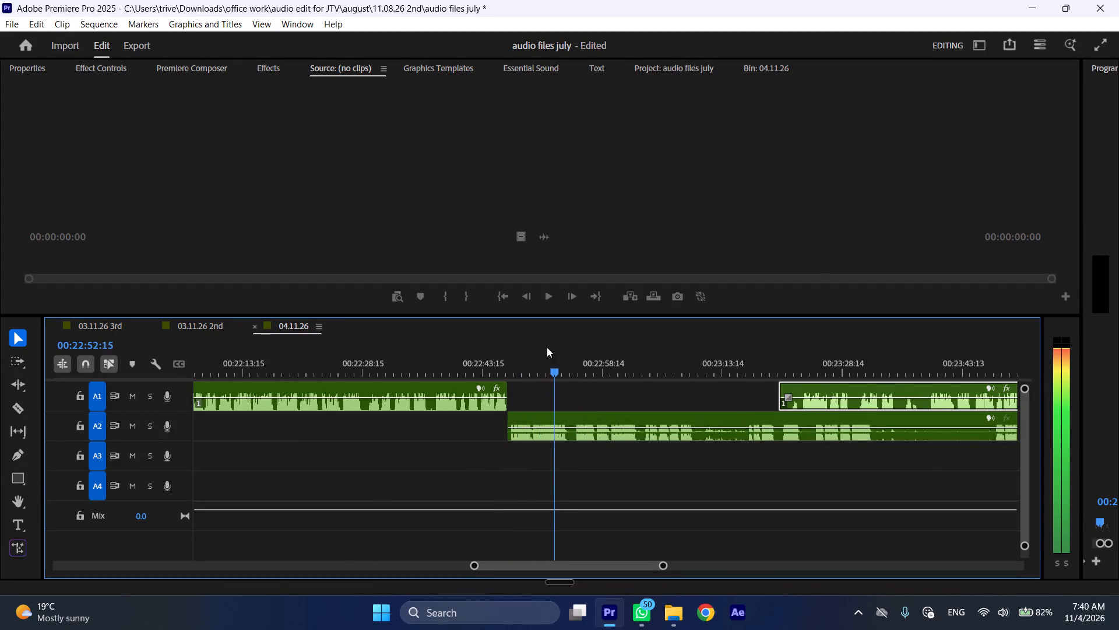
key("space")
key("shift+c")
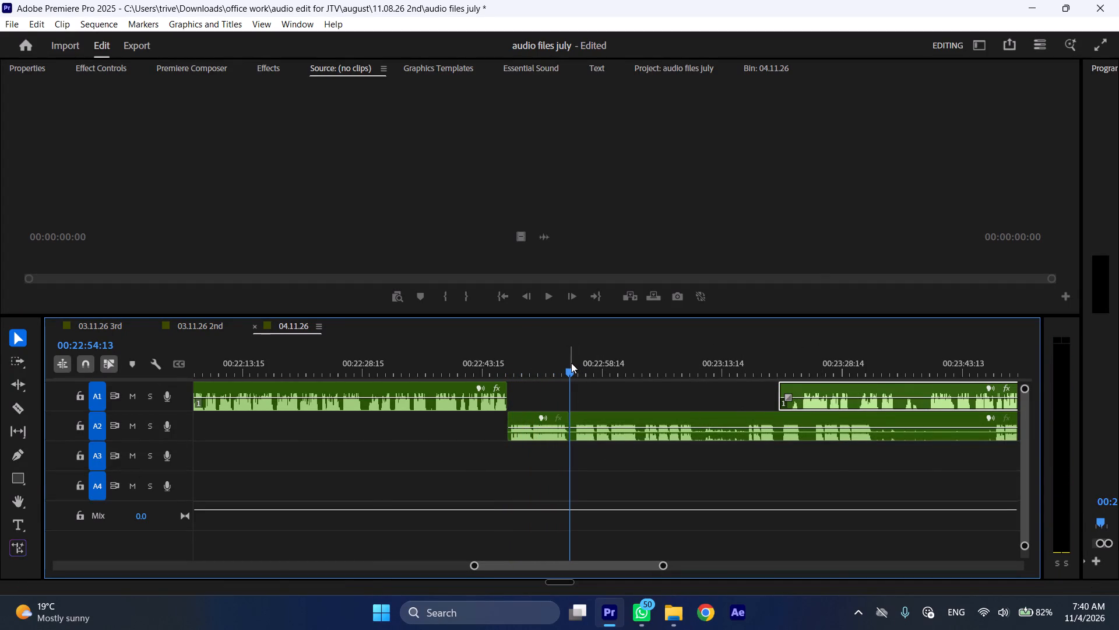
left_click(571, 362)
left_click(589, 440)
key("shift+c")
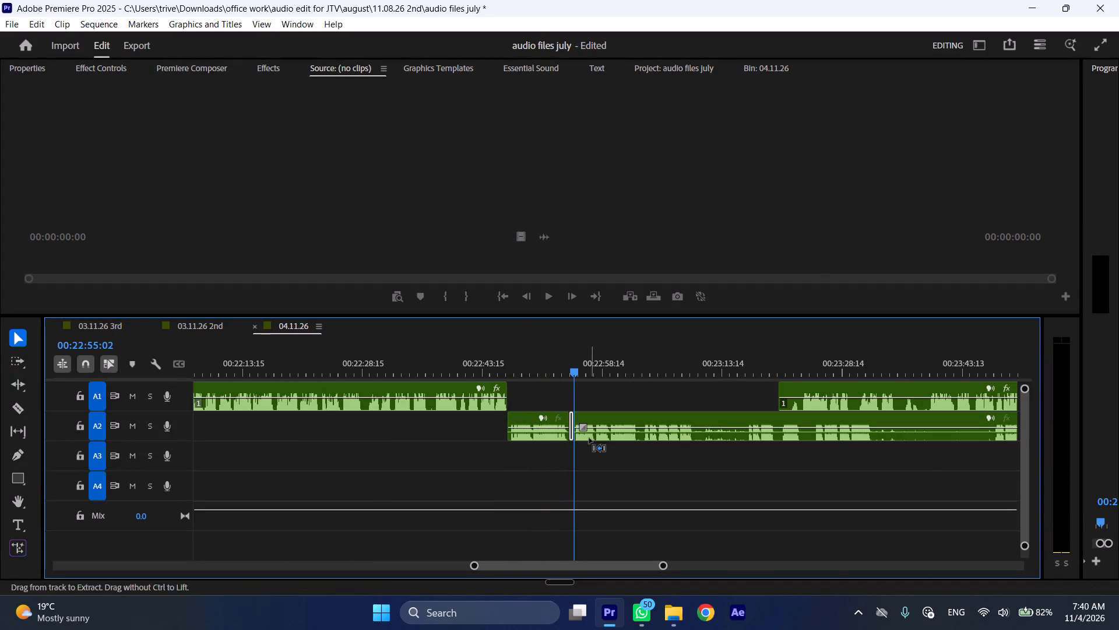
key("ctrl+shift+d")
Play on along A2, cut the clip at 00:22:57:02, and ripple delete the piece between the previous edit point and this cut.
key("space")
key("l")
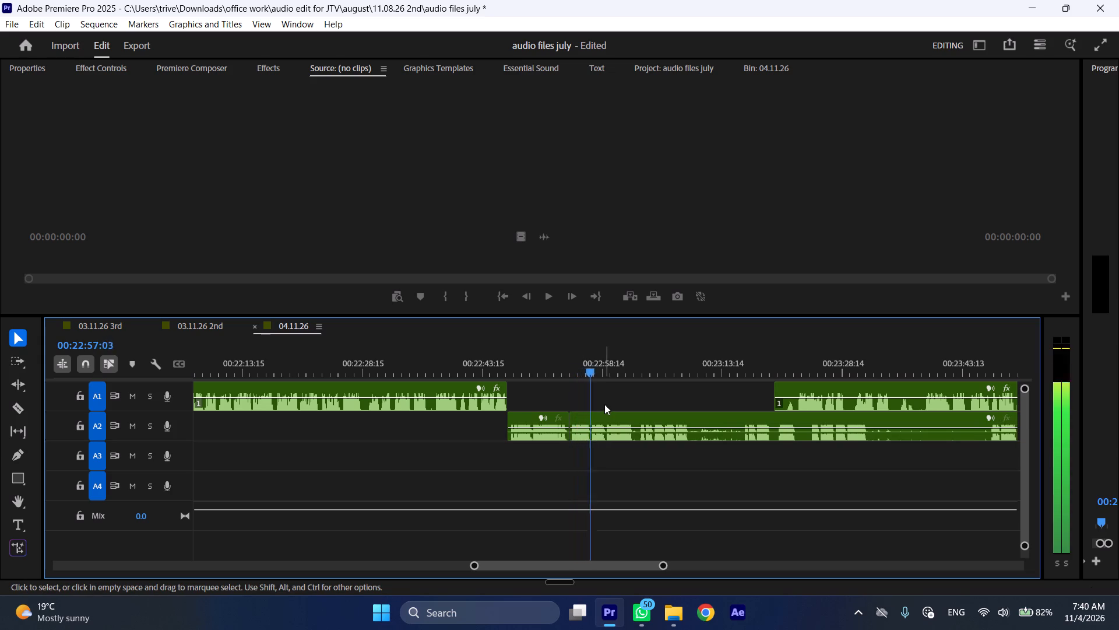
scroll(604, 404, "down", 1)
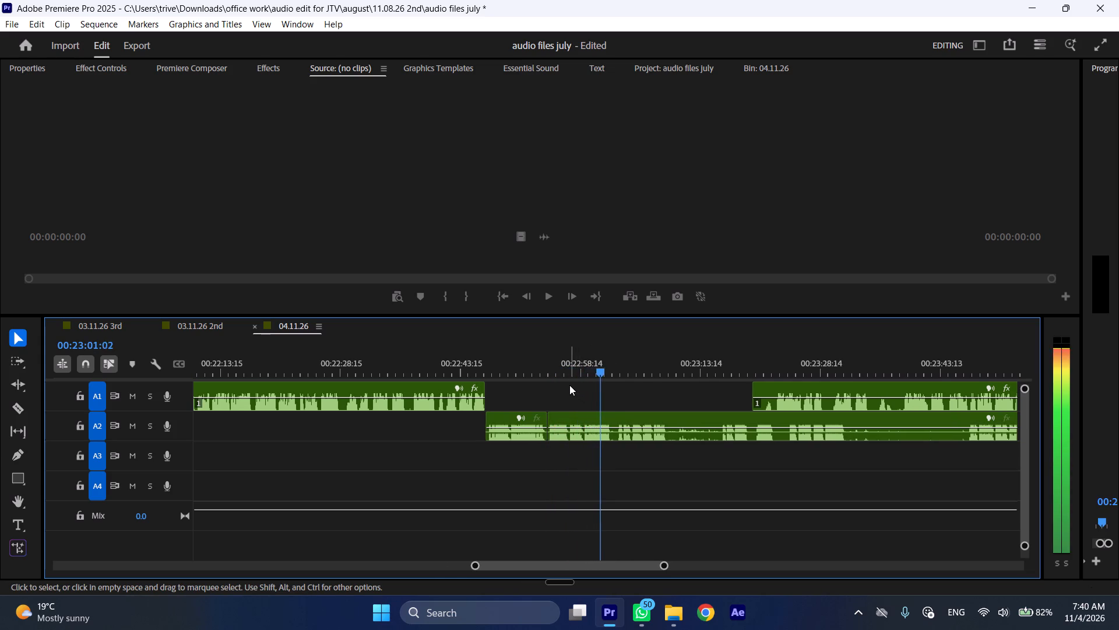
left_click(561, 366)
key("space")
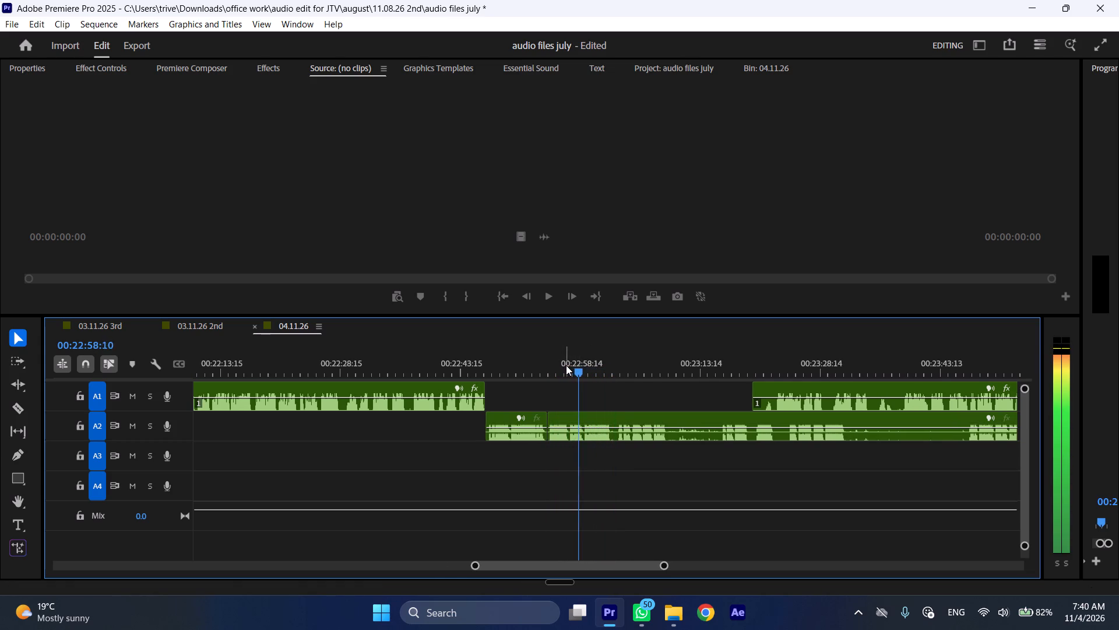
left_click(570, 365)
left_click(593, 432)
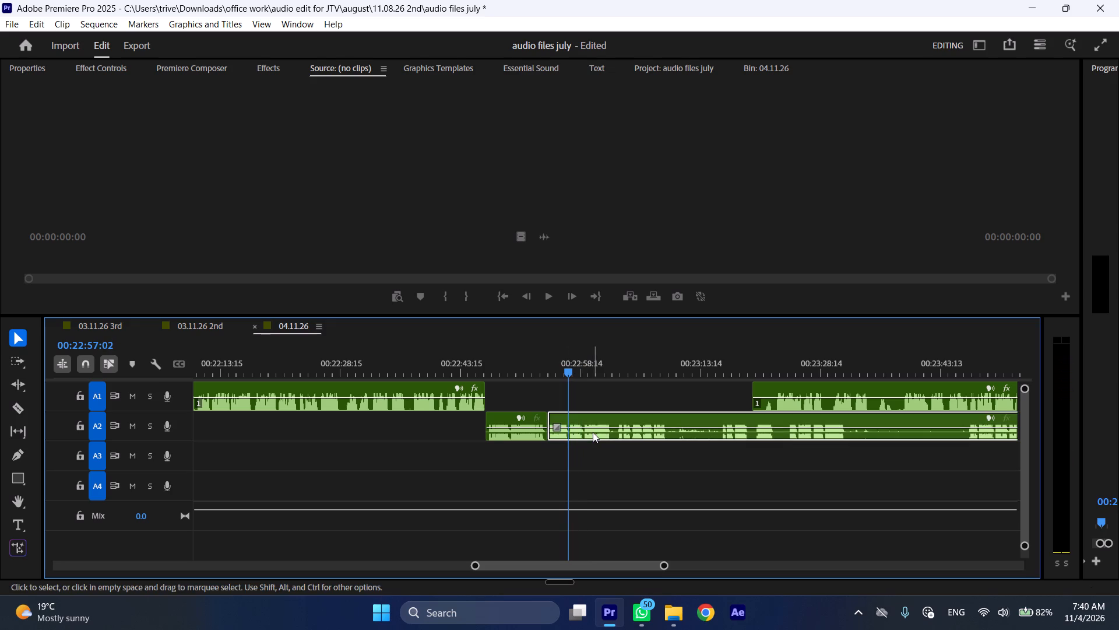
key("shift+c")
key("ctrl+shift+d")
Cut the A2 clip at about 00:23:00:00 and play on to find the end of the unwanted passage.
key("space")
type("l")
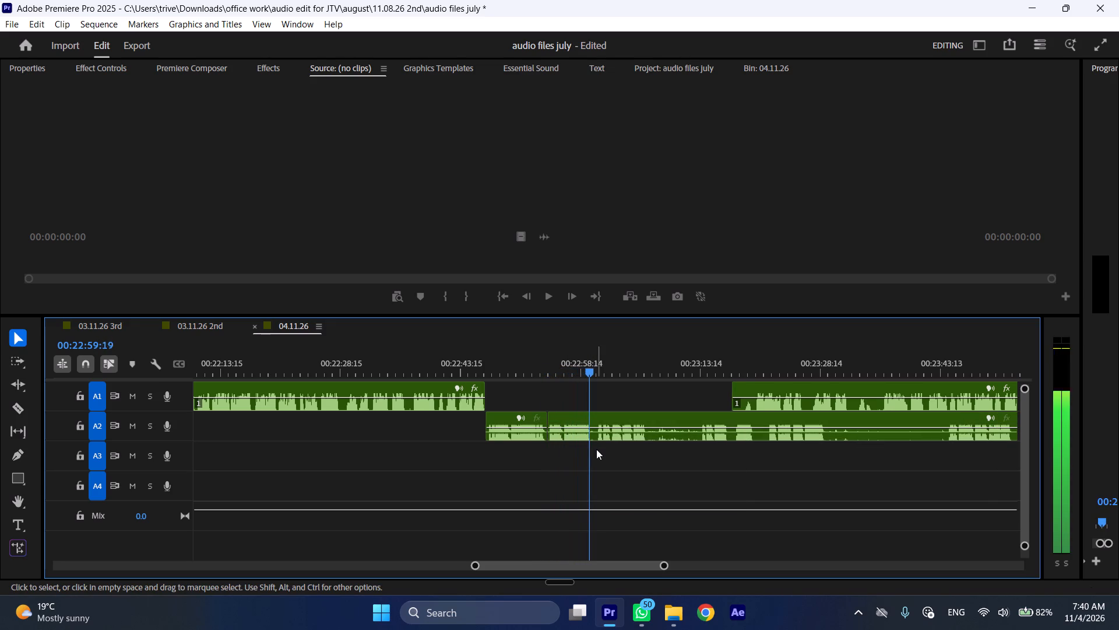
key("space")
key("shift+c")
scroll(614, 453, "down", 5)
key("space")
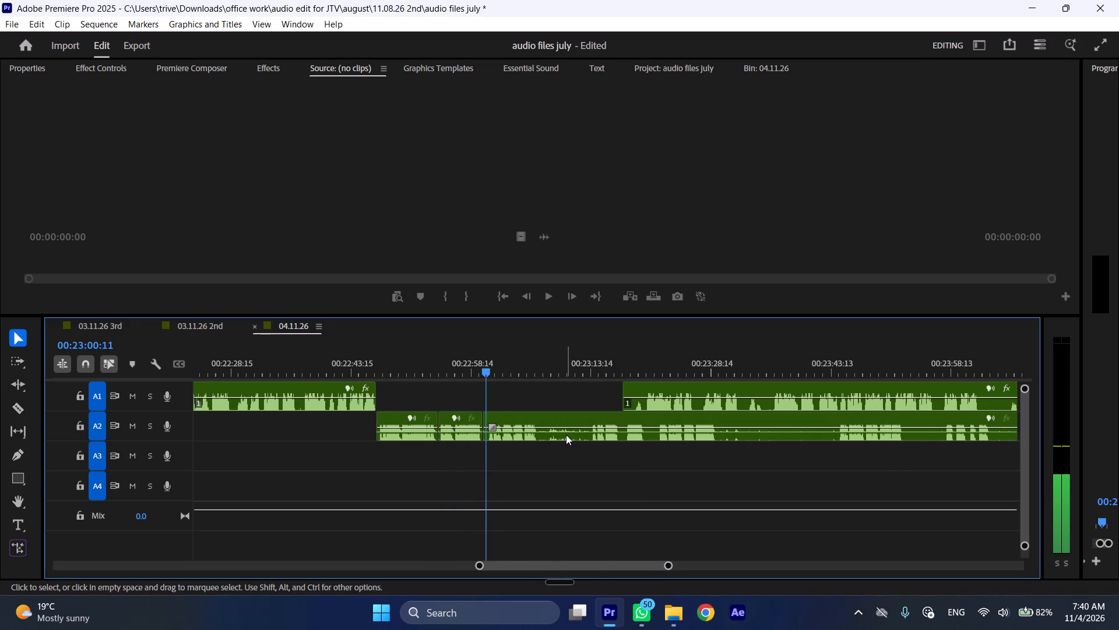
key("space")
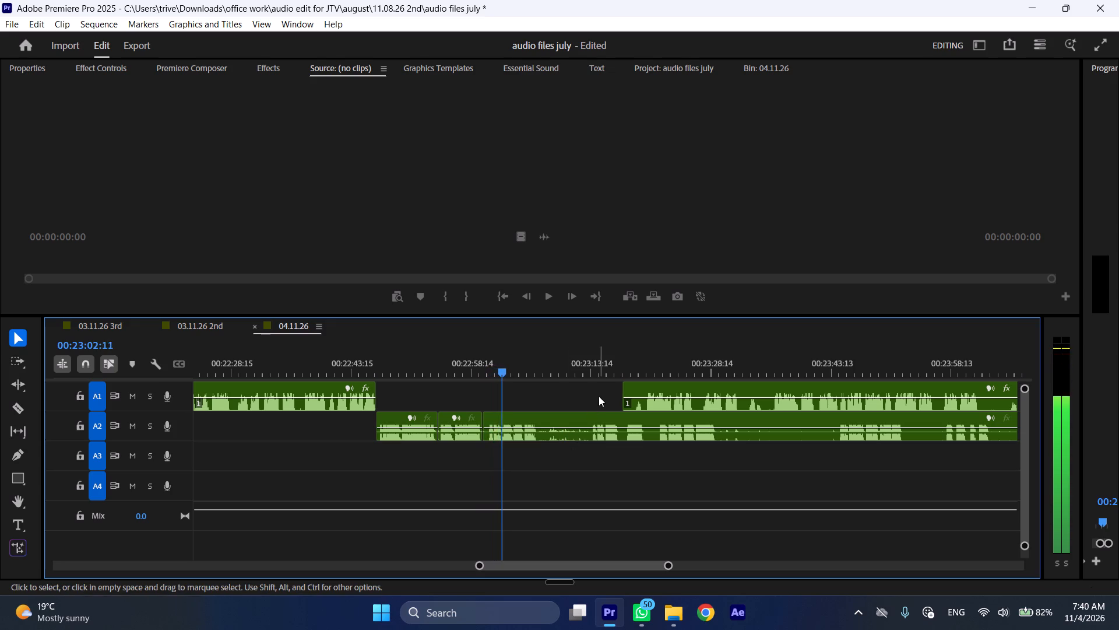
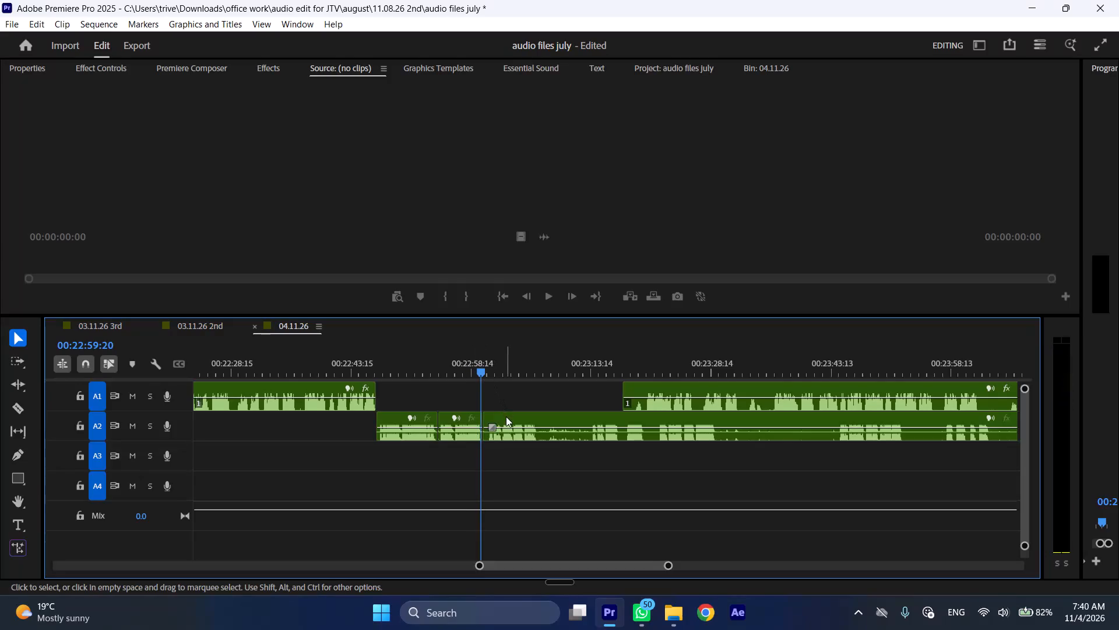
Move the rest of the A2 clip after the cut about 22 seconds later to make room.
left_click_drag(508, 418, 687, 428)
Move the following A1 clip earlier so it starts where the short A2 pieces end, at about 00:23:00:00, and play across the join.
left_click_drag(652, 388, 532, 394)
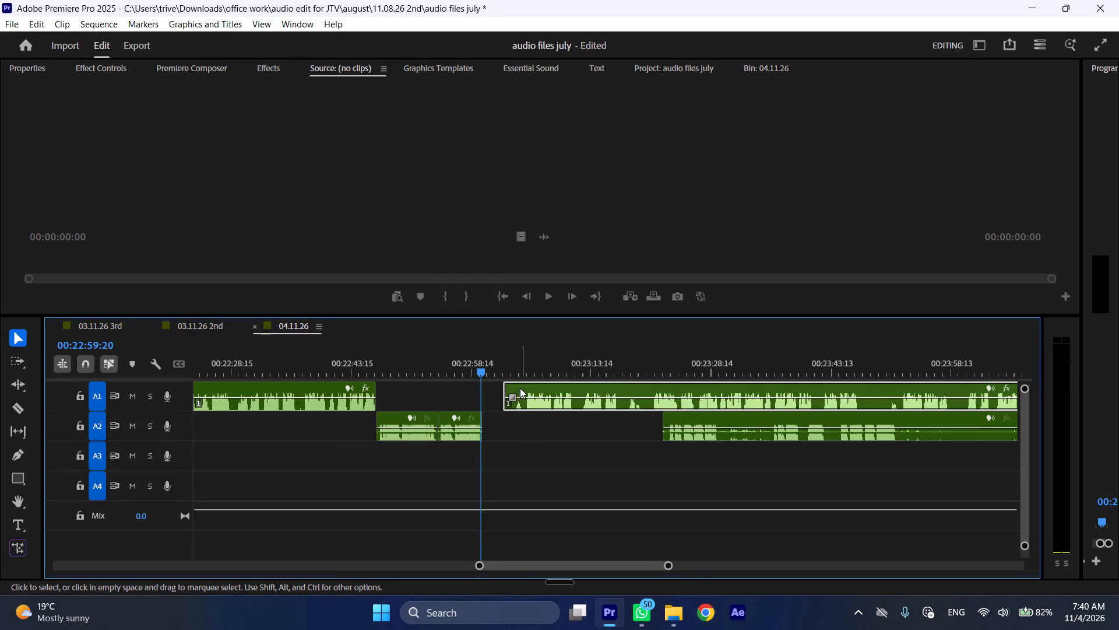
left_click_drag(511, 382, 530, 386)
left_click_drag(560, 386, 531, 387)
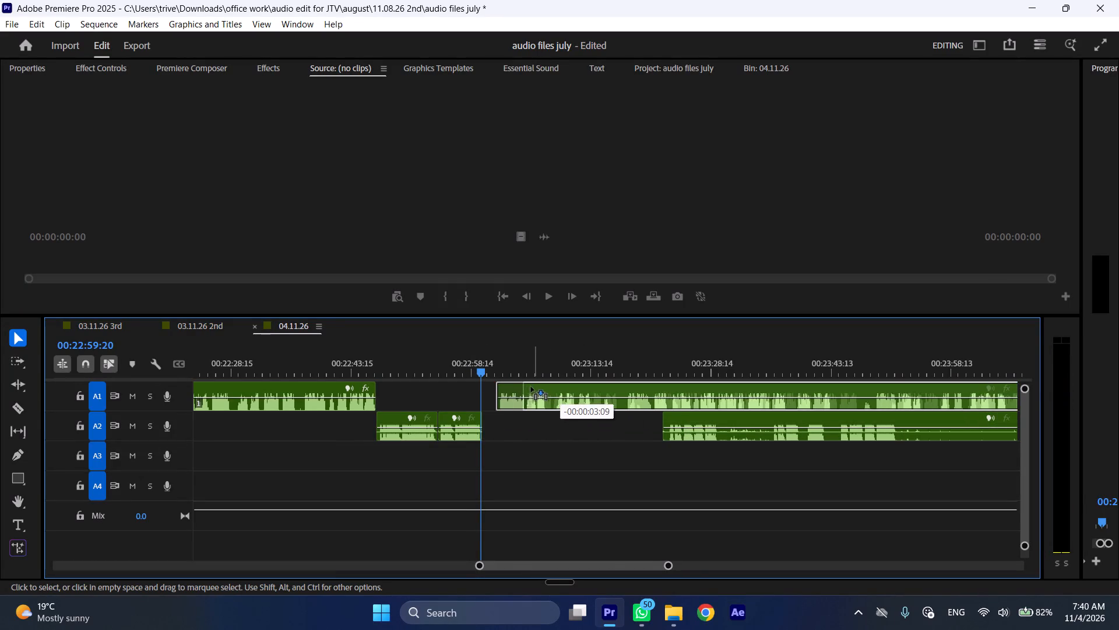
left_click_drag(531, 387, 526, 388)
key("space")
key("l")
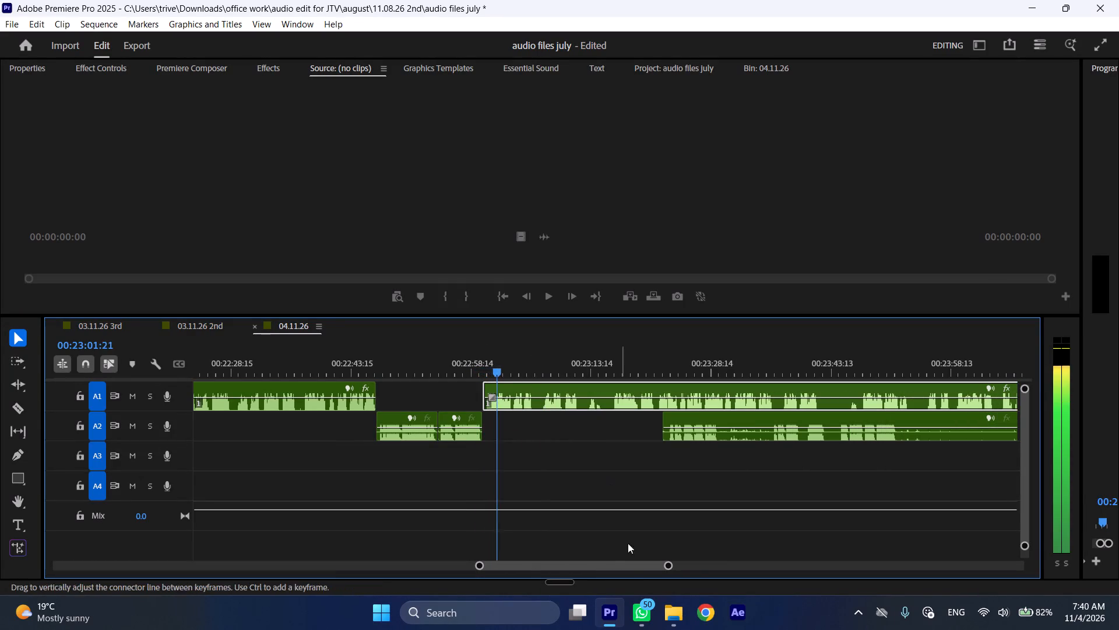
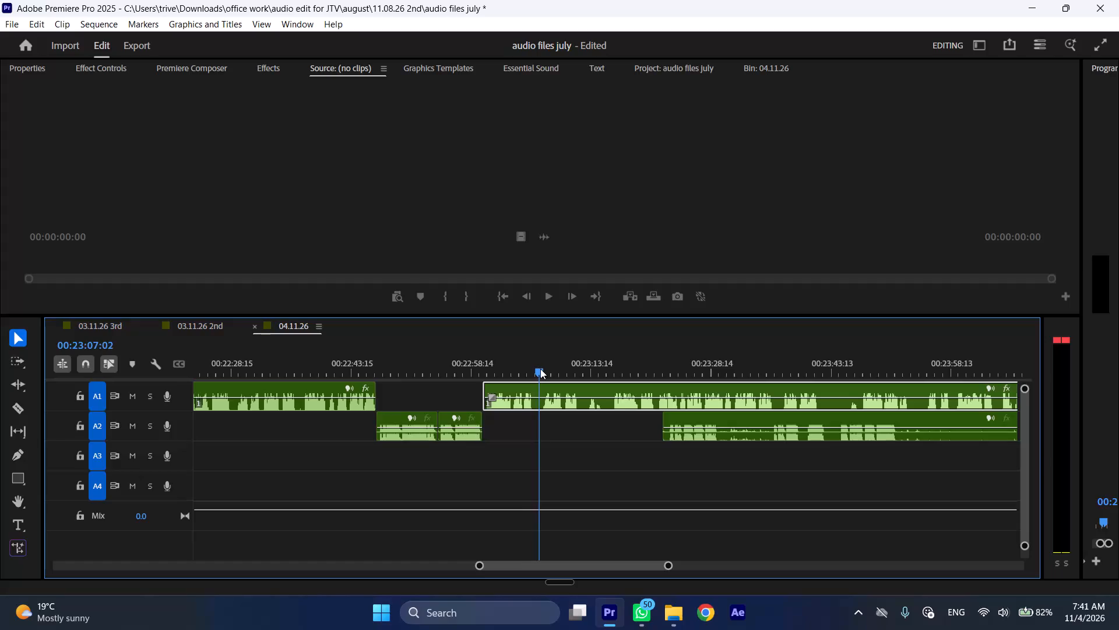
Cut the selected A1 clip at 00:23:07:02.
key("shift+c")
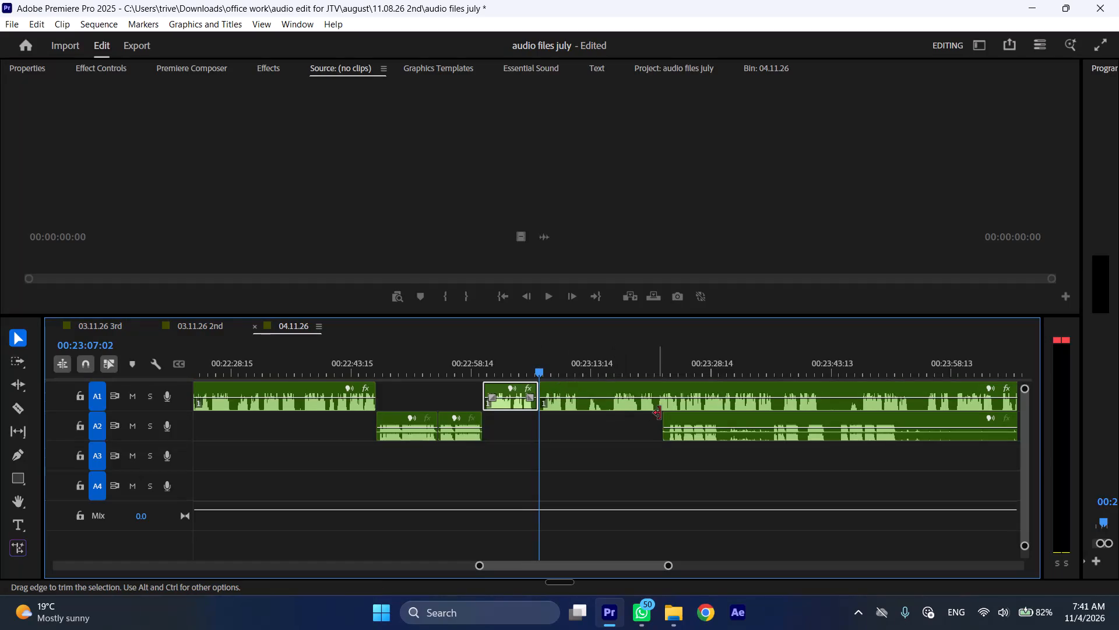
Trim the start of the following A2 clip slightly and cut that clip at 00:23:29:11, after its first speech passage.
left_click(671, 416)
left_click_drag(708, 359, 715, 359)
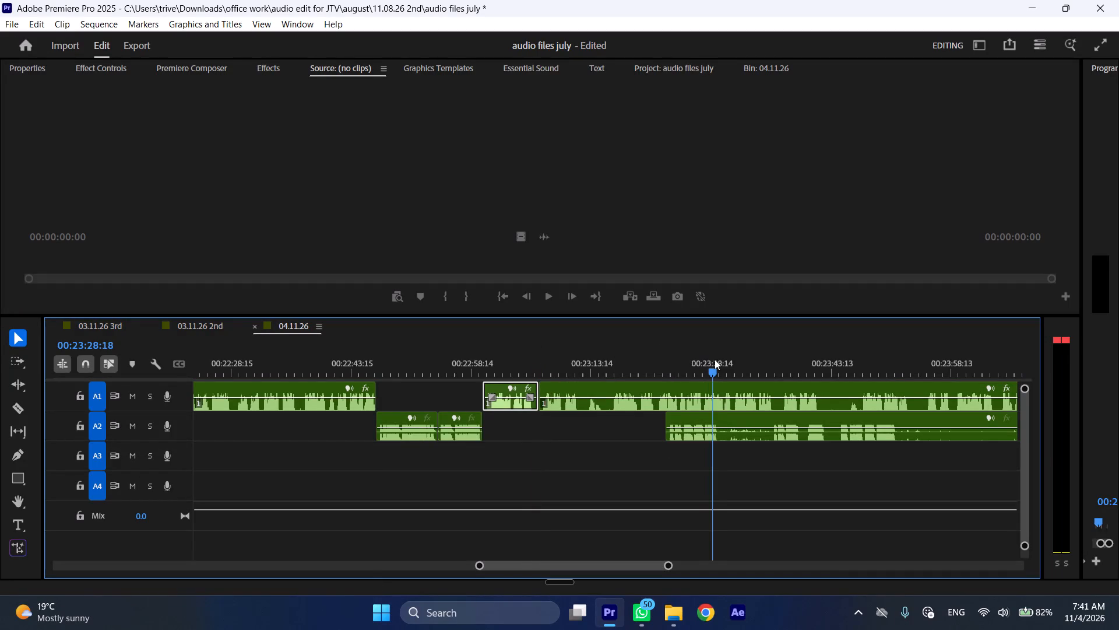
left_click_drag(715, 359, 720, 360)
left_click(733, 432)
key("shift+c")
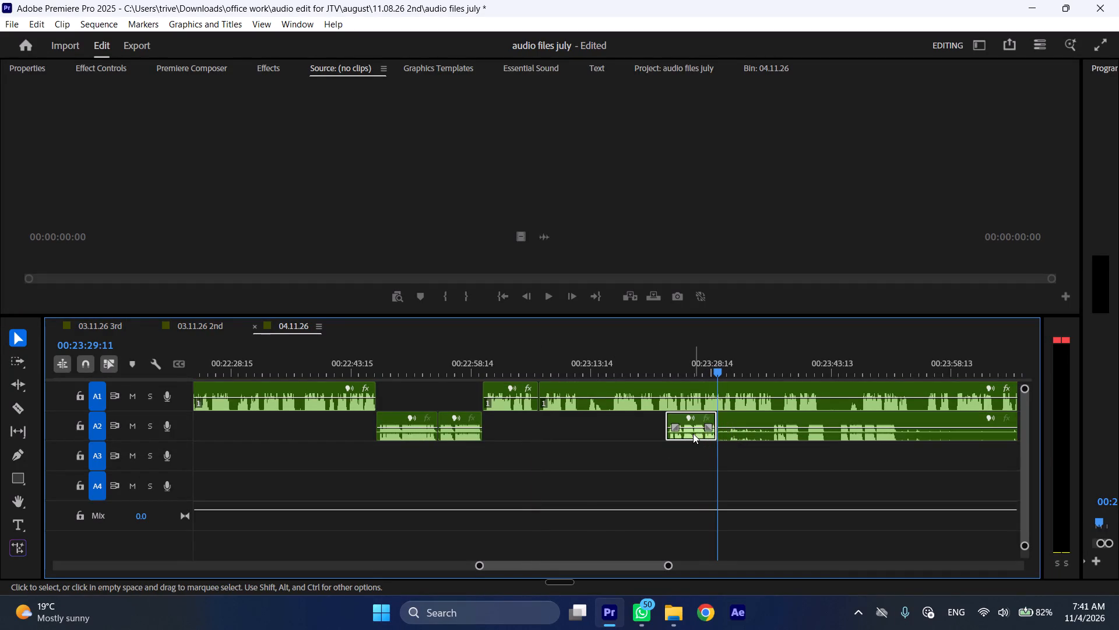
Move the short A2 piece before the cut earlier so it starts at the A1 cut, 00:23:07:02.
left_click_drag(693, 433, 566, 422)
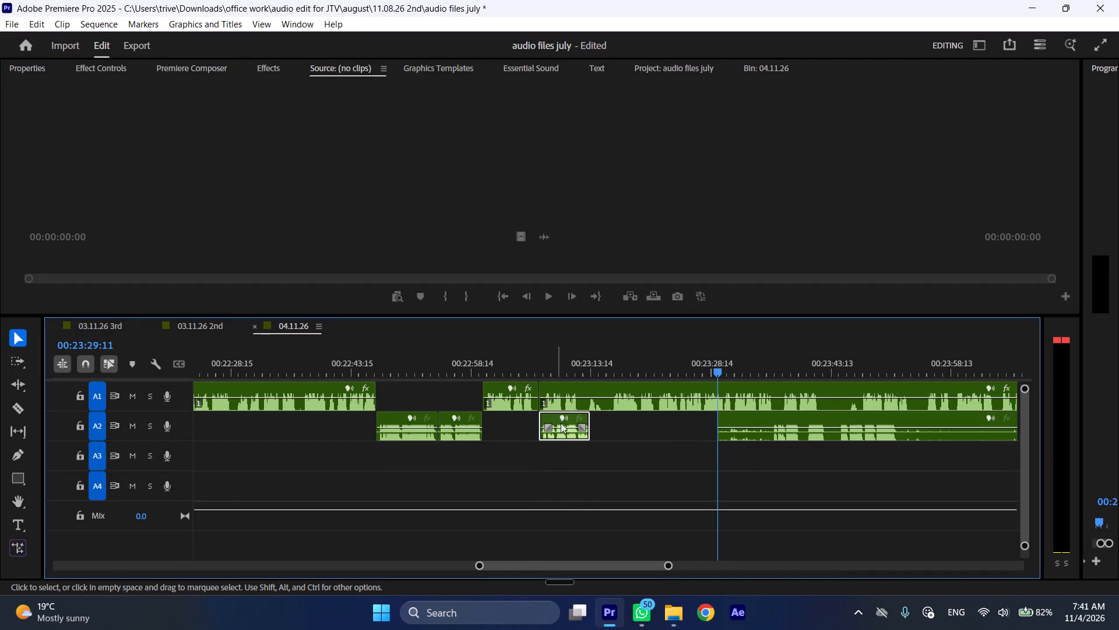
left_click_drag(562, 437, 557, 440)
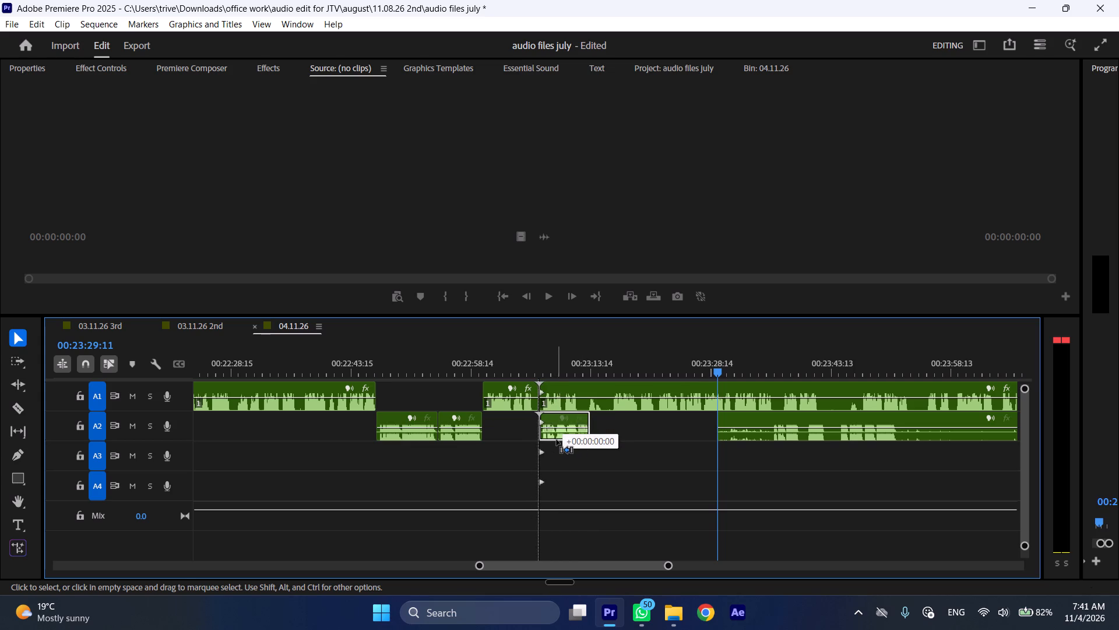
Move the A1 clip after the cut to start where the short A2 piece ends, at about 00:23:13:14, and play across the joins.
left_click_drag(563, 386, 613, 393)
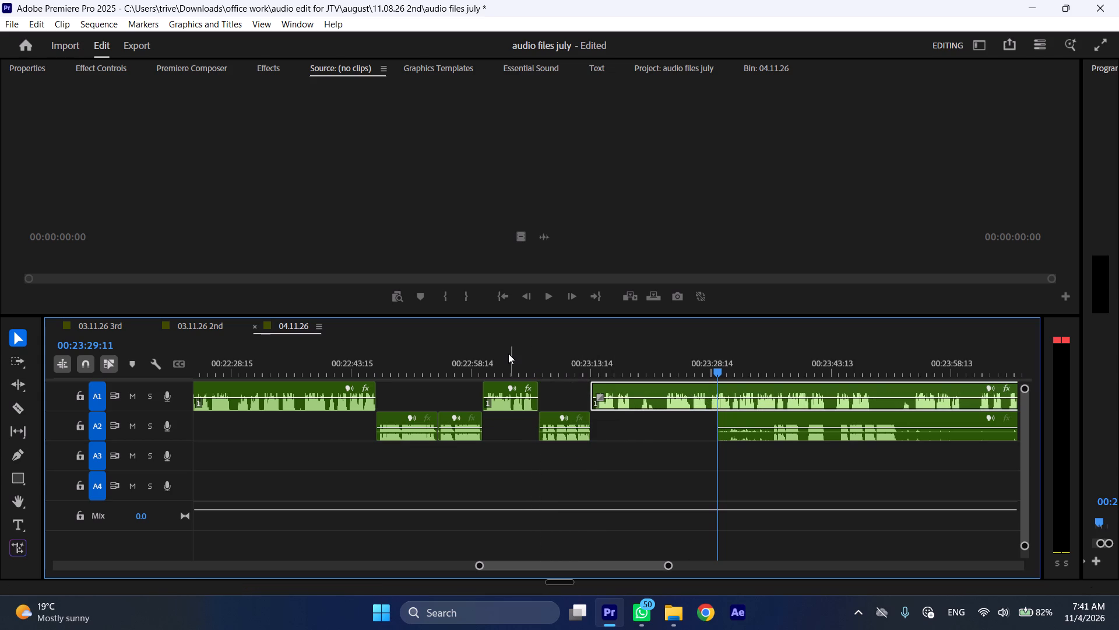
left_click(508, 353)
key("space")
type("l")
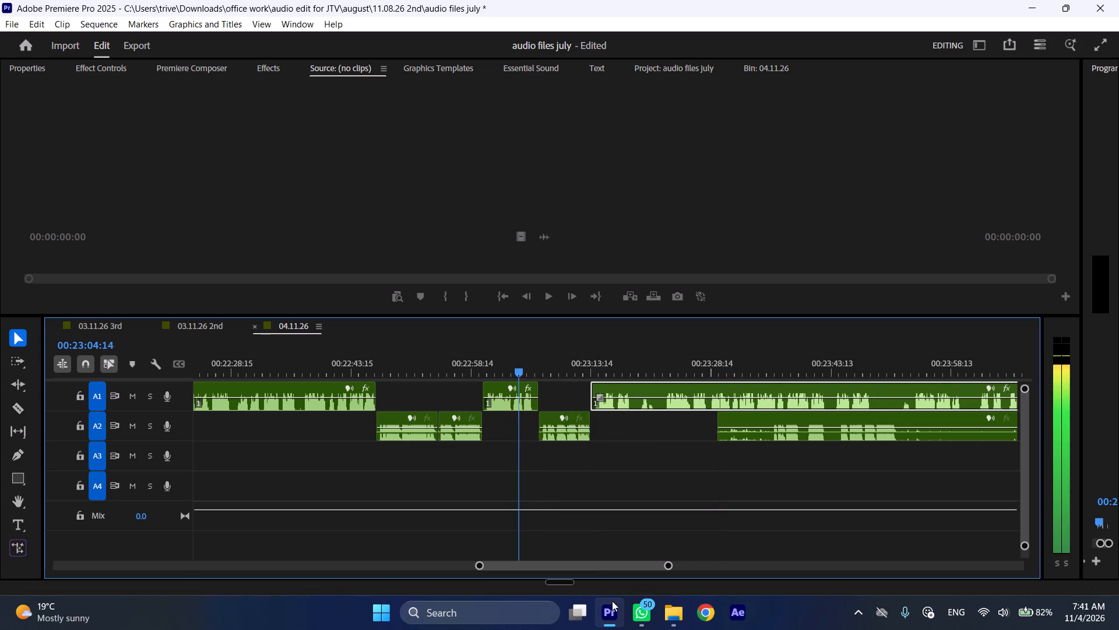
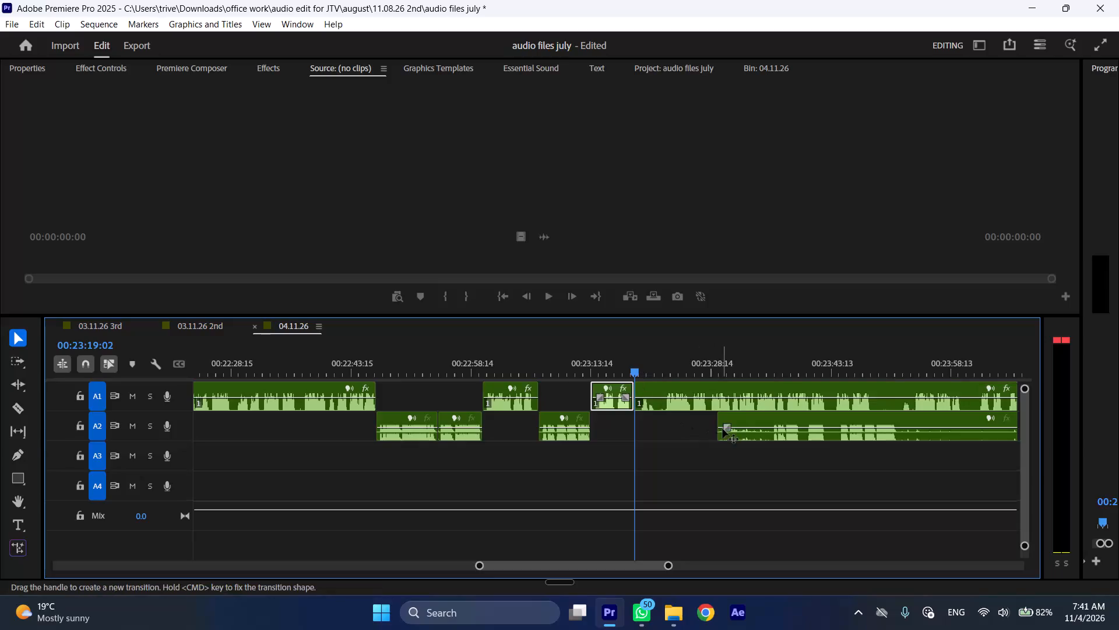
Trim the silent start of the last A2 clip up to its speech and move the clip earlier to start at 00:23:19:02.
left_click_drag(722, 419, 774, 428)
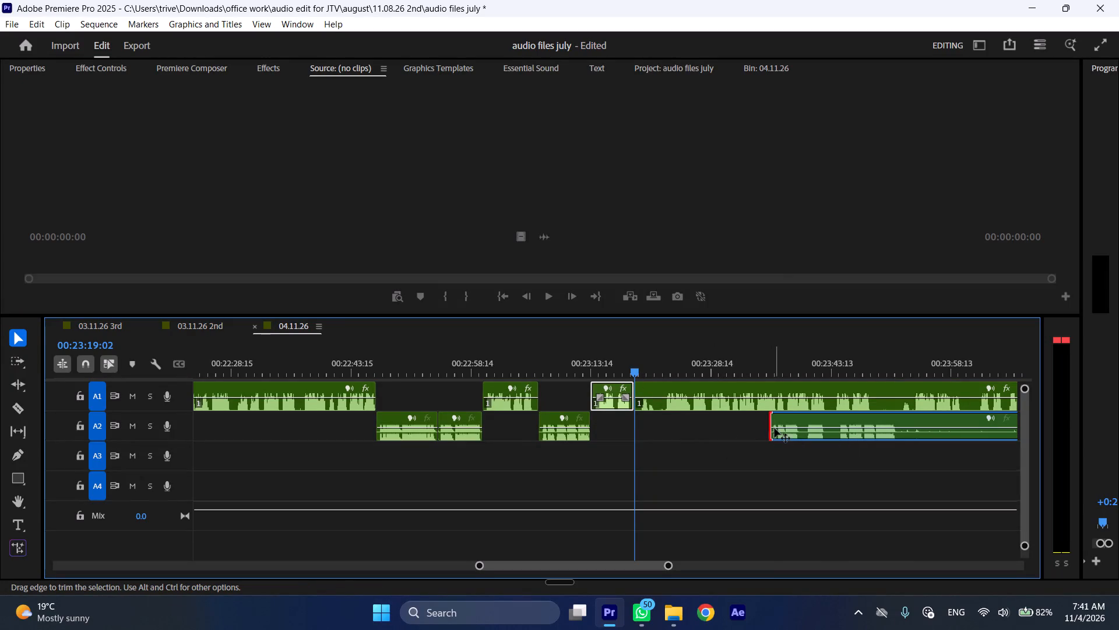
left_click_drag(792, 421, 650, 422)
Move the long A1 clip that follows the short A1 piece later, to start at about 00:23:36, and play from 00:23:19:02.
left_click_drag(661, 382, 800, 396)
key("space")
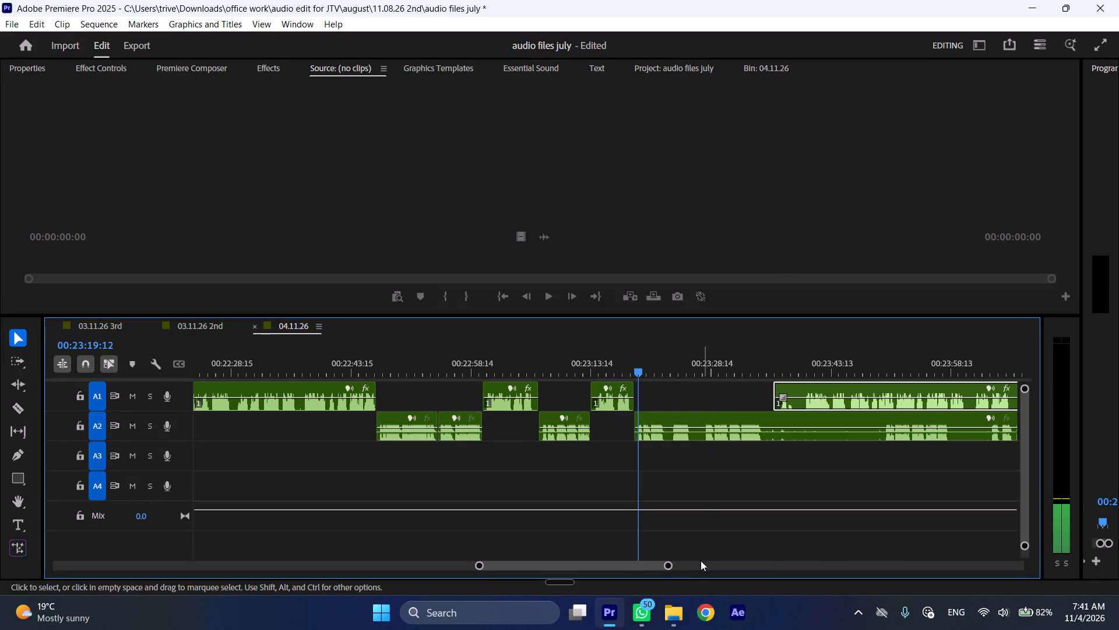
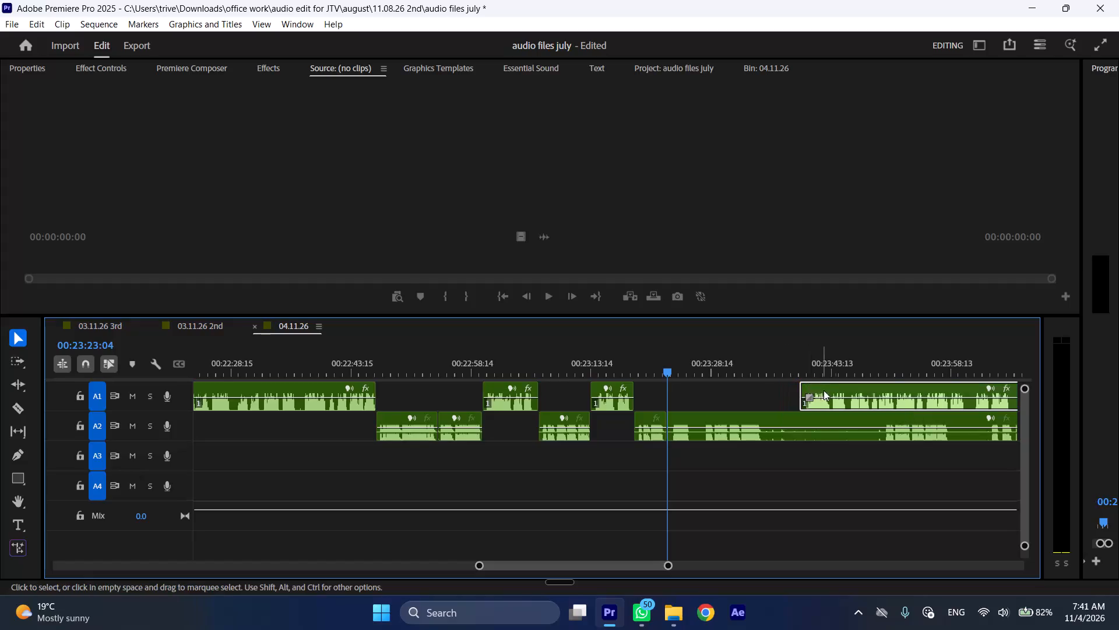
Move the long A1 clip earlier to start at 00:23:23:04 and the remaining A2 clip later to start at about 00:23:51.
left_click_drag(851, 390, 723, 392)
left_click_drag(702, 416, 923, 416)
Cut the long A1 clip at 00:23:23:13, remove the short piece before the cut with its gap closed, and play on from there.
key("space")
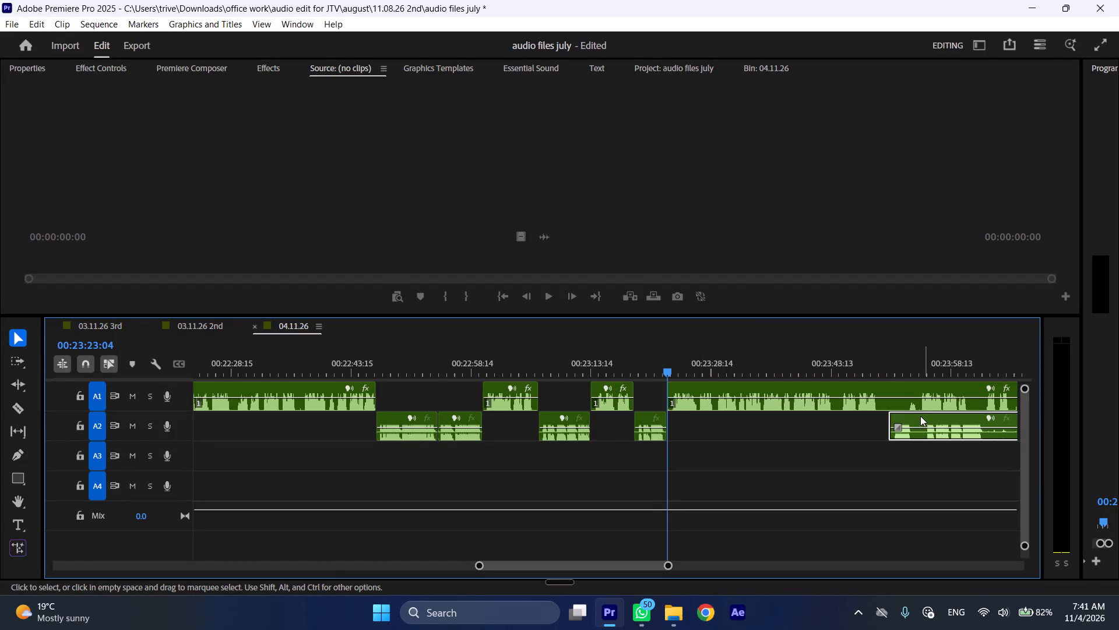
key("l")
scroll(698, 467, "down", 2)
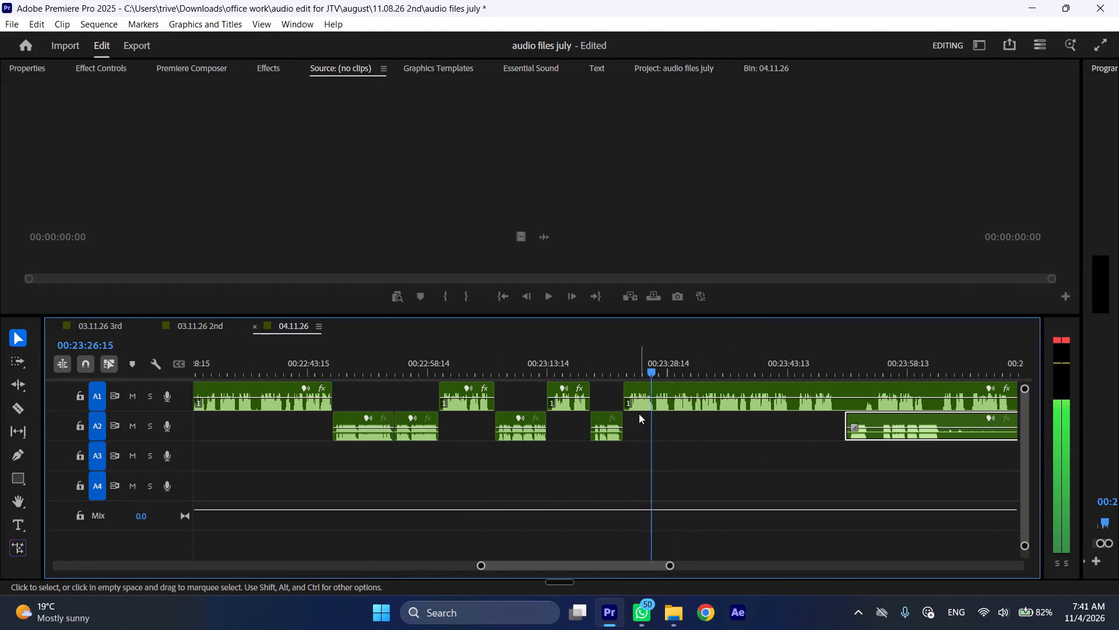
left_click(630, 362)
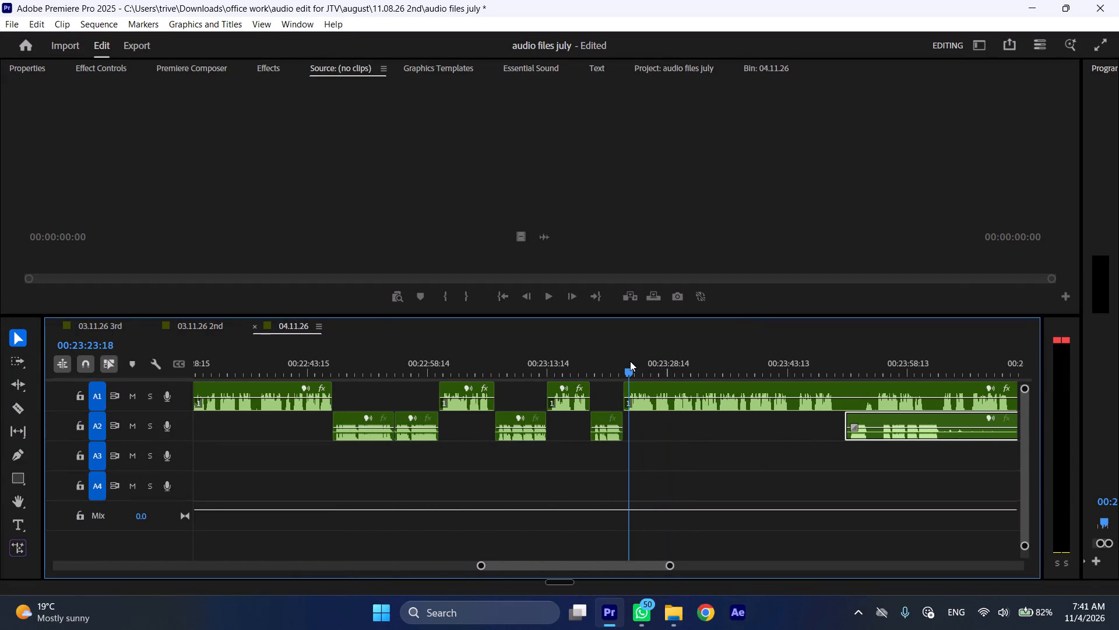
left_click(654, 401)
key("shift+c")
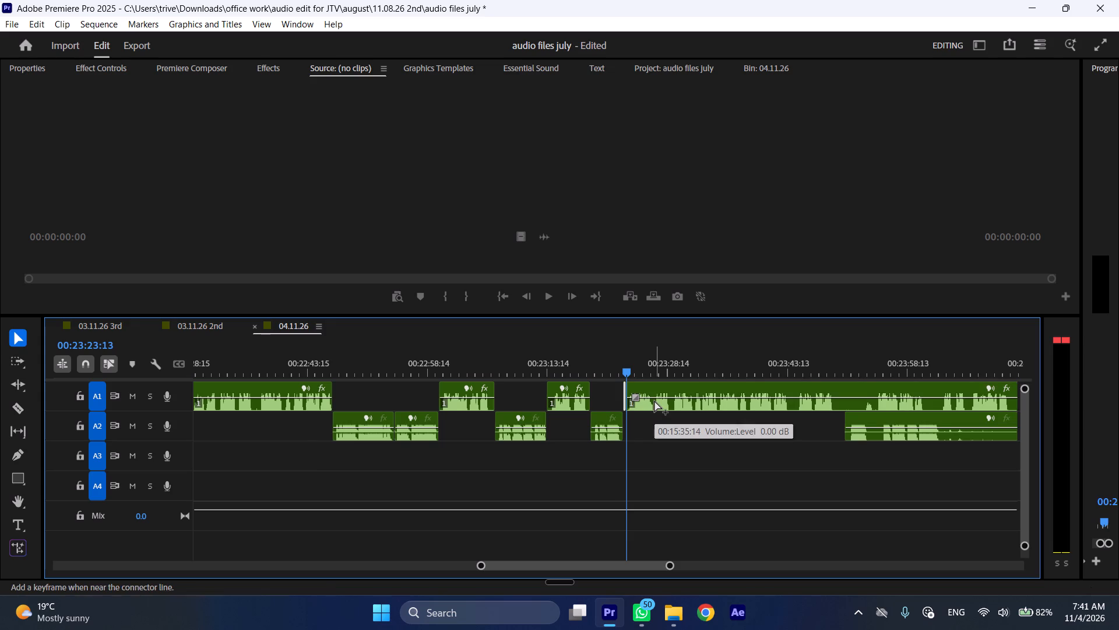
key("ctrl+shift+d")
key("space")
type("l")
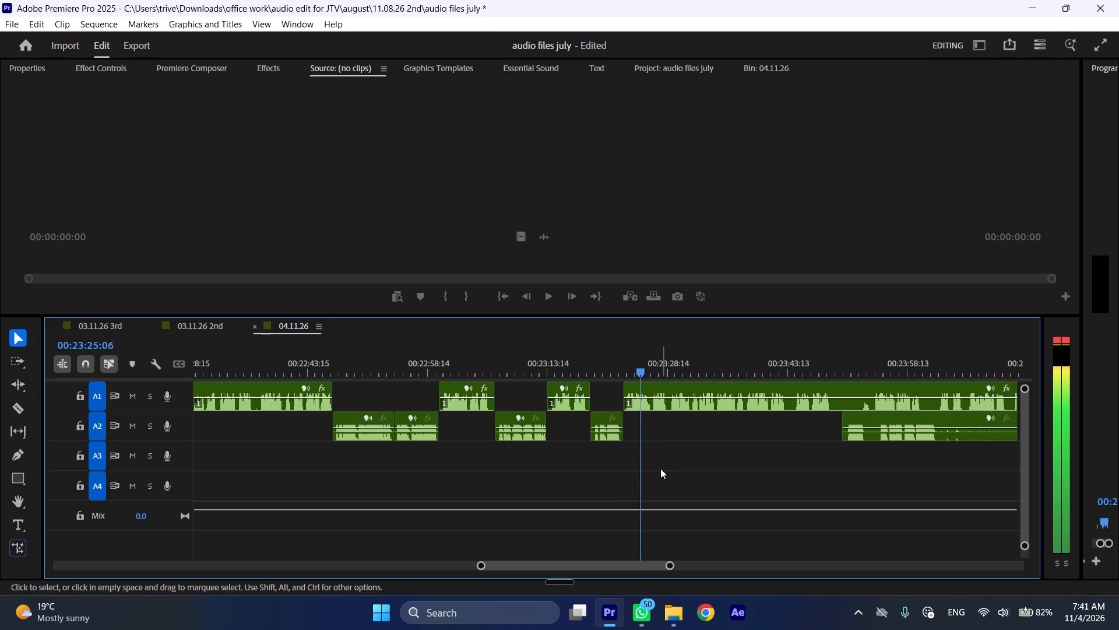
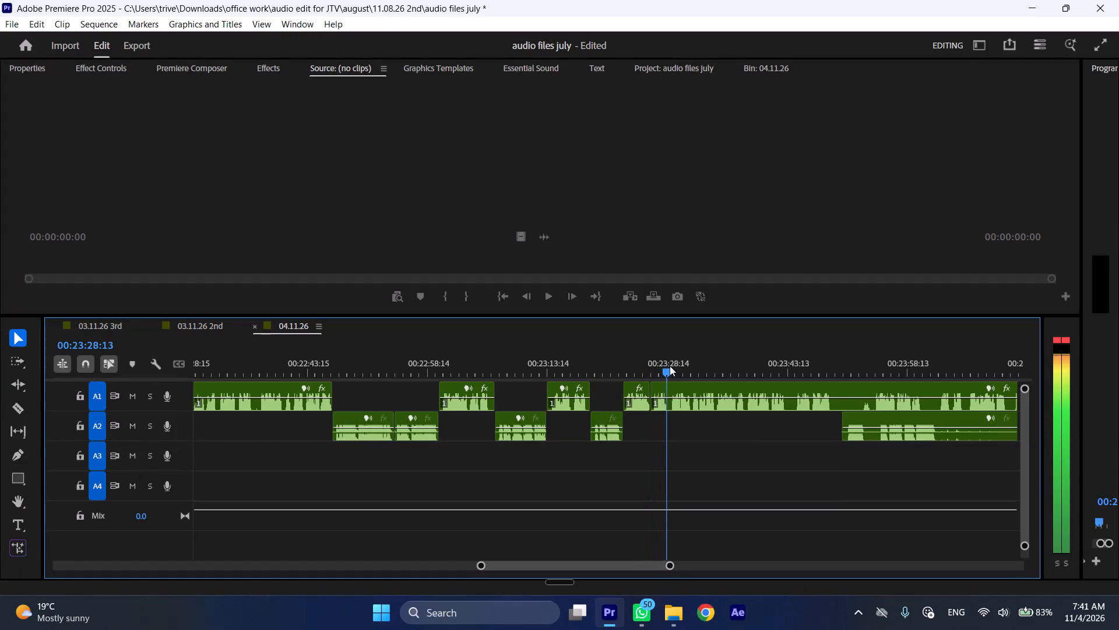
Cut the long A1 clip at about 00:23:28, ripple-delete the short piece before the cut from 00:23:26:19, and play on from there.
left_click(683, 398)
key("shift+c")
key("ctrl+shift+d")
key("space")
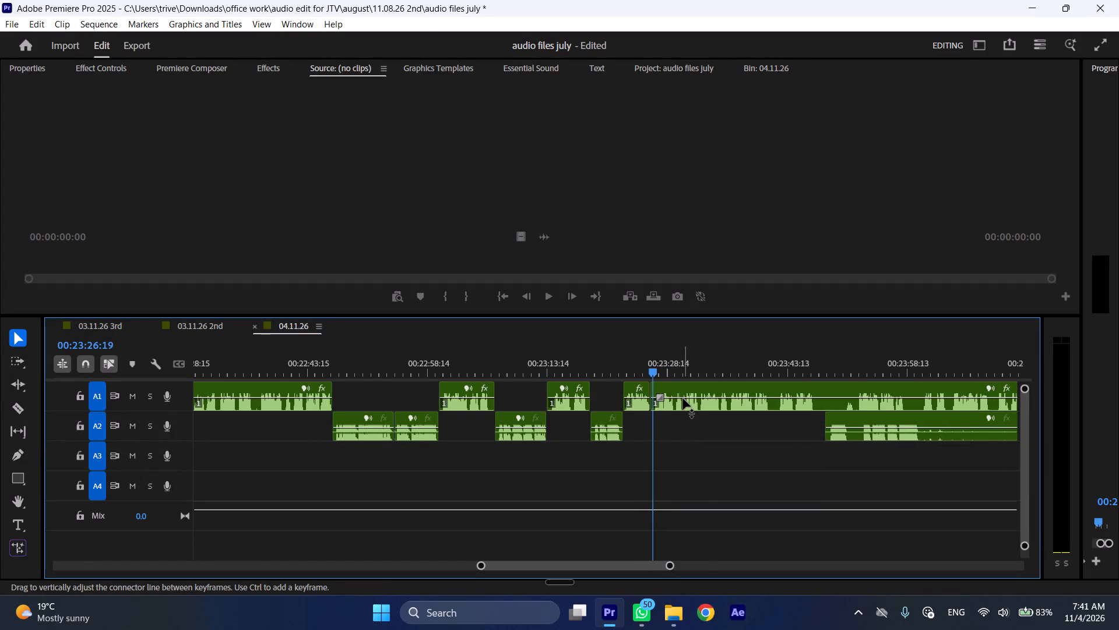
key("l")
scroll(681, 433, "down", 3)
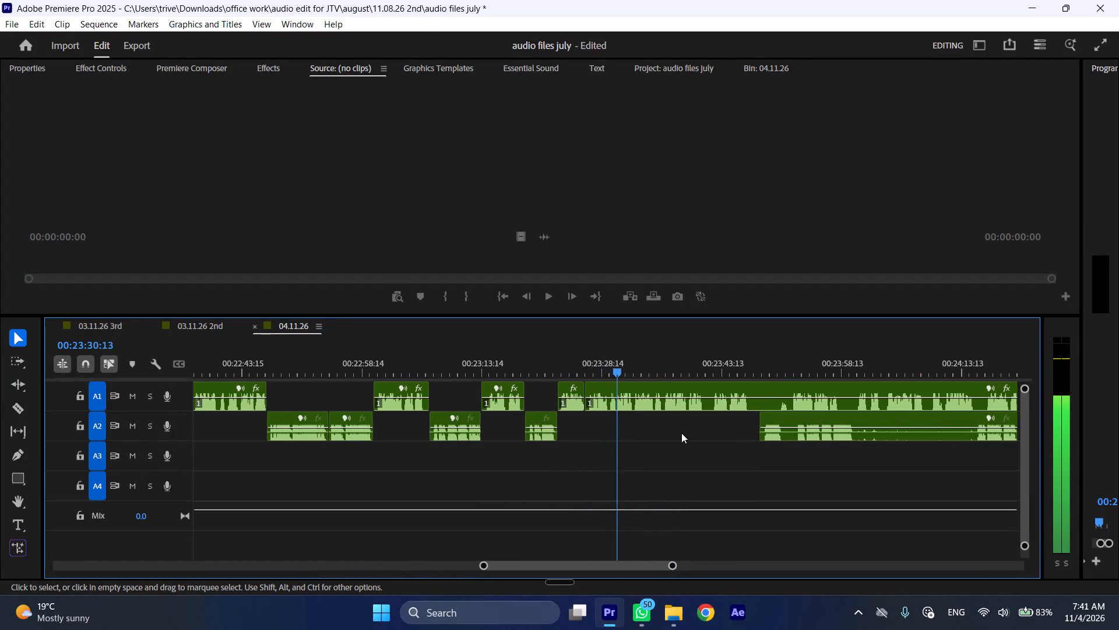
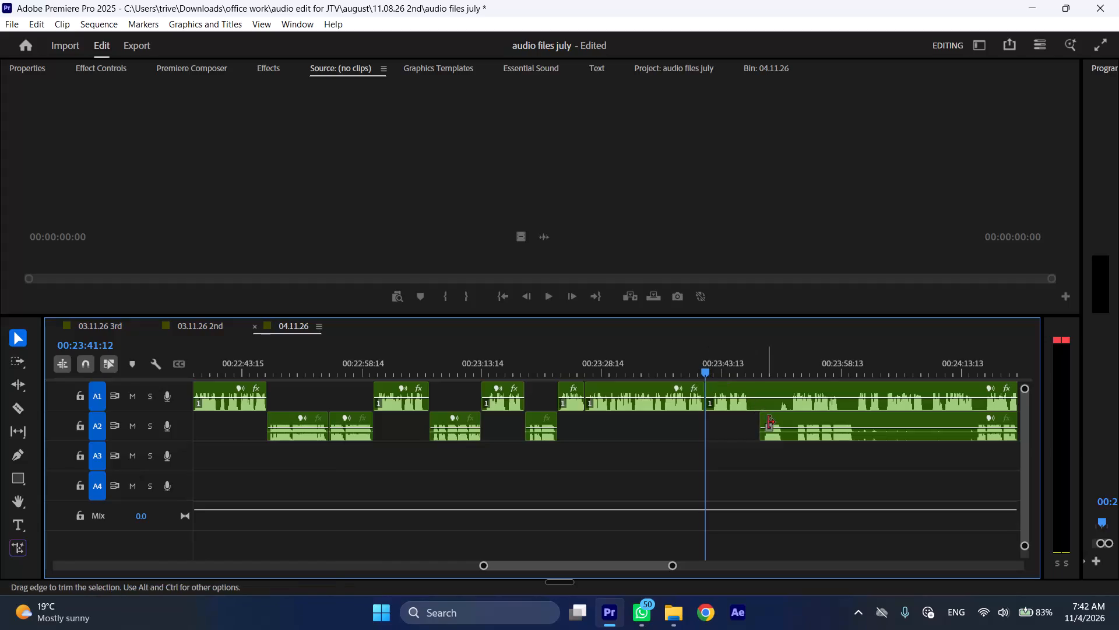
Shift the A1 clip after the 00:23:41:12 cut to about 00:23:58, start the long A2 clip at that cut, and play from there.
left_click_drag(783, 419, 720, 418)
left_click_drag(729, 381, 733, 381)
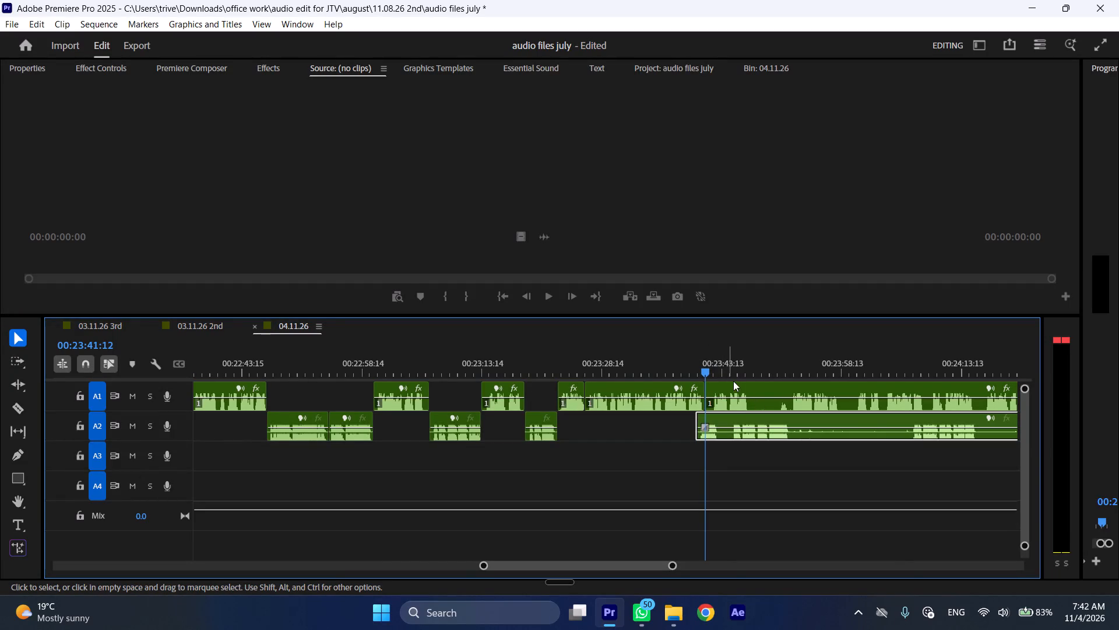
left_click_drag(733, 381, 823, 388)
left_click_drag(744, 384, 879, 404)
left_click_drag(730, 417, 745, 416)
key("space")
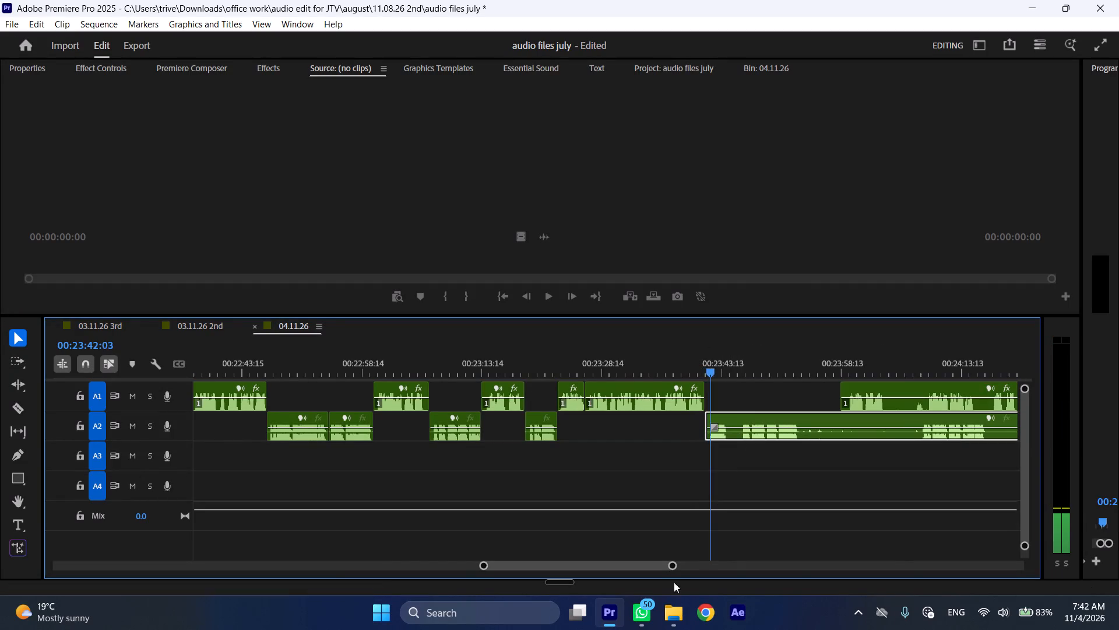
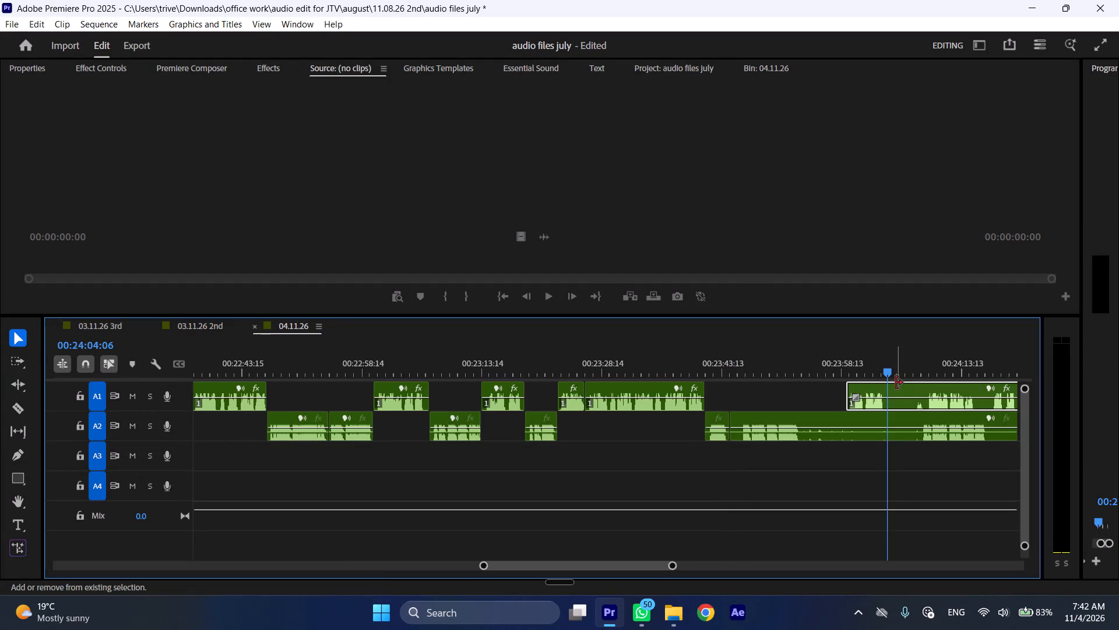
Move the short A1 clip from about 00:23:59 back to about 00:23:44, directly after the short A2 clip.
left_click_drag(867, 402, 752, 391)
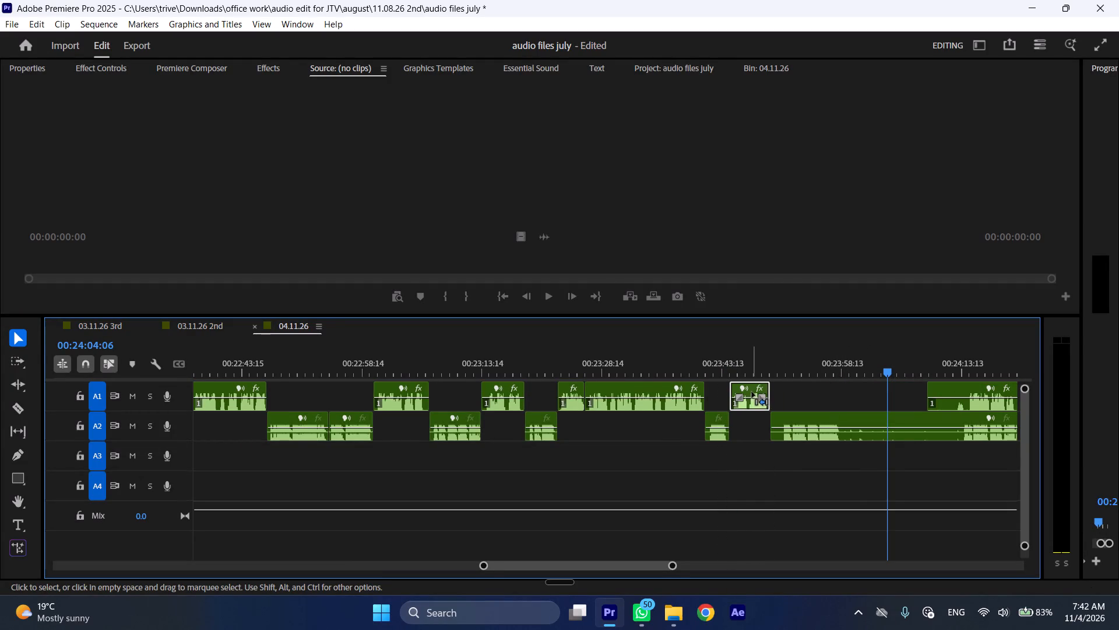
Trim the silent start of the long A2 clip, shift it 1:11 earlier against the short A1 clip's end, and play back the new arrangement.
left_click_drag(770, 415, 782, 415)
left_click_drag(803, 412, 788, 412)
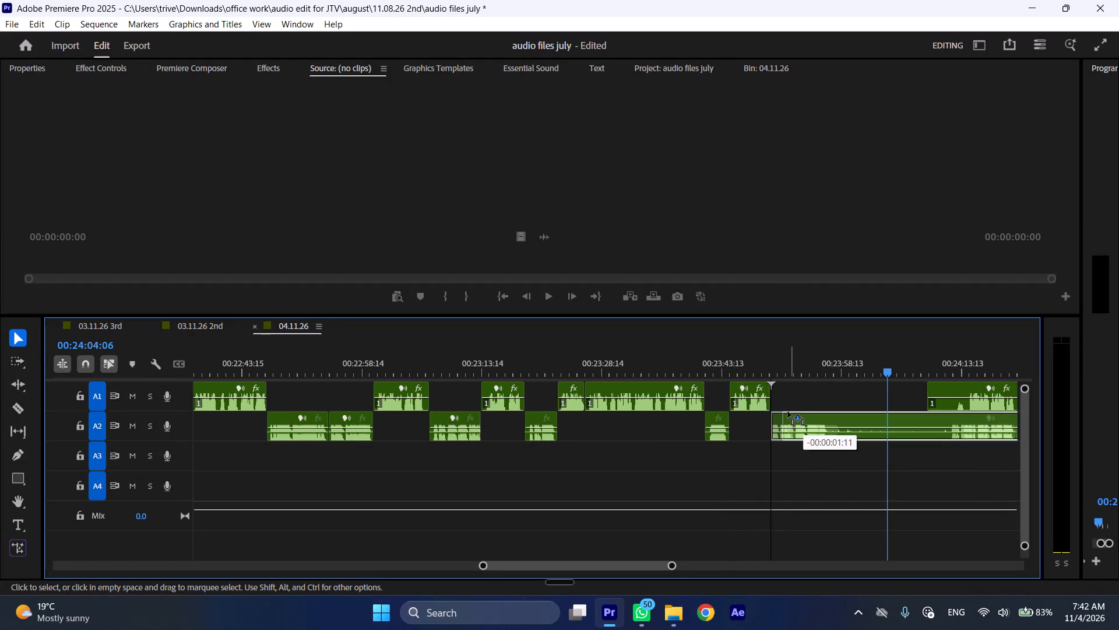
left_click_drag(788, 412, 789, 412)
left_click(715, 367)
key("space")
type("l")
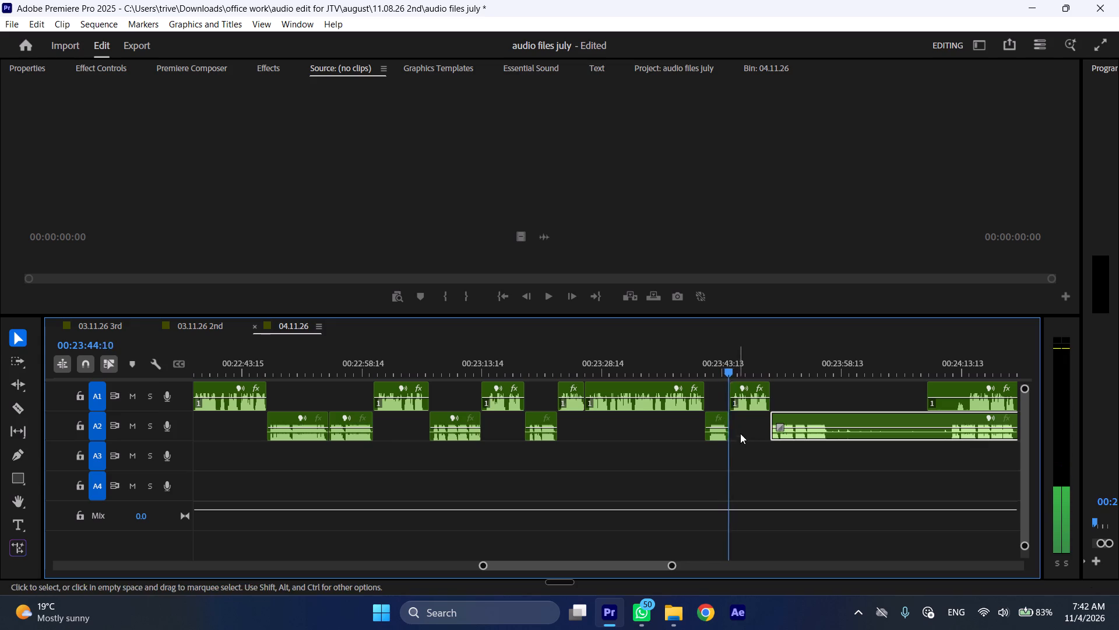
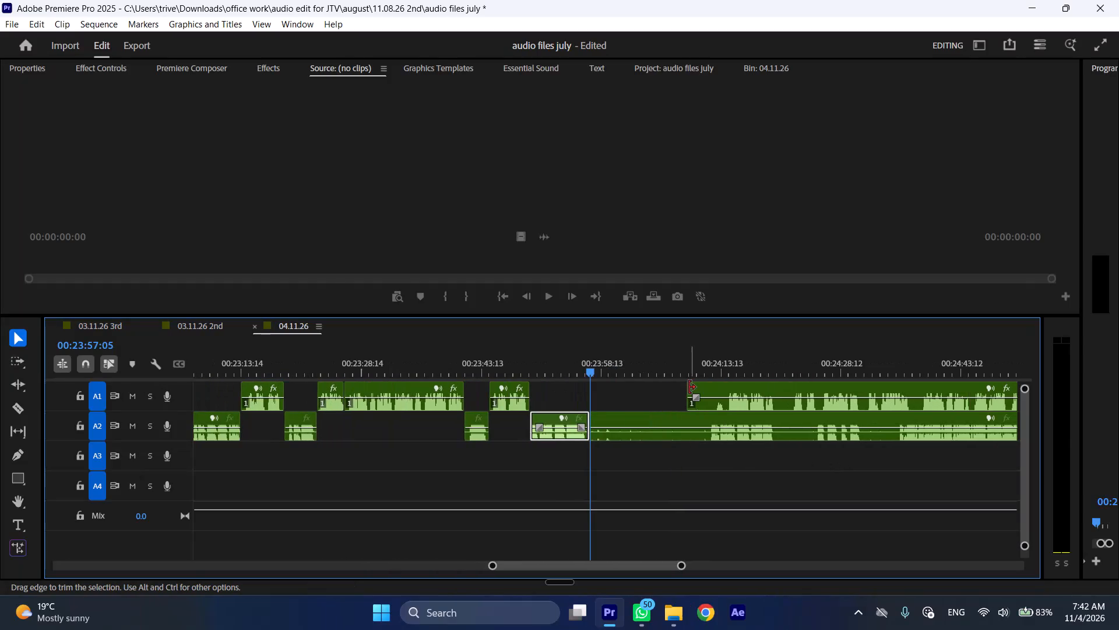
Trim the silent start of the long A1 clip and shift it back to 00:23:57:05, against the short A2 clip's end.
left_click_drag(689, 387, 713, 389)
left_click_drag(747, 384, 656, 388)
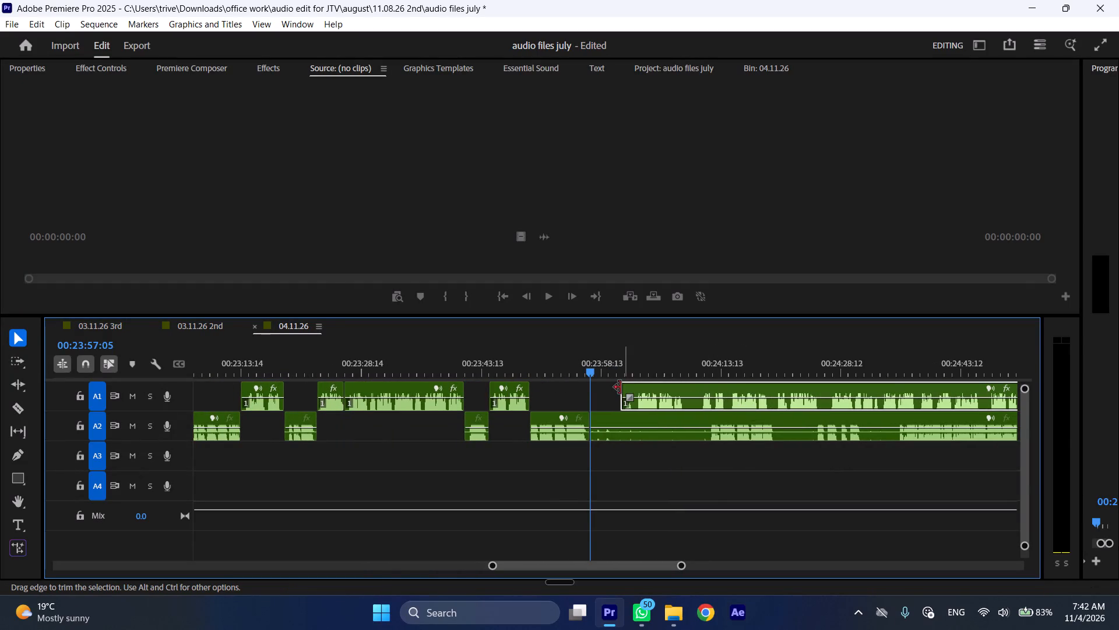
left_click_drag(621, 387, 634, 389)
left_click_drag(664, 392, 617, 399)
Move the long A2 clip about 11 seconds later, to about 00:24:08, and play back the A1 clip at increased speed.
left_click_drag(636, 421, 726, 426)
key("space")
type("l")
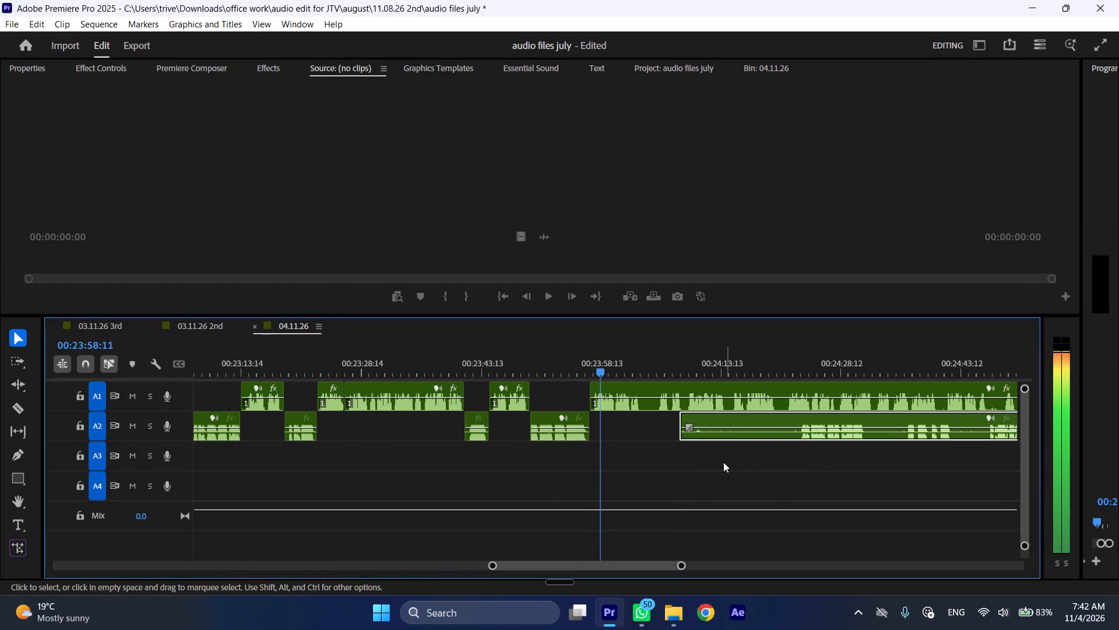
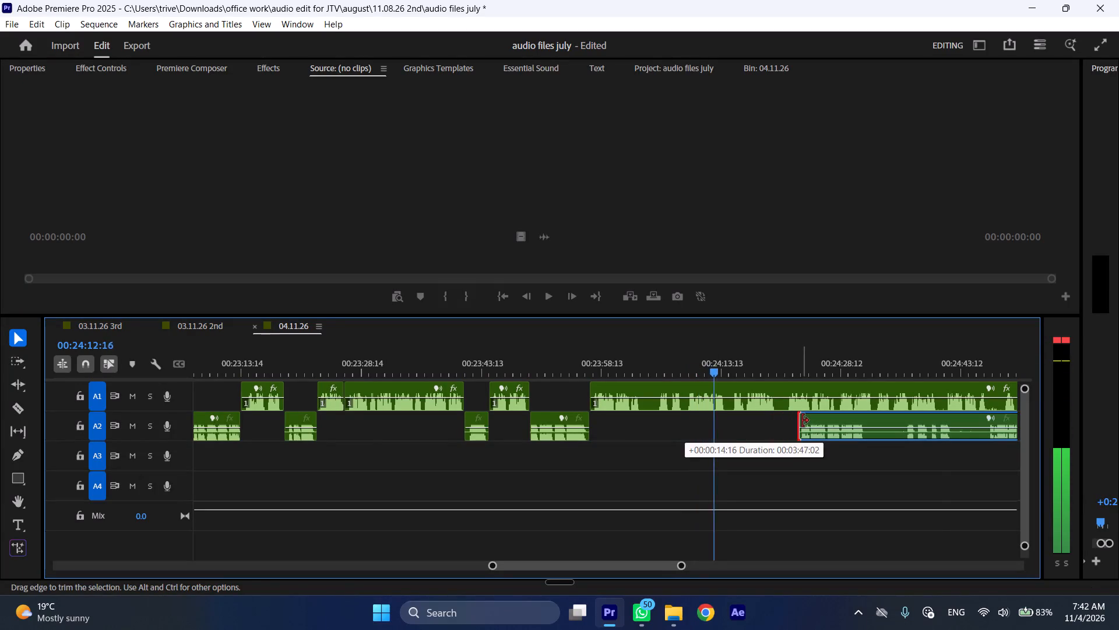
Move the trimmed long A2 clip about 14 seconds later, so it starts at about 00:24:37.
left_click_drag(833, 422, 947, 422)
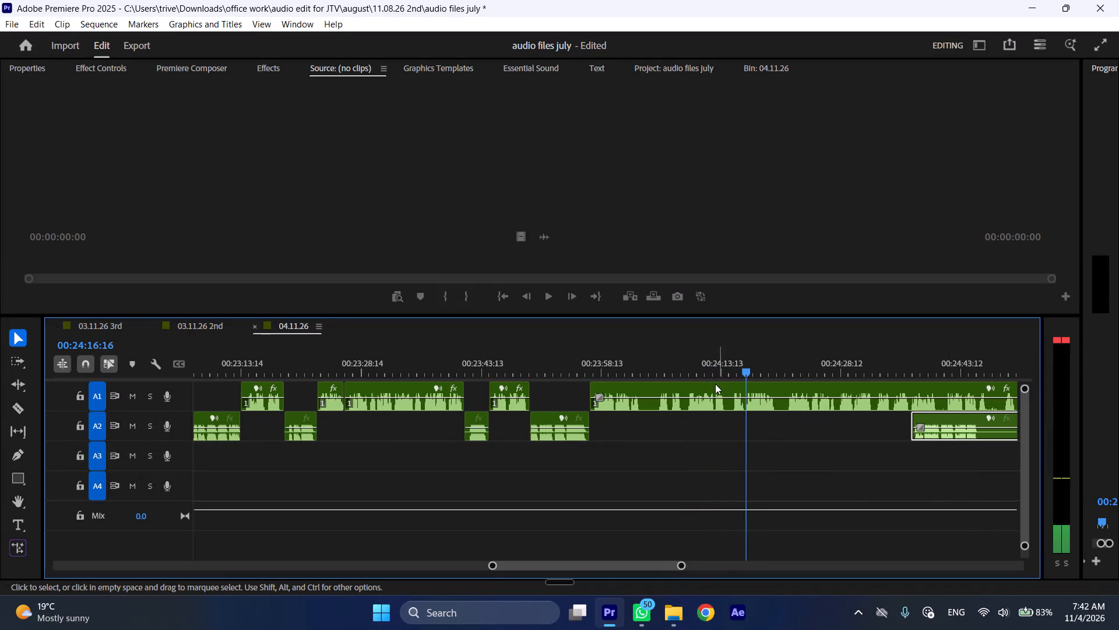
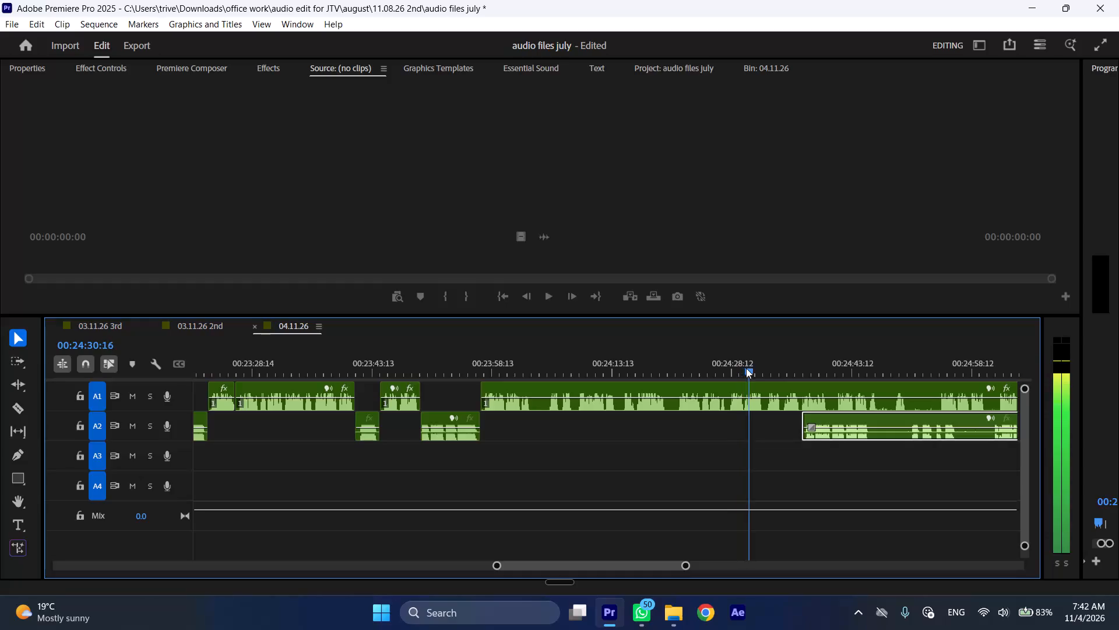
Cut the A1 clip at 00:24:27:22 and 00:24:24:15, and ripple delete the short passage between the cuts.
left_click_drag(743, 368, 729, 369)
type("C")
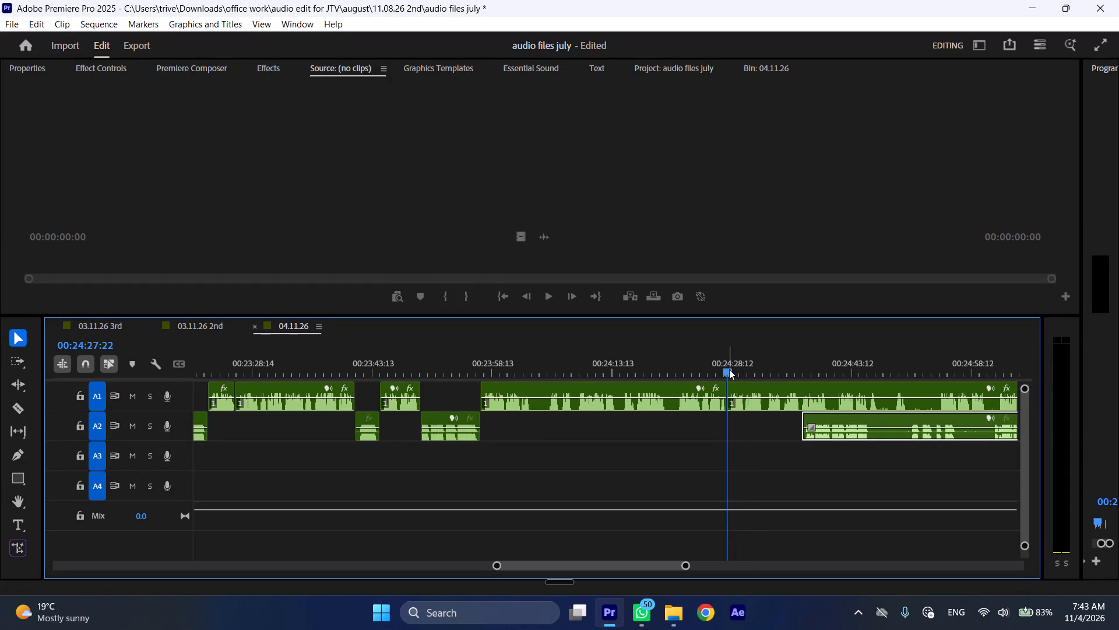
key("space")
left_click(766, 369)
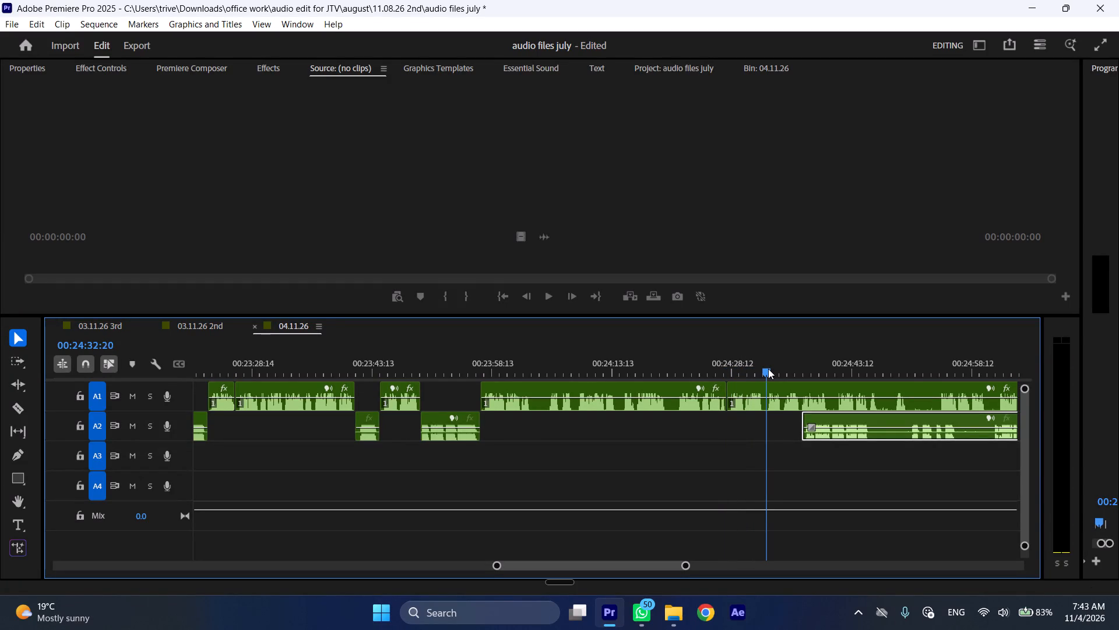
key("space")
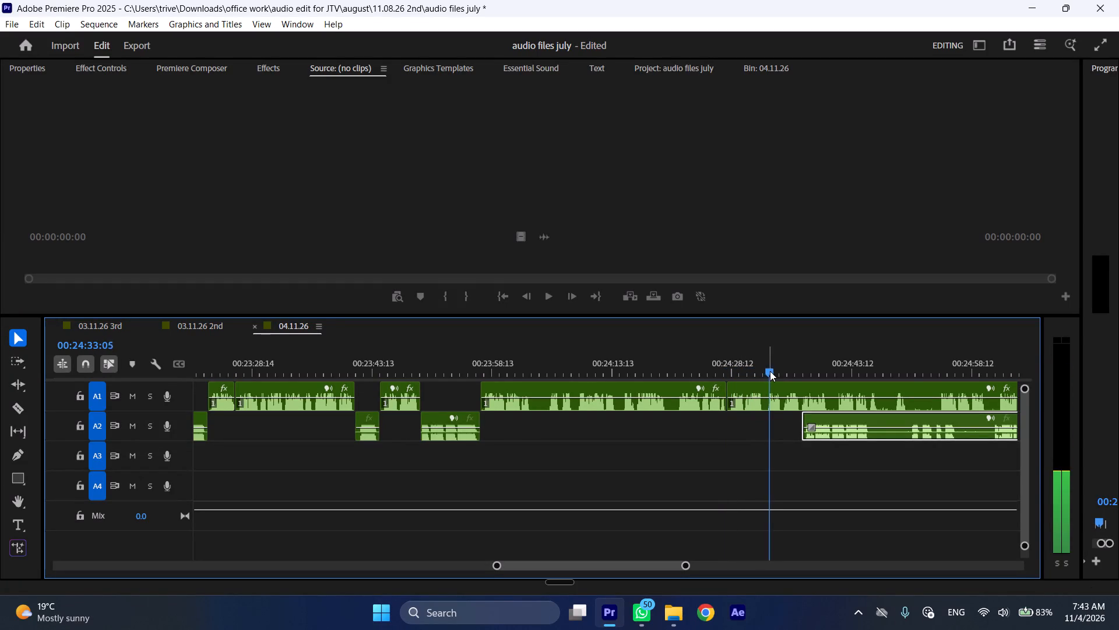
left_click_drag(748, 370, 747, 370)
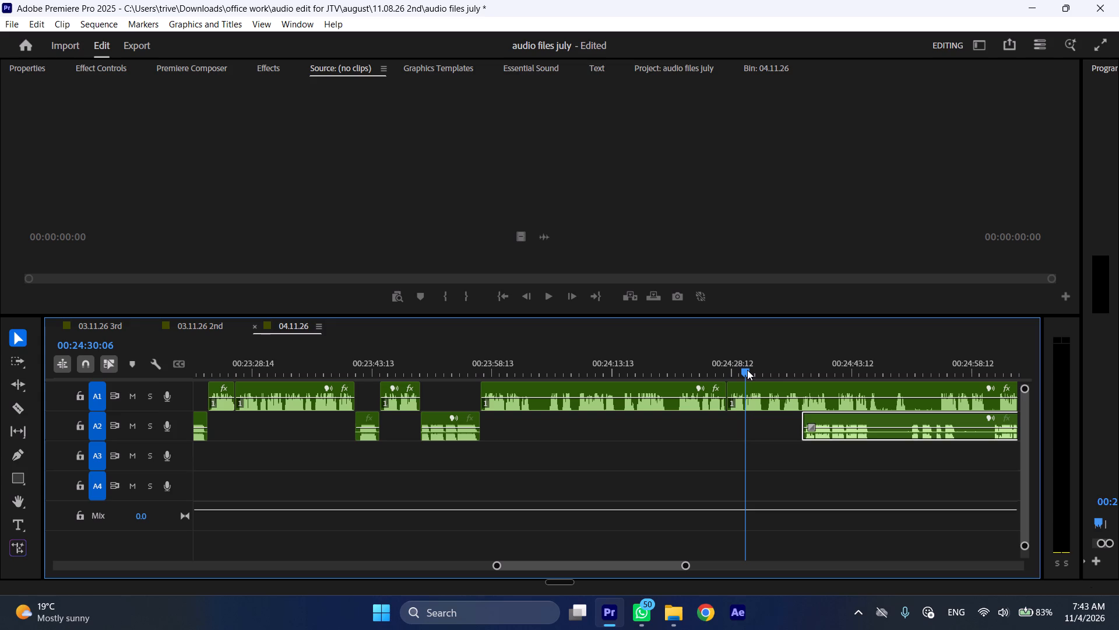
left_click_drag(747, 370, 702, 372)
key("space")
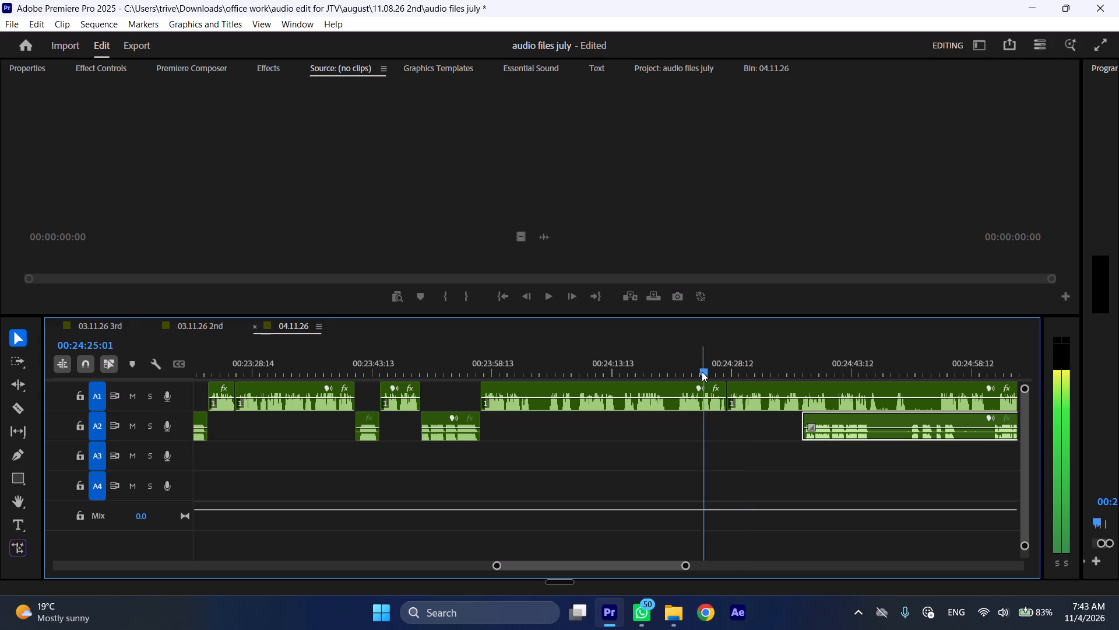
left_click(702, 372)
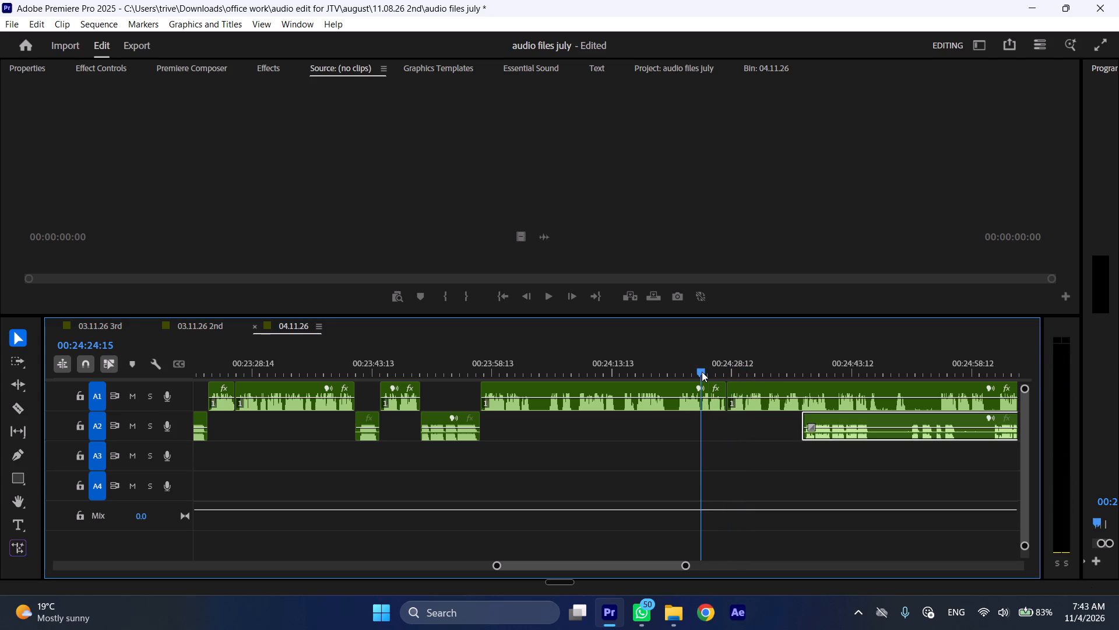
key("shift+c")
key("space")
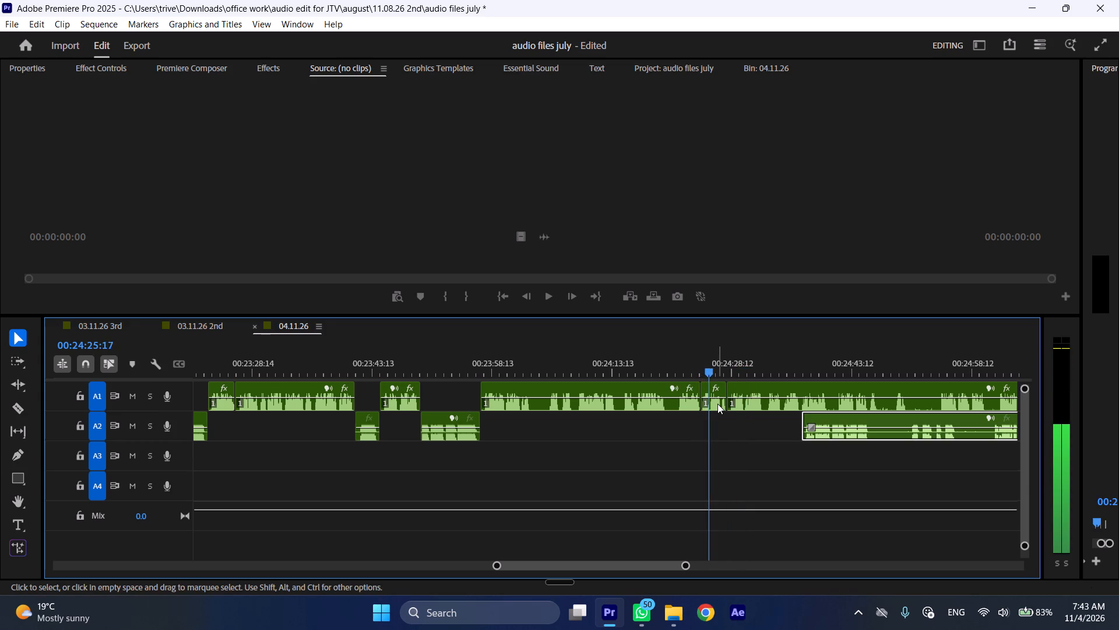
left_click(717, 404)
key("ctrl+shift+d")
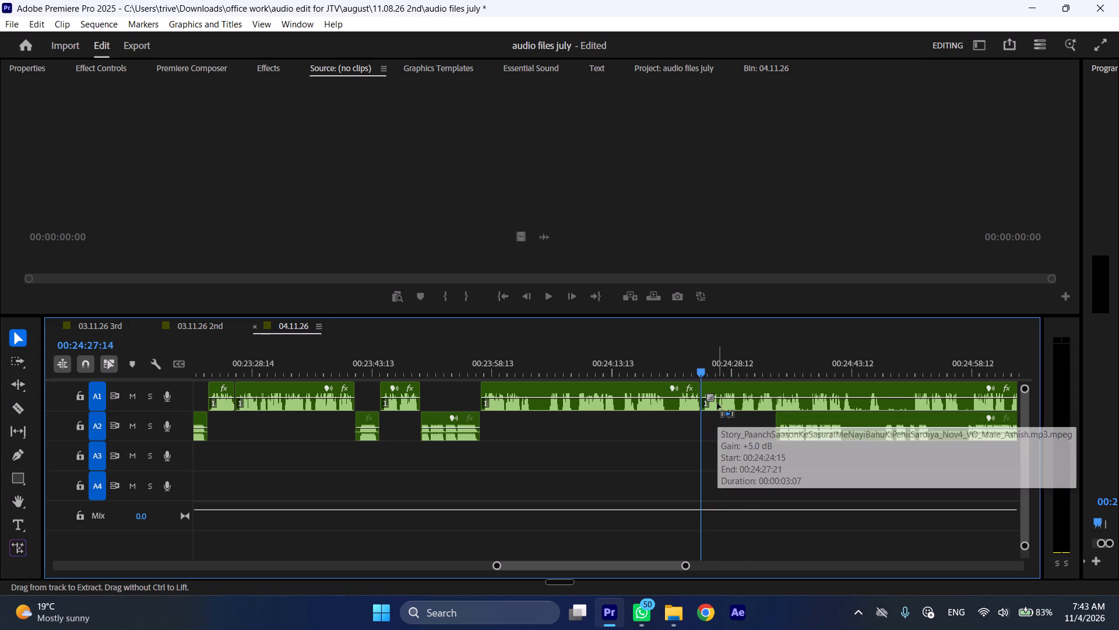
Play on past the new A1 cut and move the long A2 clip about 15 seconds later, so it starts at about 00:24:49.
key("space")
type("l")
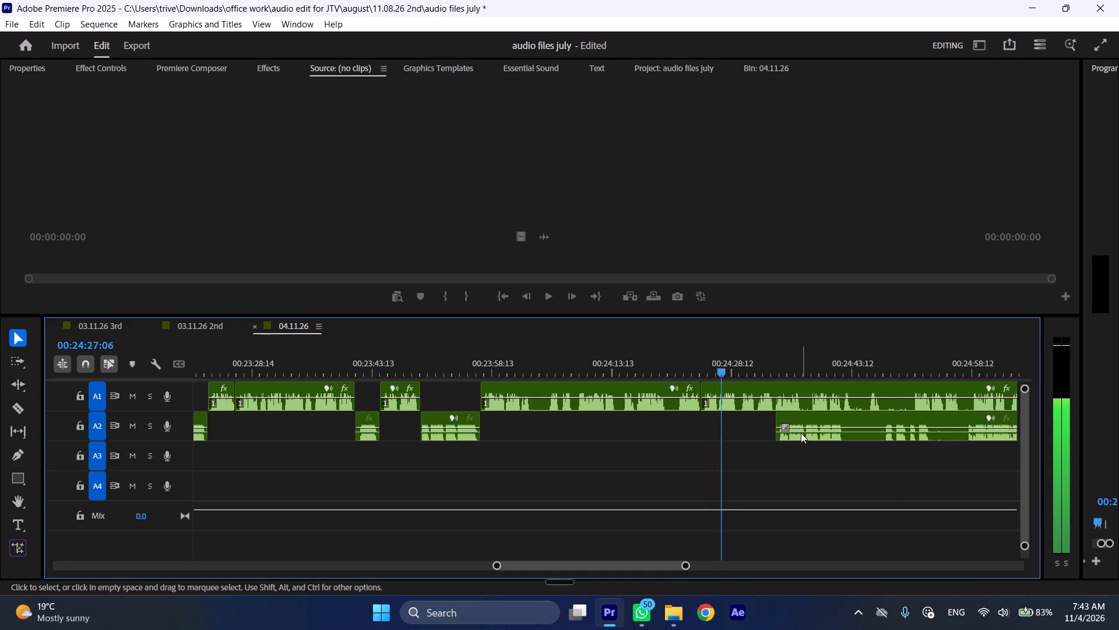
left_click_drag(796, 417, 920, 417)
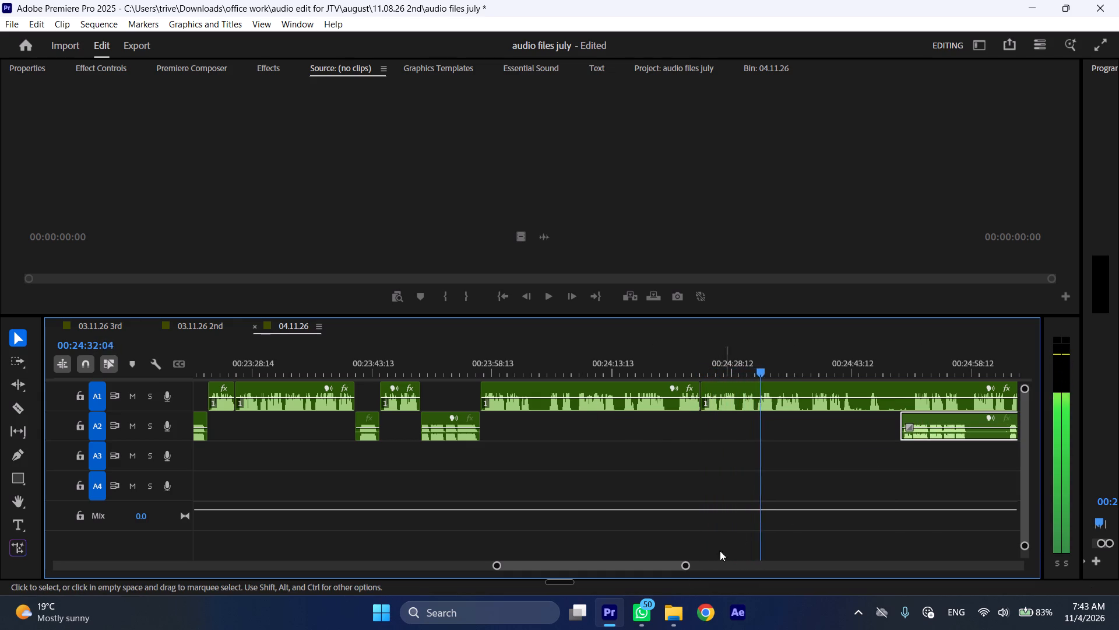
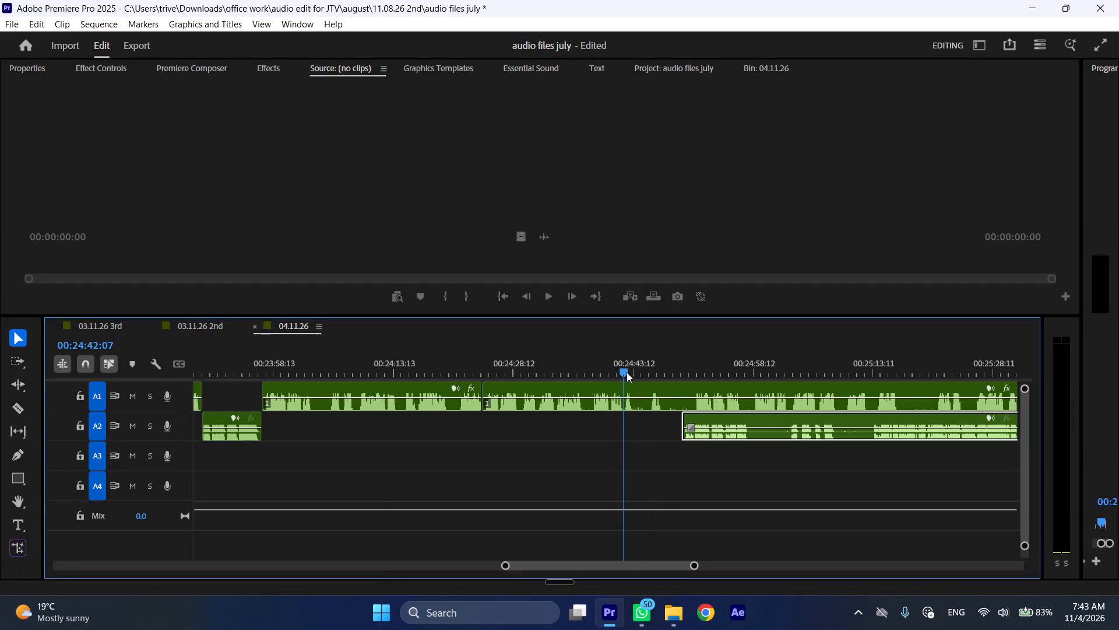
Cut the A1 clip at 00:24:42:11 and move the long A2 clip about 32 seconds later, so it starts at about 00:25:22.
key("space")
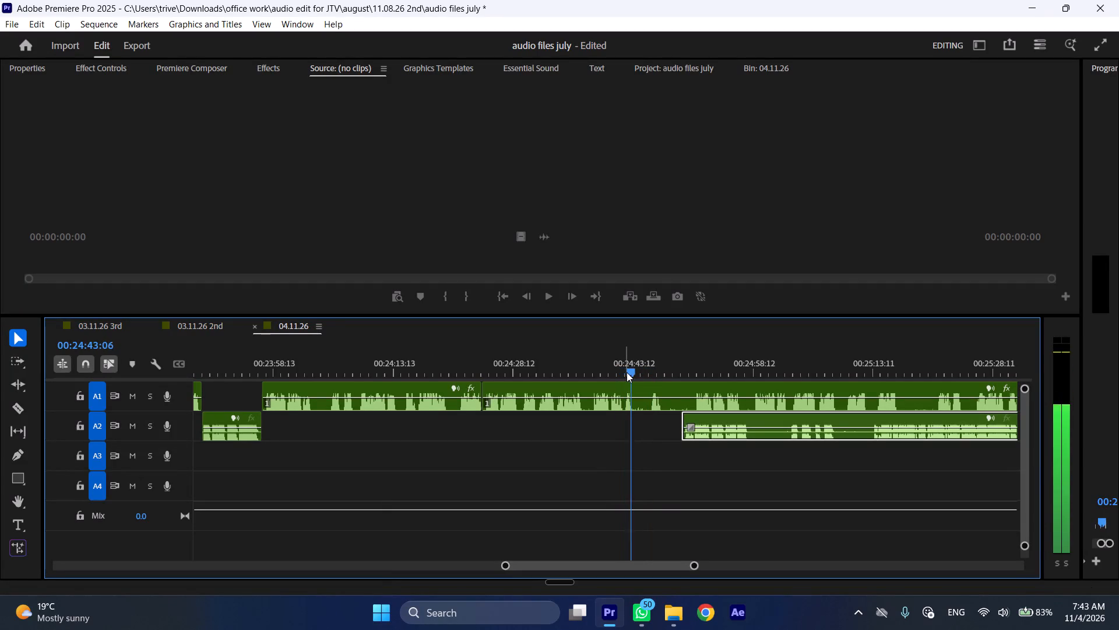
left_click_drag(627, 372, 656, 373)
key("shift+c")
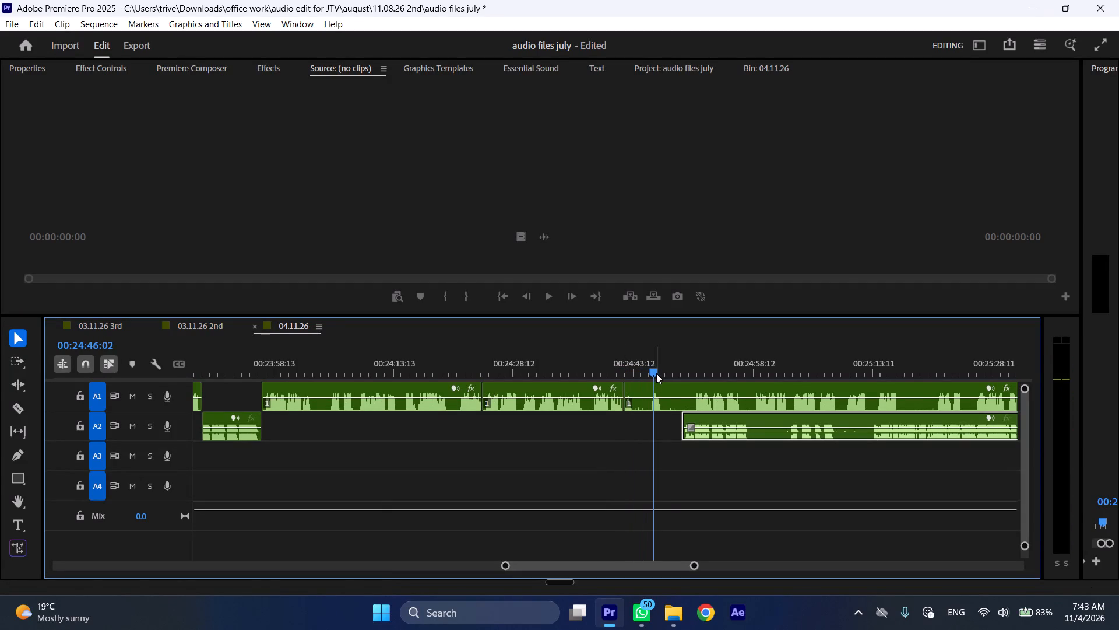
key("space")
left_click_drag(713, 416, 973, 420)
Cut the A1 clip at 00:24:51:05 and ripple delete the passage between 00:24:42:11 and this cut.
left_click_drag(684, 362, 693, 362)
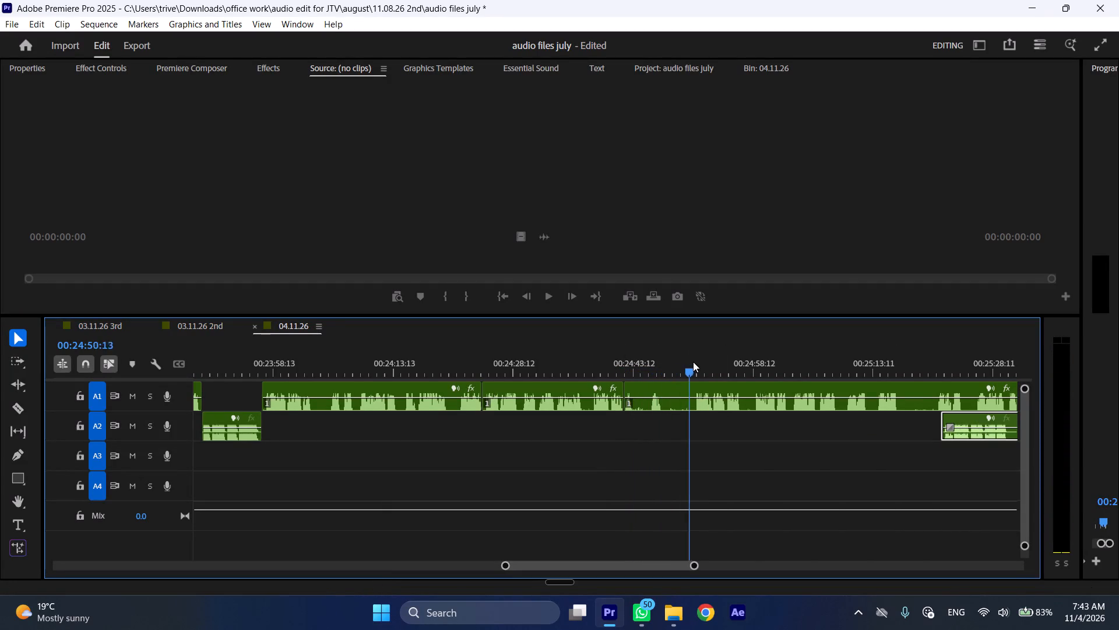
left_click_drag(693, 362, 696, 361)
left_click(708, 392)
key("shift+c")
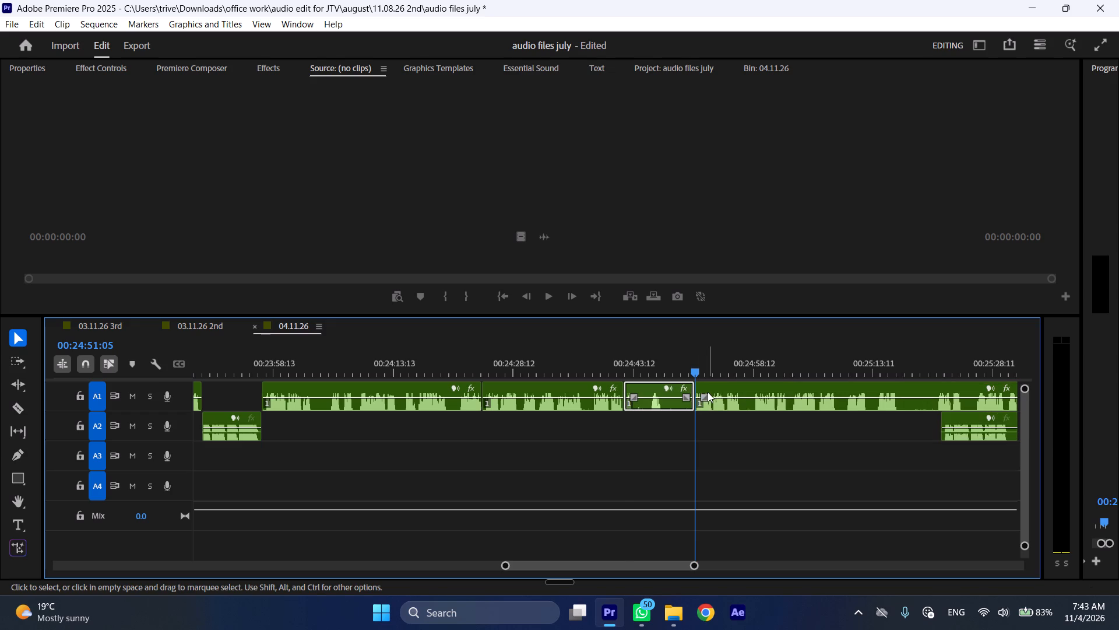
key("ctrl+shift+z")
key("ctrl+shift+d")
Review the new join, cut the A1 clip at 00:24:37:09, ripple delete the short piece up to 00:24:42:11, and play on.
key("space")
type("l")
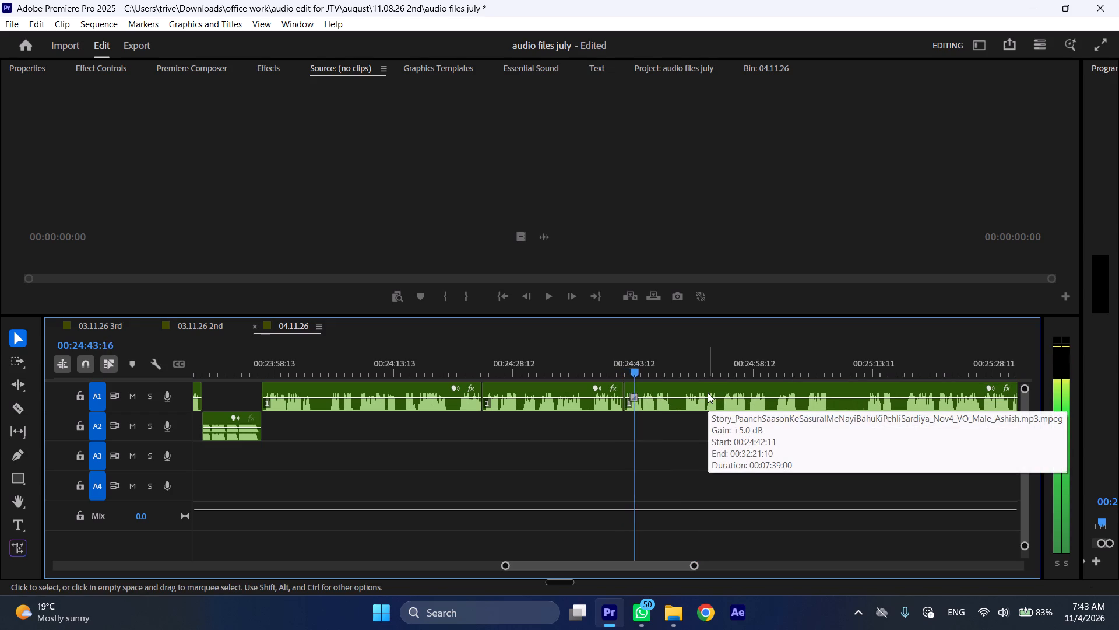
left_click(590, 372)
key("space")
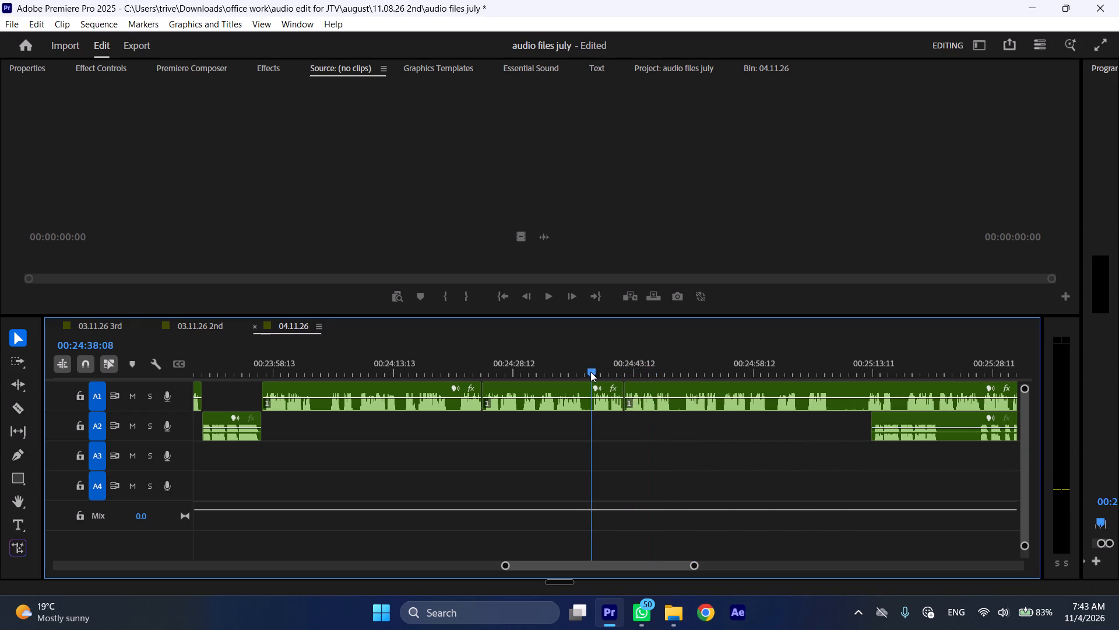
left_click(585, 370)
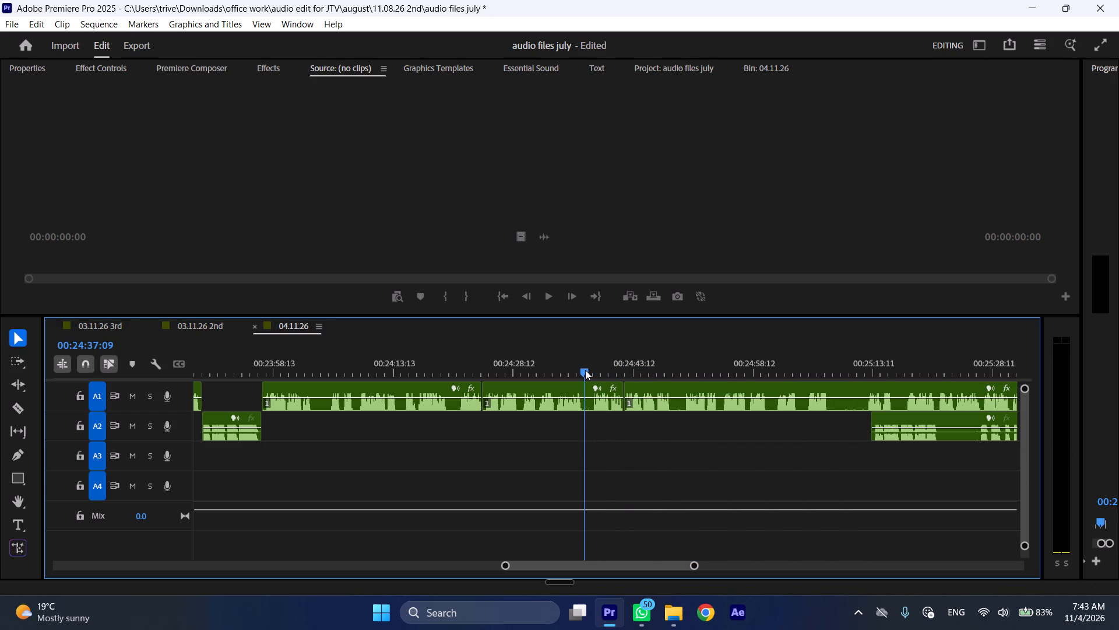
key("shift+c")
left_click(599, 412)
left_click(599, 404)
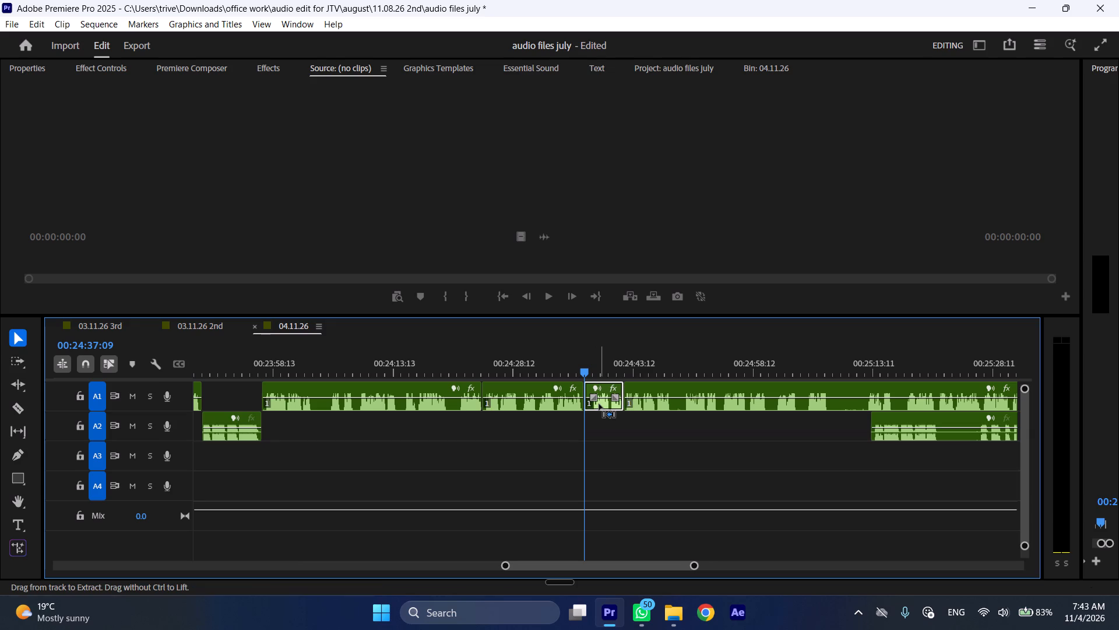
key("ctrl+shift+d")
key("space")
type("l")
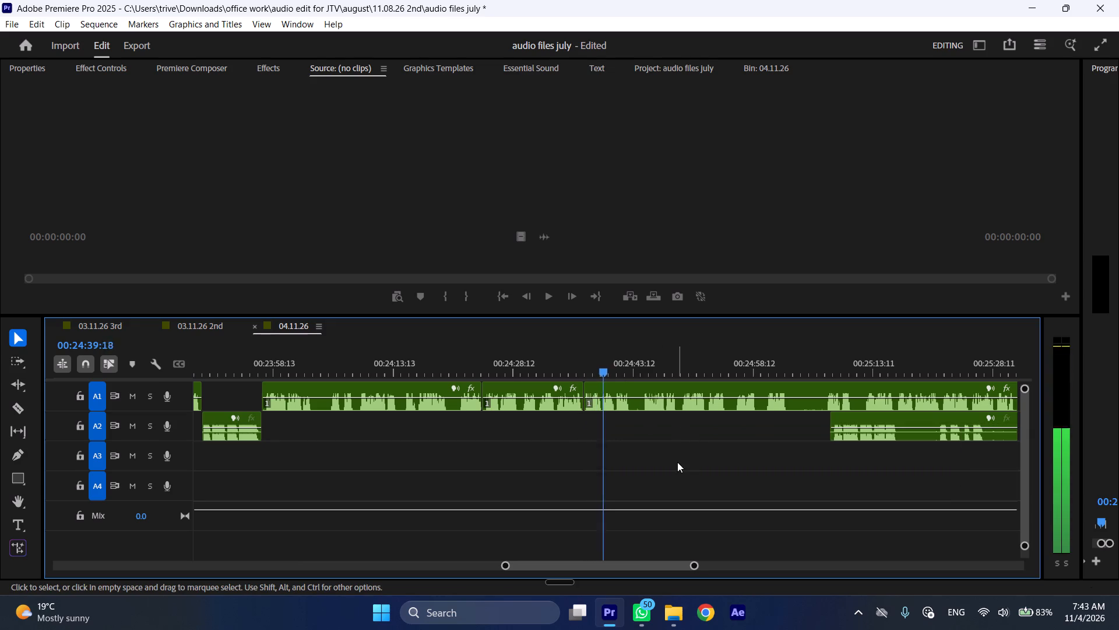
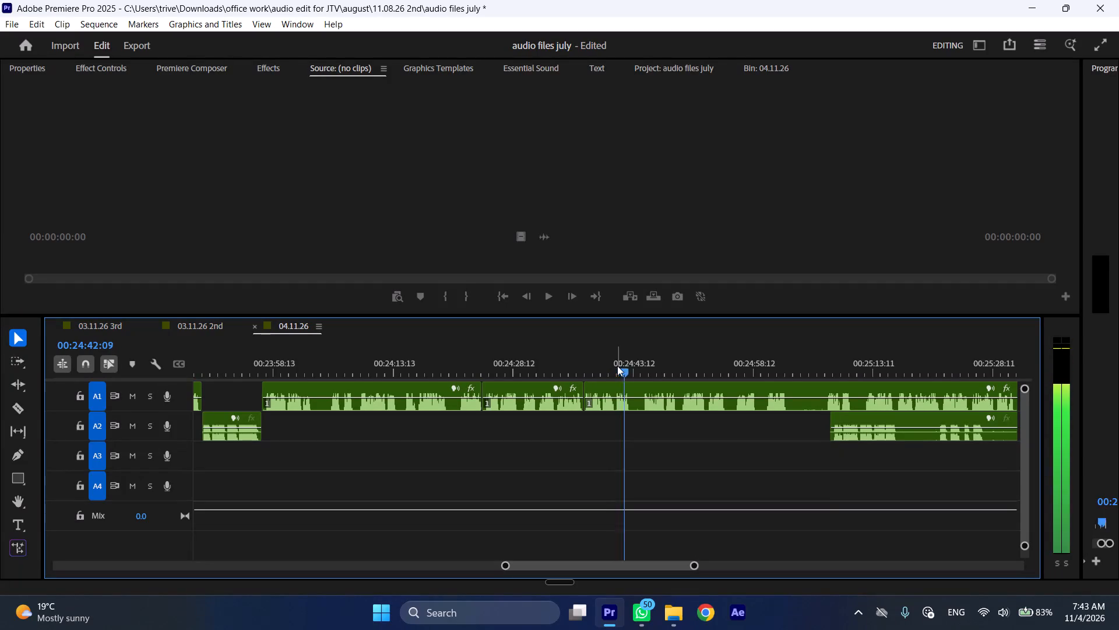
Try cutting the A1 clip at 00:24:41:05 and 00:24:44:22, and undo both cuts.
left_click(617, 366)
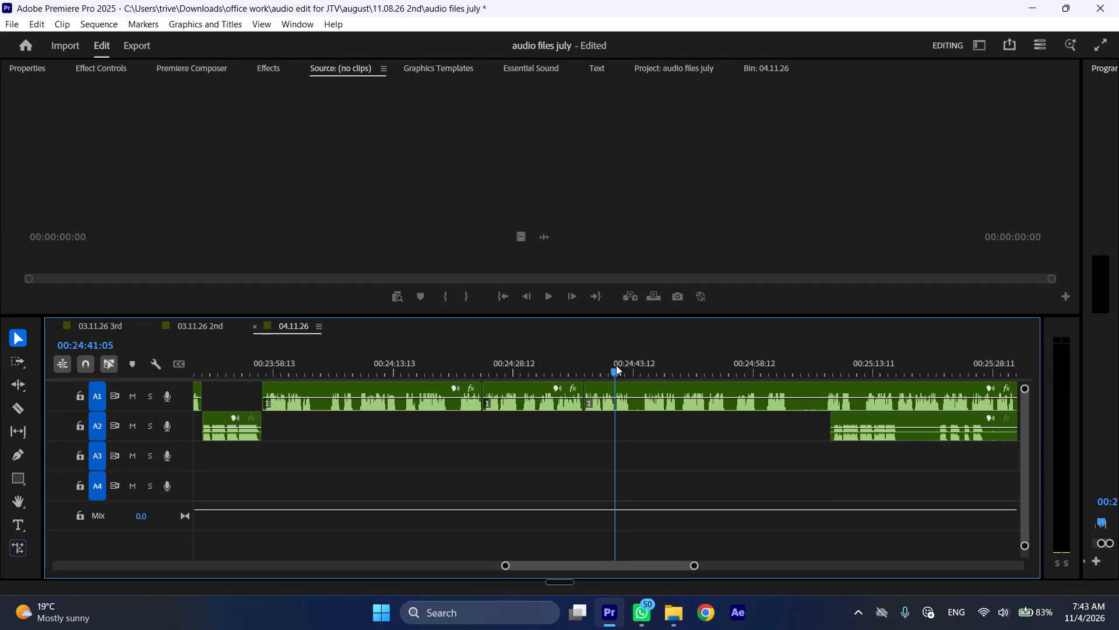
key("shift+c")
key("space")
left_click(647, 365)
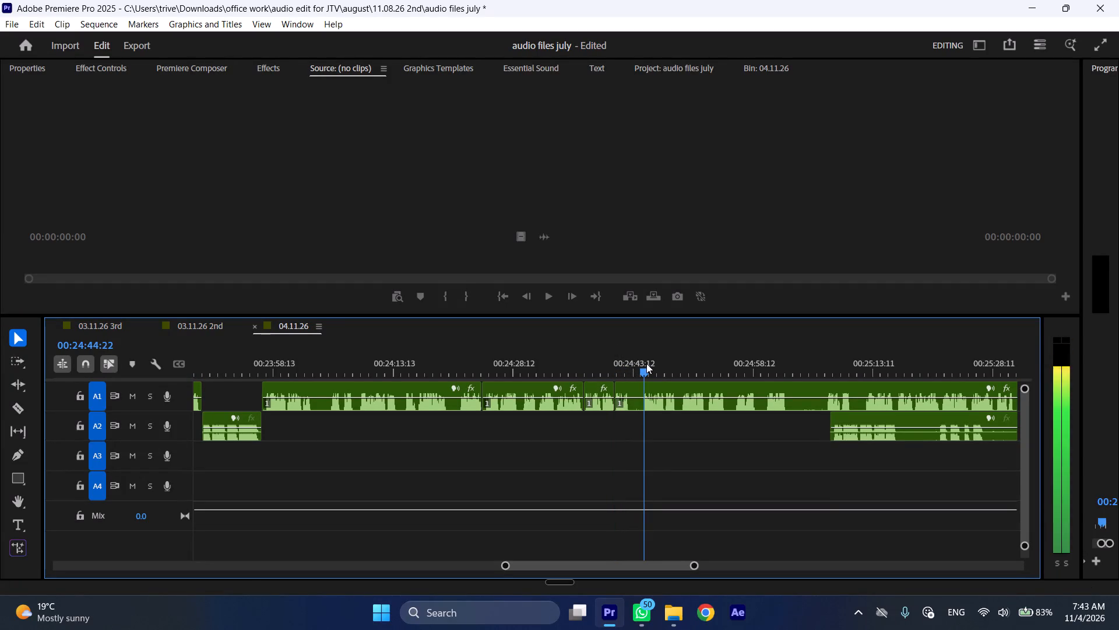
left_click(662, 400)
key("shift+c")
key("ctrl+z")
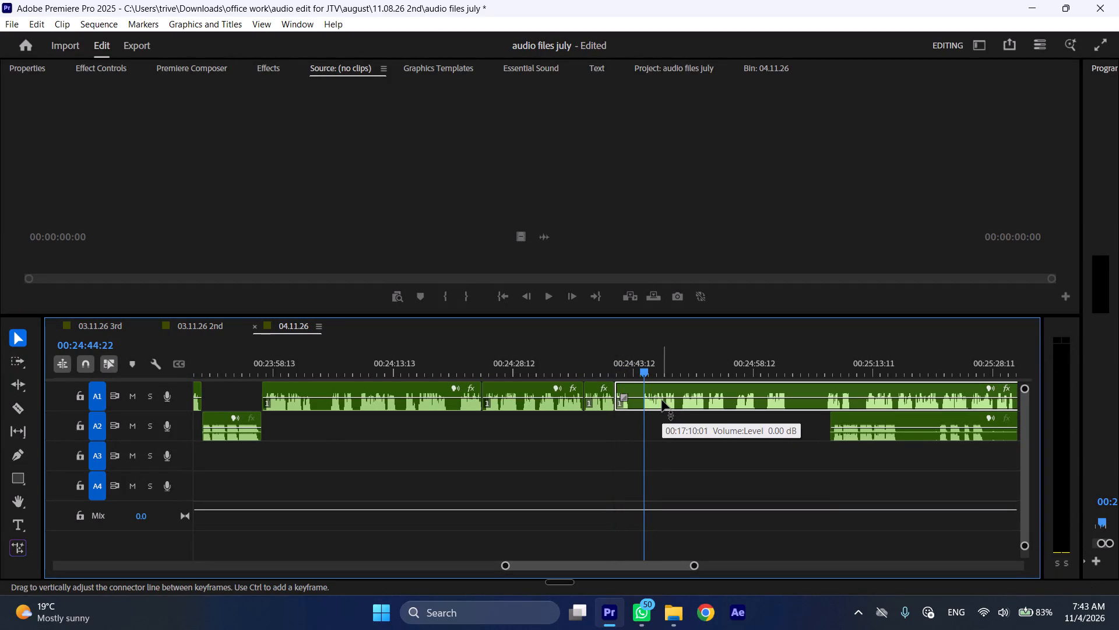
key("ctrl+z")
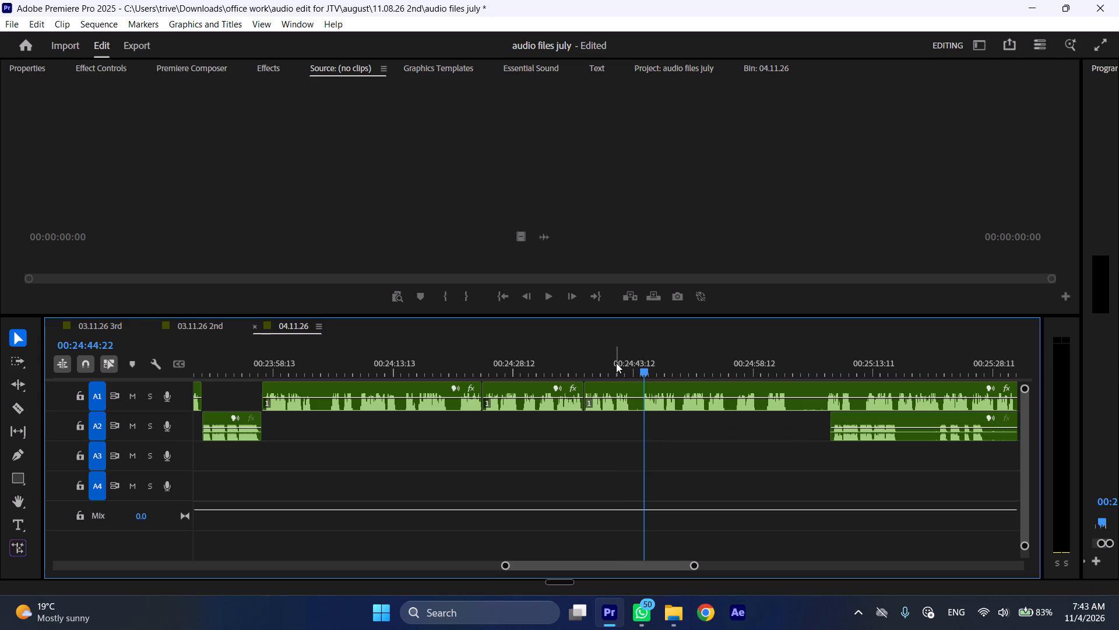
Cut the A1 clip at about 00:24:41:07 and at 00:24:44:16, ripple delete the passage between the cuts, and play on.
left_click(616, 363)
key("shift+c")
key("space")
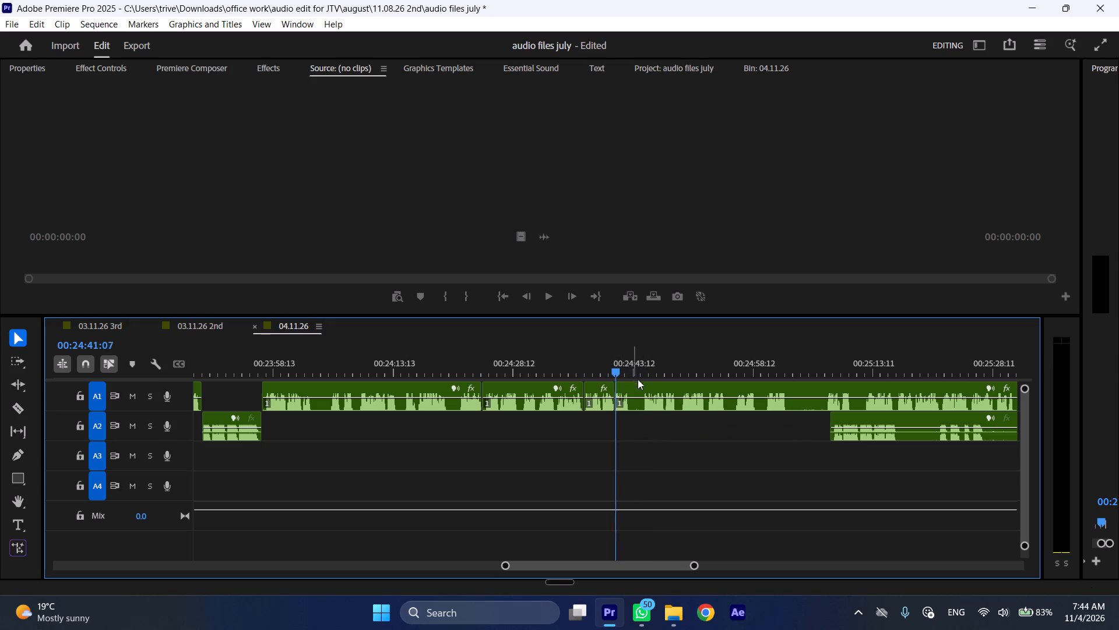
left_click(641, 368)
left_click(663, 404)
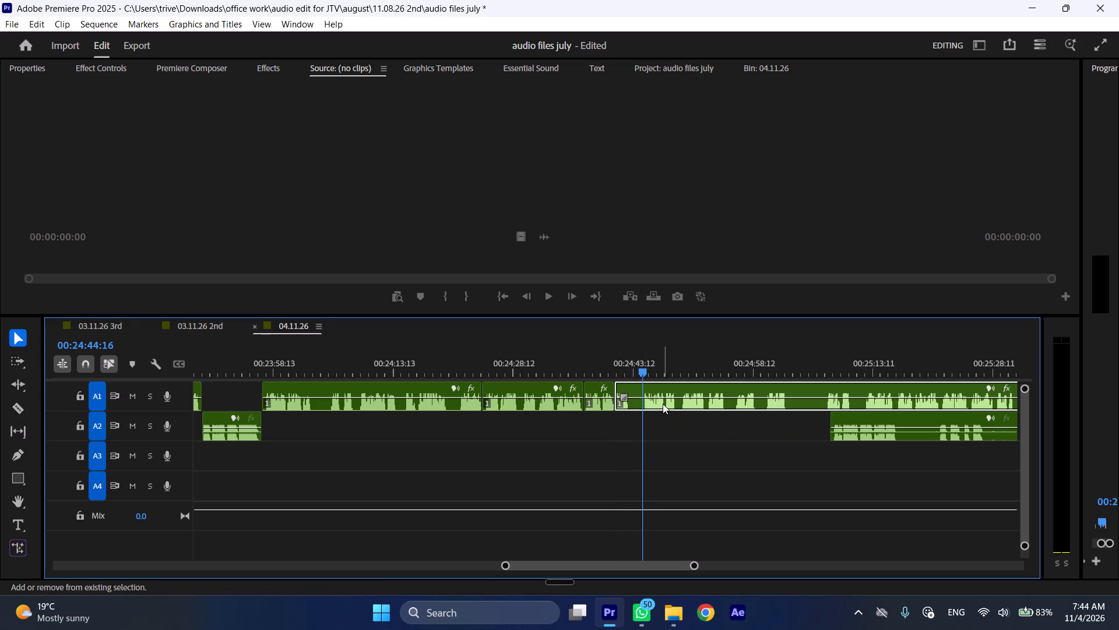
key("shift+c")
key("ctrl+shift+d")
key("space")
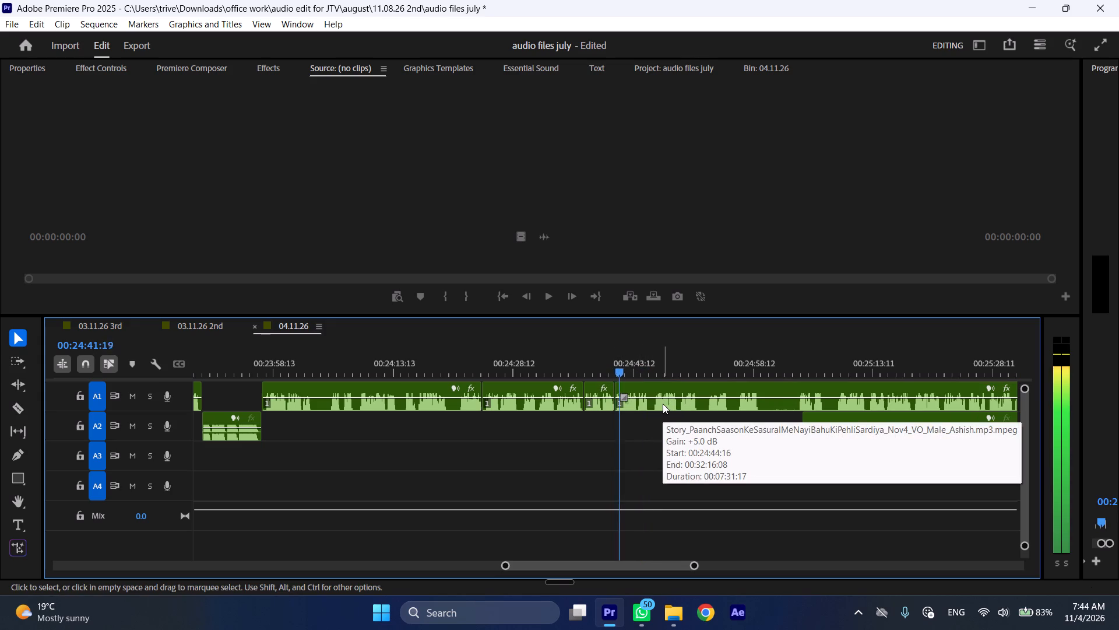
key("l")
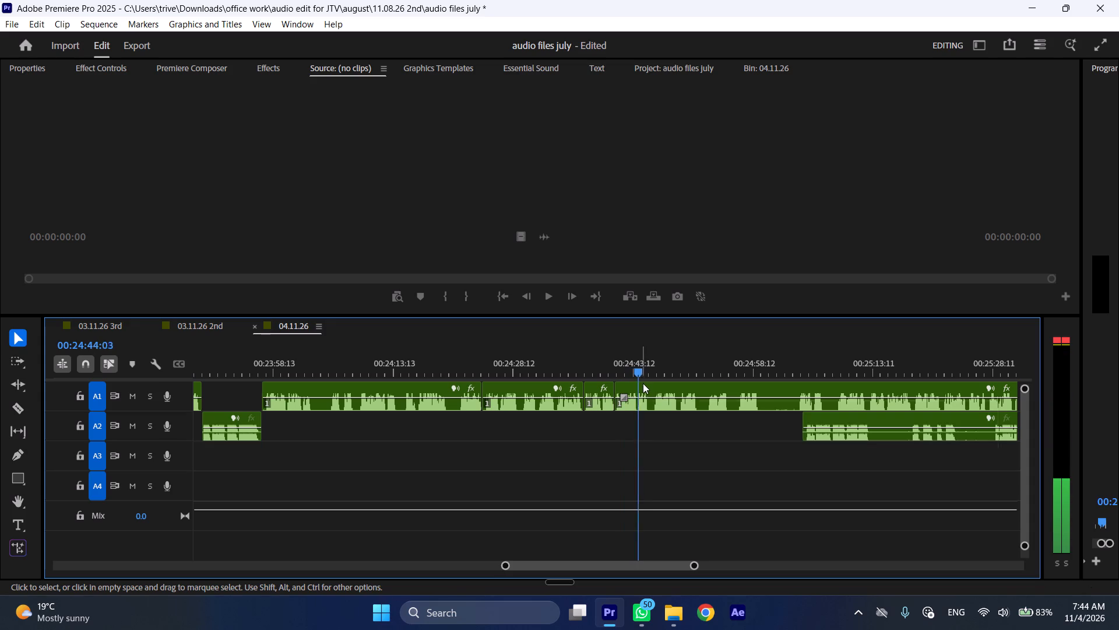
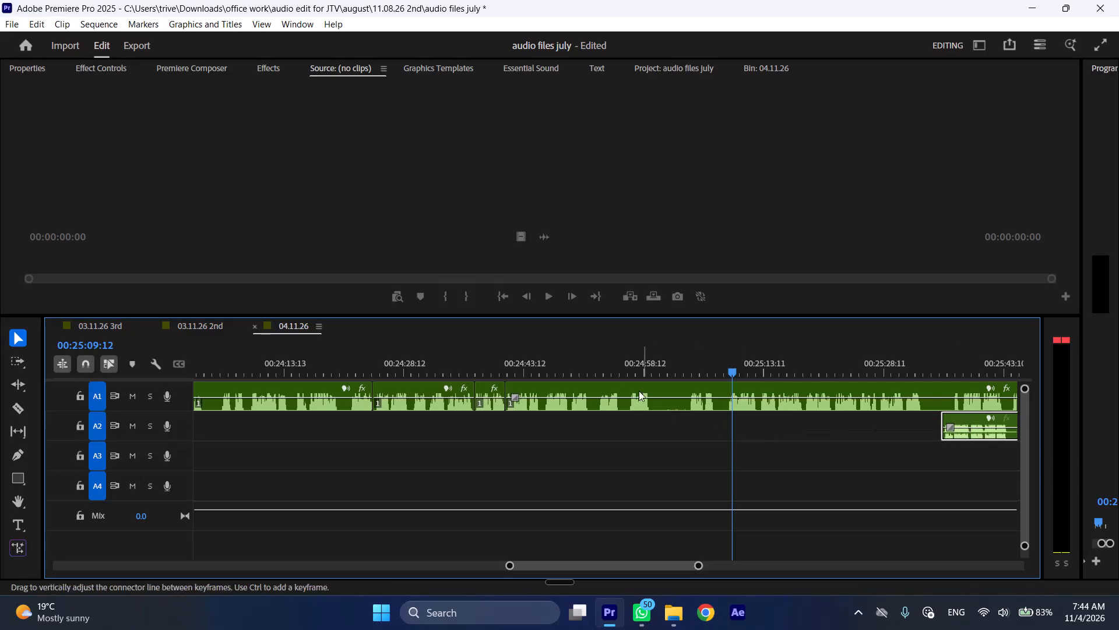
Cut the A1 clip at 00:24:55:16 and 00:25:04:03, ripple delete the passage between the cuts, and play back the join.
left_click(627, 374)
key("space")
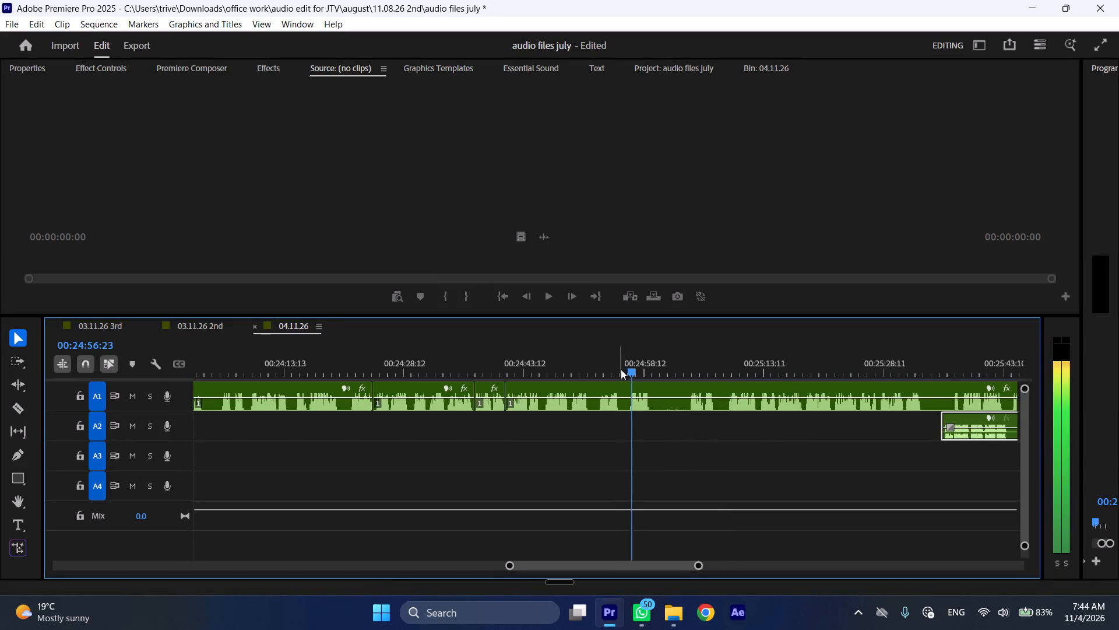
left_click_drag(621, 369, 624, 369)
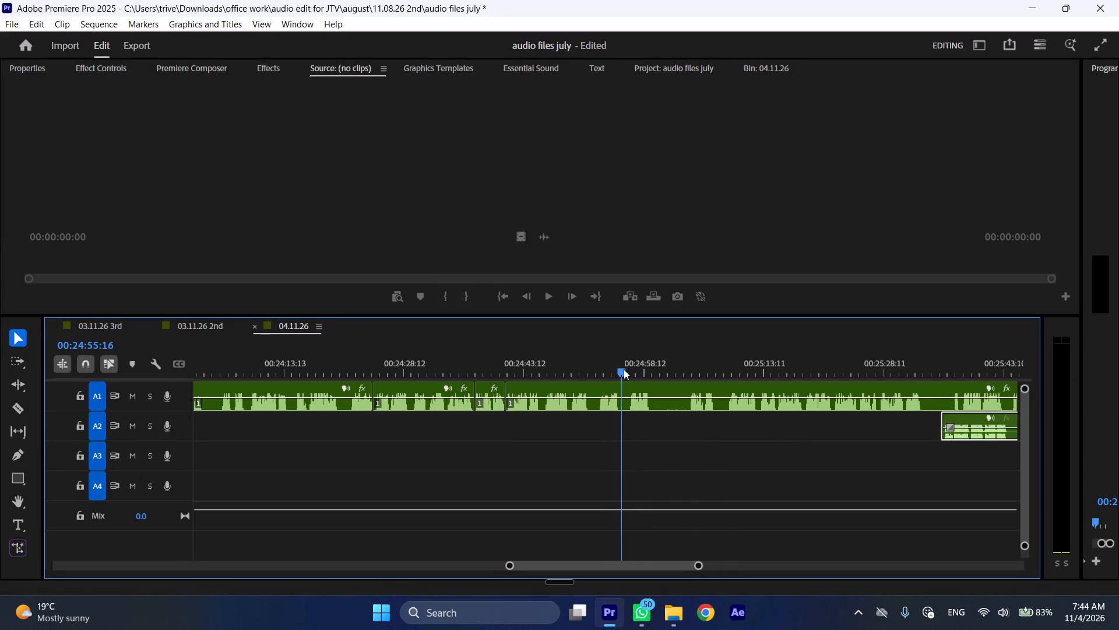
left_click_drag(624, 369, 691, 369)
key("shift+c")
left_click(708, 405)
key("shift+c")
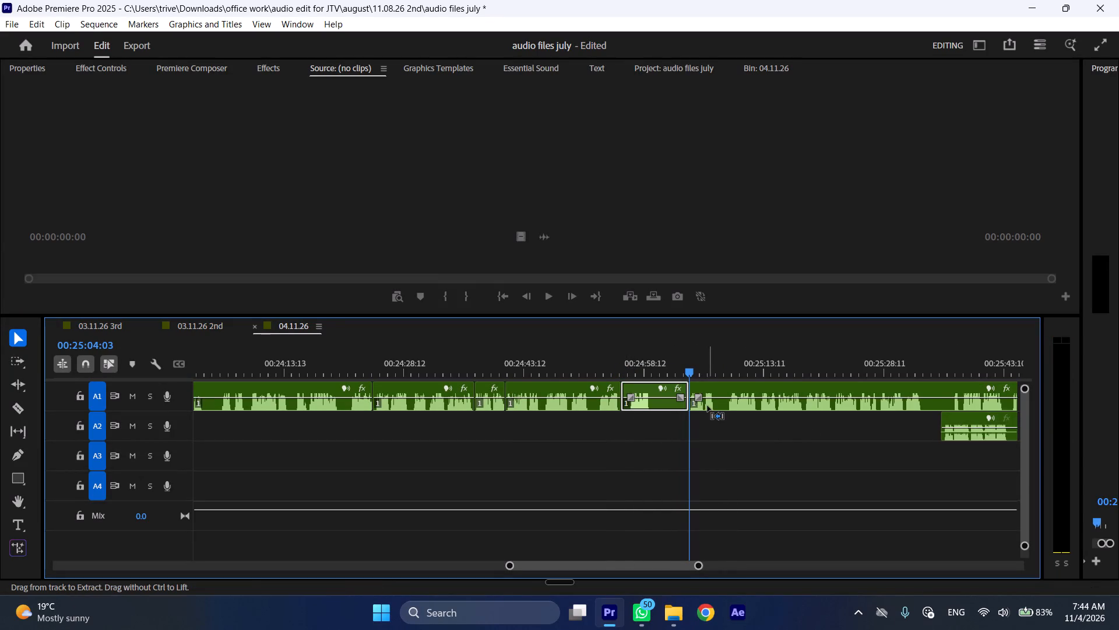
key("ctrl+shift+d")
key("space")
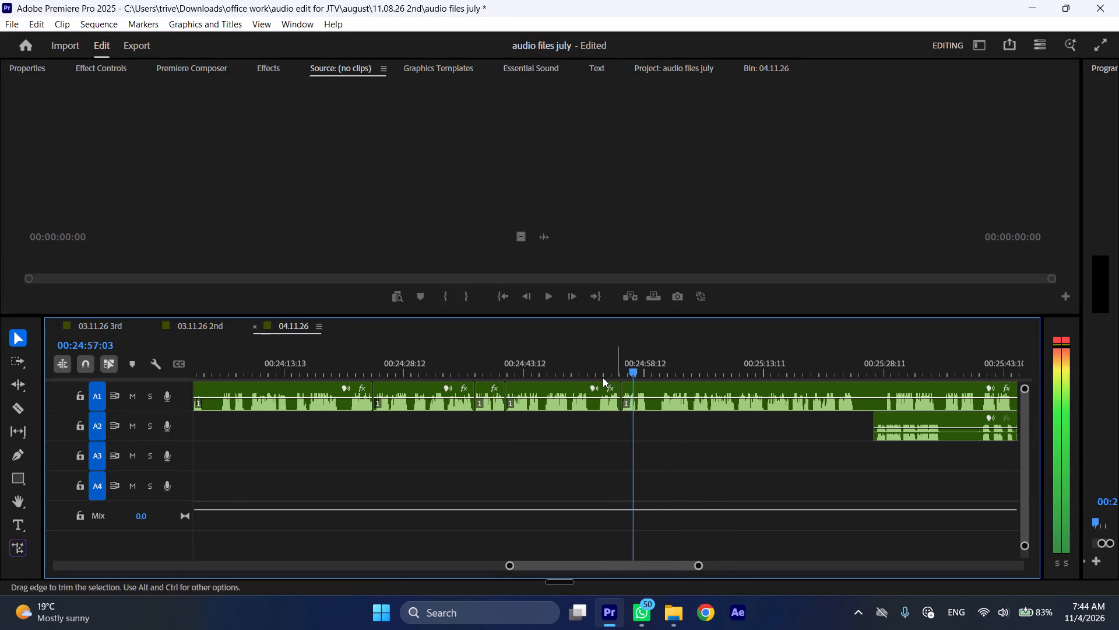
left_click(602, 377)
key("space")
left_click(599, 371)
key("space")
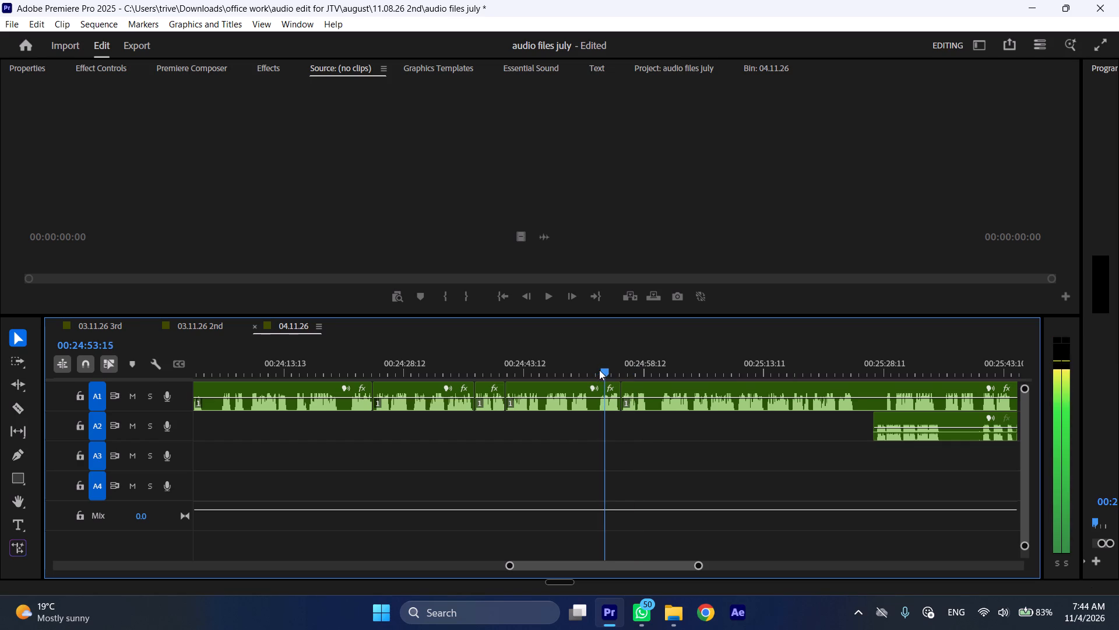
key("space")
Cut the A1 audio on both sides of the pauses at about 00:24:04 and 00:24:09.
scroll(612, 442, "up", 5)
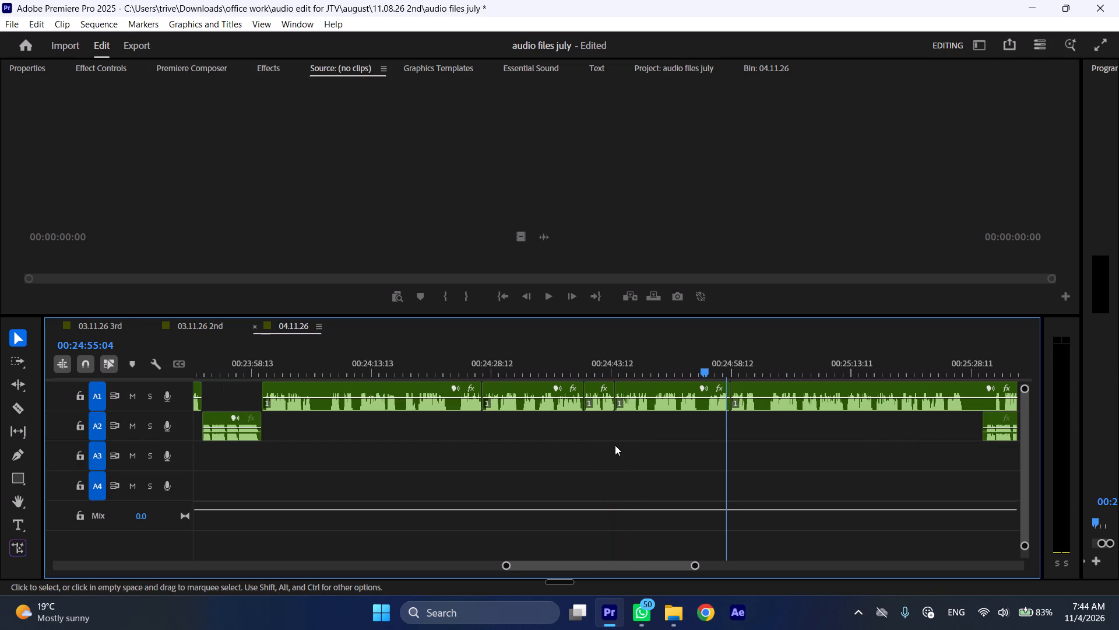
left_click_drag(316, 362, 356, 362)
key("shift+c")
key("shift+c")
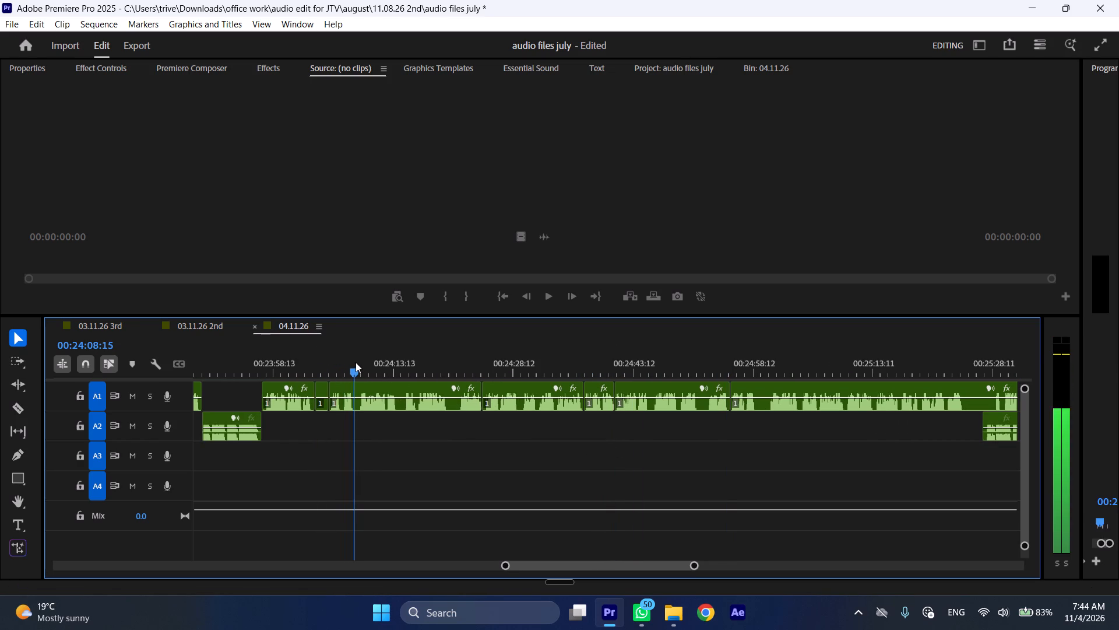
left_click_drag(356, 362, 428, 345)
key("shift+c")
key("shift+c")
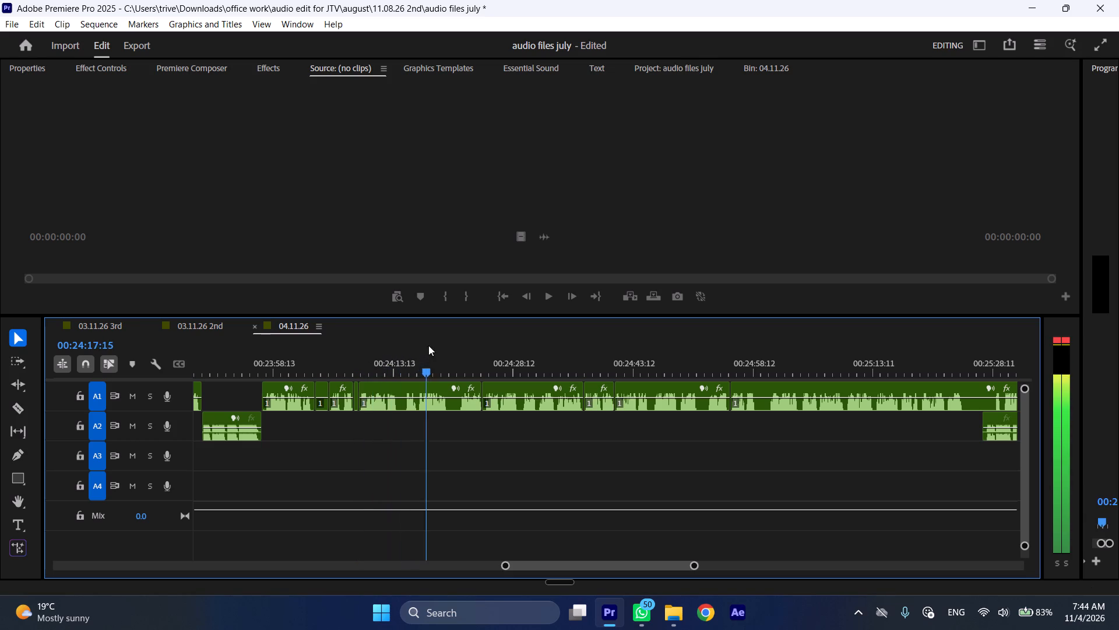
Cut the A1 audio on both sides of the pauses at about 00:24:14, 00:24:20 and 00:24:29.
left_click_drag(428, 345, 405, 342)
key("shift+c")
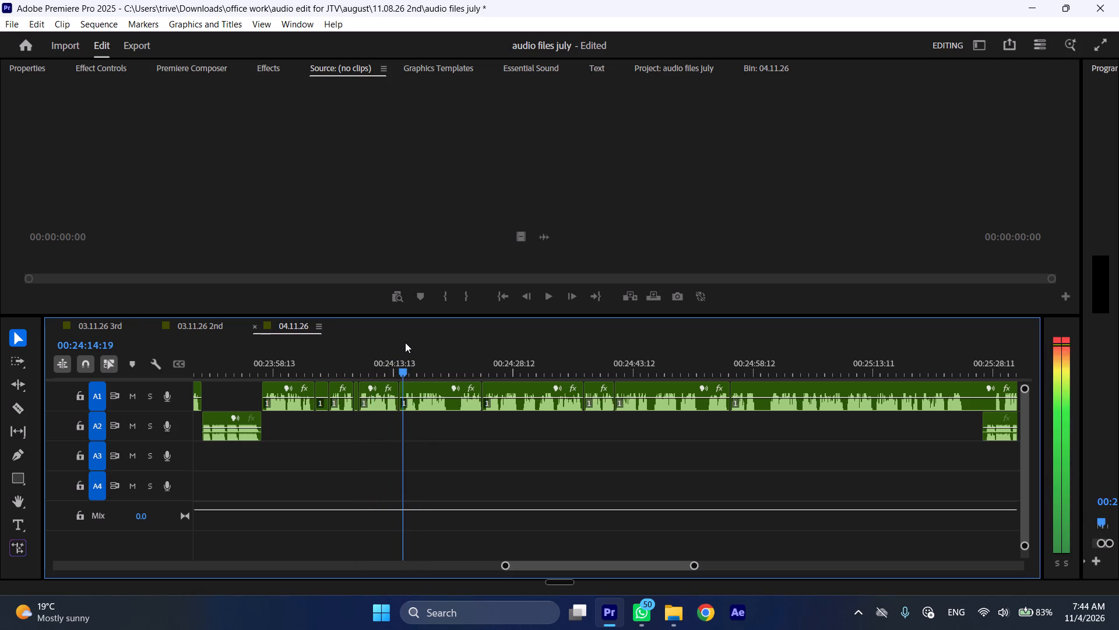
left_click_drag(405, 342, 450, 336)
key("shift+c")
key("shift+c")
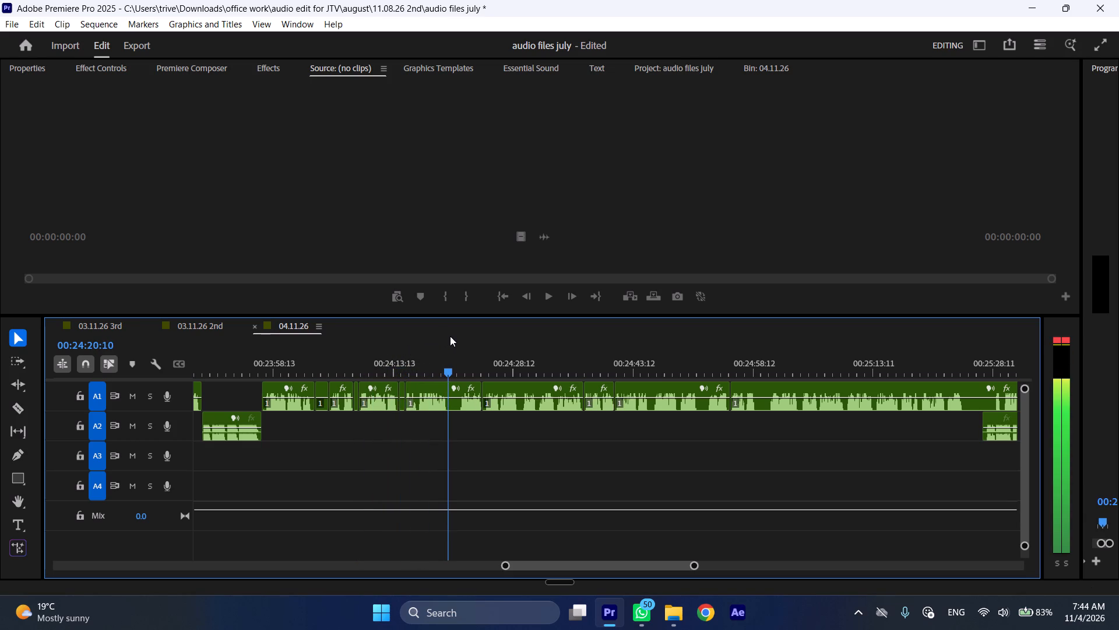
left_click_drag(450, 336, 550, 319)
key("shift+c")
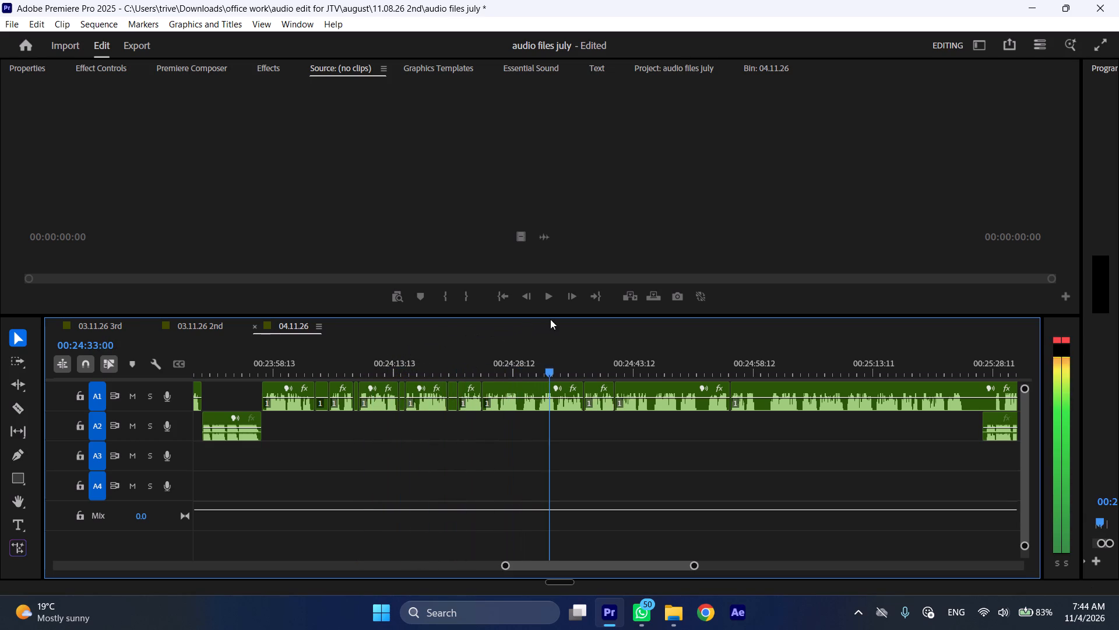
left_click_drag(550, 319, 527, 316)
key("shift+c")
key("shift+c")
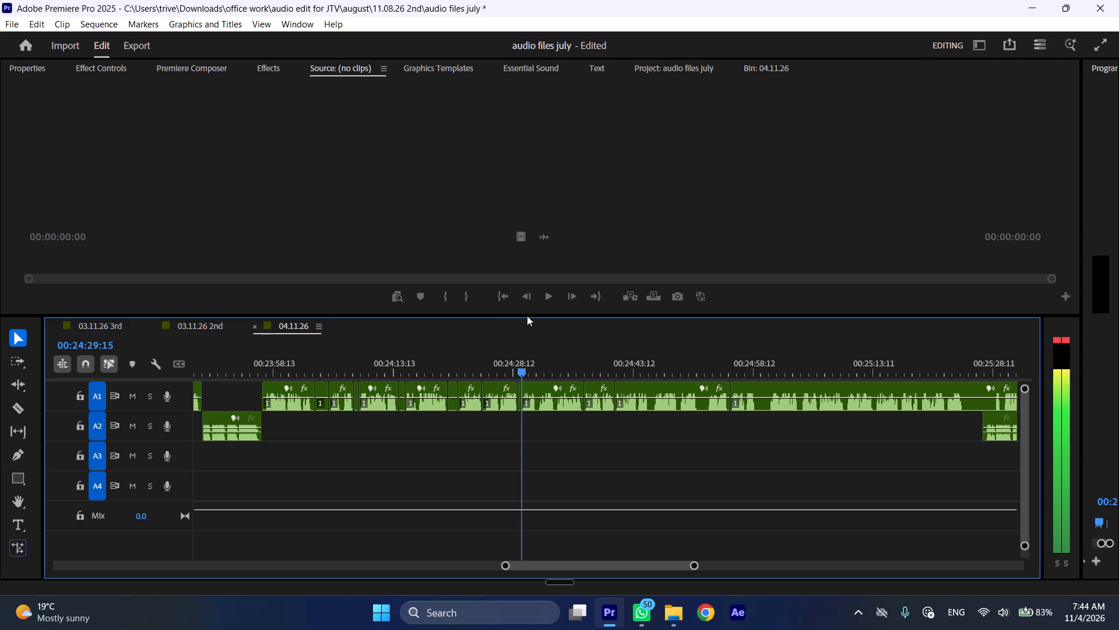
Cut the A1 audio on both sides of the pauses at about 00:24:52 and 00:24:59.
left_click_drag(527, 316, 682, 282)
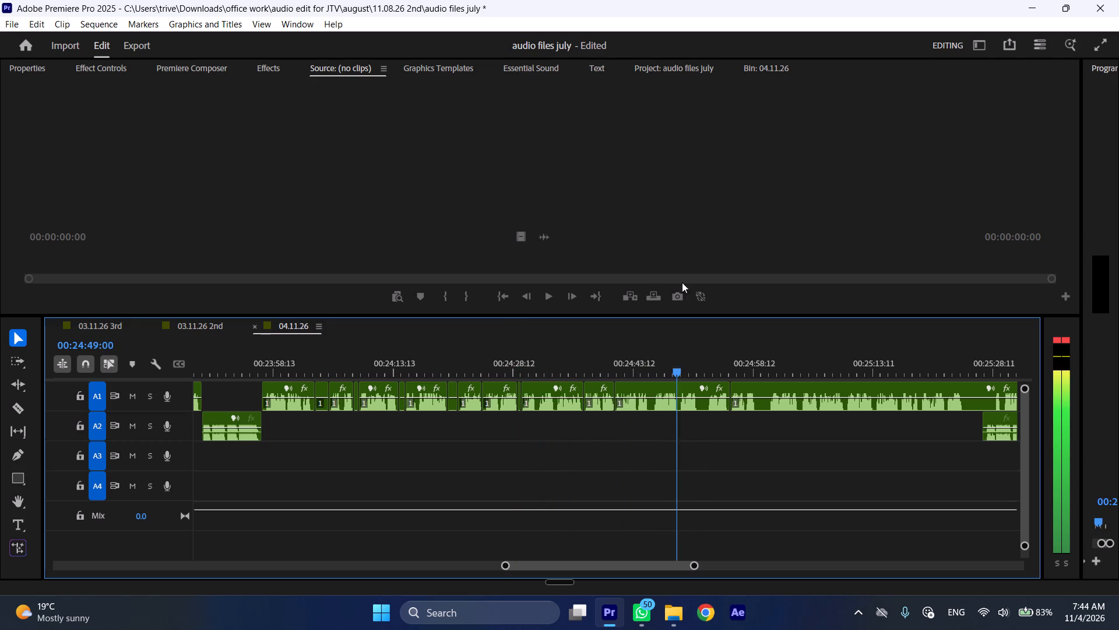
left_click_drag(682, 282, 755, 276)
key("shift+c")
key("shift+c")
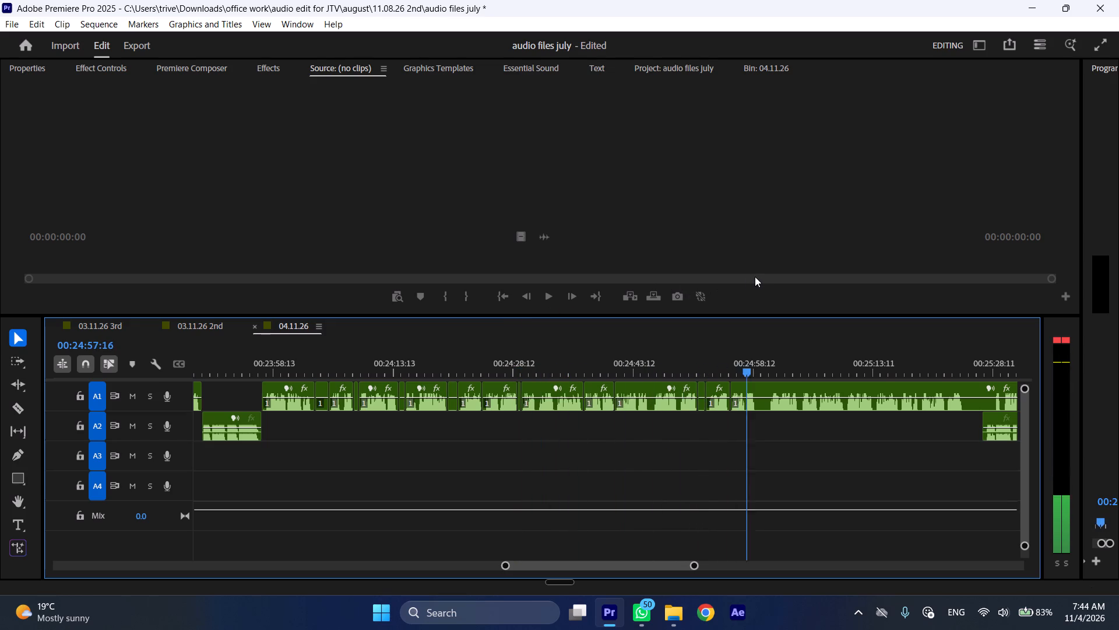
left_click_drag(755, 276, 769, 275)
key("shift+c")
key("shift+c")
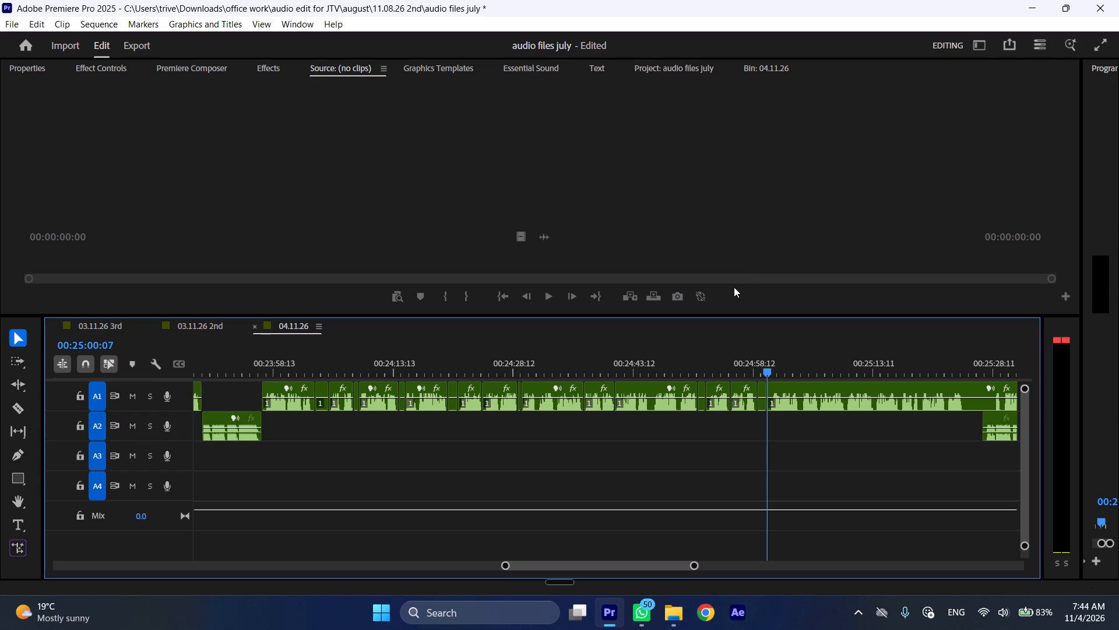
Ripple delete the seven short pause segments cut out of the A1 audio between about 00:24:04 and 00:25:00.
left_click(763, 386)
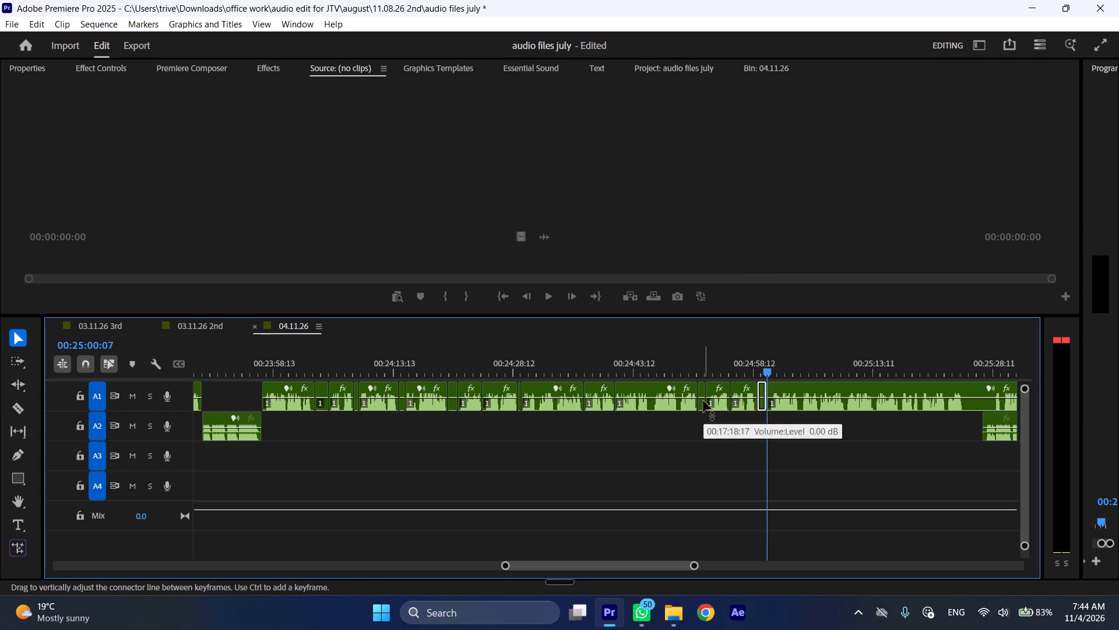
left_click(703, 401, "shift")
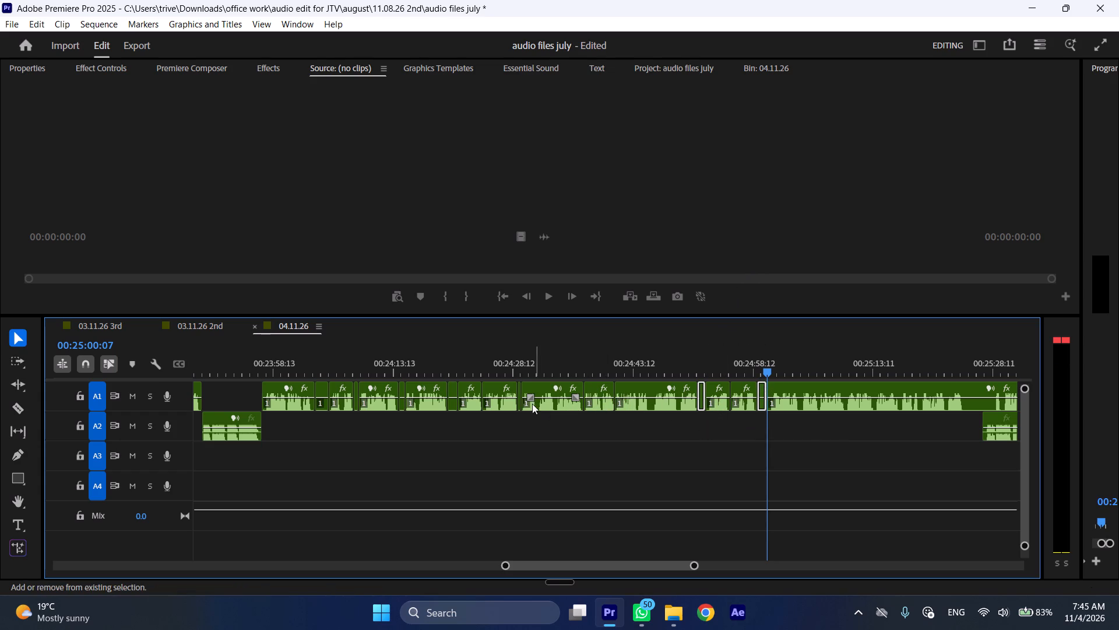
left_click(519, 400, "shift")
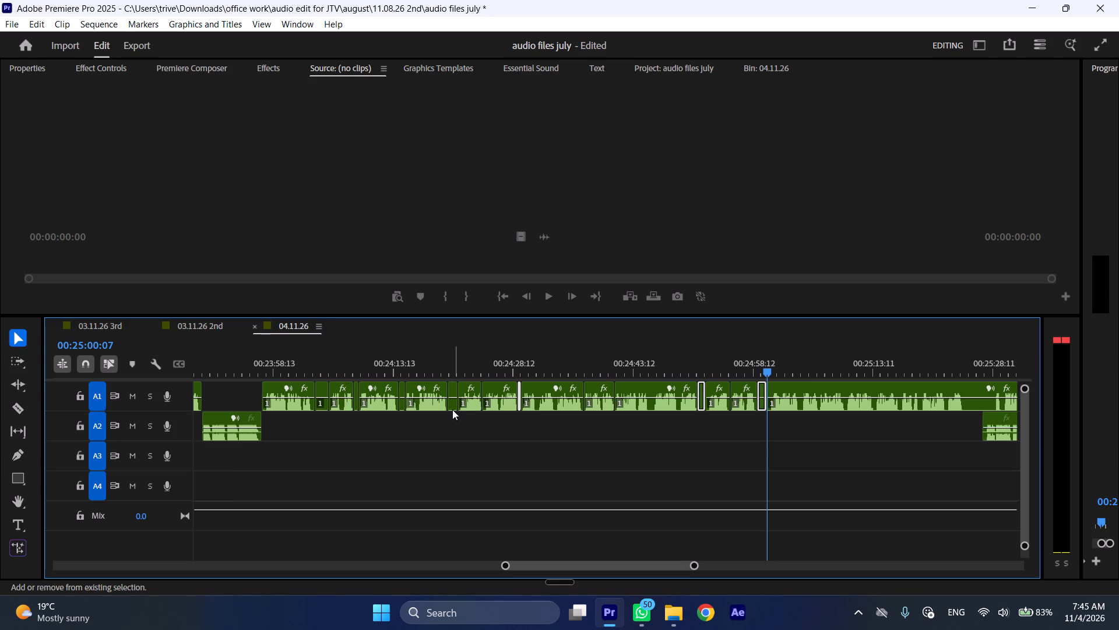
left_click(452, 409, "shift")
left_click(403, 407, "shift")
left_click(357, 406, "shift")
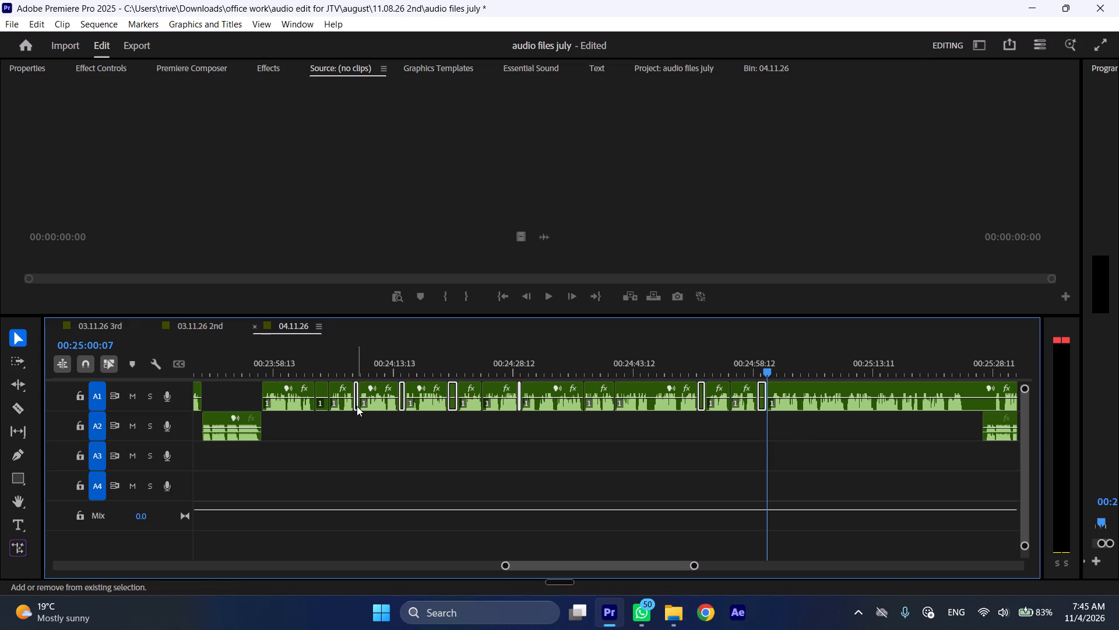
left_click(325, 406, "shift")
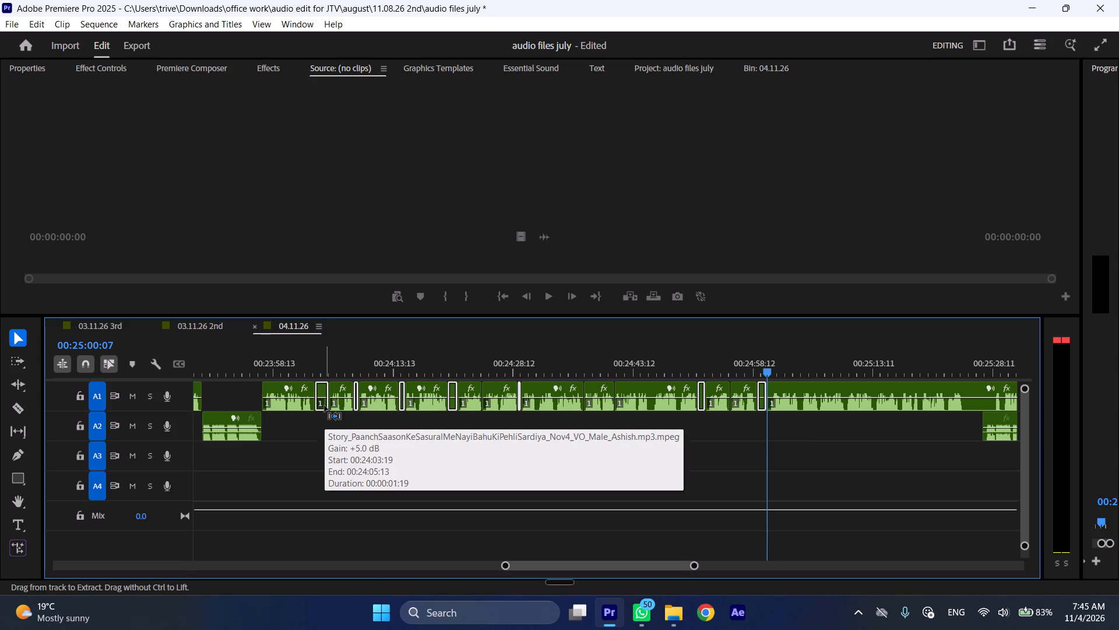
key("ctrl+shift+d")
Cut the A1 clip at 00:24:57:01, ripple delete the passage from the preceding edit up to that cut, and play on.
scroll(555, 474, "down", 5)
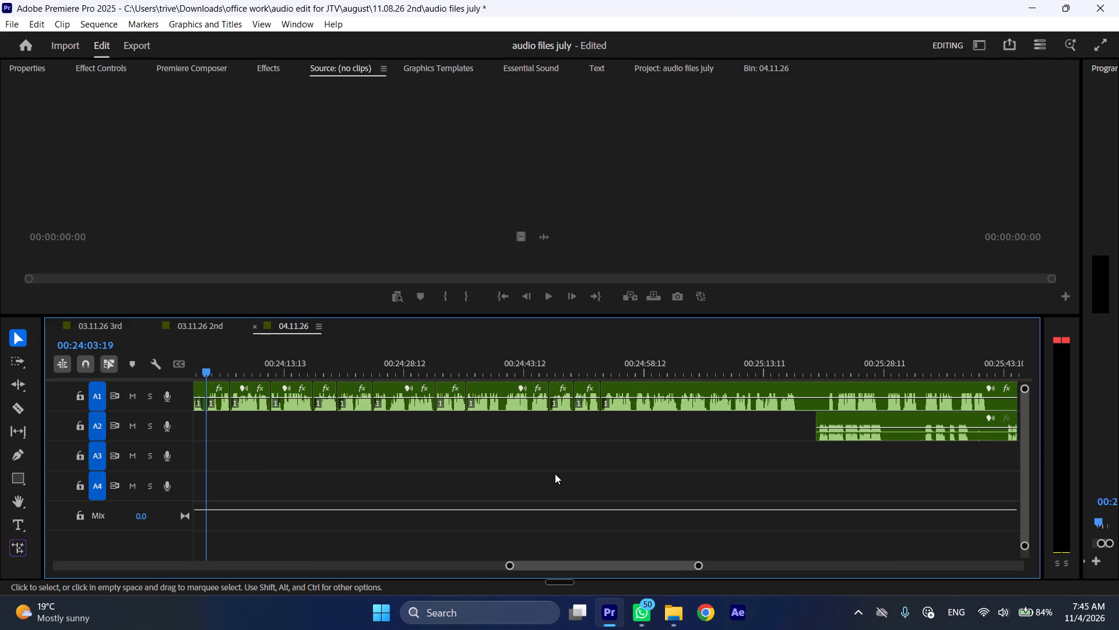
left_click(593, 356)
key("space")
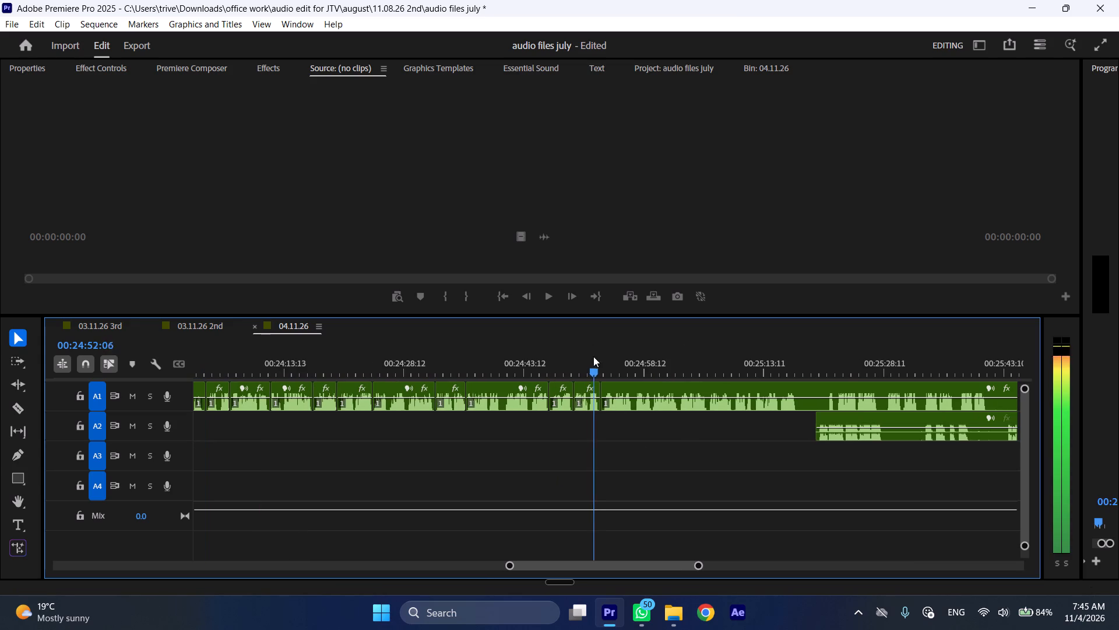
key("l")
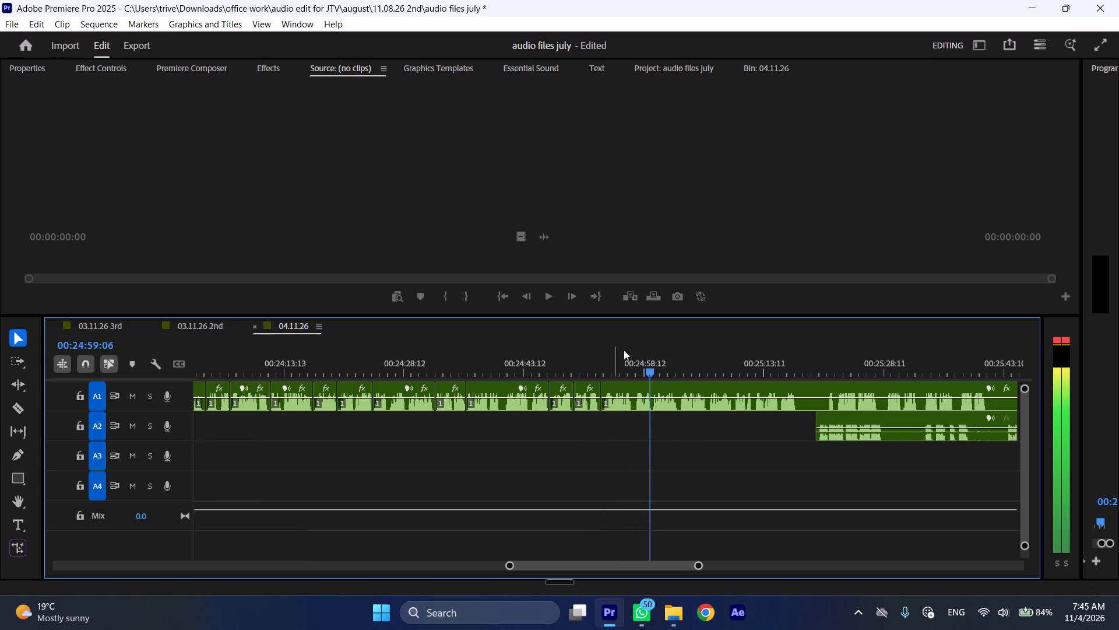
left_click(634, 371)
left_click(638, 395)
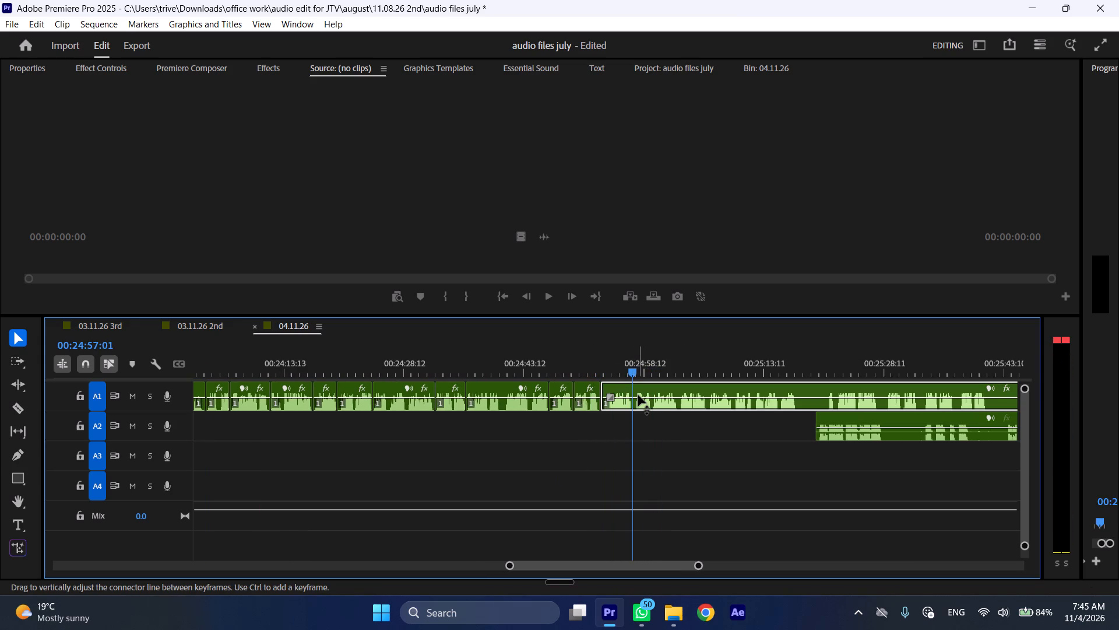
key("shift+c")
key("ctrl+shift+d")
key("space")
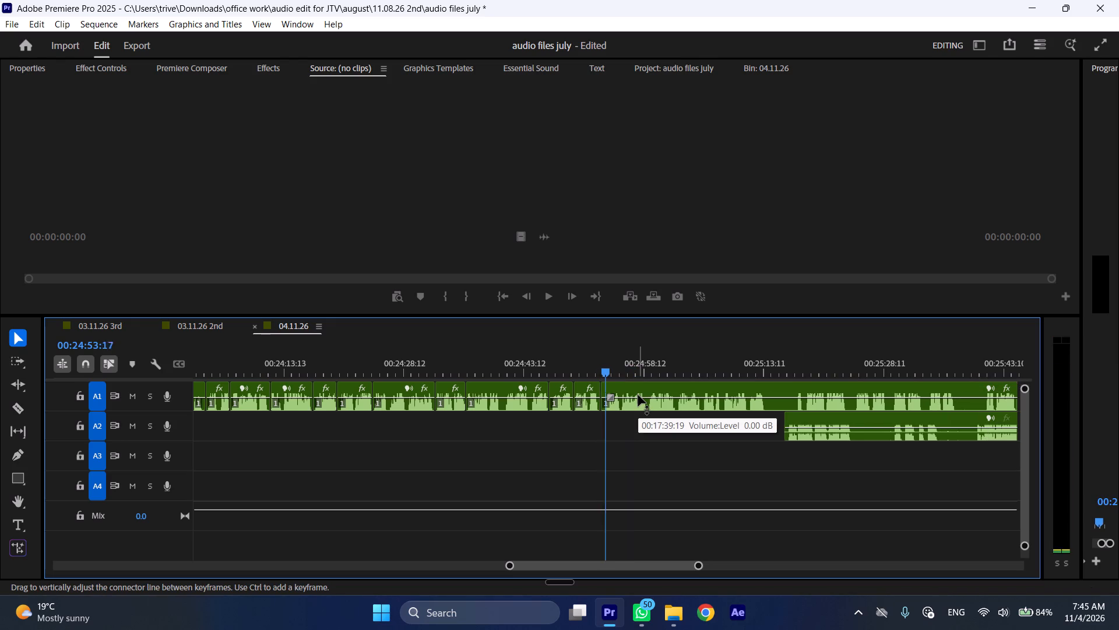
key("l")
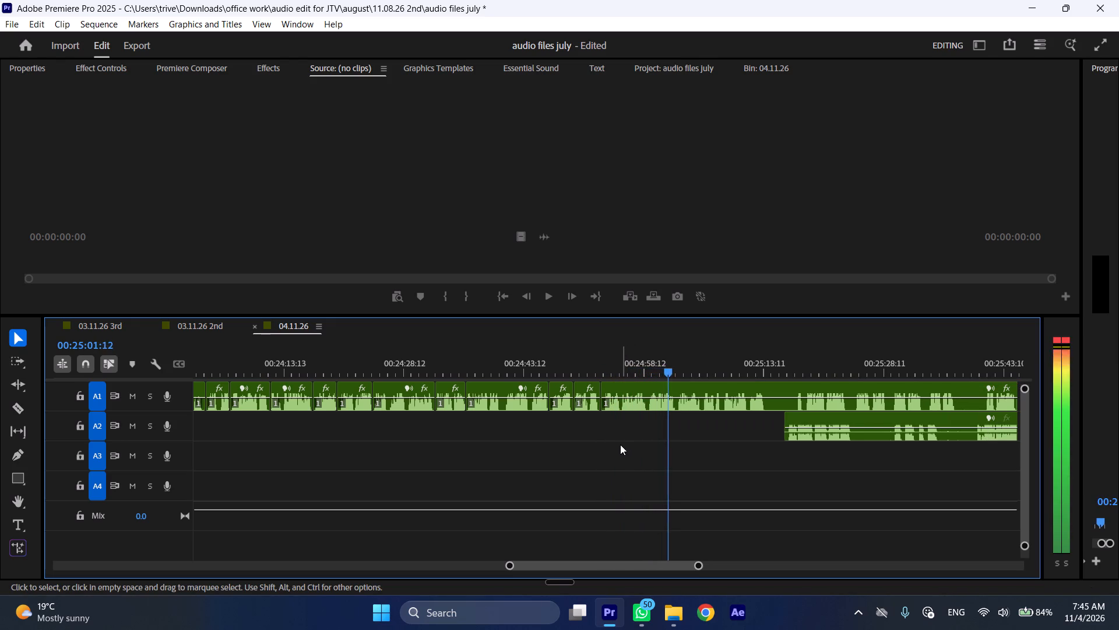
Cut the A1 clip at about 00:25:05 and at 00:25:08:03, ripple delete the passage between the cuts, and play on.
scroll(653, 472, "down", 2)
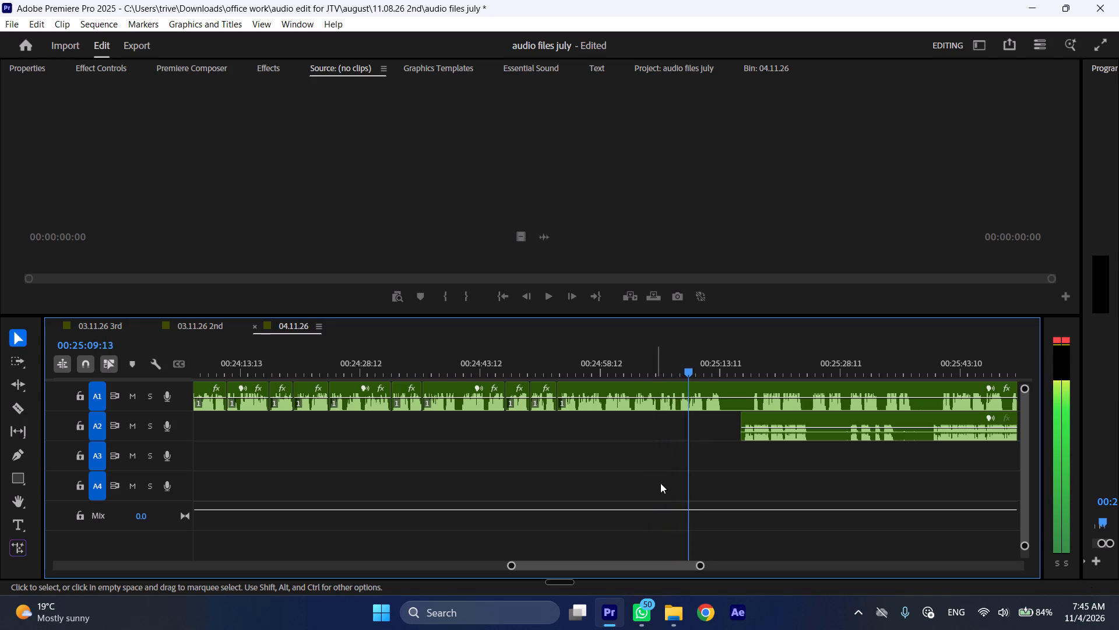
left_click(661, 373)
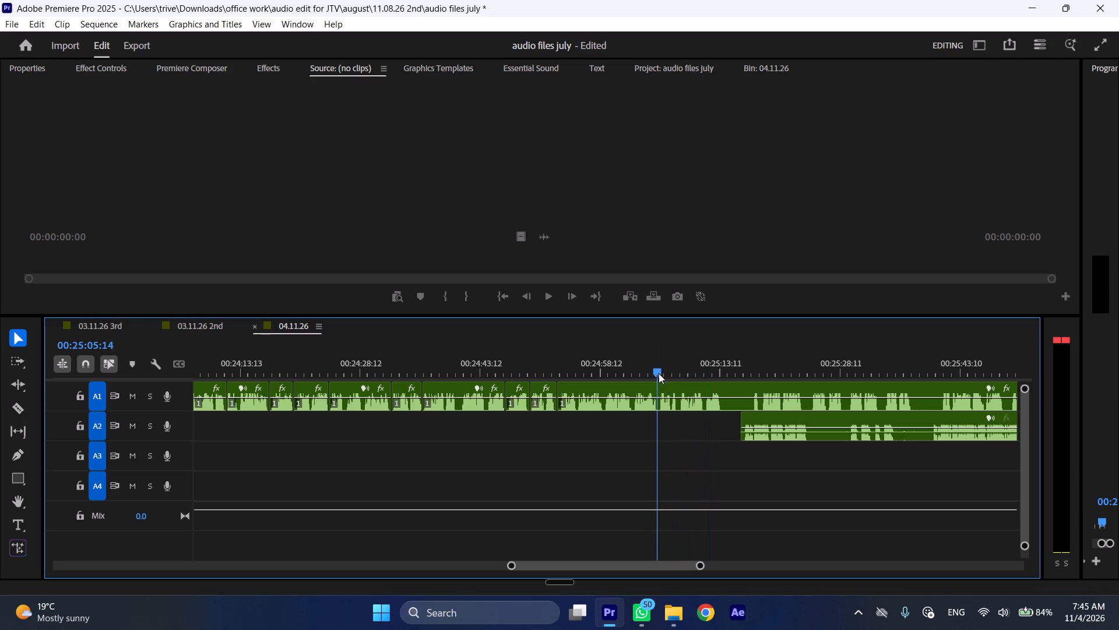
type("C")
key("space")
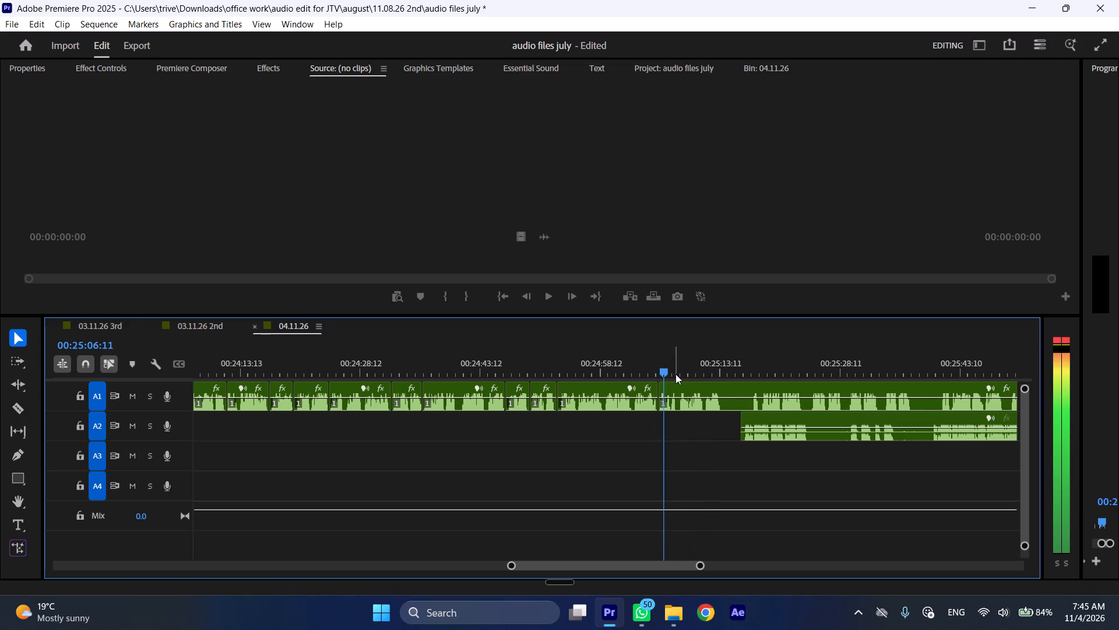
left_click(676, 374)
left_click(685, 388)
key("shift+c")
key("ctrl+shift+d")
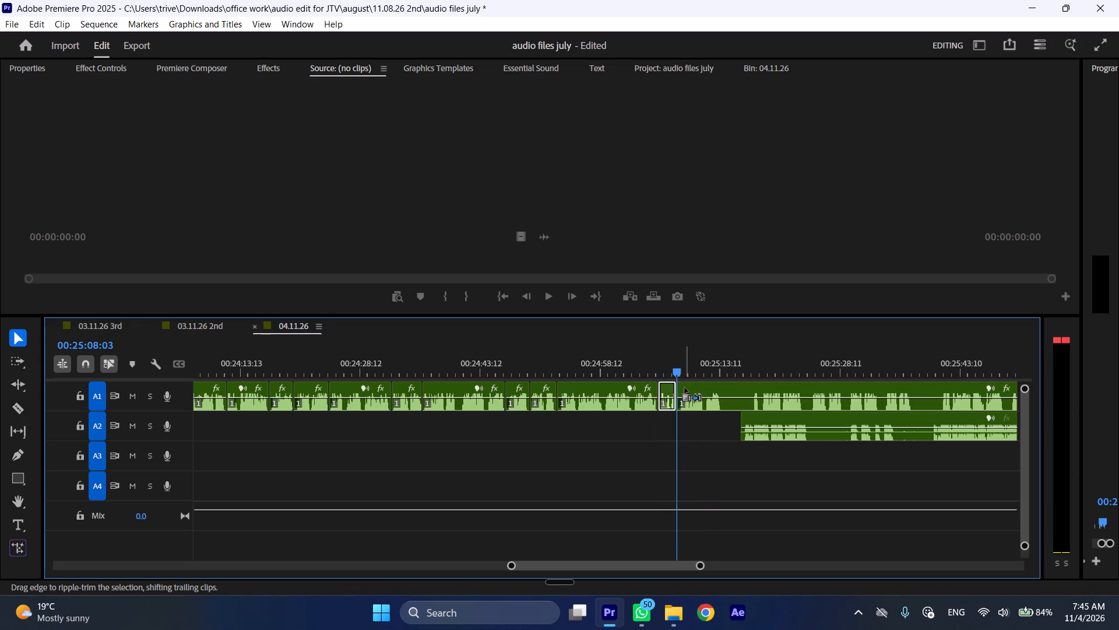
key("space")
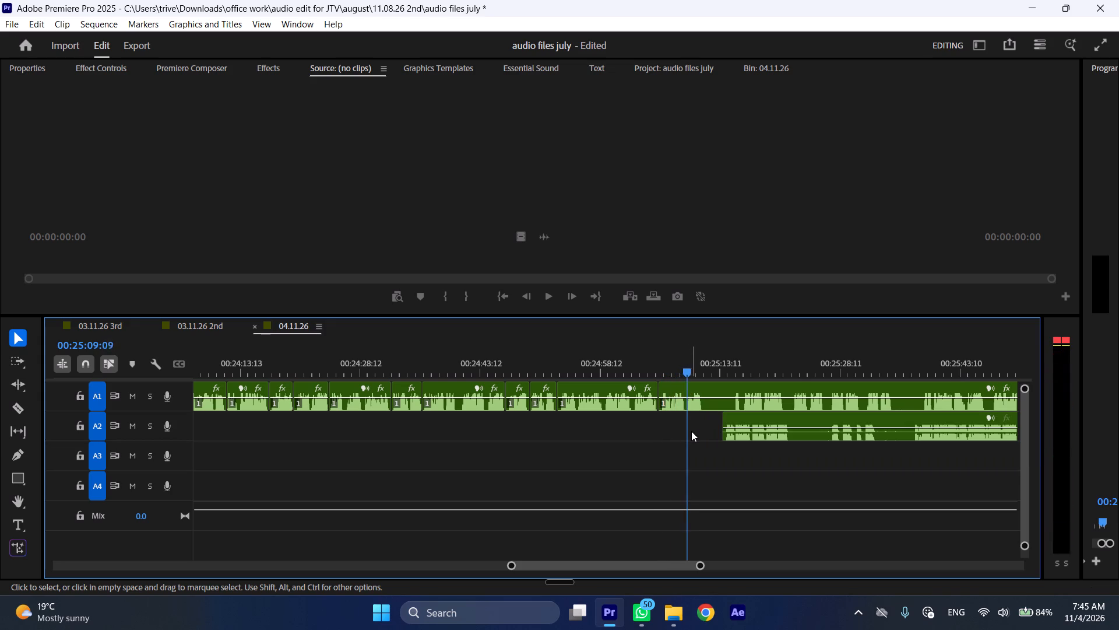
Play on and cut the A1 clip at 00:25:11:10, in the pause just before the next A2 clip.
scroll(690, 431, "down", 1)
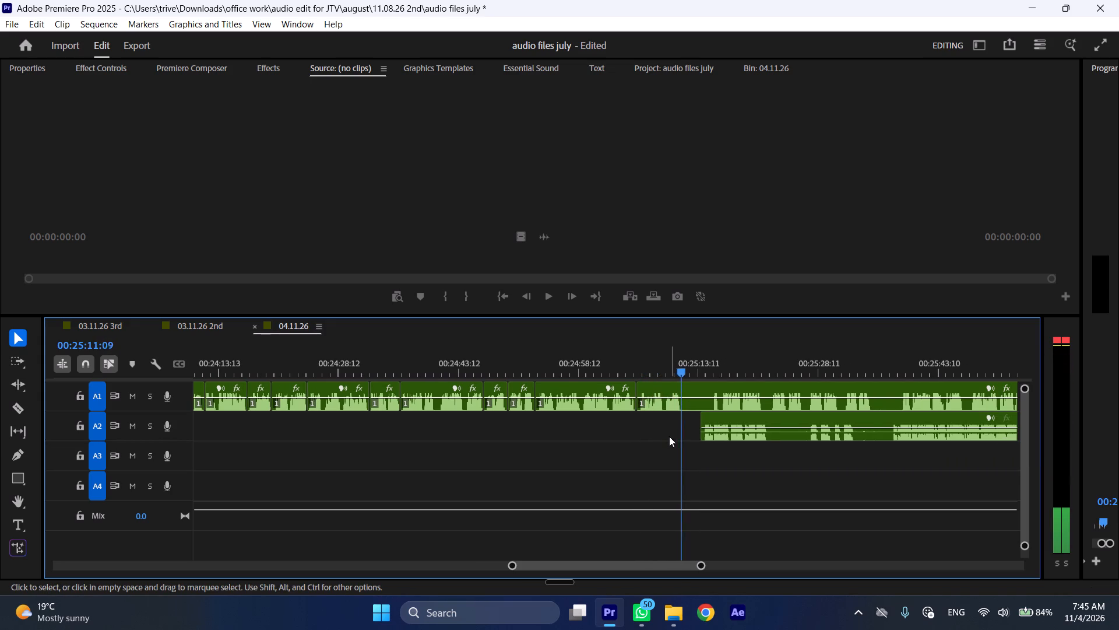
key("space")
key("shift+c")
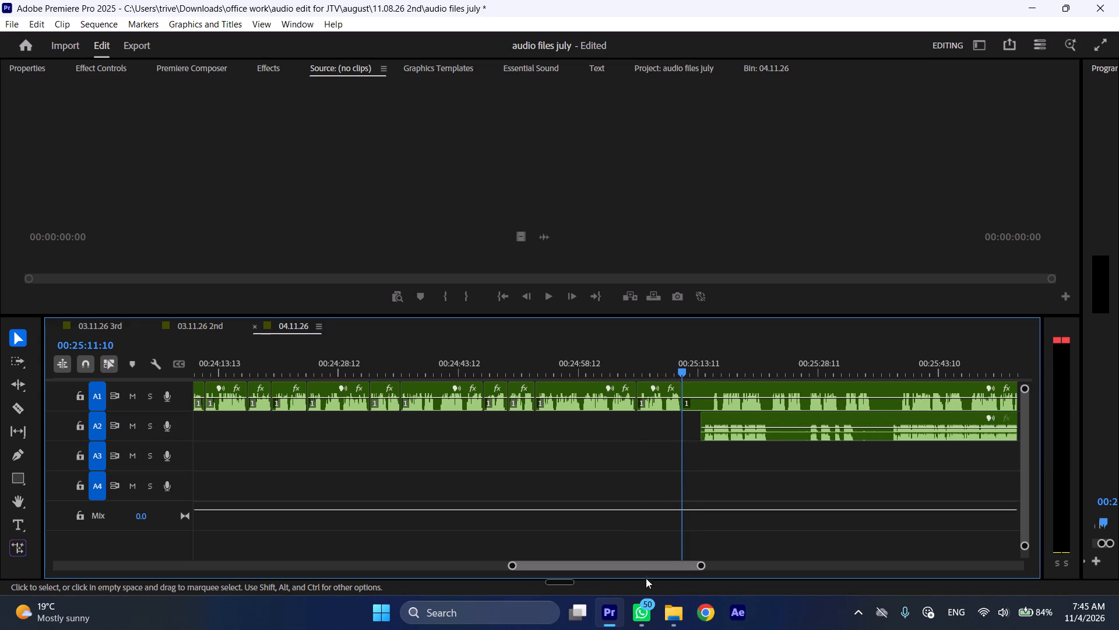
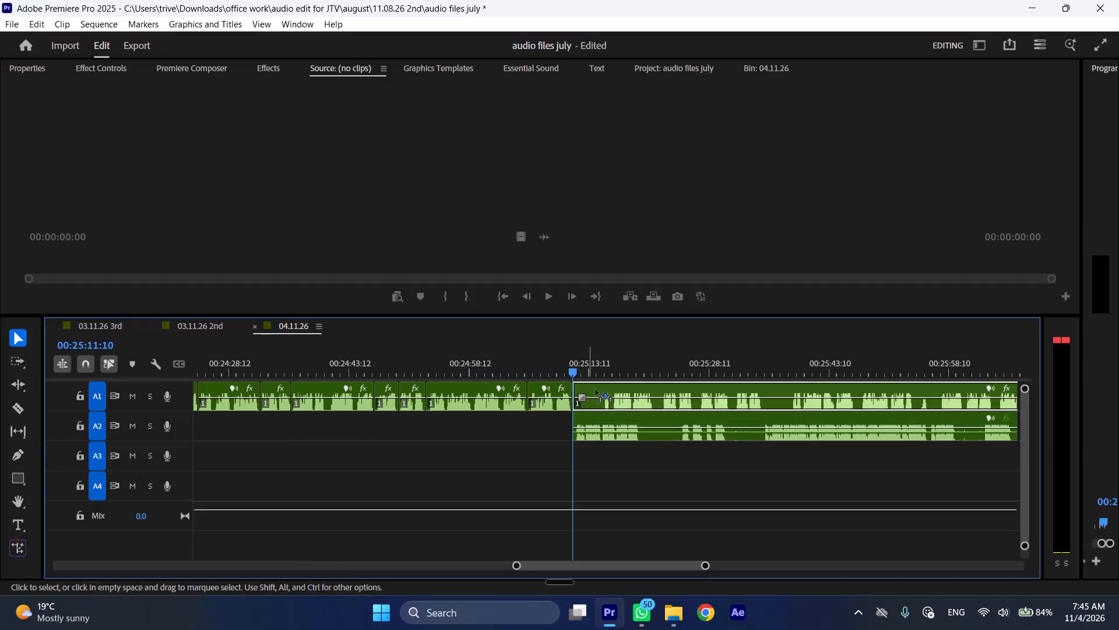
Move the A1 clip from 00:25:11:10 to about 00:25:27, trimming silence off its start, while listening to the A2 clip's opening.
left_click_drag(596, 390, 688, 393)
key("space")
key("l")
left_click_drag(677, 387, 694, 390)
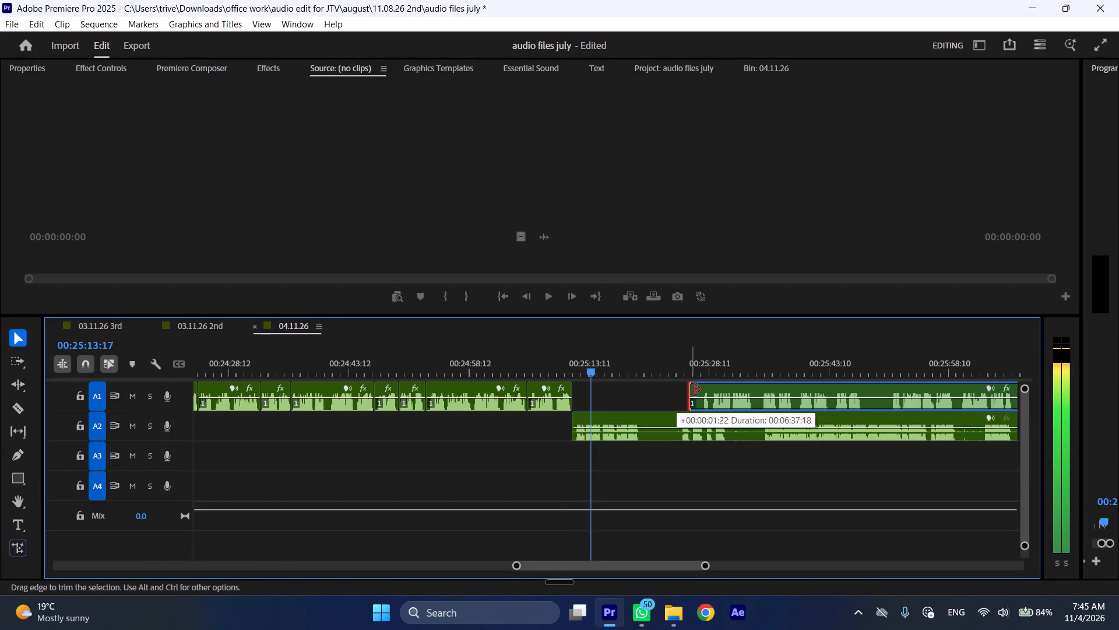
left_click_drag(694, 390, 701, 390)
key("space")
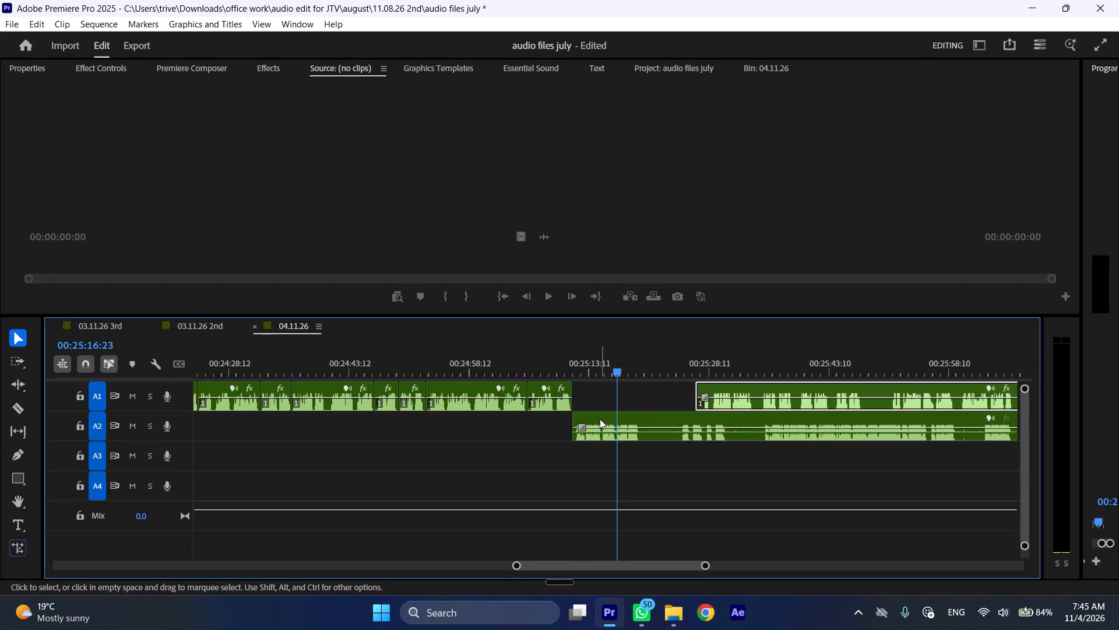
Shift the A2 clip to about 00:25:43 and move the trimmed A1 clip up against the preceding A1 edit at 00:25:11:10.
left_click_drag(601, 419, 856, 430)
left_click_drag(792, 386, 675, 385)
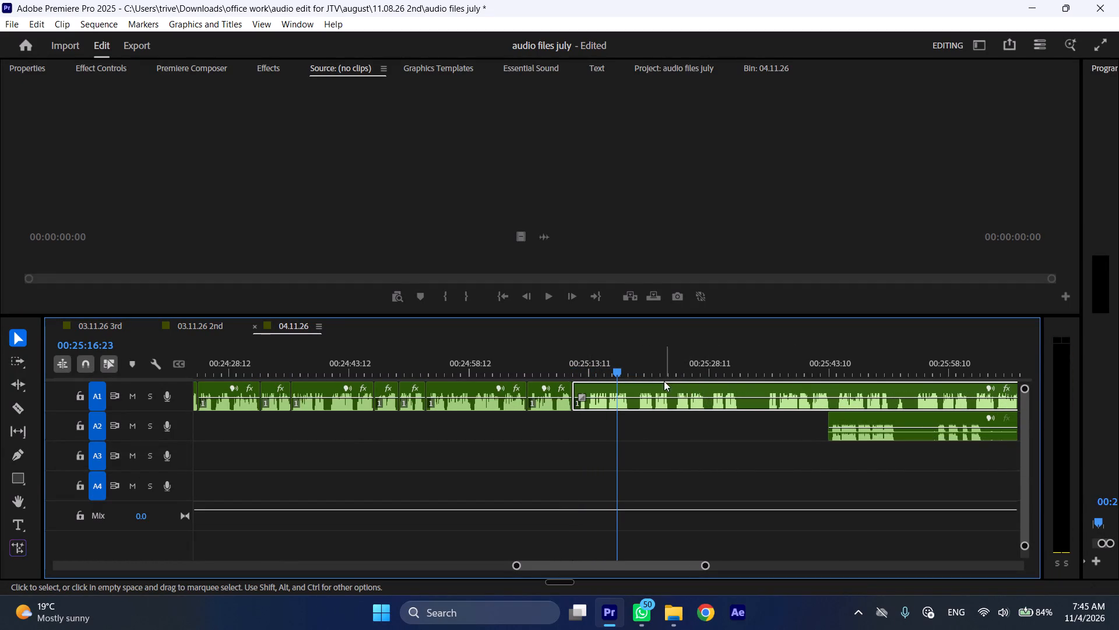
Play from the 00:25:11:10 edit, cut the A1 clip at 00:25:11:21, and ripple delete the short piece before the cut.
left_click(573, 367)
key("space")
type("l")
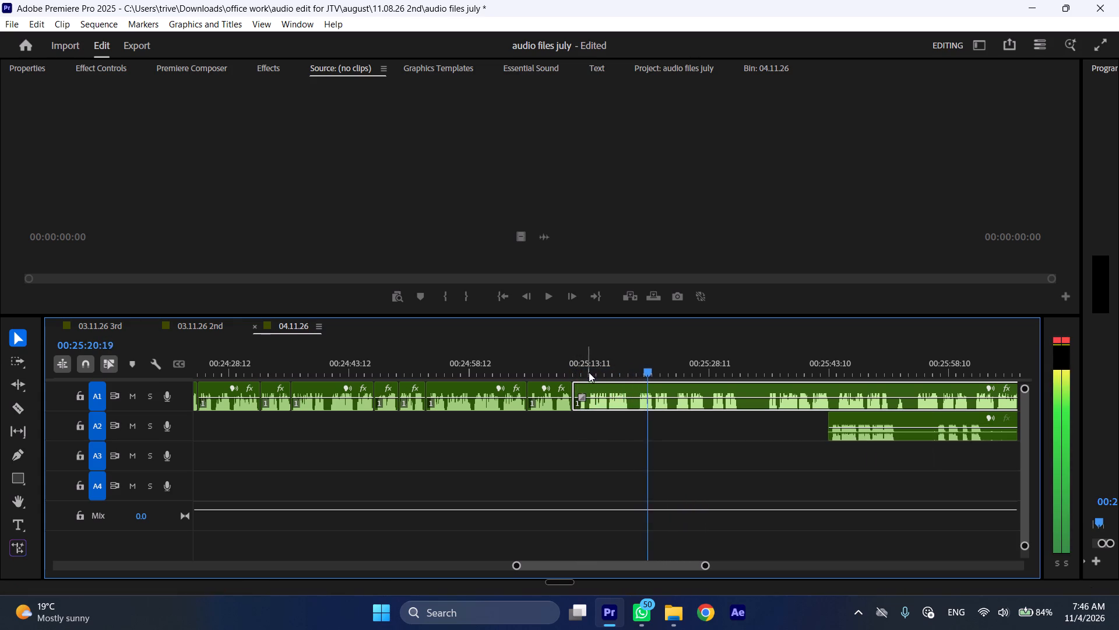
left_click_drag(587, 370, 578, 370)
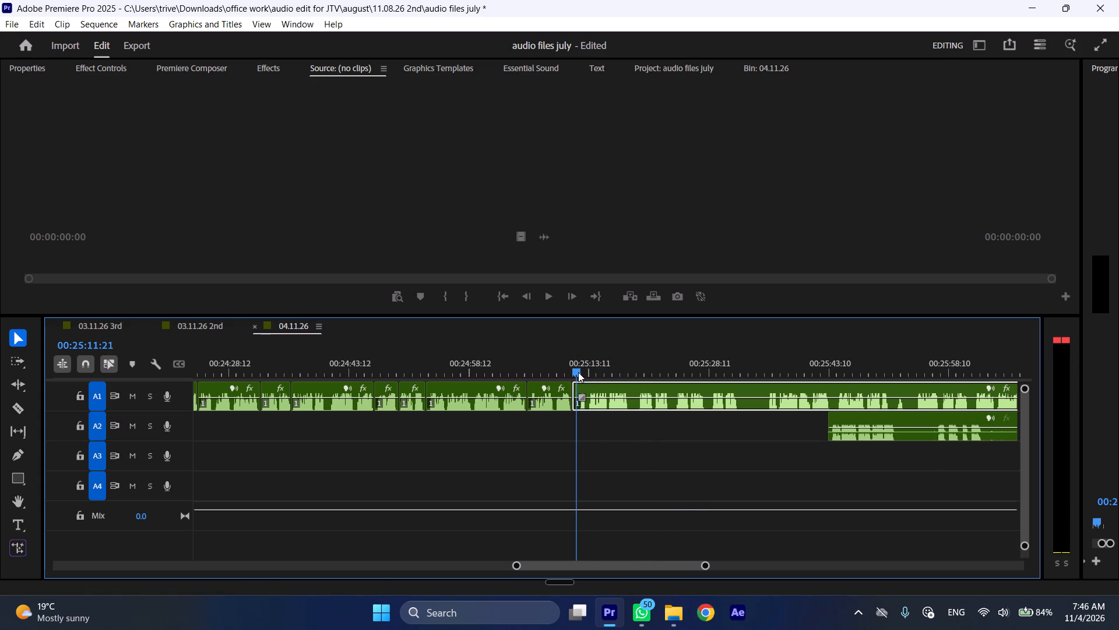
key("shift+c")
key("ctrl+shift+d")
Play on and cut the A1 clip at 00:25:18:02, in the pause after the first phrase.
key("space")
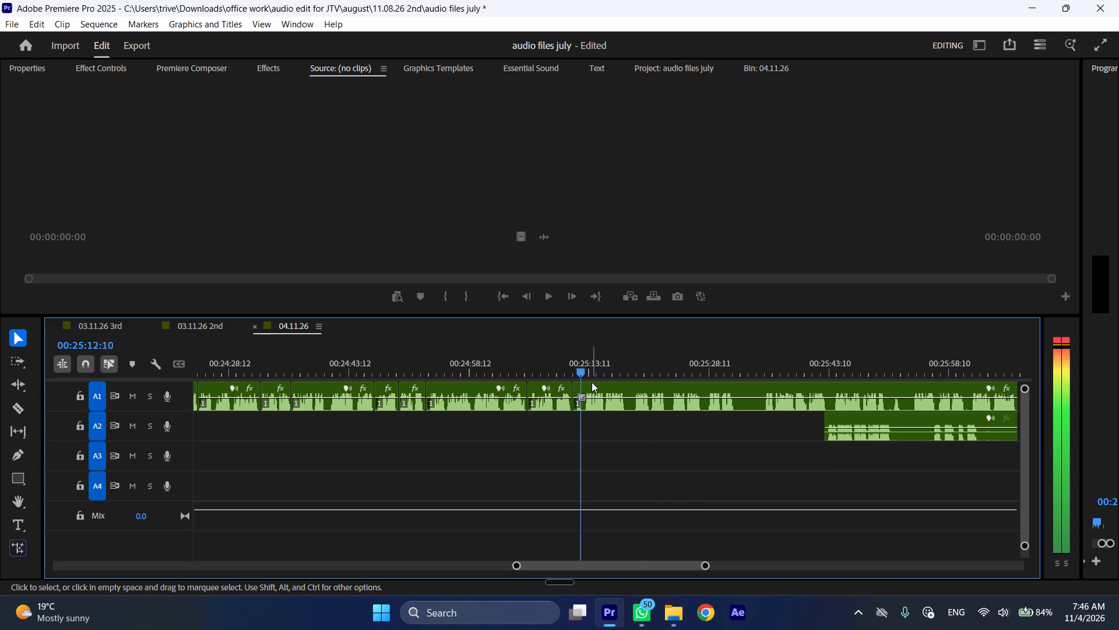
key("l")
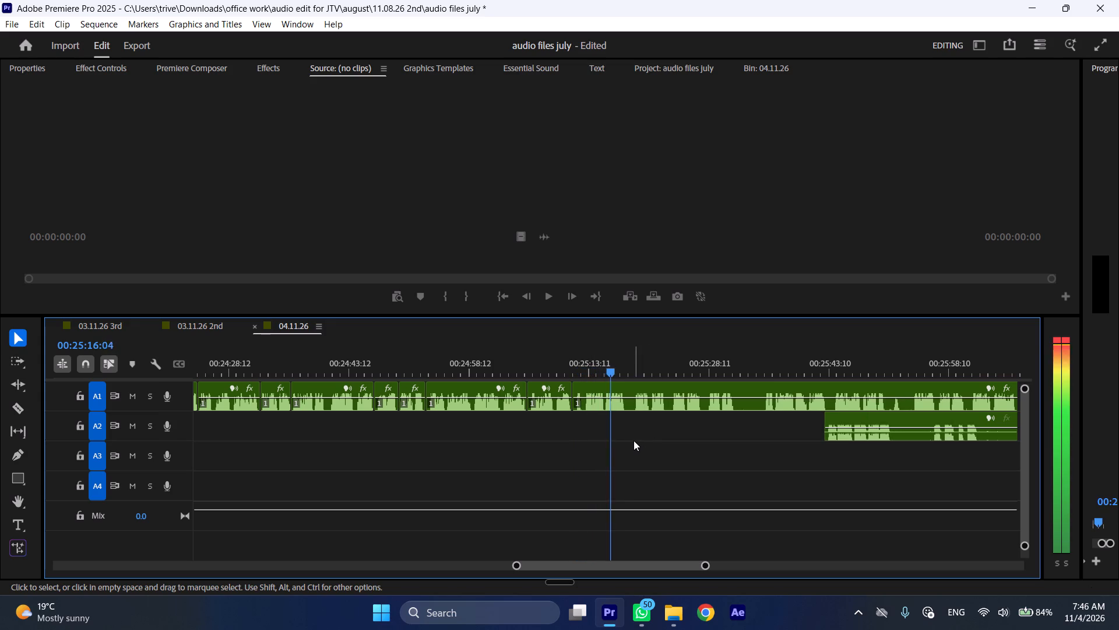
key("space")
type("C")
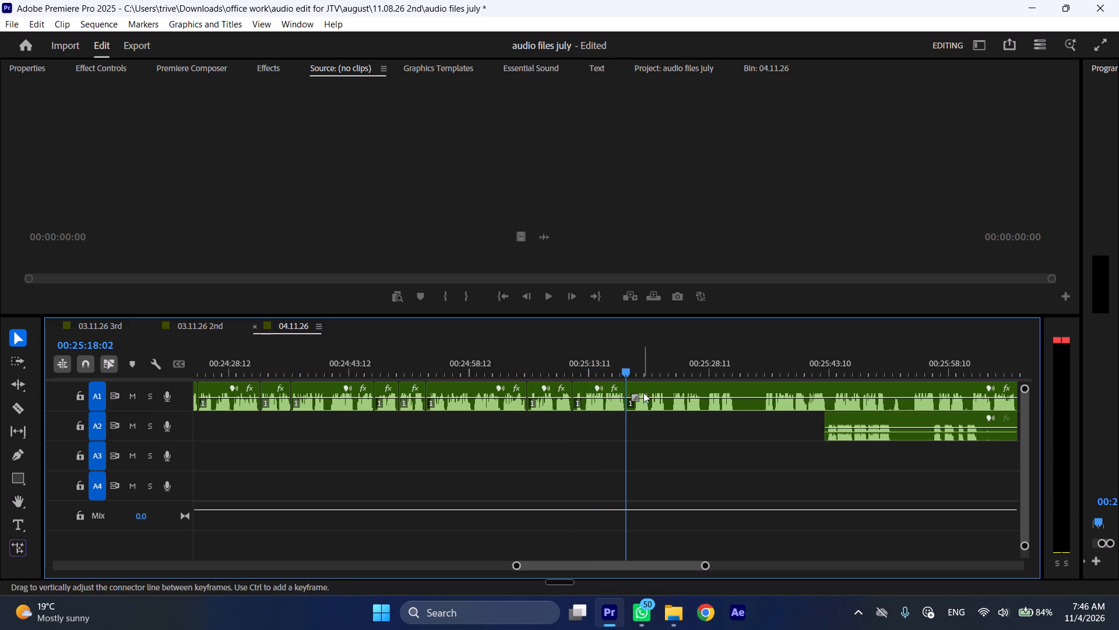
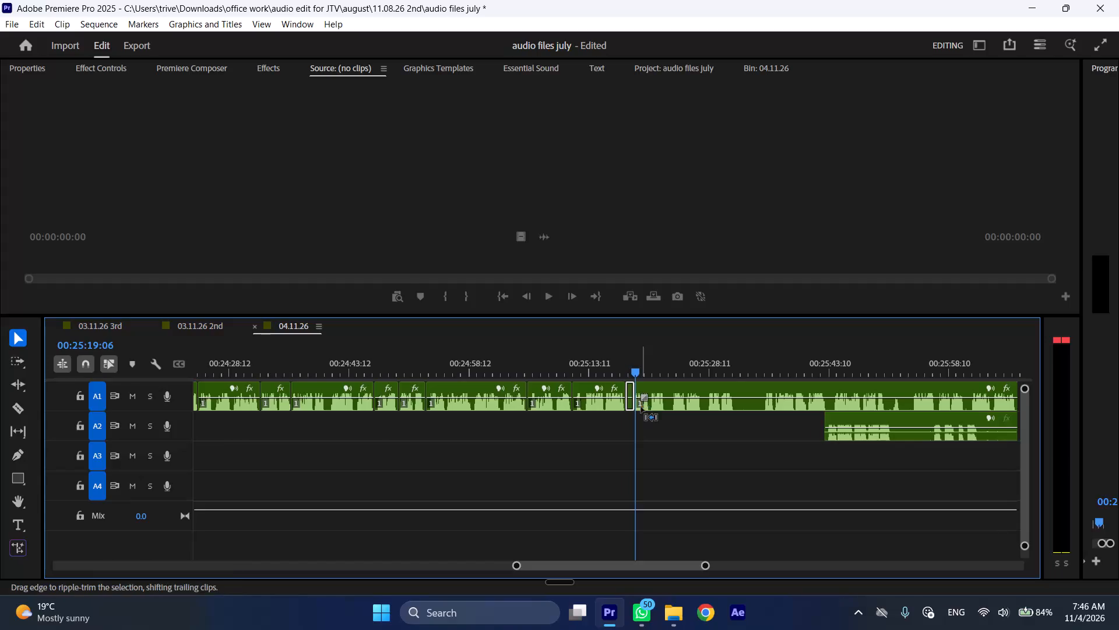
Ripple delete the selected short piece on A1 between 00:25:18:02 and 00:25:19:06.
key("space")
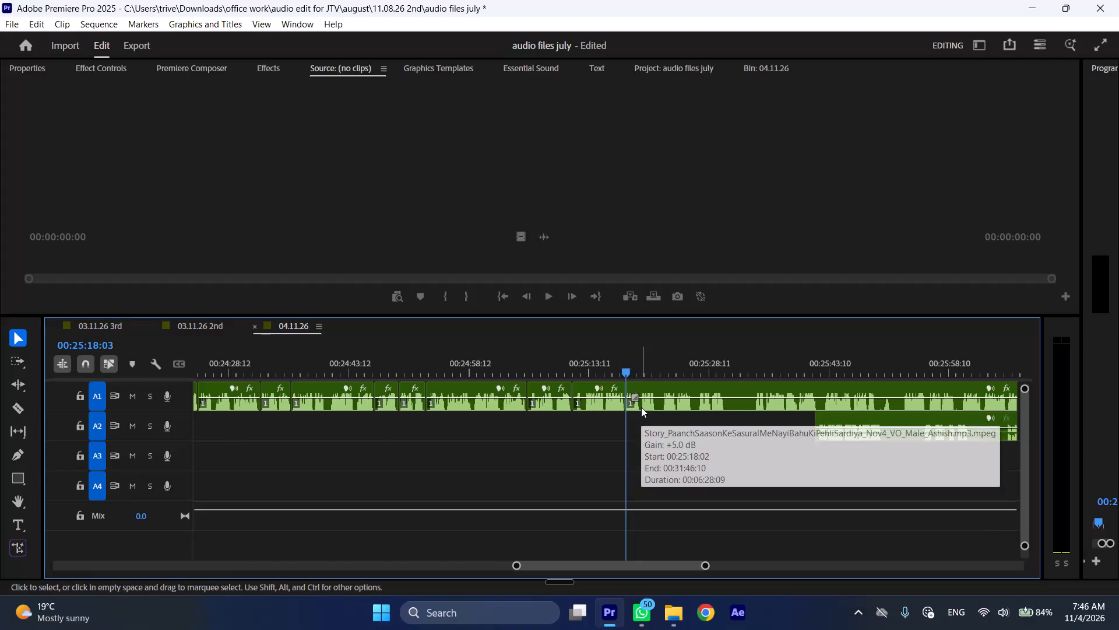
Play on, cut the A1 clip around the pause starting at 00:25:21:19, and ripple delete that piece of about one second.
type("l")
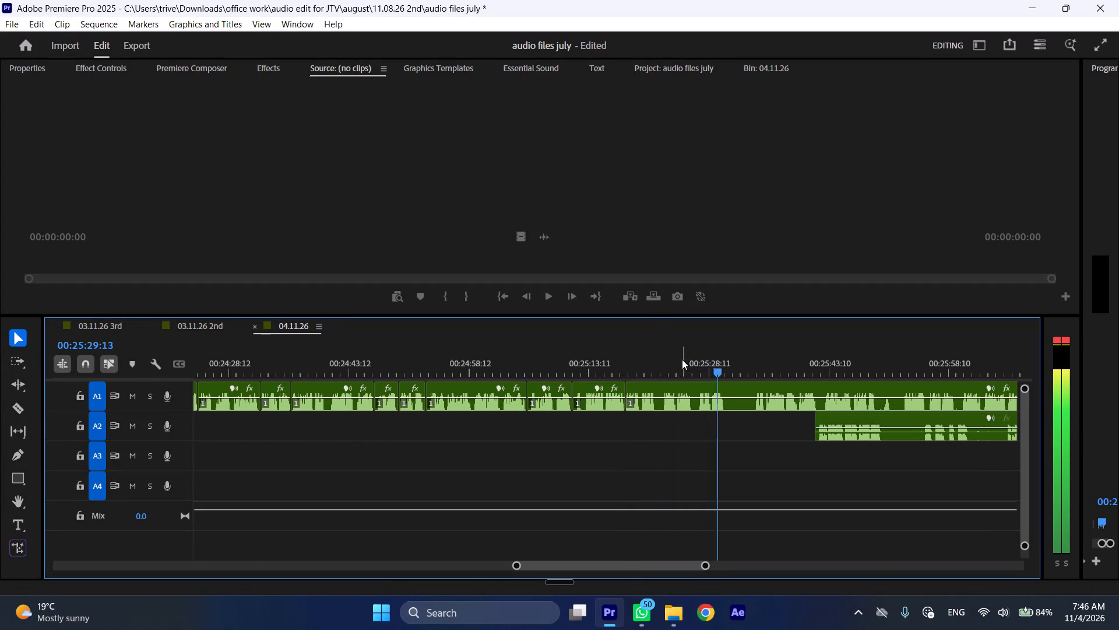
left_click_drag(657, 368, 664, 368)
key("shift+c")
left_click(673, 394)
key("shift+c")
key("ctrl+shift+d")
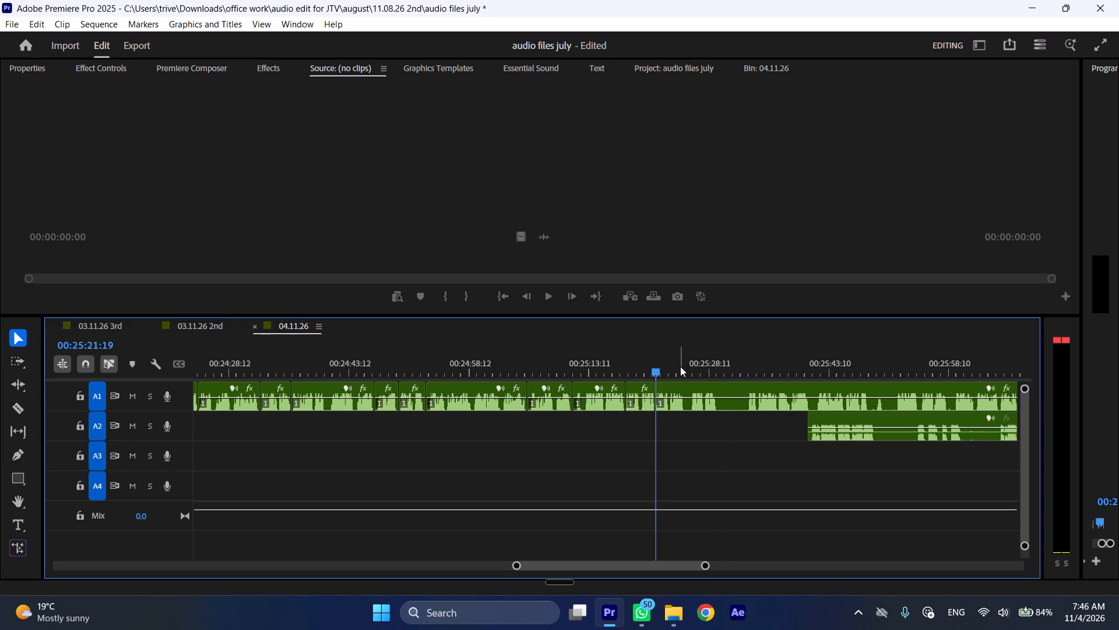
Cut the A1 clip around the short pause ending at 00:25:26:01 and ripple delete that piece.
left_click_drag(680, 366, 691, 366)
key("shift+c")
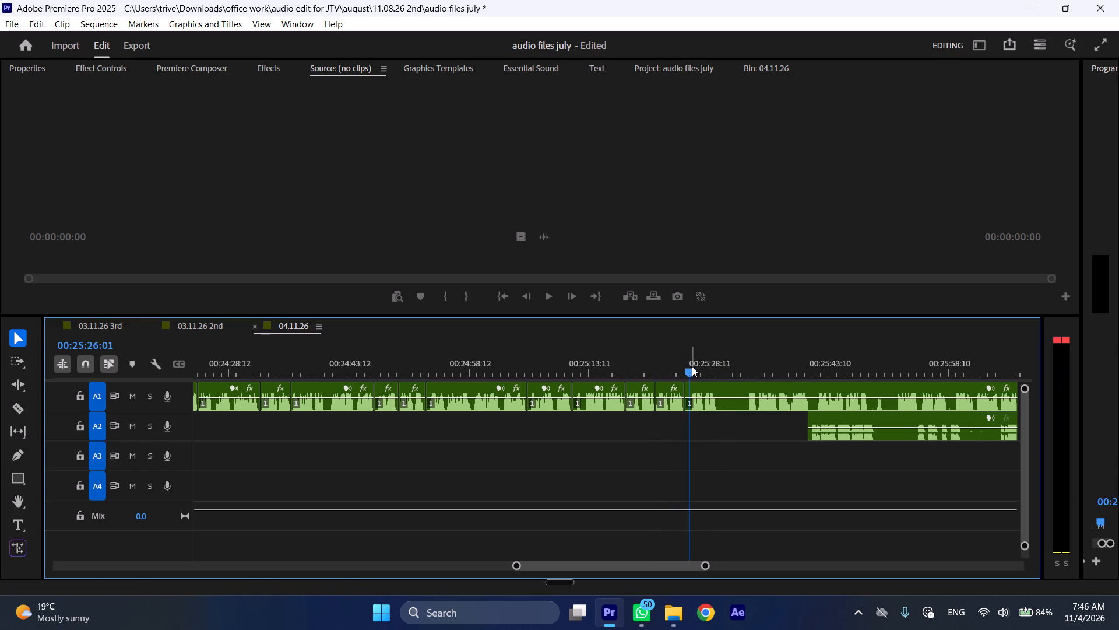
left_click(712, 405)
key("shift+c")
key("ctrl+shift+d")
Cut the A1 clip at 00:25:29:08, where the long silence after the phrase begins.
left_click_drag(712, 358, 716, 357)
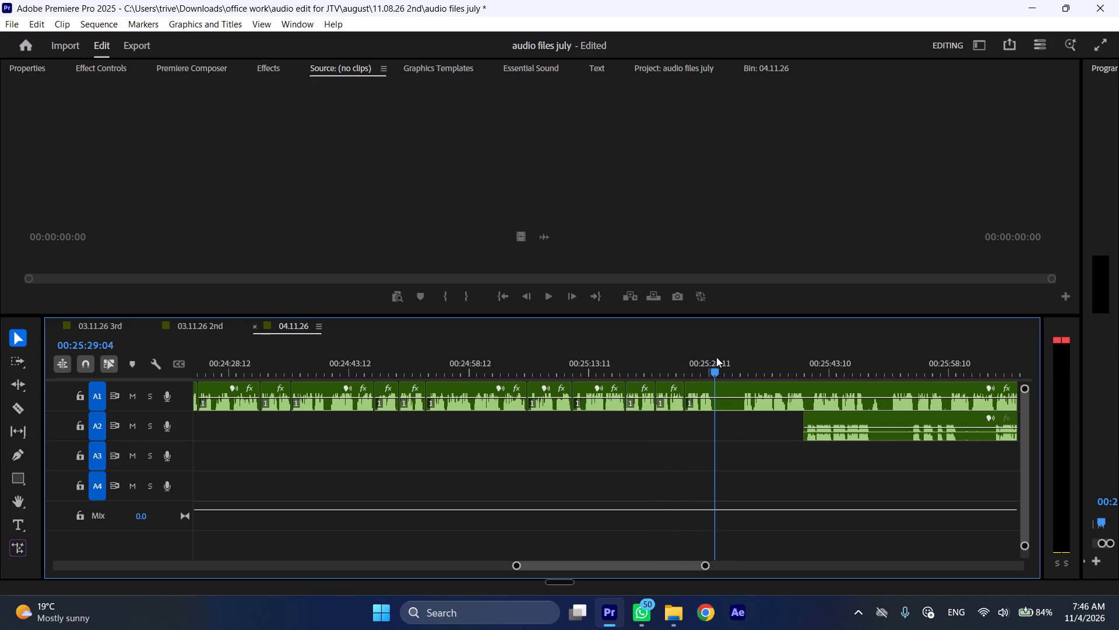
left_click_drag(716, 357, 717, 357)
key("shift+c")
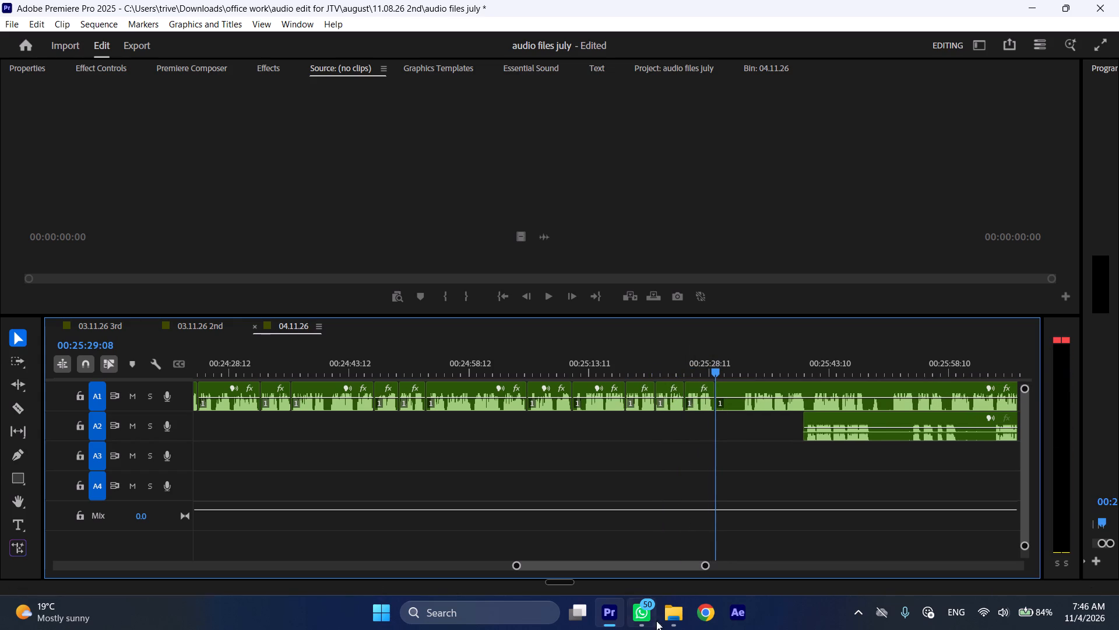
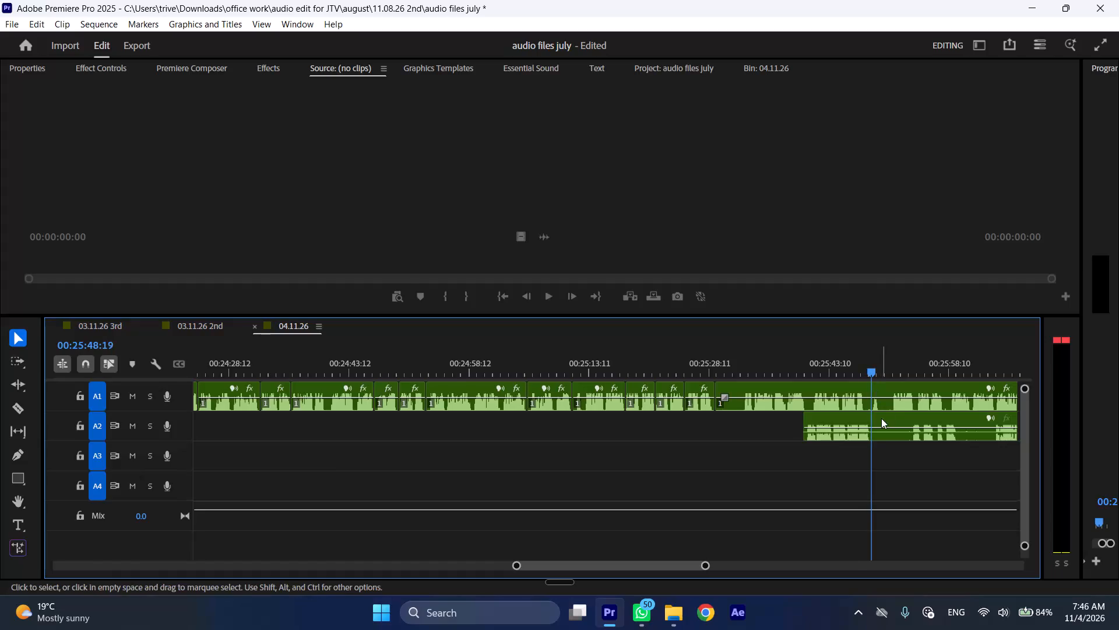
Cut the long A2 clip at 00:25:48:19 and move the piece before the cut to A3, starting at 00:23:49:18.
left_click(881, 418)
key("shift+c")
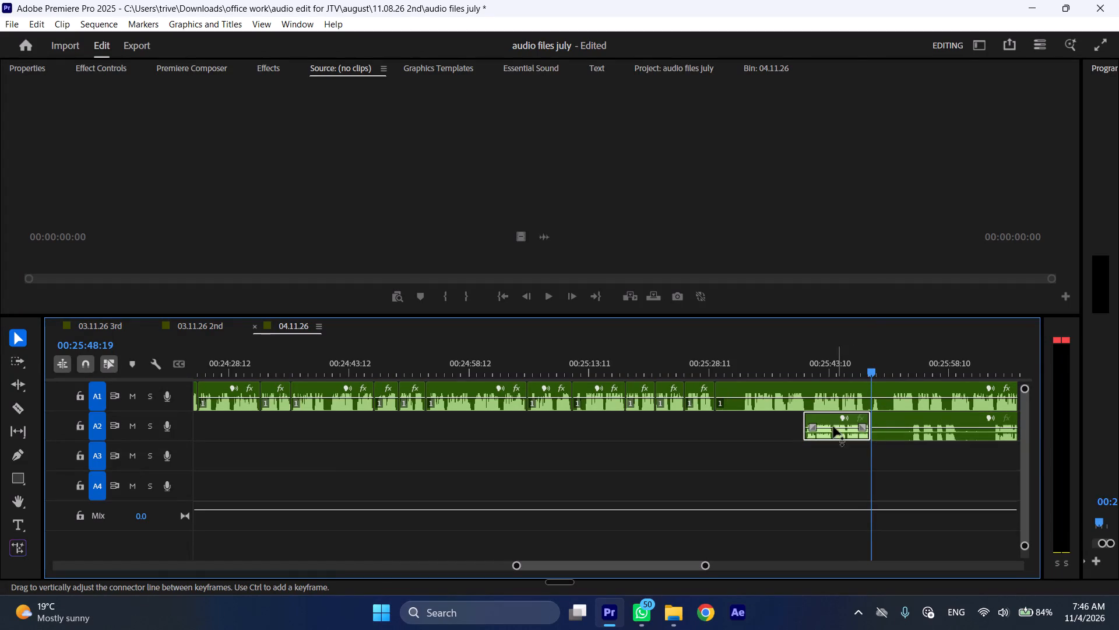
left_click_drag(827, 416, 790, 446)
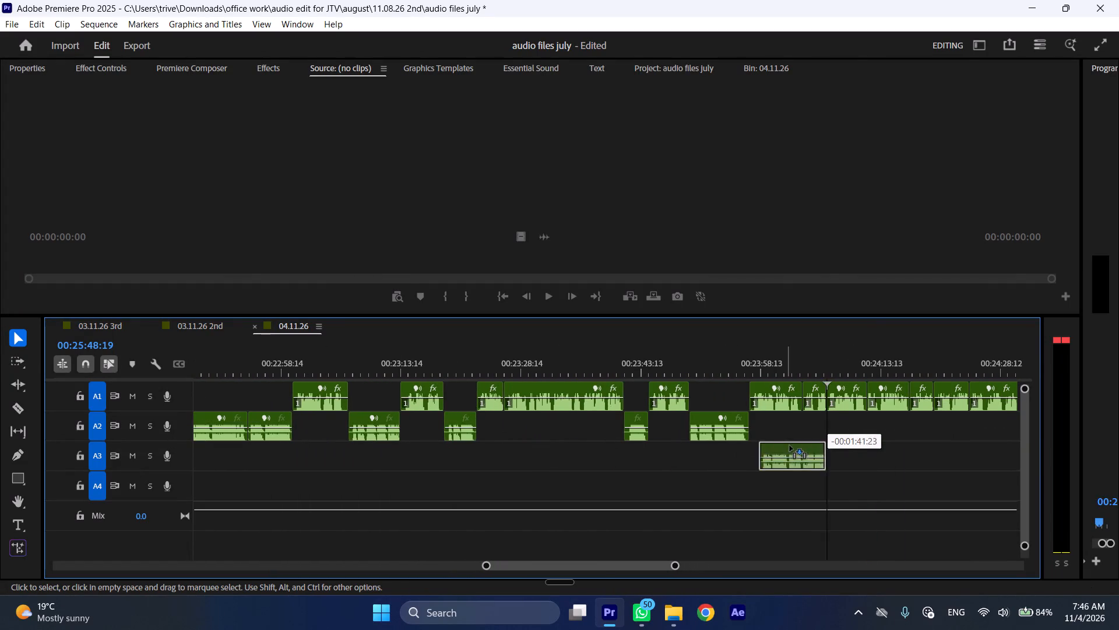
left_click_drag(790, 446, 798, 436)
left_click_drag(798, 434, 769, 447)
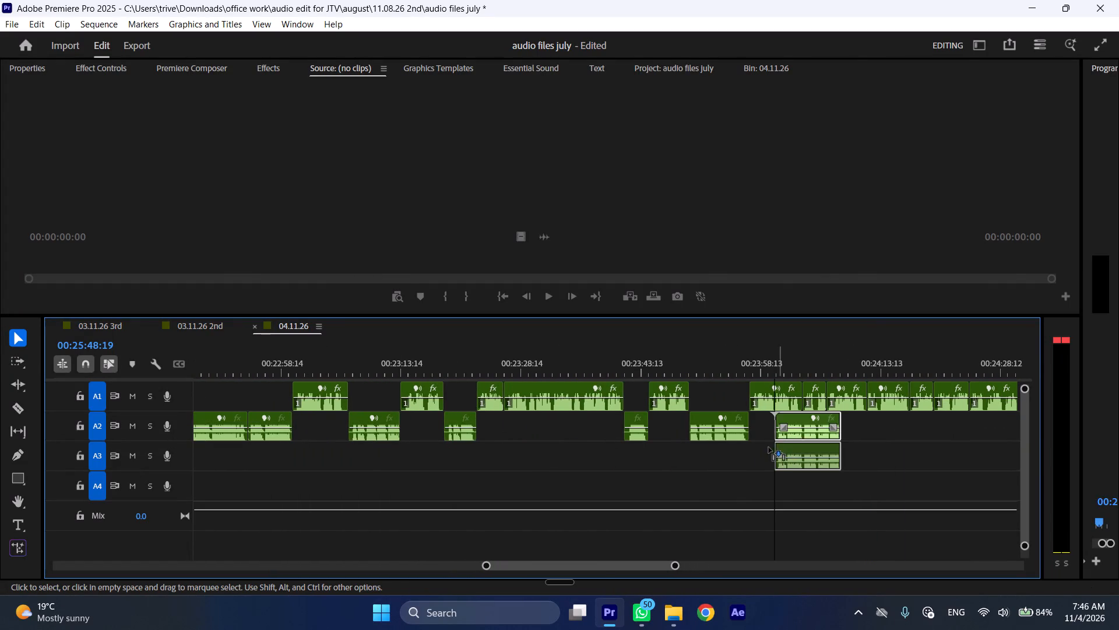
left_click_drag(769, 447, 719, 445)
Play the overlapping A2 and A3 clips from 00:23:49:18, move the A3 piece aside to about 00:24:00, and delete the A2 clip.
left_click(690, 362)
key("space")
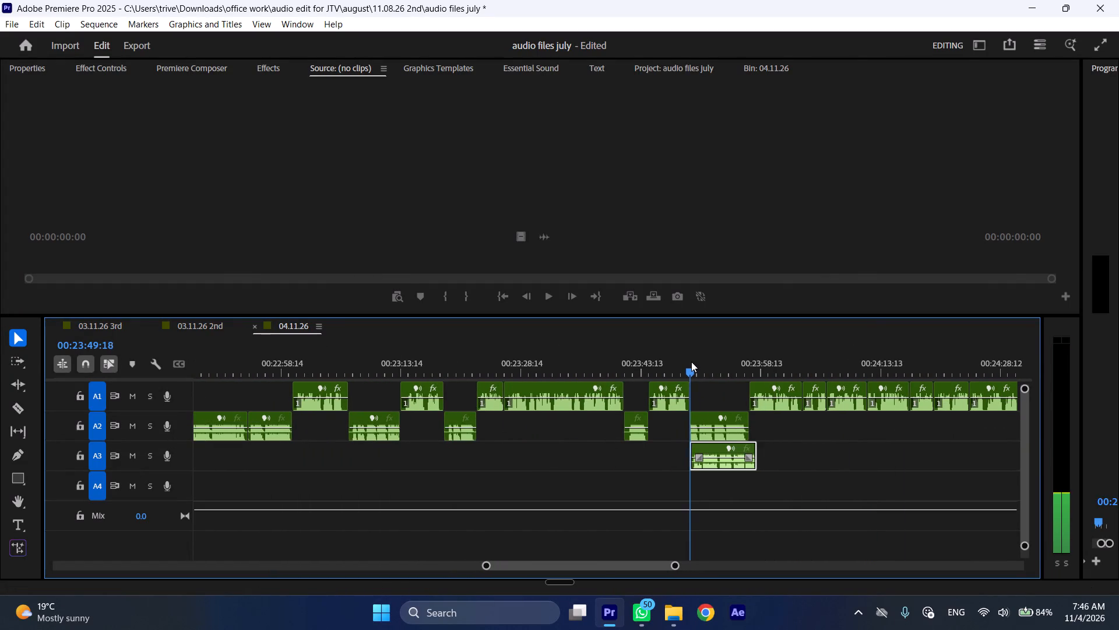
type("l")
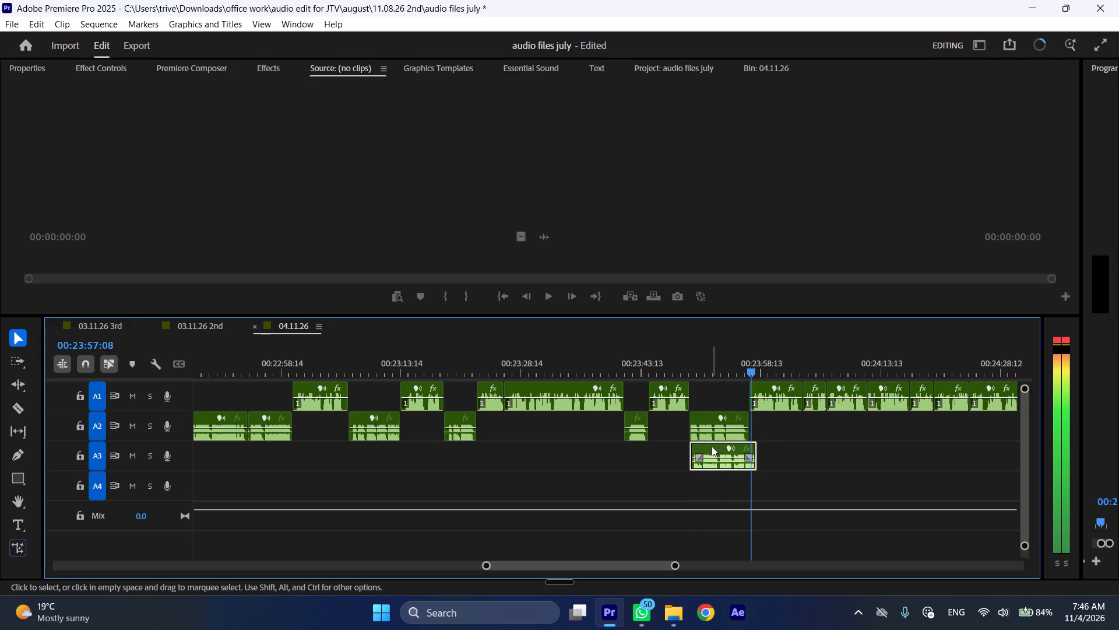
key("space")
left_click_drag(712, 449, 714, 435)
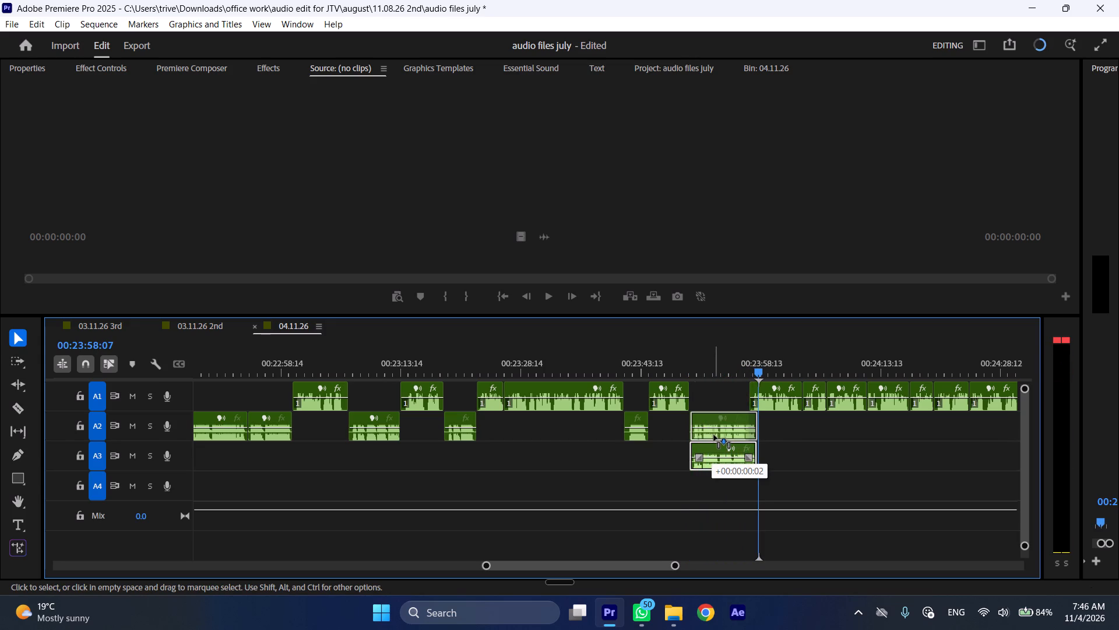
left_click_drag(714, 435, 710, 441)
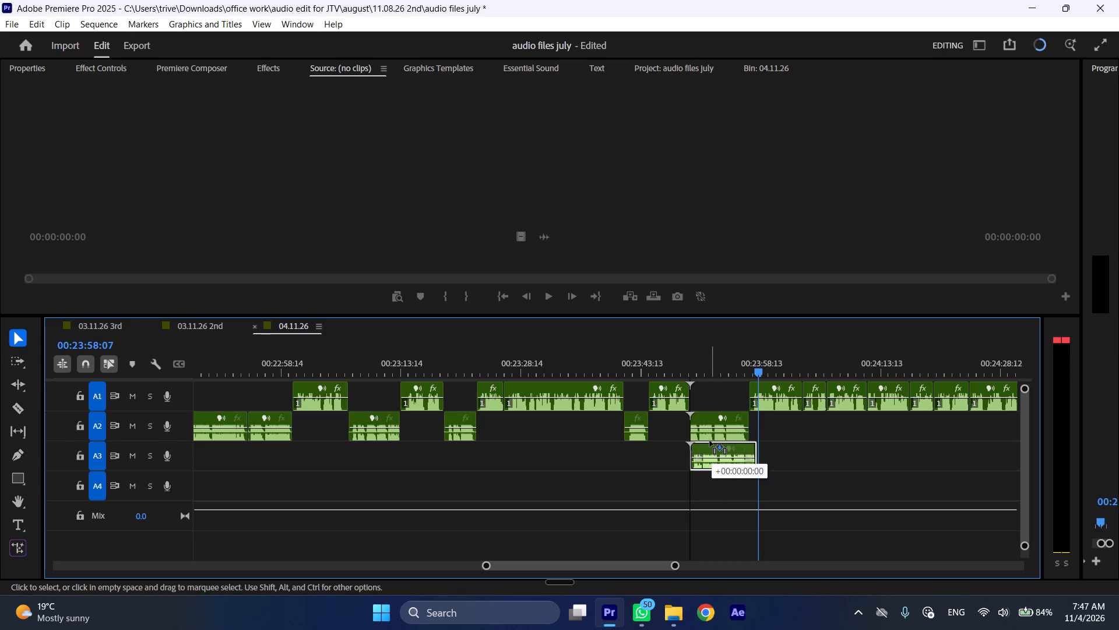
left_click_drag(710, 441, 712, 465)
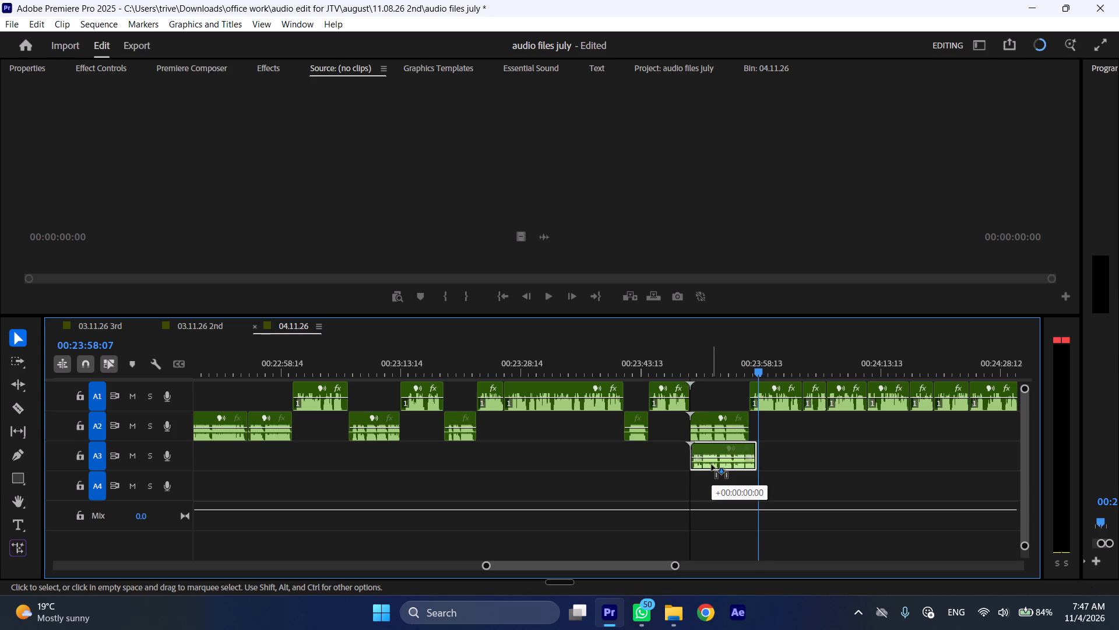
left_click_drag(712, 465, 795, 464)
left_click(727, 434)
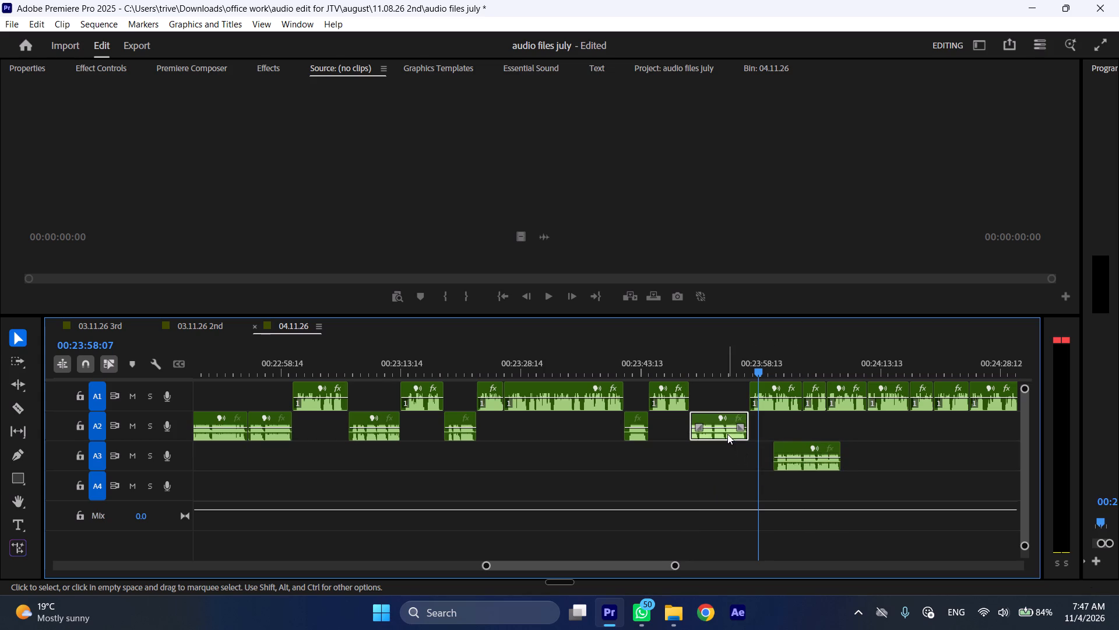
key("BackSpace")
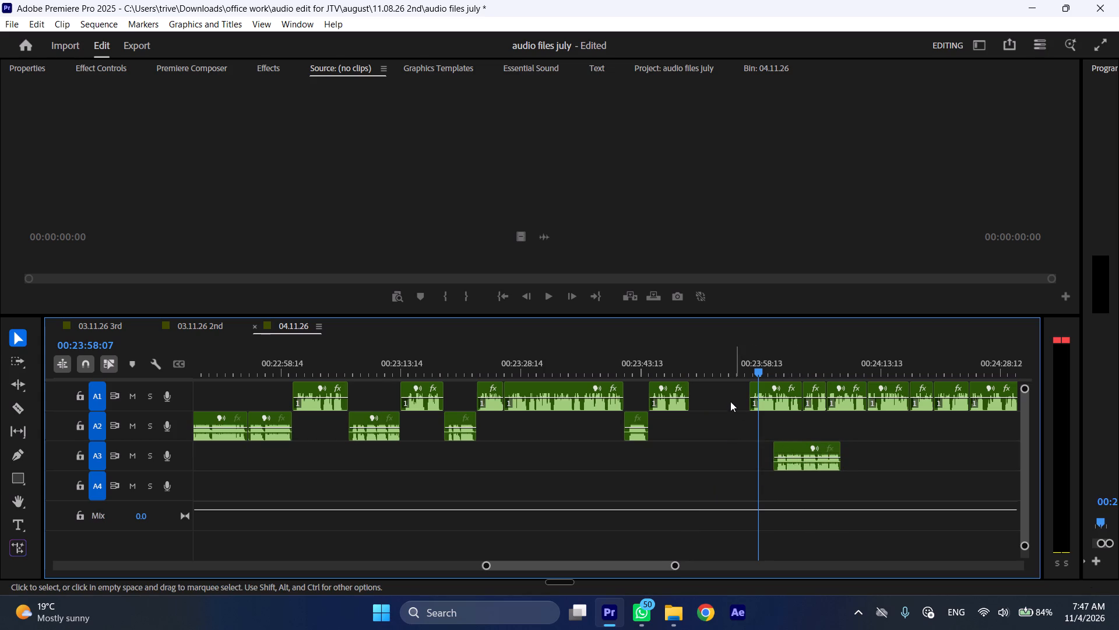
Ripple delete the gap at 00:23:49:17 and insert the A3 piece onto A2 at that point, shifting the following clips along.
left_click(729, 398)
right_click(729, 398)
left_click(748, 411)
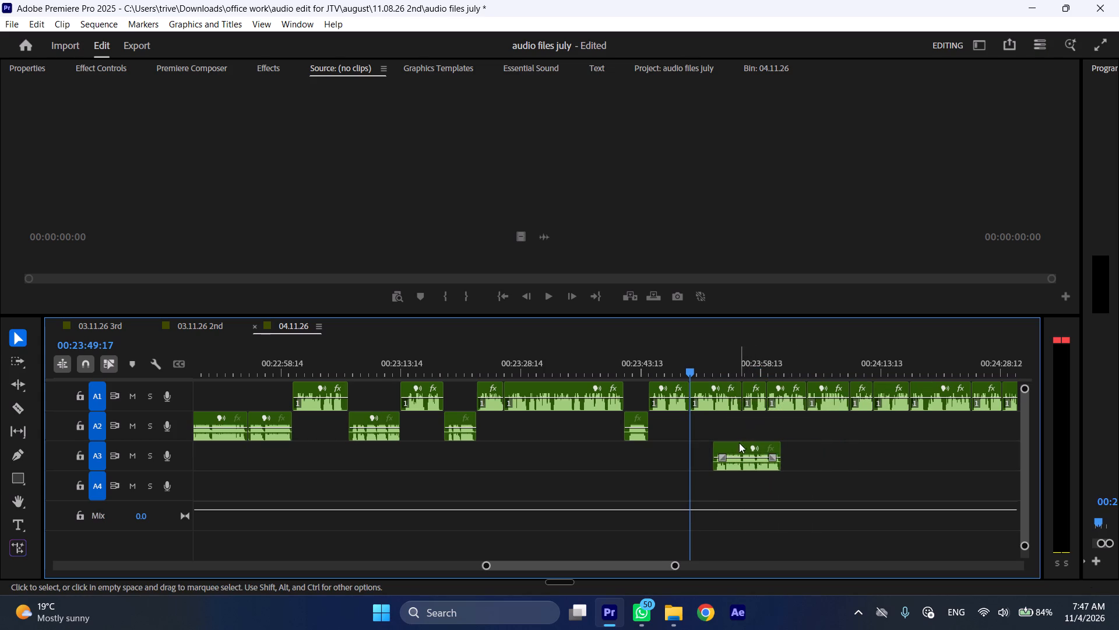
left_click_drag(736, 447, 715, 427)
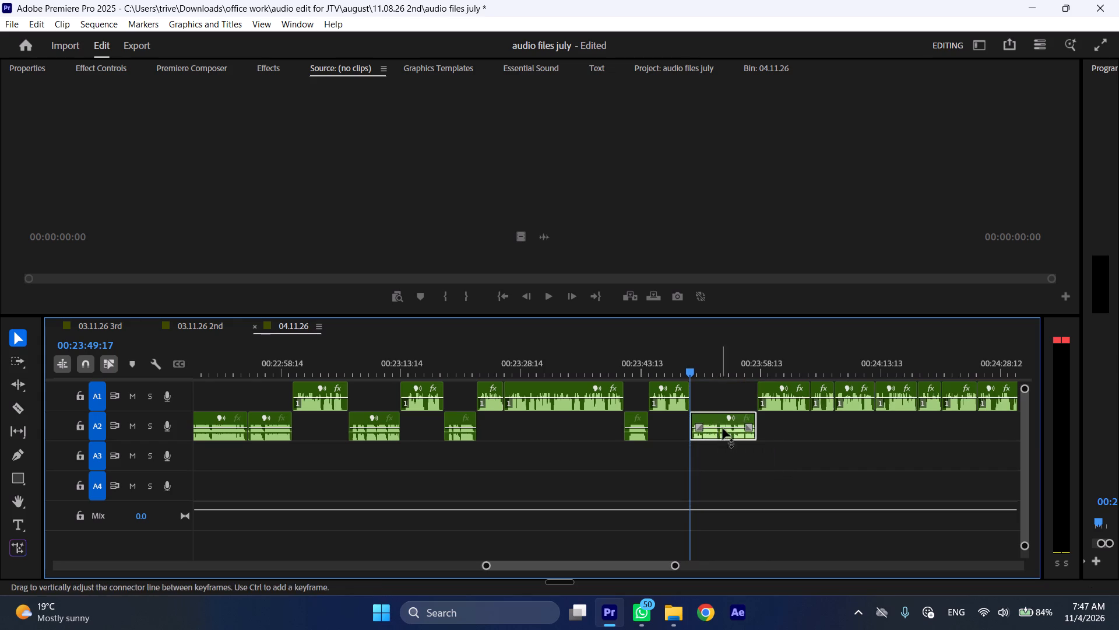
Trim the silent start of the remaining long A2 clip and move it to start at the A1 cut at 00:25:30:08.
scroll(730, 436, "down", 5)
scroll(730, 454, "left", 5)
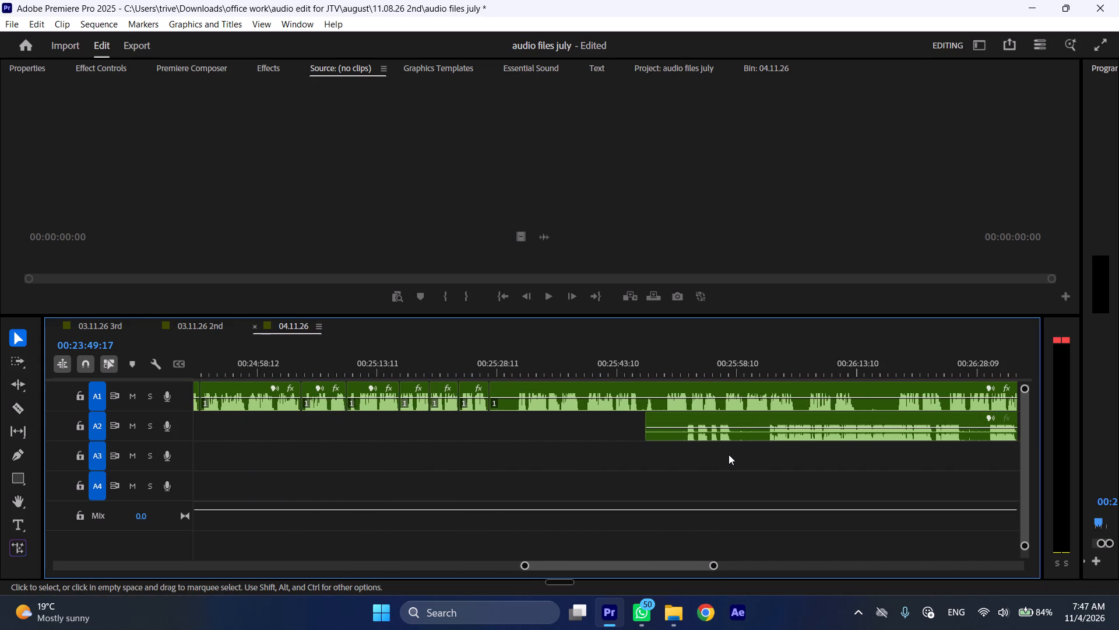
left_click(456, 370)
key("space")
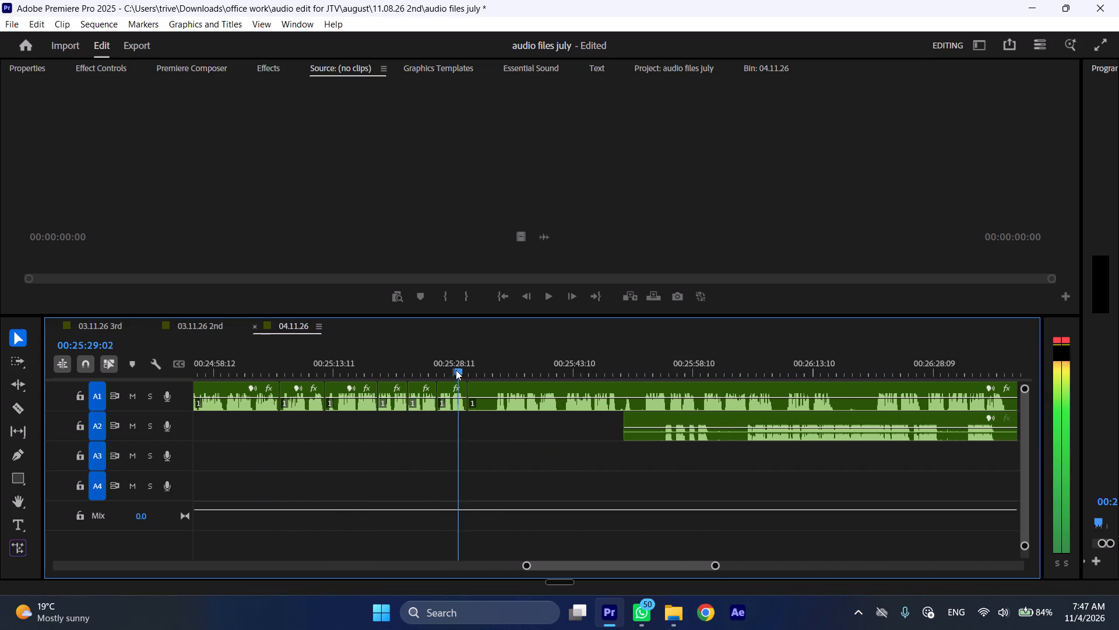
key("space")
left_click_drag(613, 418, 629, 422)
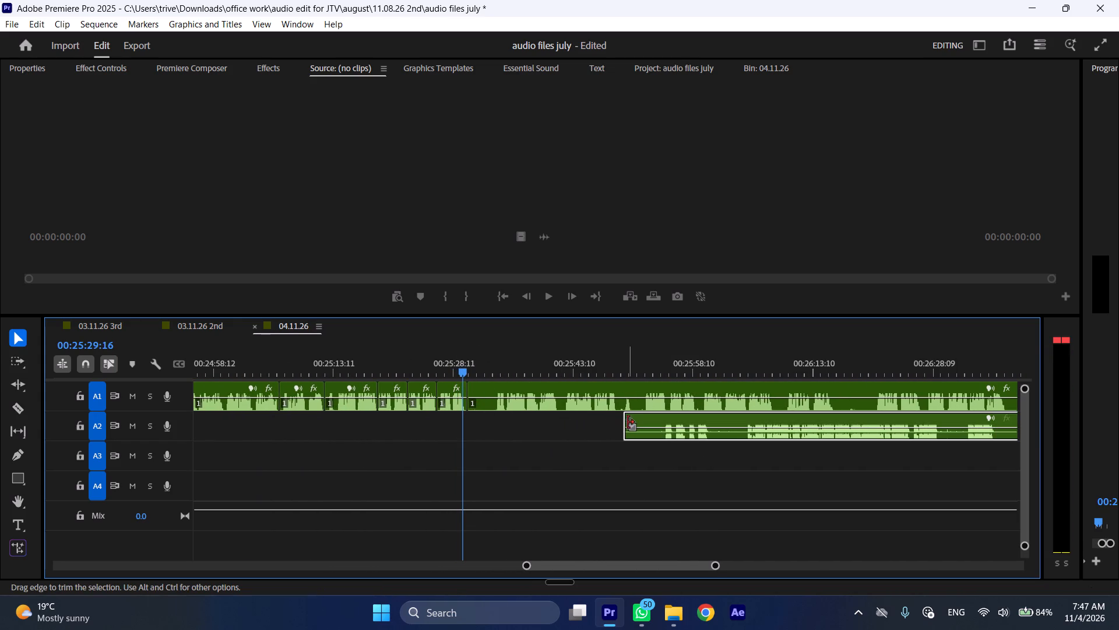
left_click_drag(621, 419, 660, 423)
left_click_drag(677, 416, 481, 416)
Move the long A1 clip after the cut further along and trim its leading silence so it starts at about 00:25:54.
left_click_drag(486, 386, 652, 389)
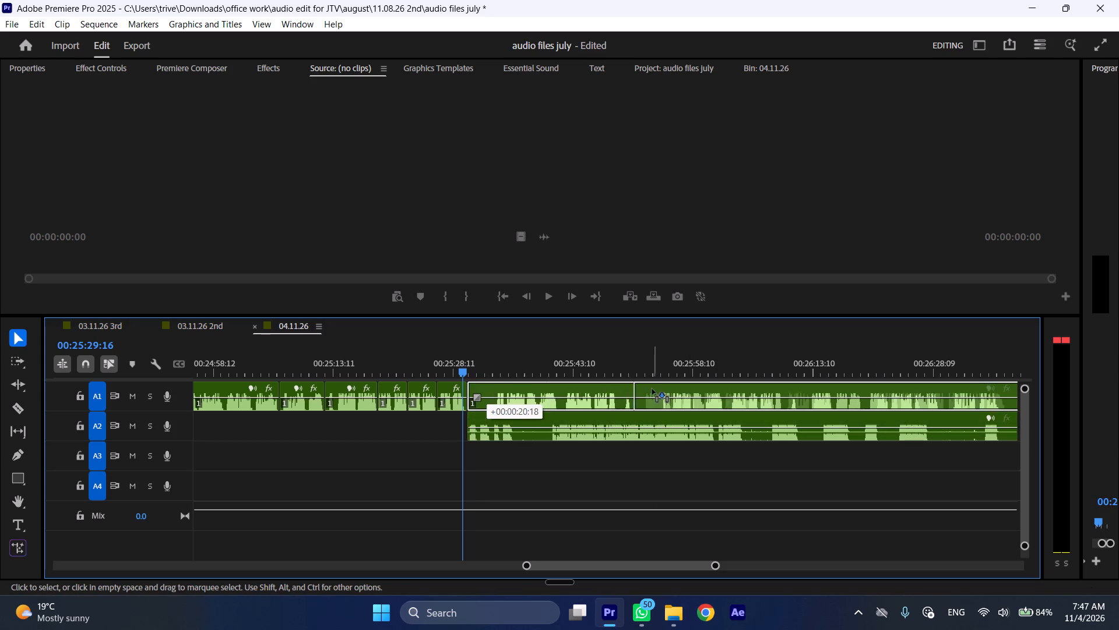
left_click_drag(652, 389, 652, 390)
left_click_drag(631, 384, 656, 386)
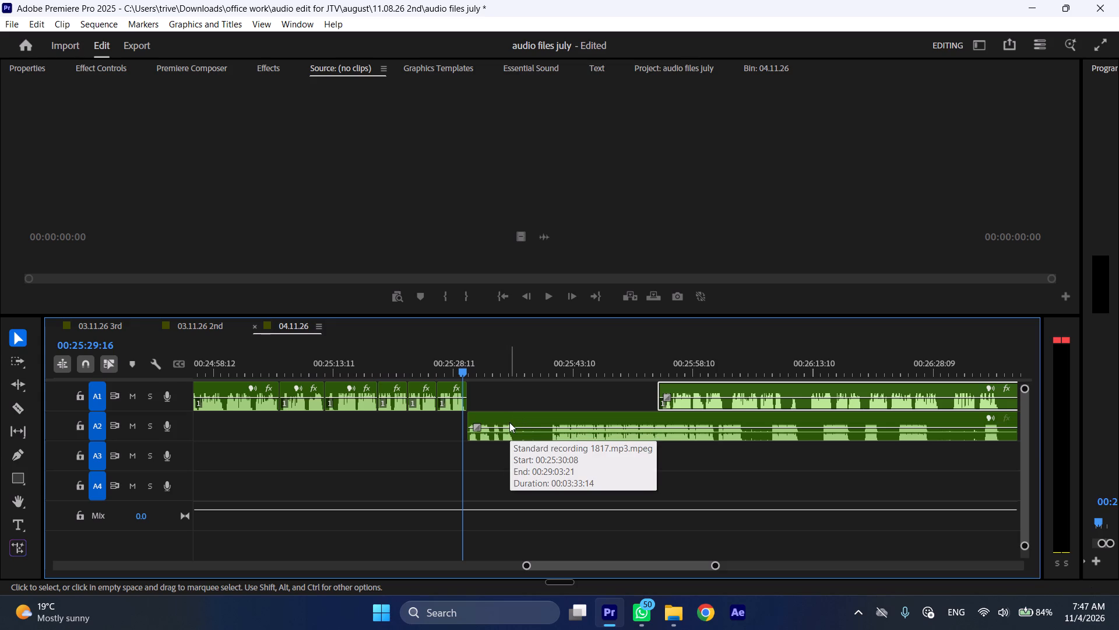
Play the repositioned A2 clip up to 00:25:36:00, where its opening phrases end.
key("space")
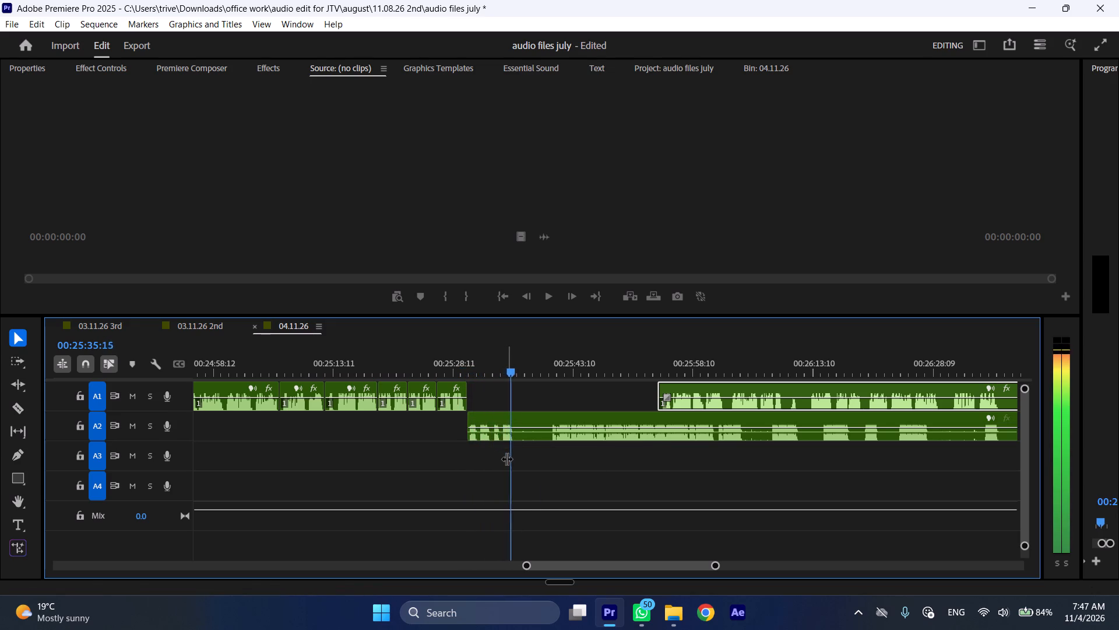
key("space")
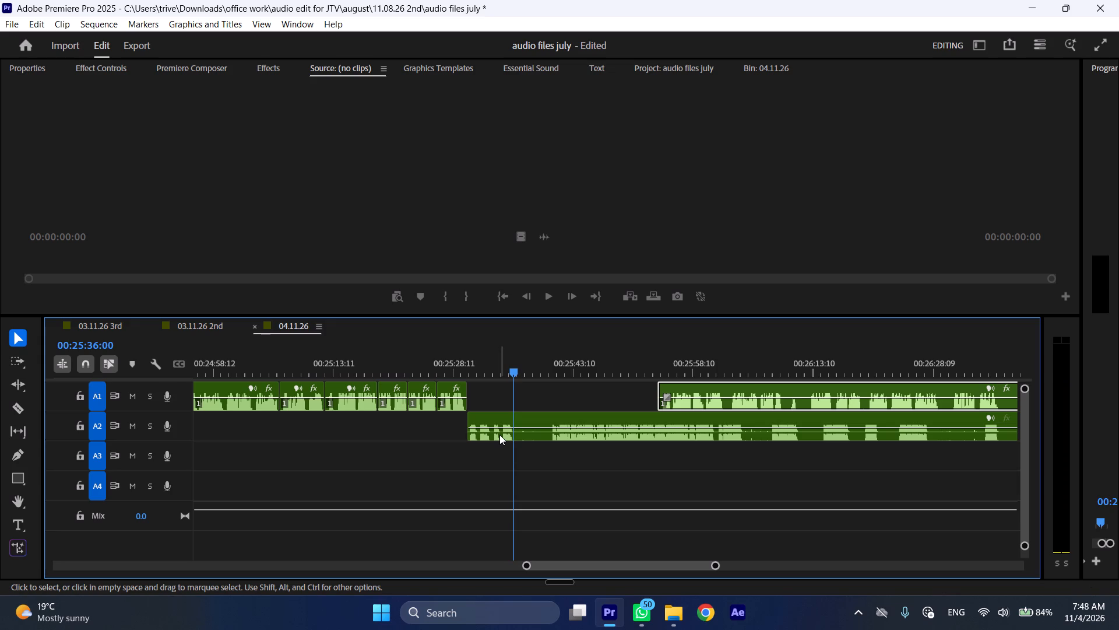
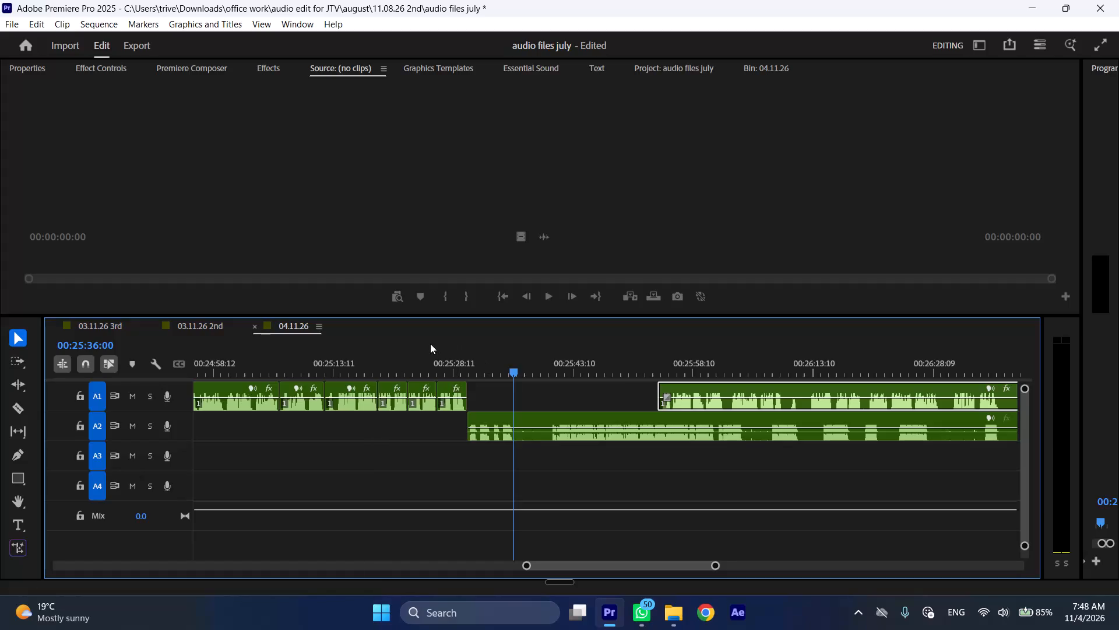
Replay the transition into the A2 clip, cut that clip at 00:25:33:06, and ripple delete its opening piece before the cut.
left_click(456, 365)
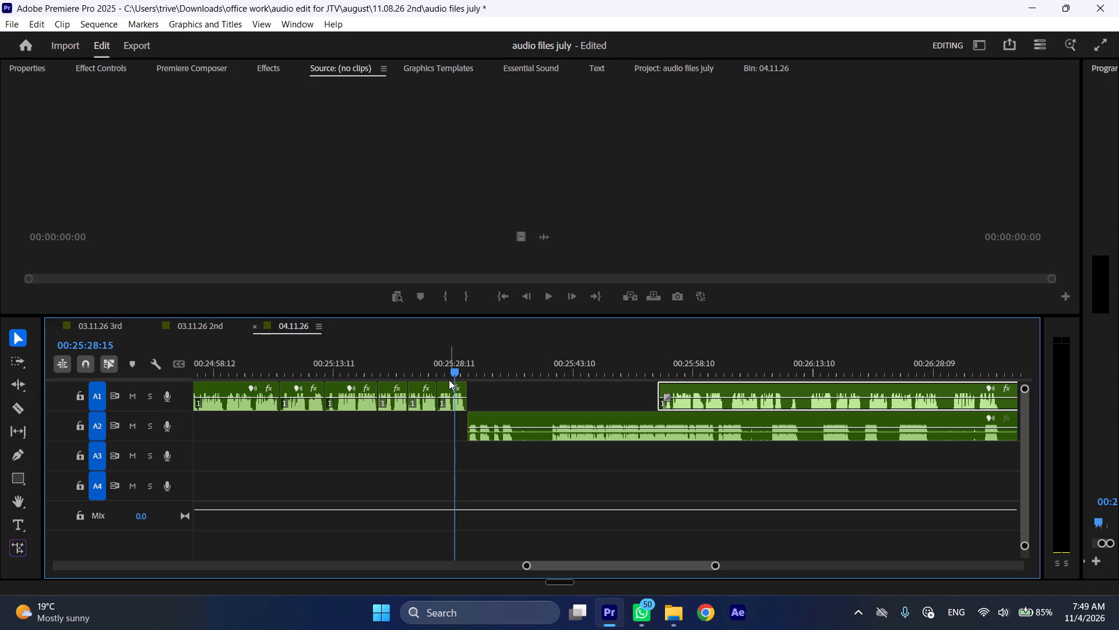
key("space")
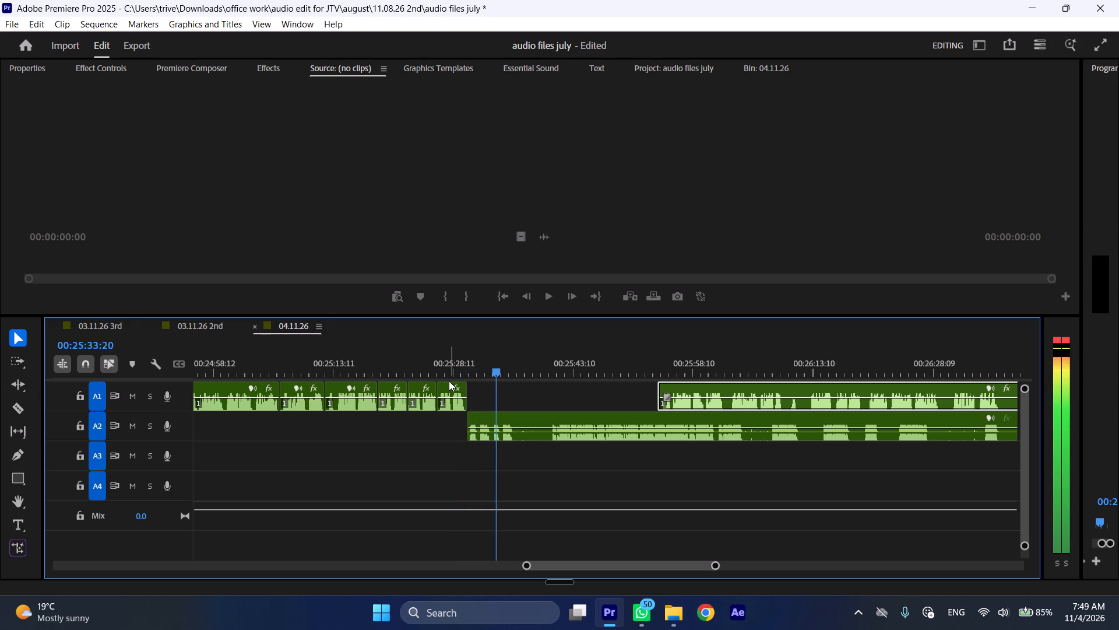
left_click(491, 372)
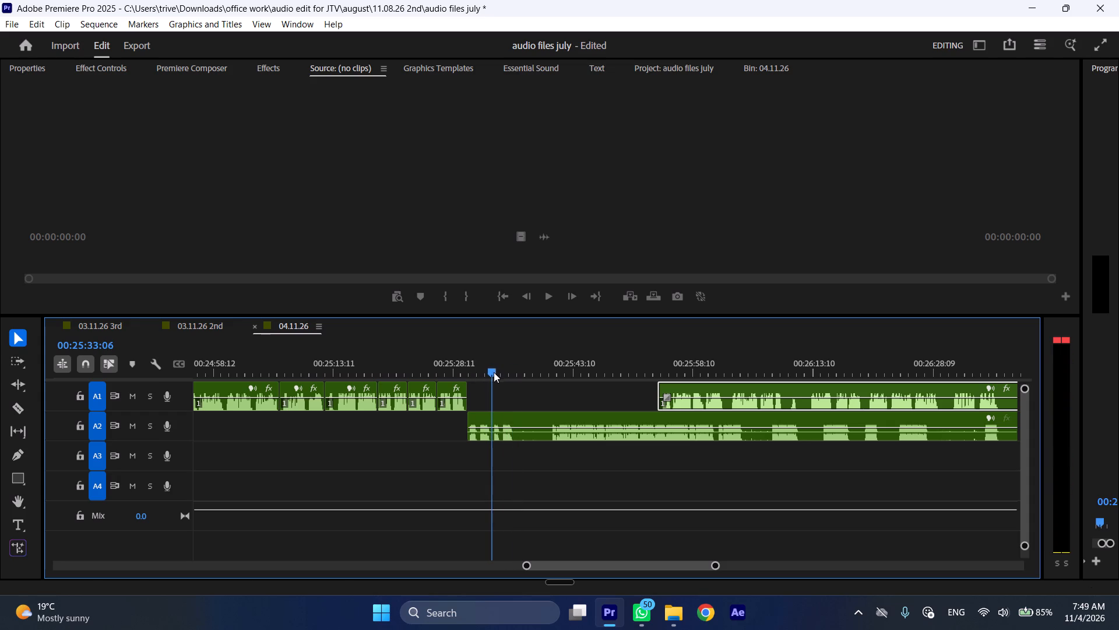
left_click(502, 414)
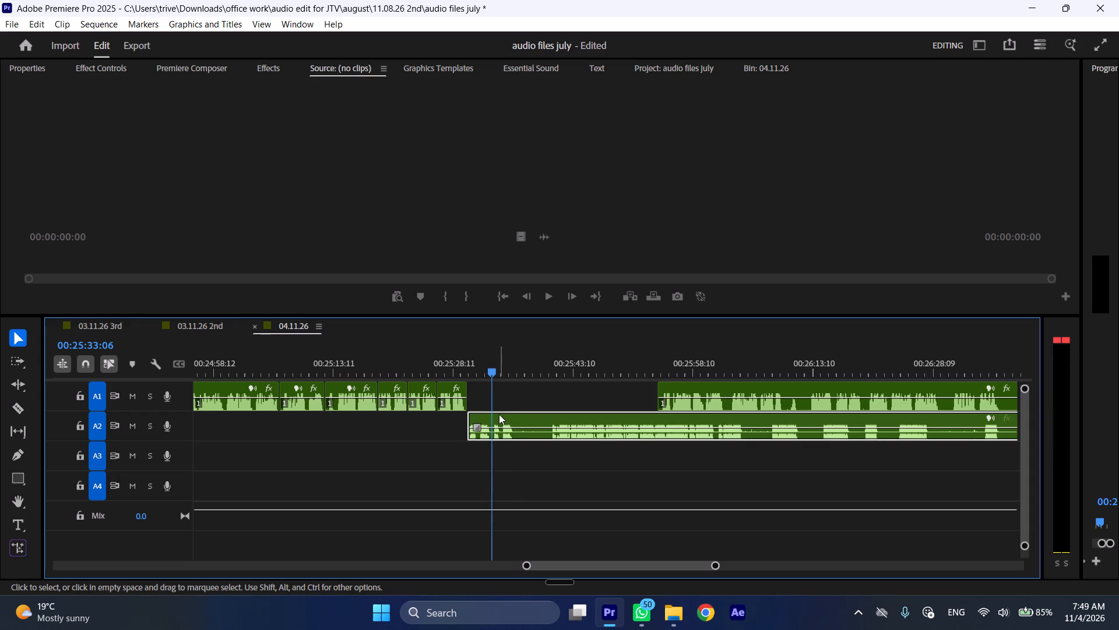
key("shift+c")
key("ctrl+shift+d")
Cut the A2 clip at 00:25:33:04, just after its short opening phrases.
left_click_drag(485, 369, 489, 369)
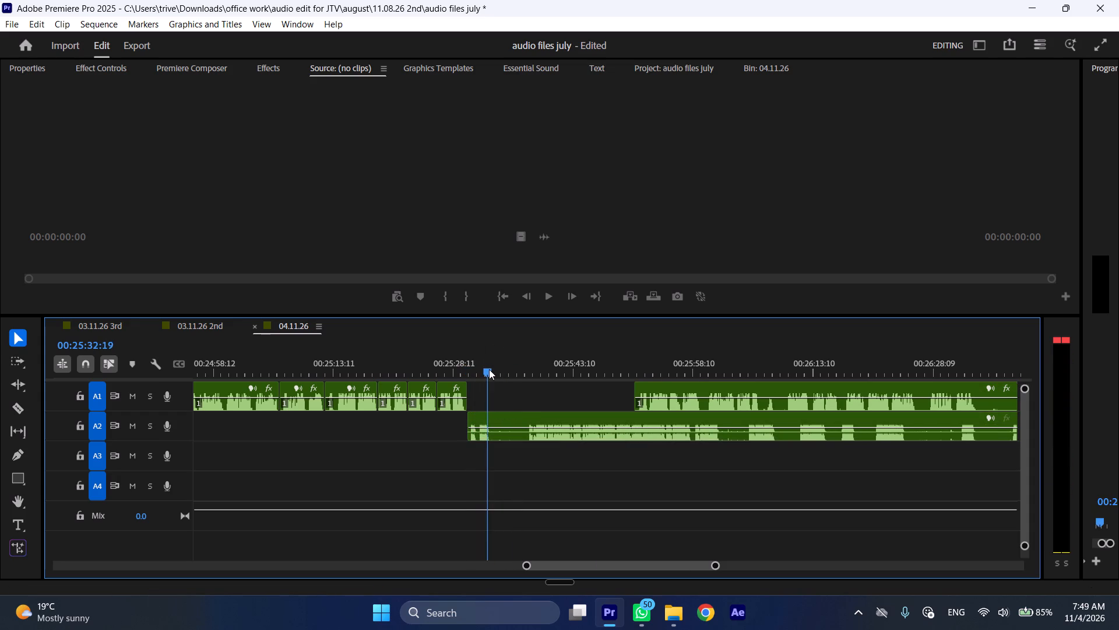
left_click_drag(489, 369, 492, 369)
key("shift+c")
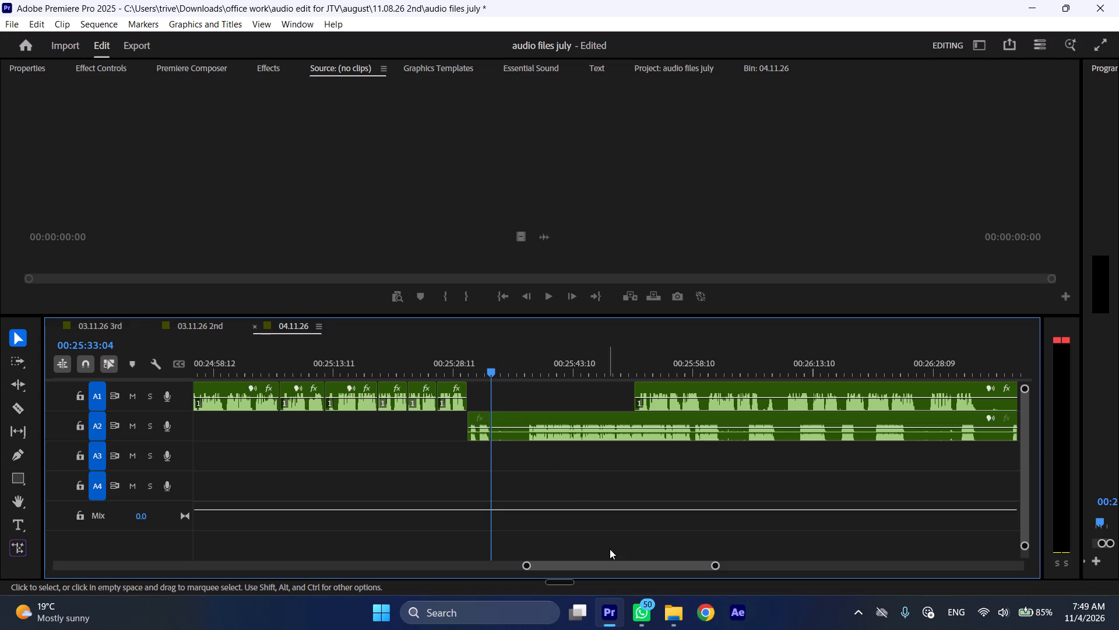
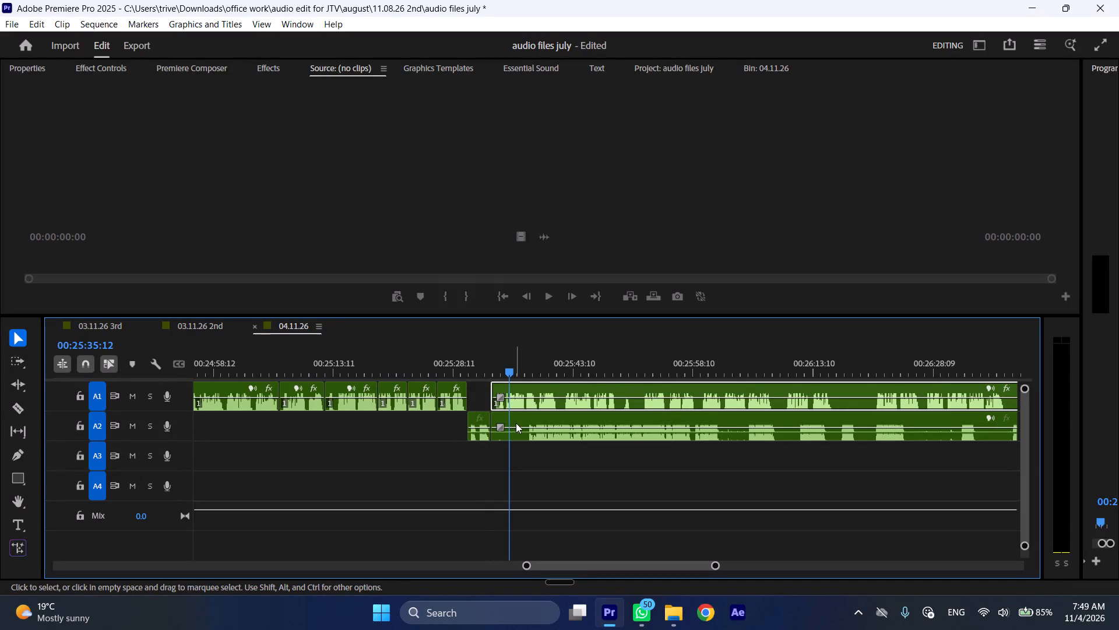
Move the long A2 clip after the cut about 32 seconds later on A2, and play the transition into the A1 clip from 00:25:32:08.
left_click_drag(522, 421, 777, 420)
left_click(486, 360)
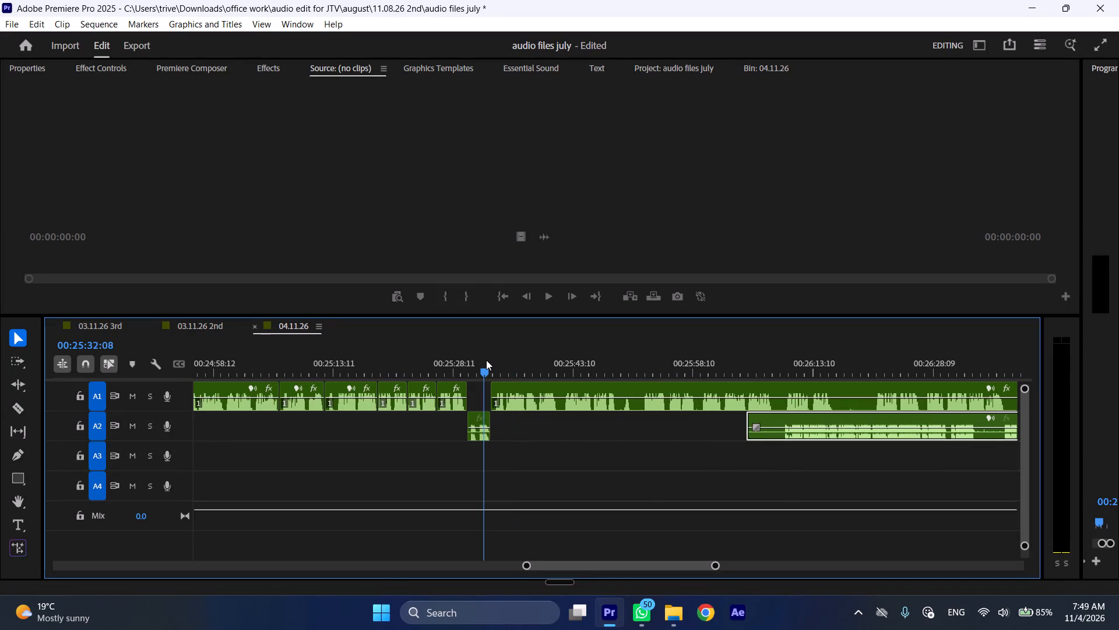
key("space")
type("l")
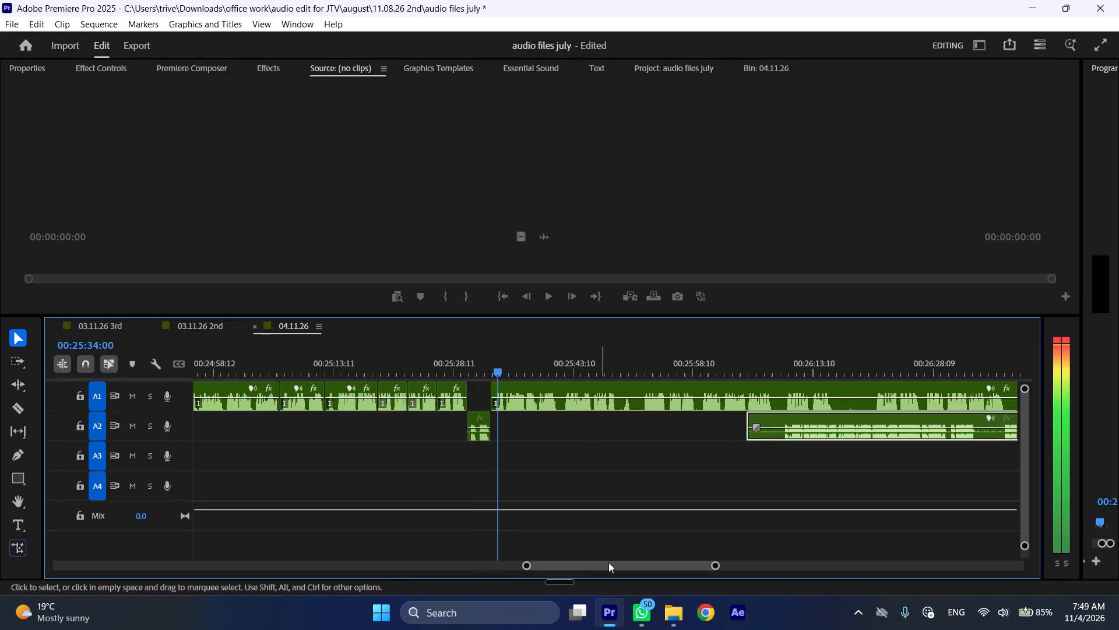
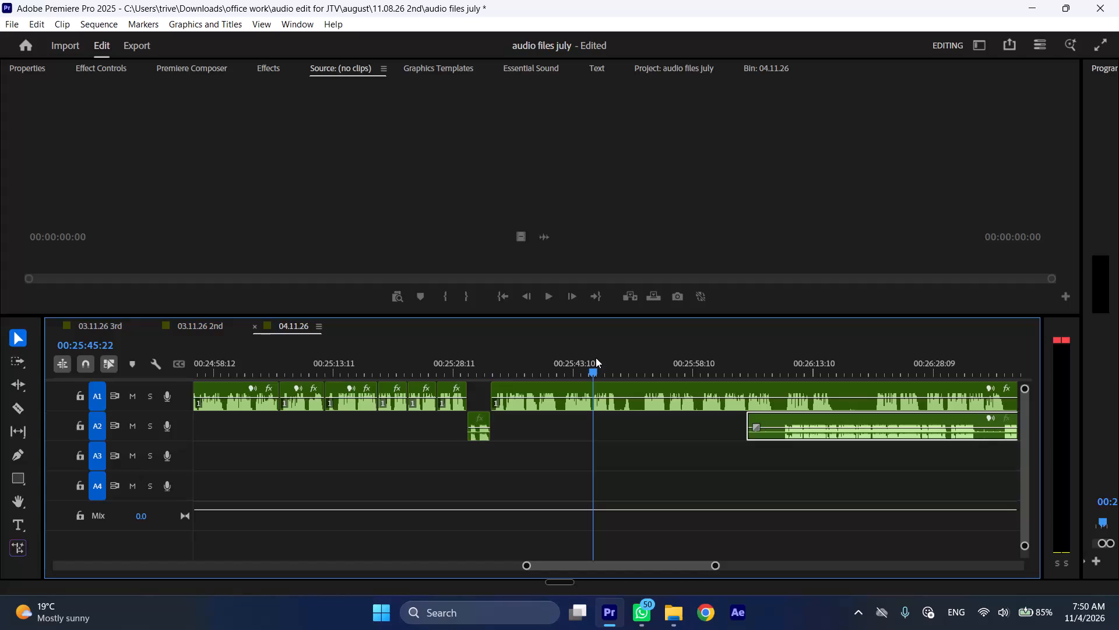
Cut the A1 clip at 00:25:45:22 and 00:25:52:02, ripple-delete the section between the cuts, and play the join.
type("C")
key("space")
left_click(643, 360)
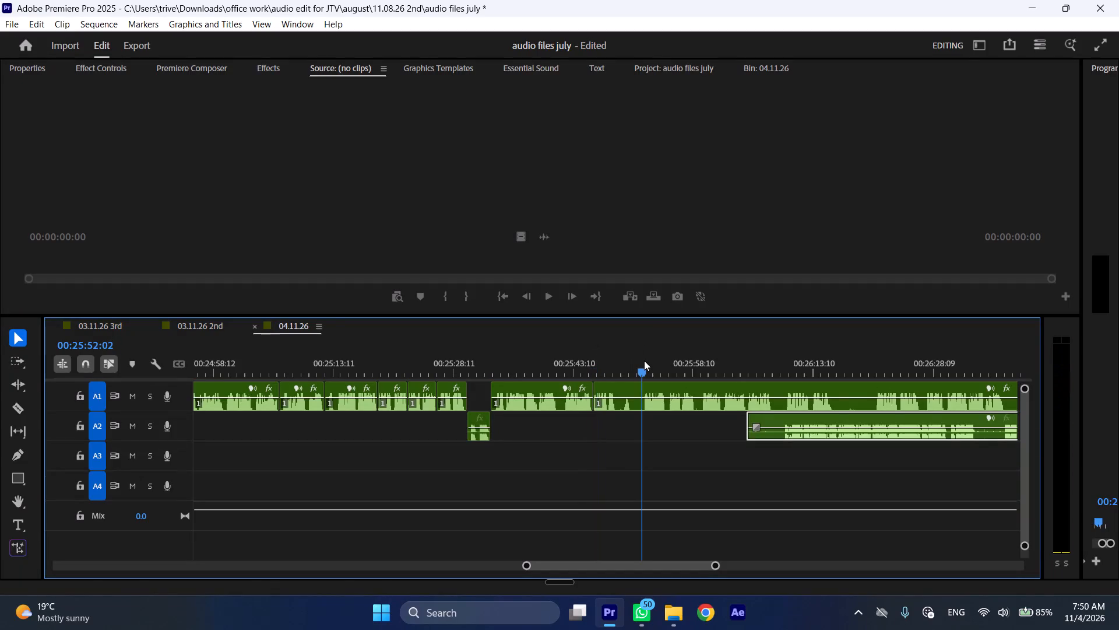
left_click(656, 391)
key("shift+c")
key("ctrl+shift+d")
key("space")
key("l")
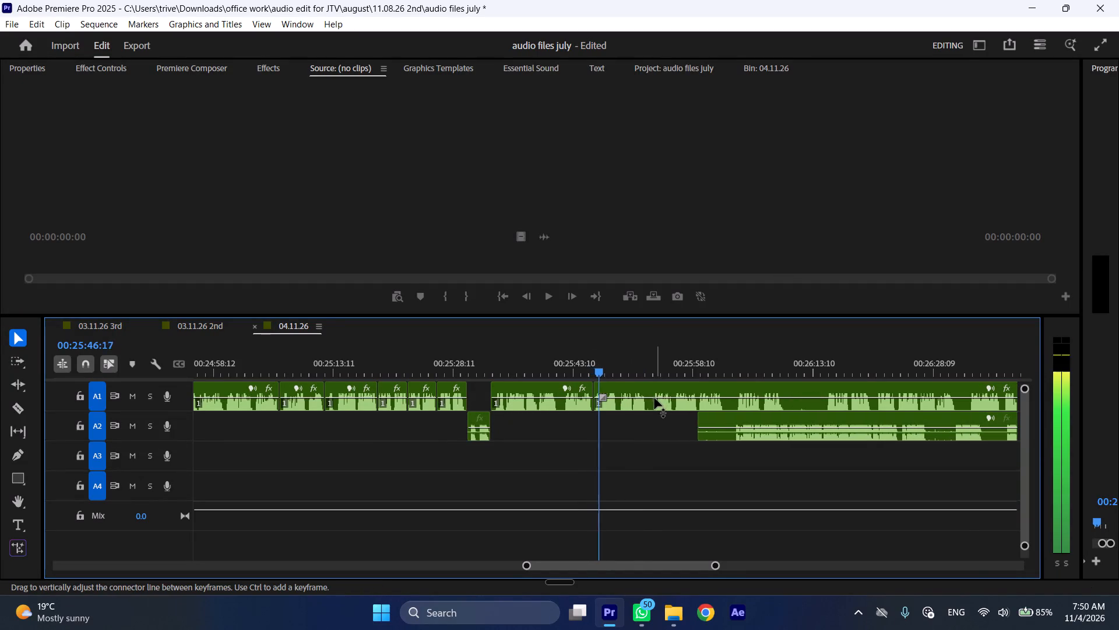
Move the long A2 clip about 32 seconds later on A2, to start at about 00:26:30.
left_click_drag(698, 416, 731, 419)
scroll(656, 422, "down", 6)
left_click_drag(628, 414, 843, 419)
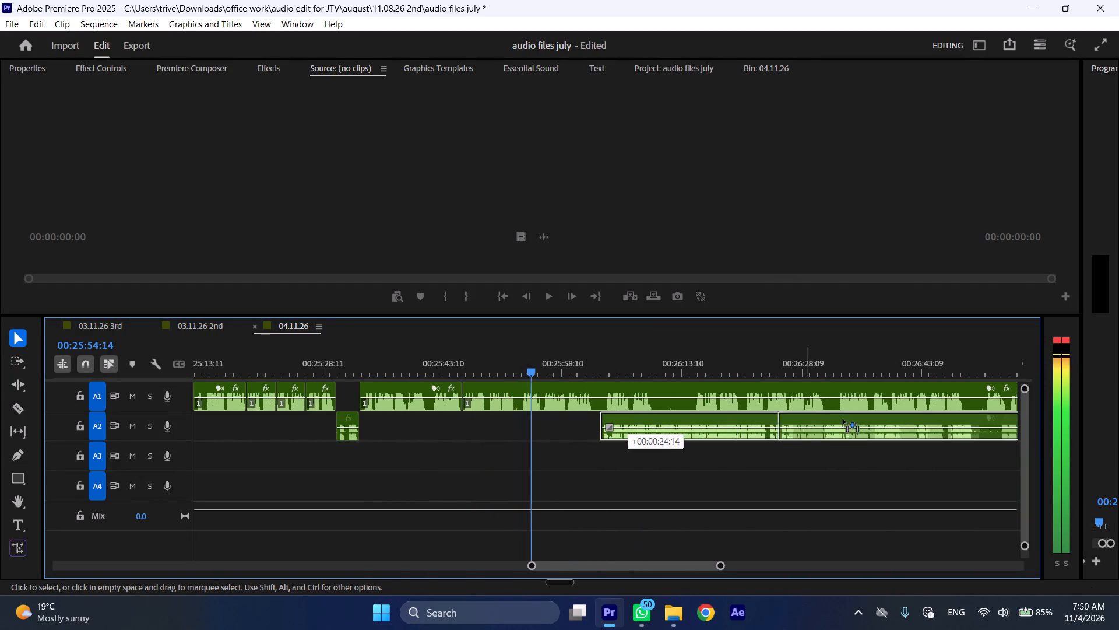
left_click_drag(843, 419, 849, 419)
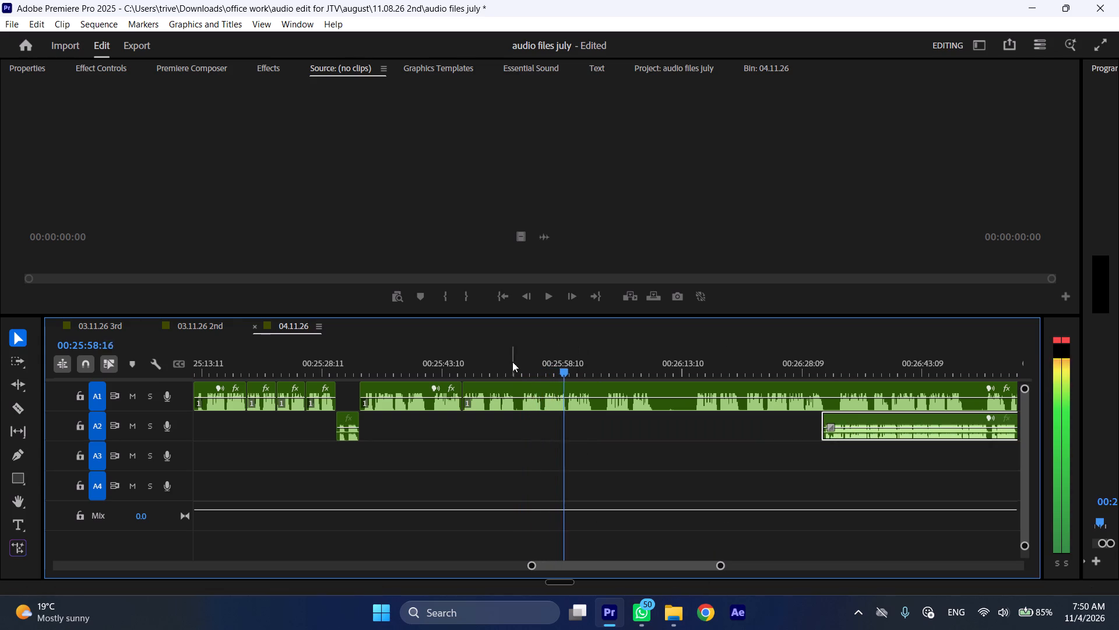
Cut the A1 clip at 00:25:52:15 and 00:25:56:00, ripple-delete the section between the cuts, and play the join.
left_click_drag(497, 362, 491, 362)
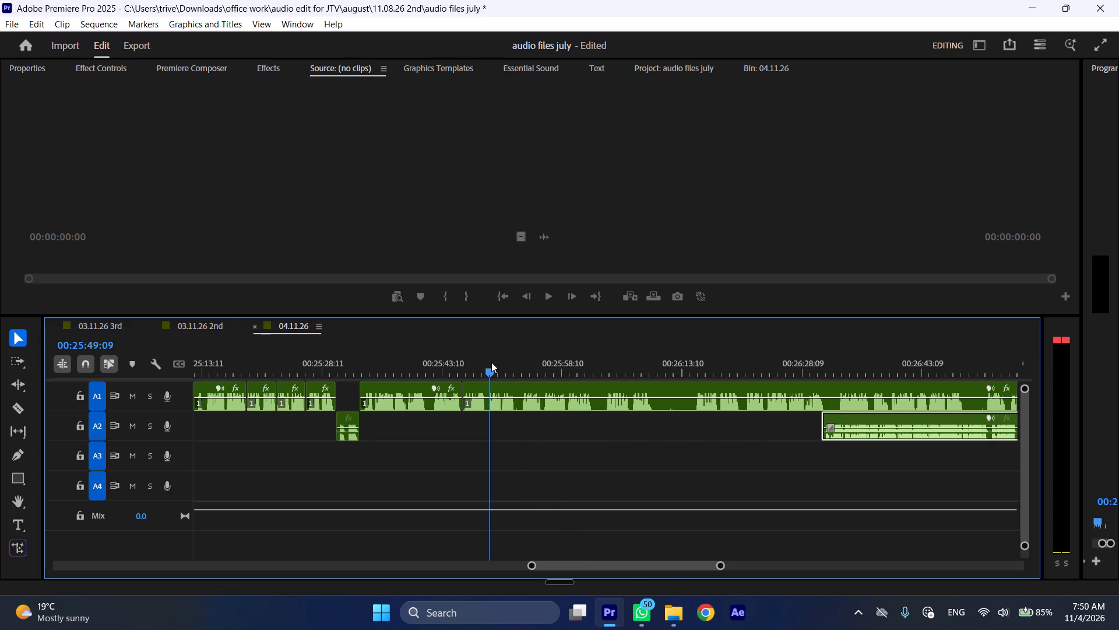
left_click_drag(491, 362, 489, 362)
key("space")
left_click(516, 367)
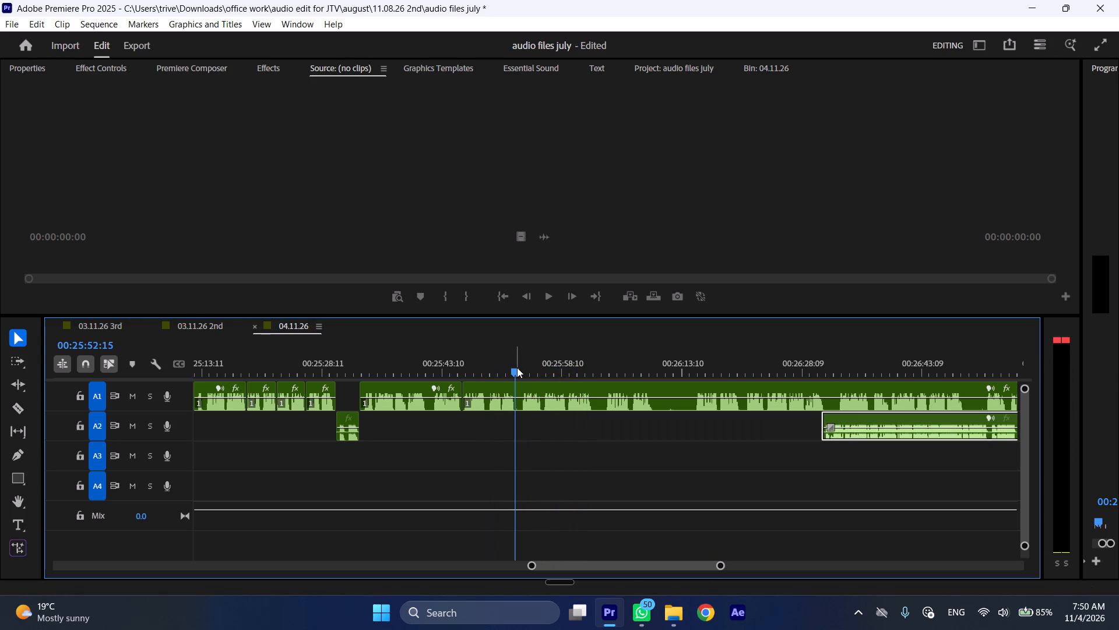
key("shift+c")
left_click(504, 362)
key("space")
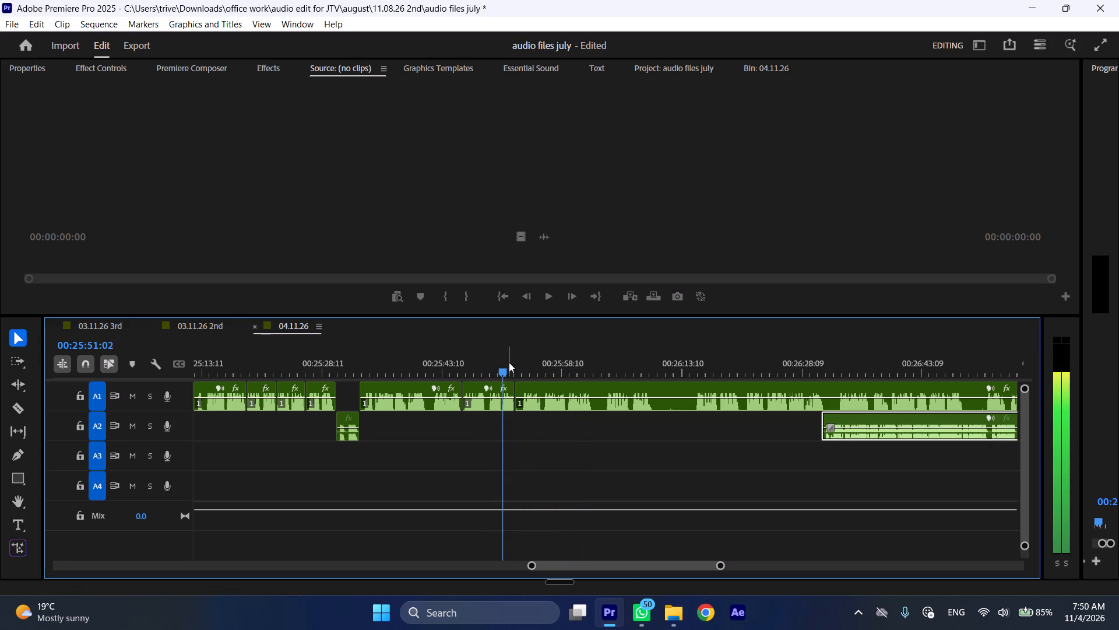
left_click_drag(528, 365, 545, 368)
left_click(559, 389)
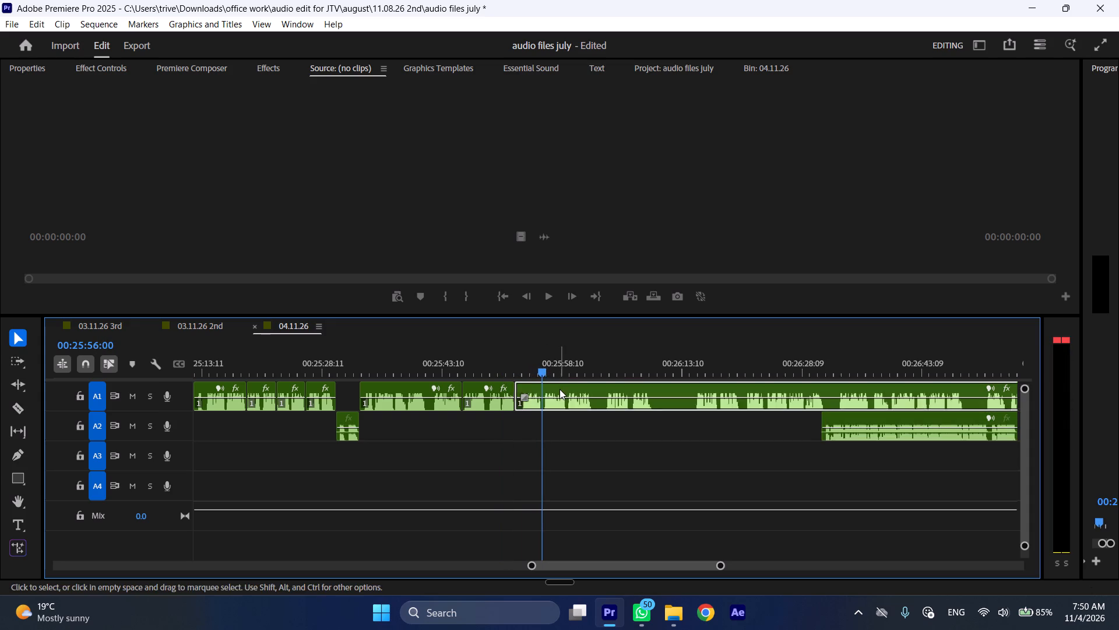
key("shift+c")
key("ctrl+shift+d")
key("space")
key("l")
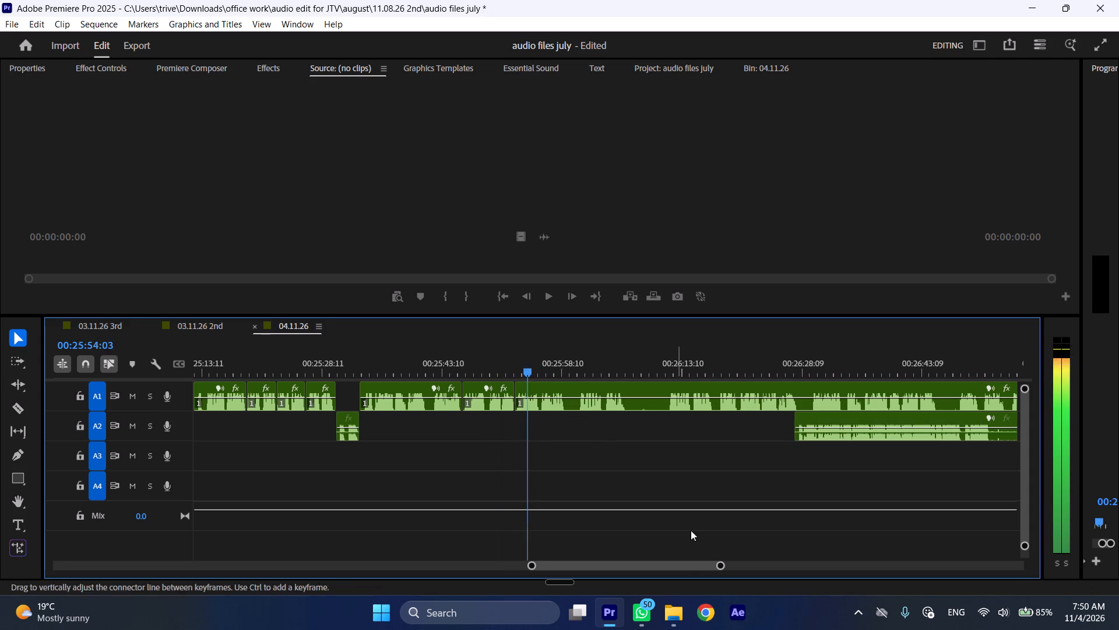
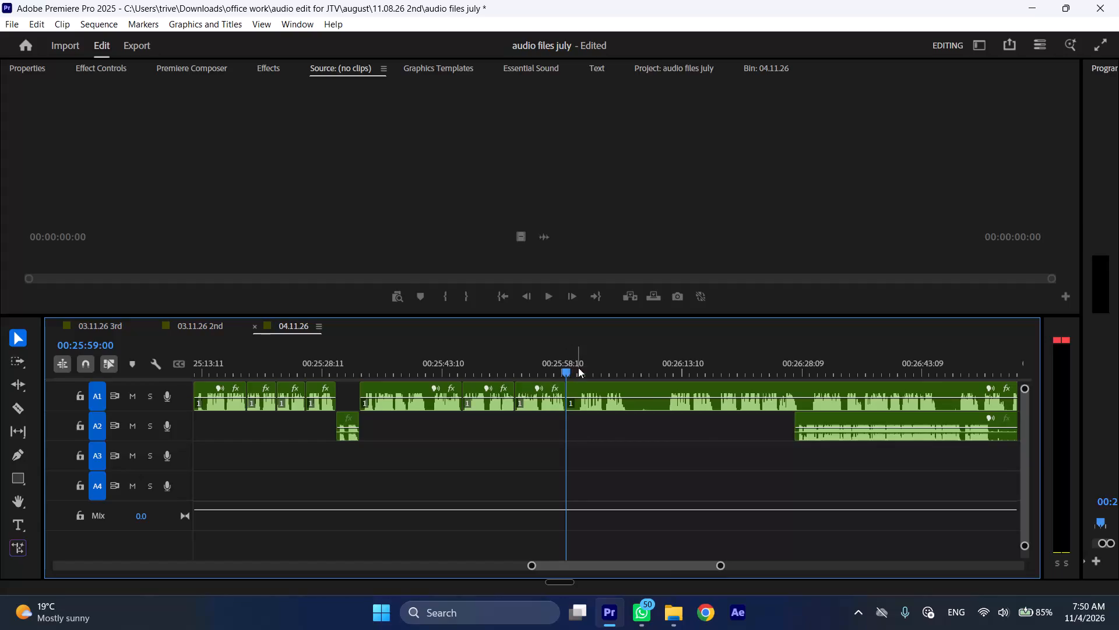
Cut the A1 clip at 00:26:11:16 and ripple-delete the section back to the cut at about 00:25:59:00.
left_click(580, 367)
key("space")
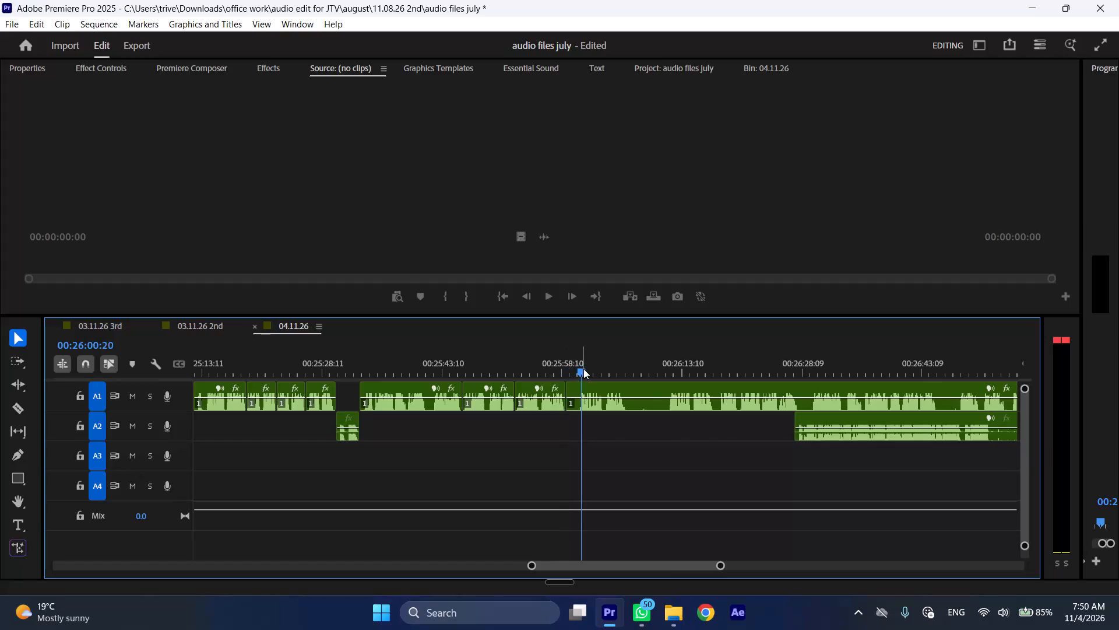
left_click_drag(663, 369, 670, 370)
left_click(684, 396)
key("shift+c")
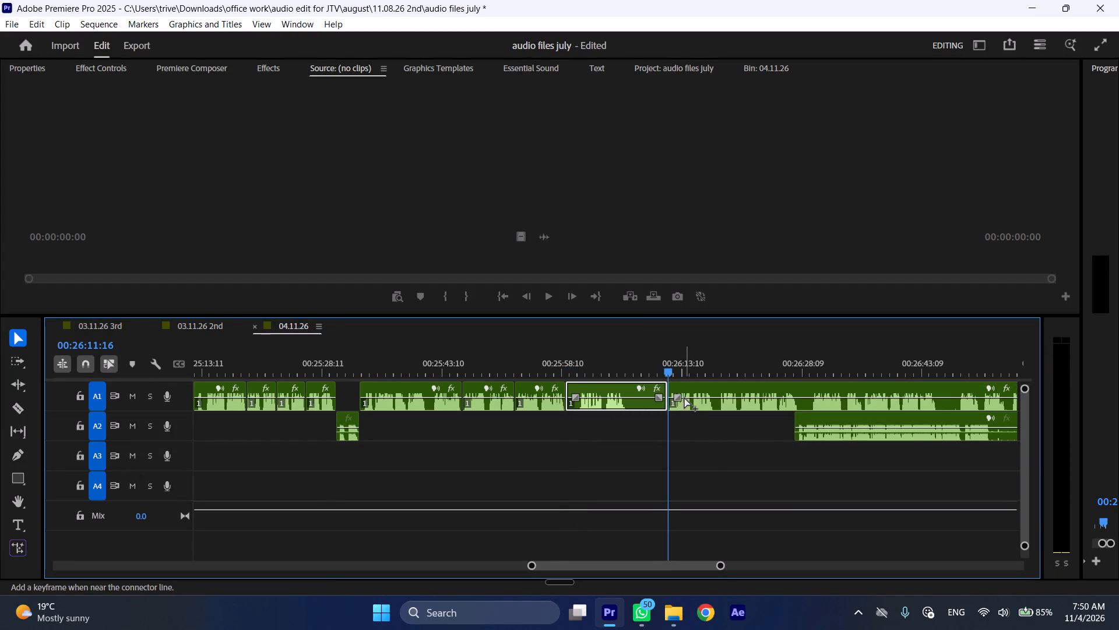
key("ctrl+shift+d")
Cut the A1 clip at 00:25:41:13 and 00:25:42:04, and ripple-delete the short section between the cuts.
left_click_drag(423, 363, 427, 363)
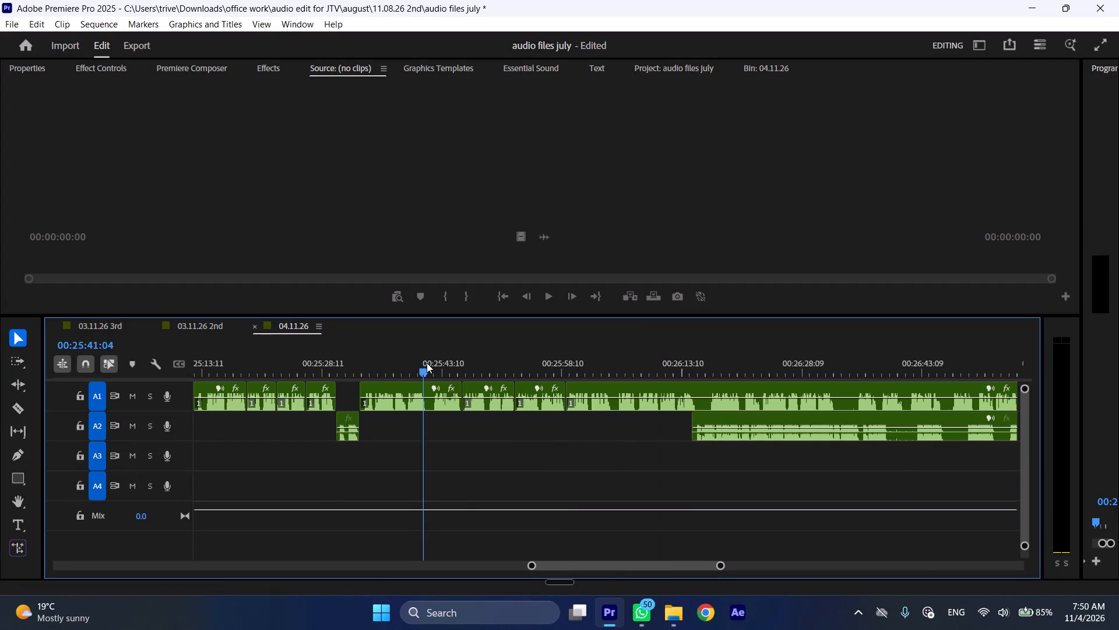
left_click_drag(427, 363, 434, 363)
key("shift+c")
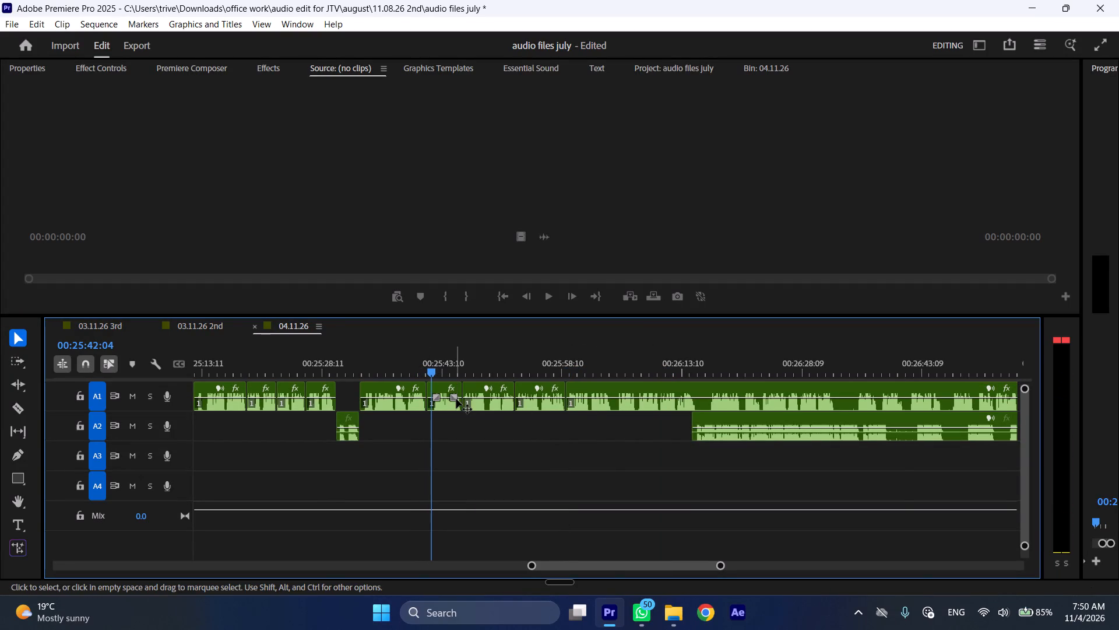
left_click(447, 404)
key("shift+c")
key("ctrl+shift+d")
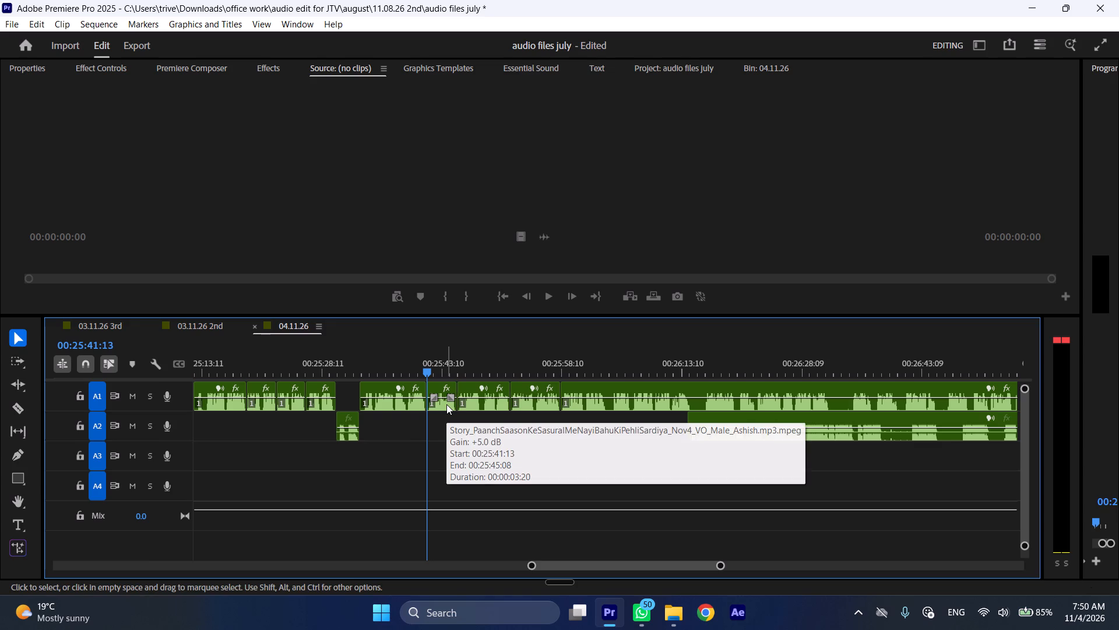
Cut the A1 clip at 00:25:48:06 and 00:25:48:15, ripple-delete the section between the cuts, and play the join.
left_click(478, 366)
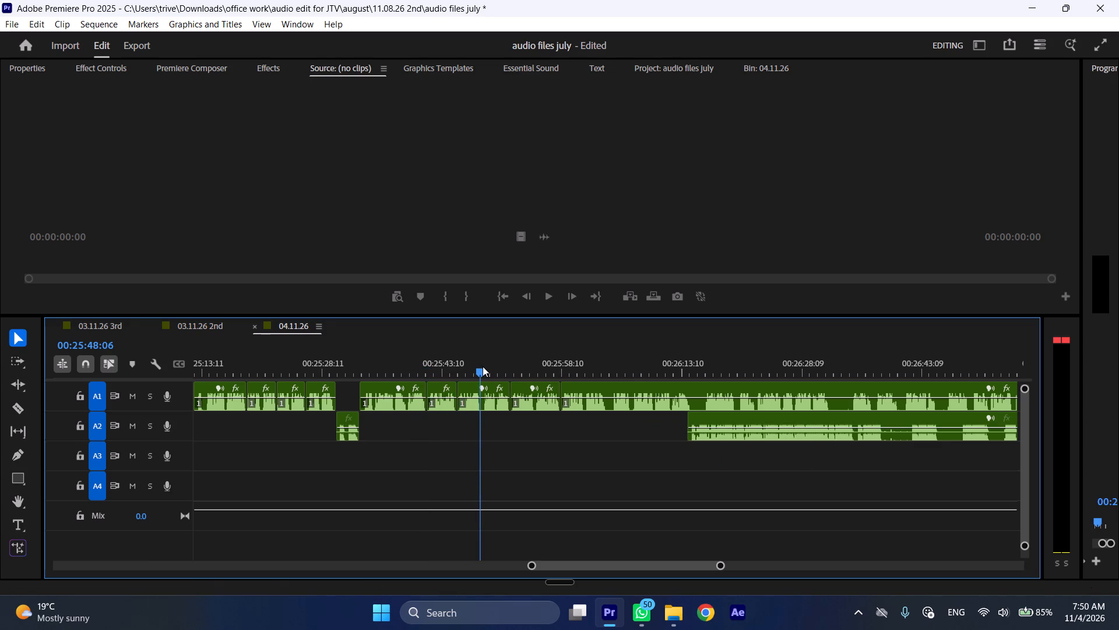
left_click(483, 366, "shift")
key("shift+c")
left_click_drag(480, 367, 485, 369)
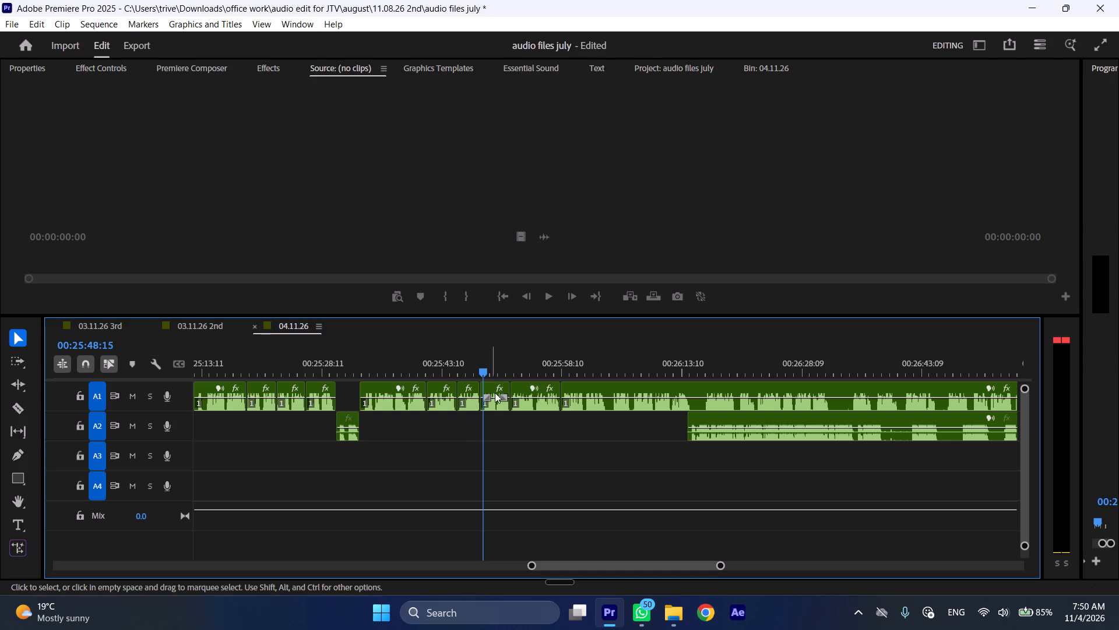
left_click(498, 404)
key("shift+c")
key("ctrl+shift+d")
key("space")
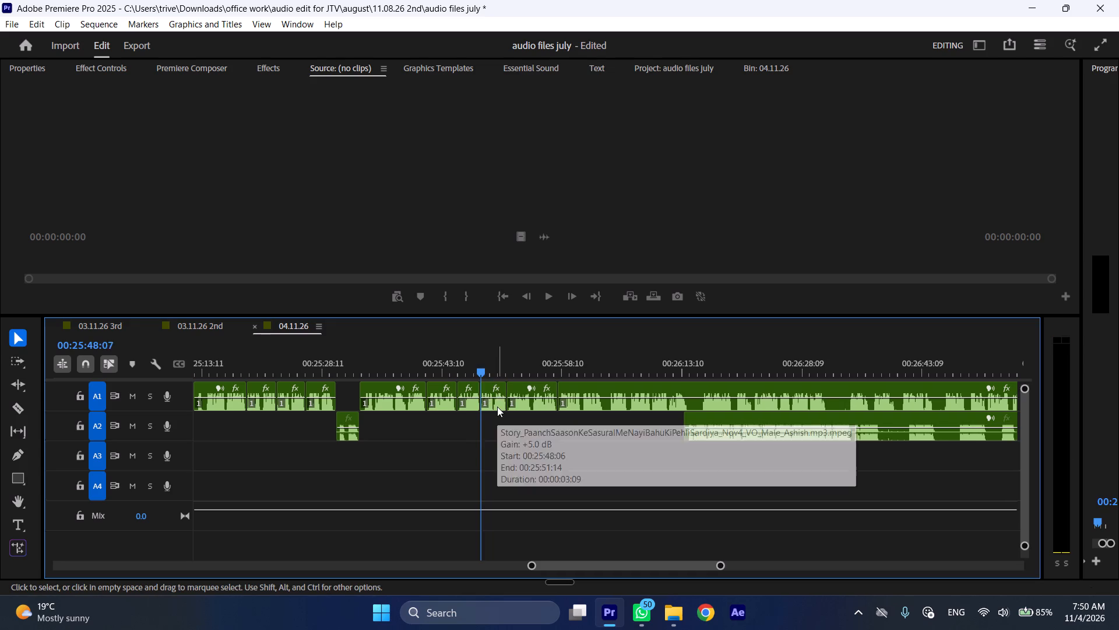
key("space")
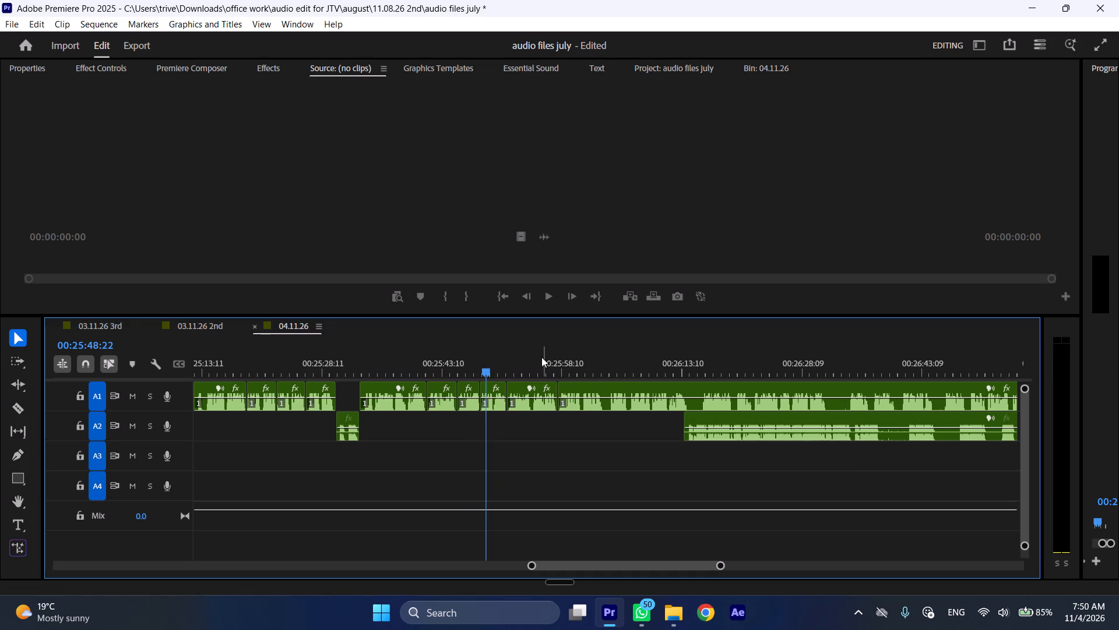
Cut the A1 clip at 00:26:03:18 and 00:26:04:07, and ripple-delete the section between the cuts.
left_click_drag(543, 357, 606, 370)
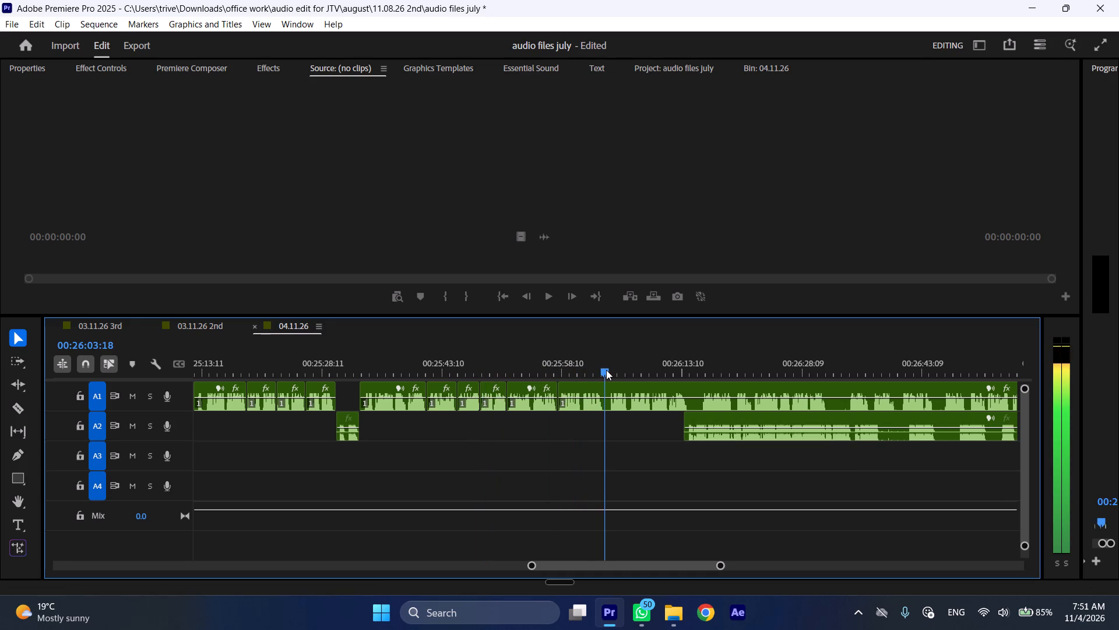
left_click_drag(606, 370, 610, 370)
key("shift+c")
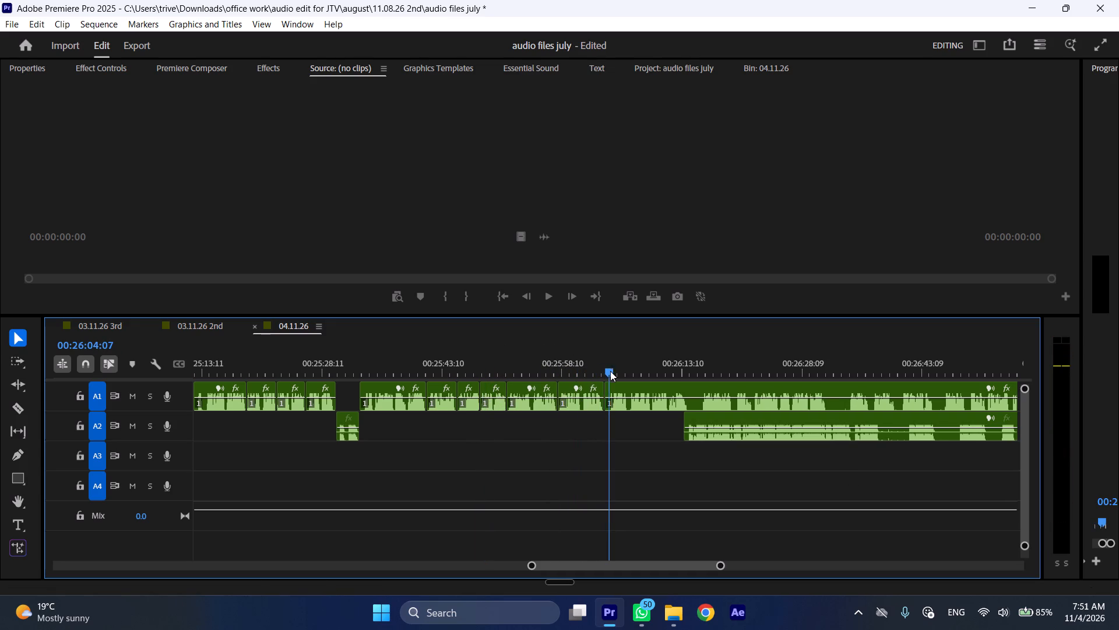
left_click(628, 397)
key("shift+c")
key("ctrl+shift+d")
Move the long A2 clip about 20 seconds later on A2, to start at about 00:26:33.
left_click_drag(694, 412, 852, 418)
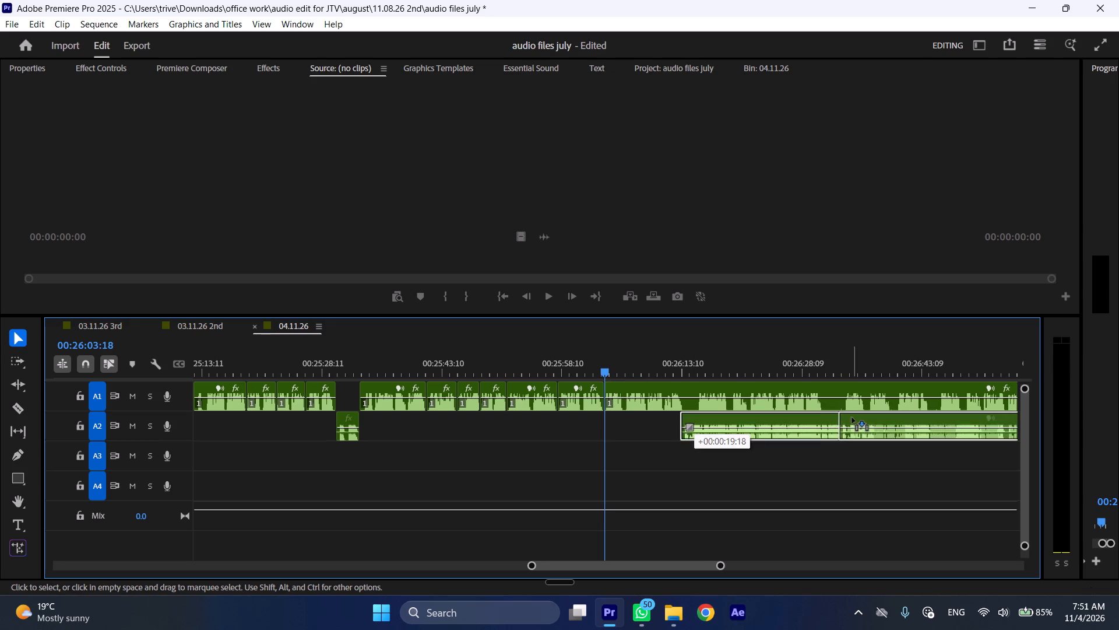
left_click_drag(852, 418, 853, 418)
Cut the A1 clip at 00:26:13:14 and about 00:26:15, and ripple-delete the section between the cuts.
left_click_drag(684, 366, 697, 365)
key("shift+c")
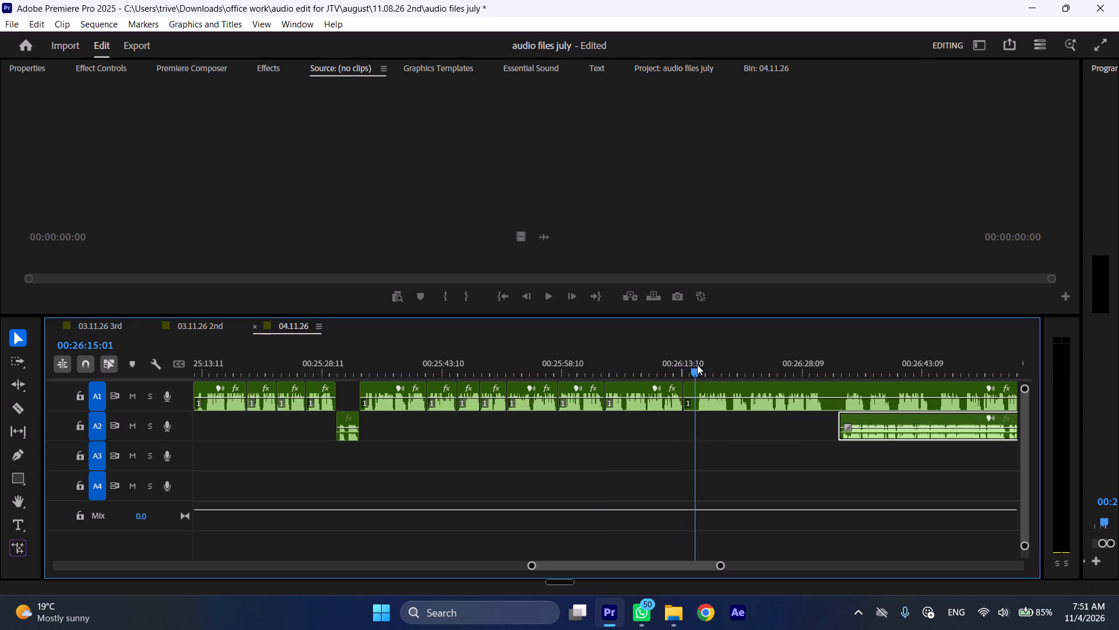
left_click_drag(697, 365, 699, 364)
left_click(712, 397)
key("shift+c")
key("ctrl+shift+d")
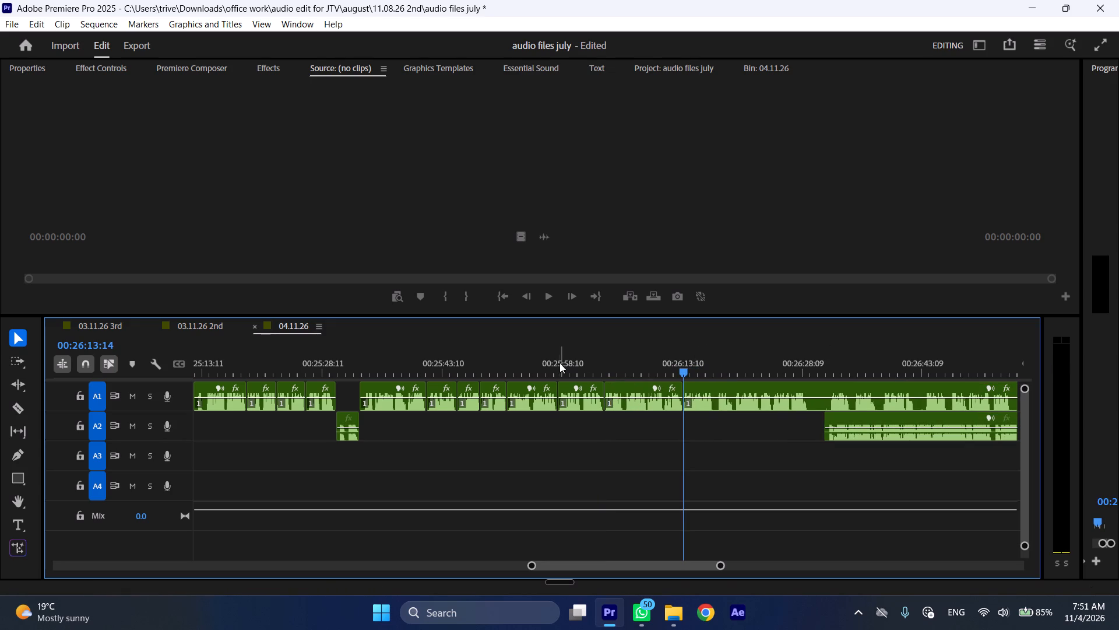
Play the edited A1 audio at increased speed from about 00:25:57 to check the joins.
left_click(551, 363)
key("space")
type("l")
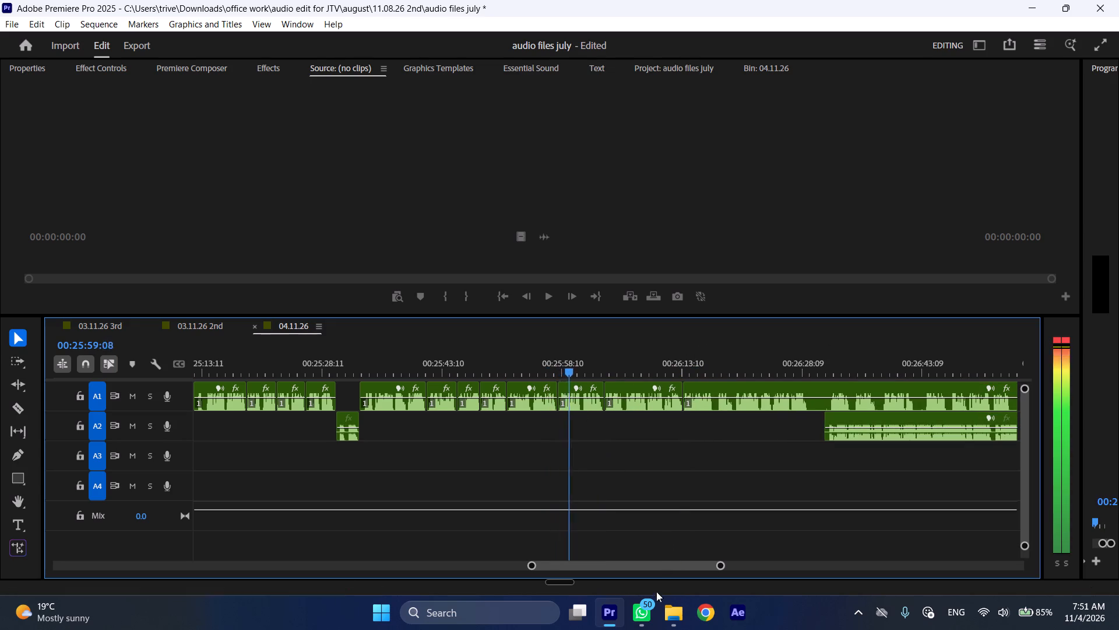
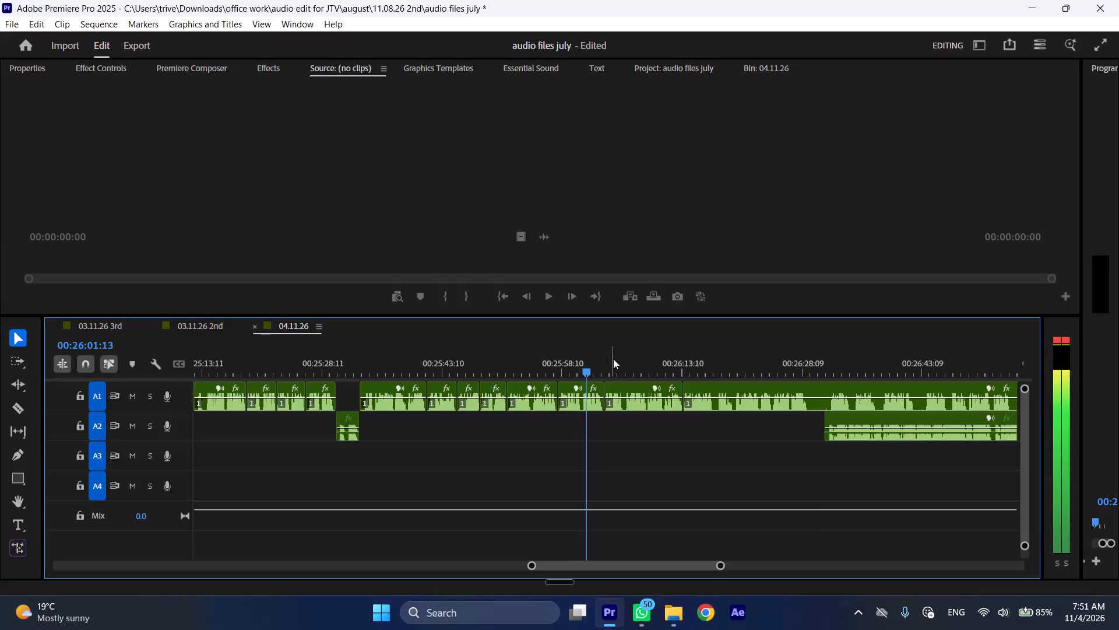
Ripple-trim the start of the A1 clip beginning near 00:26:03:18 up to 00:26:06:01, closing the gap.
left_click_drag(620, 359, 626, 359)
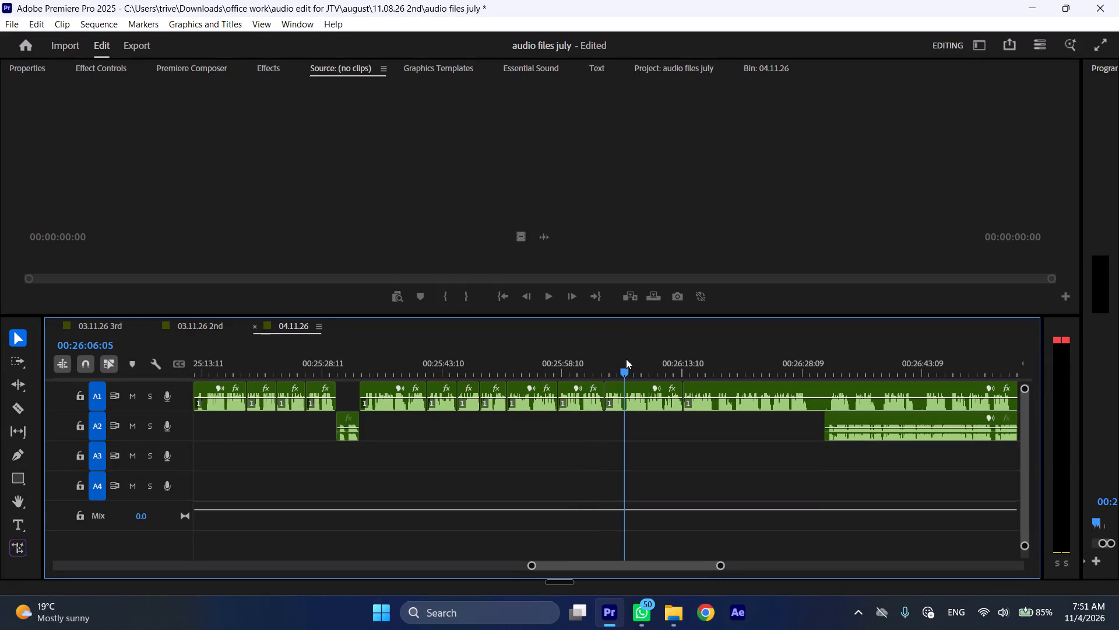
left_click_drag(626, 359, 614, 358)
key("space")
key("space")
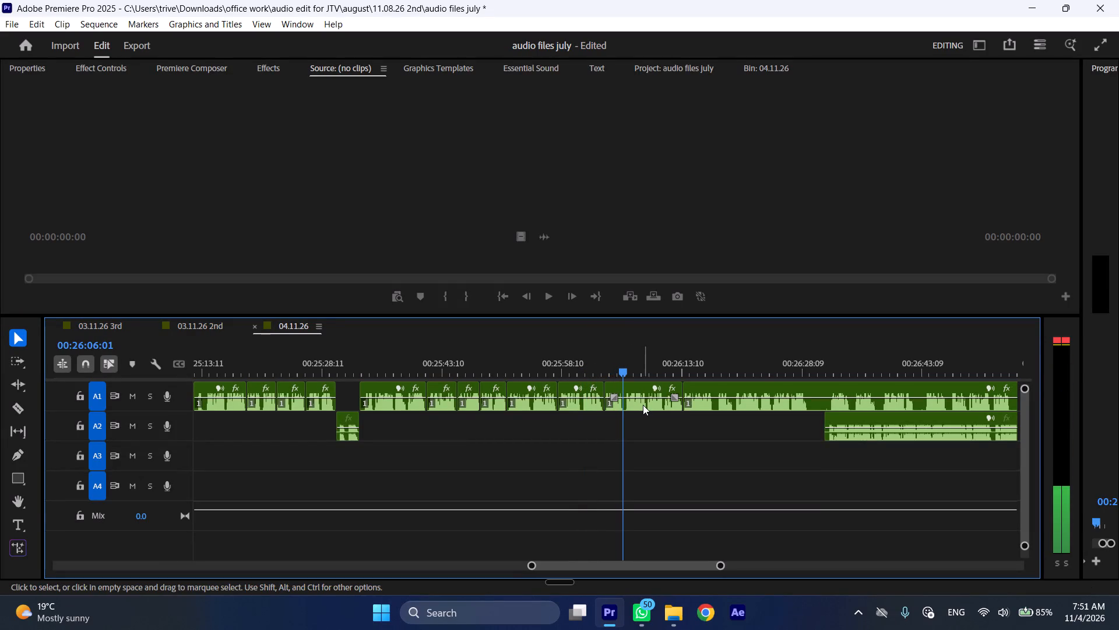
left_click(643, 405)
key("shift+c")
key("ctrl+shift+d")
Play the A1 audio at increased speed from the trimmed join to check it.
key("space")
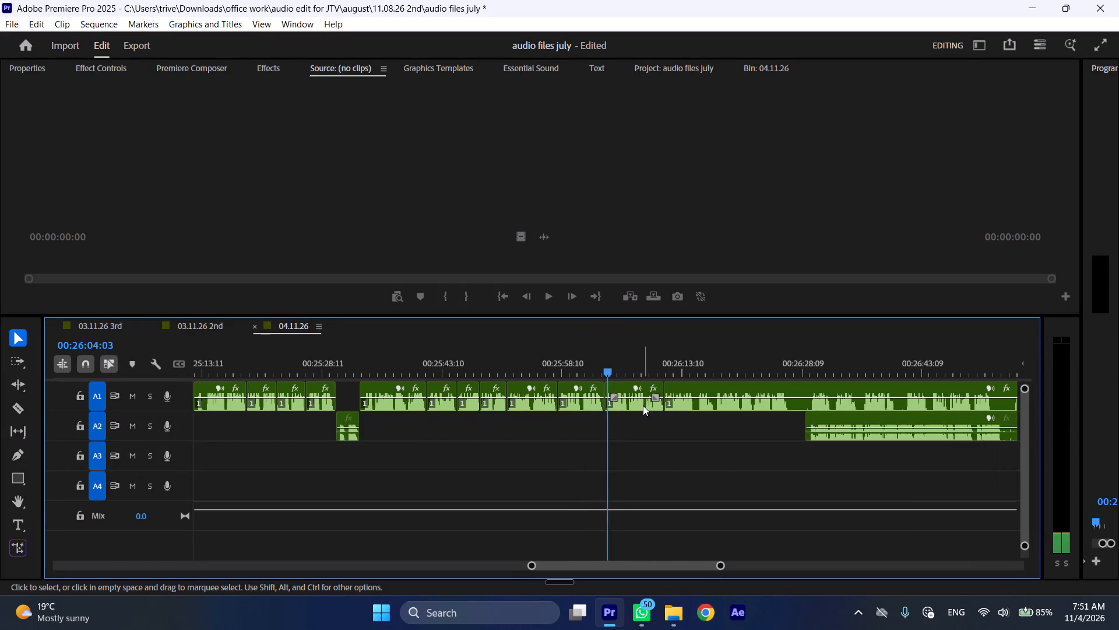
type("l")
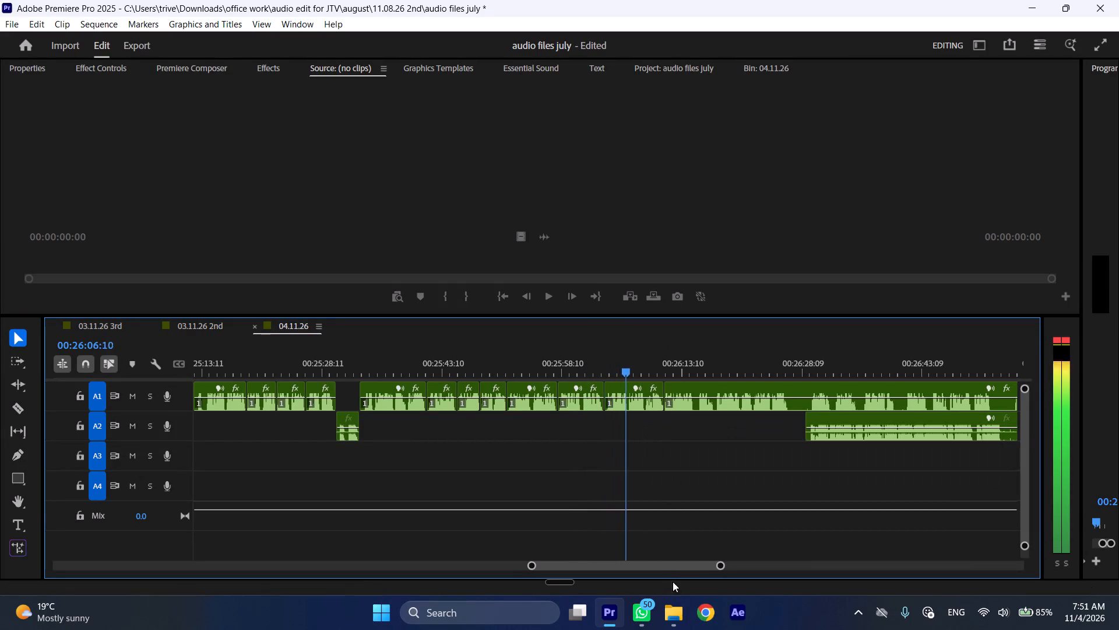
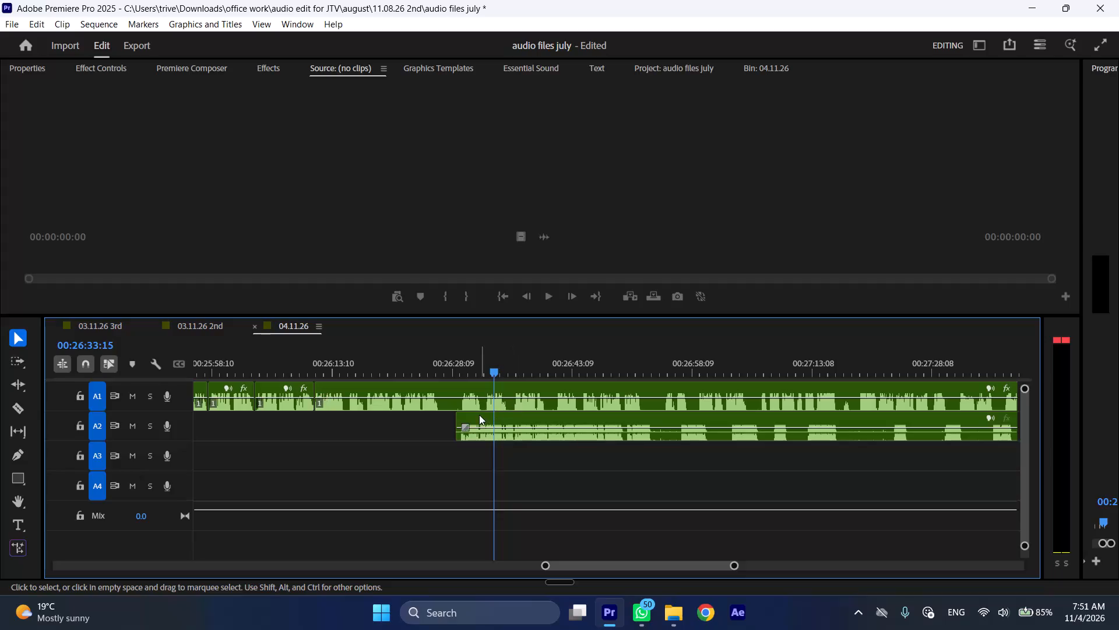
Move the A2 clip starting near 00:26:29 later on its track so that it starts at about 00:27:21.
left_click_drag(479, 415, 902, 421)
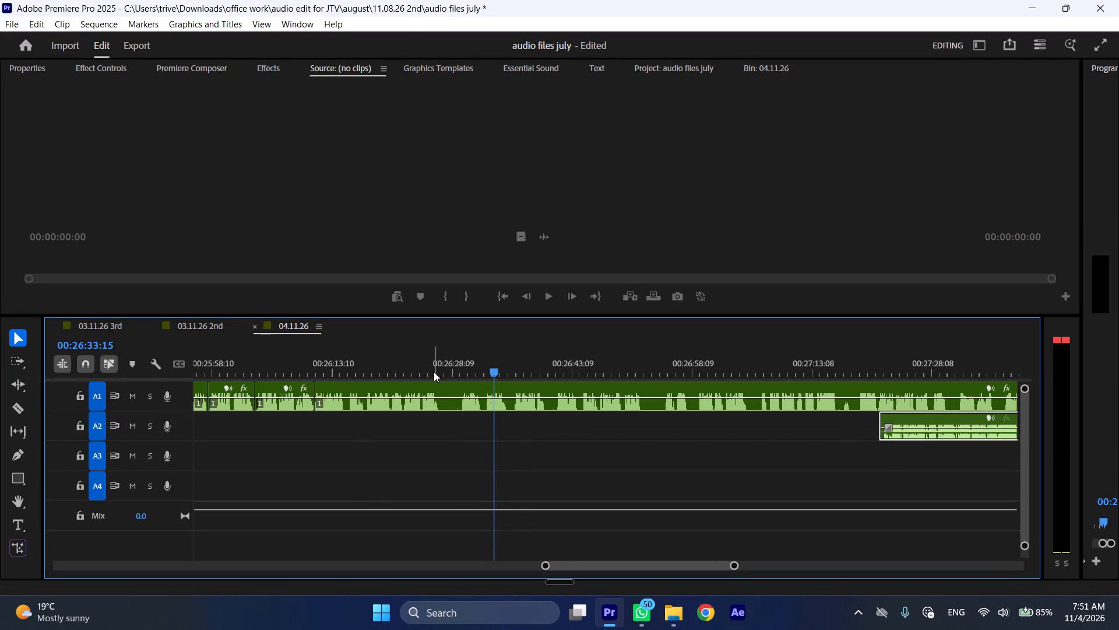
Cut the A1 clip near 00:26:27 and ripple-trim the following part's start up to 00:26:29:14, closing the gap.
left_click(425, 362)
key("space")
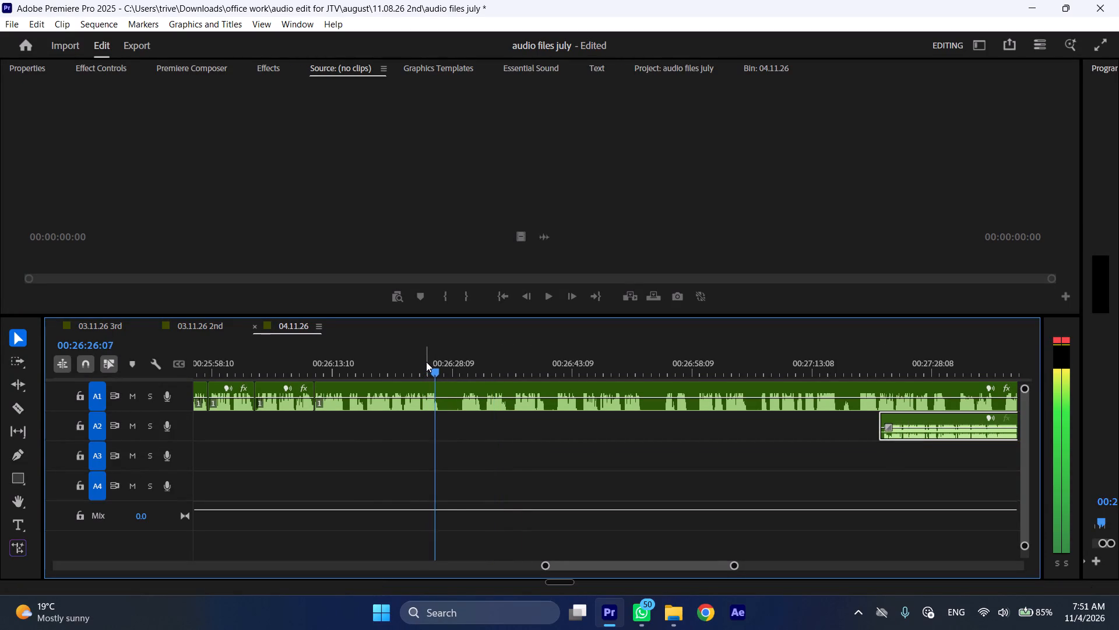
key("space")
key("shift+c")
left_click(463, 358)
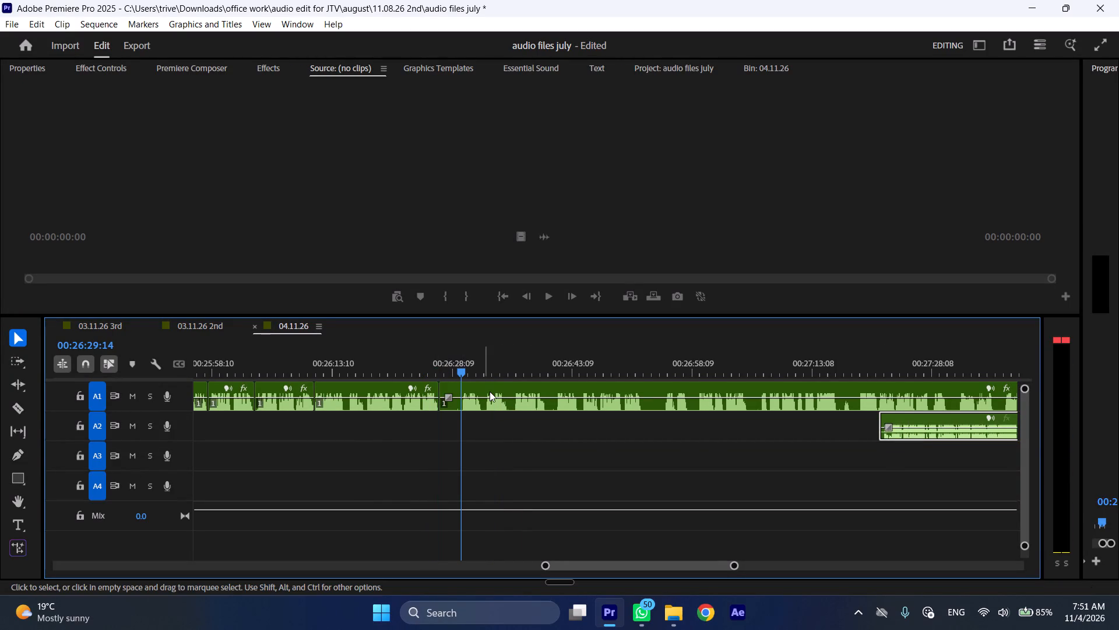
left_click(490, 391)
key("shift+c")
key("ctrl+shift+d")
Play the A1 audio at increased speed from the new join near 00:26:27 to check it.
key("space")
type("l")
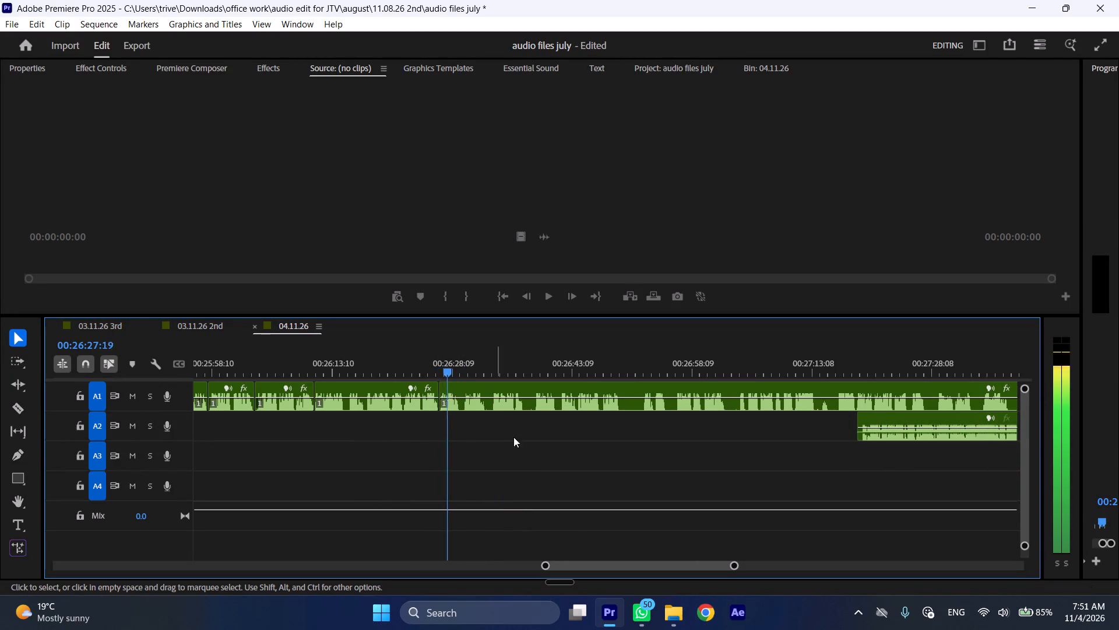
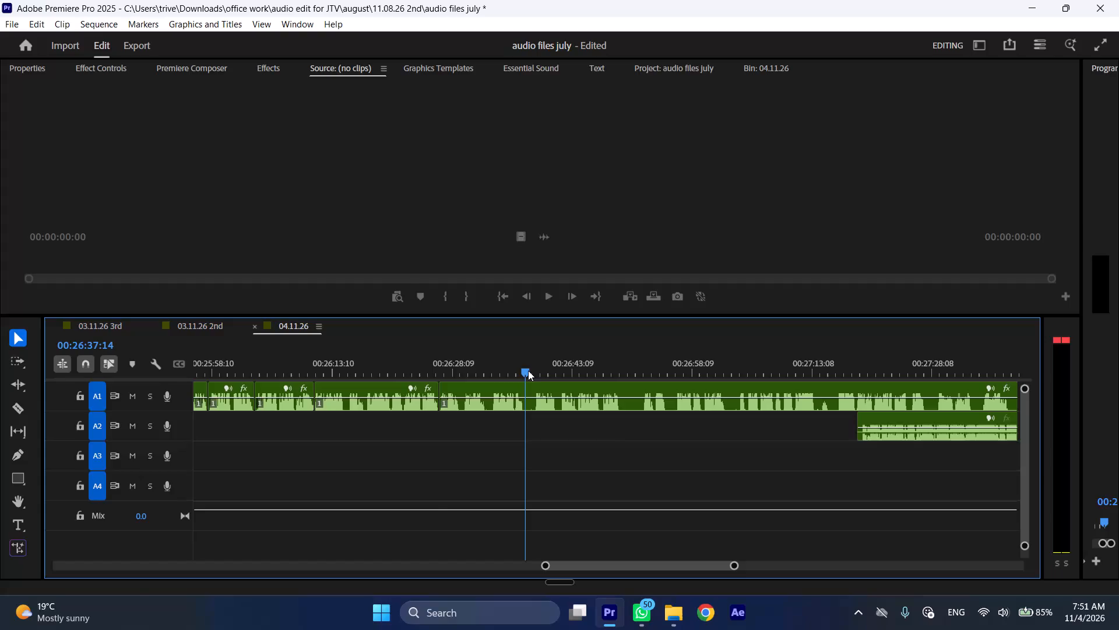
Cut the A1 clip at 00:26:37:14 and move the A2 clip starting near 00:27:18 earlier so that it starts at the cut.
key("shift+c")
scroll(612, 452, "down", 4)
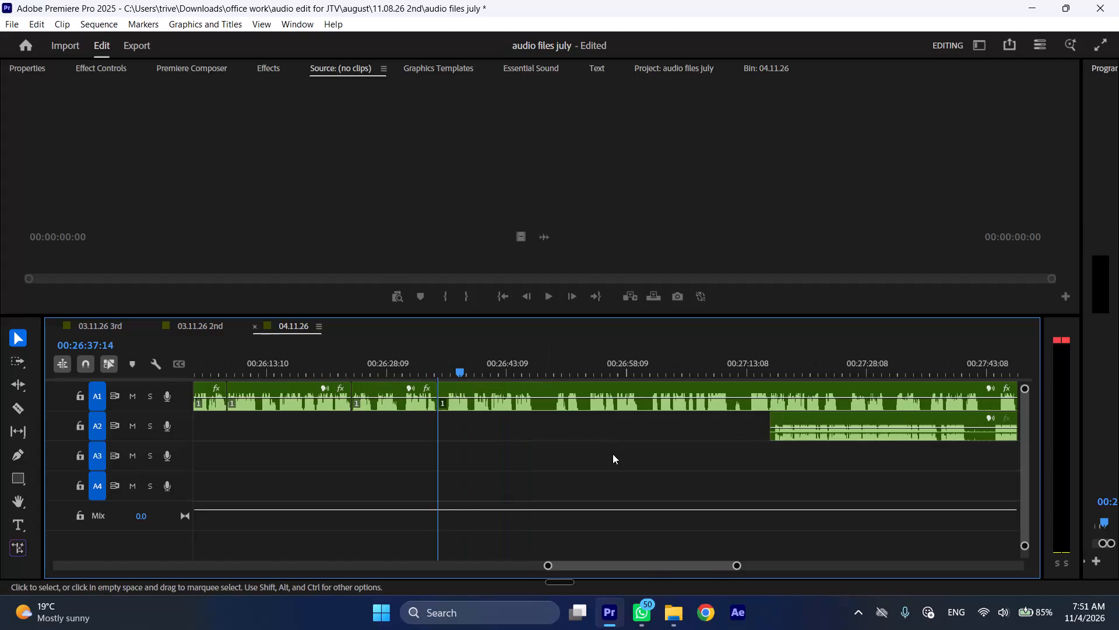
left_click_drag(792, 416, 462, 415)
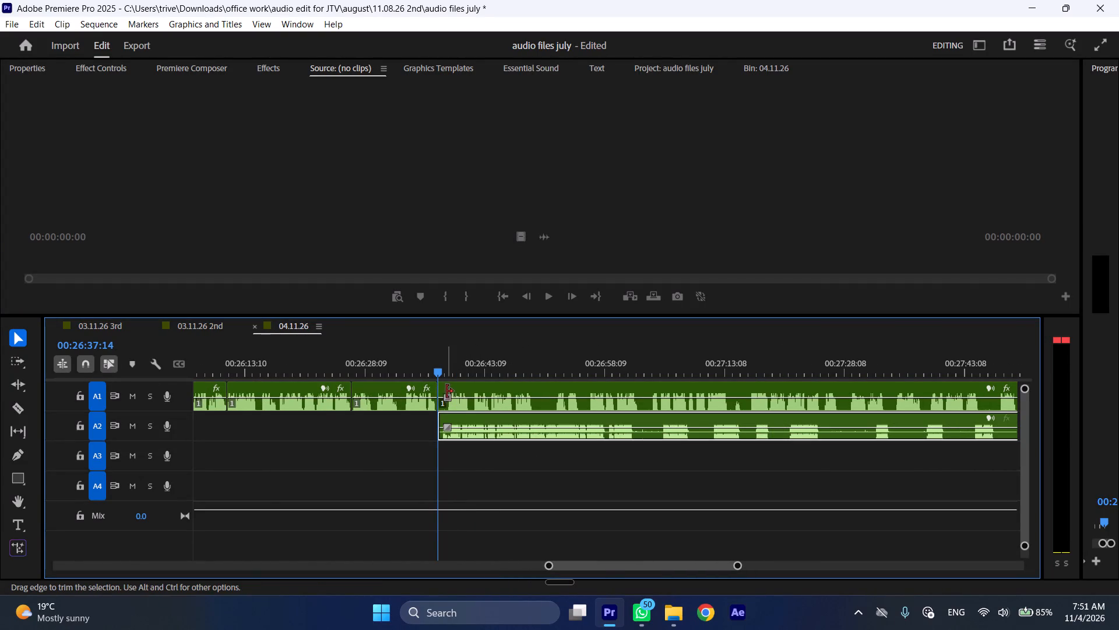
Move the A1 part after the 00:26:37:14 cut later on its track so that it starts at about 00:27:20.
left_click_drag(449, 387, 453, 388)
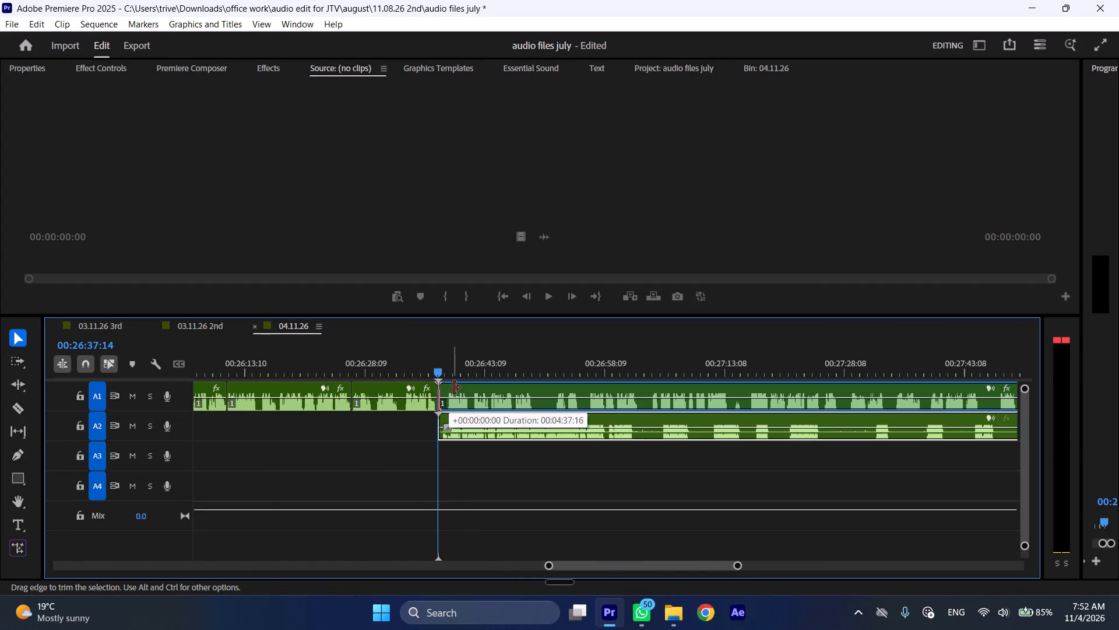
left_click_drag(453, 388, 455, 388)
left_click_drag(479, 384, 812, 396)
Play the A2 audio at increased speed from its start near 00:26:37 to check it.
key("space")
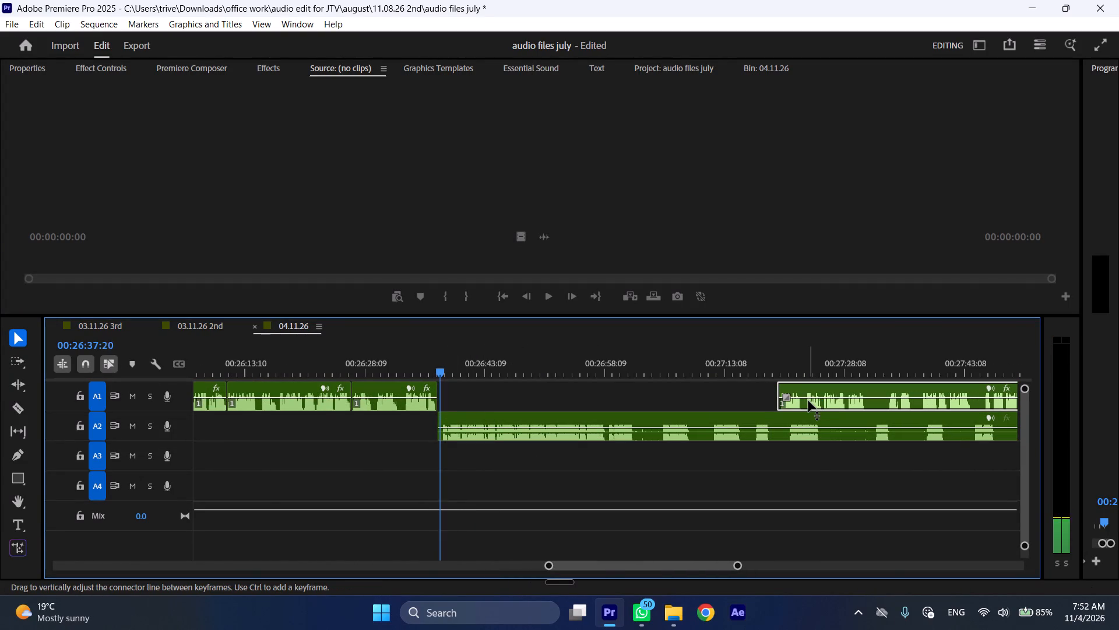
key("l")
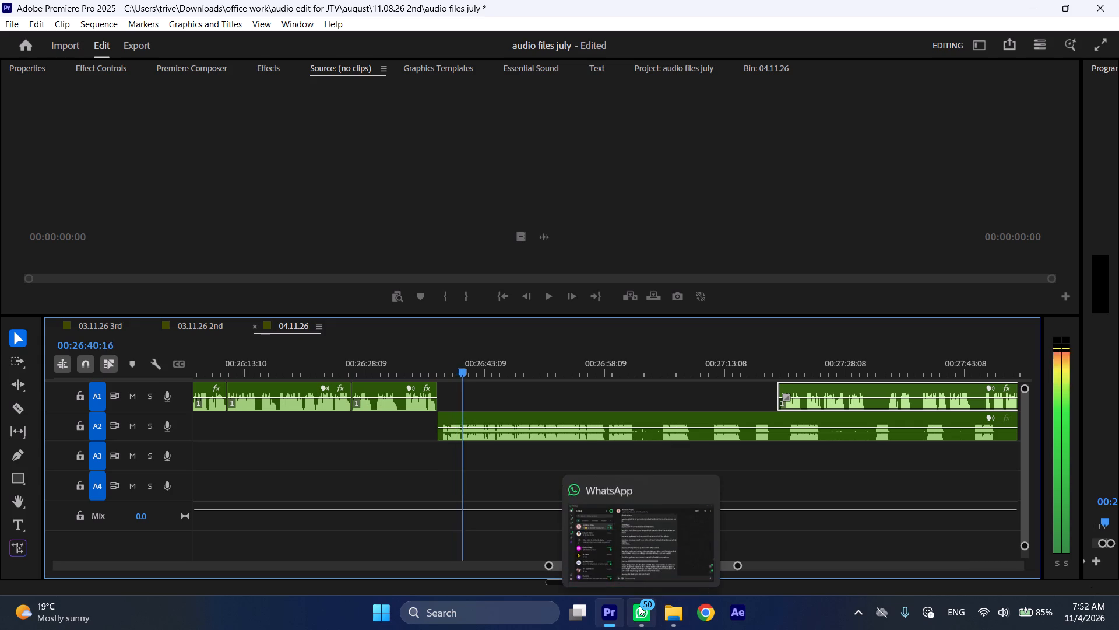
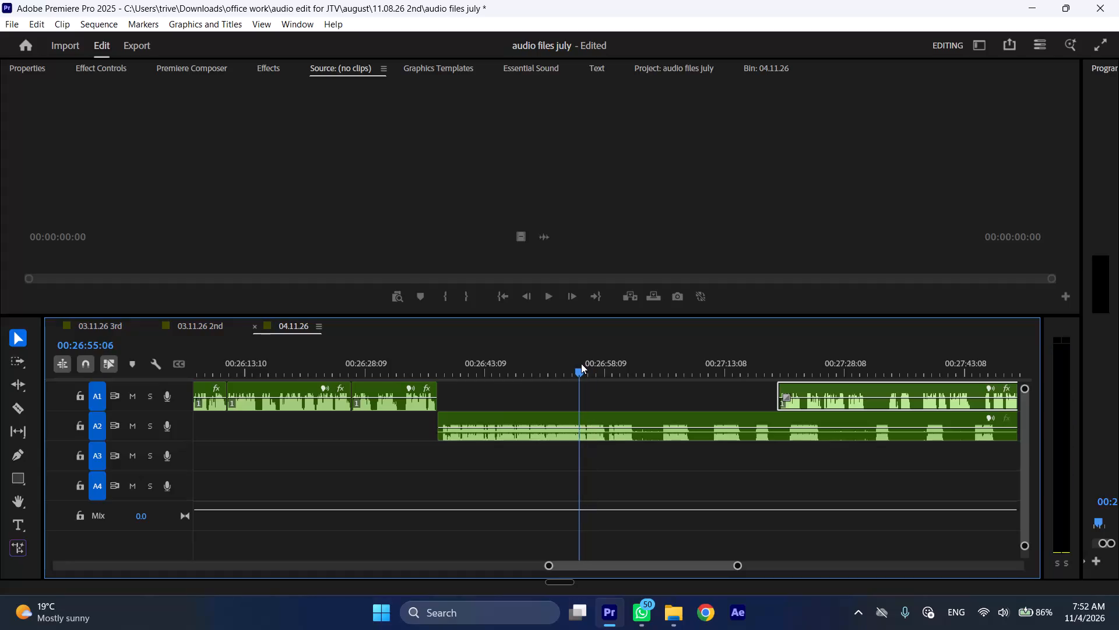
Cut the A2 clip at about 00:26:55 and about 00:26:58, then delete the passage between the cuts and close the gap.
key("space")
left_click(581, 363)
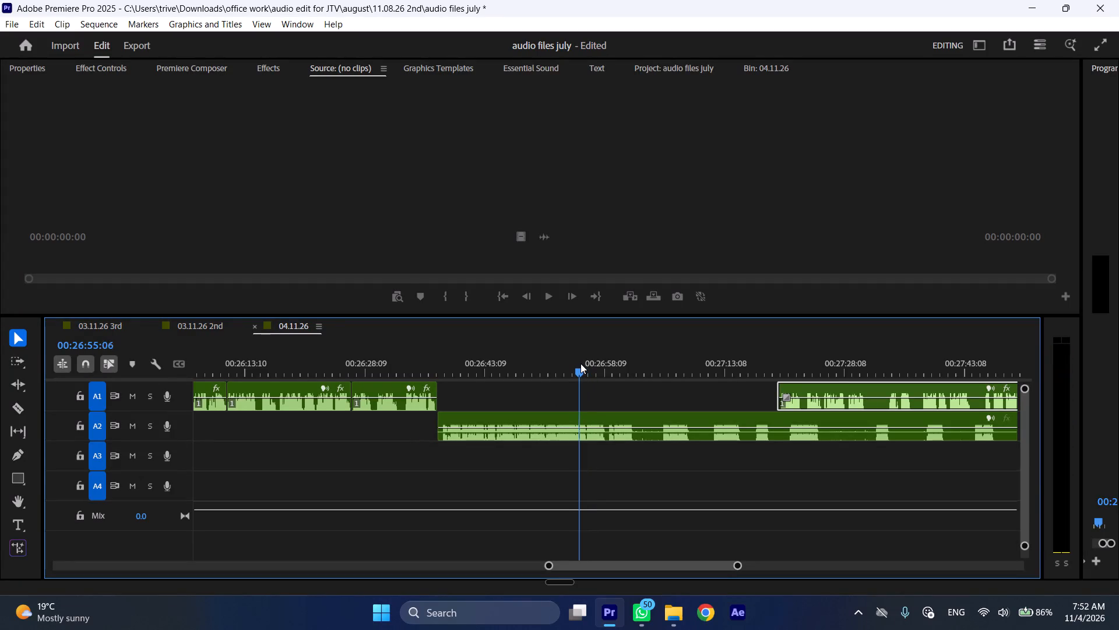
key("space")
left_click(583, 365)
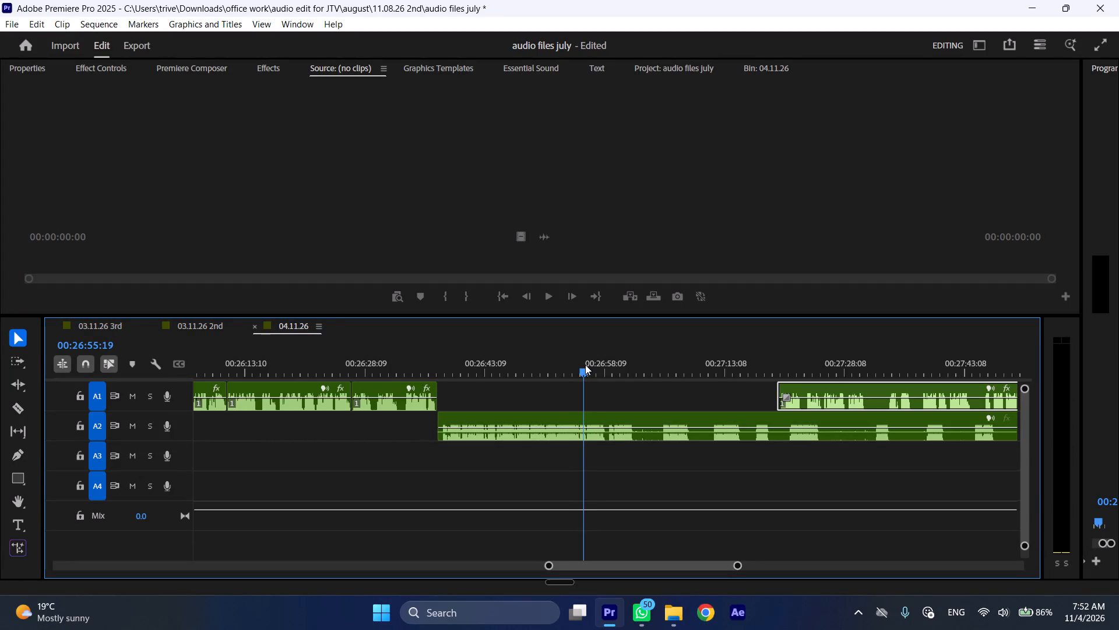
key("space")
left_click(585, 365)
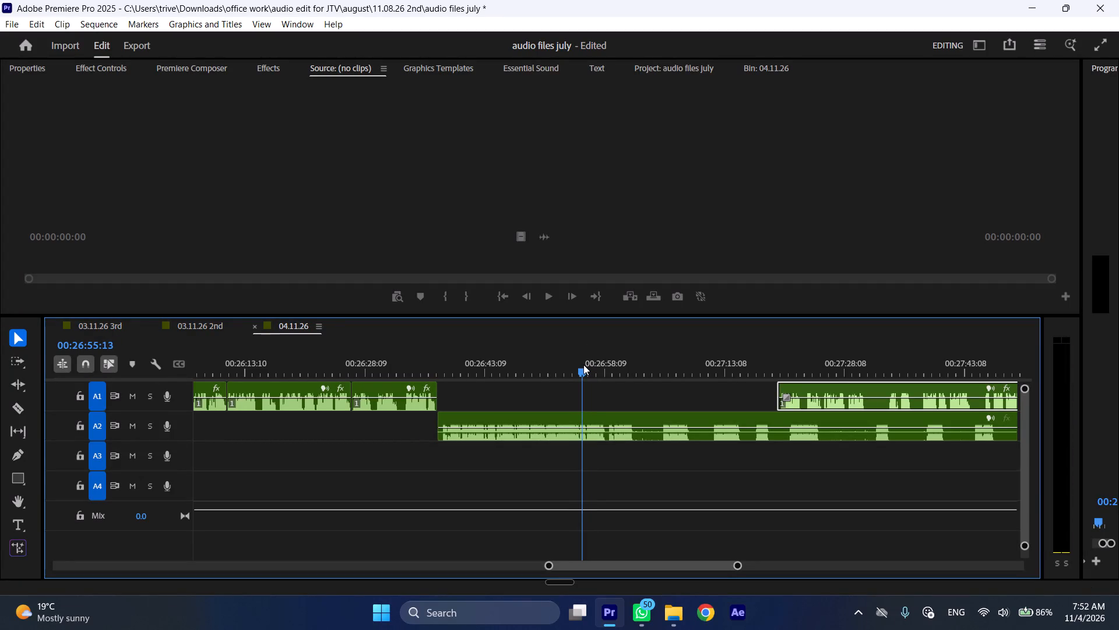
key("shift+c")
left_click_drag(586, 365, 608, 371)
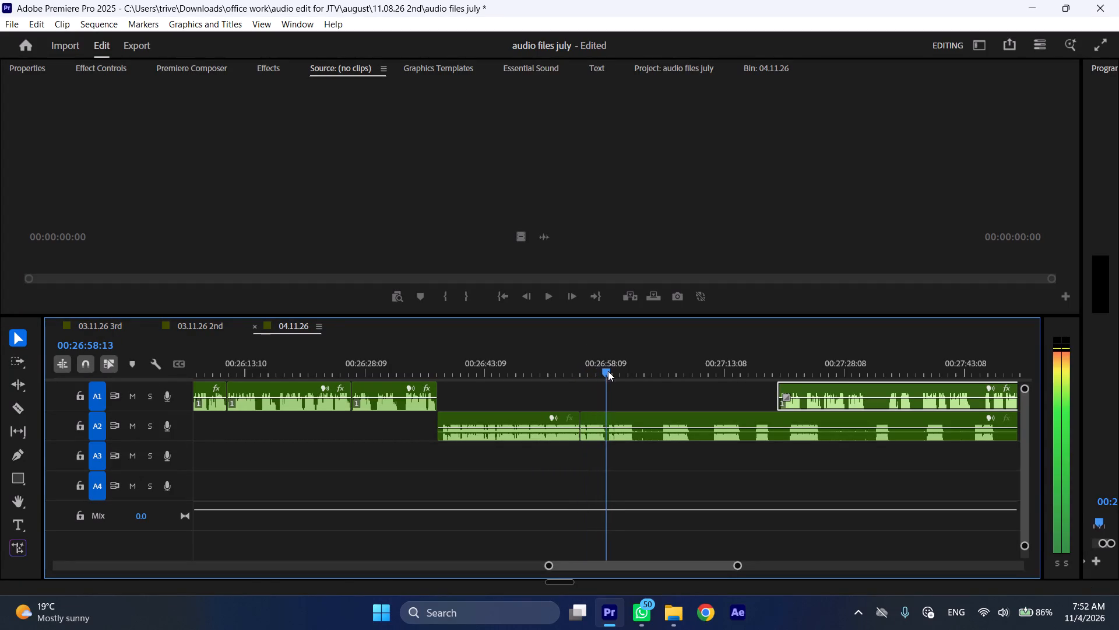
left_click_drag(608, 371, 608, 371)
left_click(632, 427)
key("shift+c")
key("ctrl+shift+d")
Trim the short remnant from the start of the second A2 clip up to 00:26:55:15 and close the gap.
left_click(573, 369)
key("space")
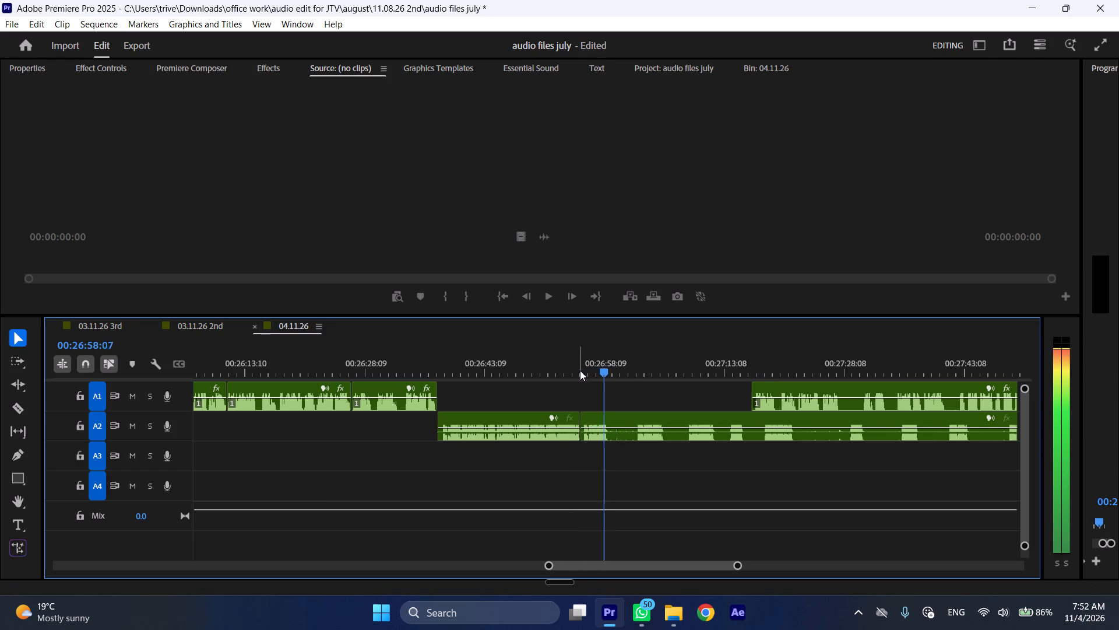
left_click(584, 370)
left_click(606, 428)
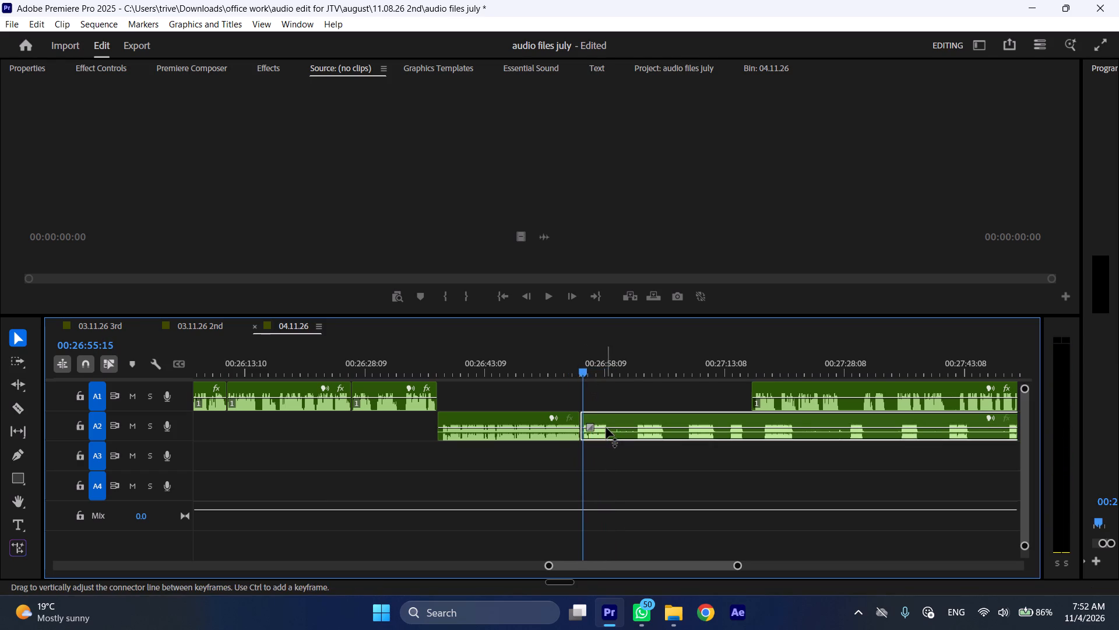
key("shift+c")
key("ctrl+shift+d")
Cut the A2 clip at about 00:26:58:23 and move the A1 clip starting near 00:27:16 earlier so that it starts at the cut.
key("space")
left_click_drag(599, 372, 611, 375)
key("shift+c")
left_click_drag(770, 387, 635, 387)
Move the A2 part after the 00:26:58:23 cut later on its track so that it starts at about 00:27:12.
left_click_drag(624, 412, 729, 412)
Play the A1 audio from its start near 00:26:58:23, partly at increased speed, to check it.
key("space")
key("l")
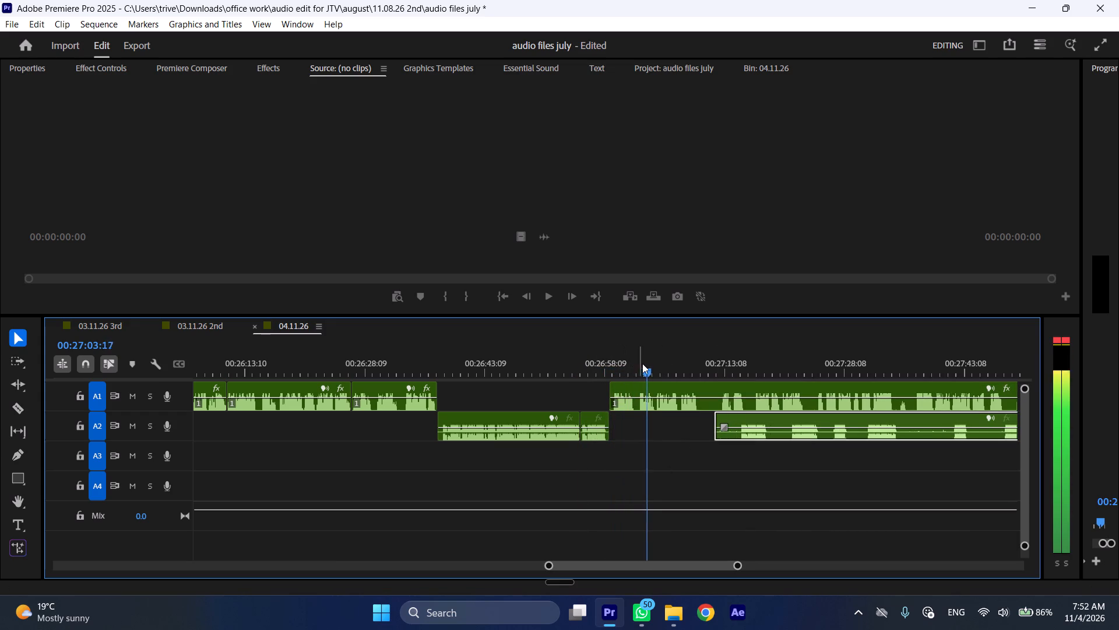
left_click(610, 365)
key("space")
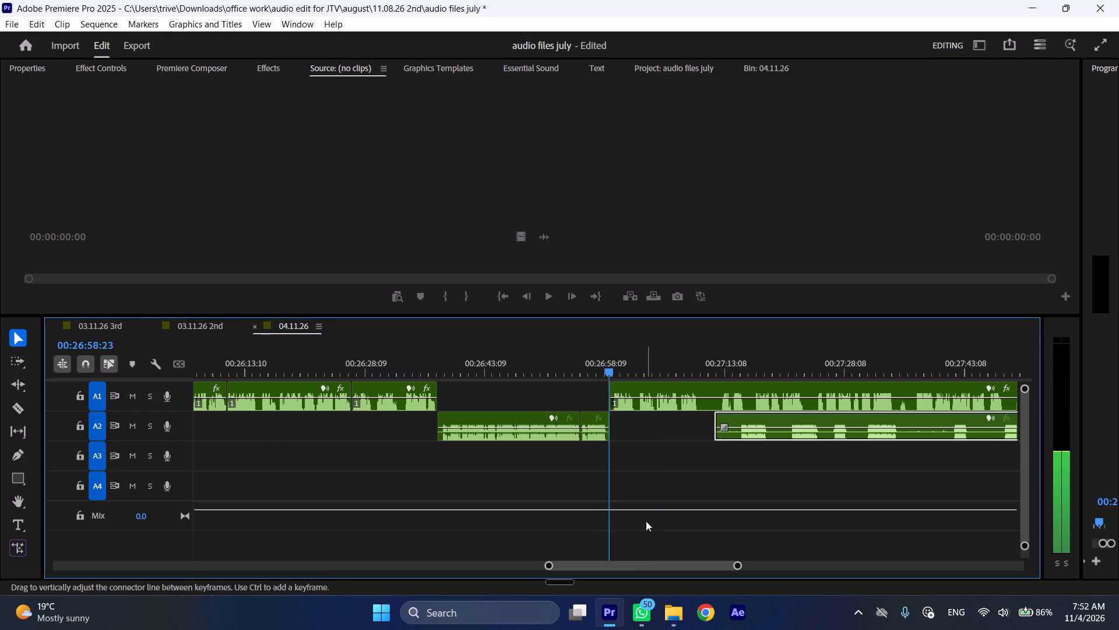
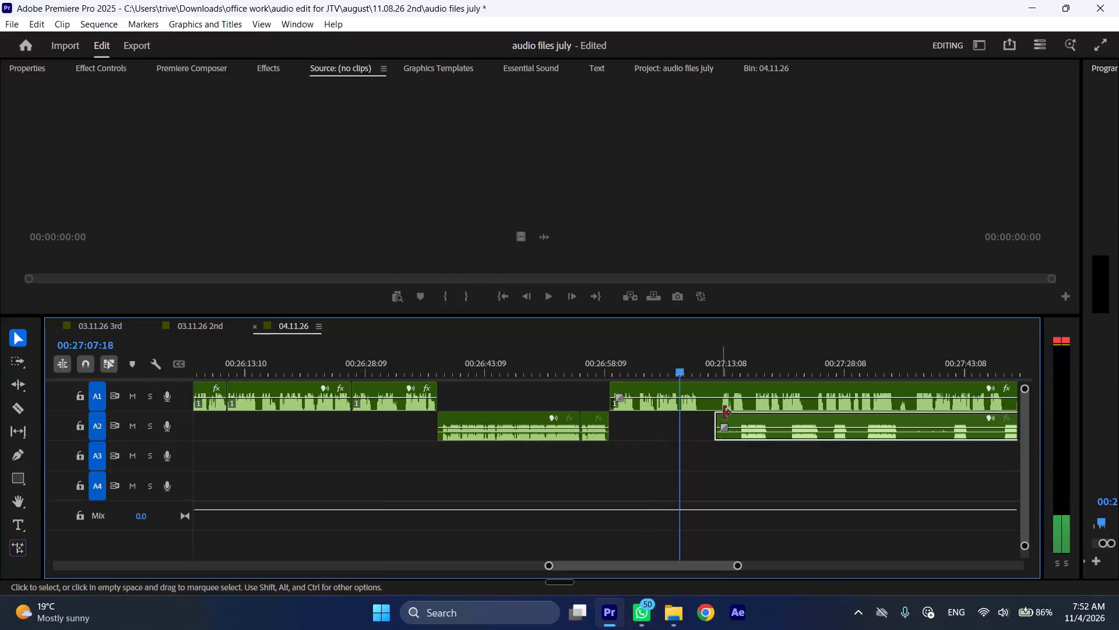
Move the A2 clip starting near 00:27:12 later on its track so that it starts at about 00:27:39.
left_click_drag(730, 421, 946, 423)
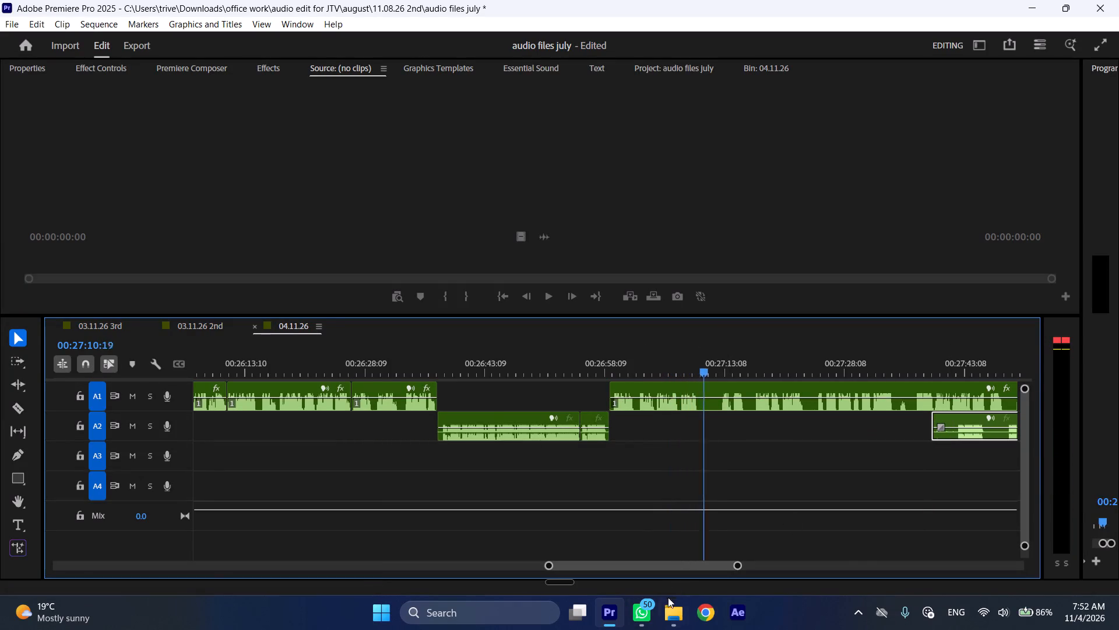
Switch to WhatsApp.
left_click(643, 613)
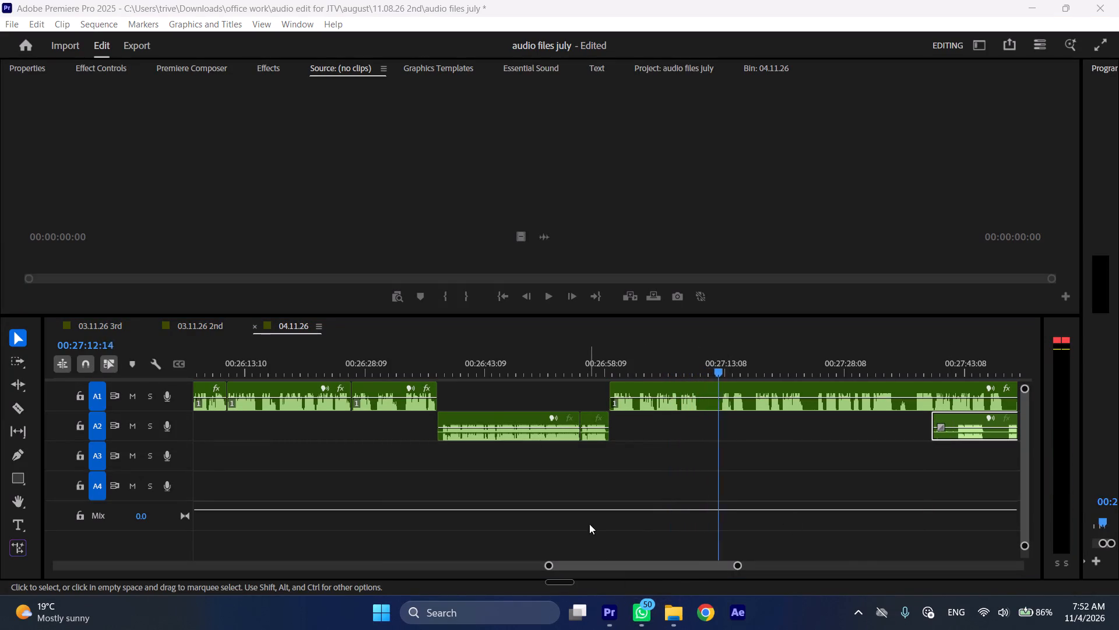
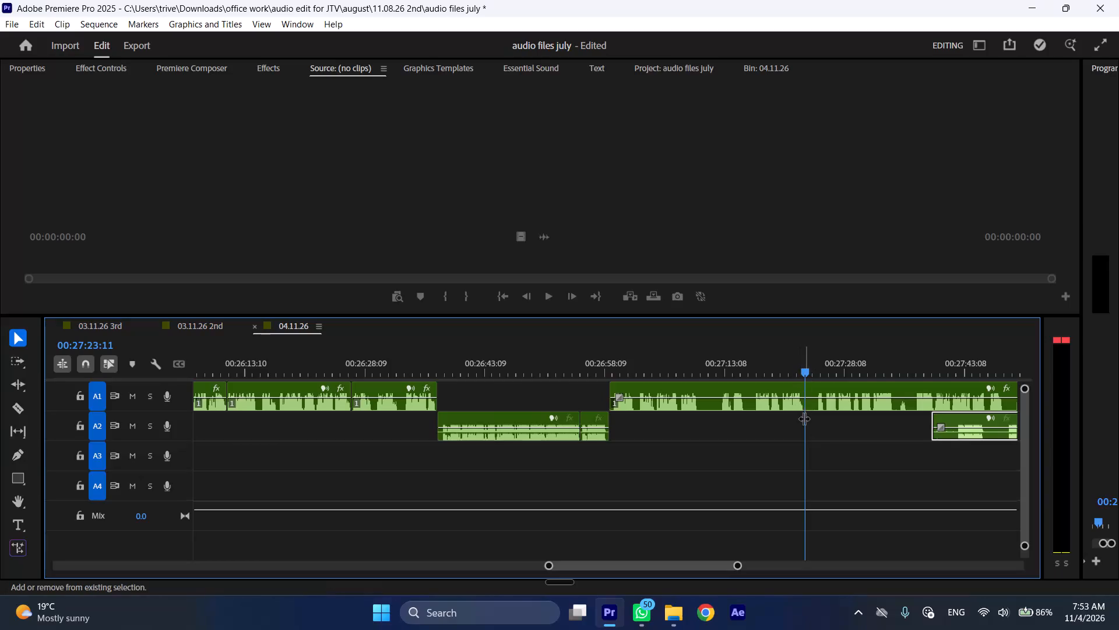
Split the A1 clip at 00:27:23:11.
key("shift+c")
Trim about 00:00:02:15 off the start of the A2 clip near 00:27:39 and move the clip so that it starts at 00:27:23:11.
scroll(797, 432, "down", 6)
left_click_drag(803, 419, 825, 421)
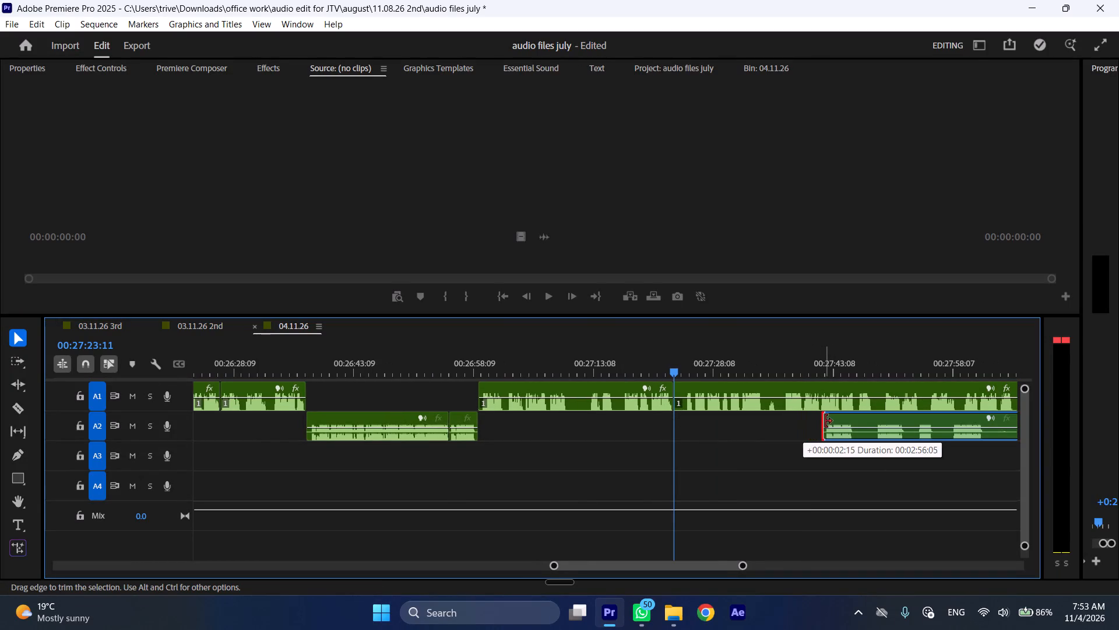
left_click_drag(825, 421, 826, 422)
left_click_drag(849, 418, 699, 418)
Move the A1 clip that starts at 00:27:23:11 later on its track so that it starts at about 00:27:45.
left_click_drag(701, 384, 707, 385)
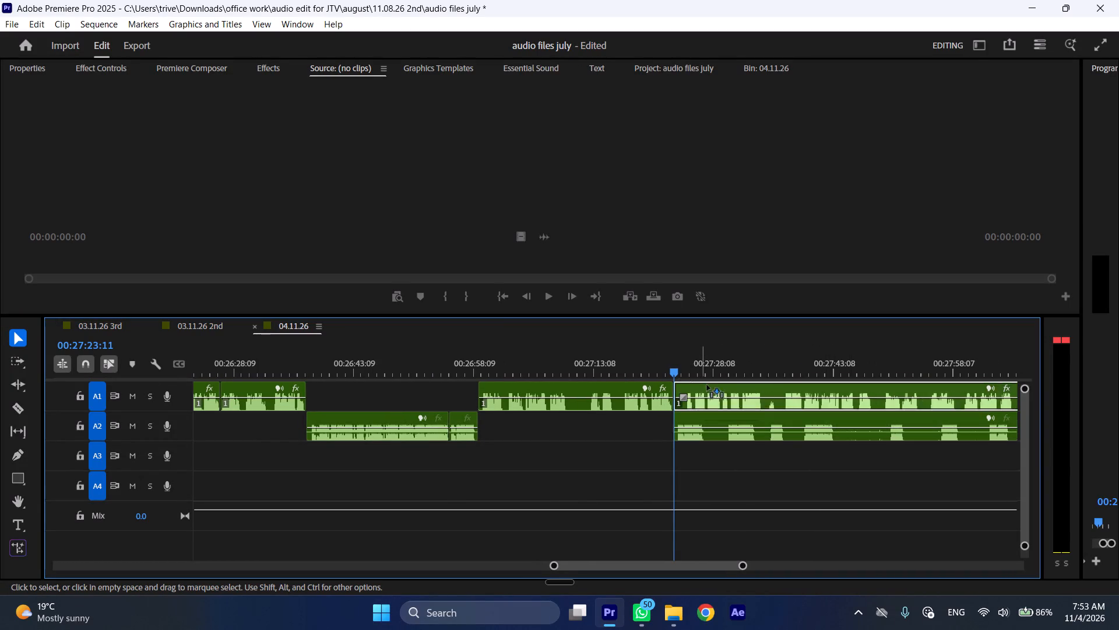
left_click_drag(707, 385, 879, 392)
Cut out the short A1 pause starting at 00:27:02:00 with its gap closed, and play back the join.
left_click_drag(504, 368, 509, 368)
key("shift+c")
left_click(526, 402)
key("shift+c")
key("ctrl+shift+d")
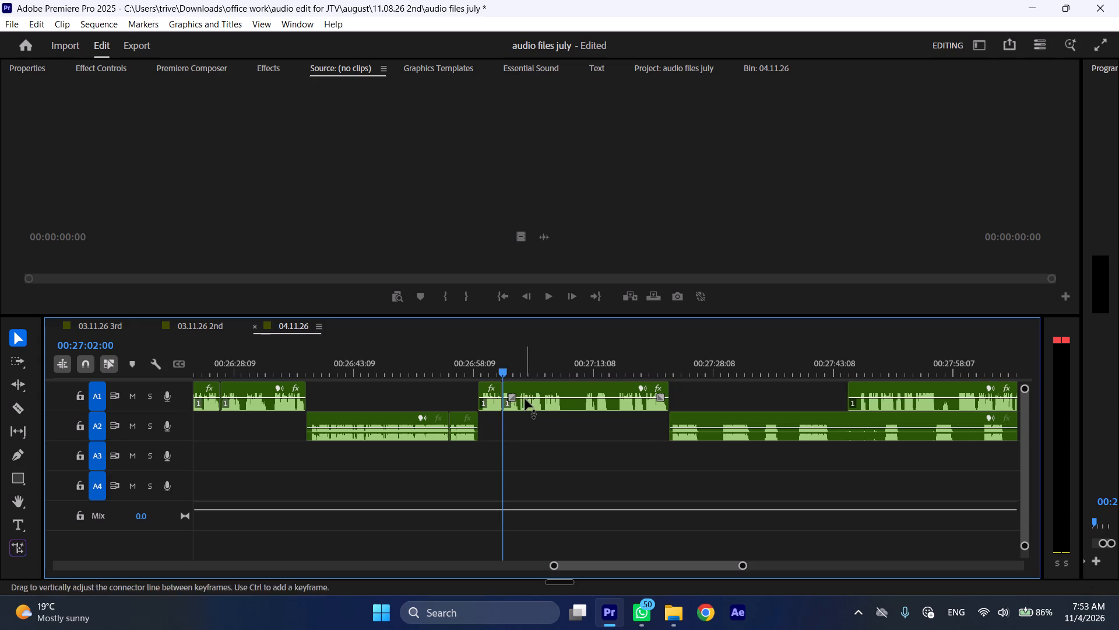
key("space")
left_click(494, 361)
key("space")
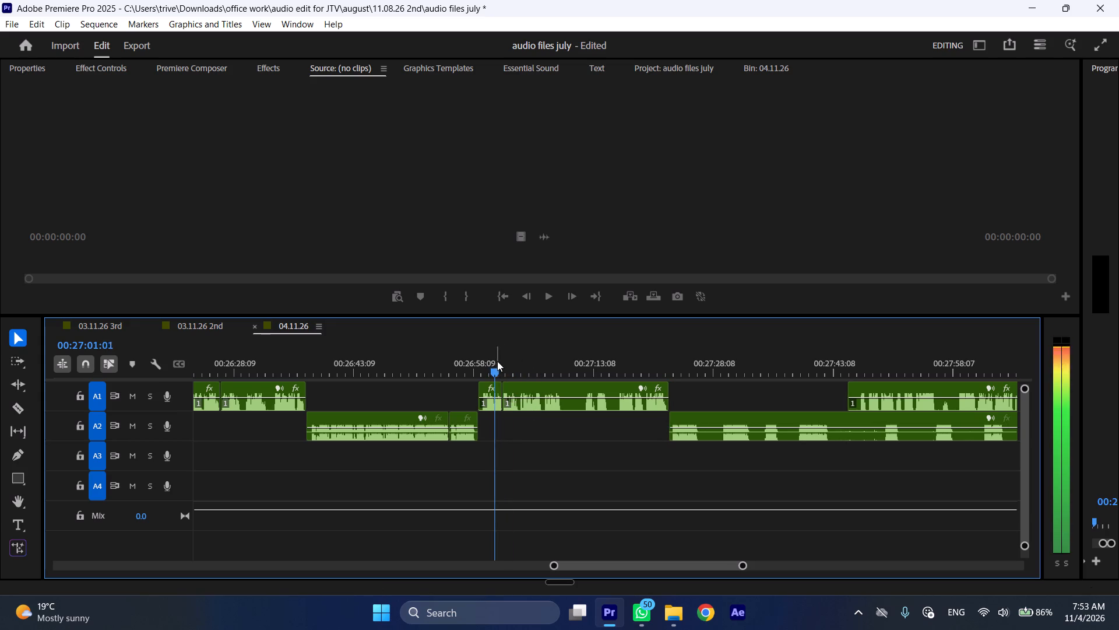
Cut out the A1 section from about 00:27:09:14 to 00:27:12:04 and close the gap.
left_click_drag(561, 363, 563, 363)
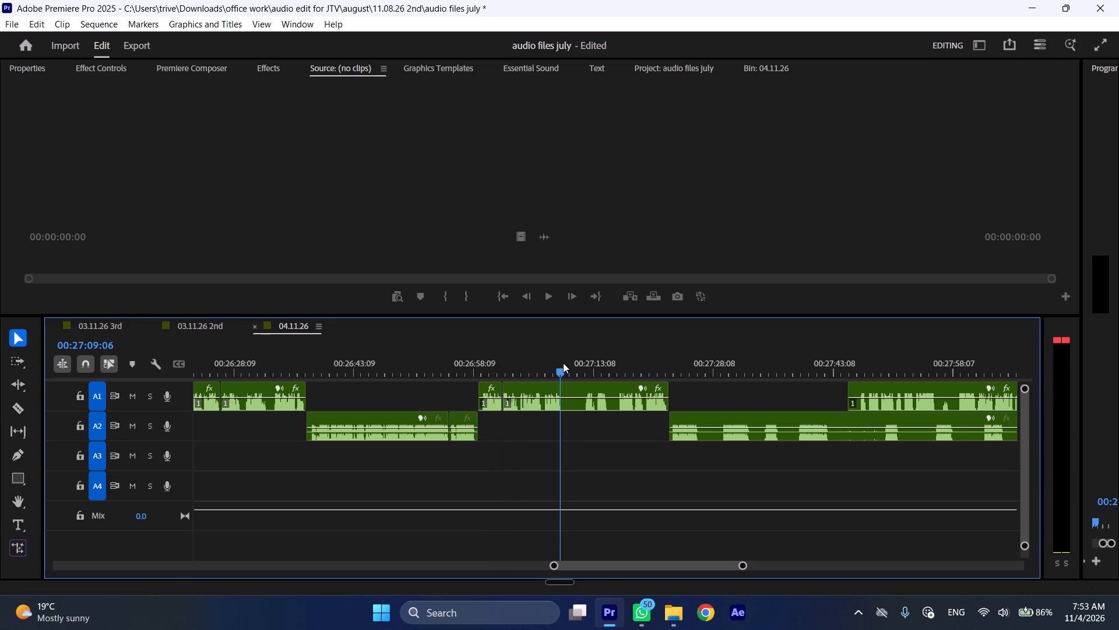
left_click_drag(563, 363, 586, 367)
key("shift+c")
left_click(597, 393)
key("shift+c")
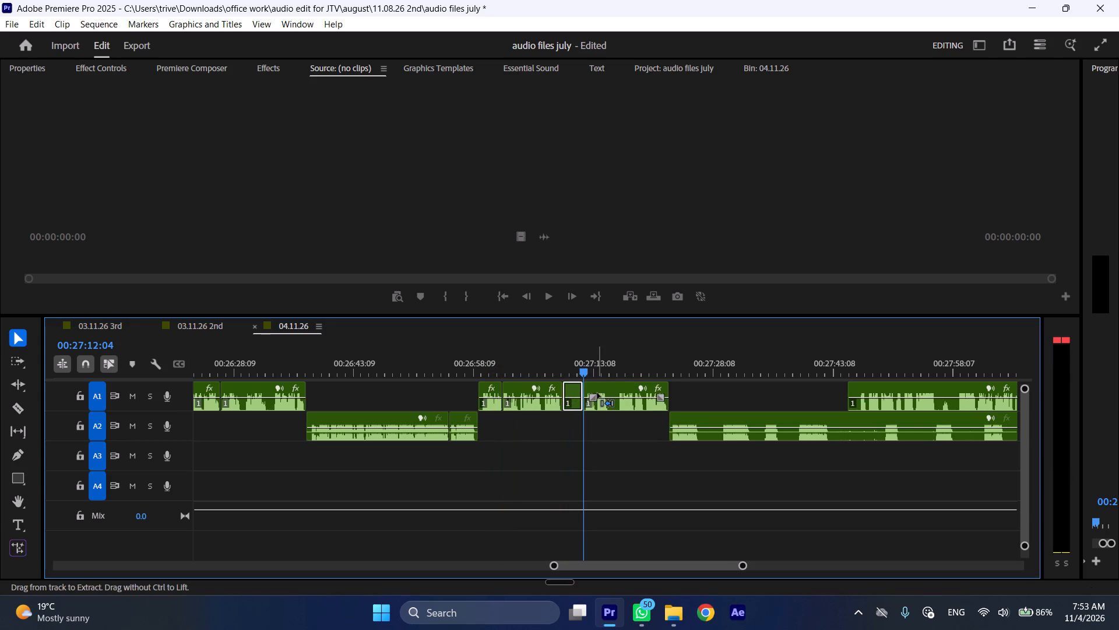
key("ctrl+shift+d")
Cut out the A1 pause between 00:27:12:15 and 00:27:13:18 with its gap closed, and play back the transition into the A2 clip.
left_click_drag(592, 362, 599, 363)
key("shift+c")
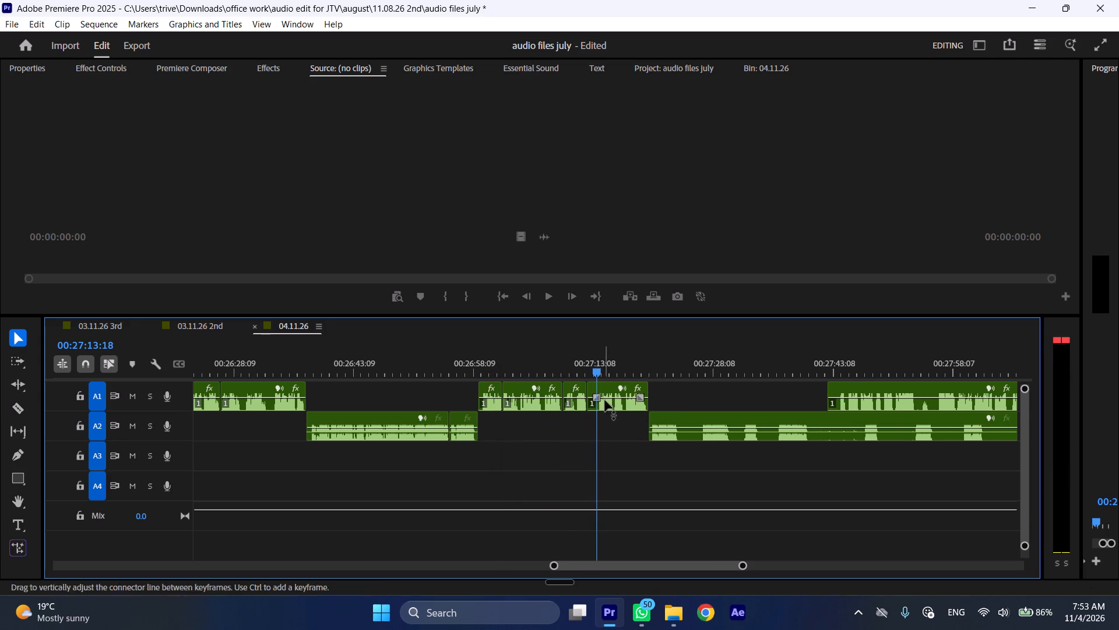
left_click(608, 410)
type("Cz")
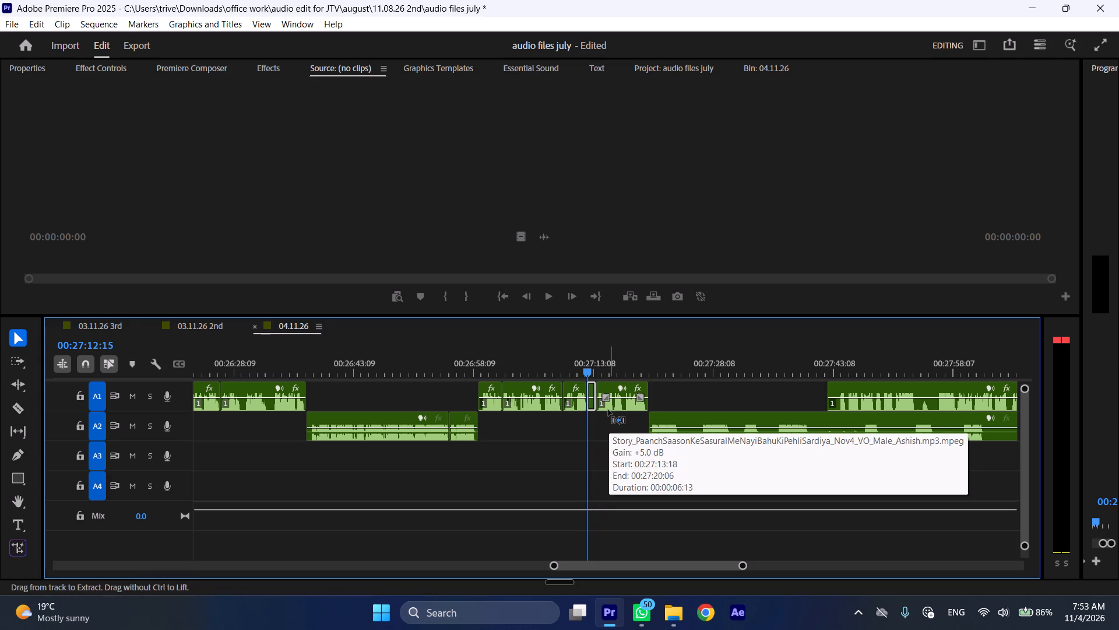
key("ctrl+shift+d")
key("space")
left_click(628, 360)
key("space")
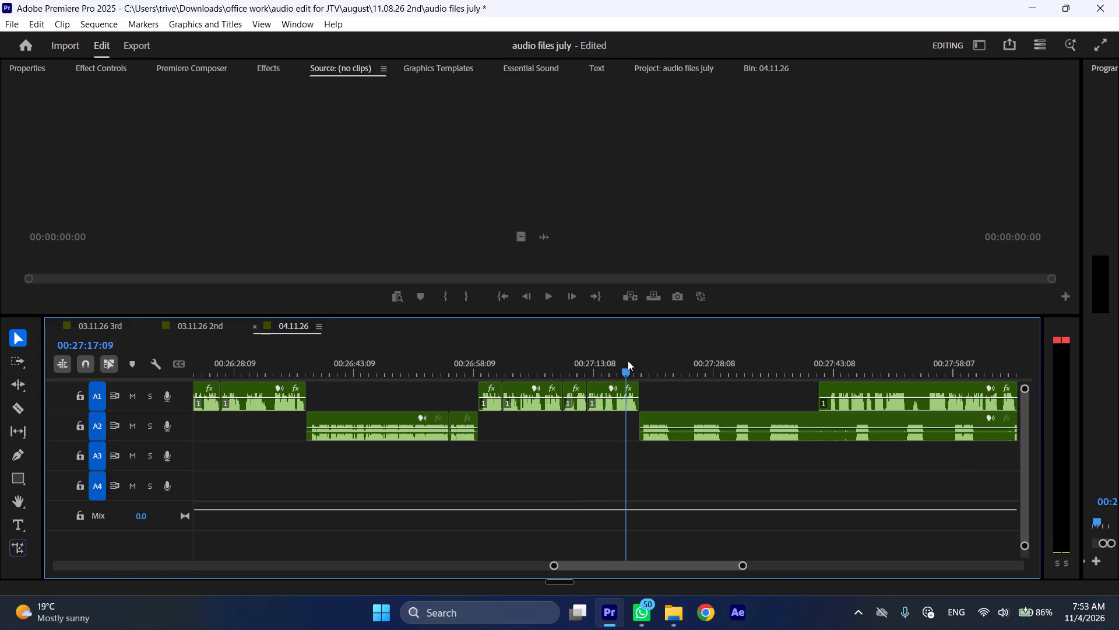
type("l")
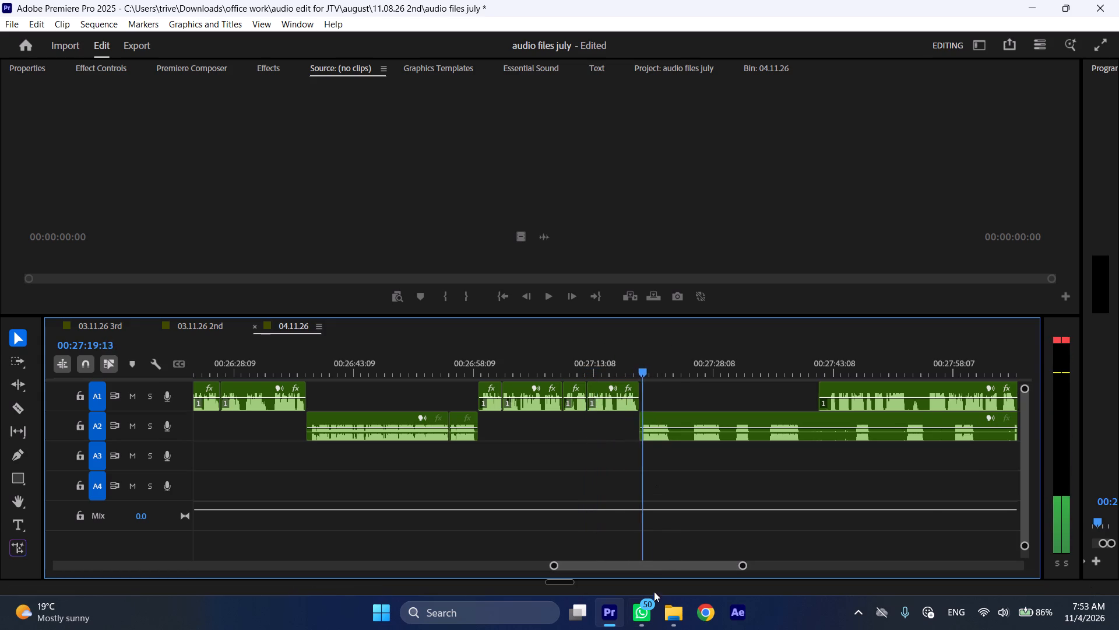
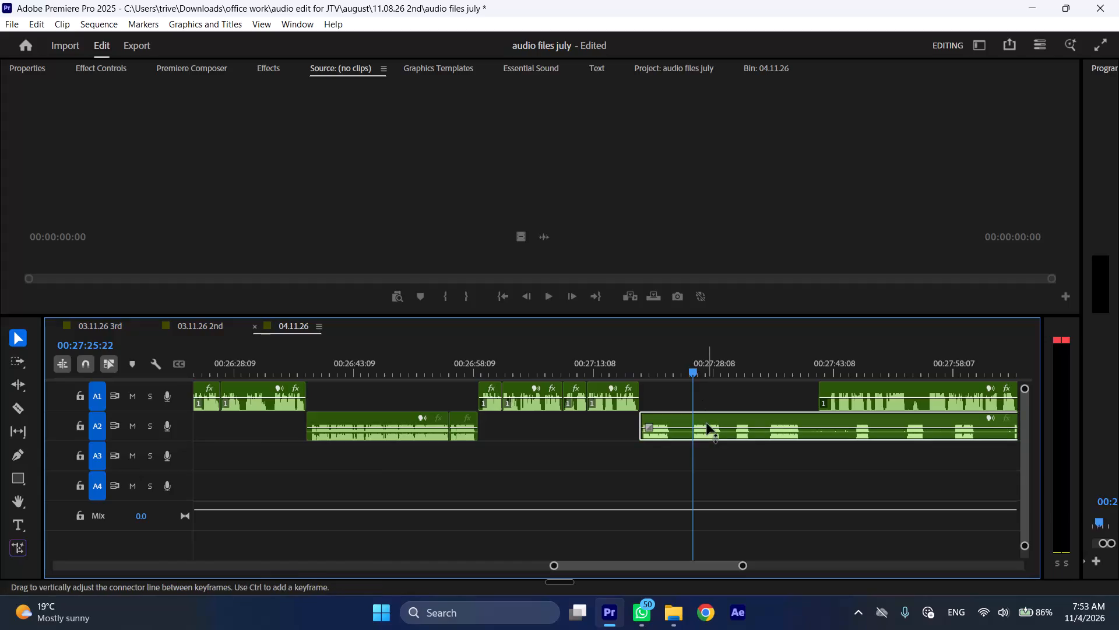
Cut the A2 clip at 00:27:25:22 and remove its opening part with the gap closed.
key("shift+c")
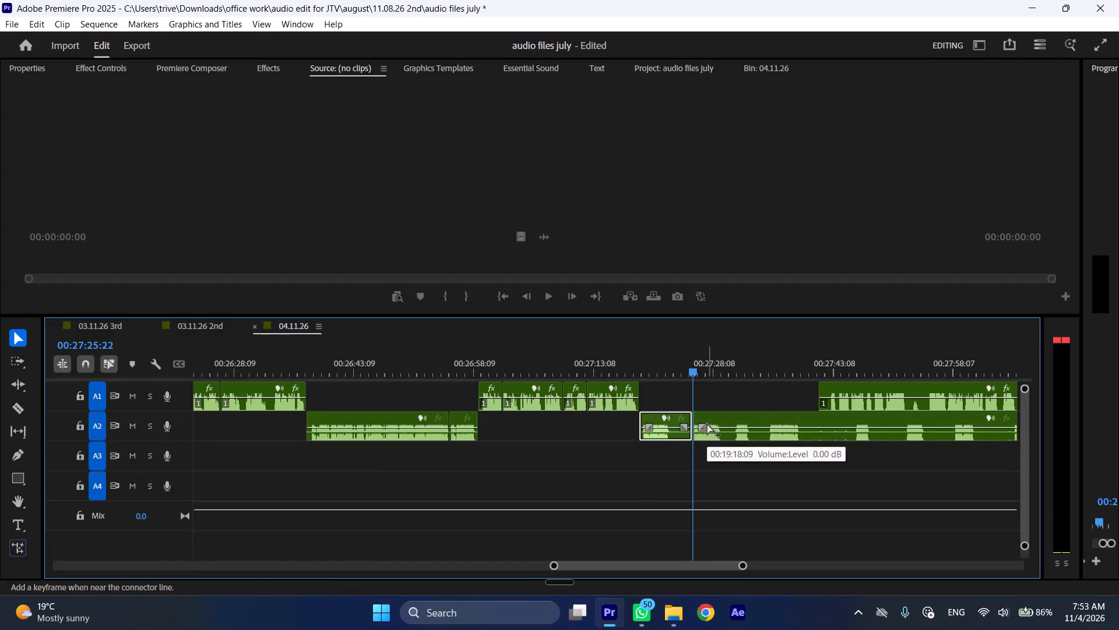
key("ctrl+shift+d")
Split the A2 clip at 00:27:22:20, starting the following A1 clip at that cut and moving the A2 remainder to about 00:27:36.
left_click_drag(663, 359, 671, 360)
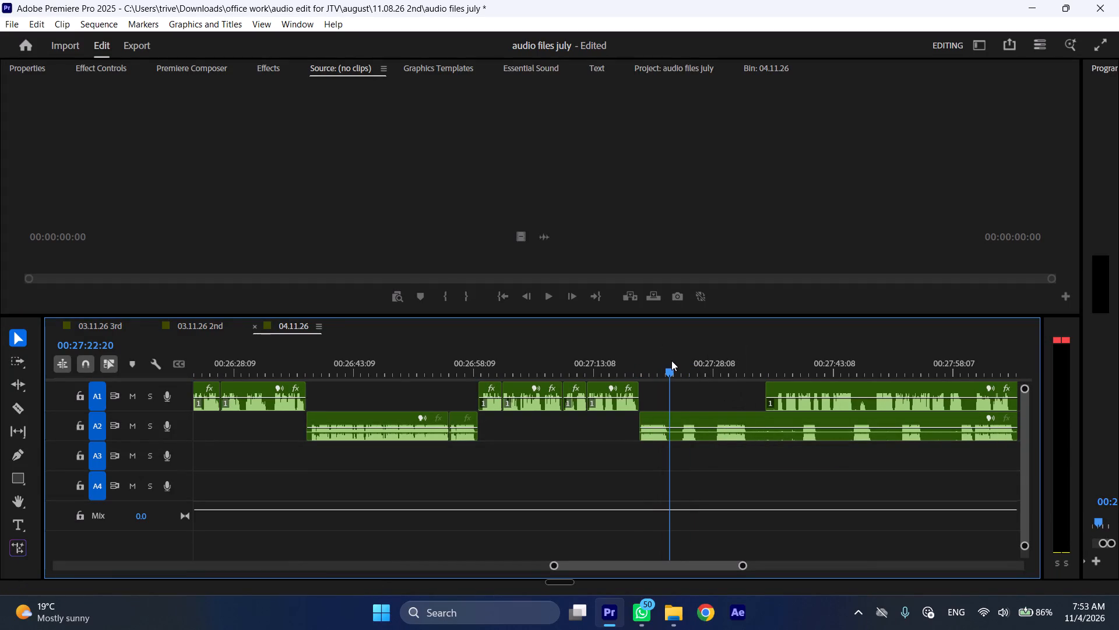
key("shift+c")
left_click_drag(771, 384, 778, 385)
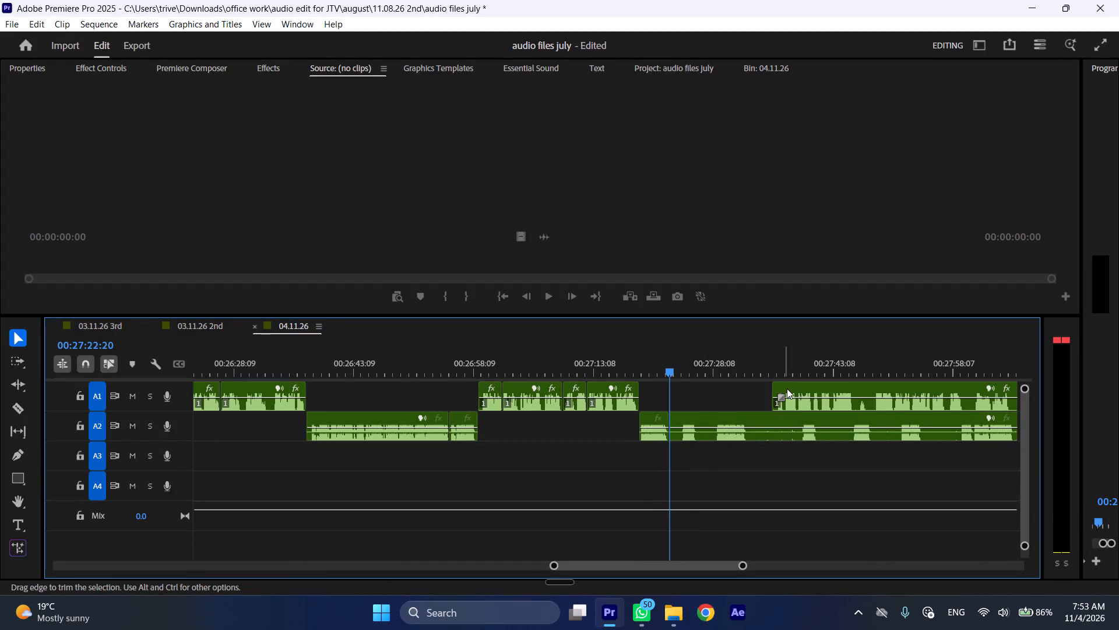
left_click_drag(801, 385, 705, 386)
left_click_drag(688, 412, 798, 412)
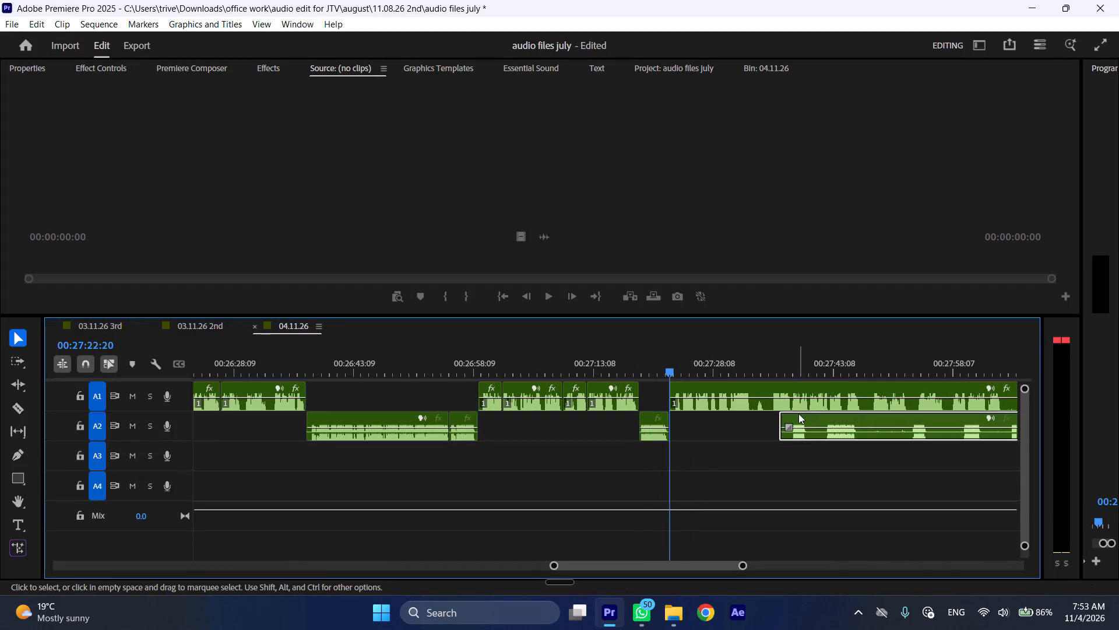
Trim off the A1 clip's opening up to 00:27:23:03 with the gap closed, and play back from the join.
key("space")
left_click(673, 361)
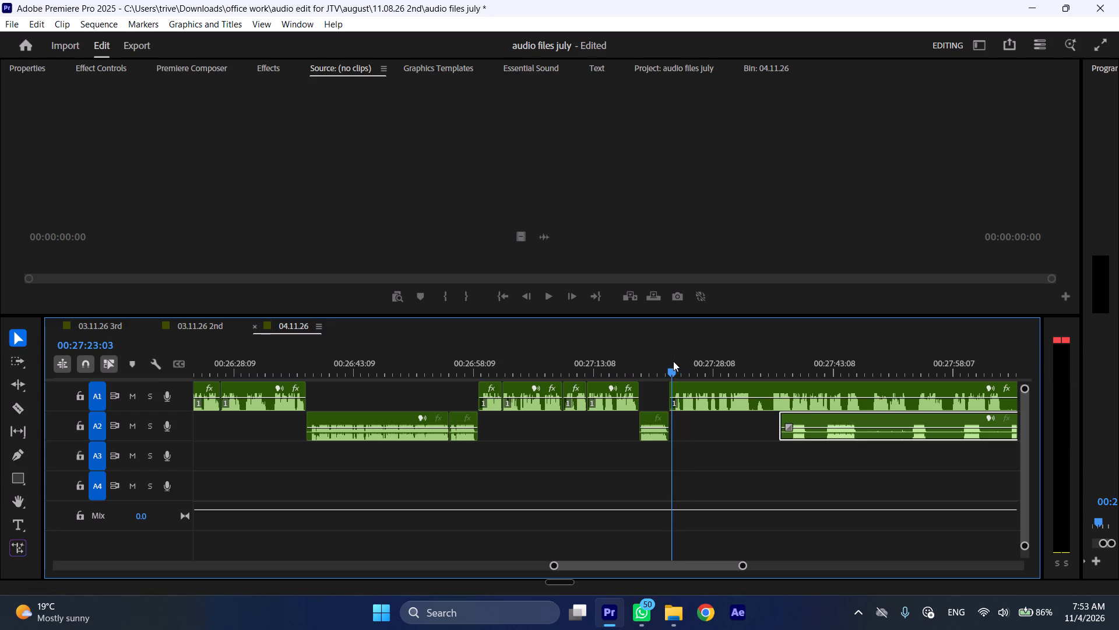
left_click(685, 383)
key("shift+c")
key("ctrl+shift+d")
key("space")
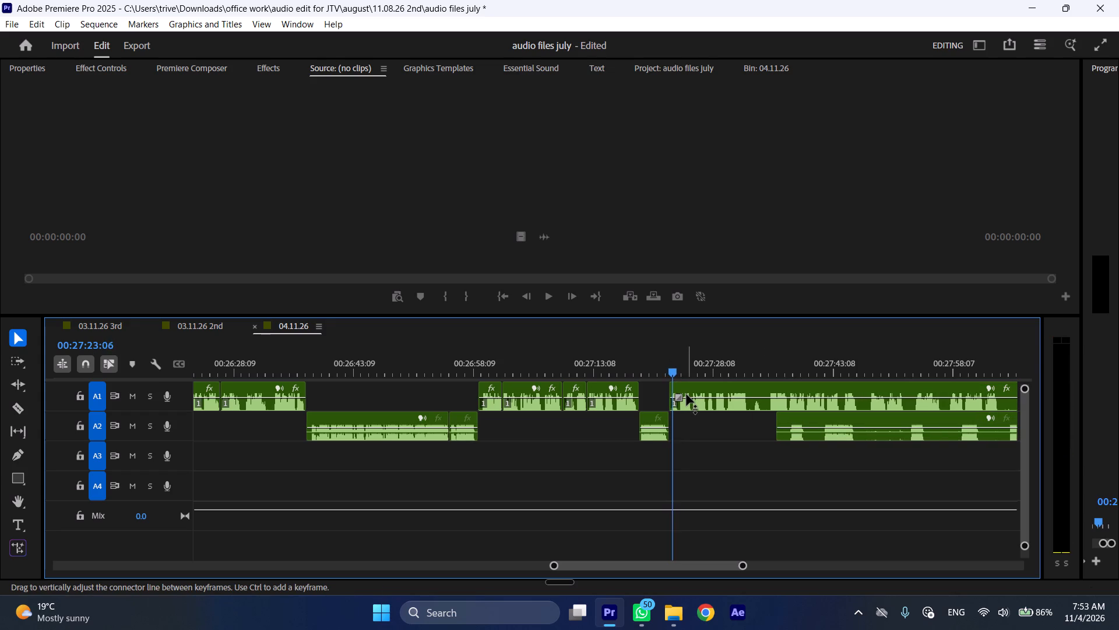
type("l")
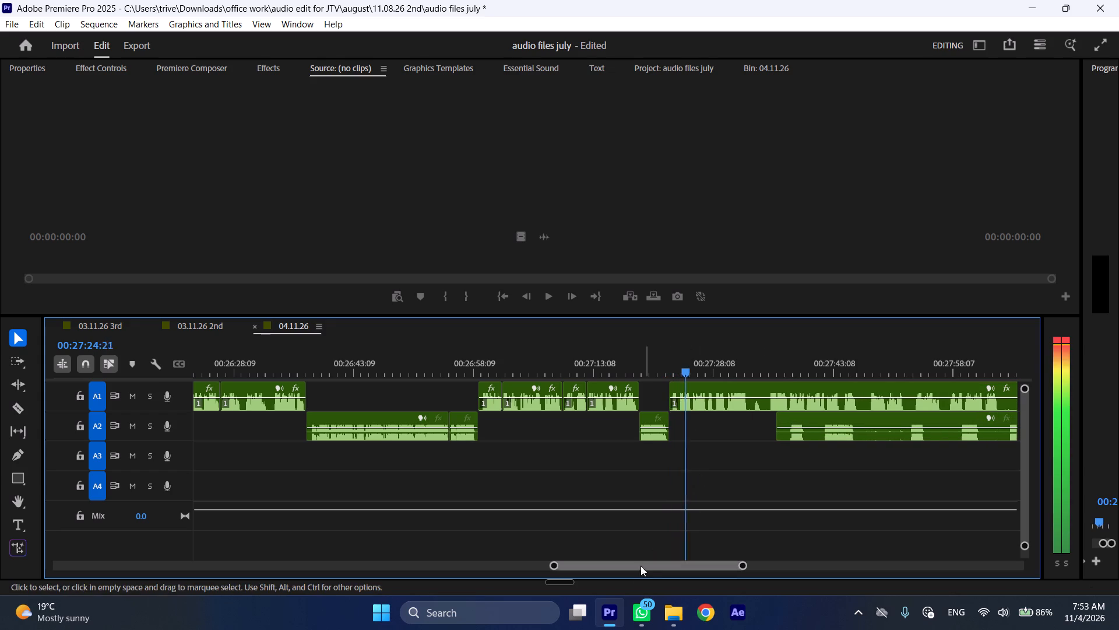
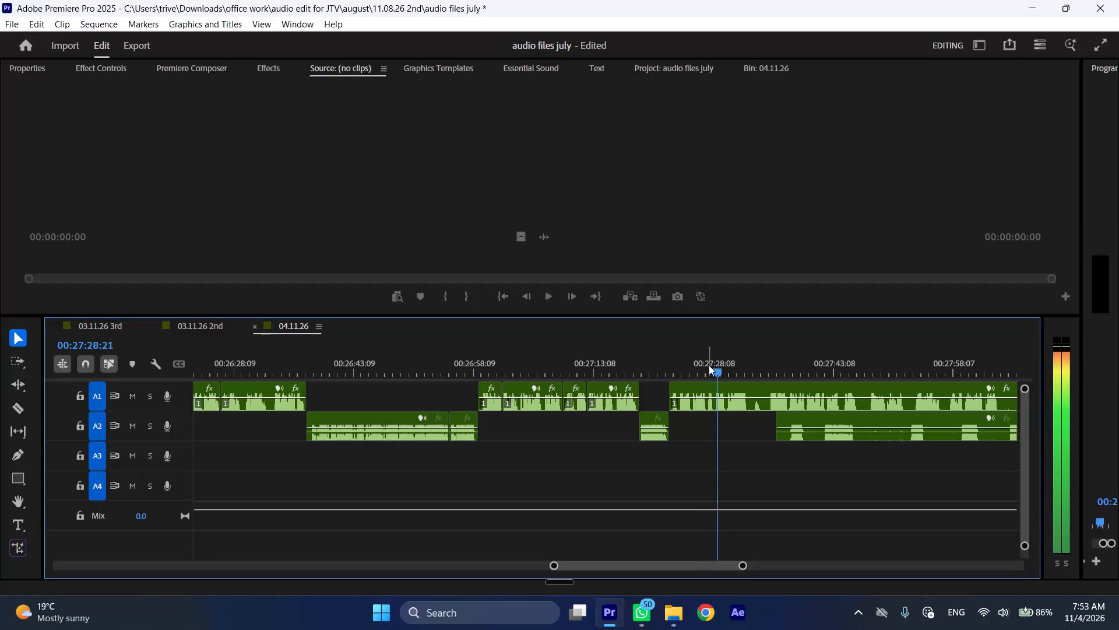
Cut the A1 clip at 00:27:27:14 and remove its opening part with the gap closed.
left_click(708, 365)
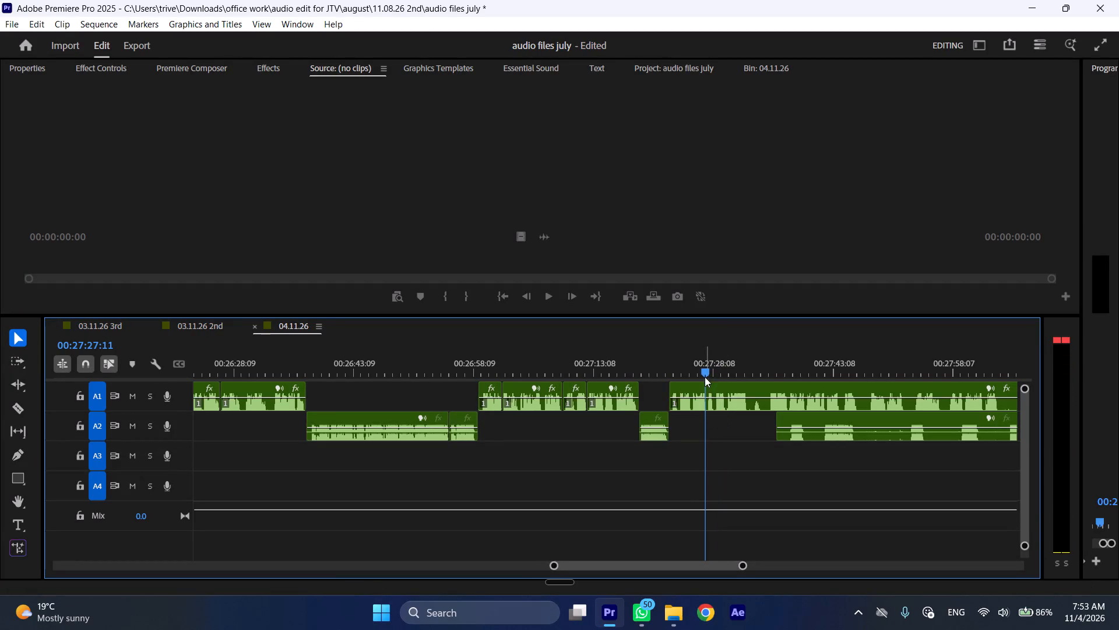
left_click(705, 372)
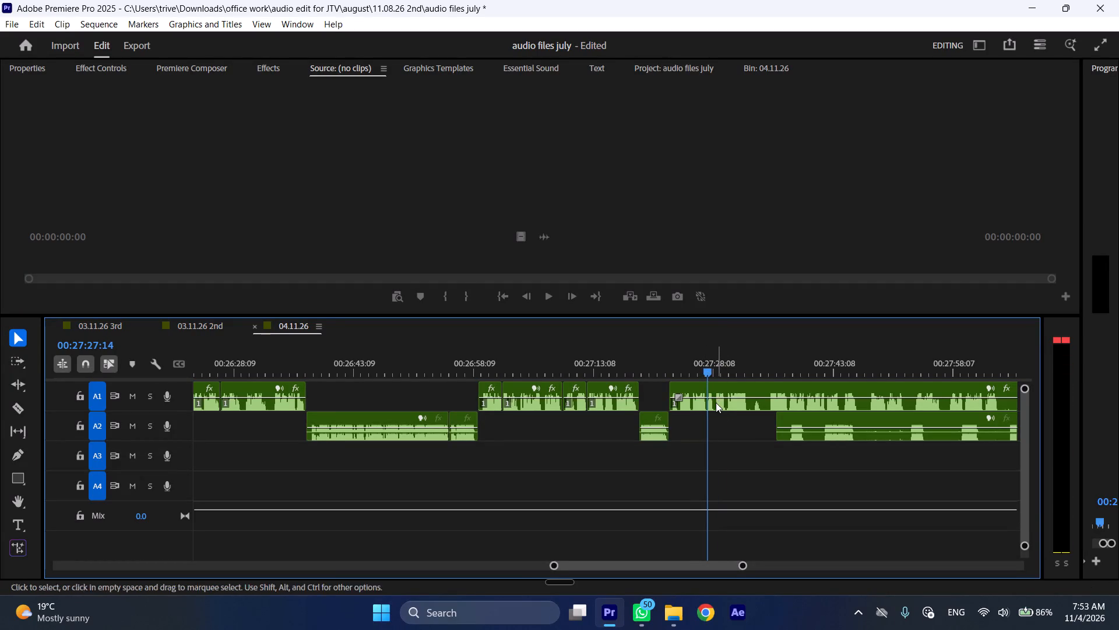
key("shift+c")
left_click(698, 405)
key("ctrl+shift+d")
Play on from the new join at faster speed and split the A1 clip at 00:27:28:00.
key("space")
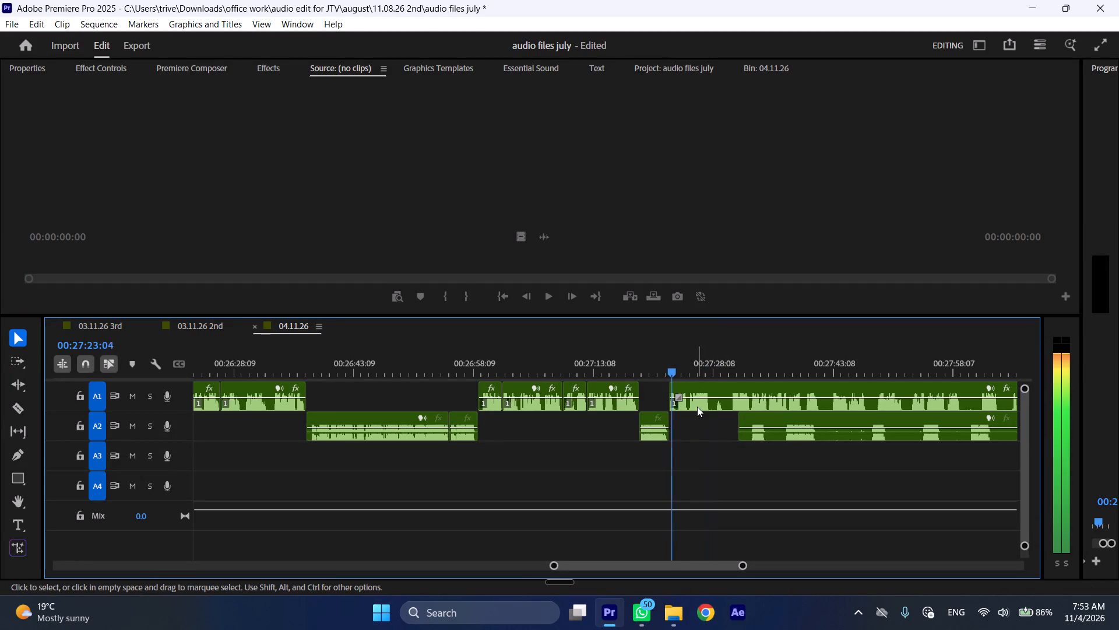
key("l")
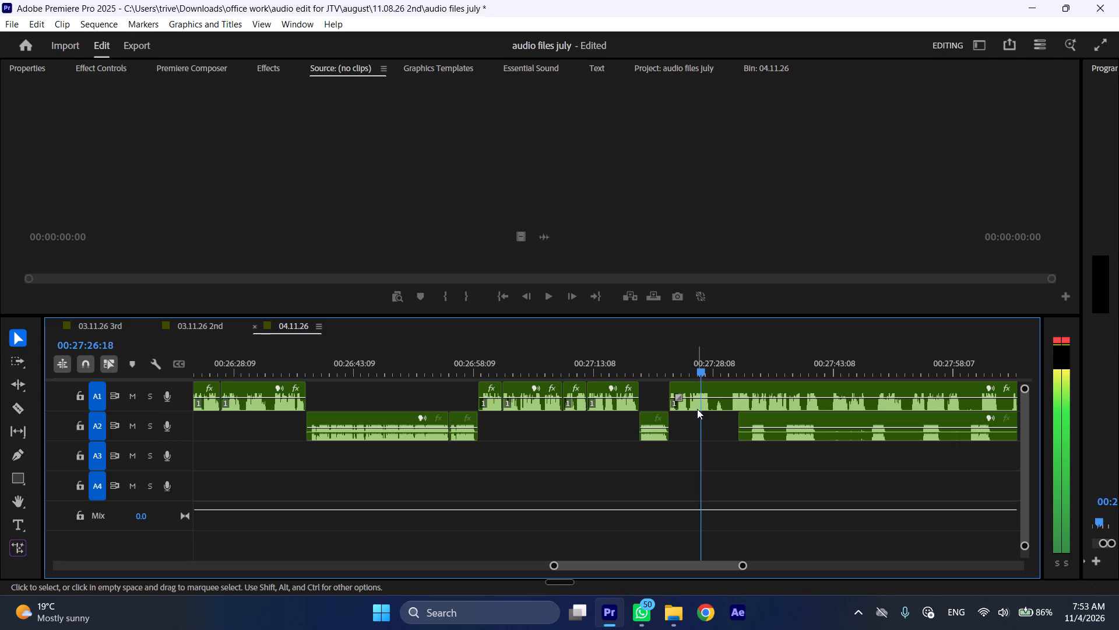
key("space")
key("shift+c")
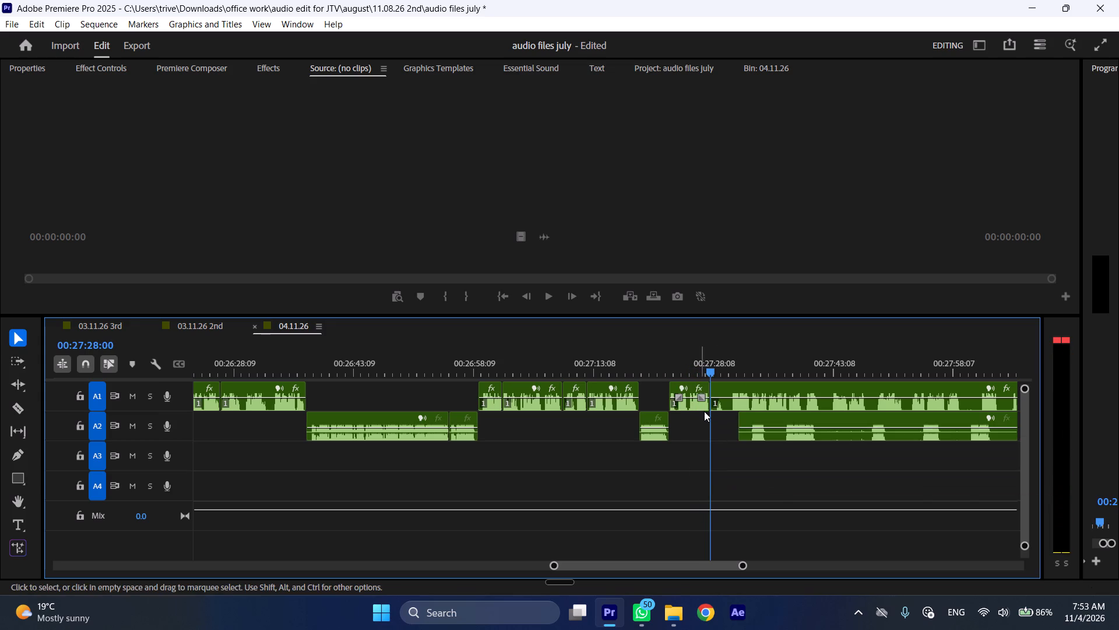
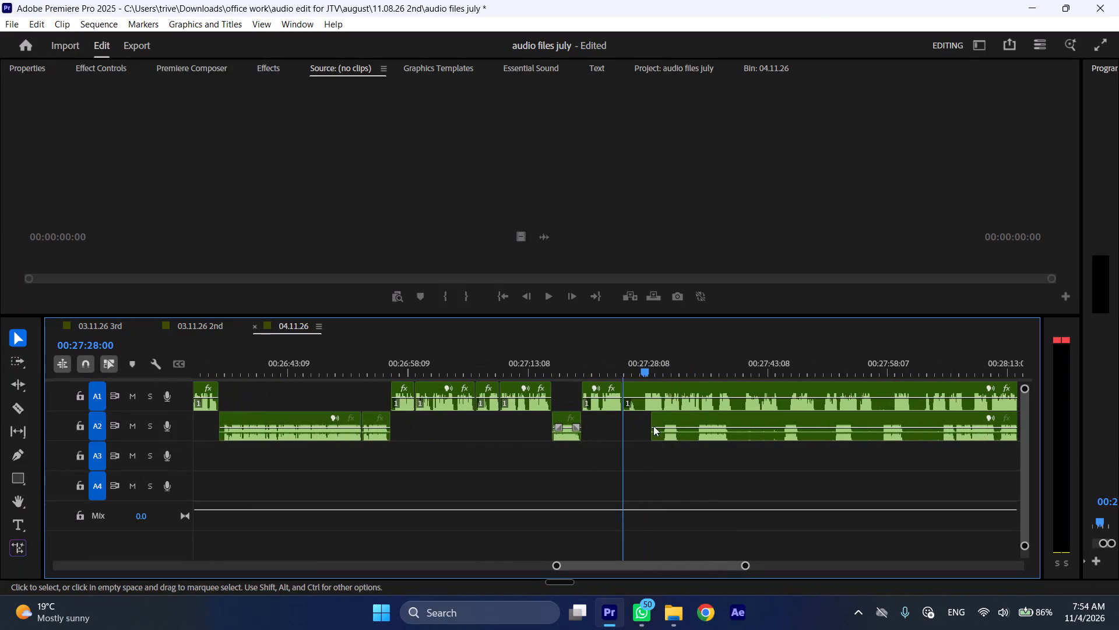
Move the A2 clip lying under the long A1 clip forward in time, so it starts at about 00:27:53.
left_click_drag(660, 417, 671, 416)
left_click_drag(690, 418, 790, 419)
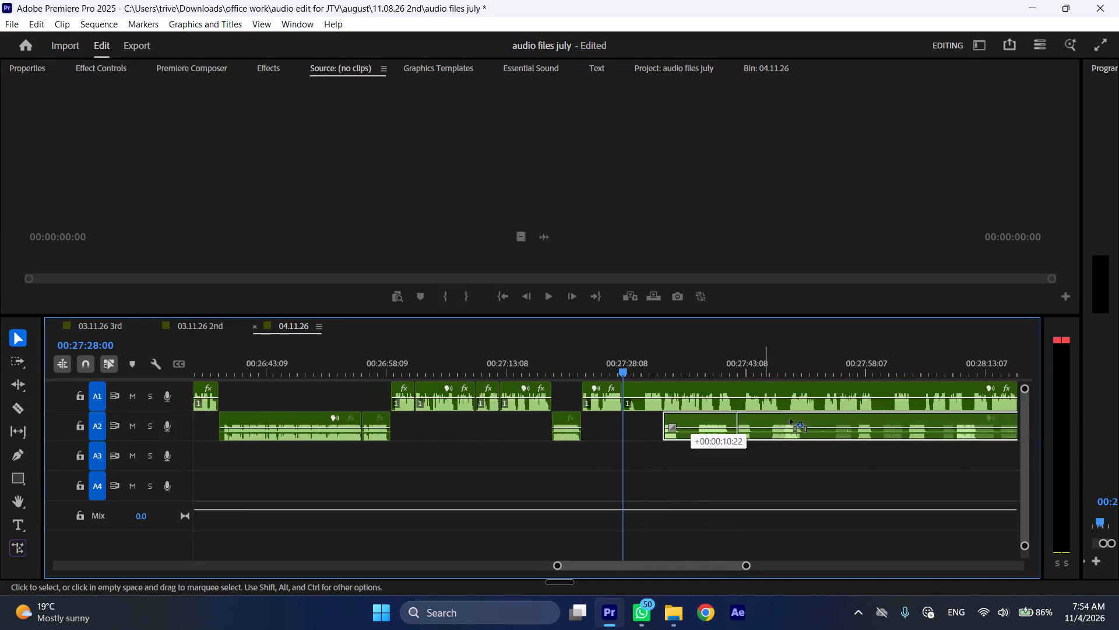
left_click_drag(790, 419, 853, 419)
Cut the A1 clip at 00:27:30:09 and remove the short piece before the cut with the gap closed.
left_click(644, 363)
left_click(663, 395)
key("shift+c")
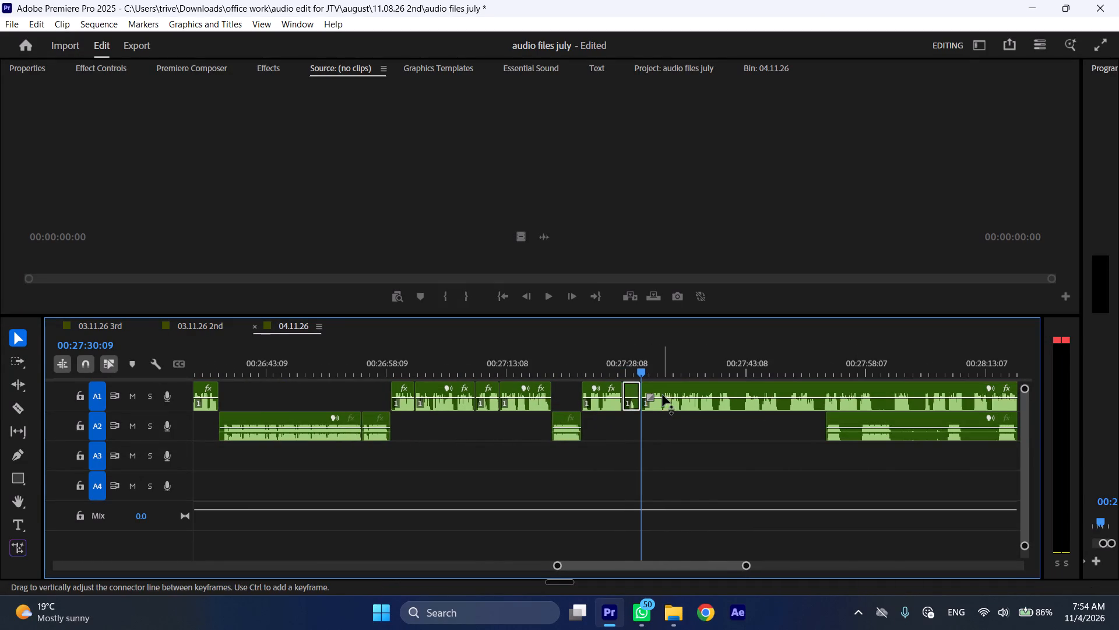
key("ctrl+shift+d")
Play on from the new join at faster speed and split the A1 clip at 00:27:39:09.
key("space")
key("l")
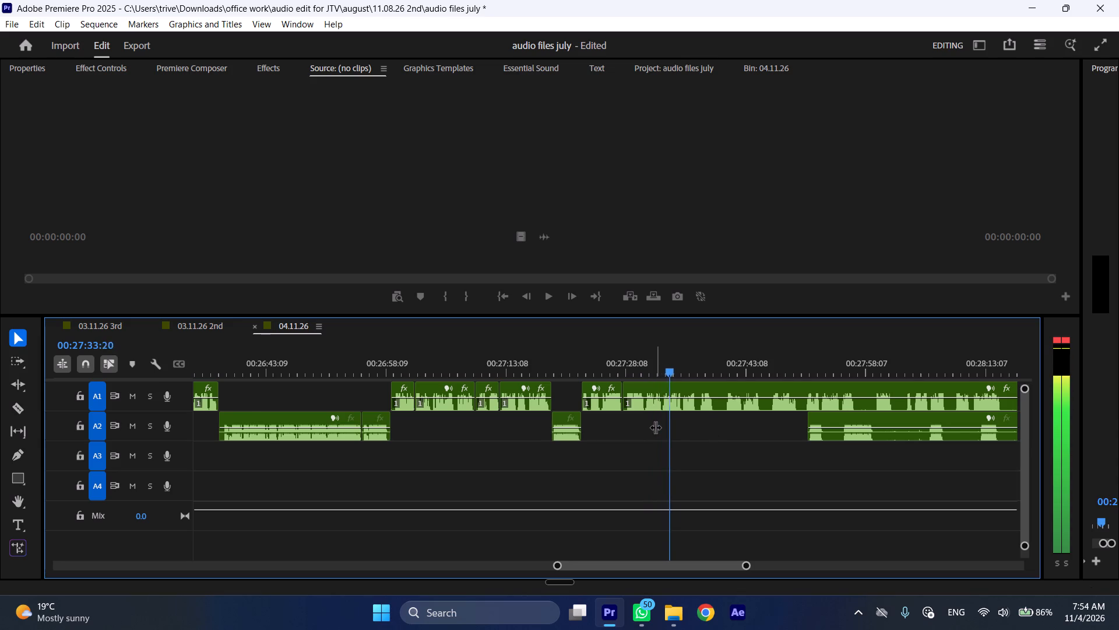
scroll(654, 427, "down", 5)
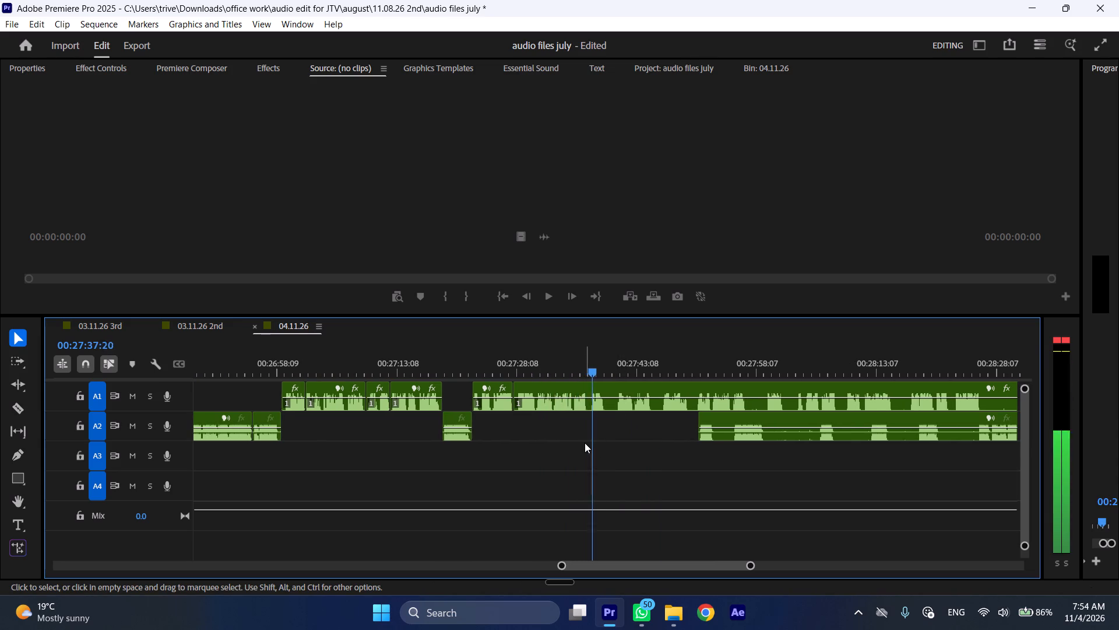
key("space")
key("shift+c")
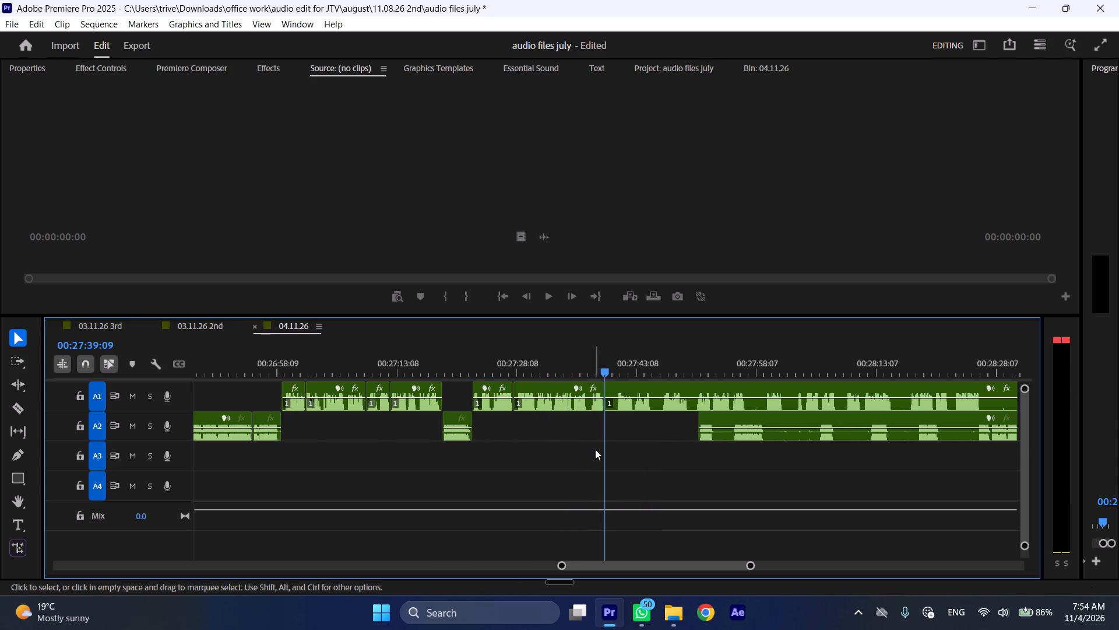
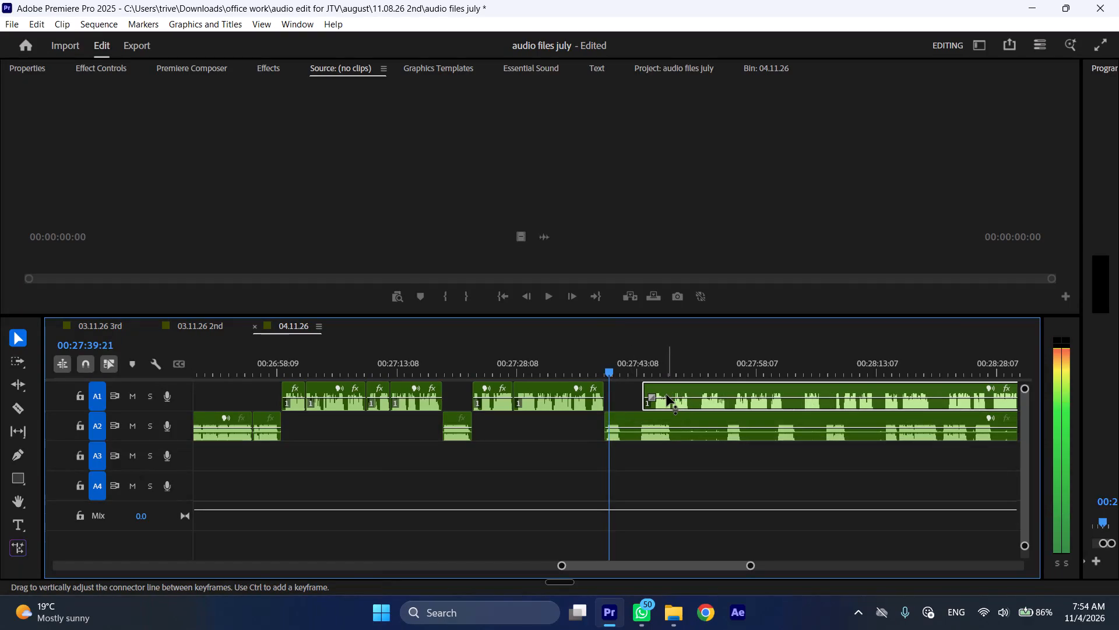
Stop playback and split the long A2 clip at 00:27:41:10.
key("space")
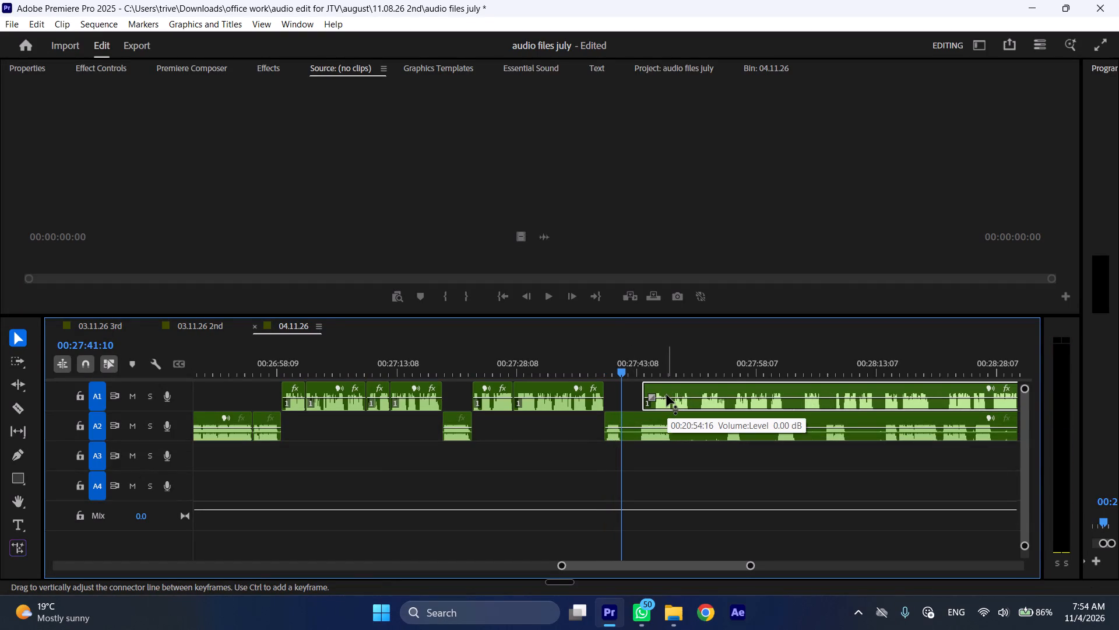
type("C")
Trim about one second off the start of the long A1 clip and move the clip back to start at 00:27:41:10.
left_click_drag(643, 387, 654, 388)
left_click_drag(673, 389, 658, 389)
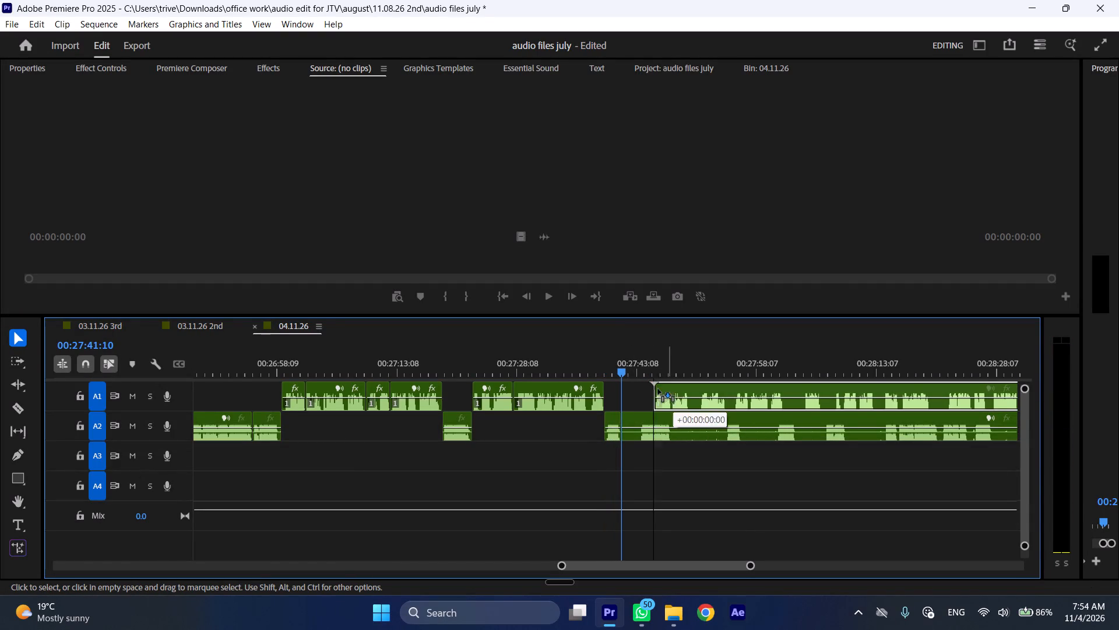
left_click_drag(658, 389, 646, 391)
Move the A2 clip after the cut forward in time, so it starts at about 00:28:02.
left_click_drag(638, 415, 807, 416)
Play on from the new join at 00:27:41:10 at faster speed to check the A1 clip.
key("space")
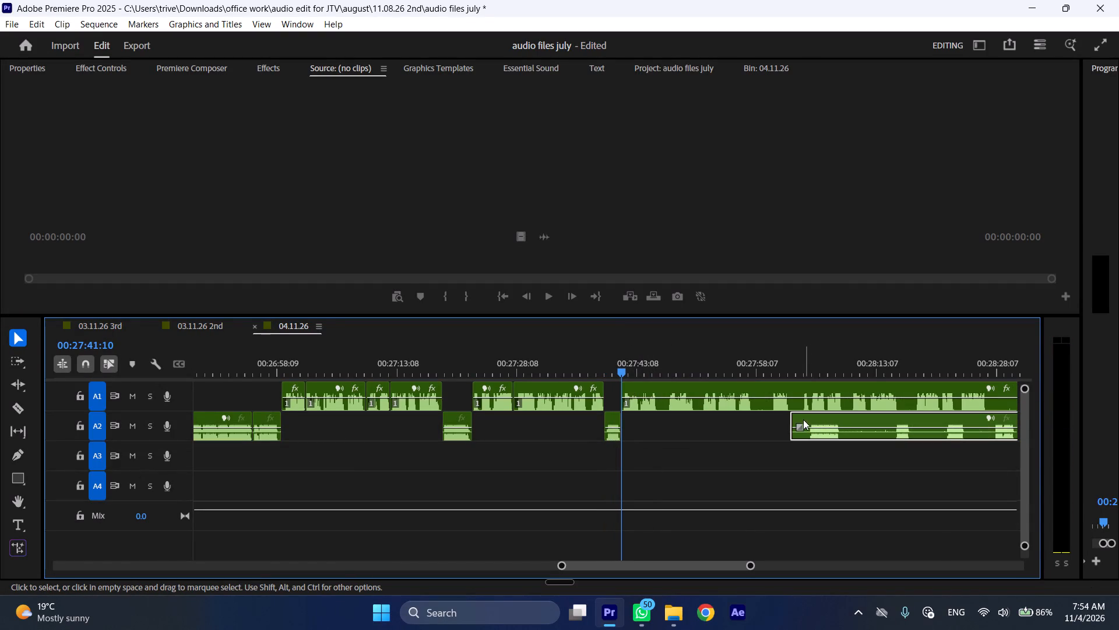
key("l")
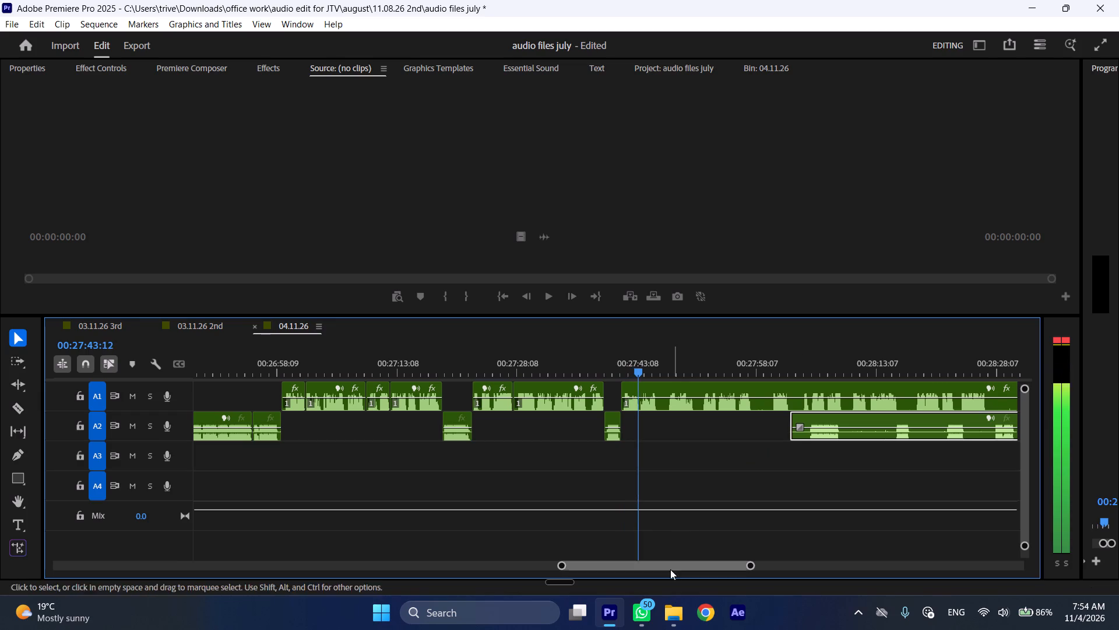
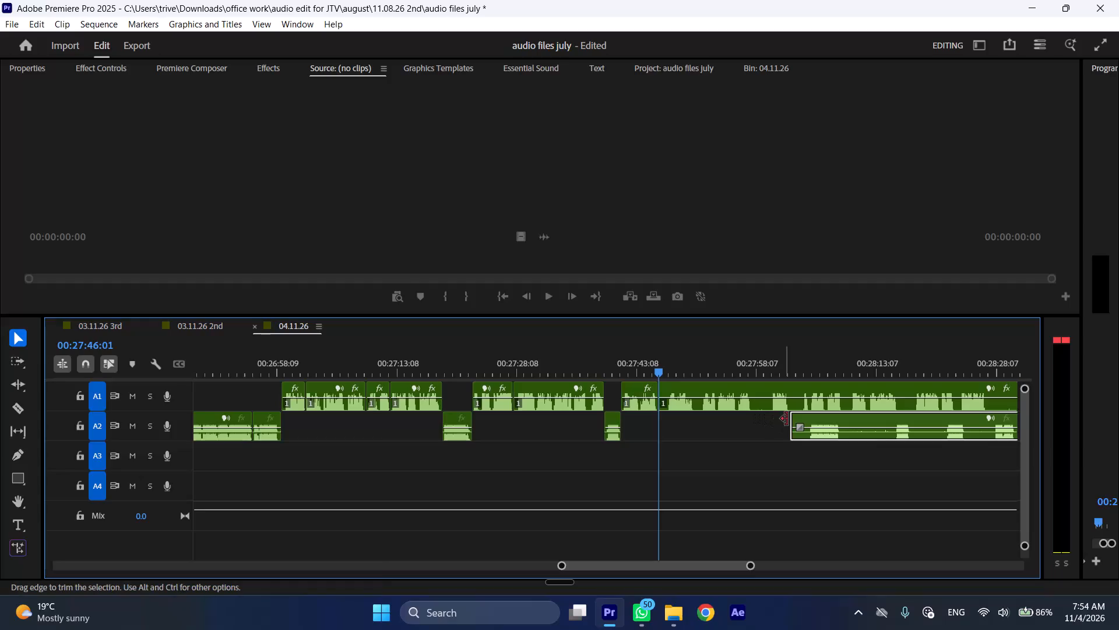
Trim about two seconds off the start of the long A2 clip and move the clip back to start at 00:27:46:01.
left_click_drag(787, 419, 803, 419)
left_click_drag(824, 417, 681, 418)
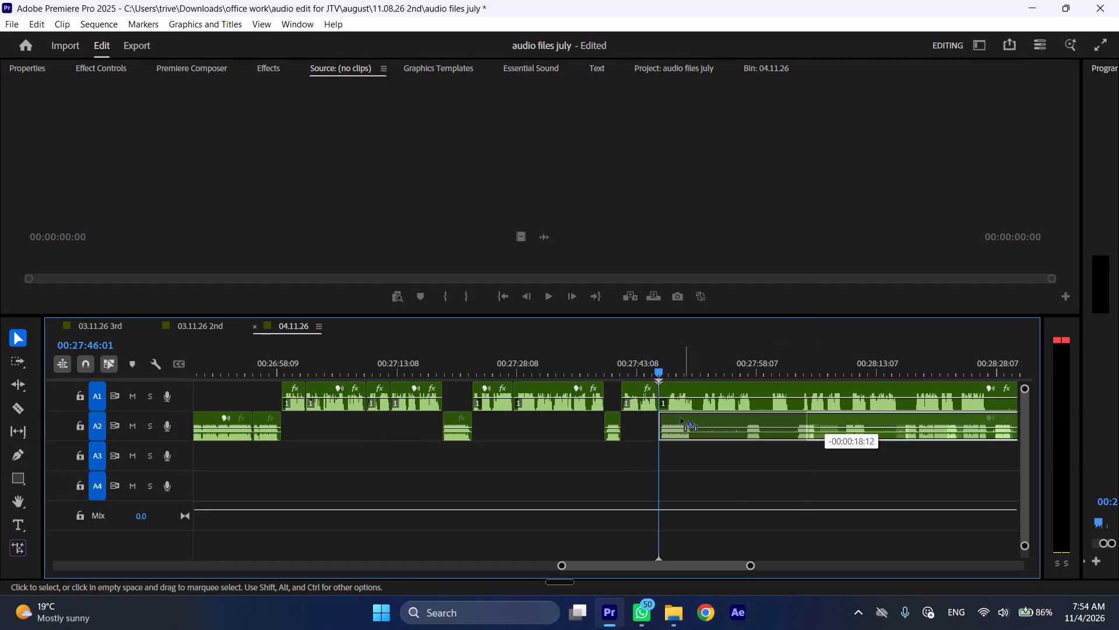
left_click_drag(681, 418, 678, 421)
Move the A1 clip after the cut forward in time, so it starts at about 00:27:53.
left_click_drag(680, 387, 740, 395)
Play the A2 clip from the join at faster speed, stop after its first passage and split it at 00:27:50:10.
key("space")
key("l")
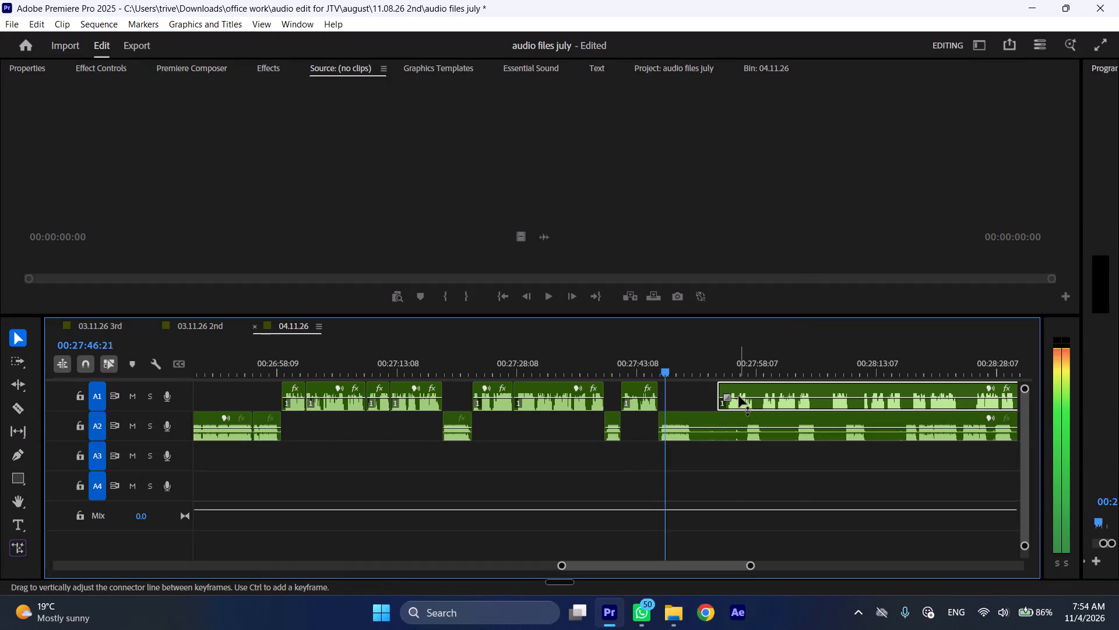
key("space")
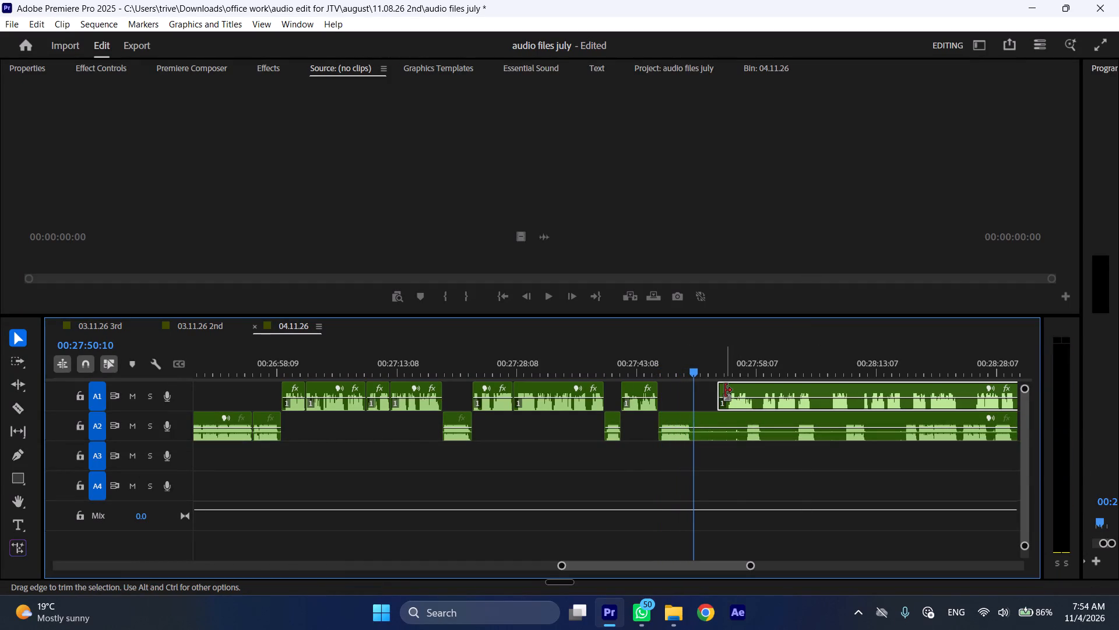
type("C")
Trim slightly under one second off the start of the long A1 clip, so it begins at about 00:27:54.
left_click_drag(724, 386, 730, 386)
Play from just before the join at 00:27:46:01 to check the transition from the A1 clip to the A2 clip.
left_click(659, 364)
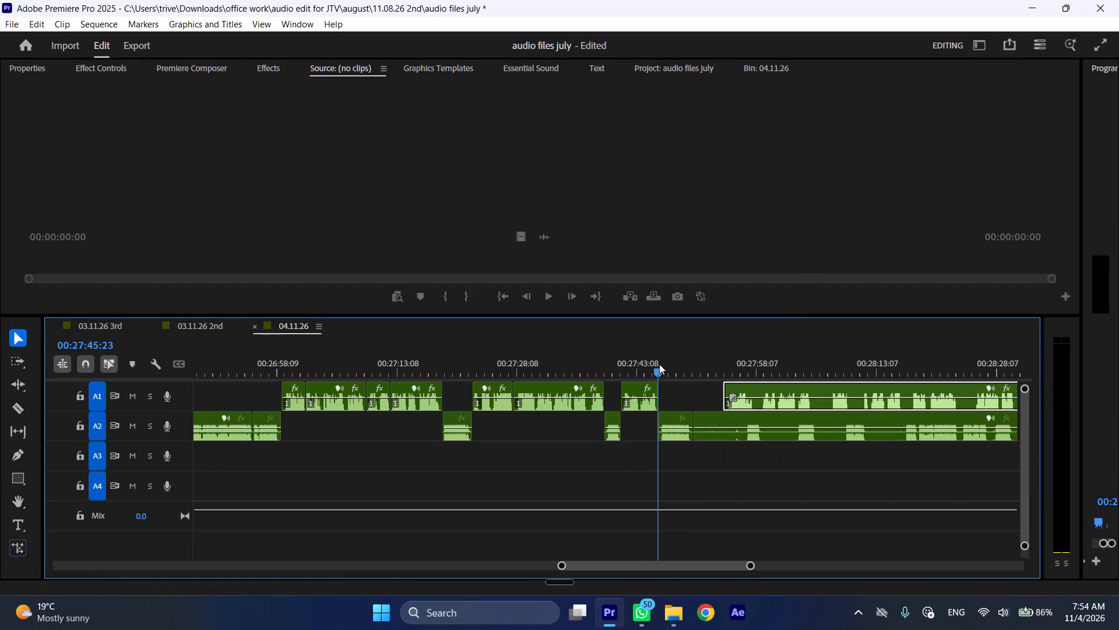
key("space")
left_click(648, 360)
key("space")
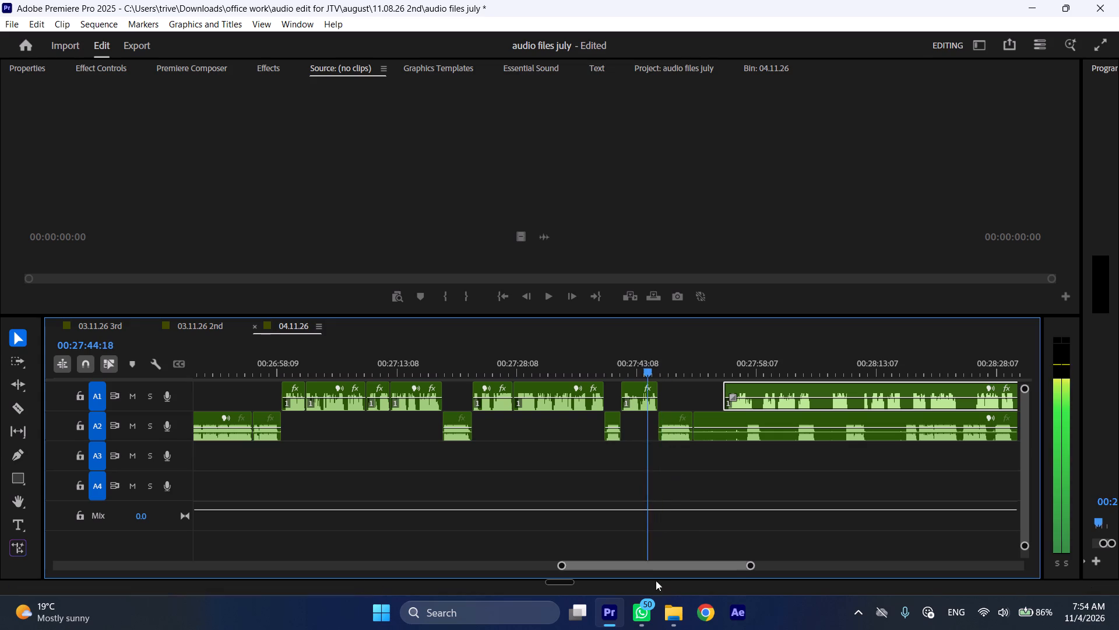
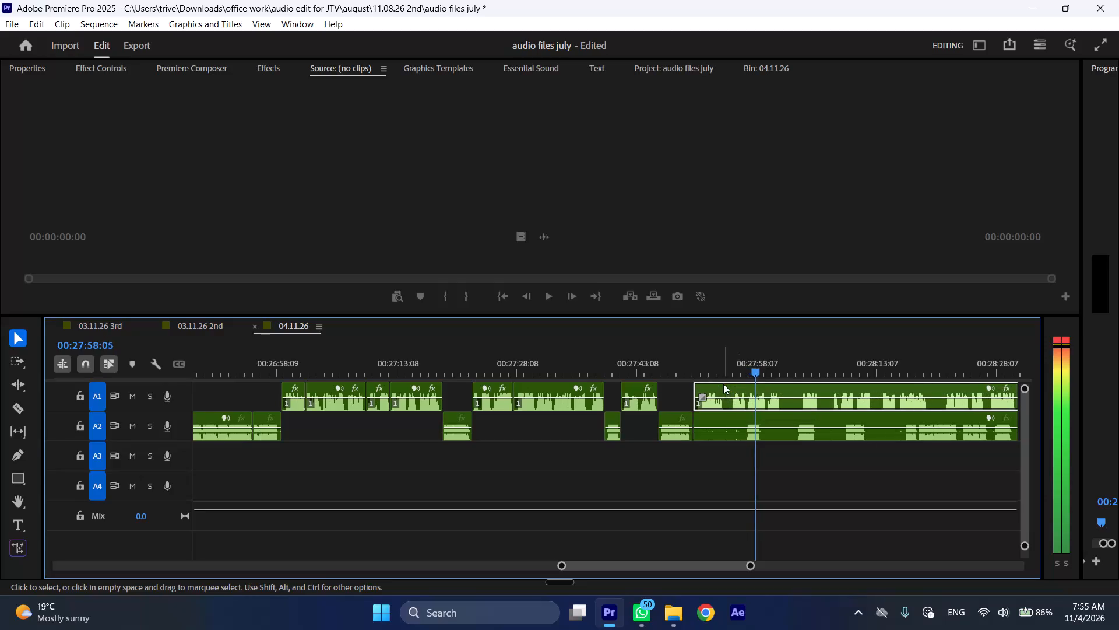
Move the A2 clip after the 00:27:50:12 cut later in time, so it starts at about 00:28:04.
left_click(695, 373)
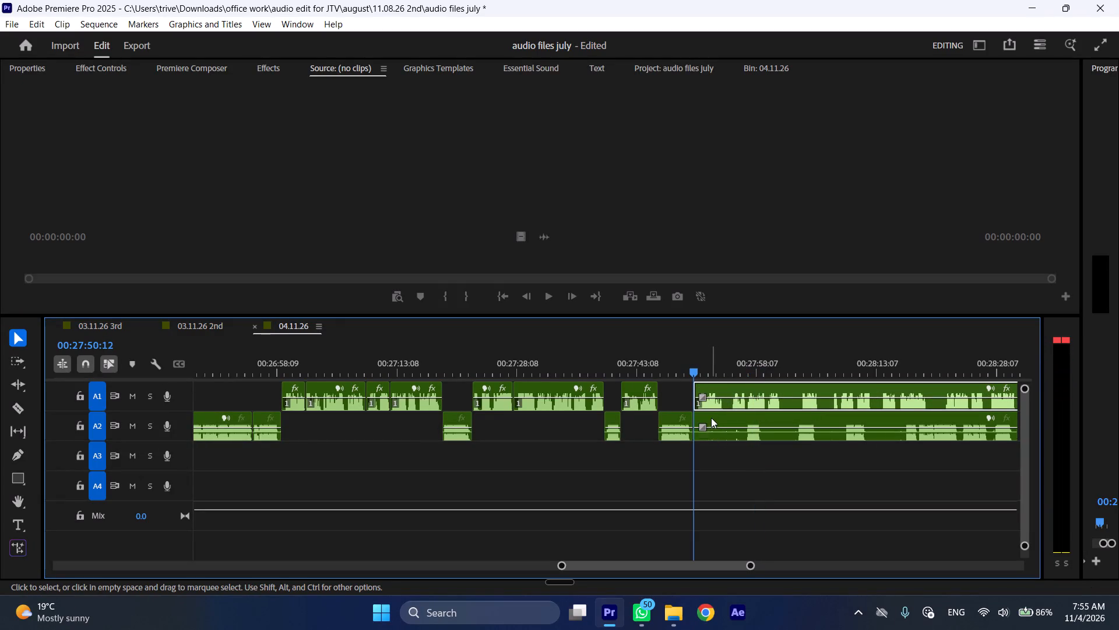
left_click_drag(711, 418, 825, 418)
Play the A1 clip from 00:27:50:12, split it at 00:27:54:19 and ripple delete the passage before the split.
key("space")
key("l")
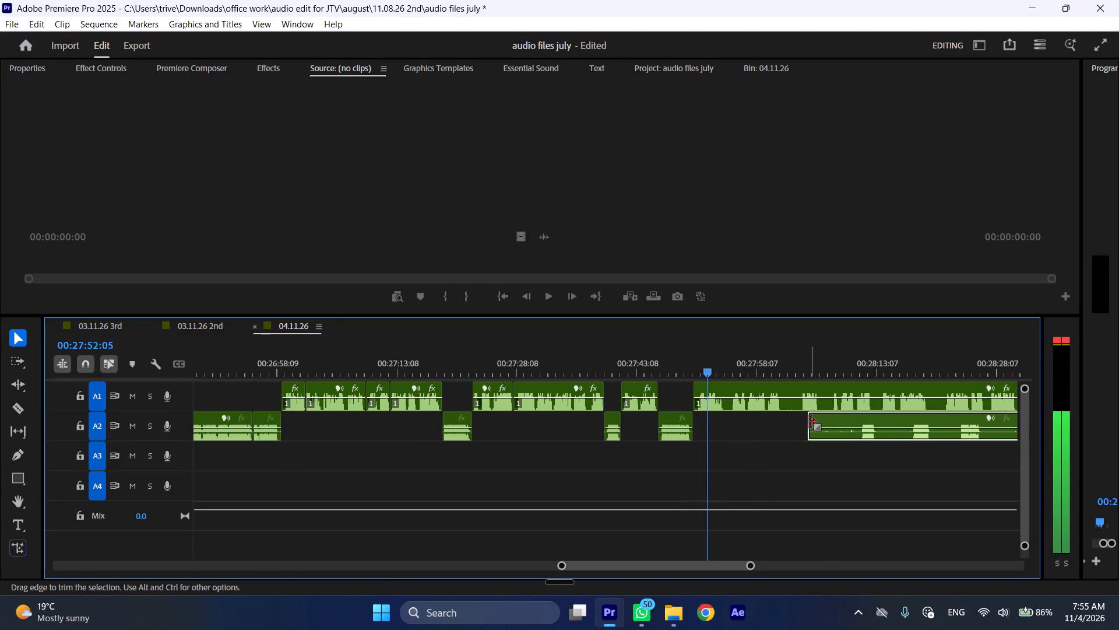
key("space")
key("space")
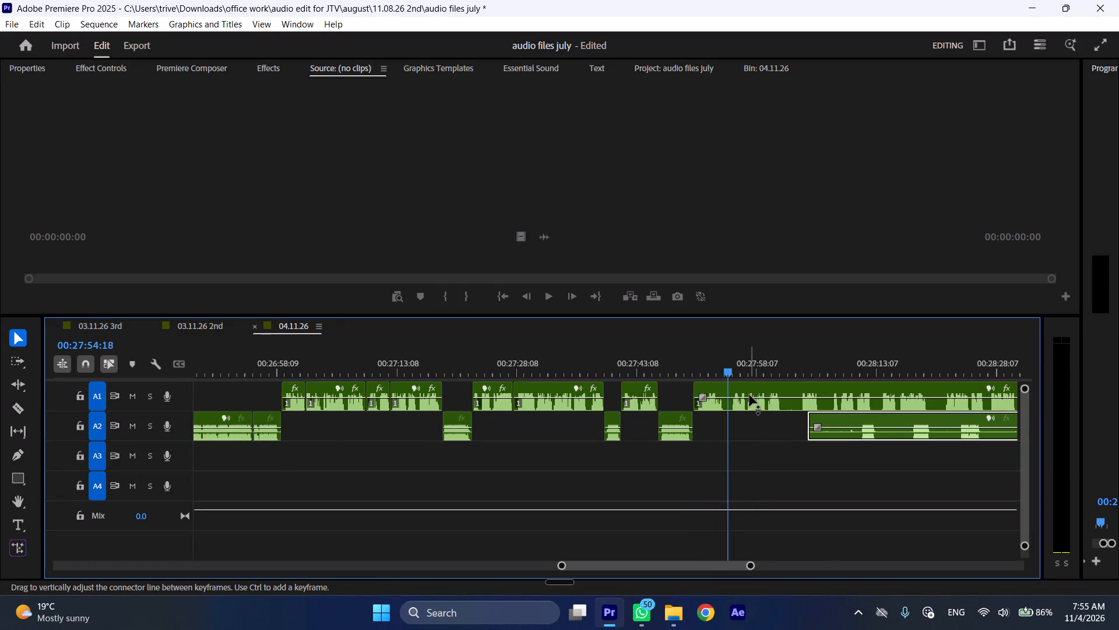
left_click(730, 361)
left_click(753, 394)
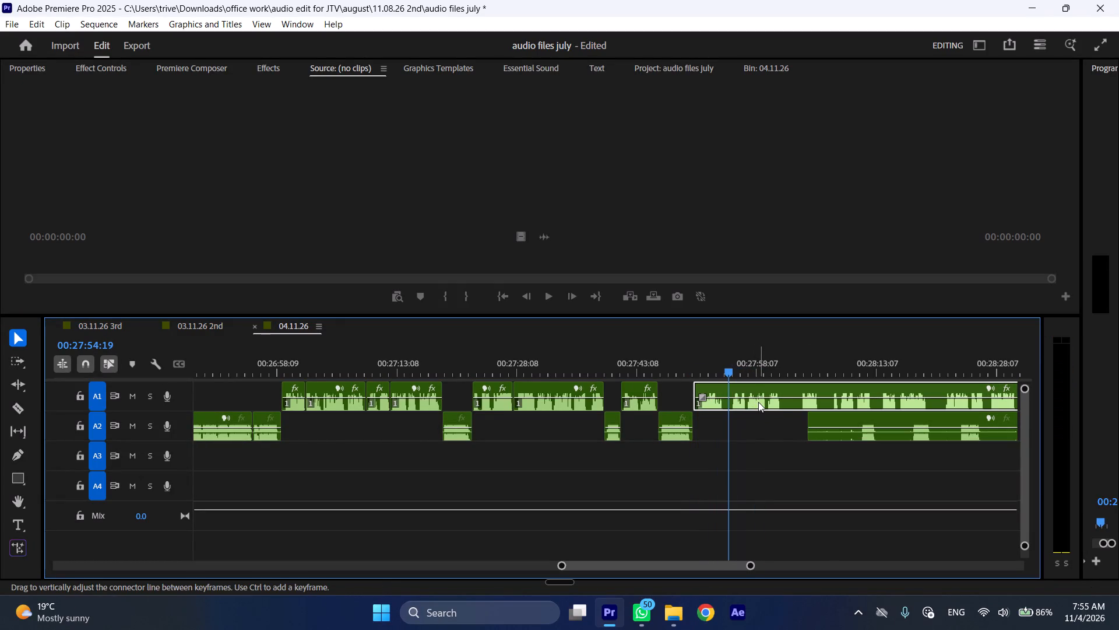
key("shift+c")
key("ctrl+shift+d")
While A1 plays at faster speed, trim about 6 seconds off the start of the long A2 clip.
key("space")
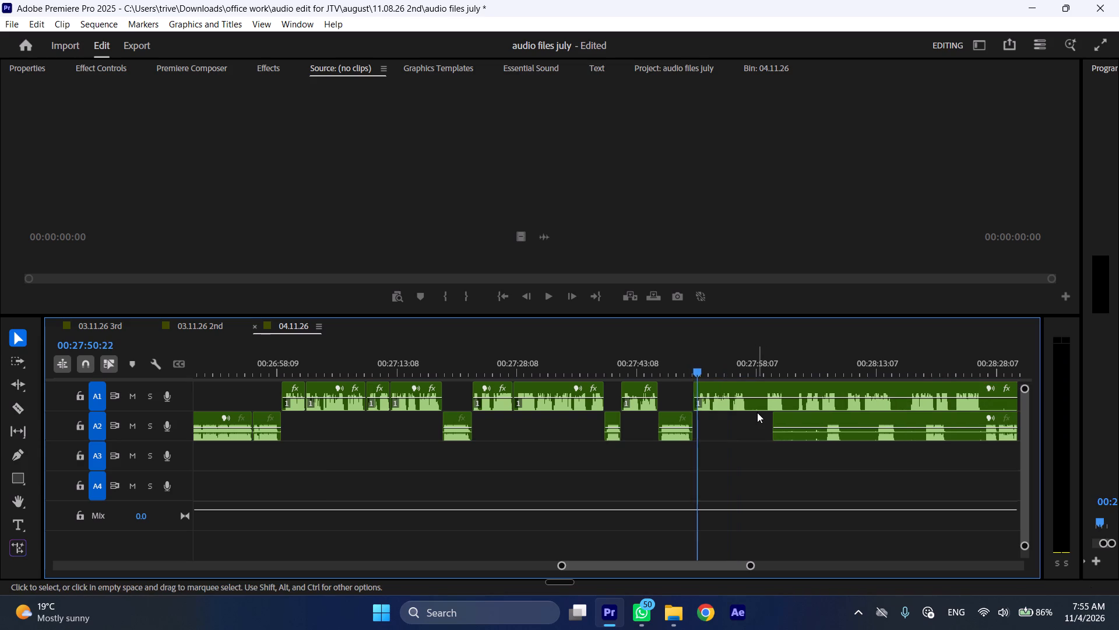
type("l")
left_click_drag(772, 419, 822, 419)
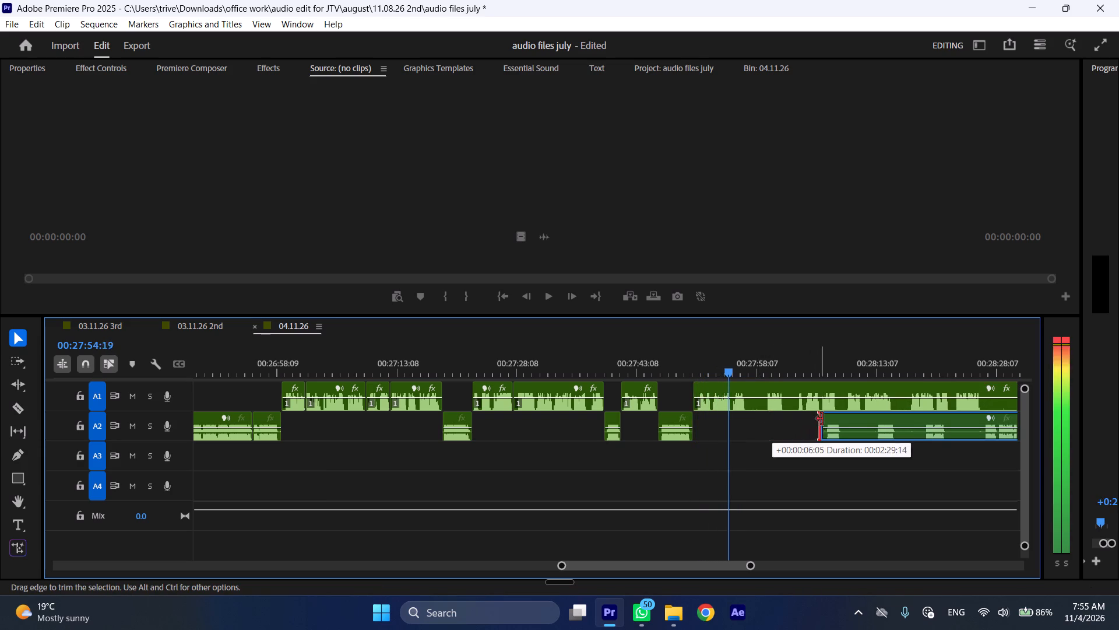
left_click_drag(822, 419, 824, 419)
Split the A1 clip at 00:27:57:02 and 00:27:59:14 and ripple delete the pause between the cuts.
key("space")
type("C")
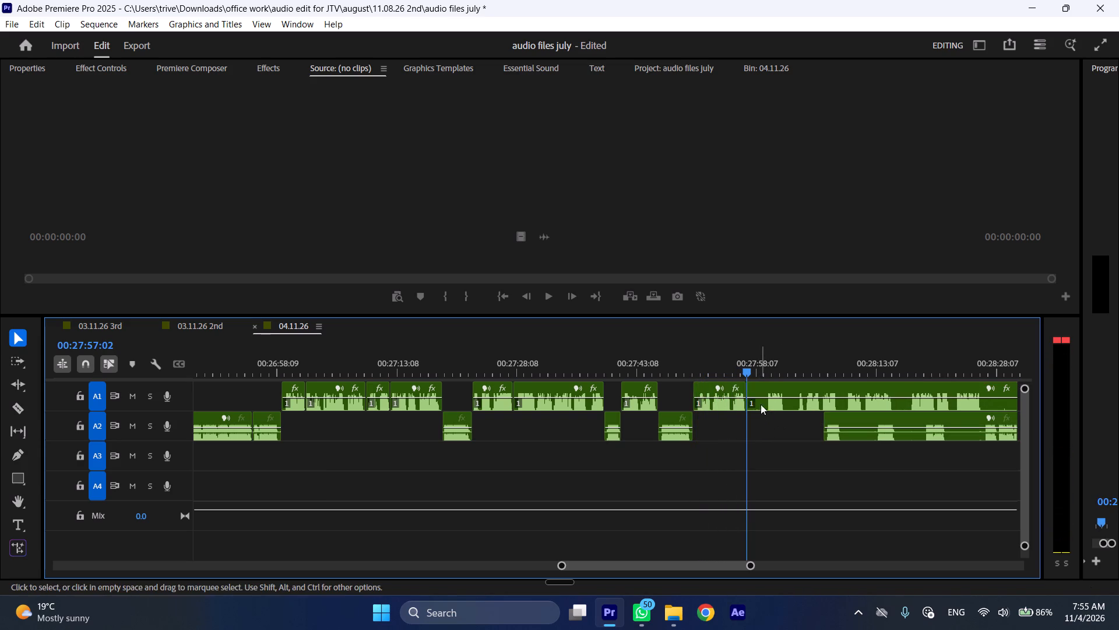
left_click_drag(762, 372, 768, 370)
left_click(775, 387)
key("shift+c")
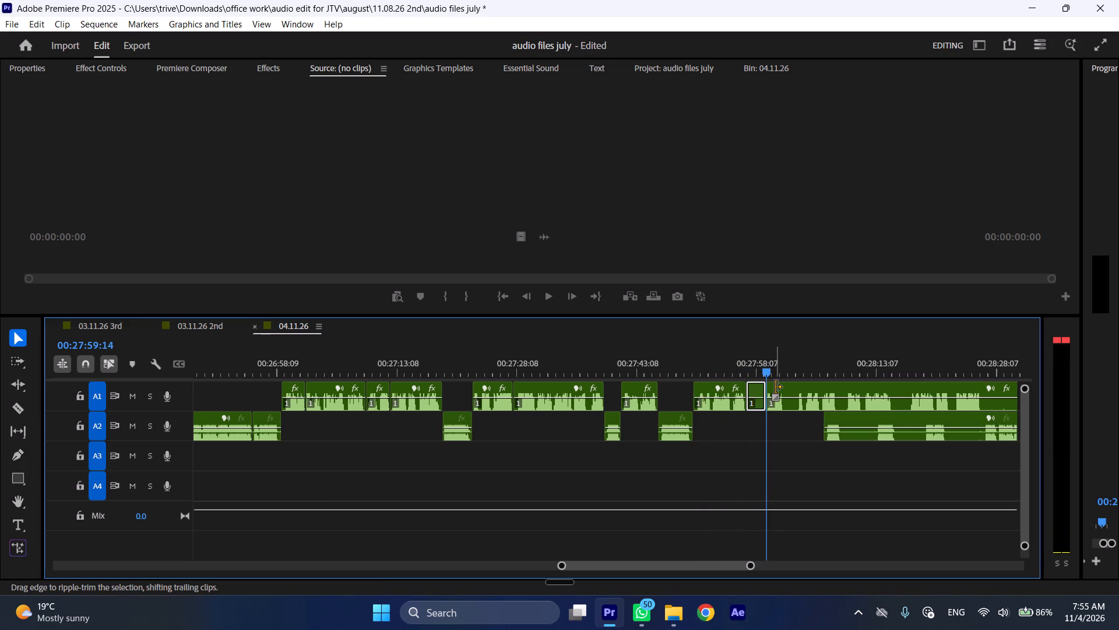
key("ctrl+shift+d")
Play past the join, split the A1 clip at 00:27:59:09 and move the A2 clip to start at that cut.
key("space")
key("l")
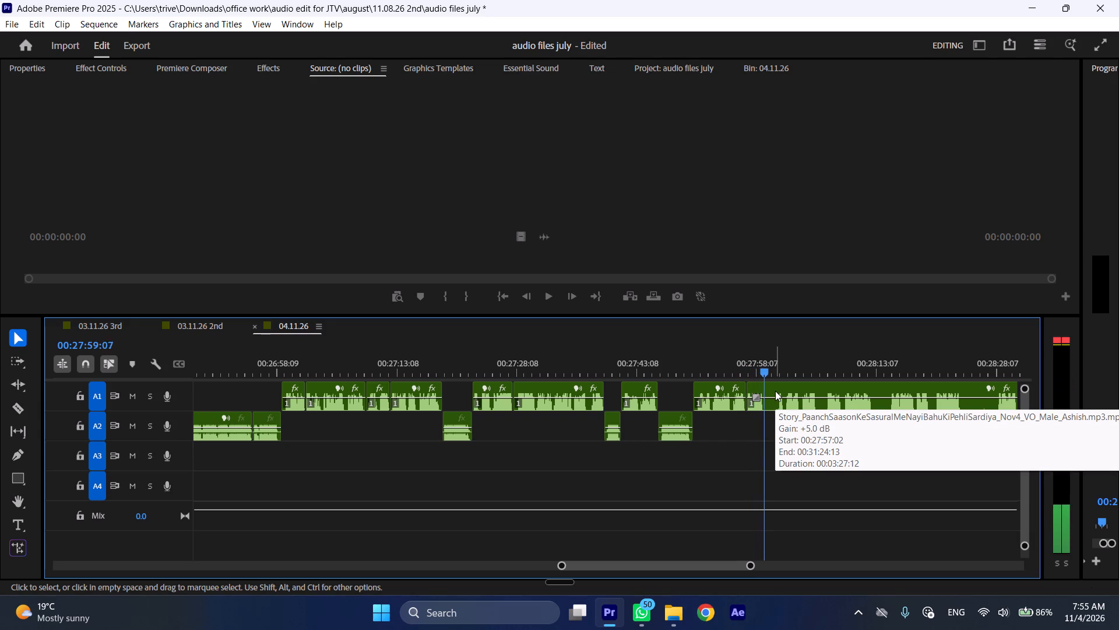
key("space")
key("shift+c")
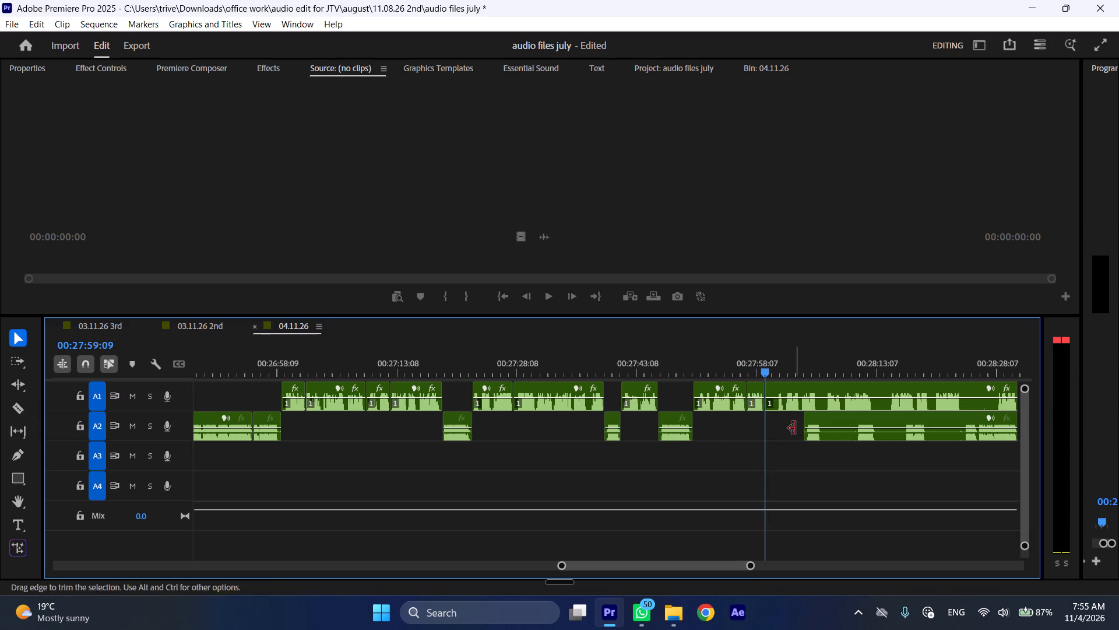
left_click_drag(819, 416, 784, 416)
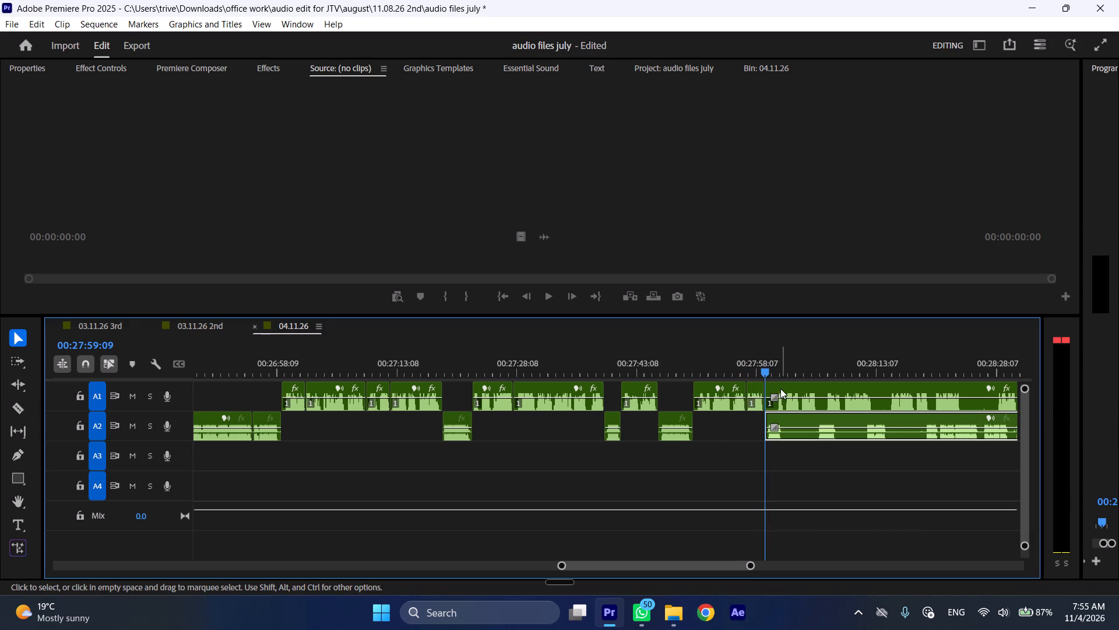
Trim about one second off the start of the long A1 clip and move it to begin at about 00:28:02.
left_click_drag(769, 384, 779, 385)
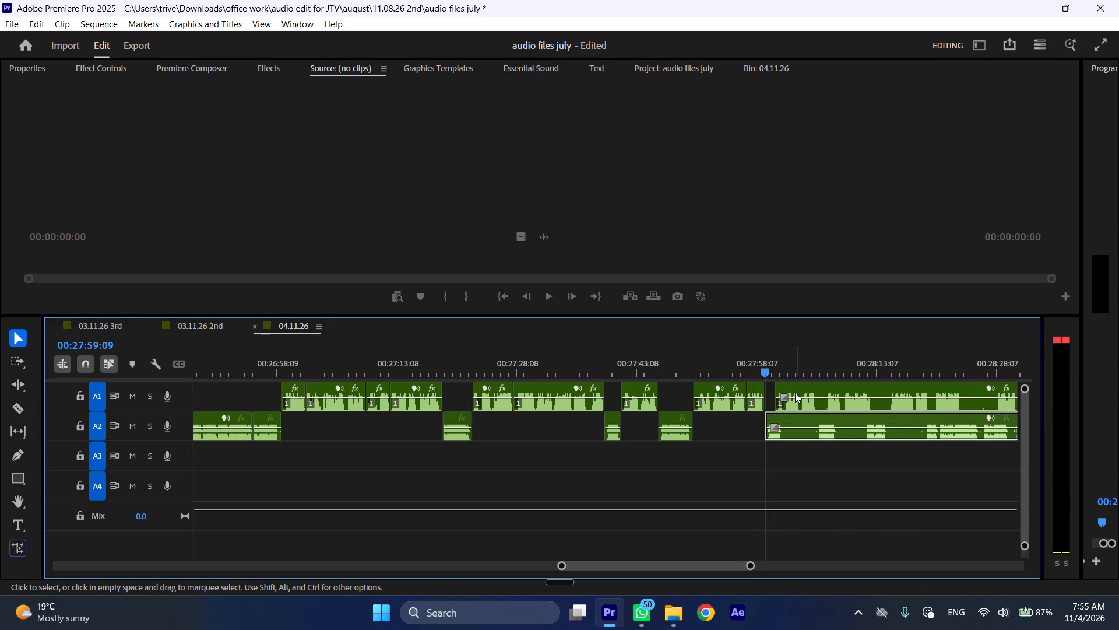
left_click_drag(793, 386, 804, 386)
Split the A2 clip after its first passage at 00:28:01:15 and move the A1 clip to start at that cut.
left_click_drag(776, 372, 784, 372)
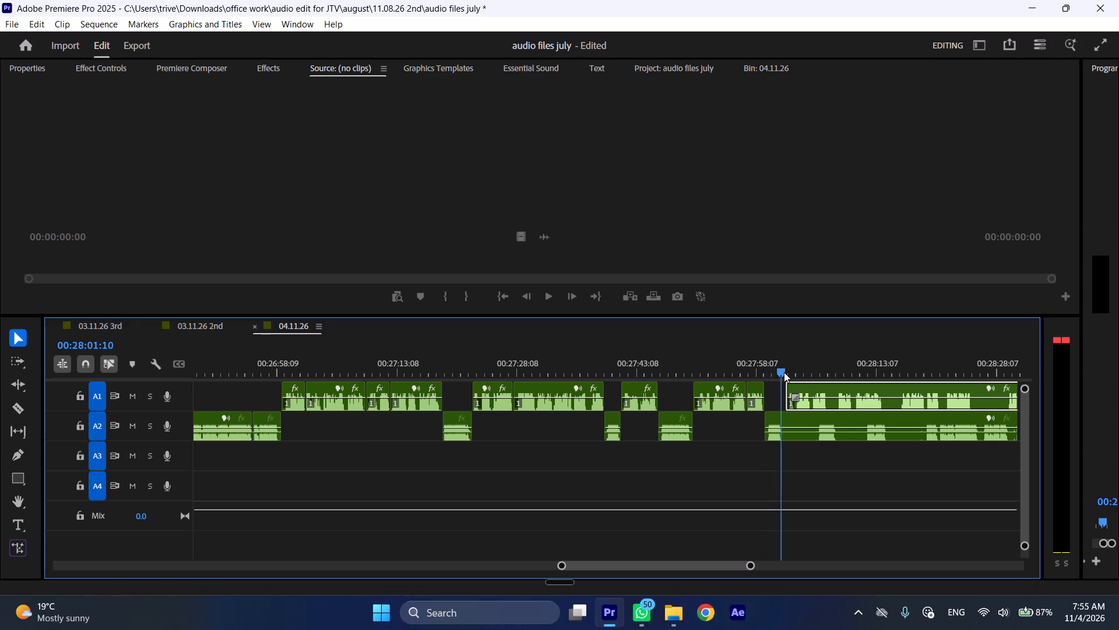
left_click_drag(784, 372, 785, 372)
left_click(791, 427)
key("shift+c")
left_click_drag(803, 388, 800, 388)
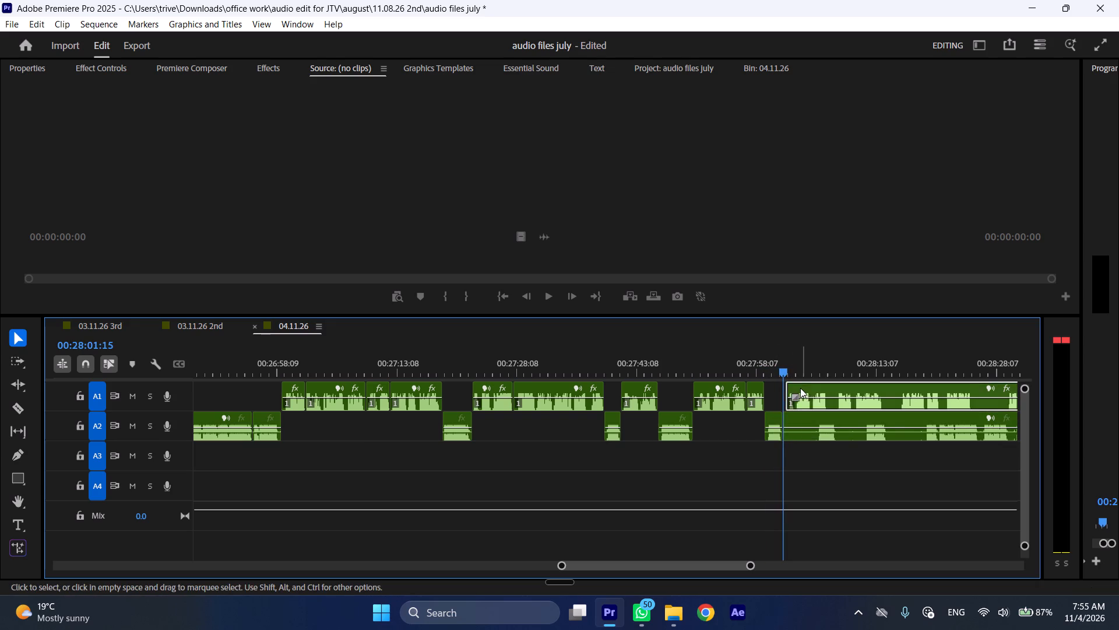
left_click_drag(800, 388, 797, 388)
Move the A2 clip after the cut later in time, so it starts at about 00:28:14.
left_click_drag(802, 418, 902, 415)
Play at faster speed from just before the 00:27:59:09 join to check the transition between the A1 and A2 clips.
key("space")
left_click(763, 363)
key("space")
key("l")
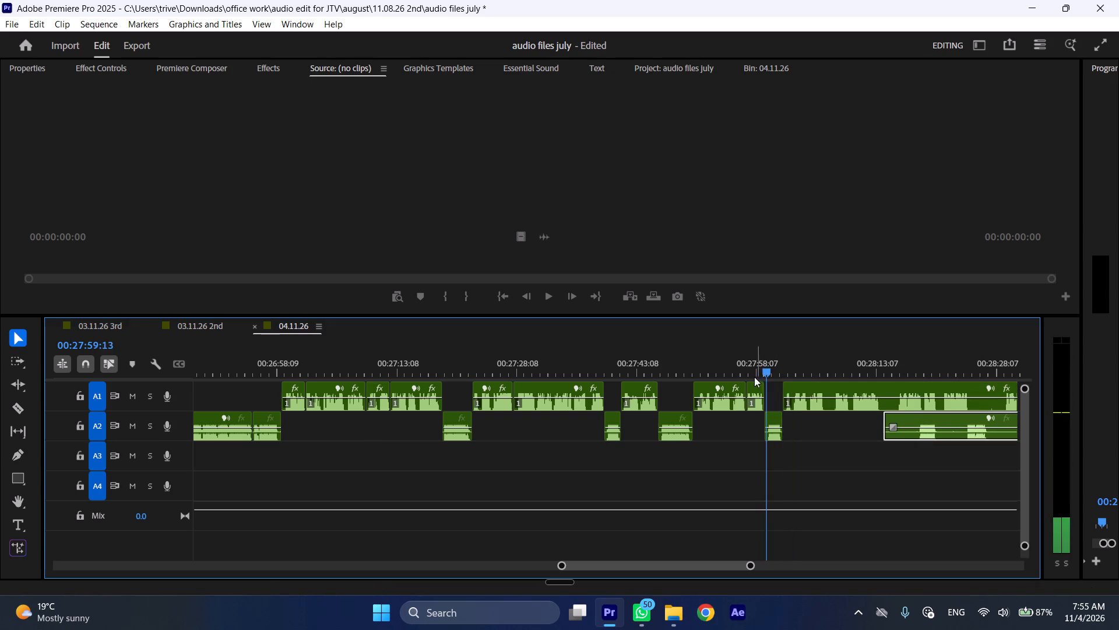
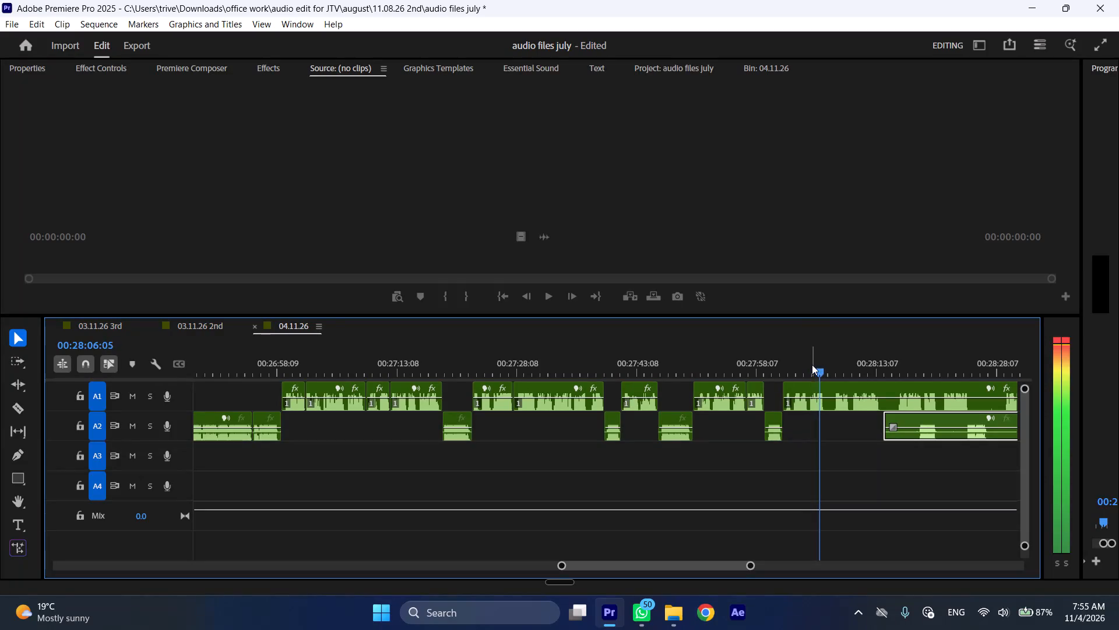
Cut out the unwanted A1 passage of about 3.5 seconds starting at 00:28:06:17 and close the gap.
key("space")
key("shift+c")
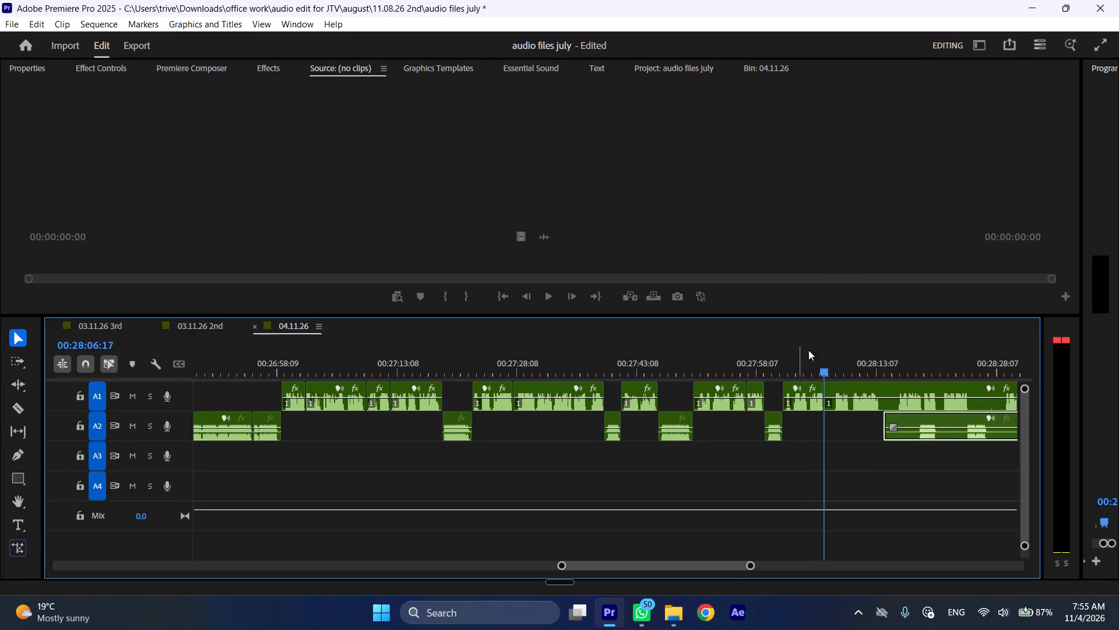
left_click(842, 352)
key("space")
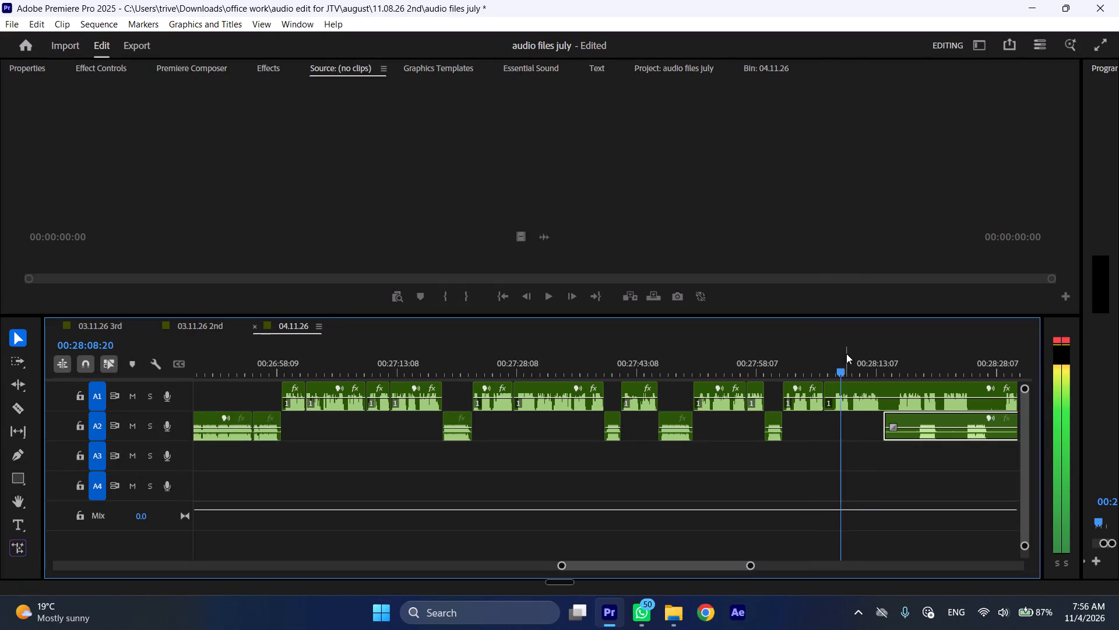
left_click(849, 354)
left_click(858, 381)
key("shift+c")
key("ctrl+shift+d")
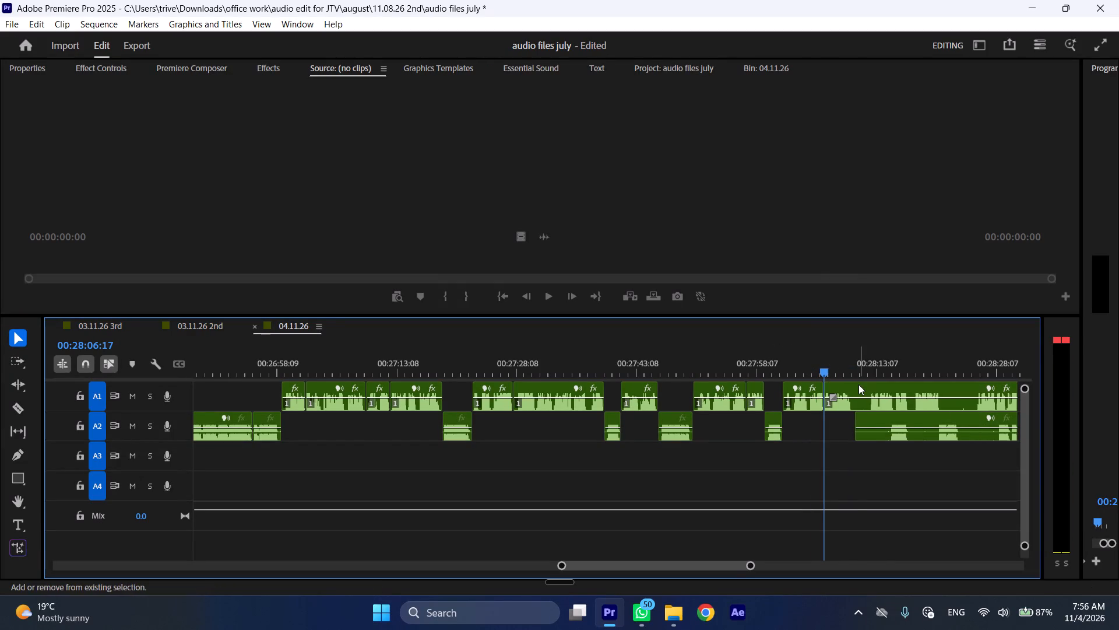
Split the long A1 clip at 00:28:10:13, where the following A2 clip begins.
left_click(853, 360)
left_click(860, 387)
key("shift+c")
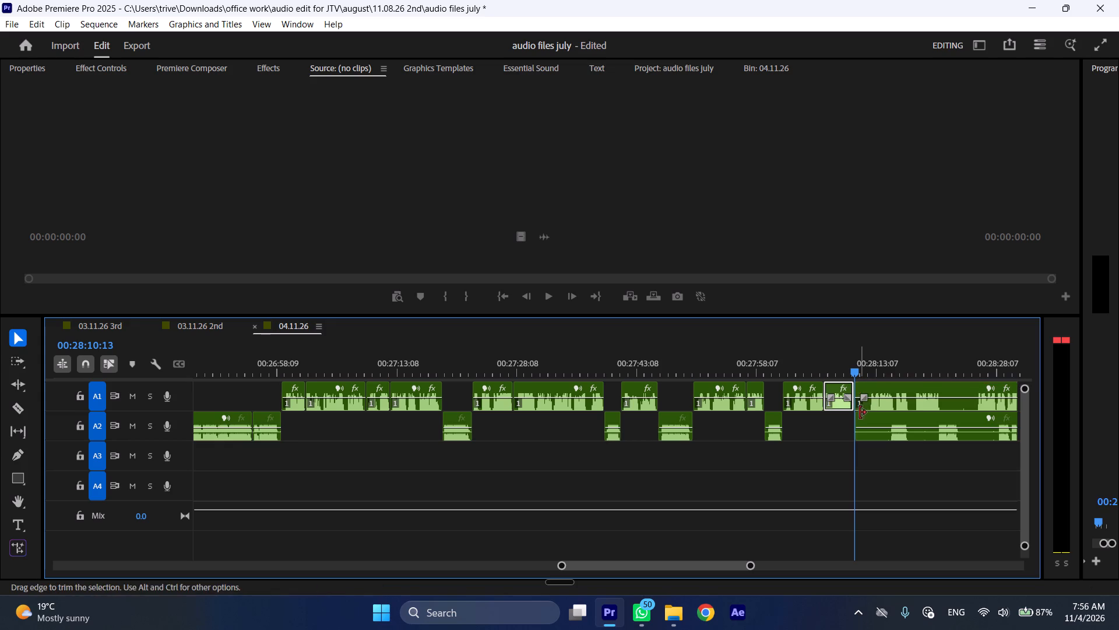
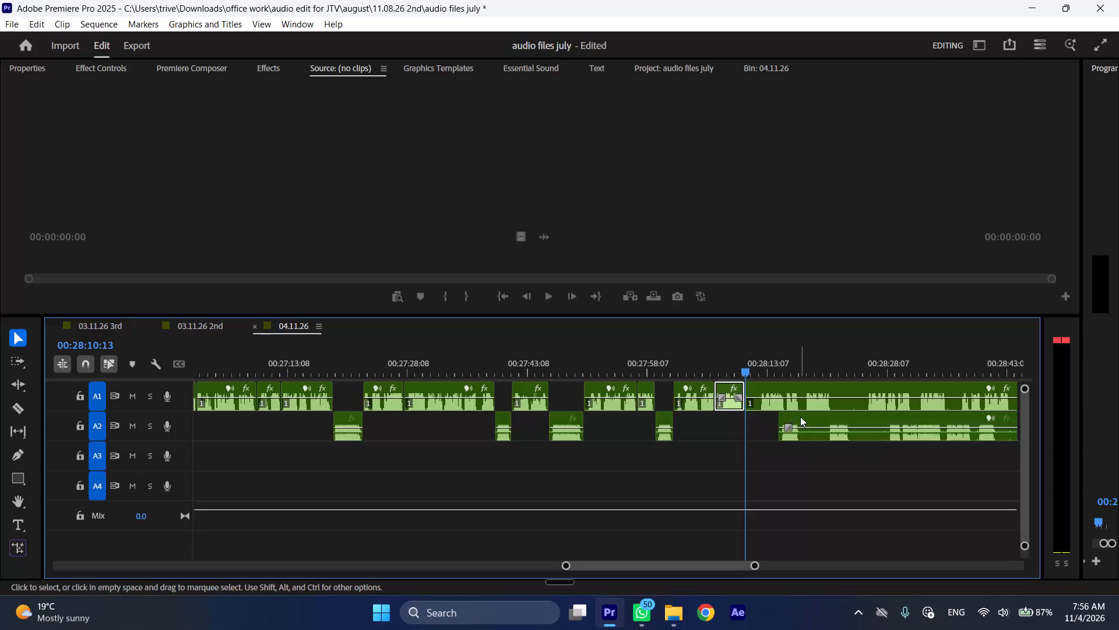
Move the A2 clip to start at 00:28:10:13, then trim the A1 clip's start and shift it after the first A2 passage.
left_click_drag(800, 416, 770, 415)
left_click_drag(752, 386, 761, 389)
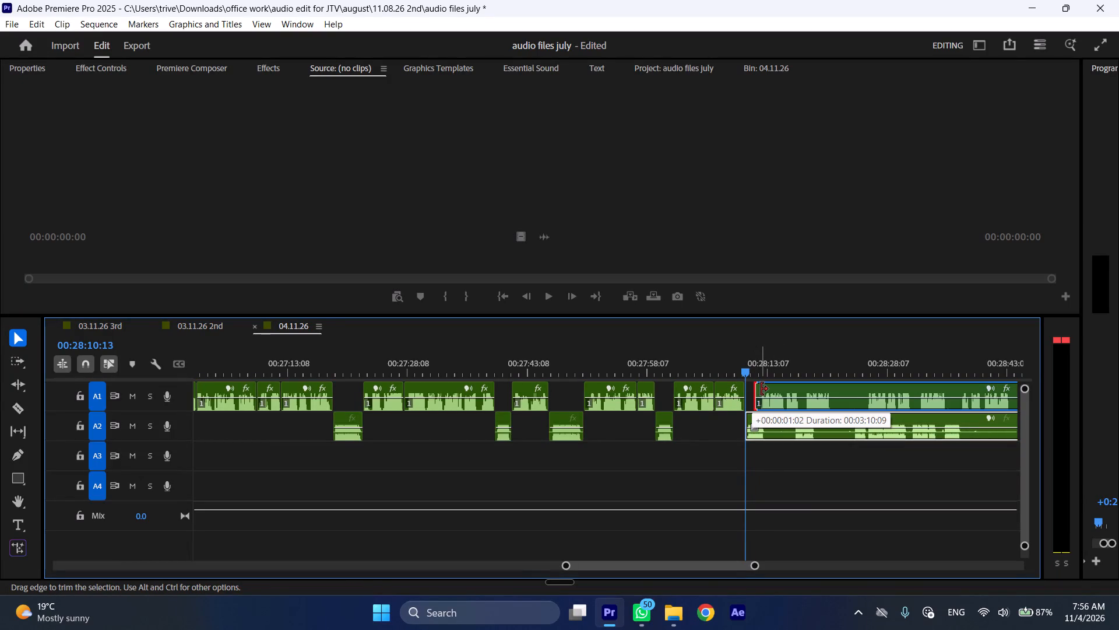
left_click_drag(761, 389, 763, 389)
left_click_drag(777, 387, 799, 387)
Split the A2 clip at 00:28:13:02 after its first short passage and move the following A1 clip to start at that cut.
left_click(766, 376)
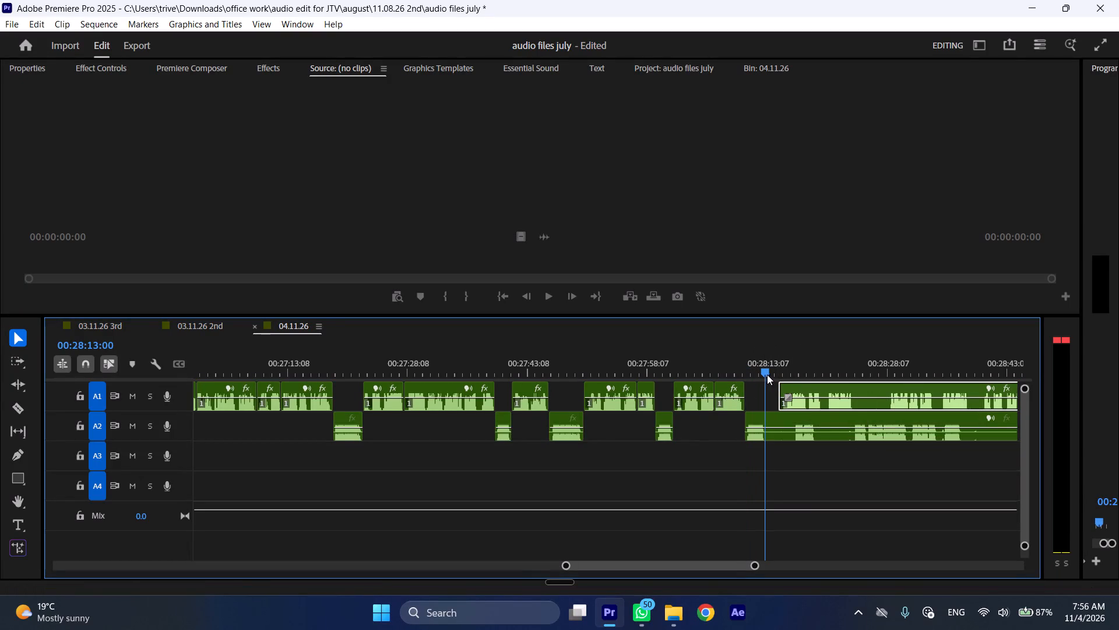
key("shift+c")
left_click_drag(804, 387, 793, 387)
Trim the silent start of the remaining A2 clip and move it to start at about 00:28:25.
left_click_drag(774, 416, 778, 416)
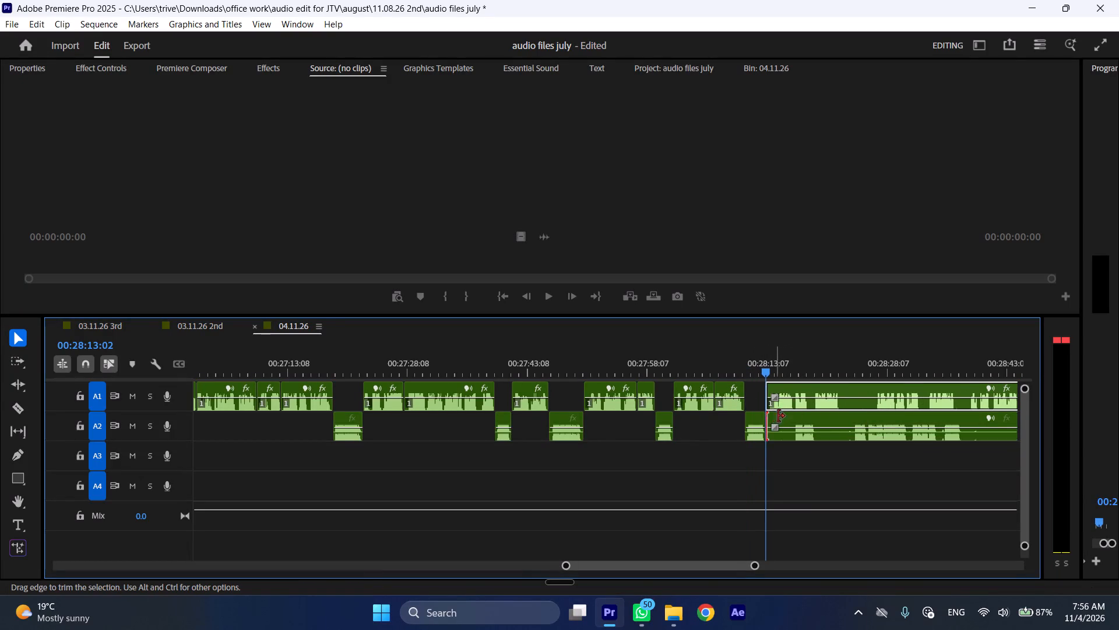
left_click_drag(778, 416, 801, 418)
left_click_drag(816, 415, 885, 416)
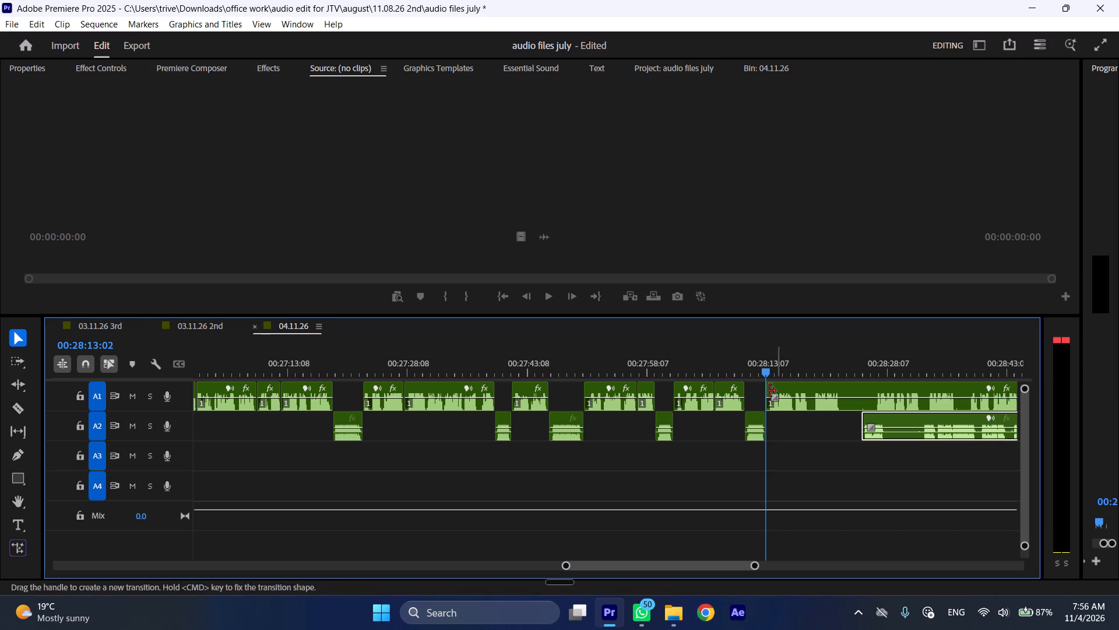
Play back the rearranged A1 and A2 clips from shortly before the cut at 00:28:10:13.
left_click(721, 370)
key("space")
key("l")
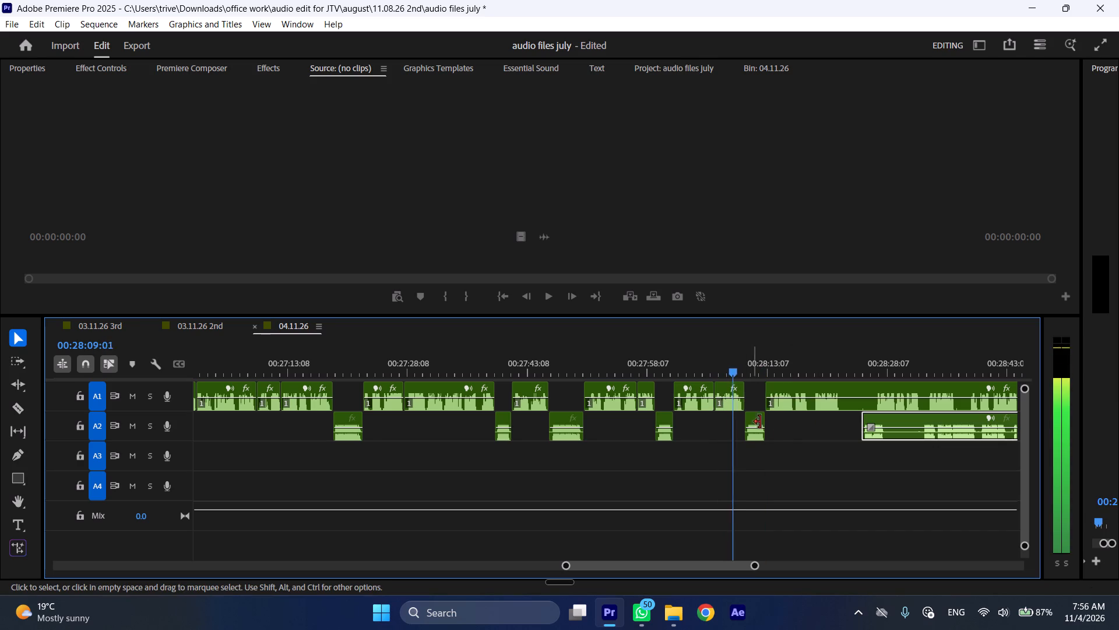
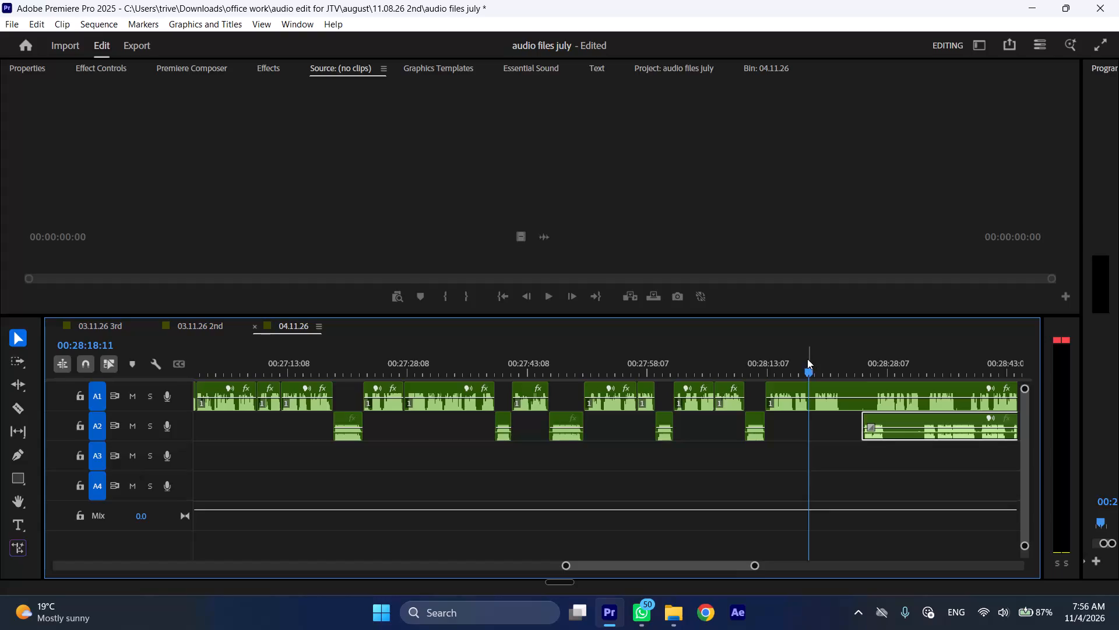
Play back A1 from 00:28:14:10 and move the A2 clip to start at about 00:28:37.
left_click(772, 359)
key("space")
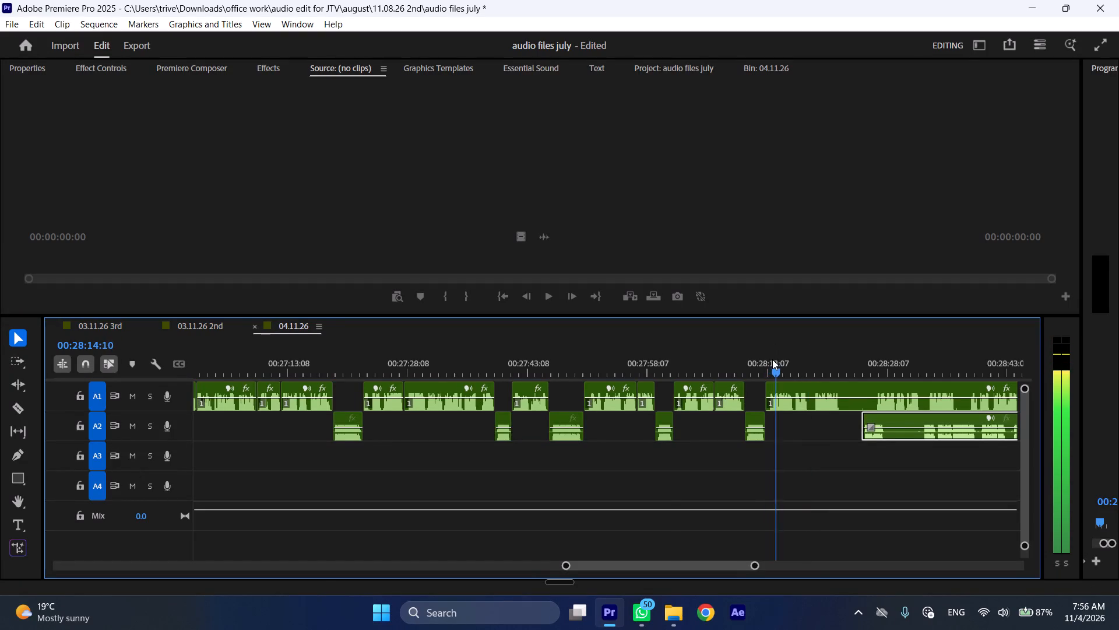
scroll(772, 359, "down", 5)
key("space")
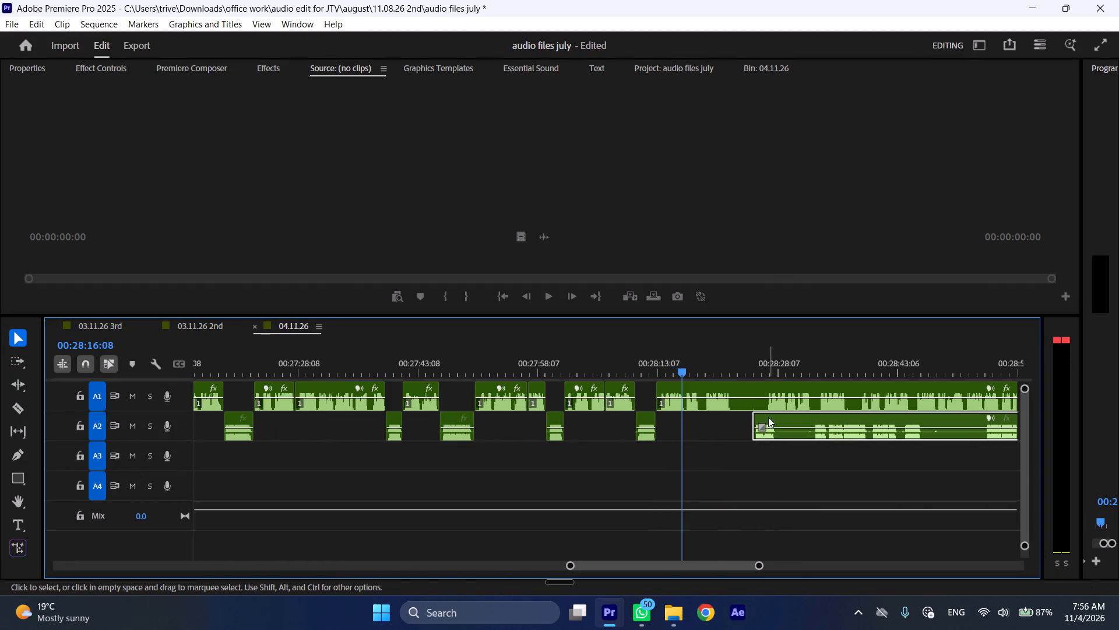
left_click_drag(768, 416, 866, 418)
Split the A1 clip at 00:28:26:15 and ripple delete the passage between 00:28:13:02 and that cut.
left_click_drag(763, 363, 766, 365)
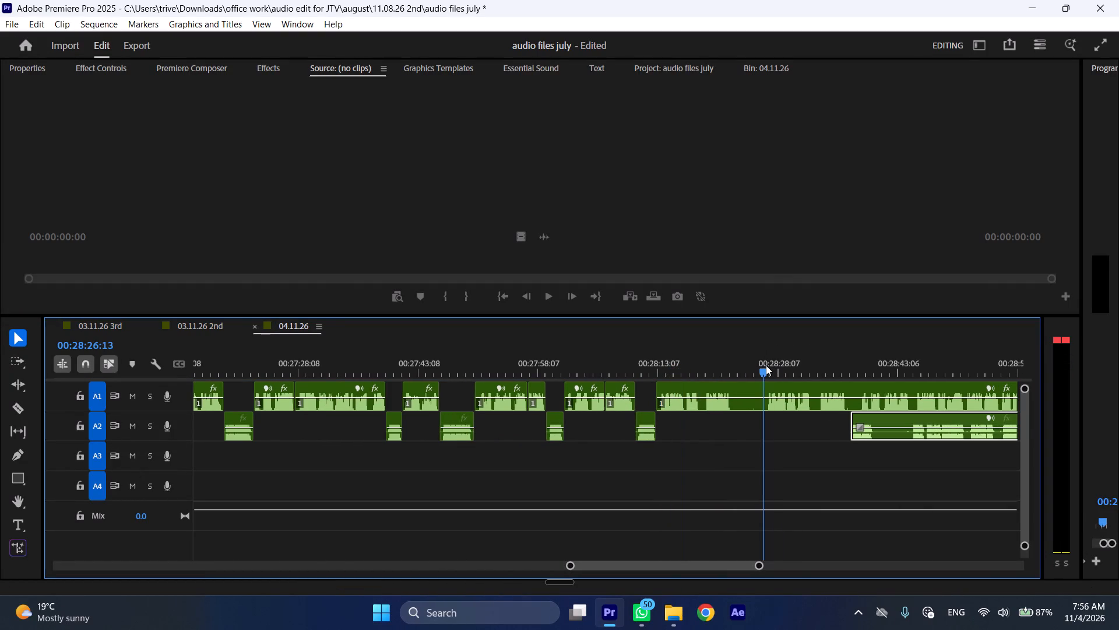
left_click_drag(766, 365, 771, 365)
key("space")
left_click(771, 365)
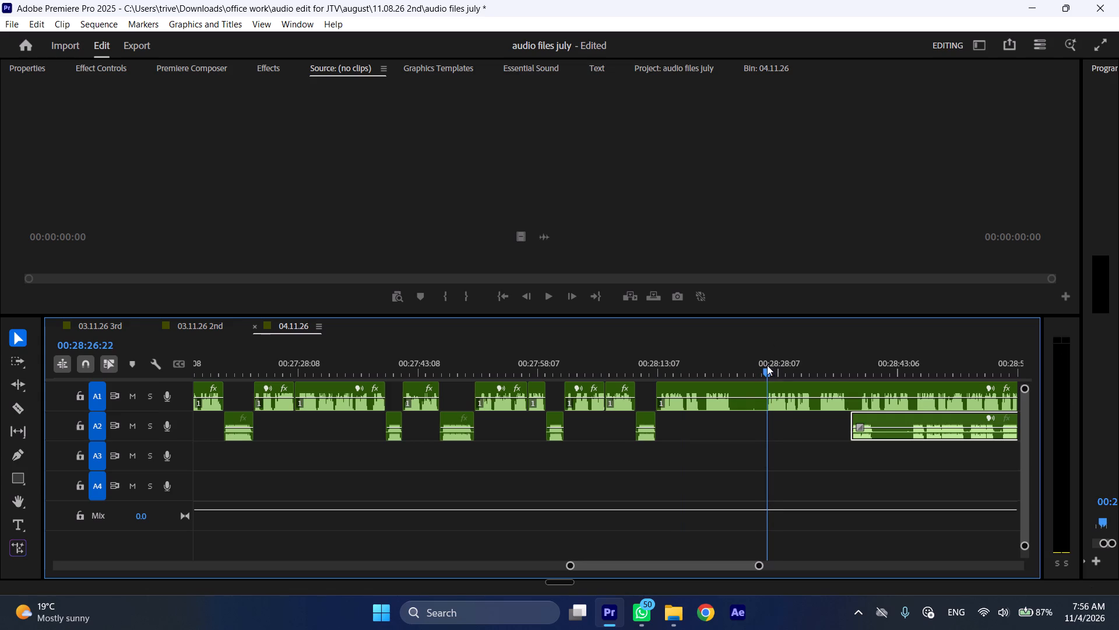
double_click(771, 397)
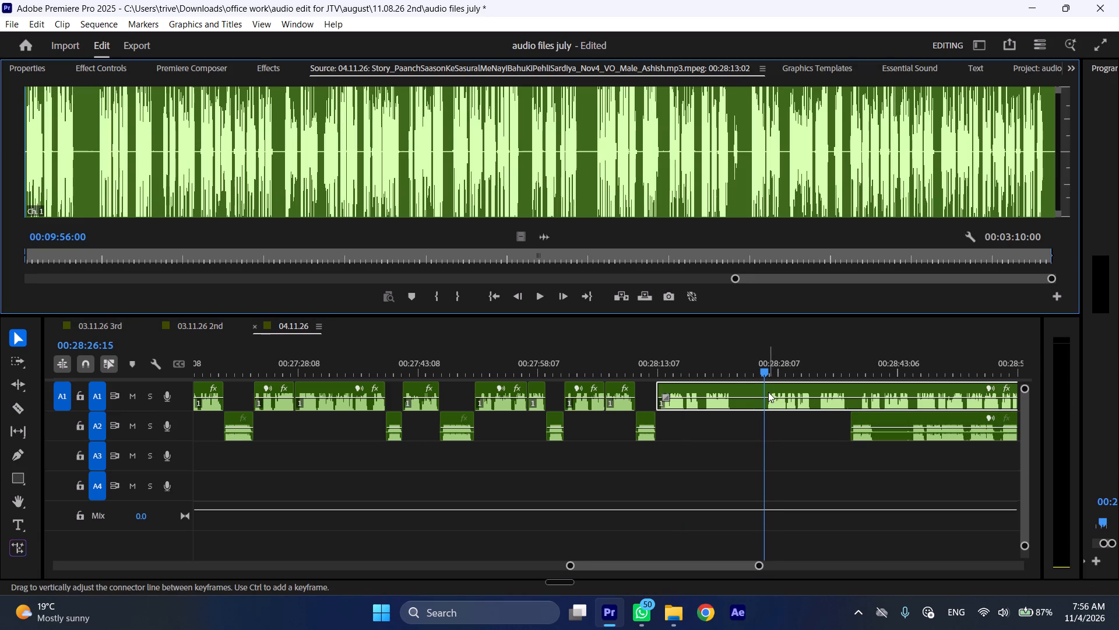
key("shift+c")
key("ctrl+shift+d")
key("space")
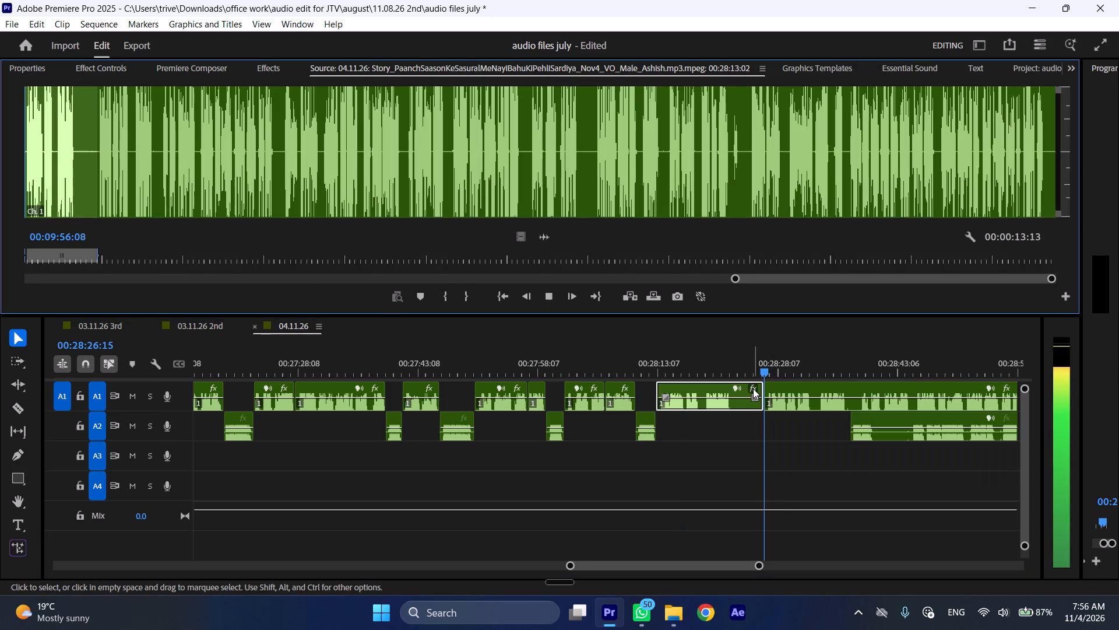
left_click(741, 397)
key("ctrl+shift+d")
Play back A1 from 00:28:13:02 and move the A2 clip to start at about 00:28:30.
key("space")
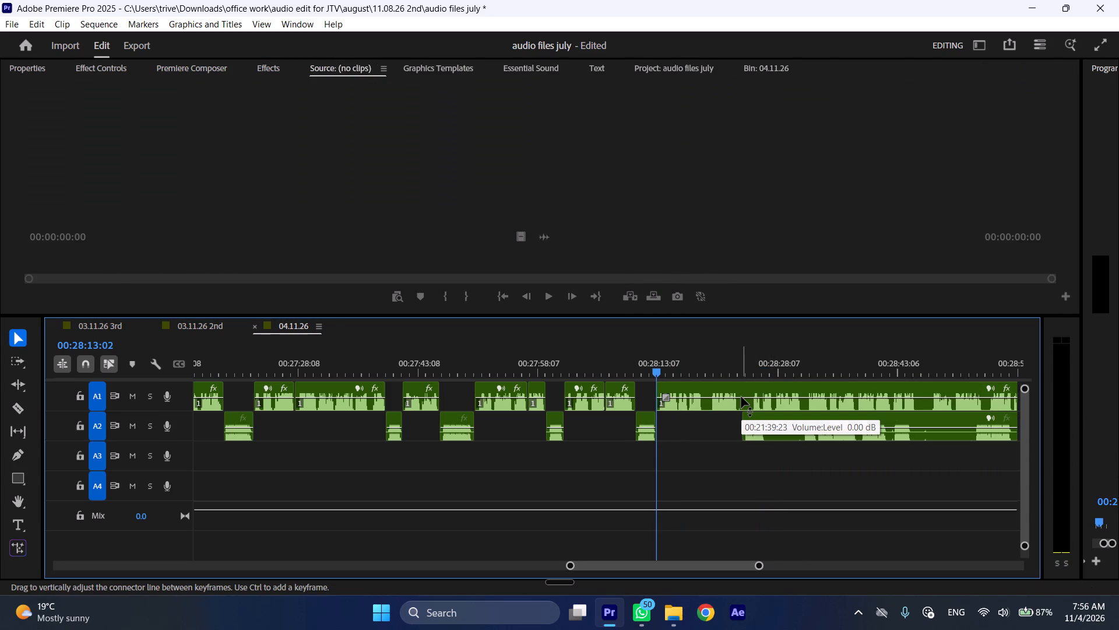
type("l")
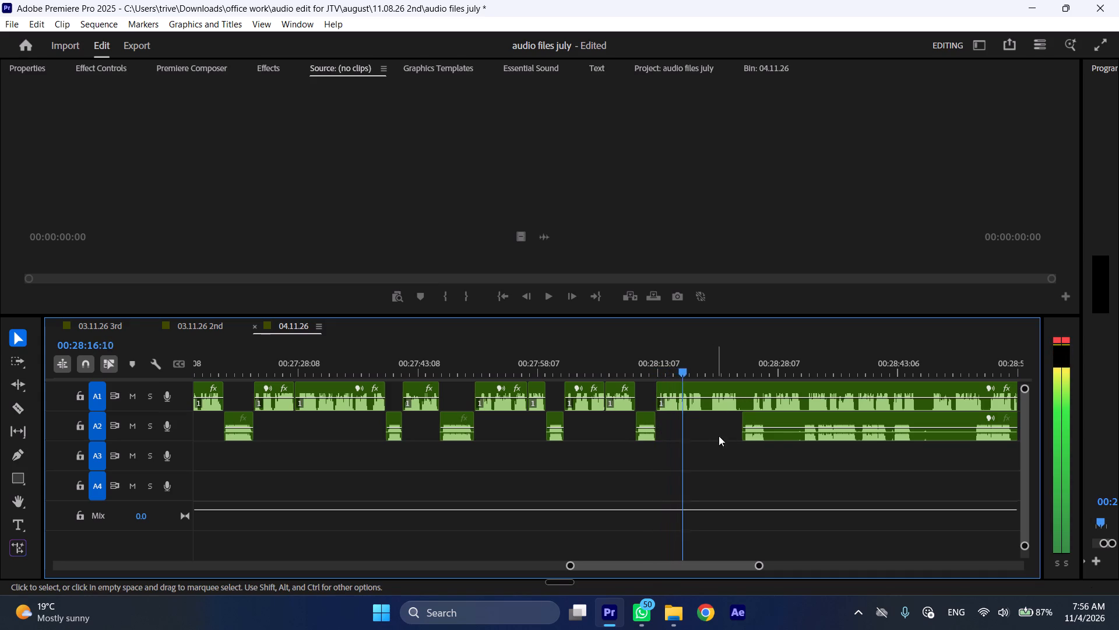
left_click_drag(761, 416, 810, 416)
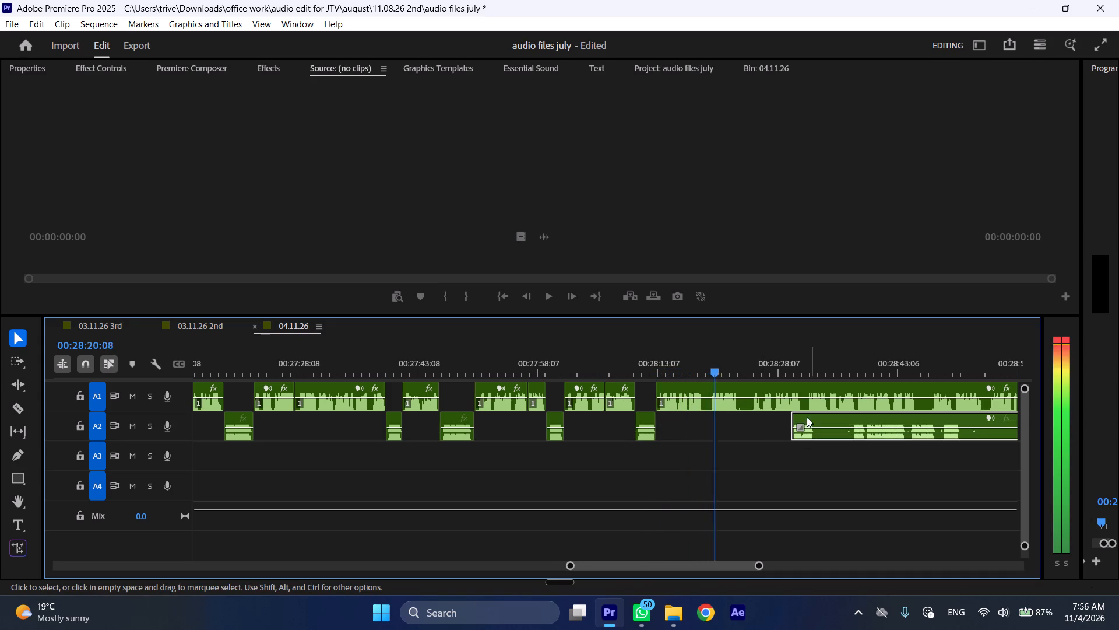
Cut the short A1 section between 00:28:19:02 and 00:28:19:17 and delete it, closing the gap.
left_click(706, 367)
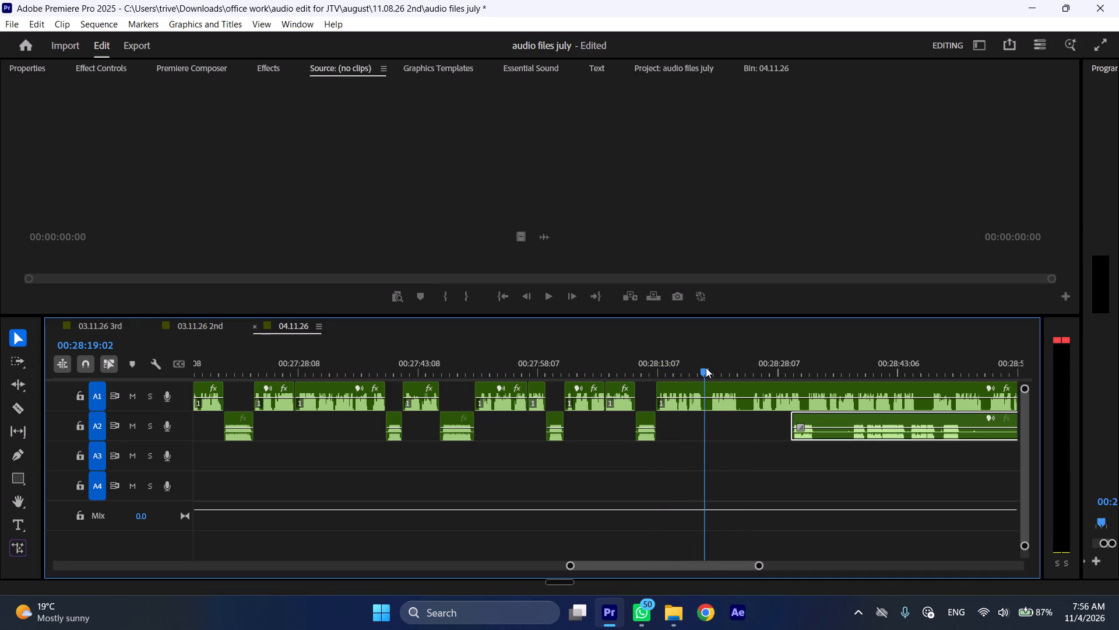
key("shift+c")
left_click(731, 402)
key("shift+c")
key("ctrl+shift+d")
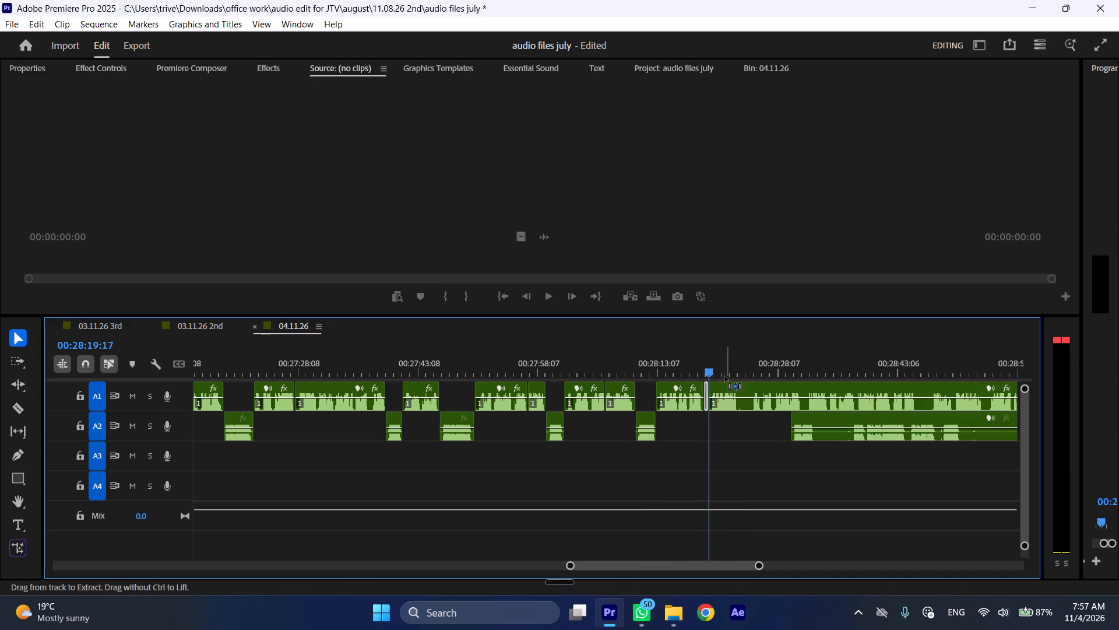
Split the A1 clip at 00:28:22:19 and move the A2 clip to start at that cut.
left_click_drag(730, 367, 736, 366)
key("shift+c")
left_click_drag(807, 416, 769, 414)
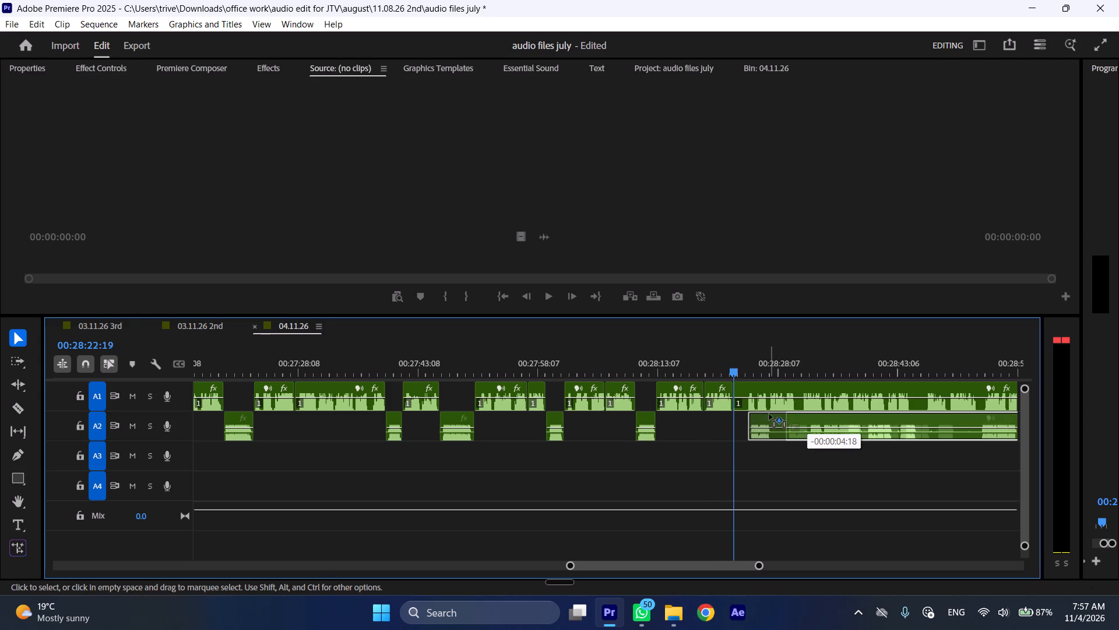
left_click_drag(769, 414, 761, 413)
Move the remaining A1 clip past the first A2 passage and trim its silent start to about 00:28:30.
left_click_drag(747, 389, 799, 393)
left_click_drag(791, 387, 793, 387)
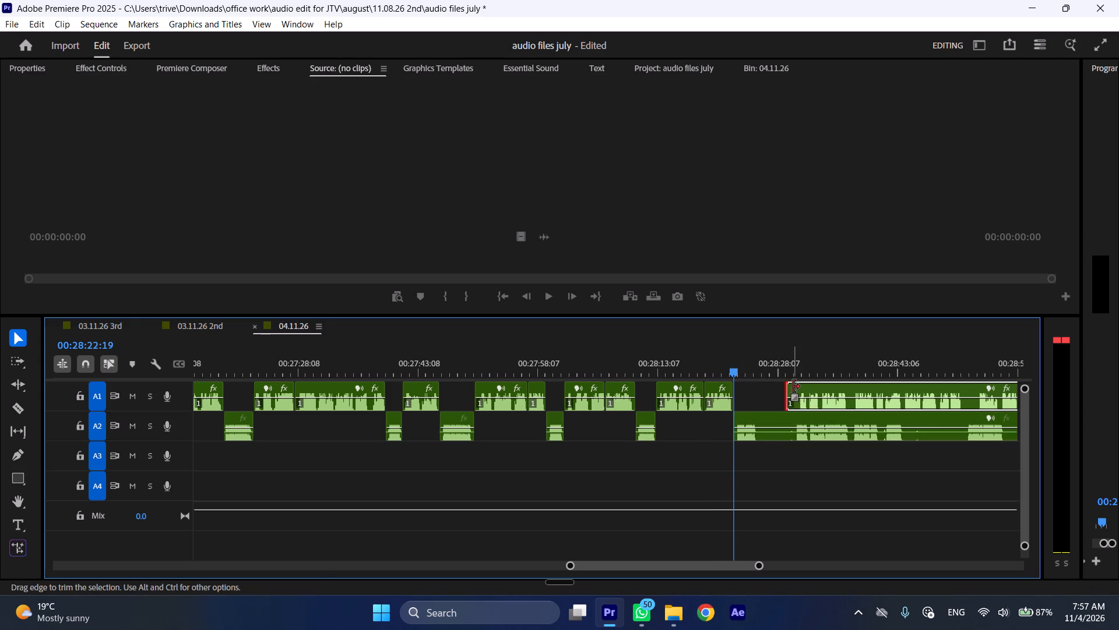
left_click_drag(793, 387, 801, 387)
Play back the A2 passage from 00:28:22:19.
key("space")
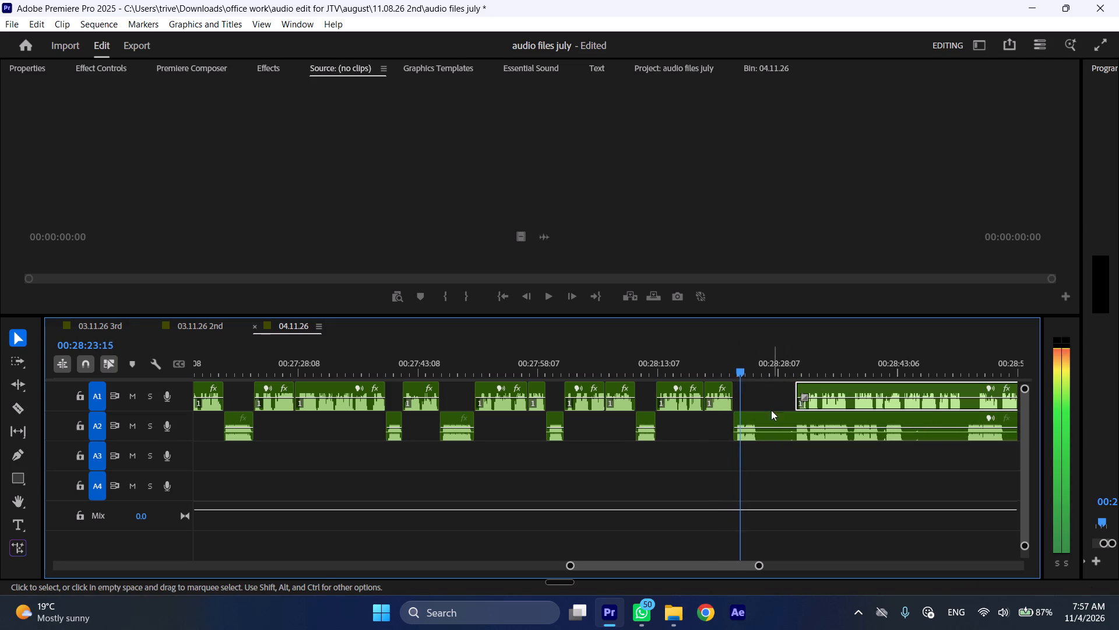
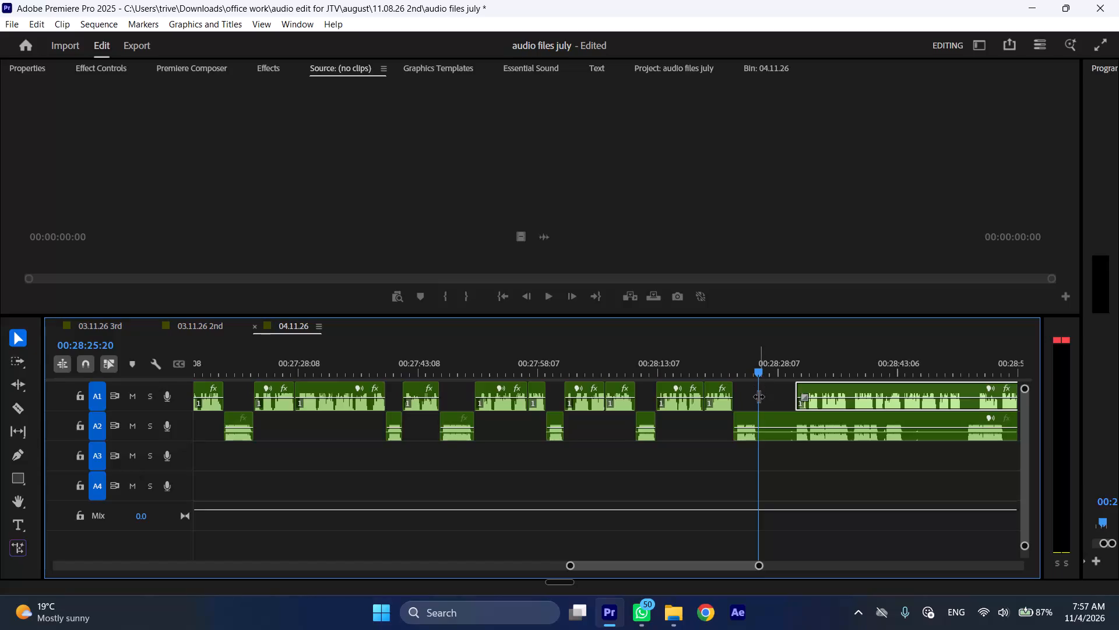
Split the A2 clip at 00:28:25:20 and move the following A1 clip earlier to start at that cut.
key("shift+c")
scroll(759, 423, "down", 5)
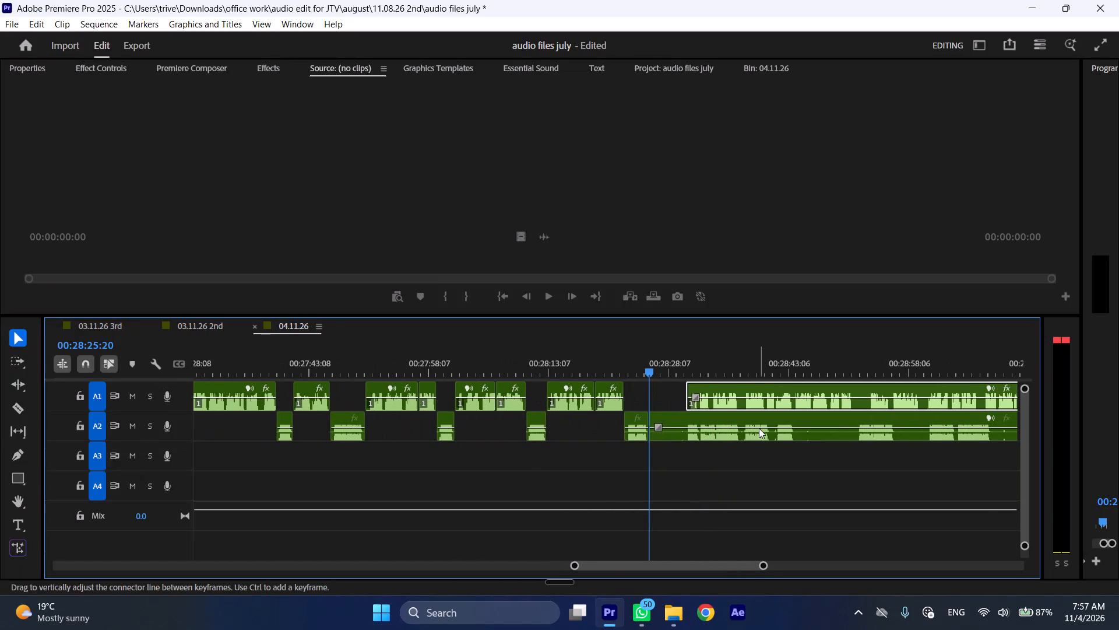
left_click_drag(706, 387, 673, 387)
Move the remaining A2 clip later so that it starts at about 00:28:52.
left_click_drag(668, 414, 844, 419)
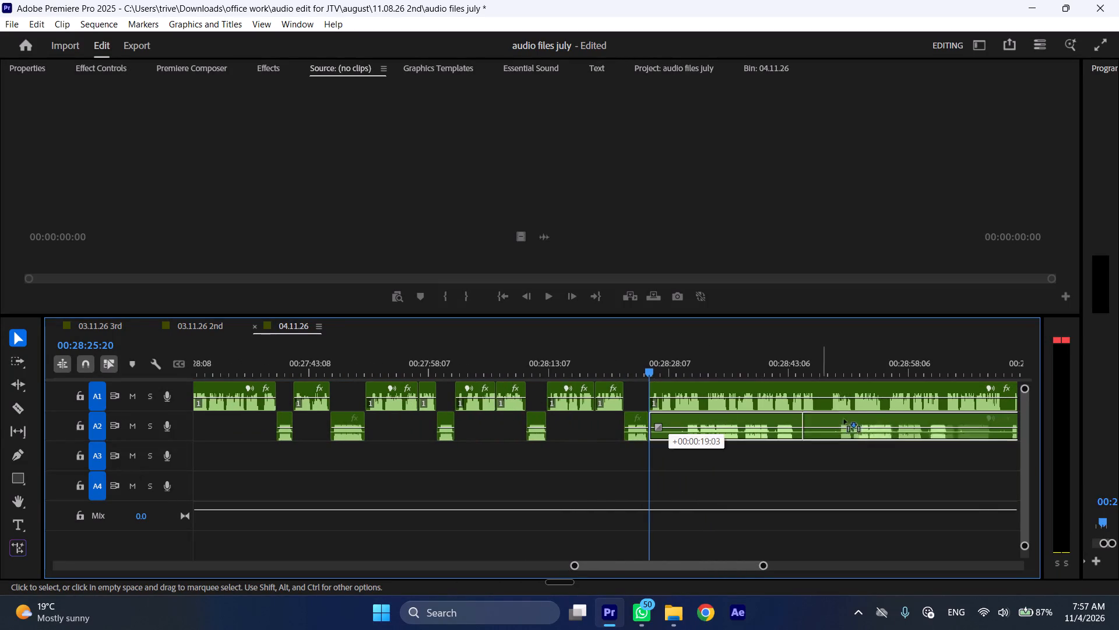
left_click_drag(844, 419, 879, 419)
Cut the short A1 section between about 00:28:32:07 and 00:28:32:20 and delete it, closing the gap.
key("space")
key("l")
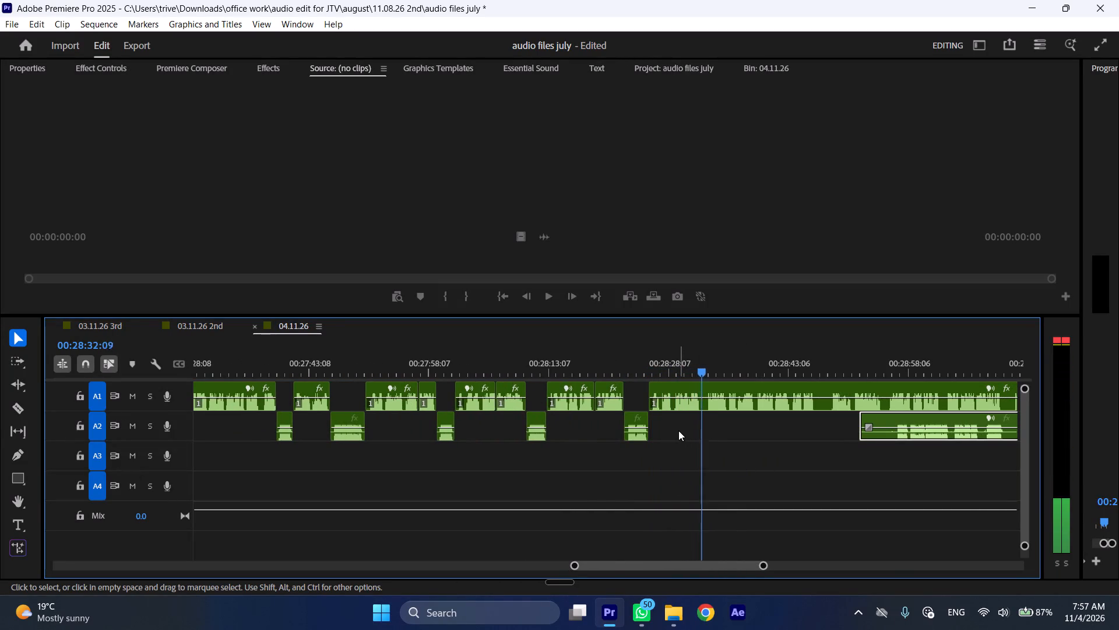
left_click_drag(701, 363, 704, 363)
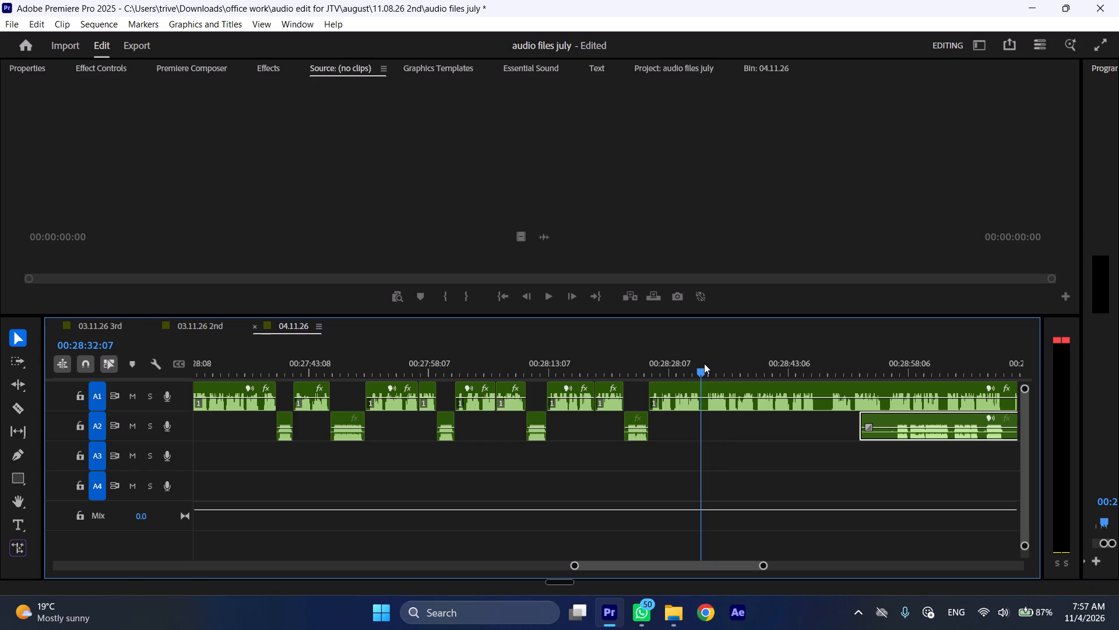
left_click_drag(704, 363, 707, 363)
key("shift+c")
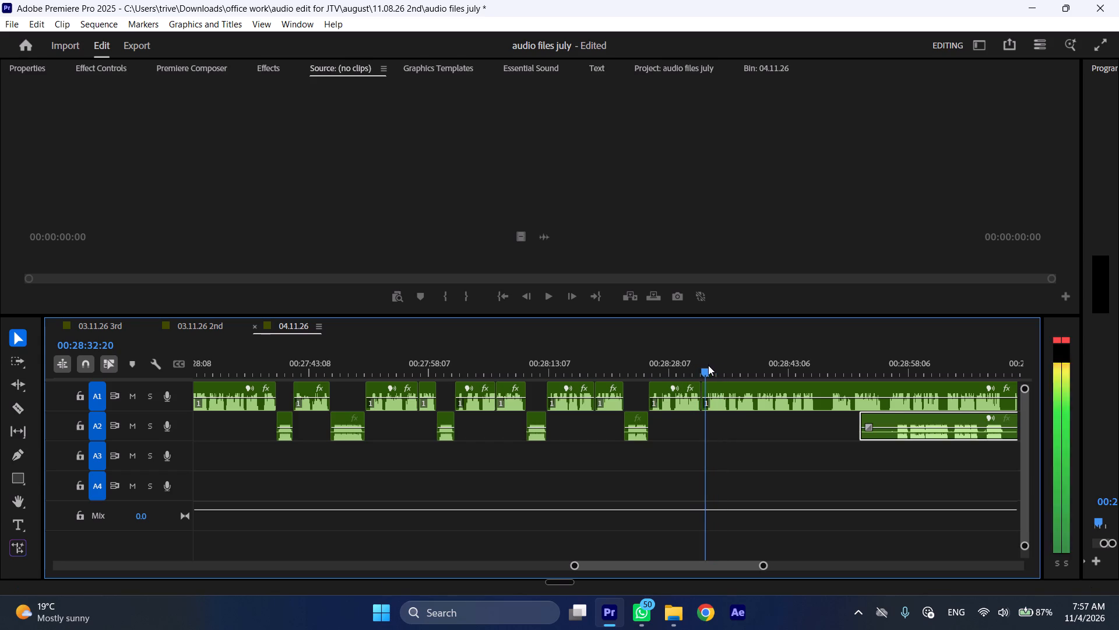
left_click(724, 396)
key("shift+c")
key("ctrl+shift+d")
While playing back A1, trim the A2 clip's silent start to about 00:28:56 and move the clip to about 00:29:18.
key("space")
type("l")
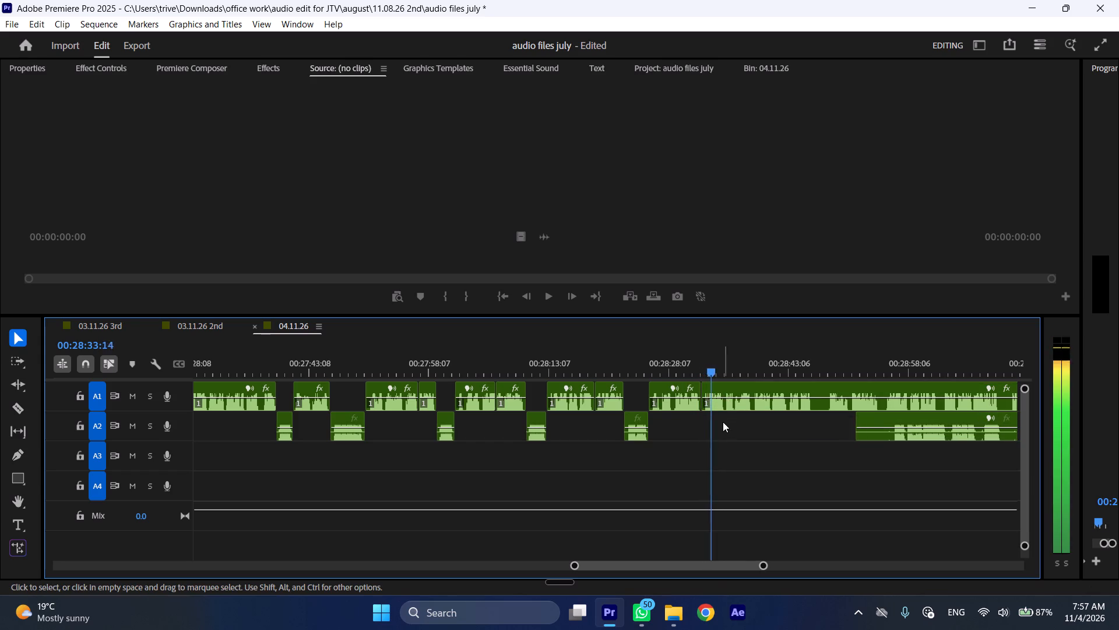
scroll(723, 423, "down", 6)
left_click_drag(723, 424, 744, 423)
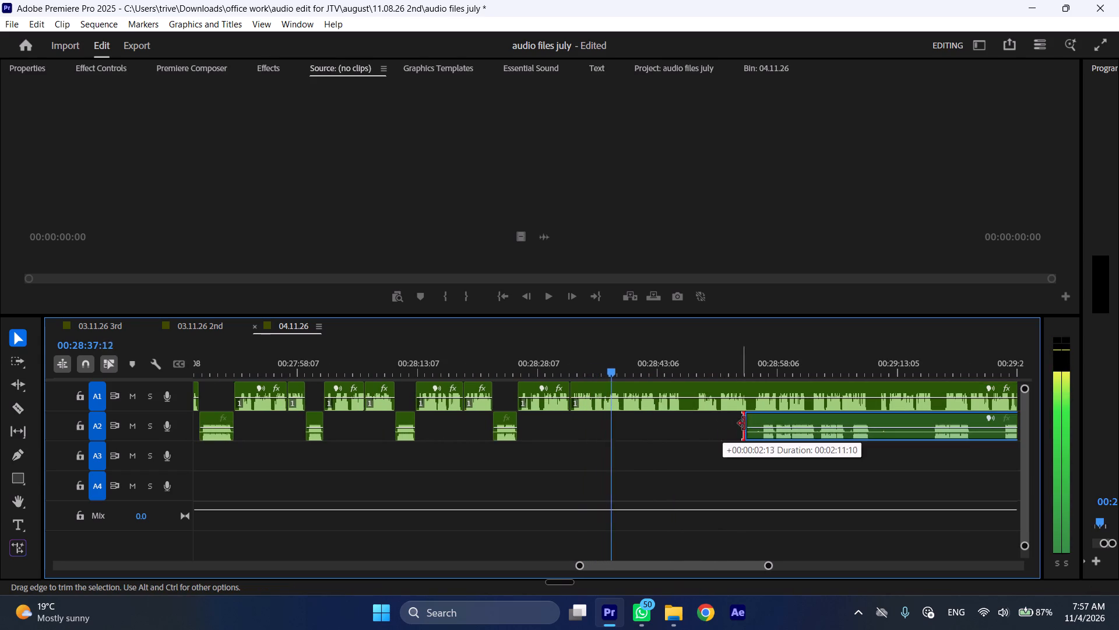
left_click_drag(744, 423, 756, 424)
scroll(730, 436, "down", 3)
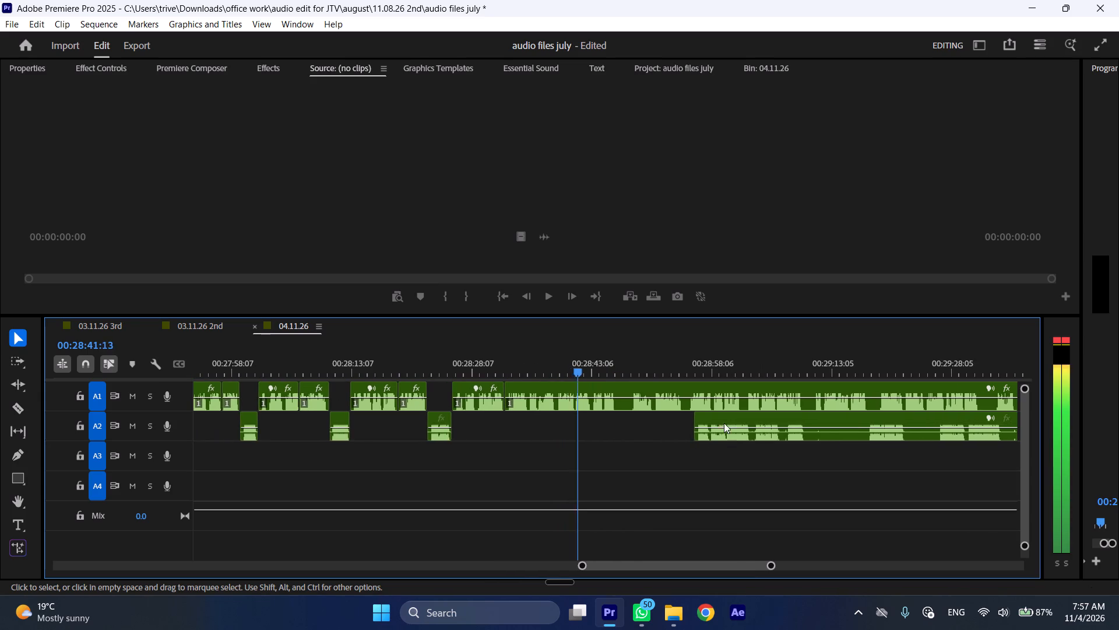
left_click_drag(721, 418, 899, 417)
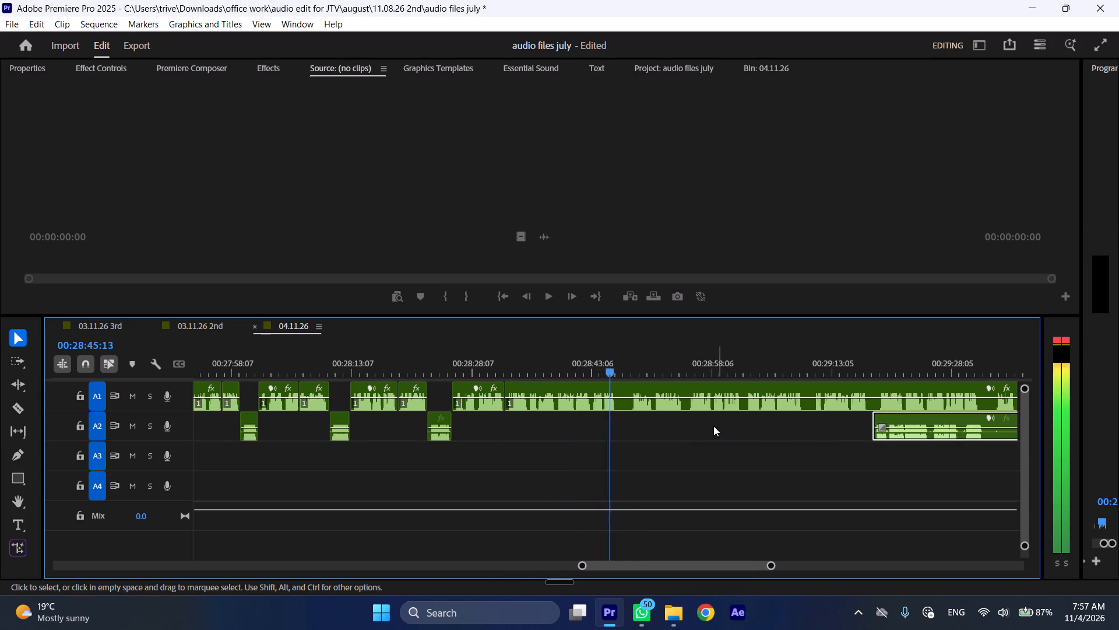
Stop playback and split the A1 clip at 00:28:46:09.
key("space")
type("C")
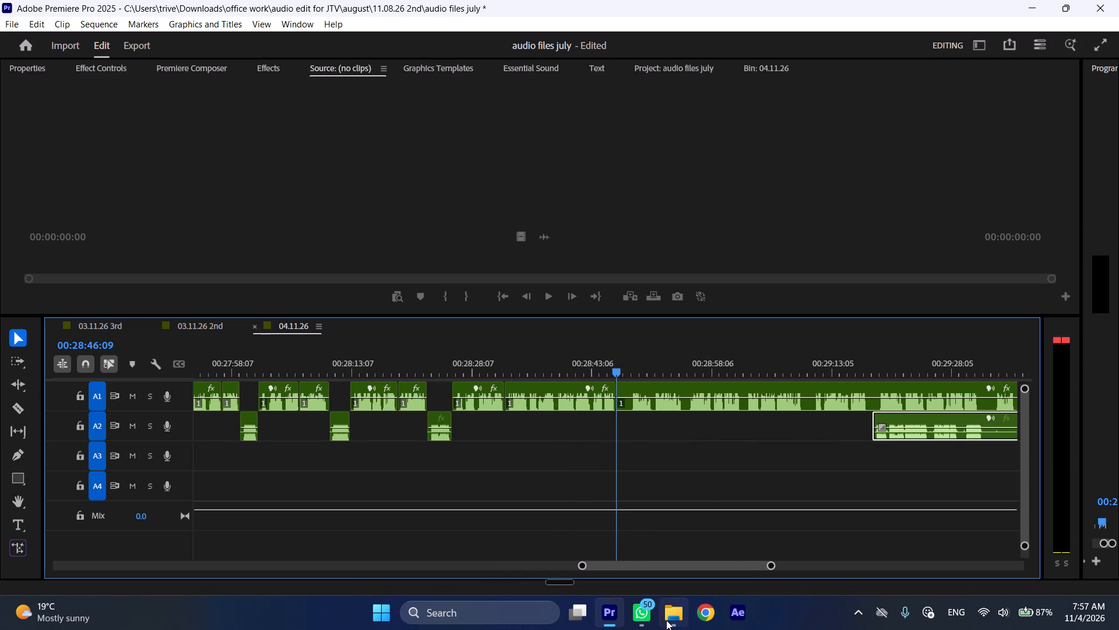
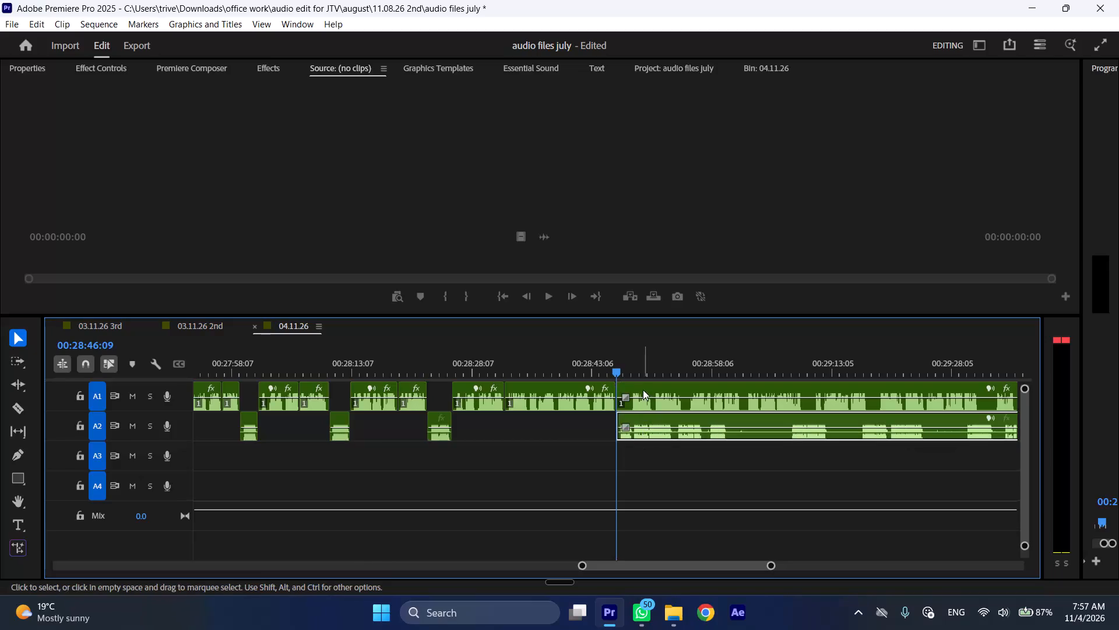
Move the A1 clip after the 00:28:46:09 cut later so that it starts at about 00:29:15.
left_click_drag(648, 389, 881, 389)
Play back the A2 clip, cut it at 00:28:48:05 and delete its opening section from 00:28:46:09, closing the gap.
key("space")
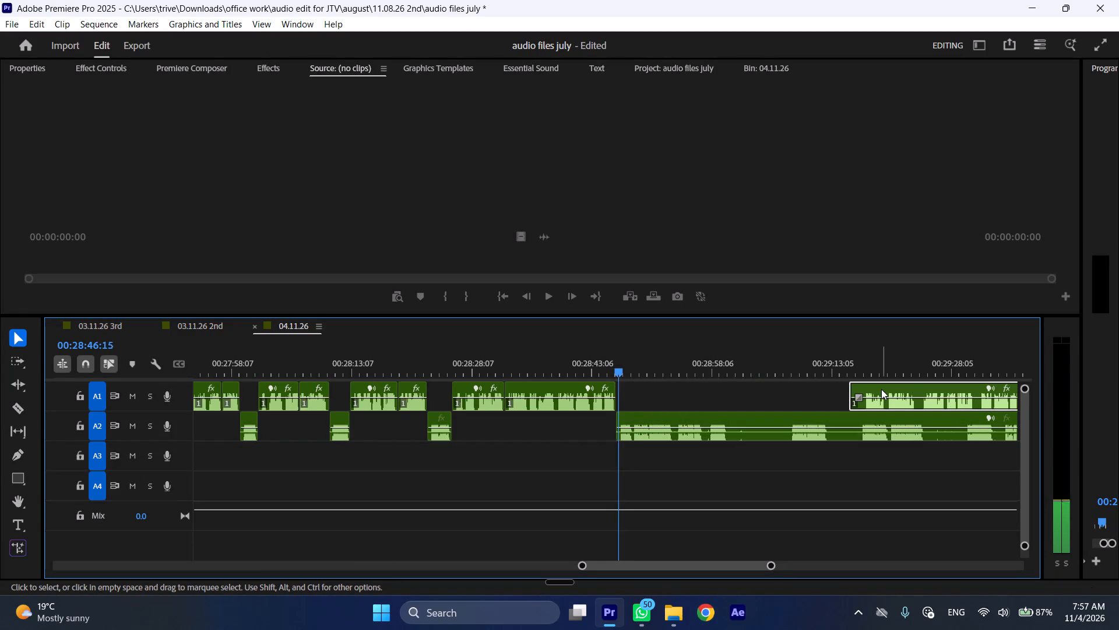
type("l")
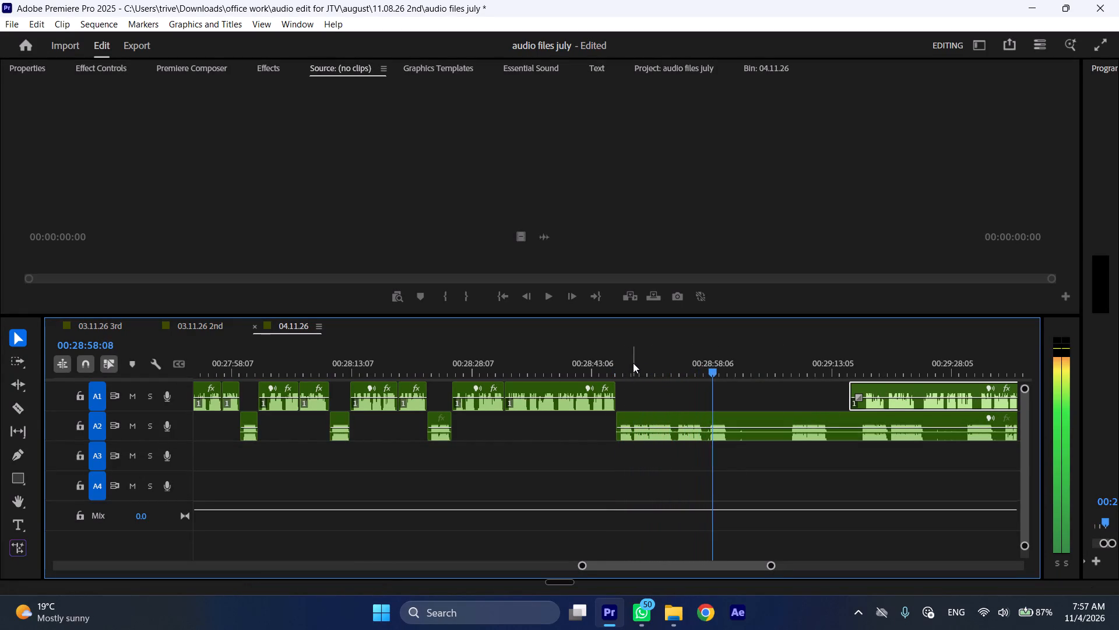
left_click(633, 363)
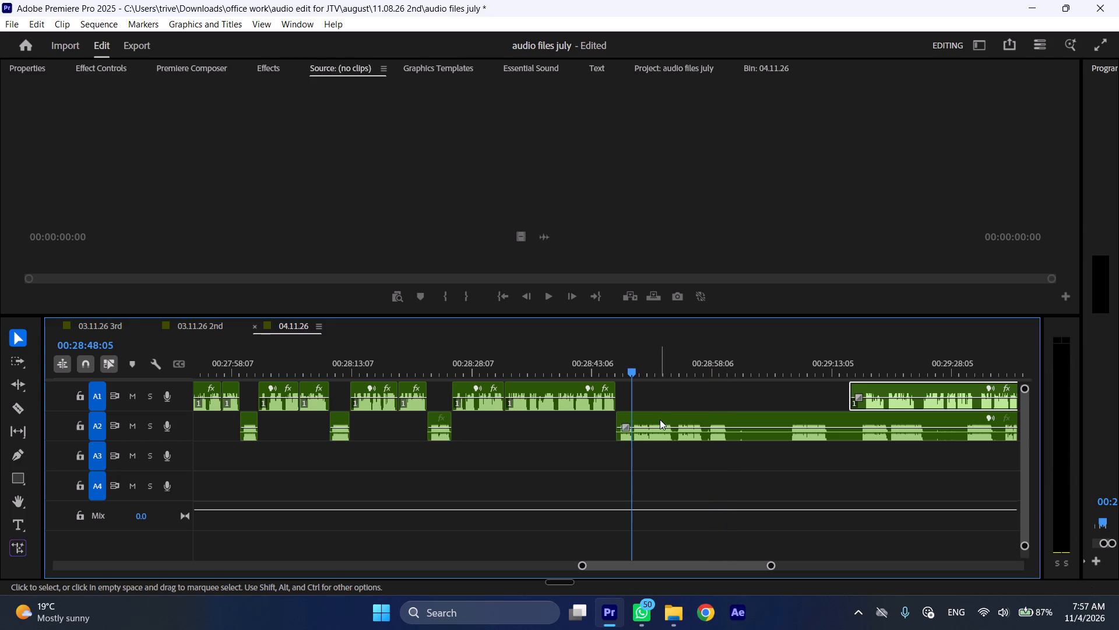
left_click(660, 419)
key("shift+c")
key("ctrl+shift+d")
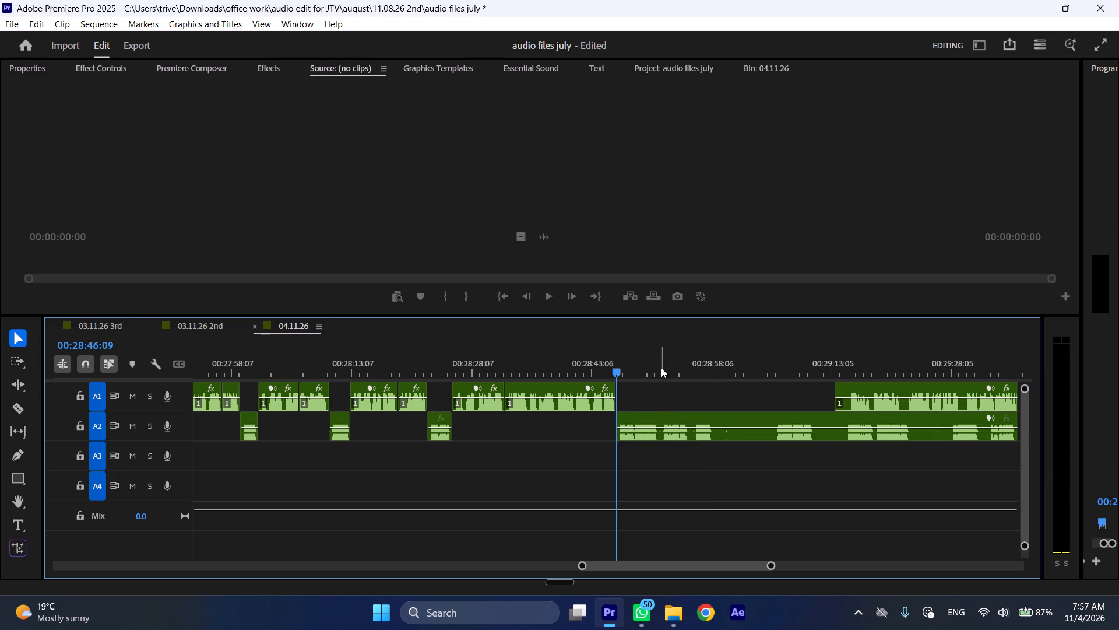
Play back the A2 clip from about 00:28:52 to check the passage for further cuts.
left_click_drag(650, 361, 664, 363)
key("space")
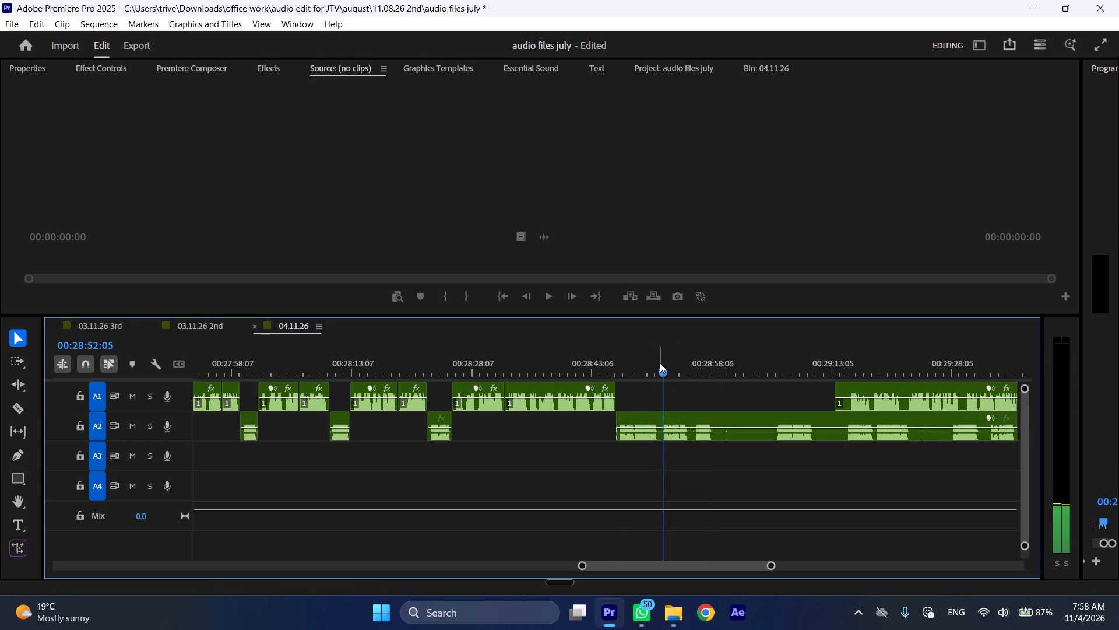
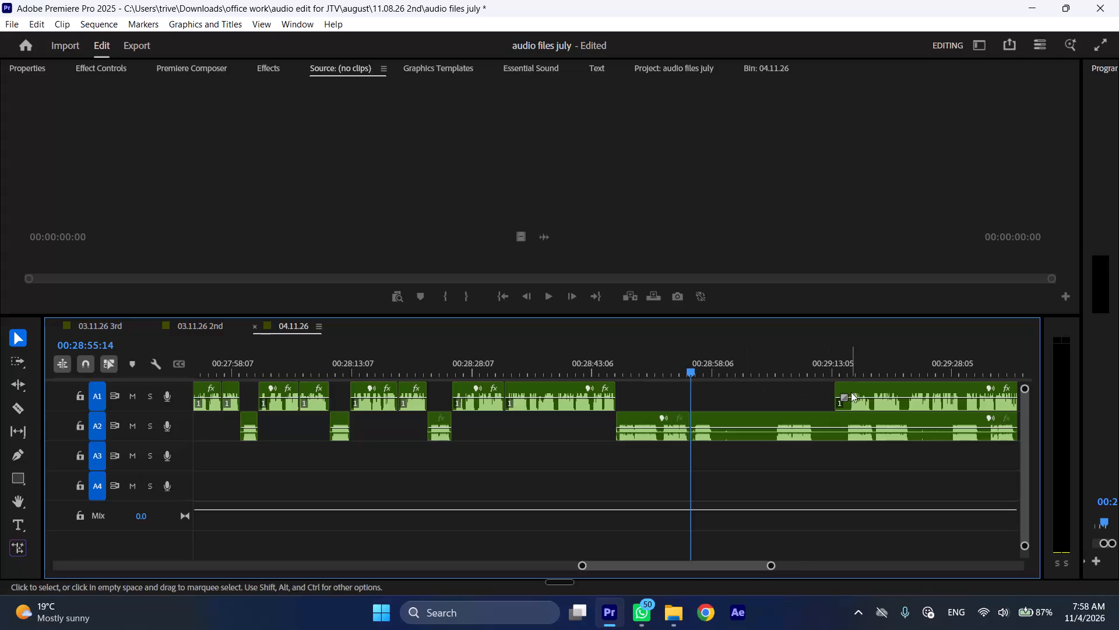
Trim about two seconds off the start of the A1 clip after the gap, so it begins near 00:29:15.
left_click_drag(833, 383, 843, 384)
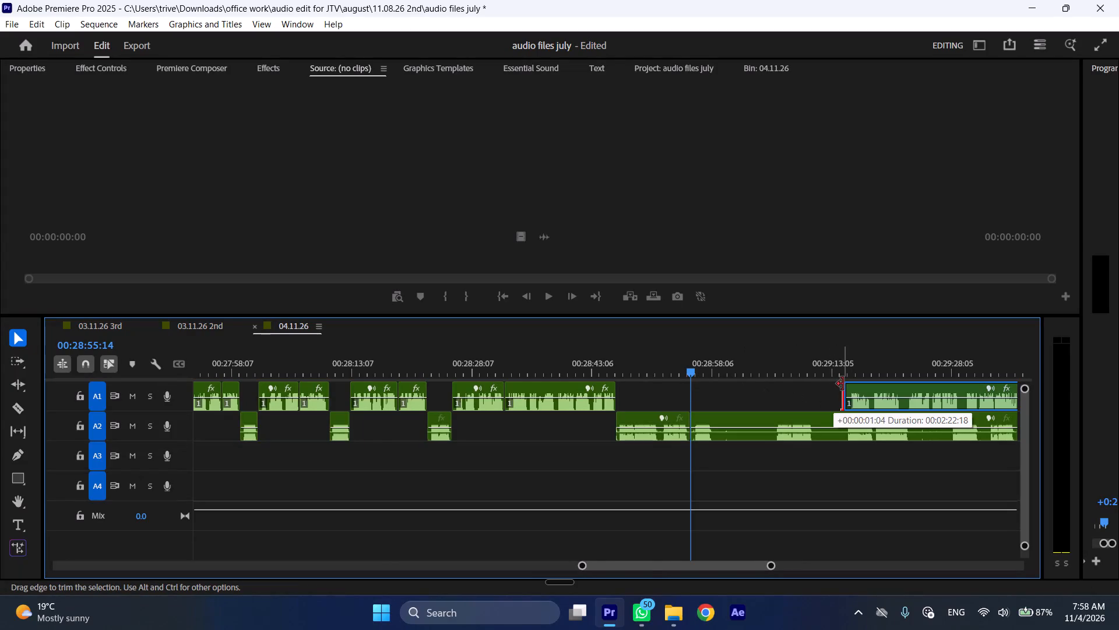
left_click_drag(843, 384, 847, 384)
Cut the A1 clip at 00:29:21:23 and insert its opening section at the A2 cut at 00:28:55:14, shifting the following clips along.
left_click_drag(912, 370, 903, 368)
left_click(910, 385)
key("shift+c")
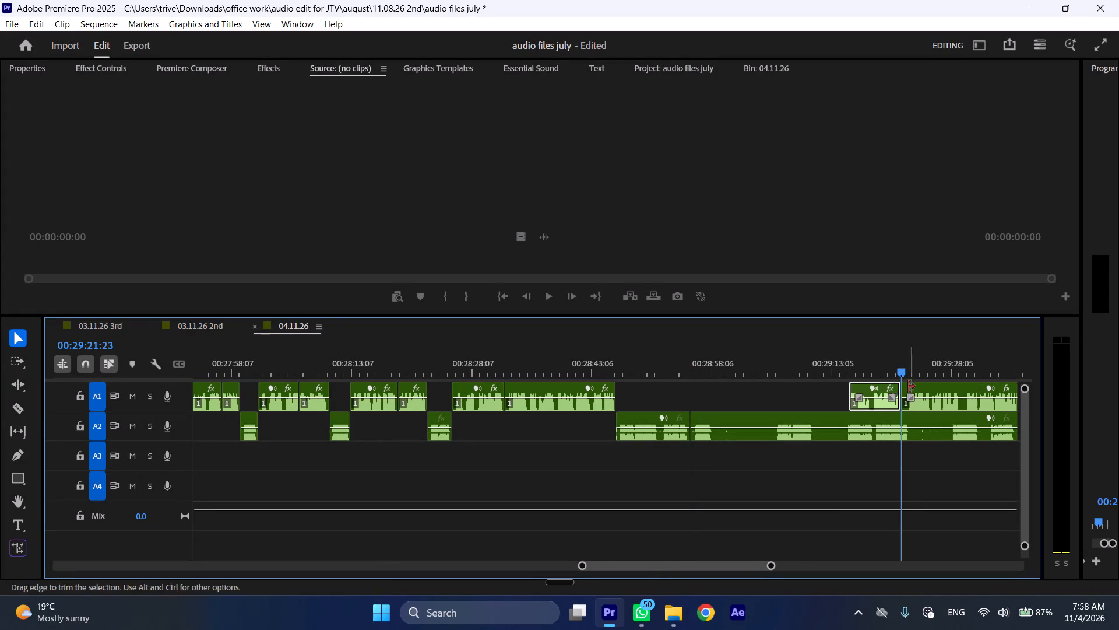
left_click_drag(858, 387, 705, 386)
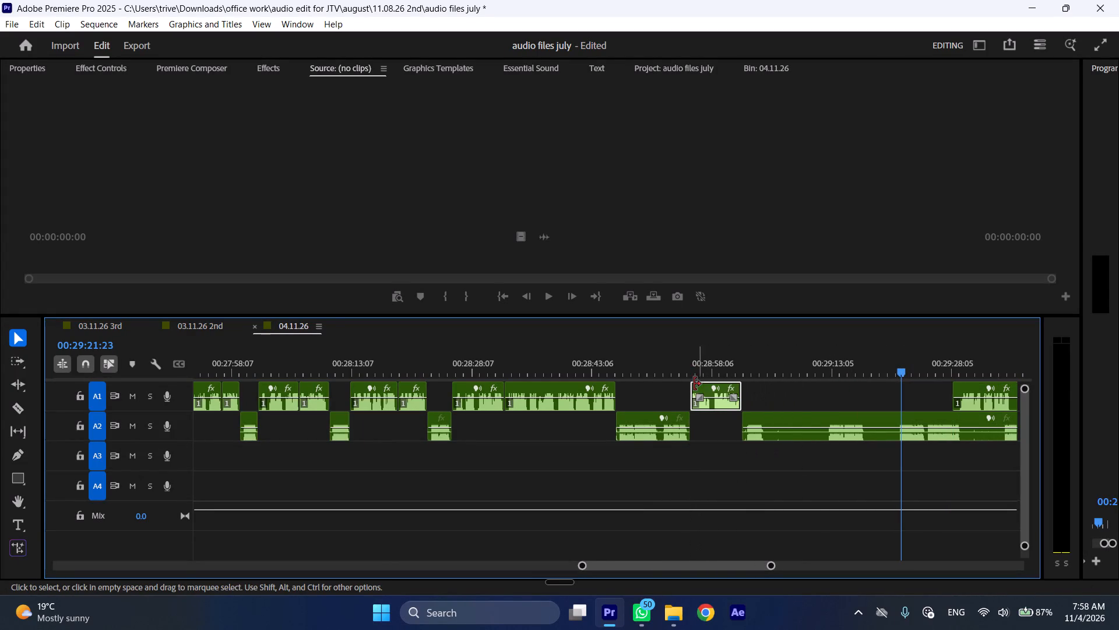
Play back the sequence from just before 00:28:55 to check the transition from A2 into the inserted A1 section.
left_click(675, 372)
key("space")
key("l")
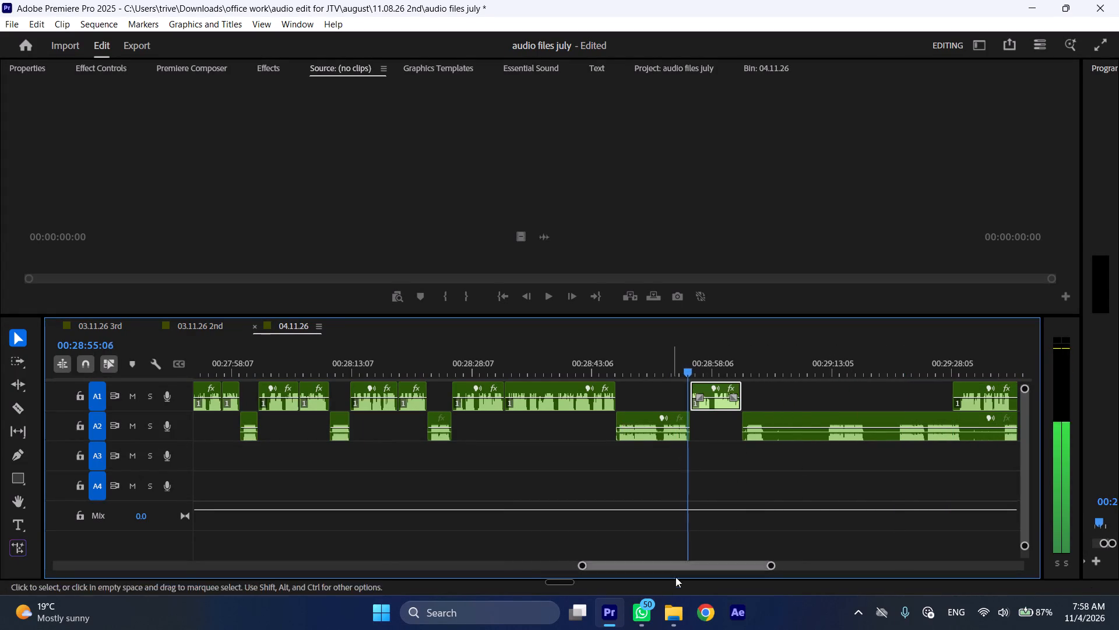
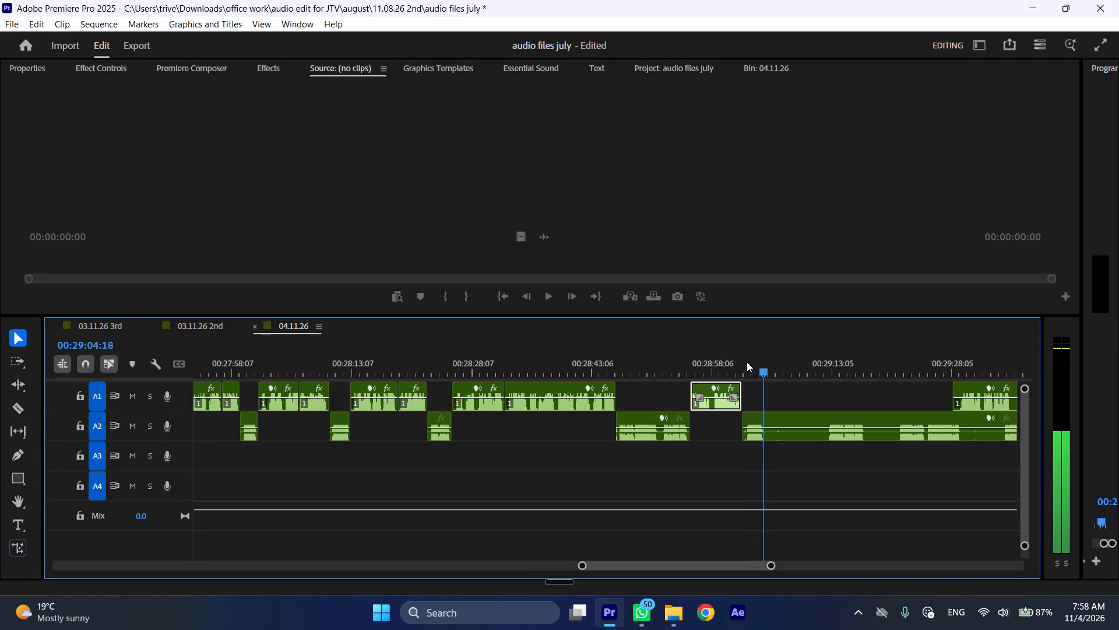
Check the A2 audio around 00:29:13, and cut the A2 clip at 00:29:05:01, just after its short opening speech.
key("space")
left_click(827, 364)
key("space")
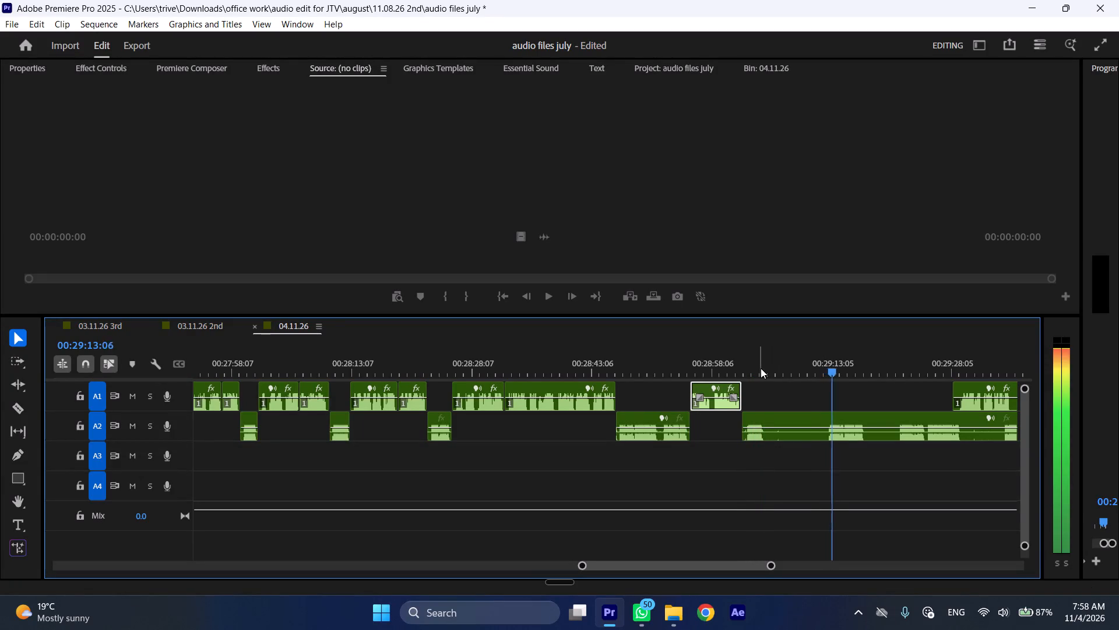
left_click_drag(762, 368, 768, 368)
key("shift+c")
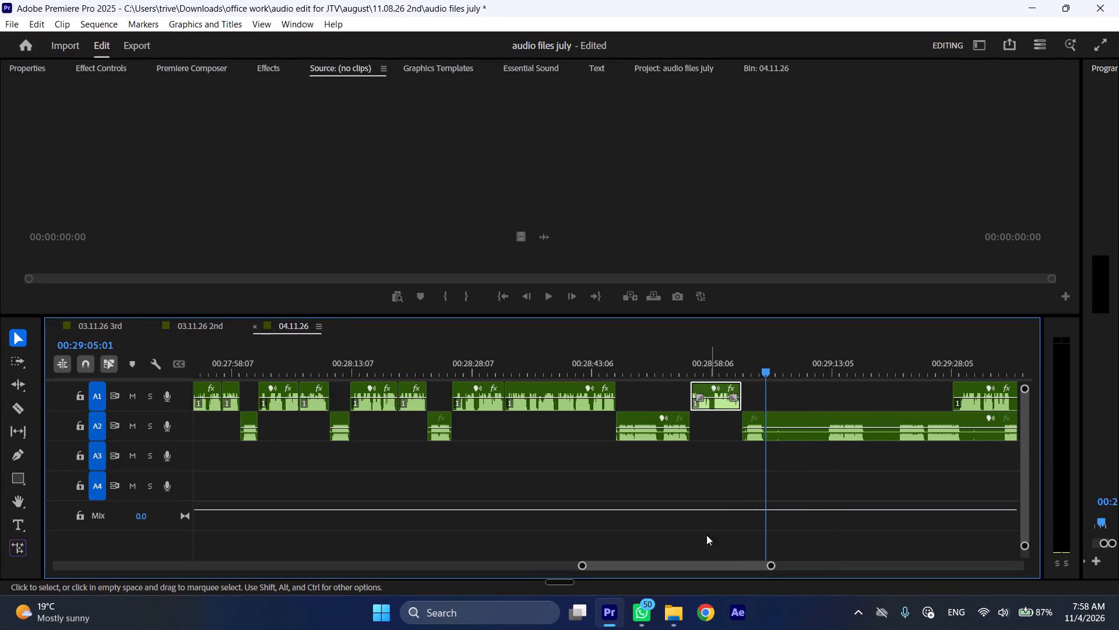
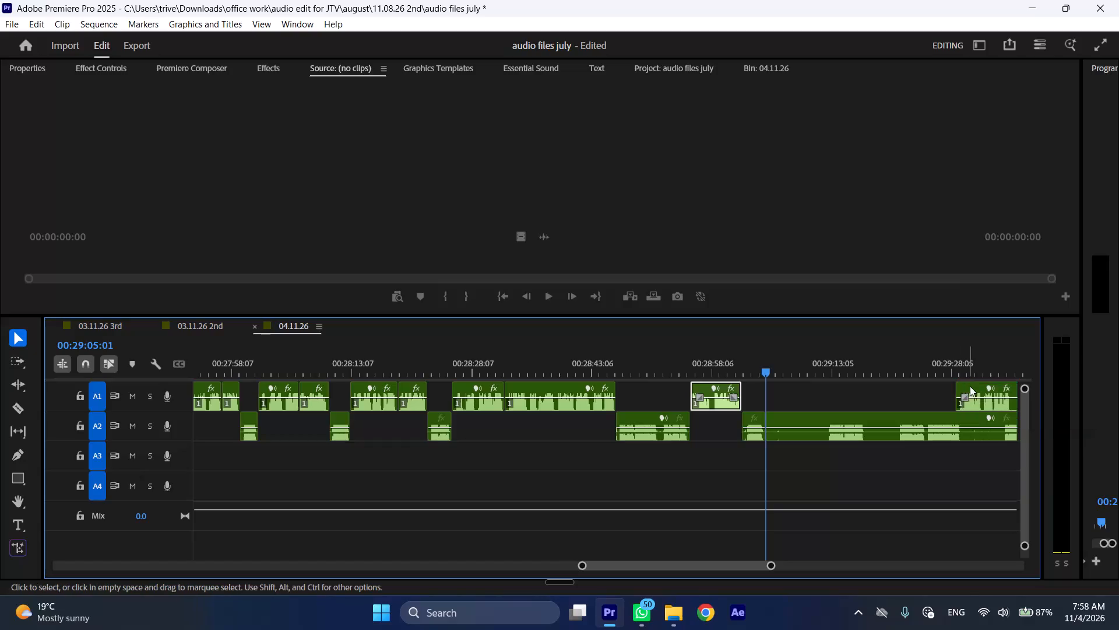
Move the next A1 clip back to the A2 cut at 00:29:05:01 and shift the remaining A2 clip later to about 00:29:25.
left_click_drag(970, 386, 784, 387)
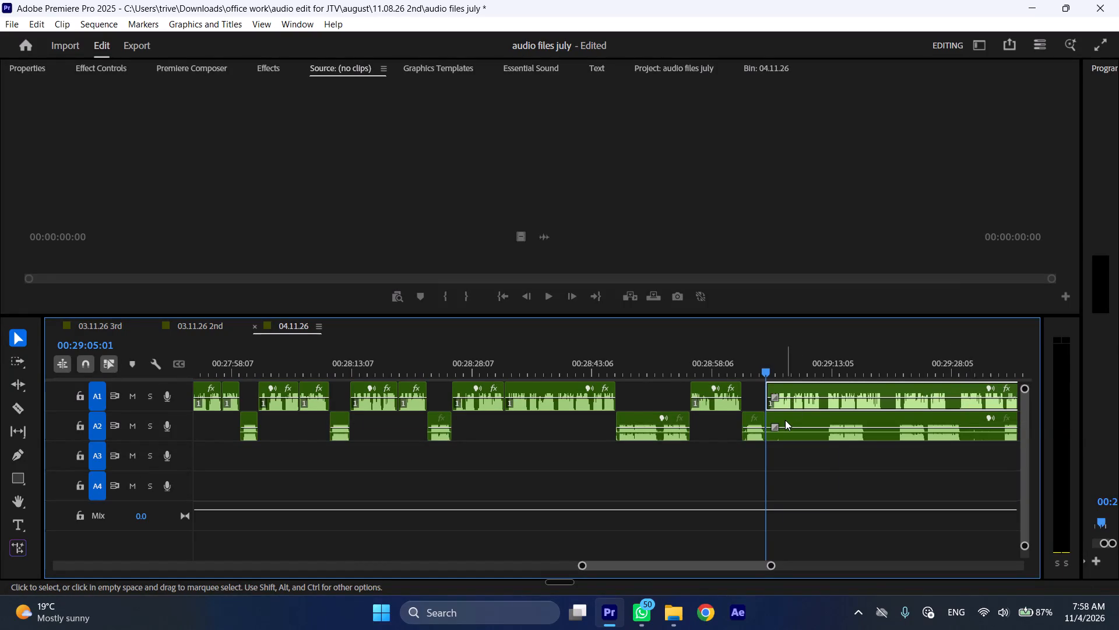
left_click_drag(785, 420, 950, 420)
Play the start of the moved A1 clip and trim the leading silence off the A2 clip, to about 00:29:32.
key("space")
key("l")
scroll(776, 426, "down", 7)
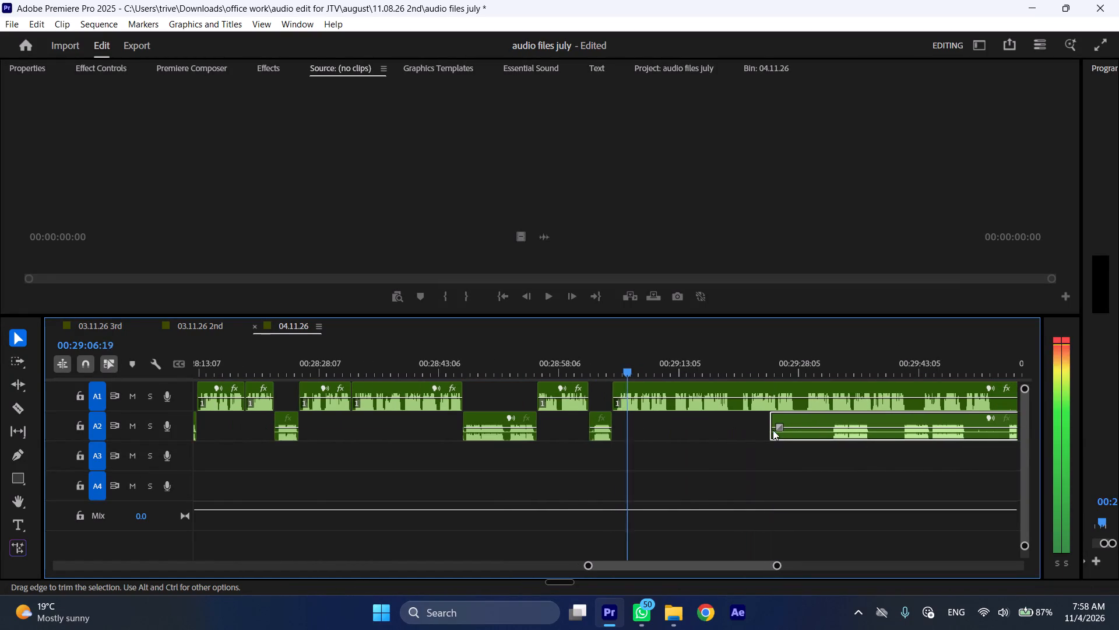
left_click_drag(773, 416, 830, 418)
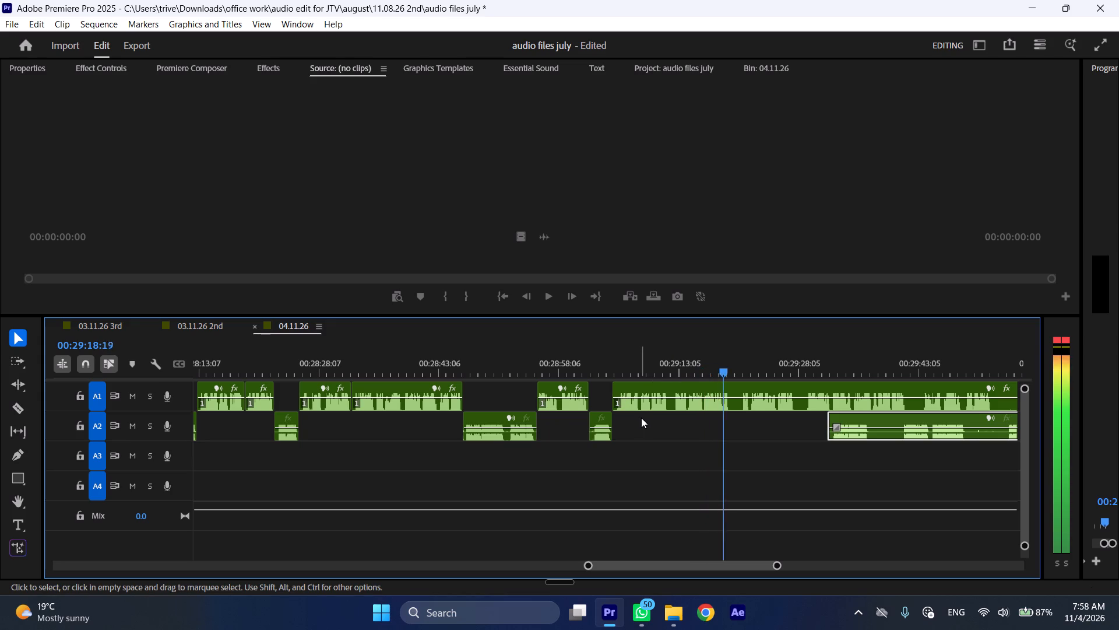
Cut the A1 clip around 00:29:12:01, remove the short pause there, and close the gap.
left_click_drag(666, 363, 671, 363)
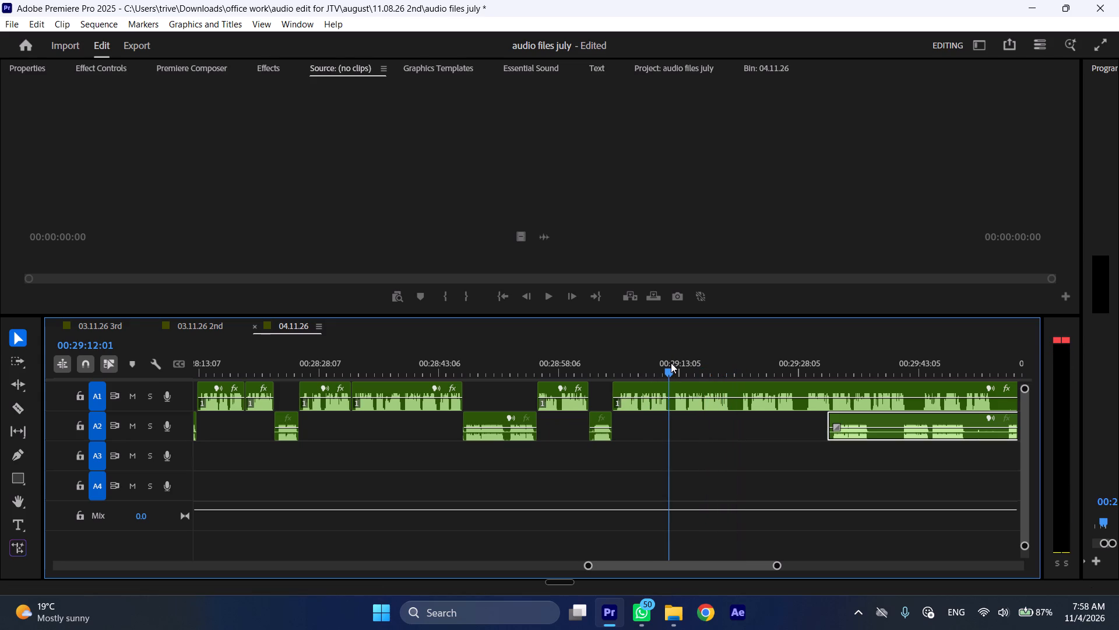
left_click_drag(671, 363, 674, 364)
key("shift+c")
left_click(682, 395)
key("shift+c")
key("ctrl+shift+d")
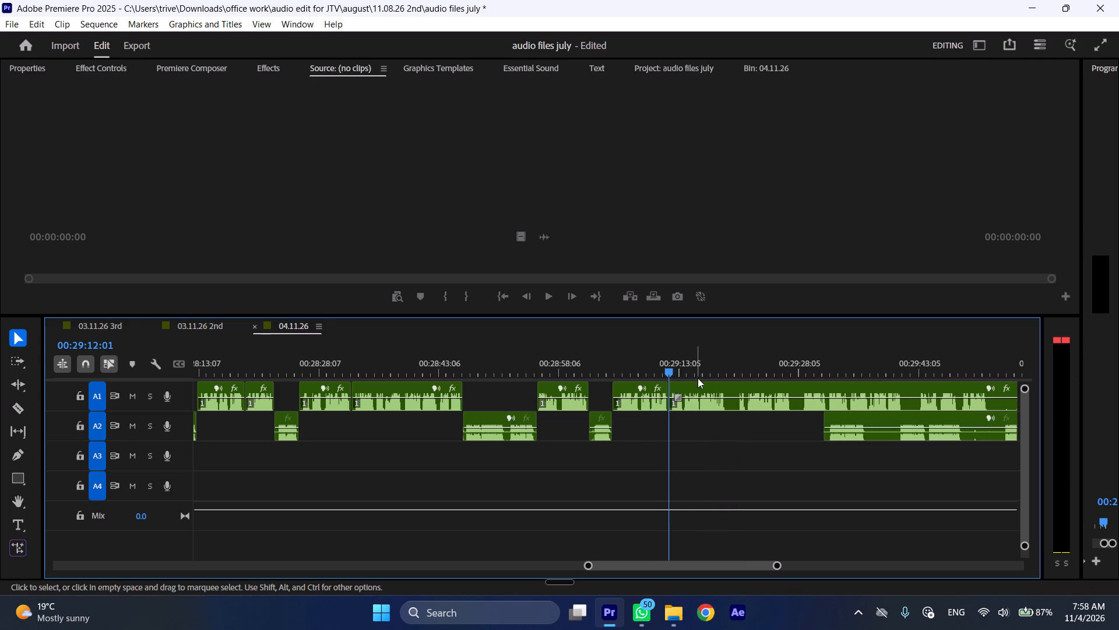
Cut the A1 clip at 00:29:19:08, at the end of its speech passage.
left_click_drag(703, 367, 729, 370)
key("shift+c")
Move the A2 clip back to the 00:29:19:08 cut and shift the remaining A1 clip later to about 00:29:30.
left_click_drag(854, 417, 773, 421)
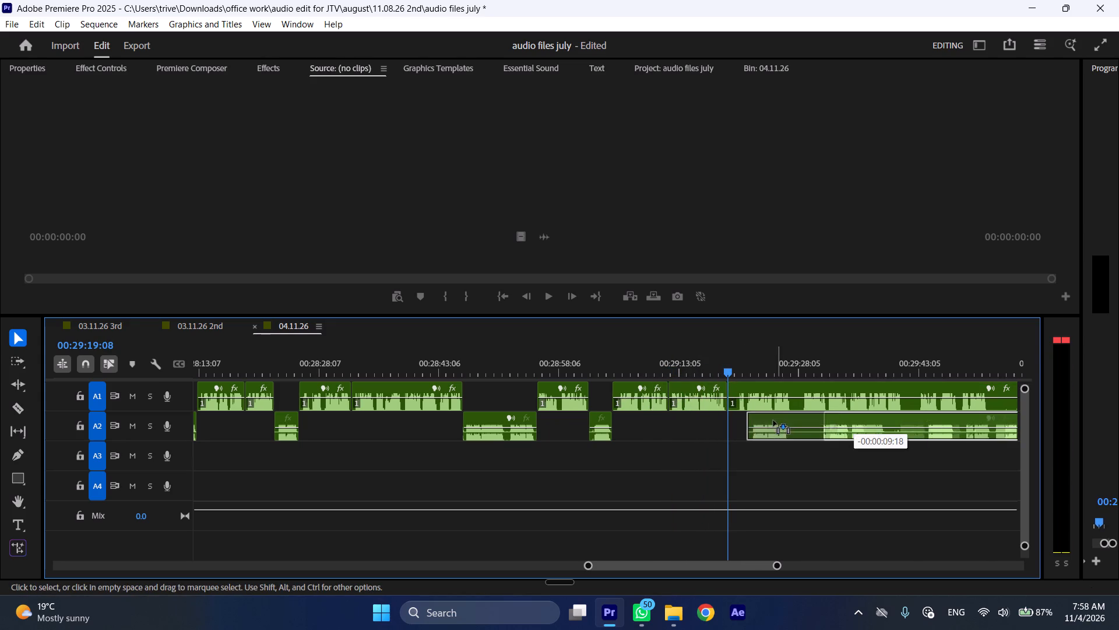
left_click_drag(773, 421, 762, 420)
left_click_drag(750, 387, 837, 399)
Play the start of the A2 clip and remove its opening portion before 00:29:19:17, closing the gap.
key("space")
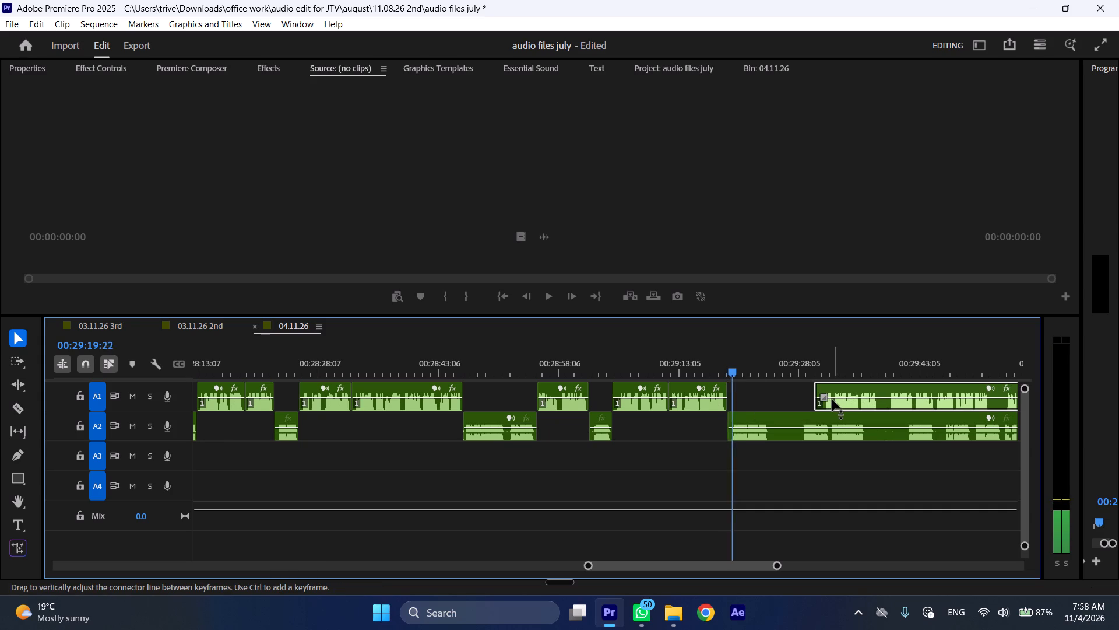
key("l")
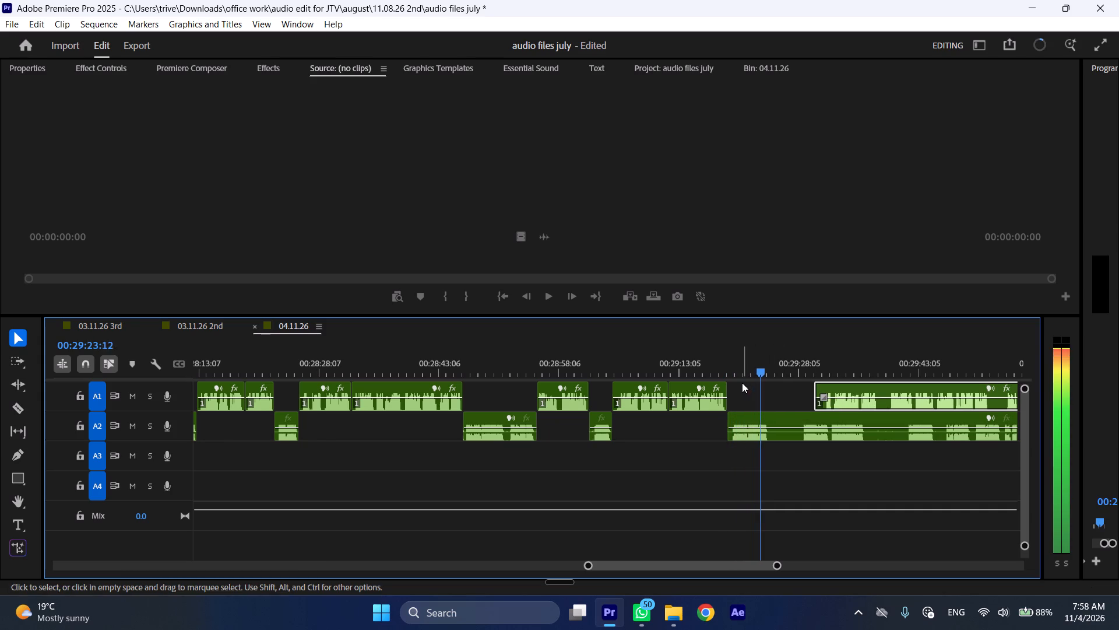
left_click(732, 369)
left_click(748, 419)
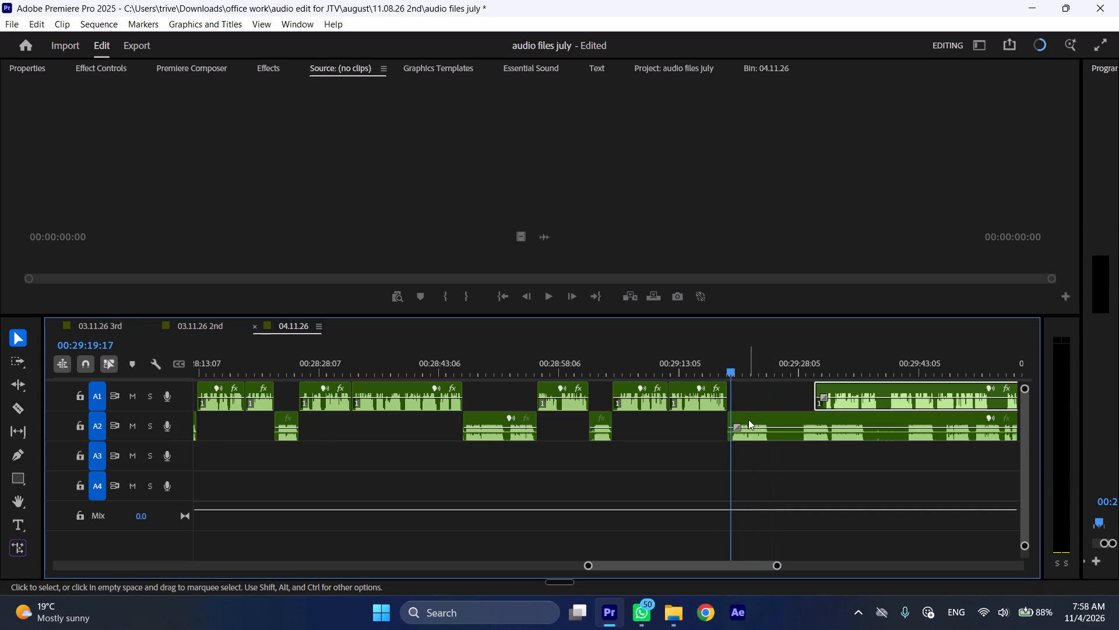
key("shift+c")
key("ctrl+shift+d")
Cut the A2 clip at 00:29:24:02, just after its first speech passage.
left_click_drag(763, 361, 771, 362)
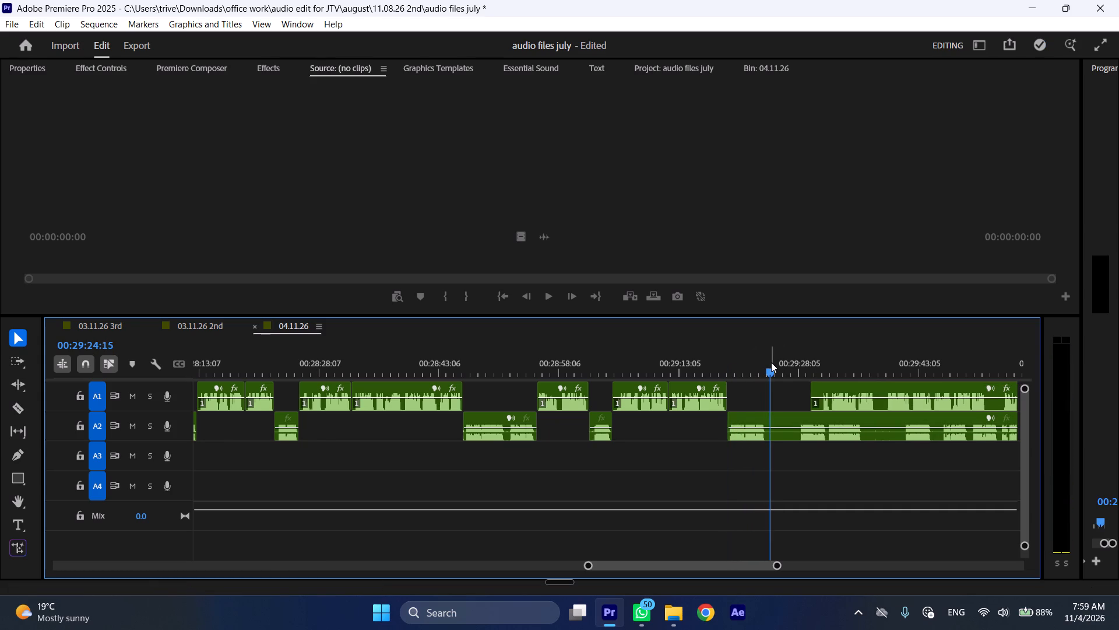
left_click(771, 362)
key("shift+c")
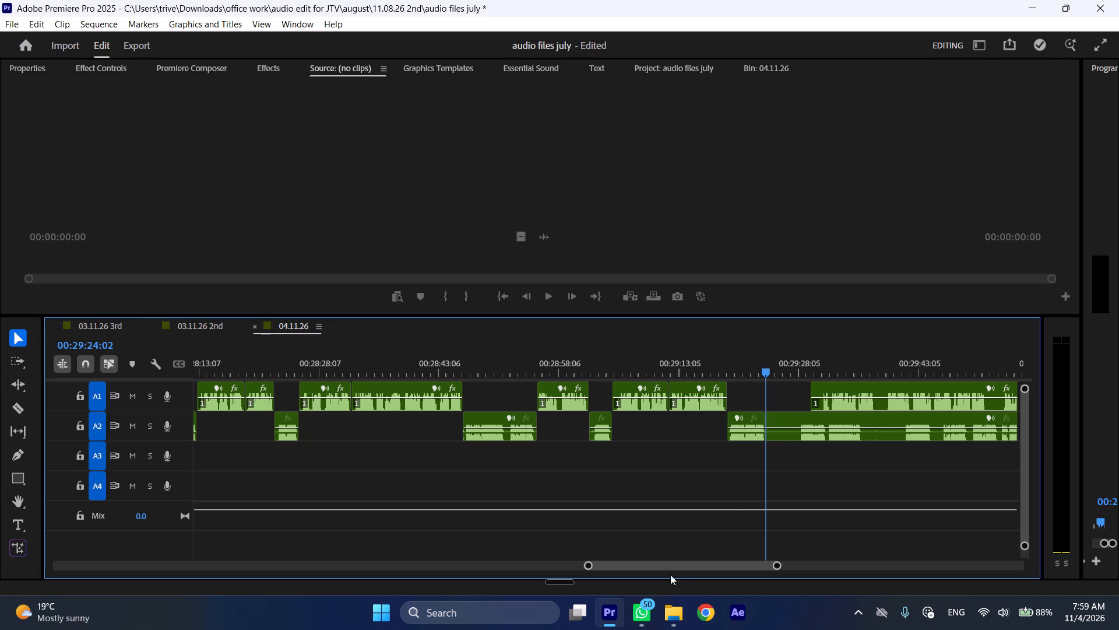
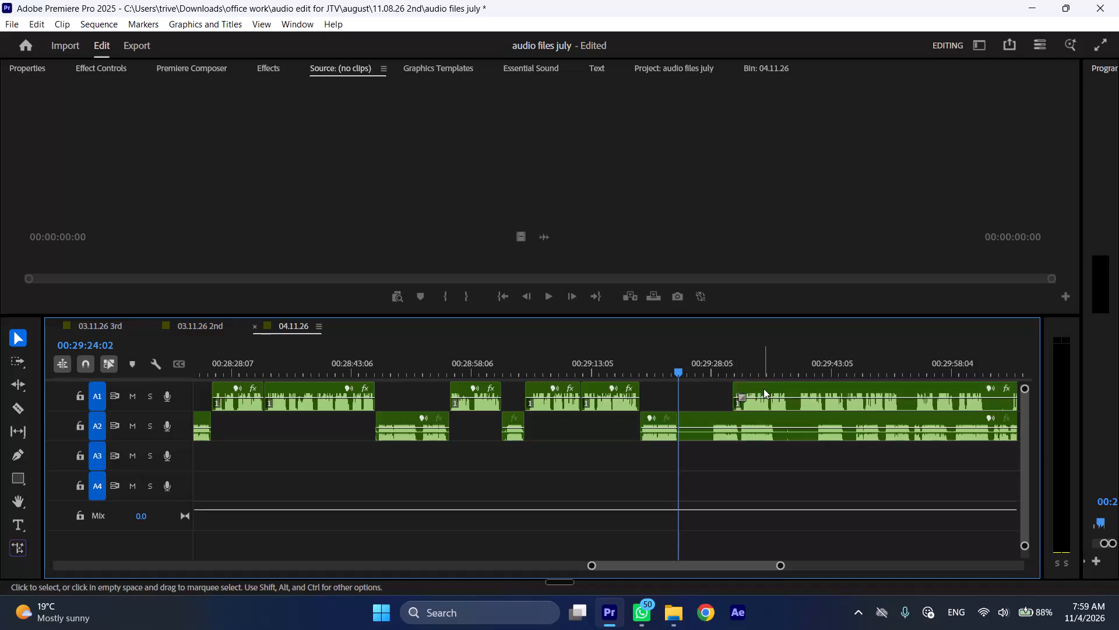
Move the A1 clip back to the 00:29:24:02 cut and shift the remaining A2 clip later to about 00:29:51.
left_click_drag(763, 388, 713, 393)
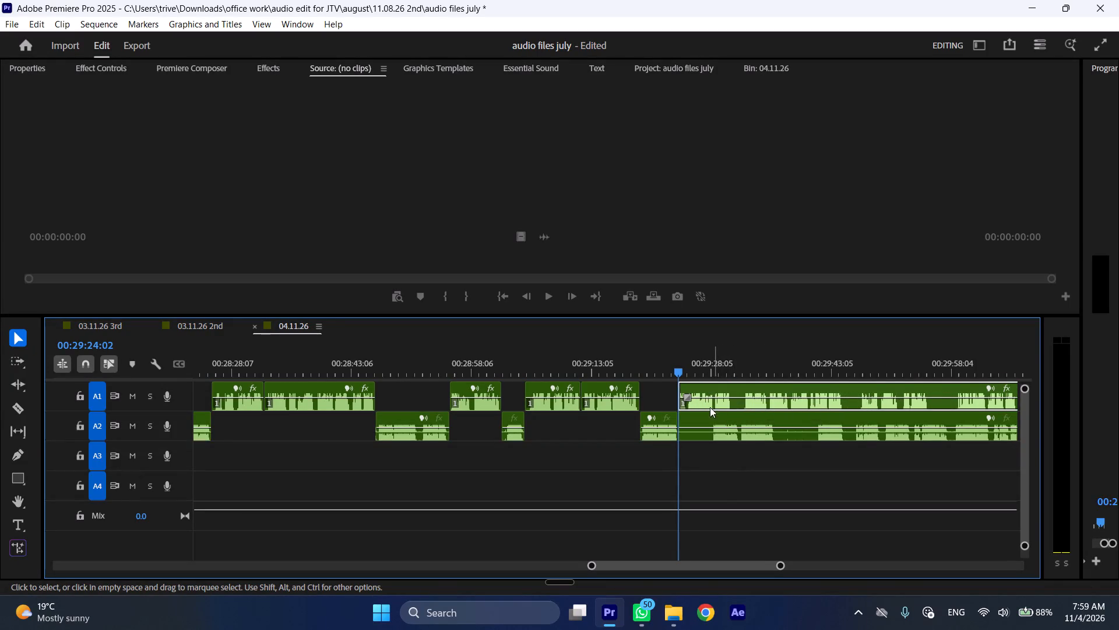
left_click_drag(700, 418, 916, 419)
Play the A1 clip from 00:29:24:02 at increased speed and shift the remaining A2 clip later to about 00:30:04.
key("space")
key("l")
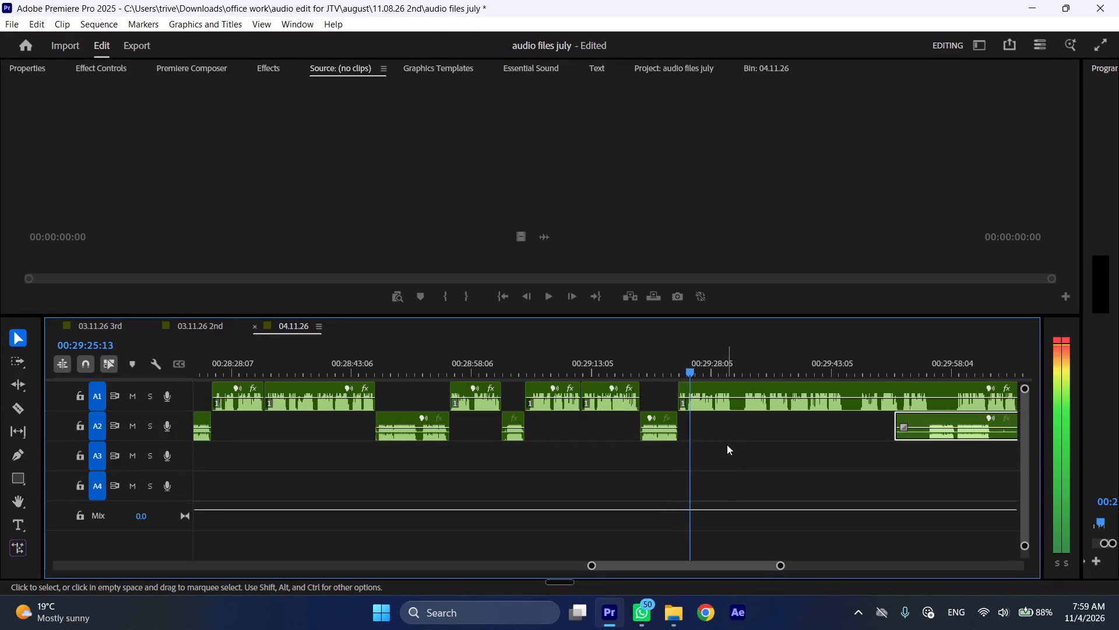
scroll(725, 444, "down", 5)
left_click_drag(791, 419, 824, 420)
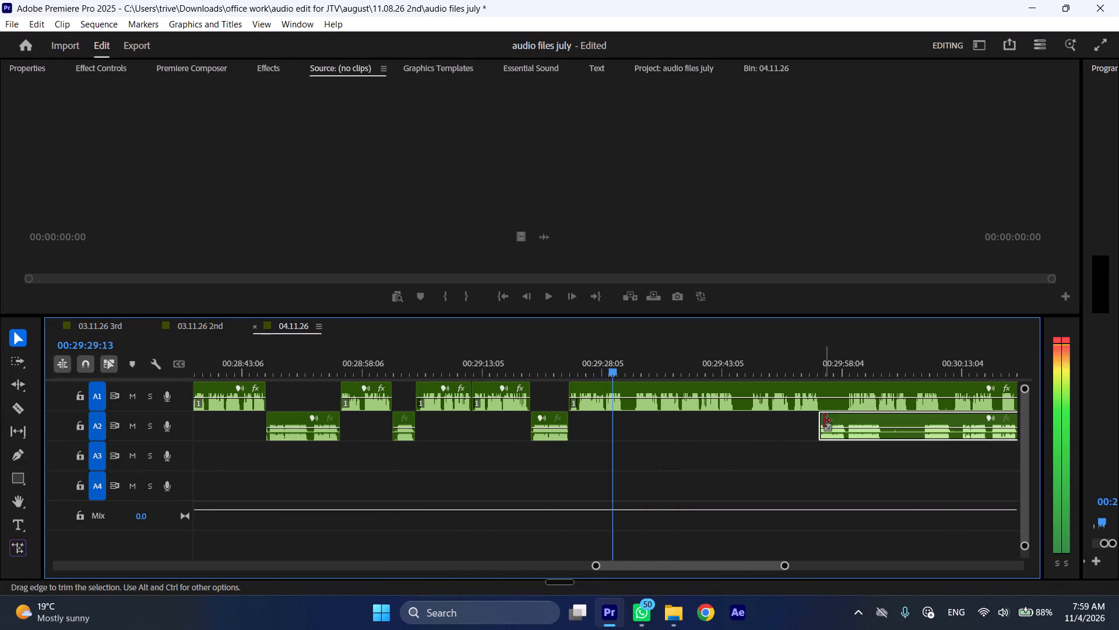
left_click(825, 416)
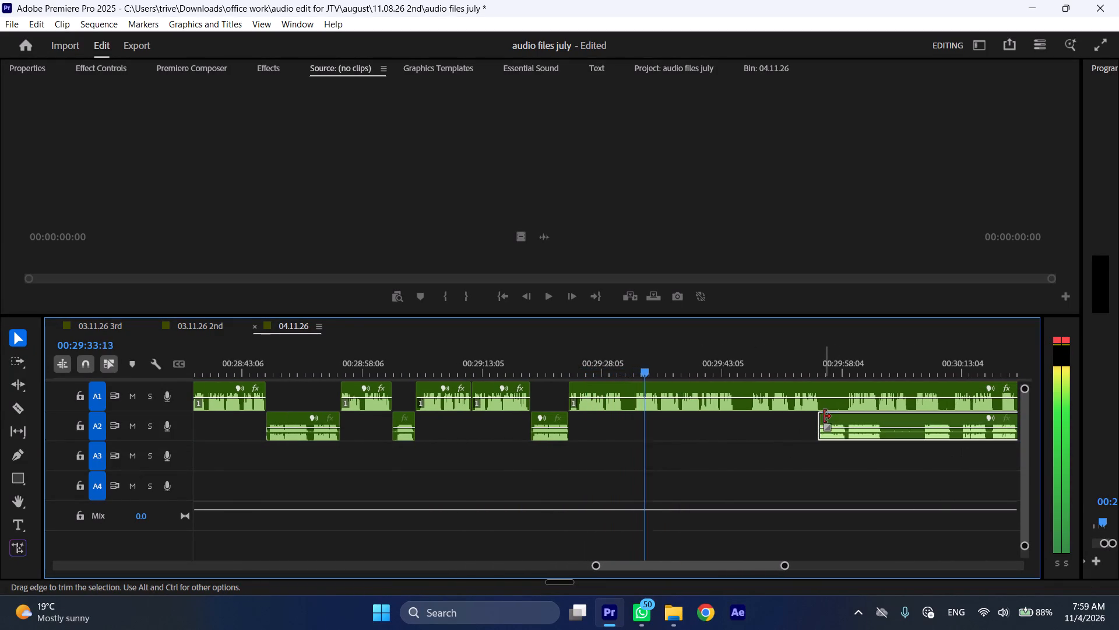
left_click(822, 418)
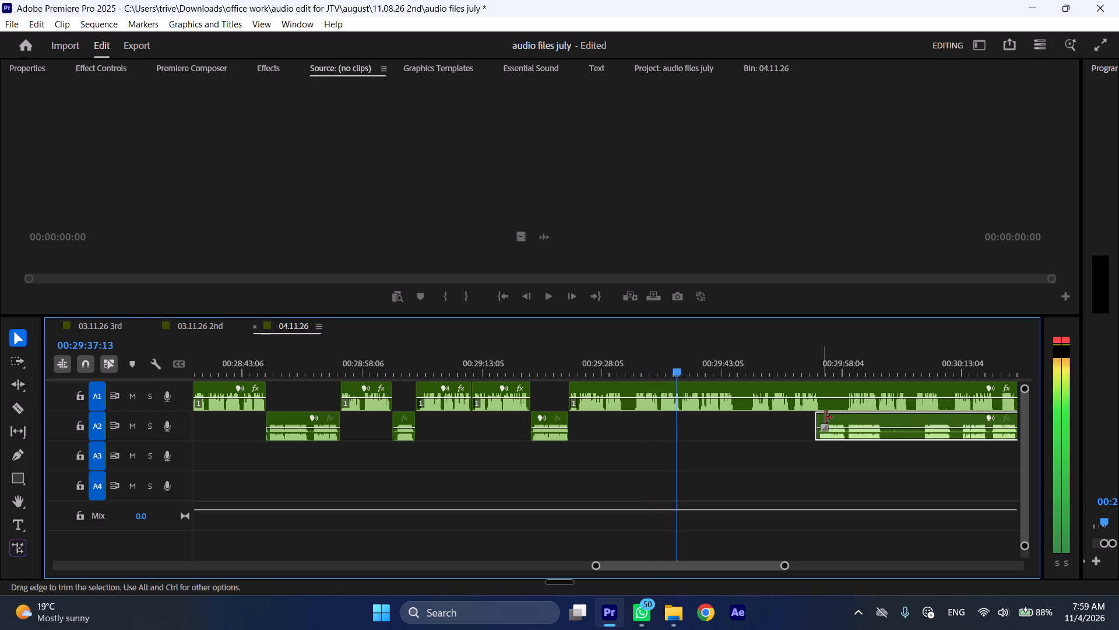
left_click_drag(840, 418, 914, 420)
left_click(891, 416)
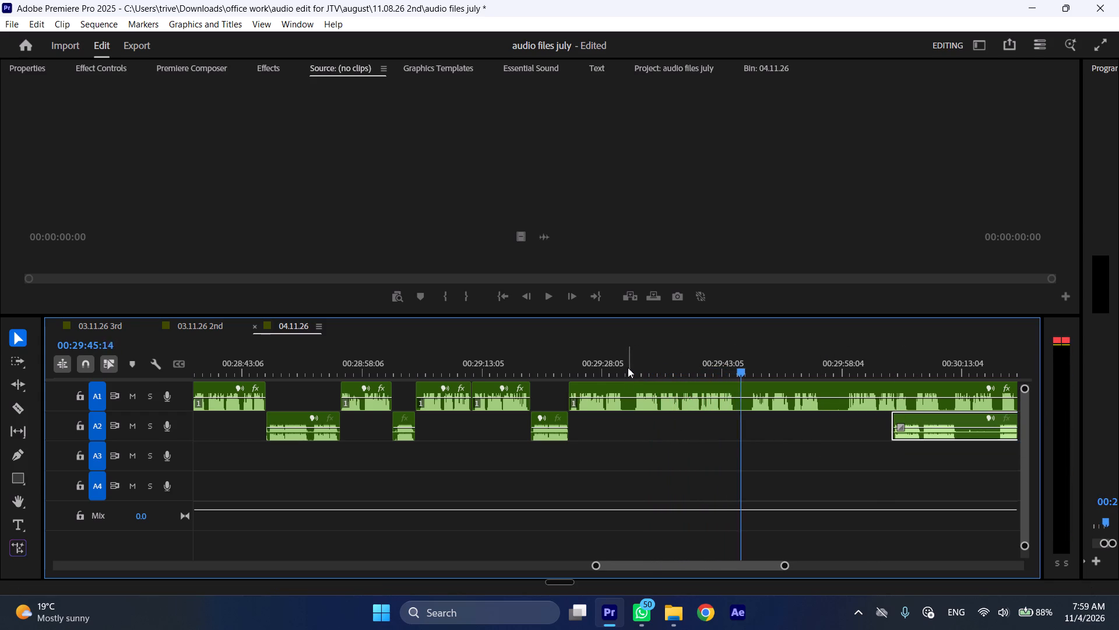
Cut out the roughly one-second pause in the A1 clip at about 00:29:31 and close the gap.
left_click_drag(626, 366, 635, 366)
key("shift+c")
left_click(655, 398)
key("shift+c")
key("ctrl+shift+d")
Cut the A1 clip at 00:29:43:17, at the end of its speech passage.
left_click_drag(695, 365, 729, 370)
key("shift+c")
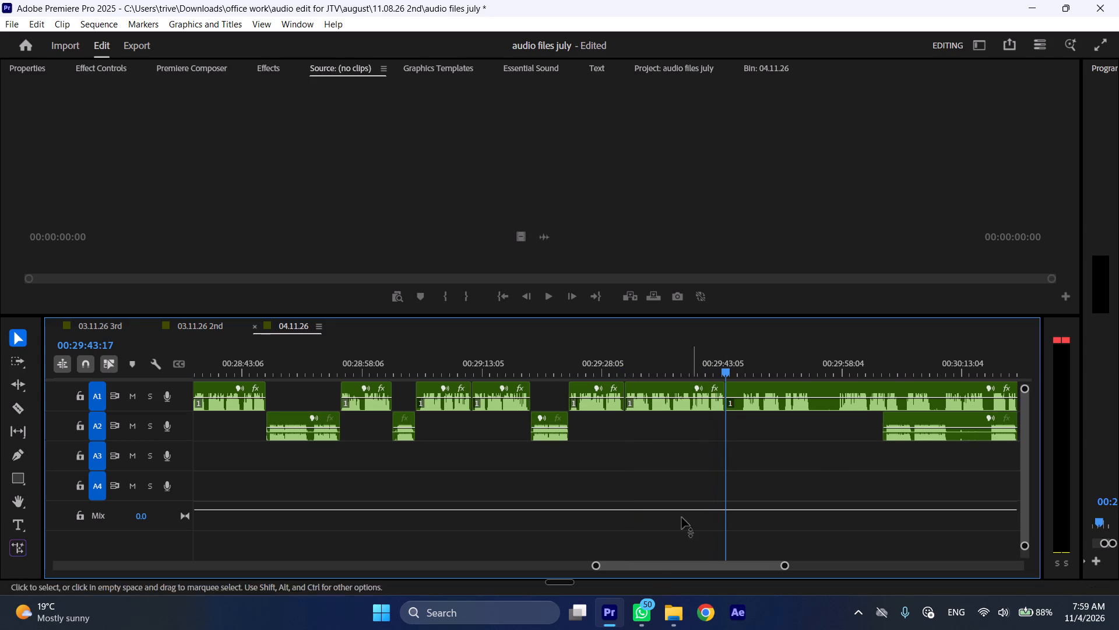
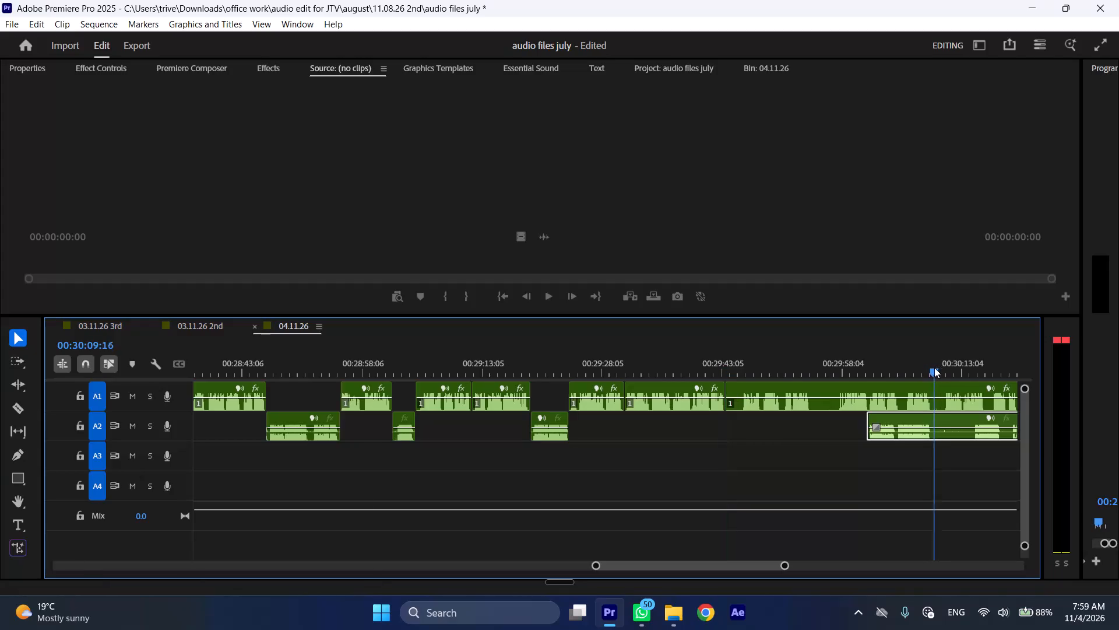
Cut the A2 clip at 00:30:09:12 and insert its earlier section at the 00:29:43:17 cut, pushing the following clips later.
key("shift+c")
left_click_drag(891, 415, 757, 419)
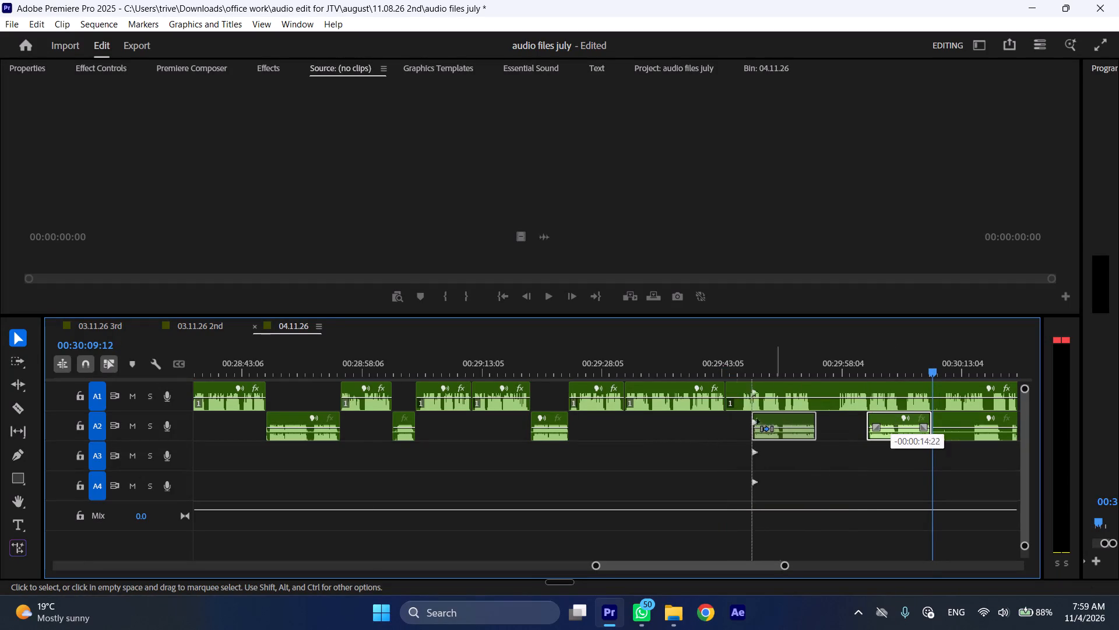
left_click_drag(757, 419, 744, 419)
Trim about 1.5 seconds of silence from the start of the remaining A1 clip and close the gap after the inserted A2 section.
left_click_drag(796, 384, 808, 386)
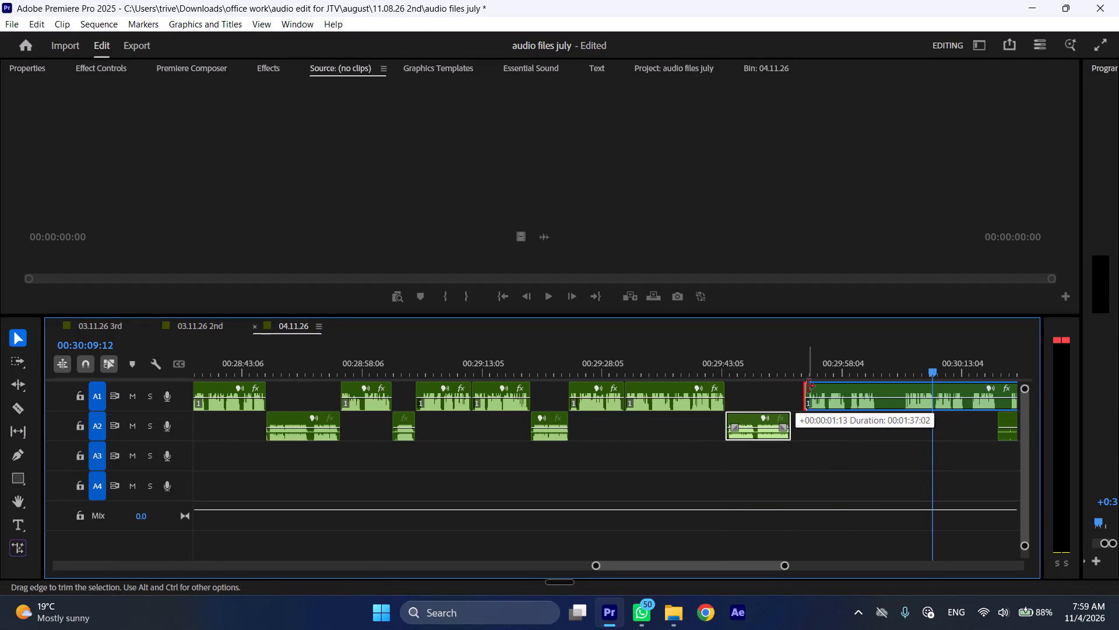
left_click_drag(808, 386, 808, 387)
left_click_drag(830, 387, 812, 390)
Play from 00:29:41:14 at increased speed, trim about five seconds off the remaining A2 clip's start, and shift it later to about 00:30:36.
left_click(708, 365)
key("space")
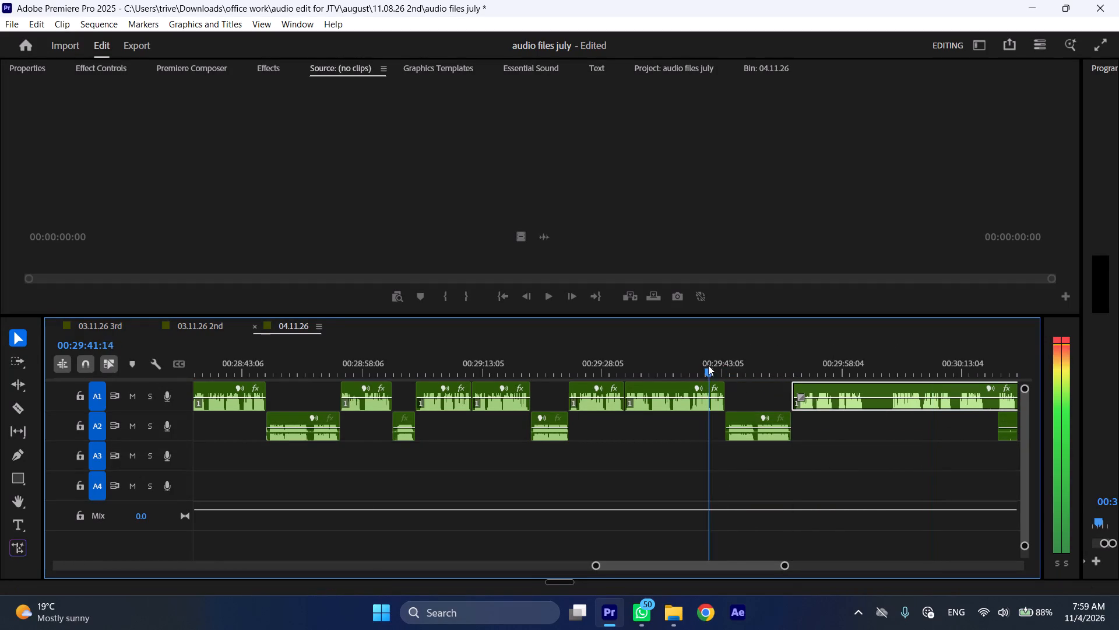
key("l")
scroll(730, 457, "down", 10)
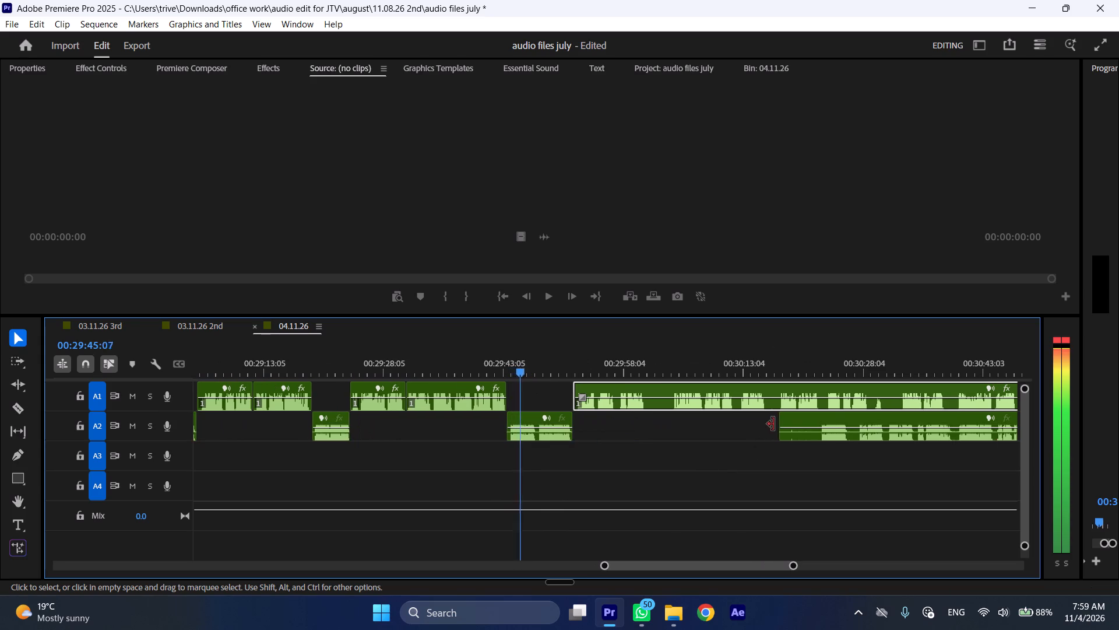
left_click_drag(776, 422, 815, 425)
left_click_drag(850, 421, 961, 421)
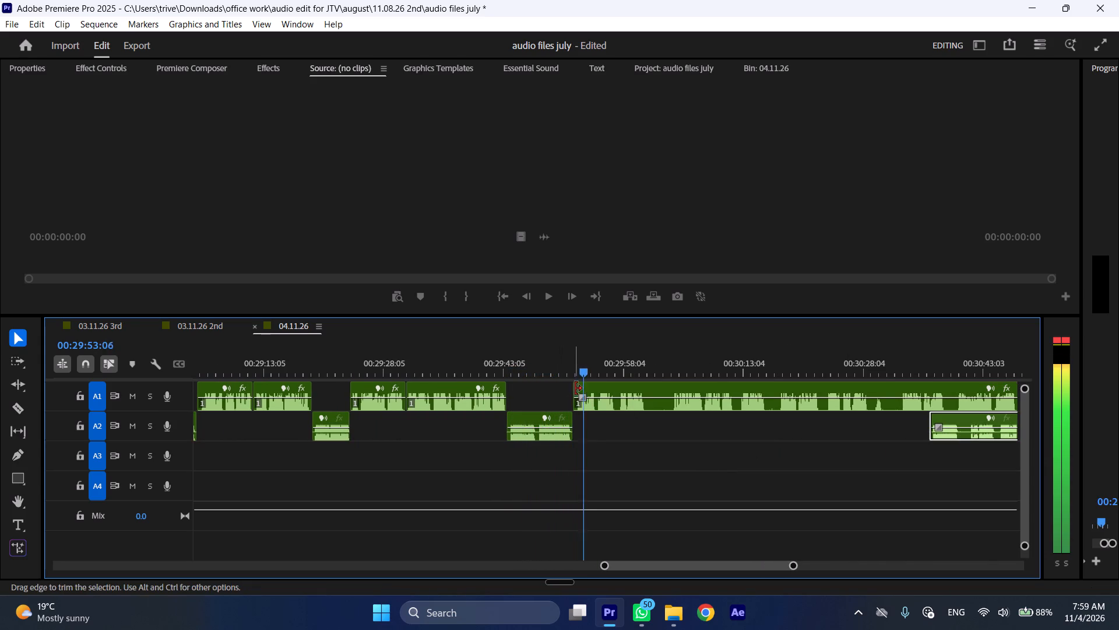
Stop playback at 00:29:53:22 and shift the remaining A1 clip later to about 00:30:10.
key("space")
left_click_drag(620, 393, 761, 393)
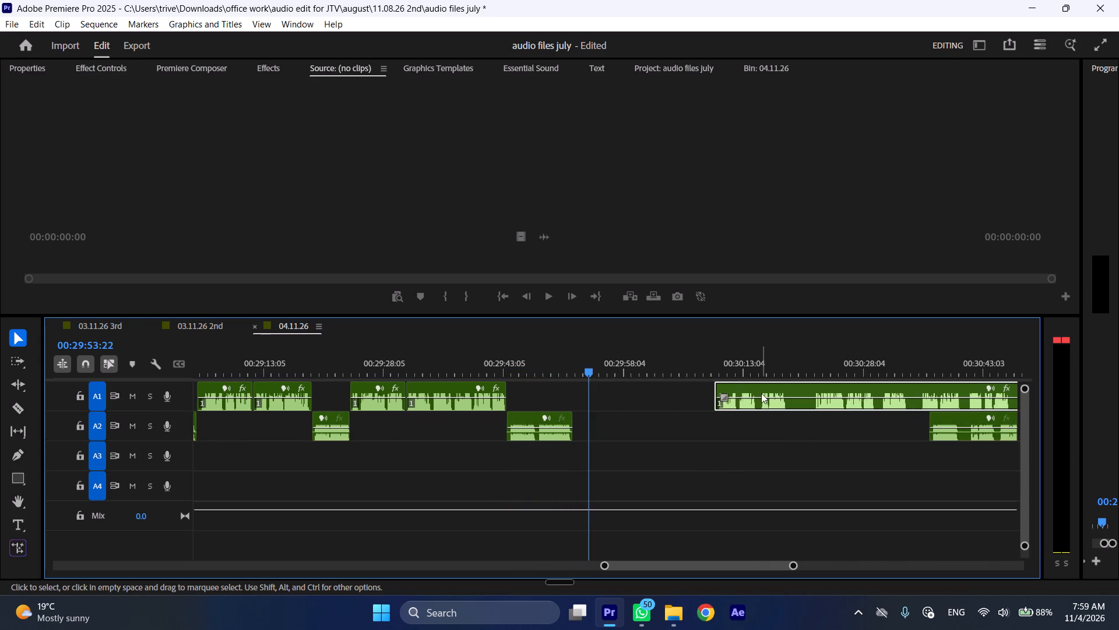
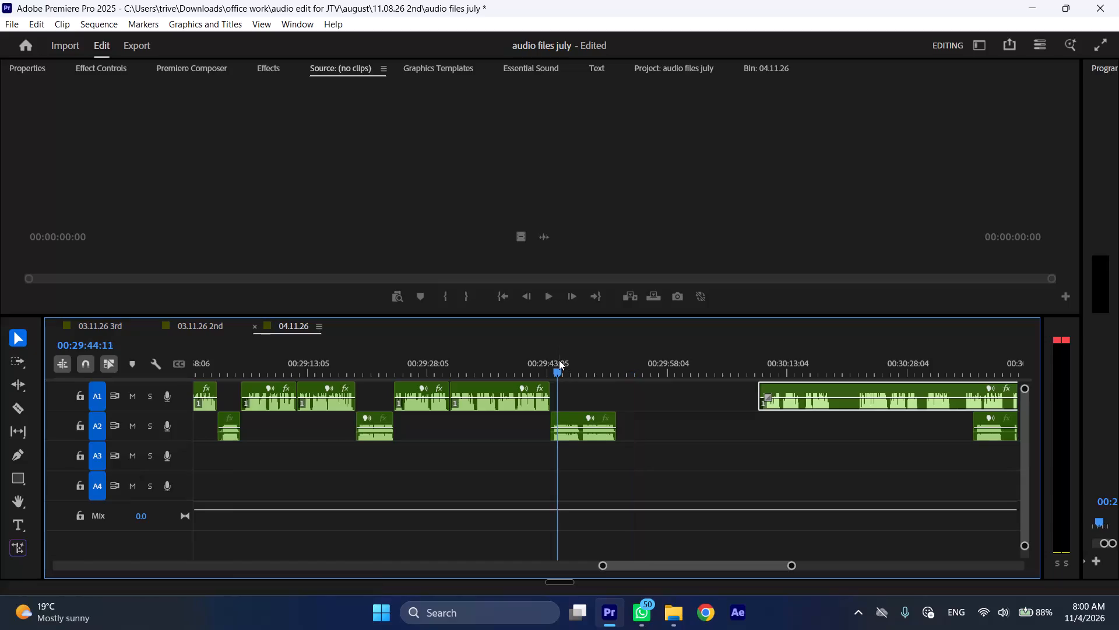
Play the sequence again from about 00:29:20, near the start of the short A2 clip, to review the recent cuts.
key("space")
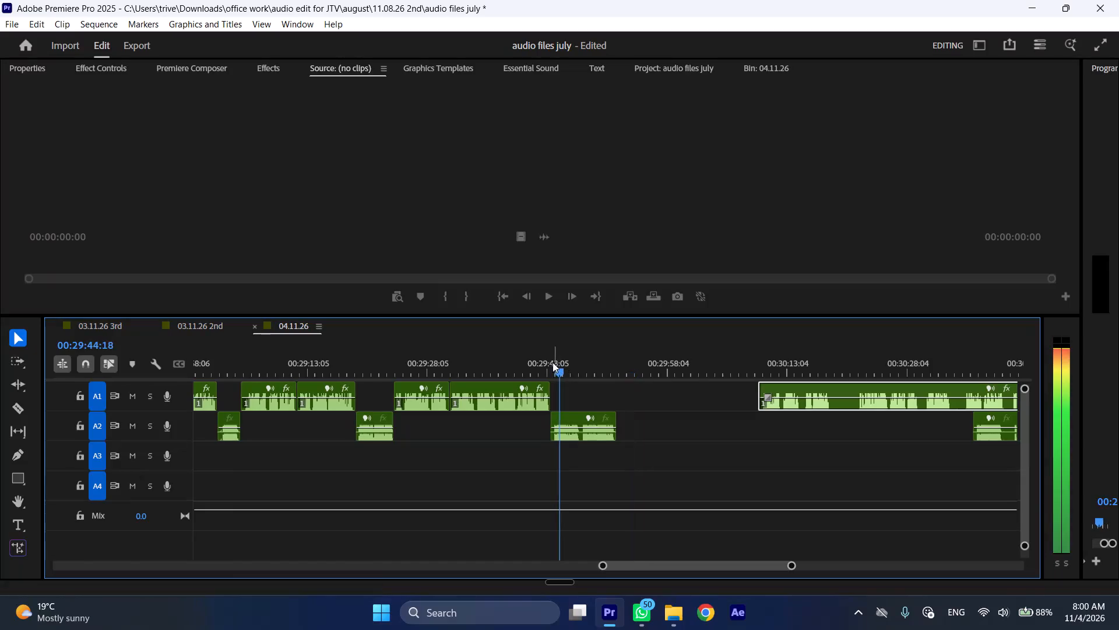
left_click(363, 366)
key("space")
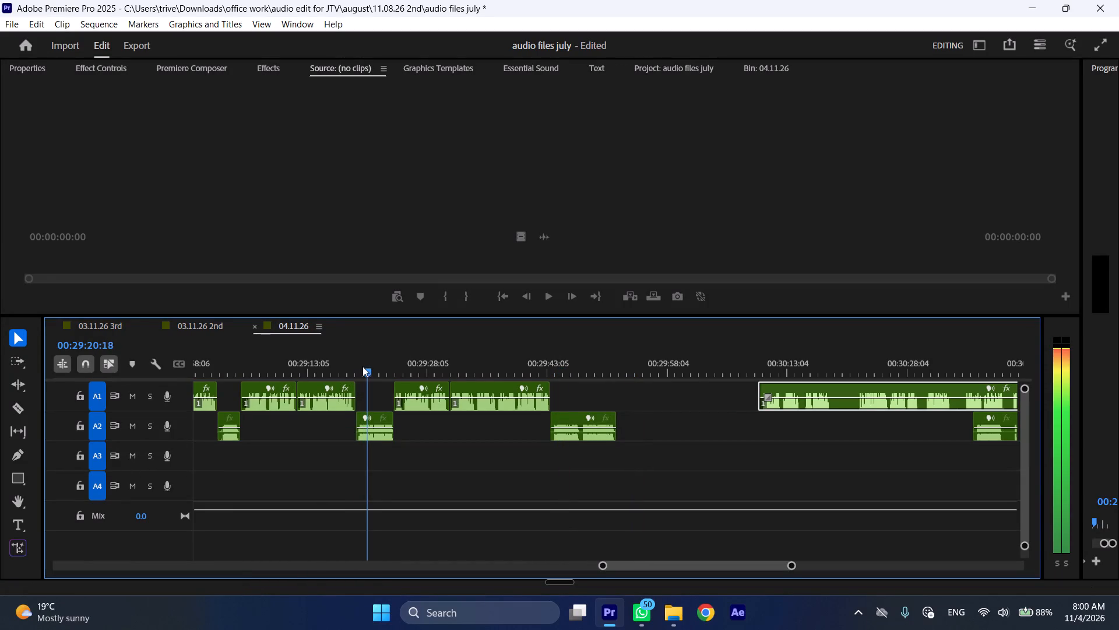
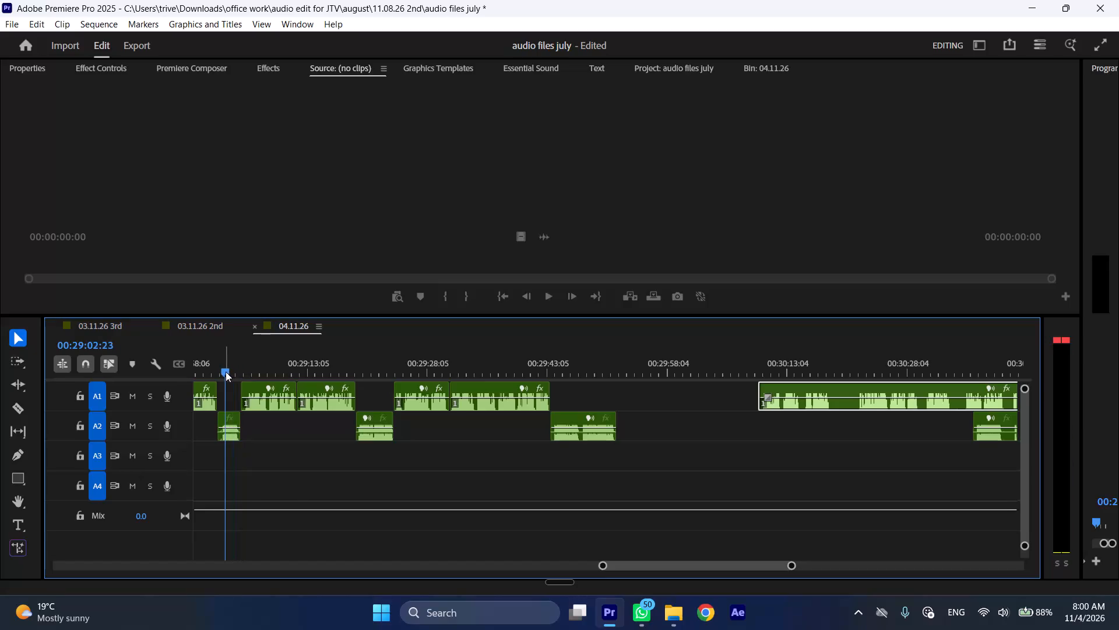
Play the sequence at faster speed from about 00:29:01, at the cut into the short A2 clip, to review the edits.
scroll(226, 372, "up", 3)
left_click(279, 360)
key("space")
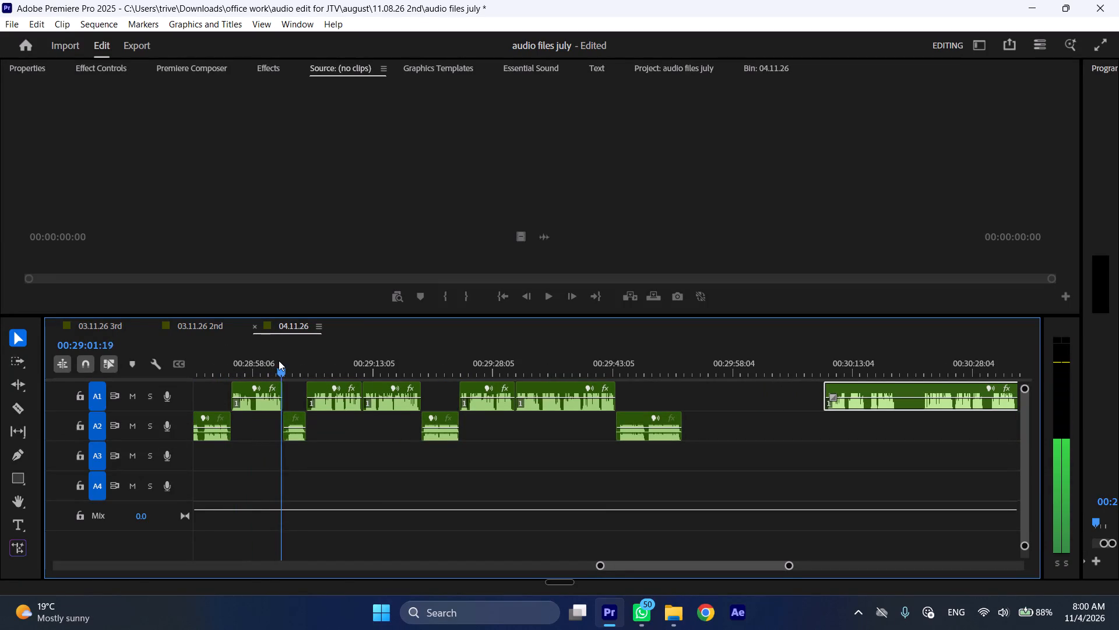
type("l")
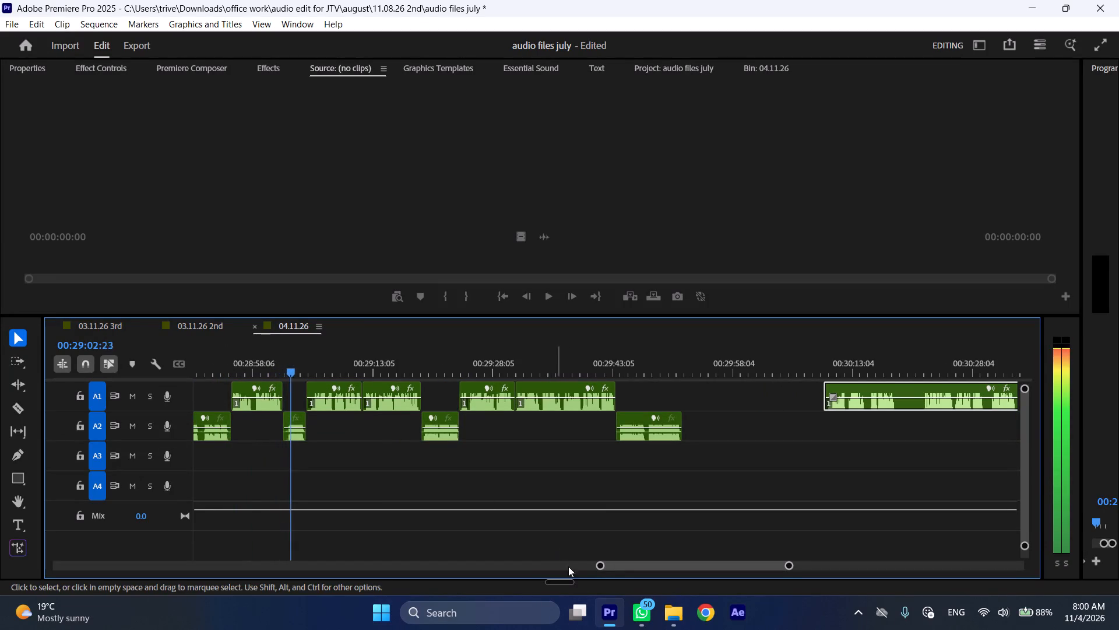
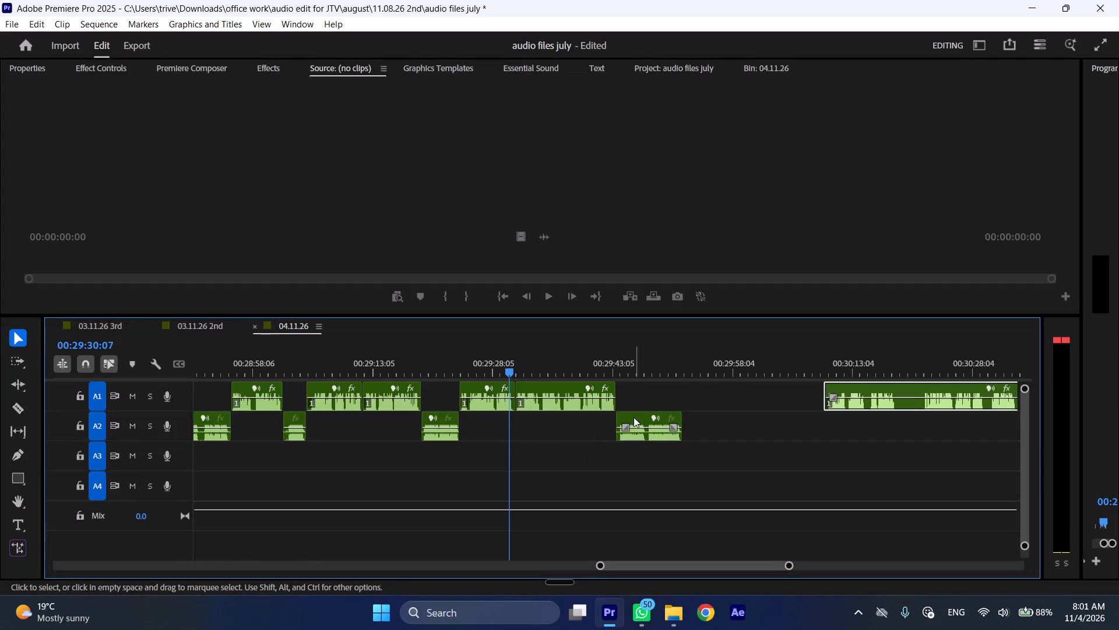
Trim about 00:00:03:13 off the start of the A2 clip near 00:29:43 and insert it directly after the preceding A2 clip, shifting the following clips.
left_click_drag(618, 417, 647, 420)
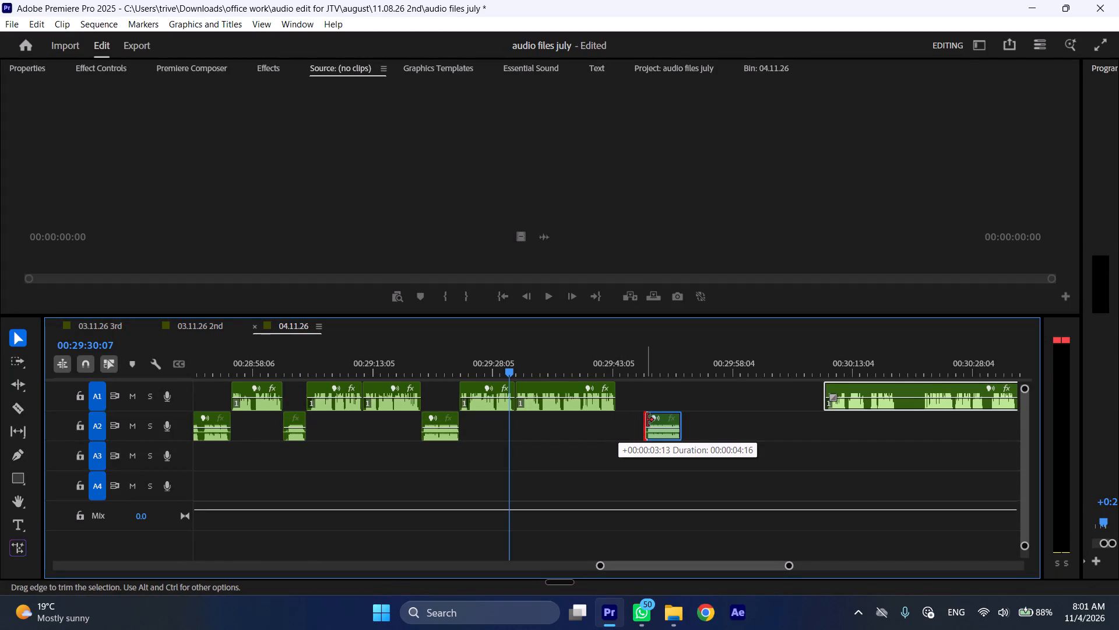
left_click_drag(647, 420, 648, 420)
left_click_drag(659, 436, 634, 436)
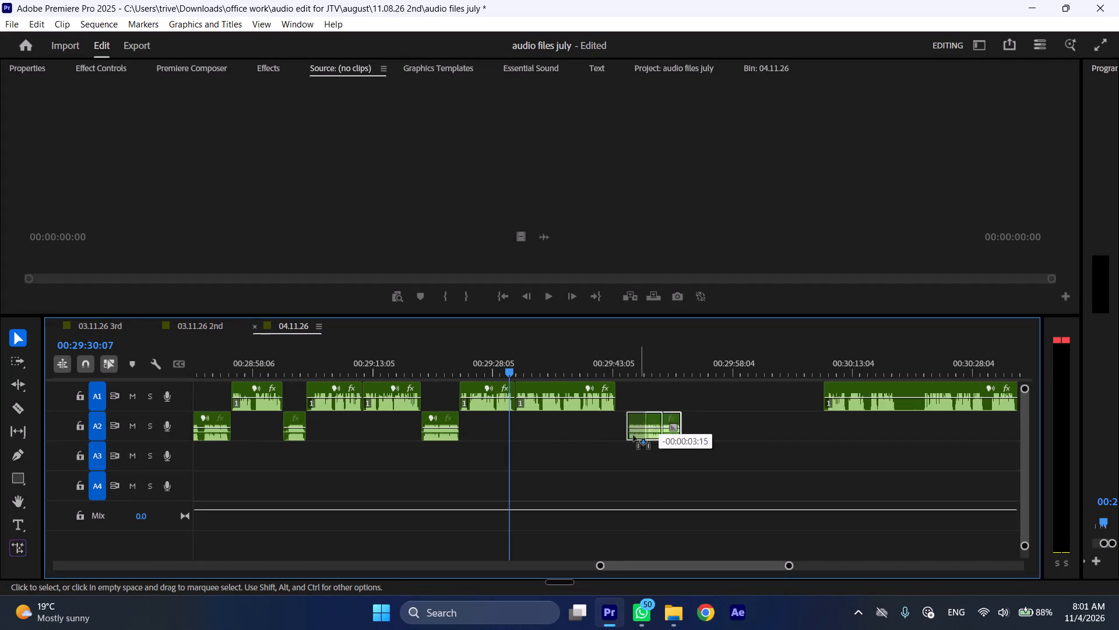
left_click_drag(634, 436, 477, 423)
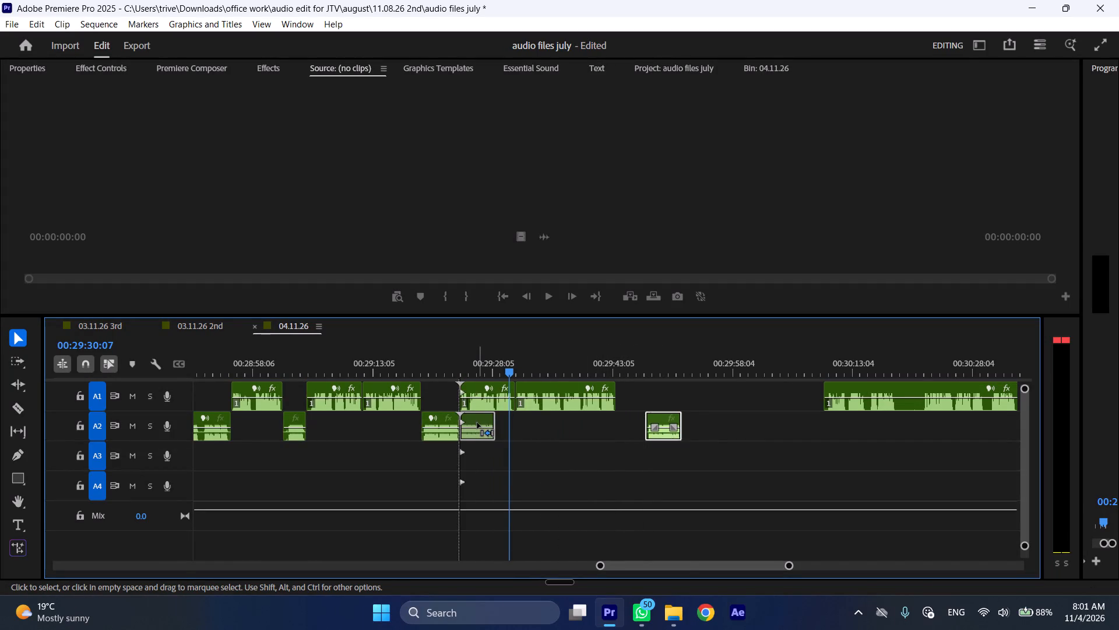
Play the sequence at faster speed from about 00:29:15 to review the passage leading into the two adjoining A2 clips.
left_click(444, 370)
key("space")
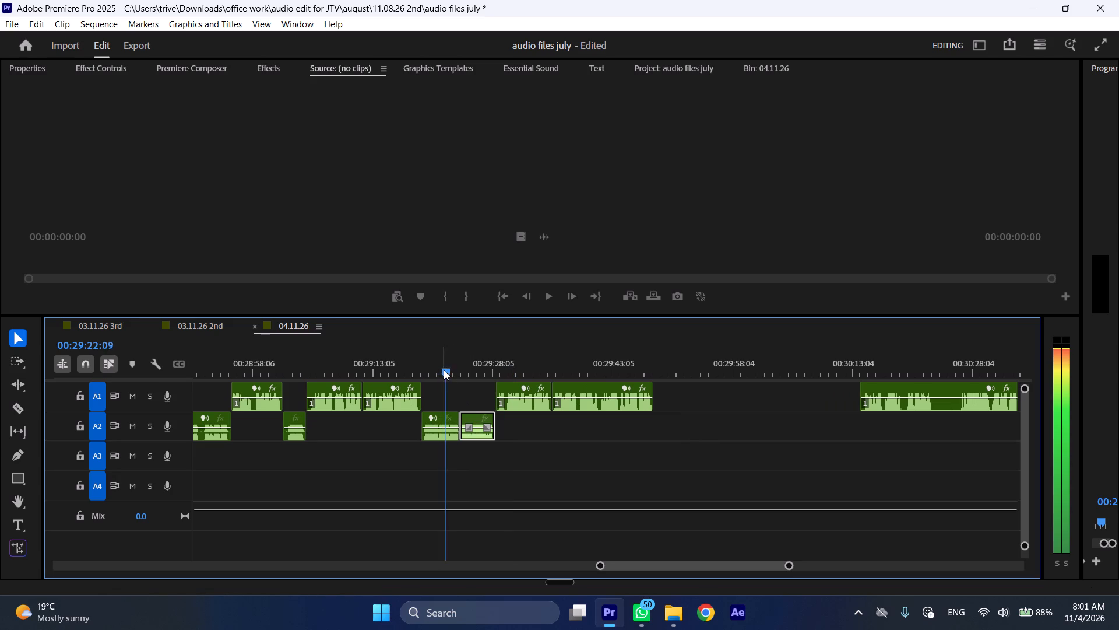
left_click_drag(428, 362, 400, 362)
key("space")
key("l")
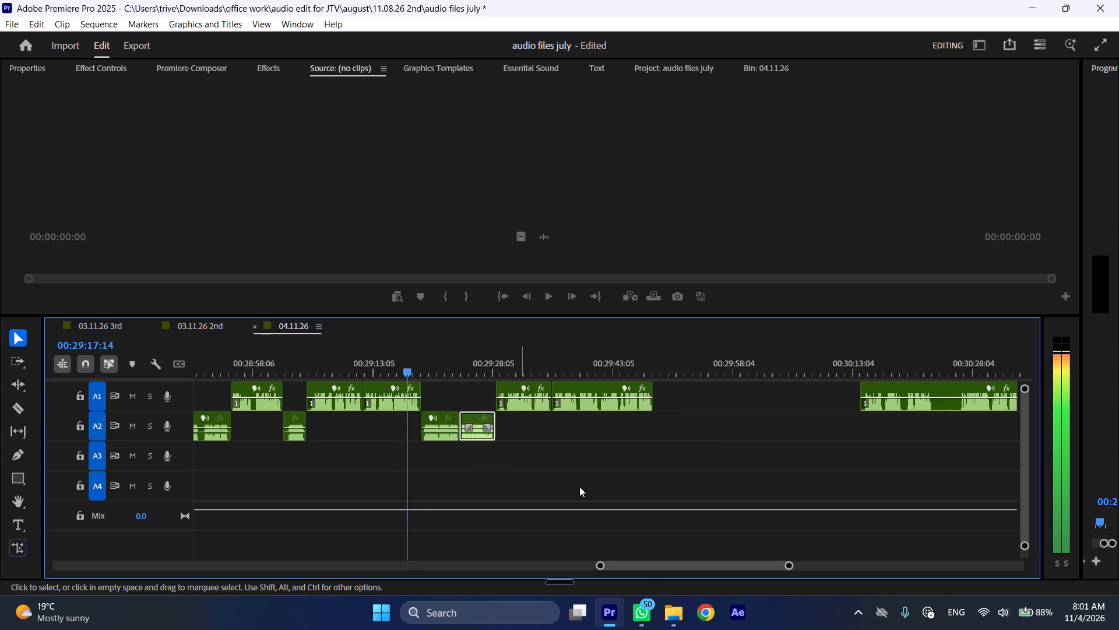
left_click(400, 371)
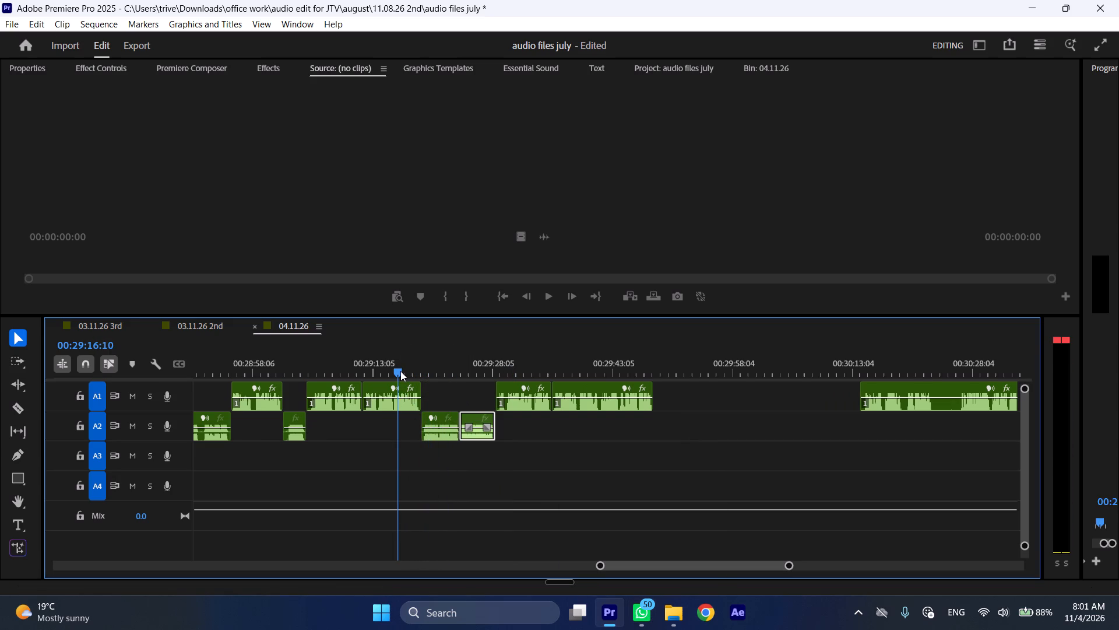
left_click_drag(400, 370, 392, 370)
key("space")
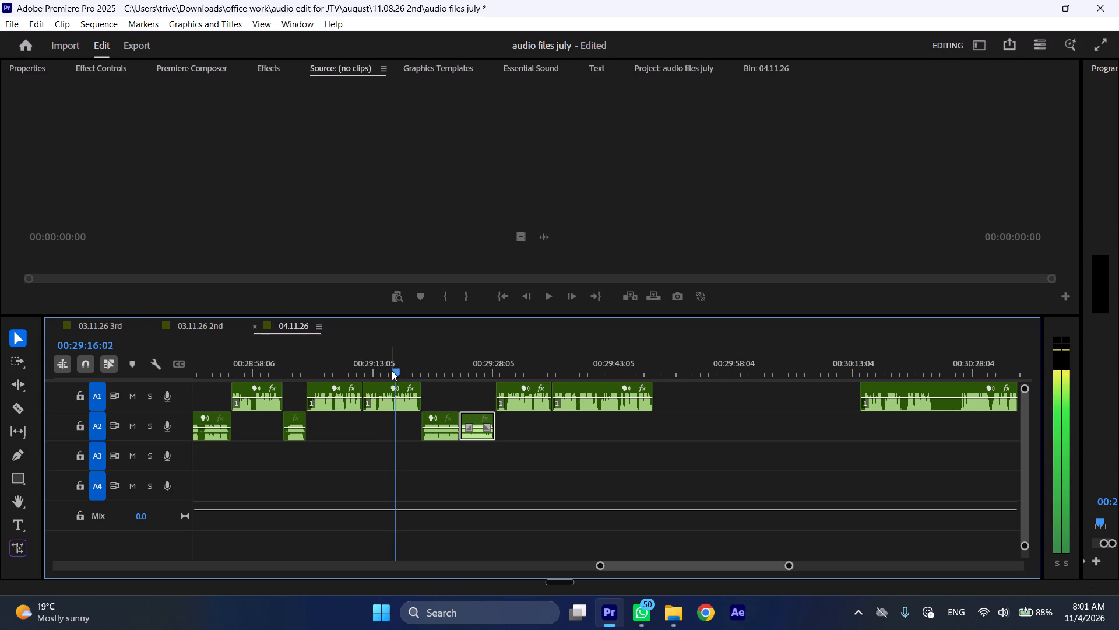
left_click_drag(392, 370, 386, 370)
key("space")
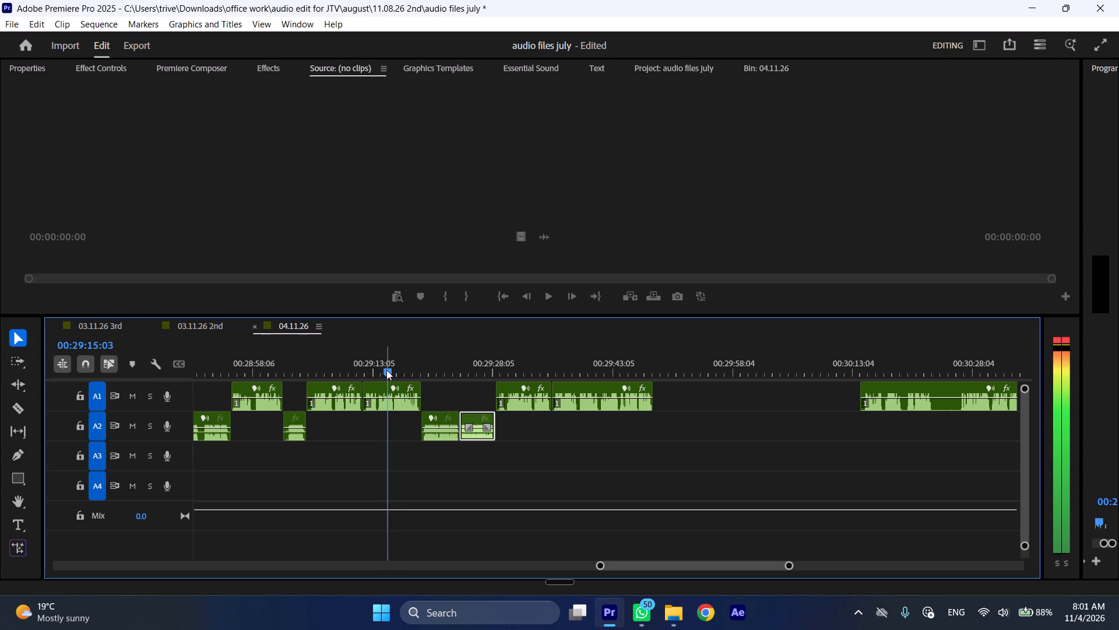
type("l")
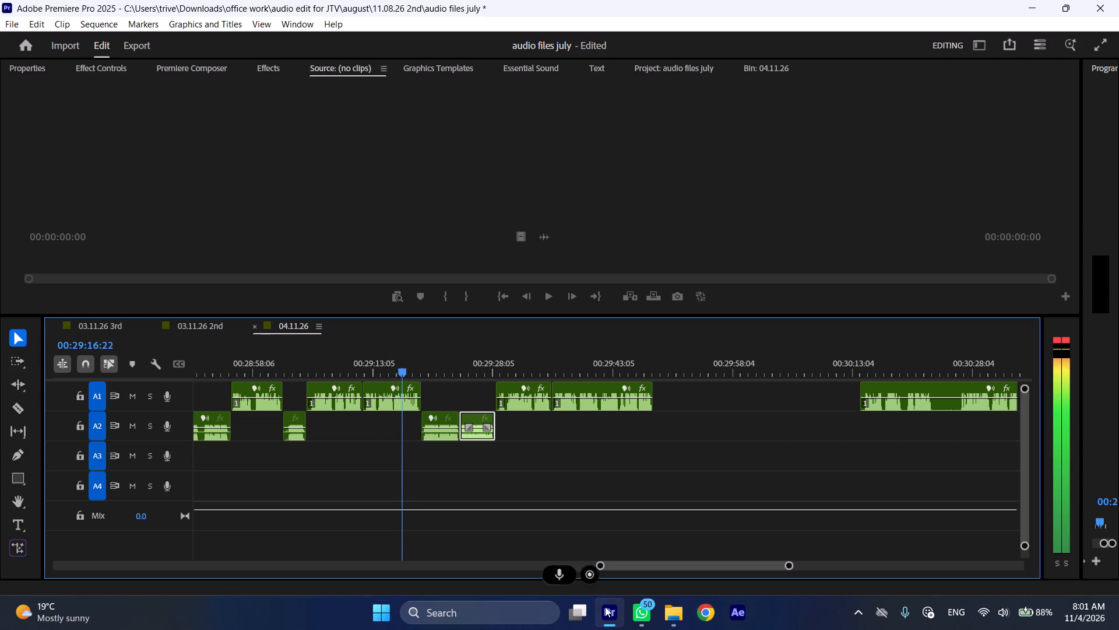
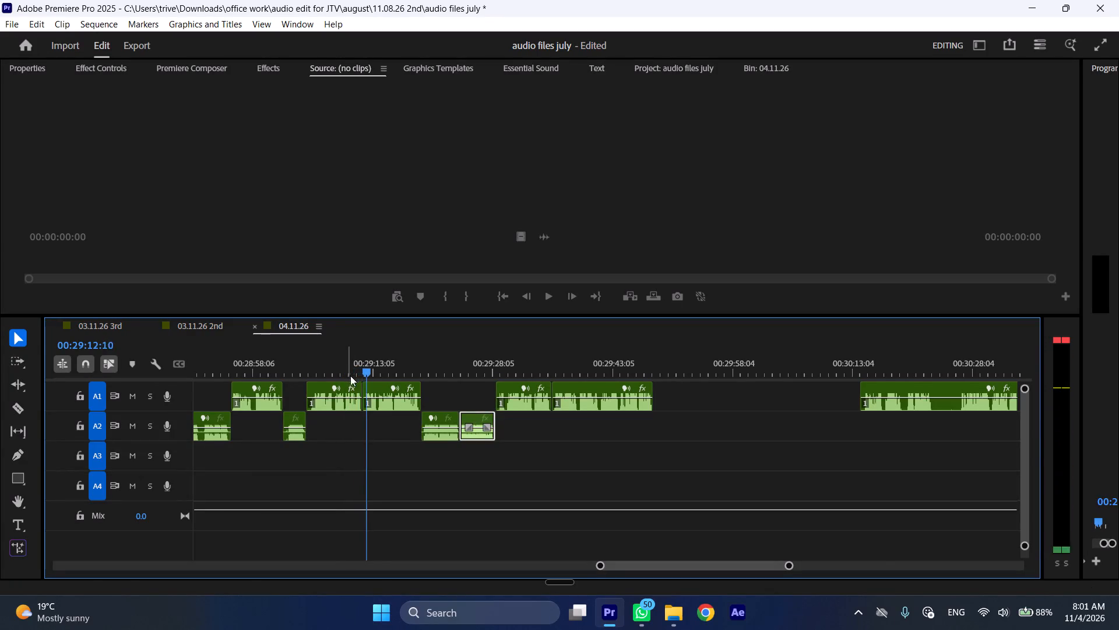
Play the sequence from about 00:29:12 to review the A1 passage leading into the two adjoining A2 clips.
key("l")
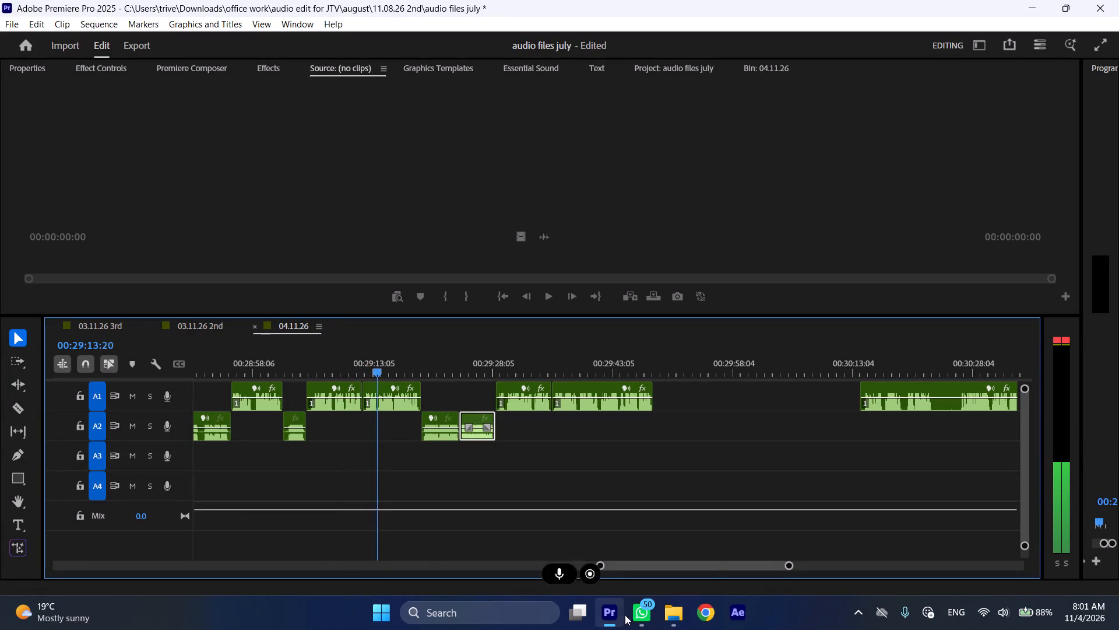
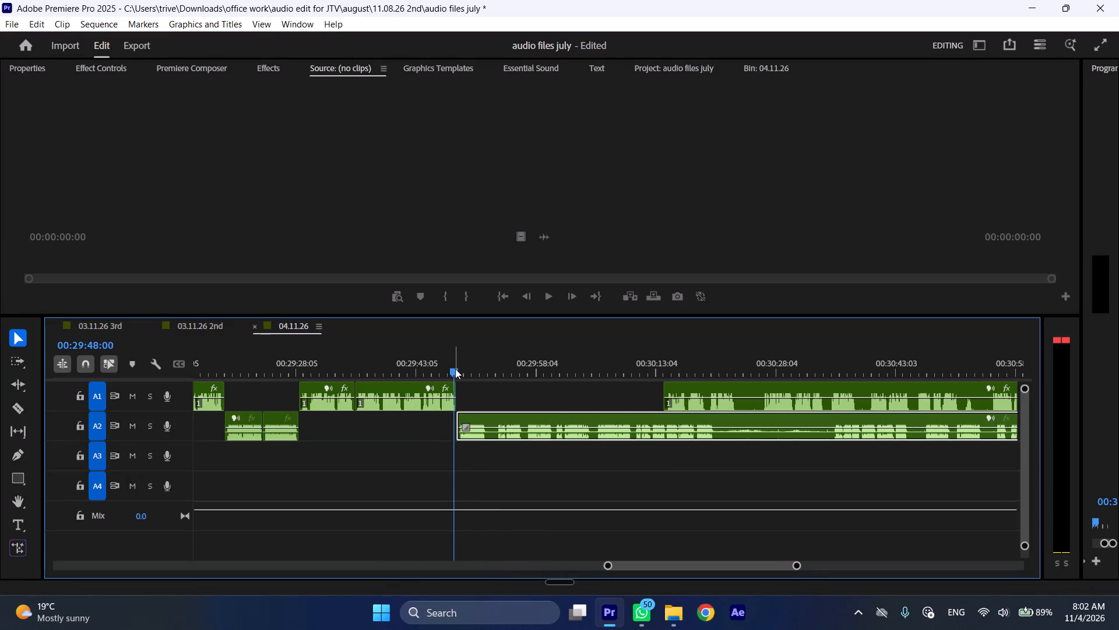
Play the long A2 clip from 00:29:48:00 and split it in the pause after its opening phrase, at 00:29:52:04.
type("l")
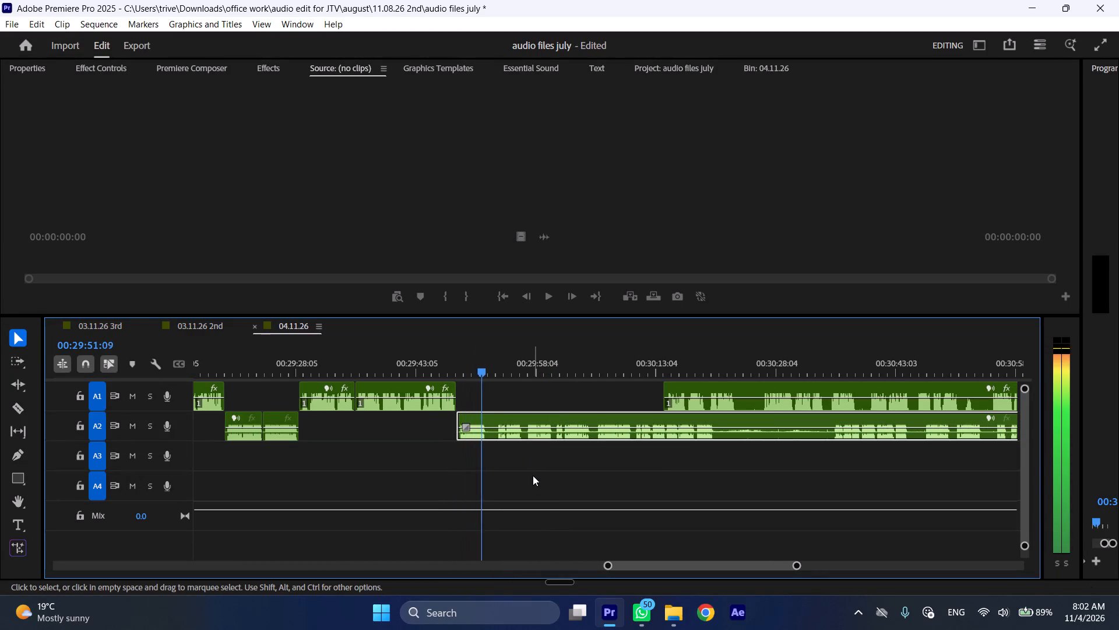
key("space")
key("shift+c")
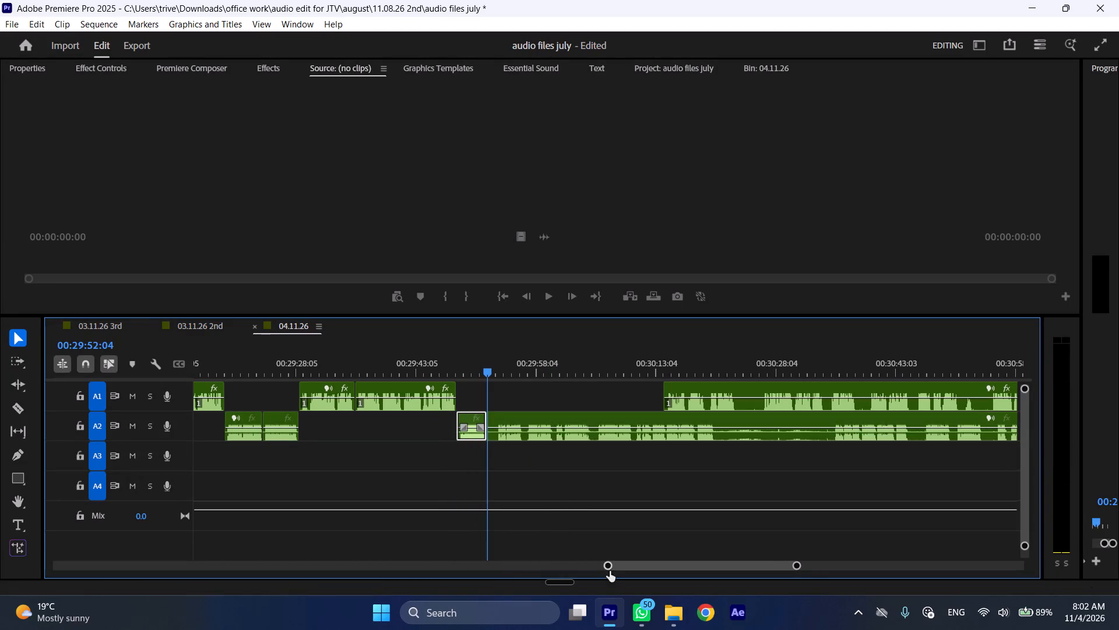
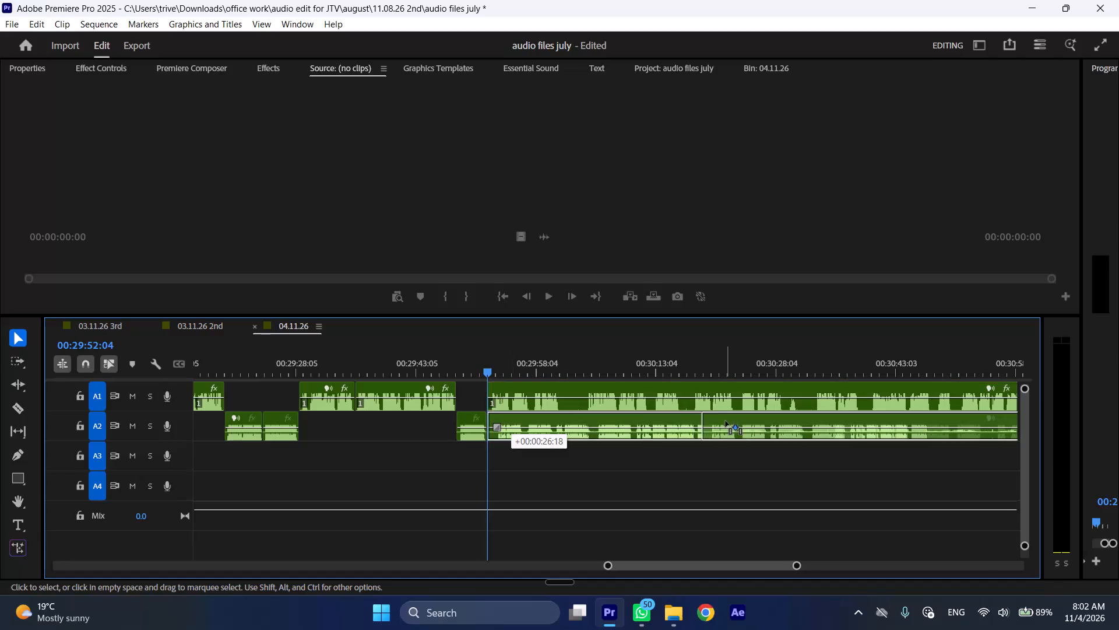
Play A1 from 00:29:52:04 and cut out the pause between about 00:30:01:05 and 00:30:04:11, closing the gap.
key("space")
type("l")
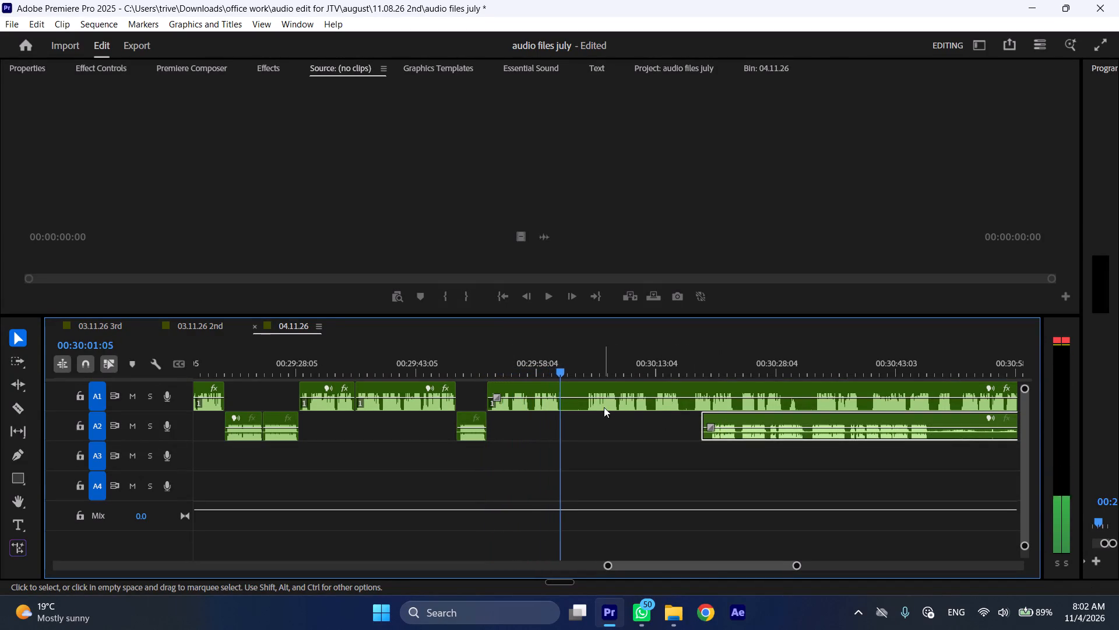
key("space")
key("shift+c")
left_click(587, 359)
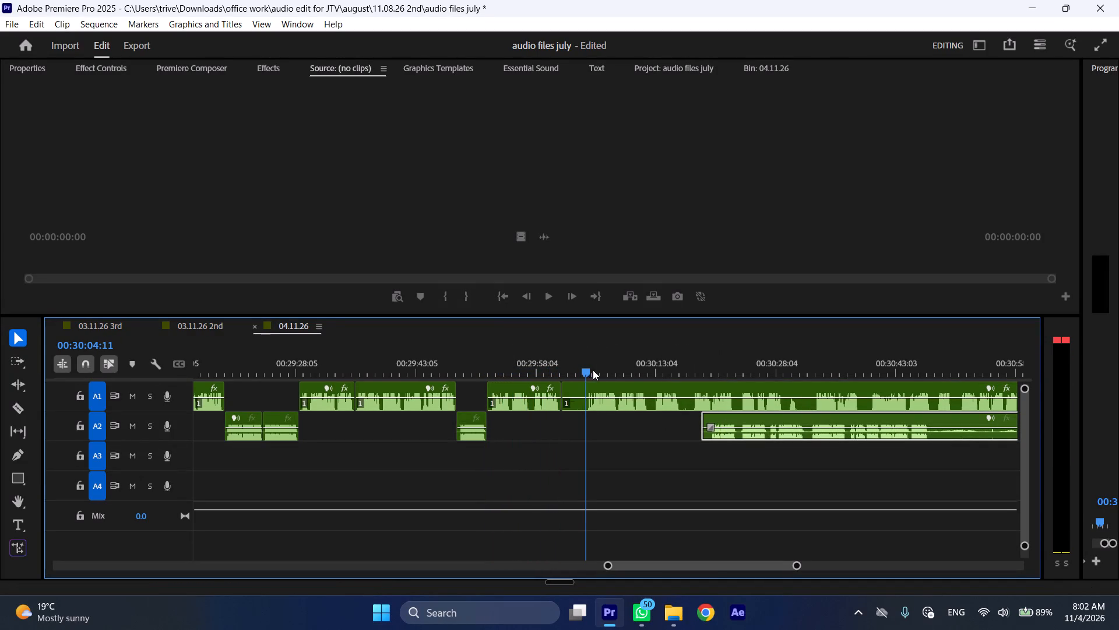
left_click(601, 394)
key("shift+c")
key("ctrl+shift+d")
Play on past the new A1 edit and shift the long A2 clip about one second later.
key("space")
type("l")
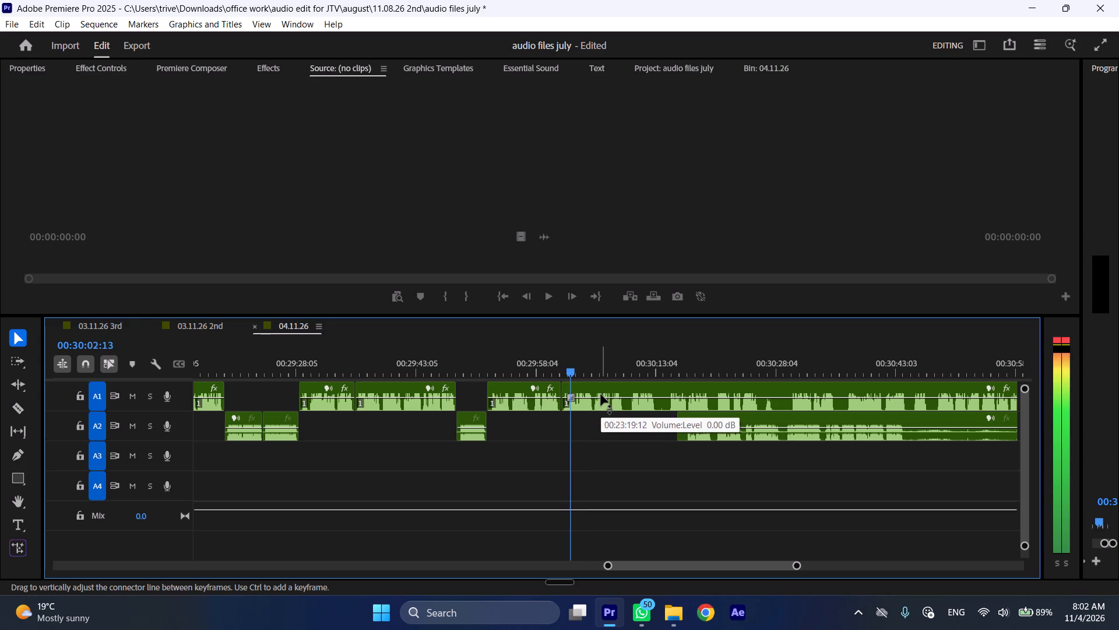
left_click_drag(672, 418, 680, 419)
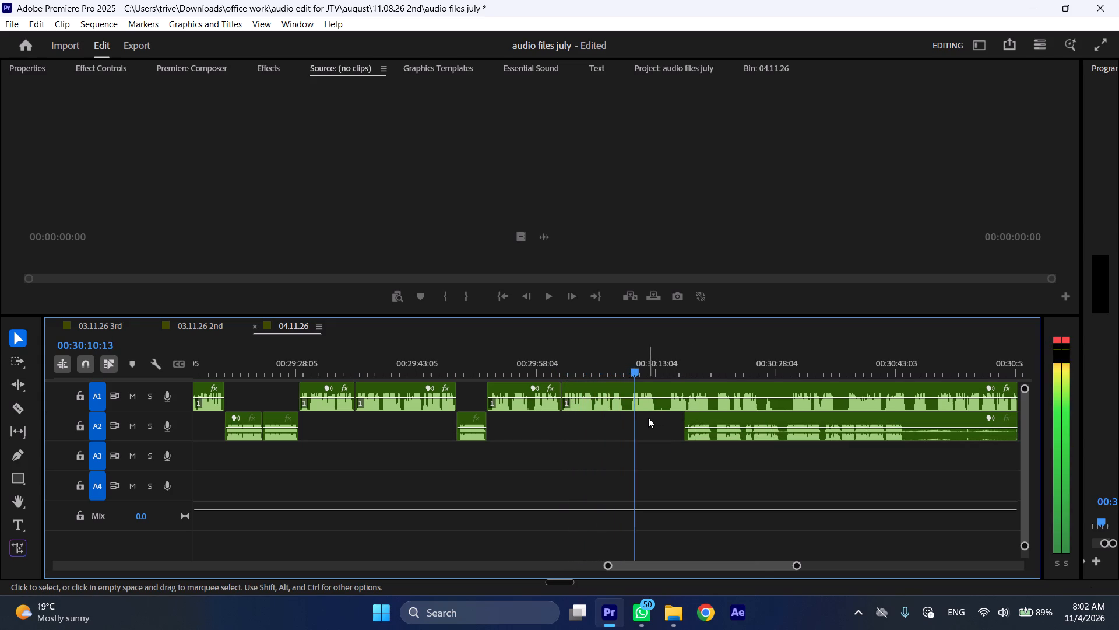
Cut the unwanted A1 passage from about 00:30:05 to 00:30:09:20 and ripple delete it.
left_click(595, 364)
key("space")
left_click_drag(595, 364, 632, 363)
key("shift+c")
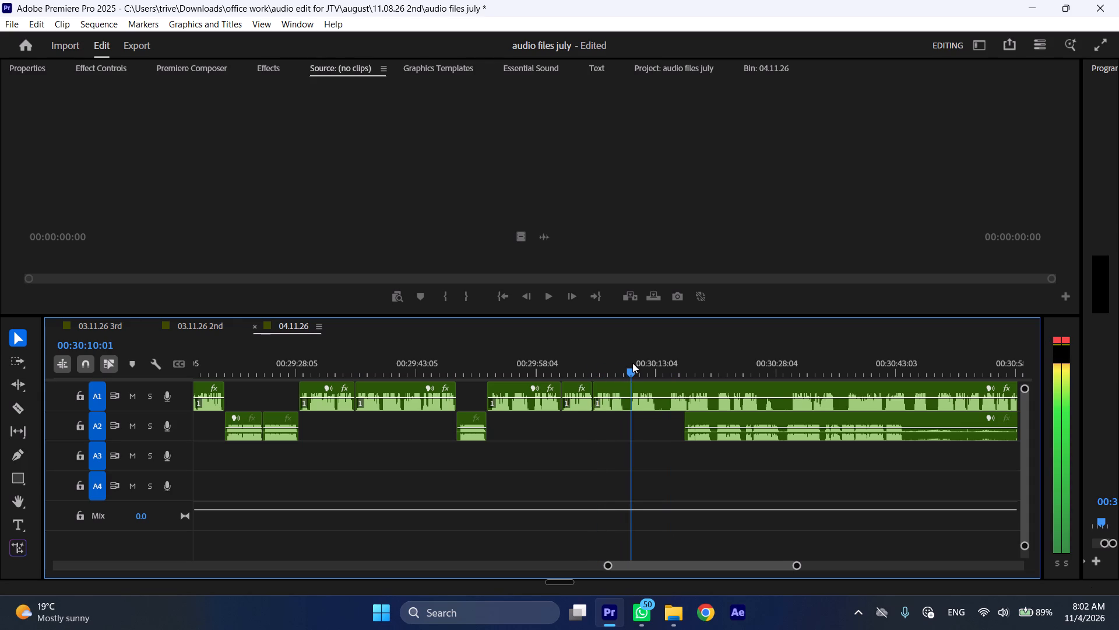
left_click_drag(632, 363, 631, 363)
left_click(653, 393)
key("shift+c")
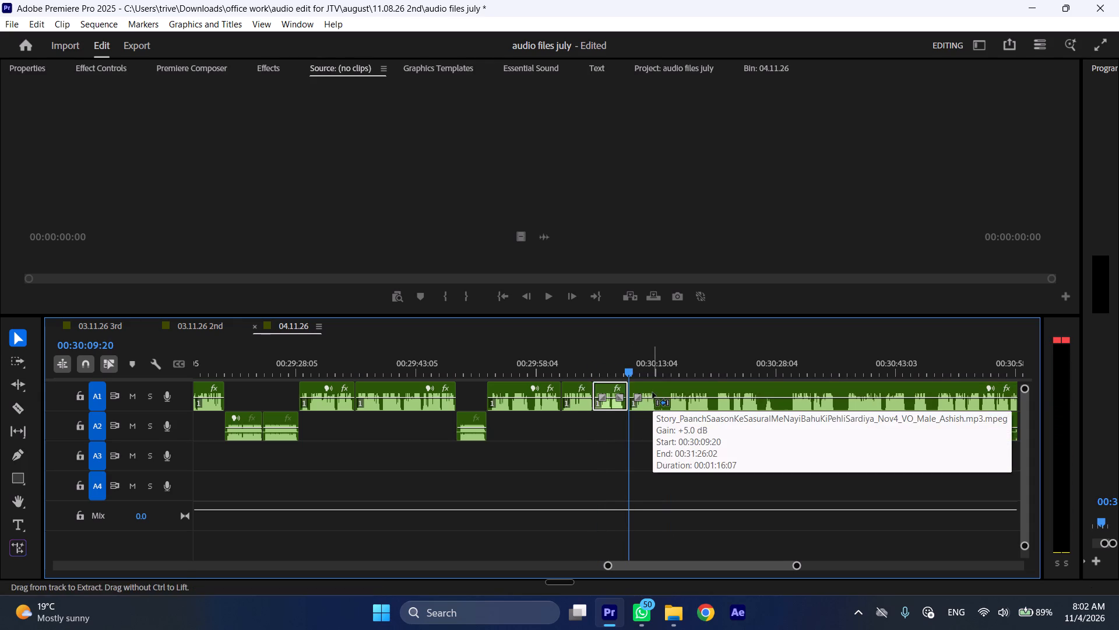
key("ctrl+shift+d")
Play on and split the A1 clip in the pause at 00:30:08:18, and move the long A2 clip 00:00:14:18 later.
key("space")
type("l")
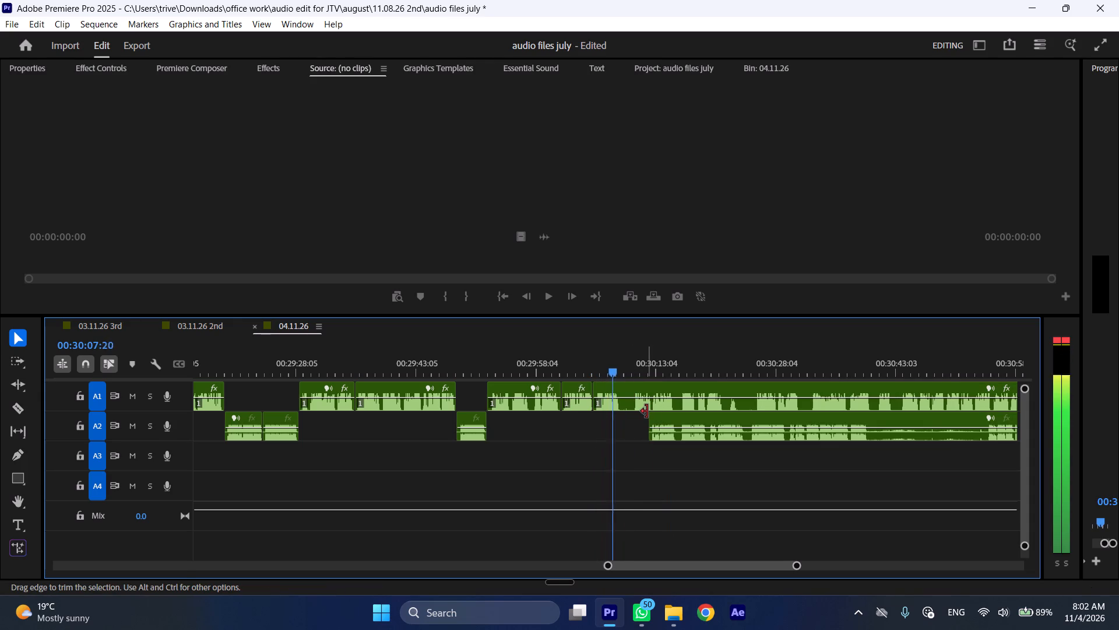
key("space")
key("shift+c")
left_click_drag(677, 418, 794, 418)
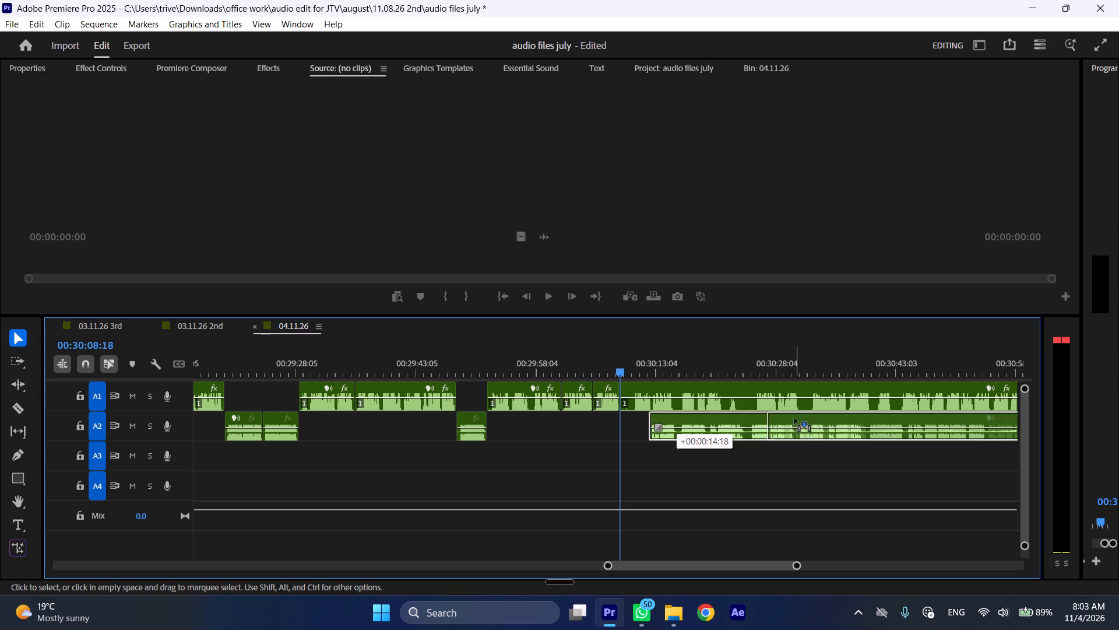
left_click_drag(794, 418, 795, 419)
Split A1 again at 00:30:10:12 and ripple delete the short silent piece starting at 00:30:08:18.
left_click(632, 370)
left_click(654, 397)
key("shift+c")
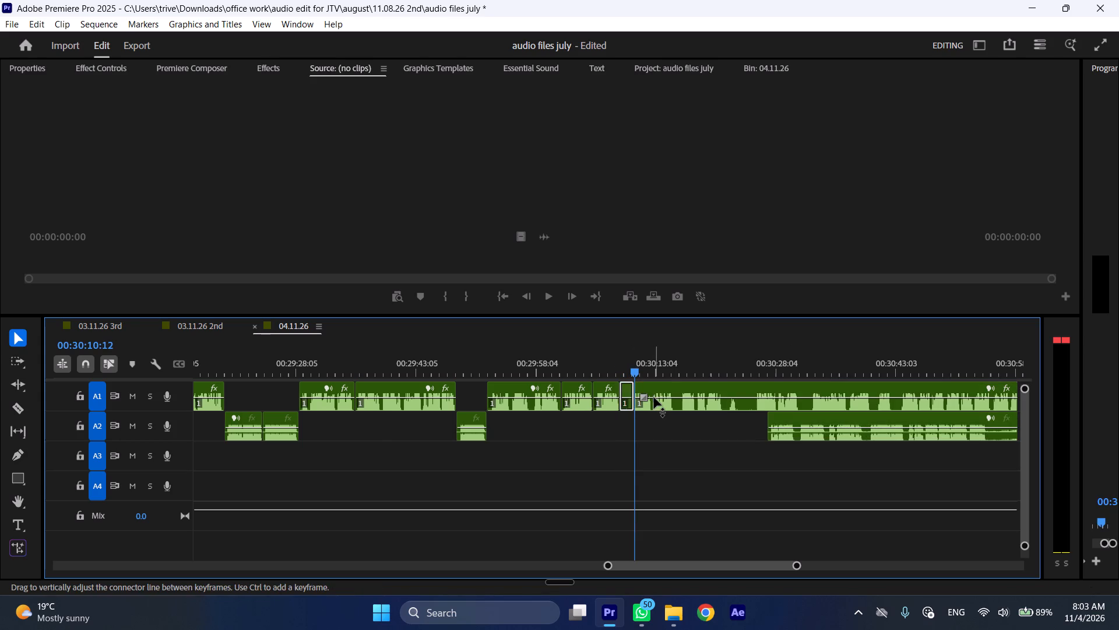
key("ctrl+shift+d")
Play the A1 narration onward from 00:30:08:18 to check for the next place to cut.
key("space")
type("l")
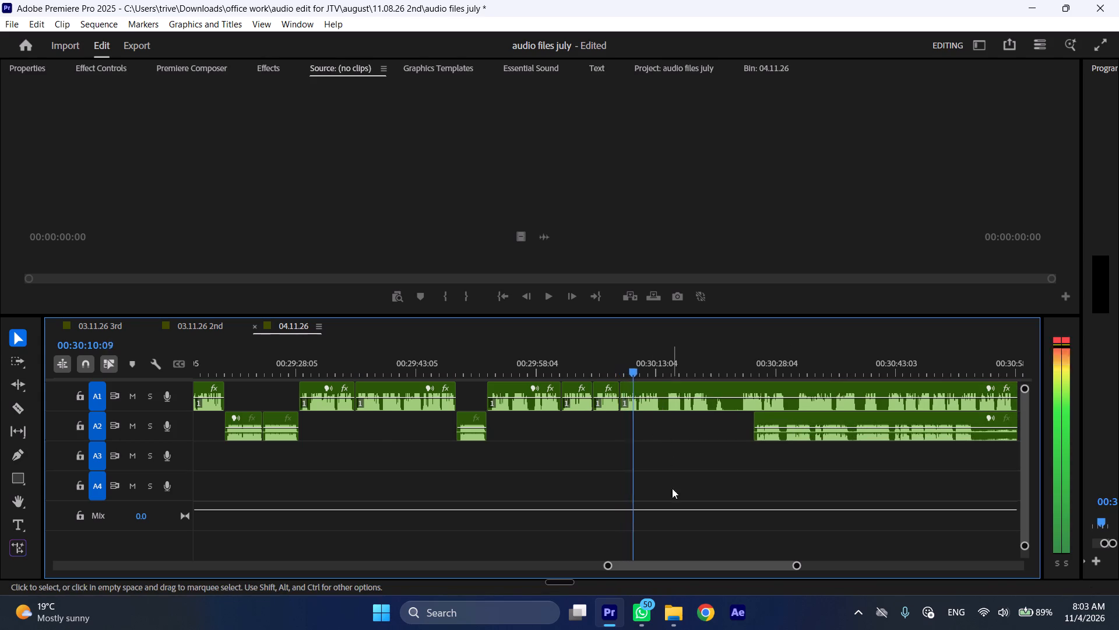
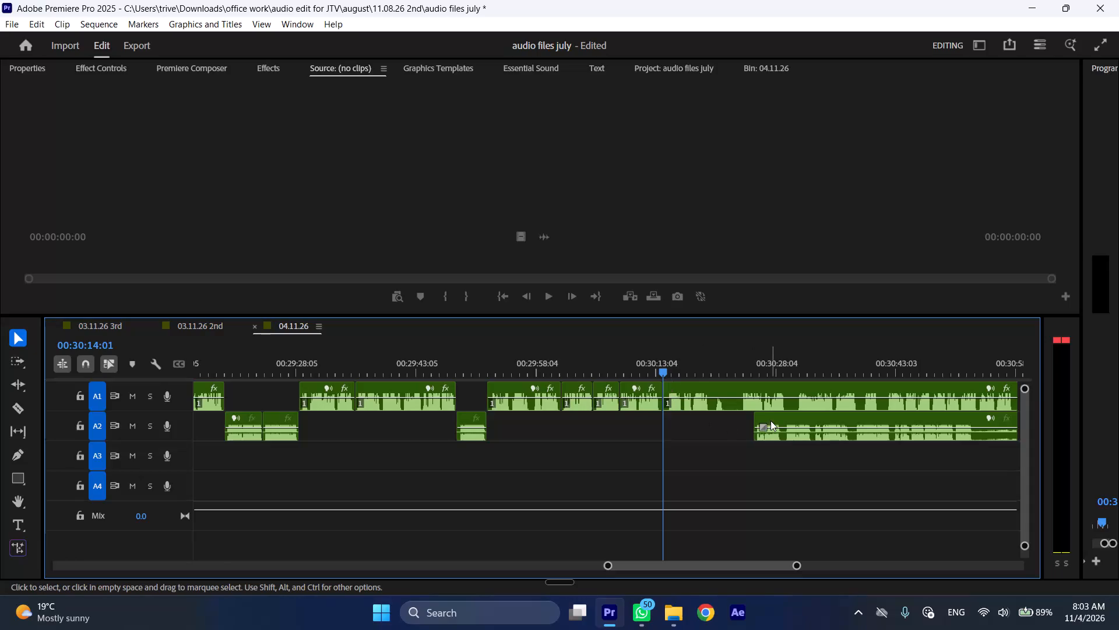
Move the long A2 clip 00:00:11:09 earlier to start at 00:30:14:01, and shift the following A1 clip later to about 00:30:36.
left_click_drag(770, 421, 688, 421)
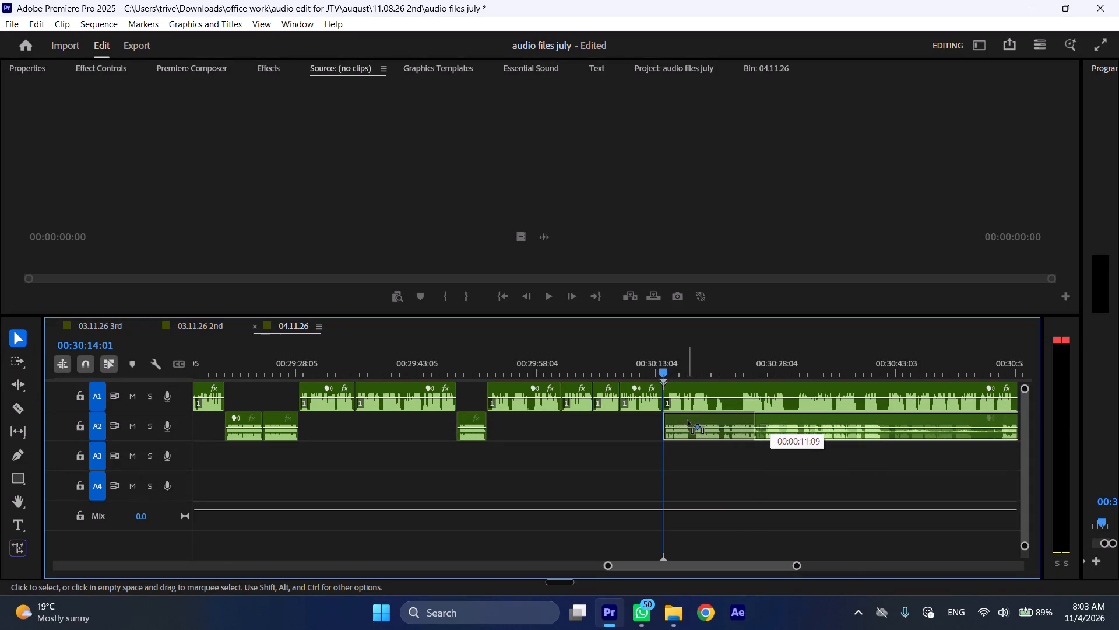
left_click_drag(688, 421, 686, 421)
left_click_drag(684, 384, 861, 384)
Play the A2 narration from 00:30:14:01 to find the next place to cut.
key("space")
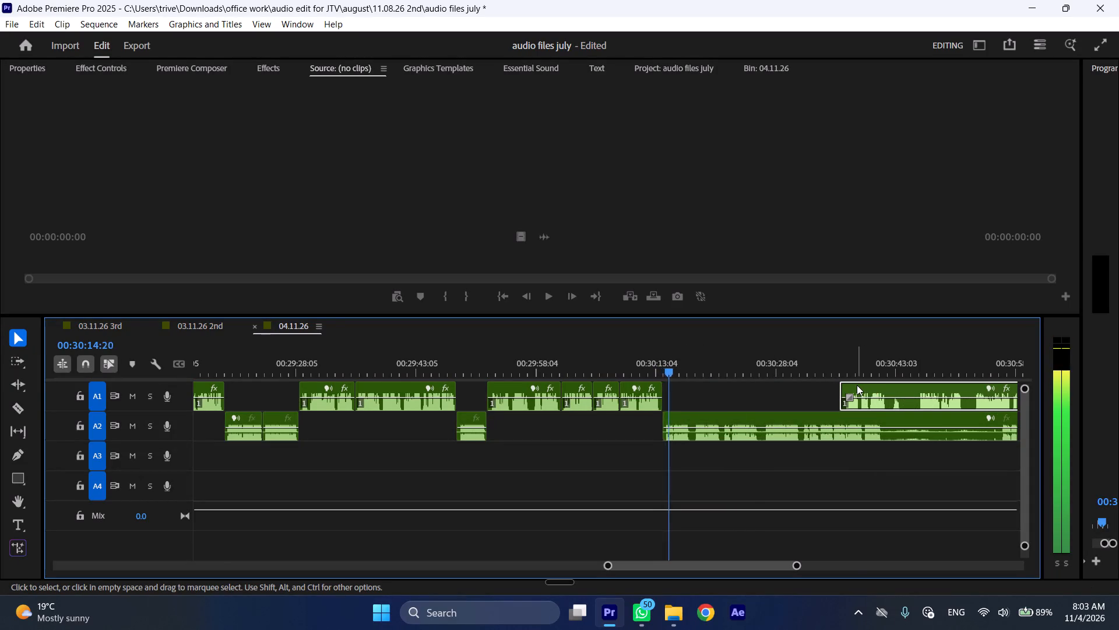
key("l")
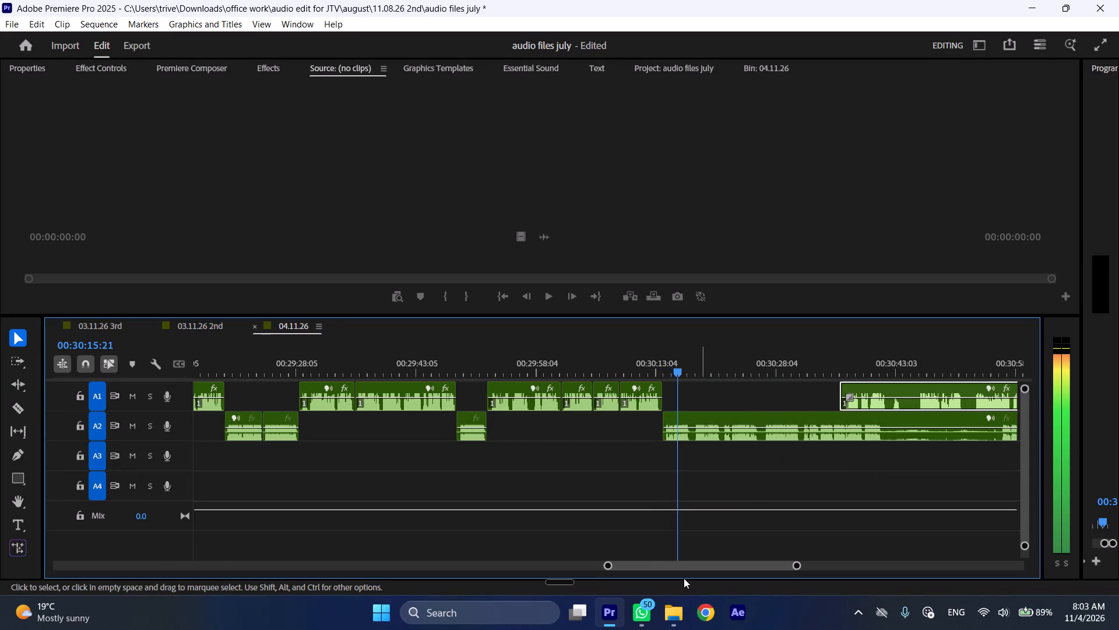
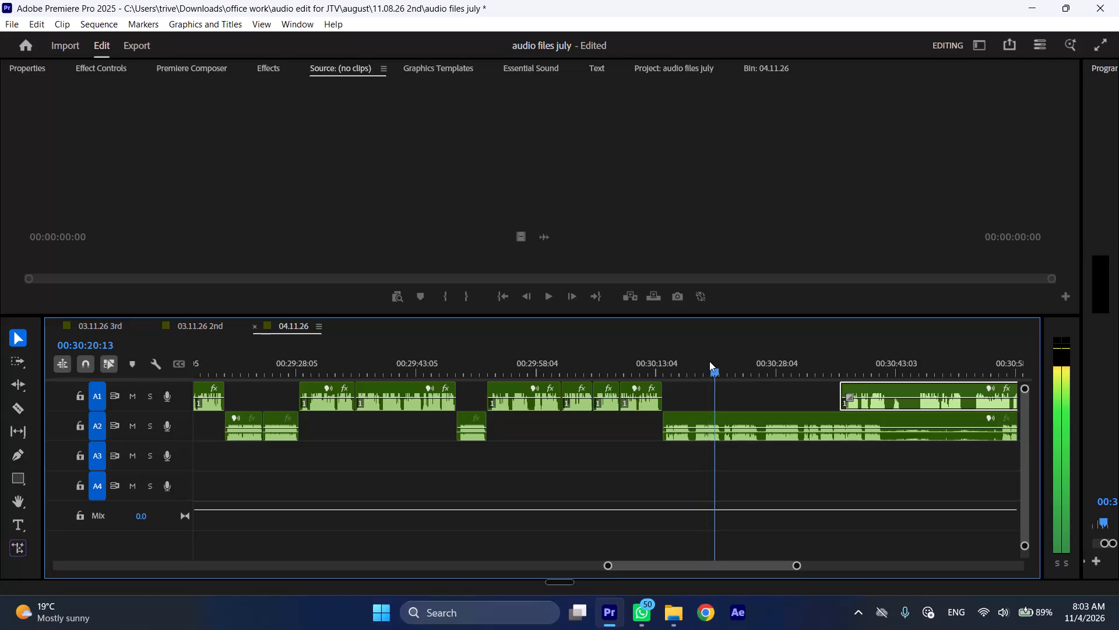
Stop playback and cut the A2 narration at 00:30:21:07.
key("space")
type("C")
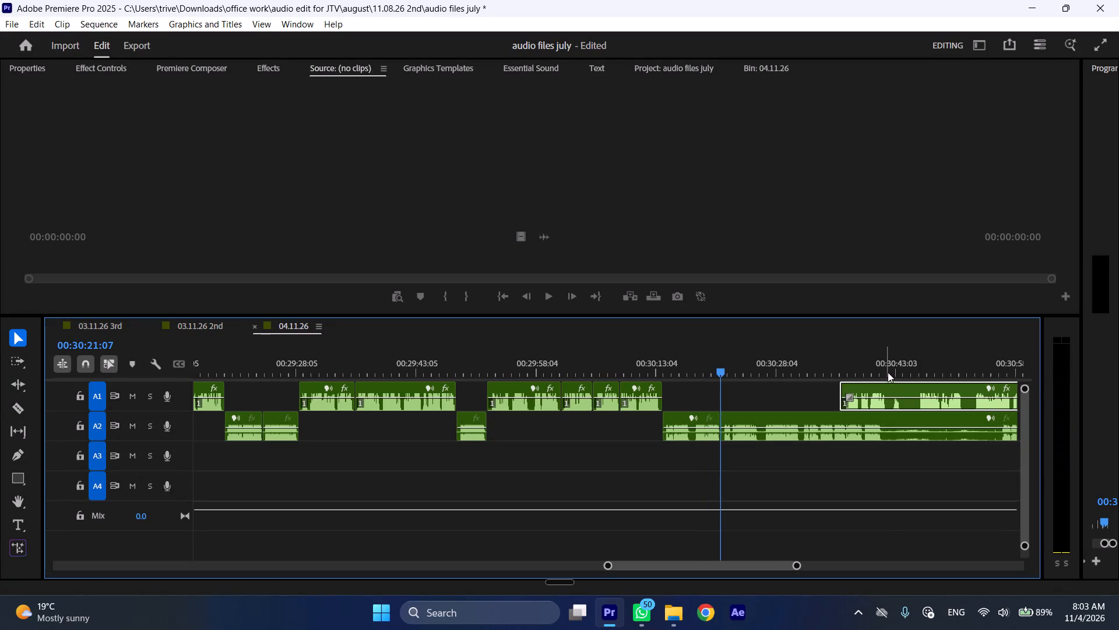
Shift the following A1 clip earlier to start at about 00:30:31 and cut it at 00:30:39:01.
left_click_drag(872, 387, 833, 388)
left_click_drag(851, 362, 860, 362)
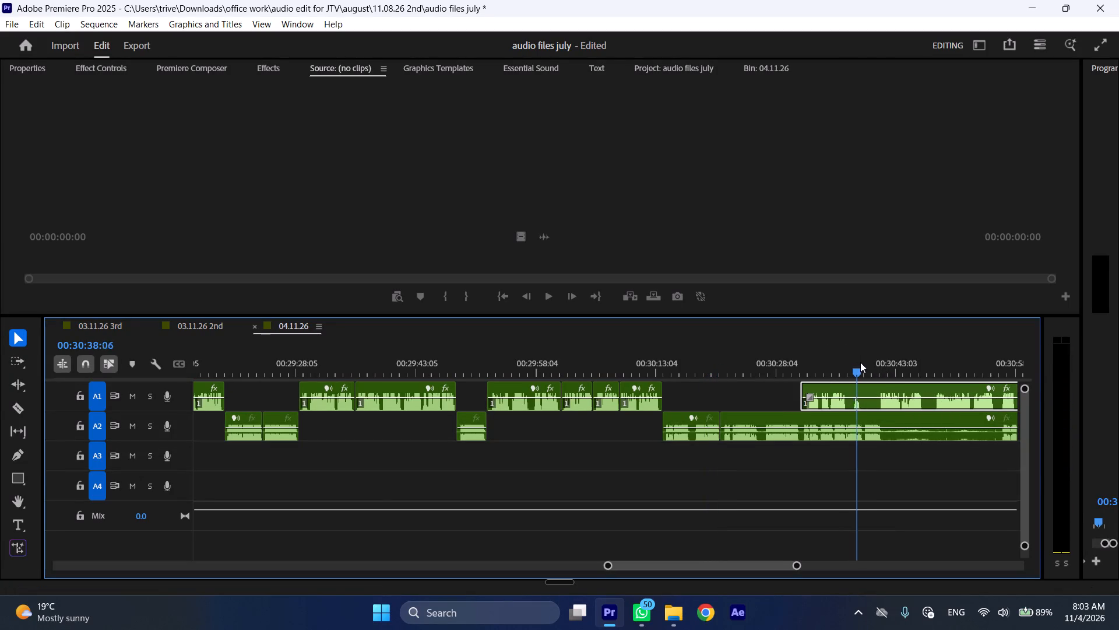
left_click_drag(860, 362, 865, 363)
key("shift+c")
Insert the first piece of the split A1 clip at the A2 cut at 00:30:21:07, pushing the following clips later.
left_click_drag(819, 386, 748, 387)
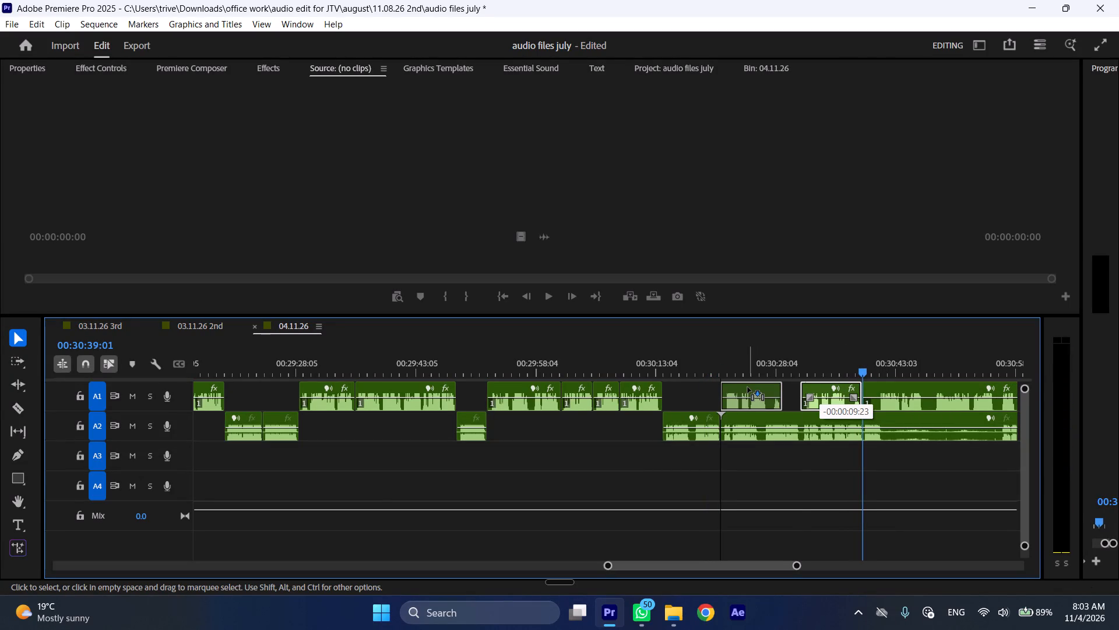
left_click_drag(748, 387, 745, 387)
Review from 00:30:18:03, cut the inserted A1 clip at 00:30:27:02, and ripple delete its remaining tail.
left_click(695, 363)
key("space")
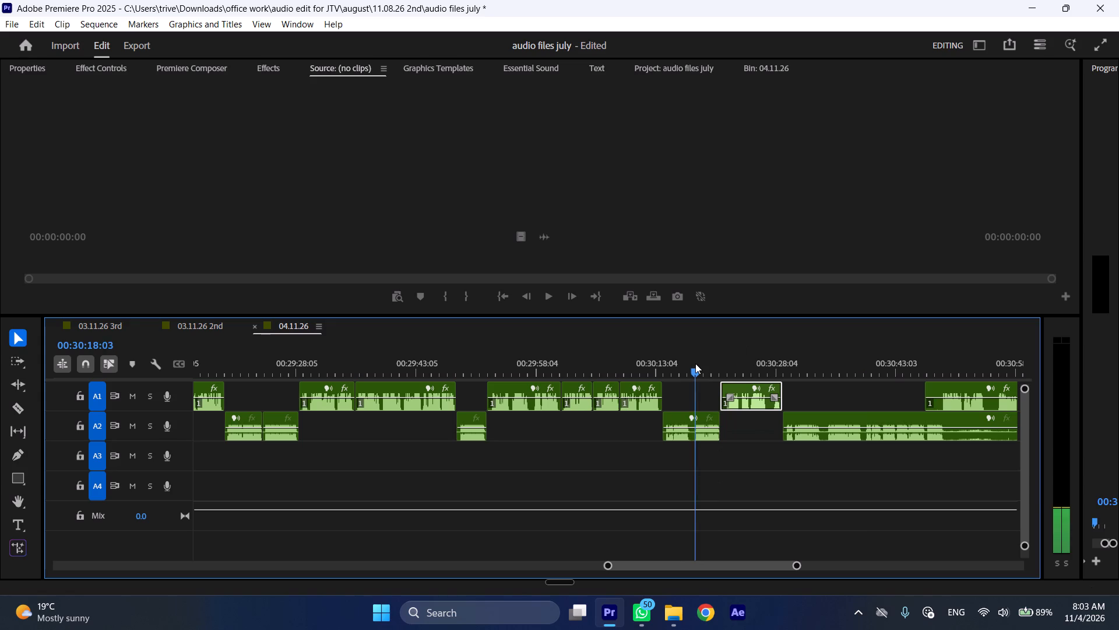
type("l")
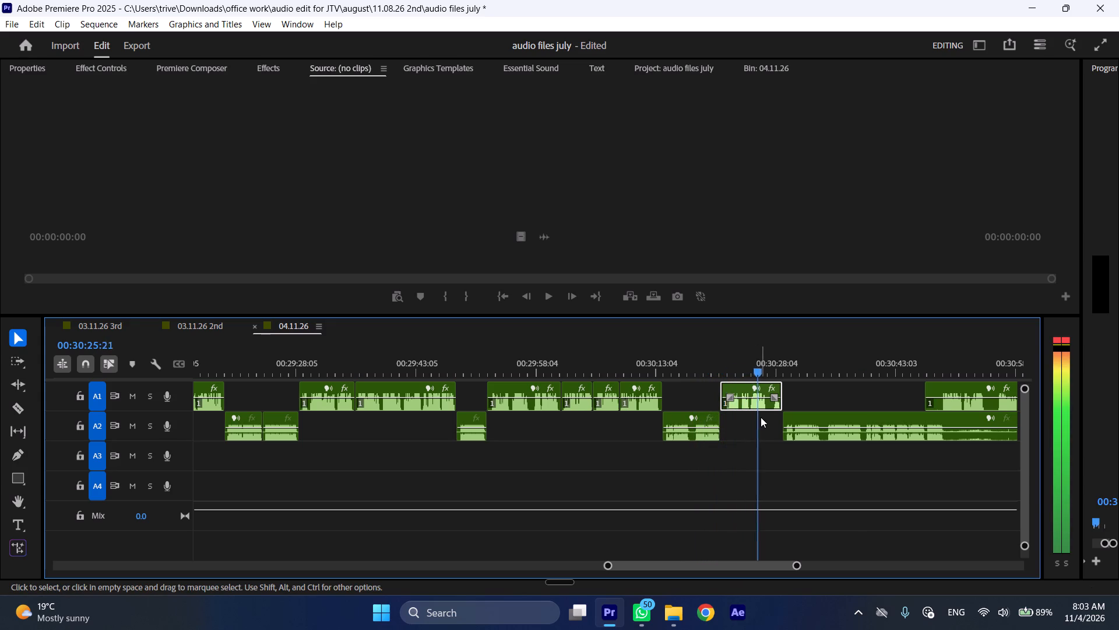
key("space")
key("shift+c")
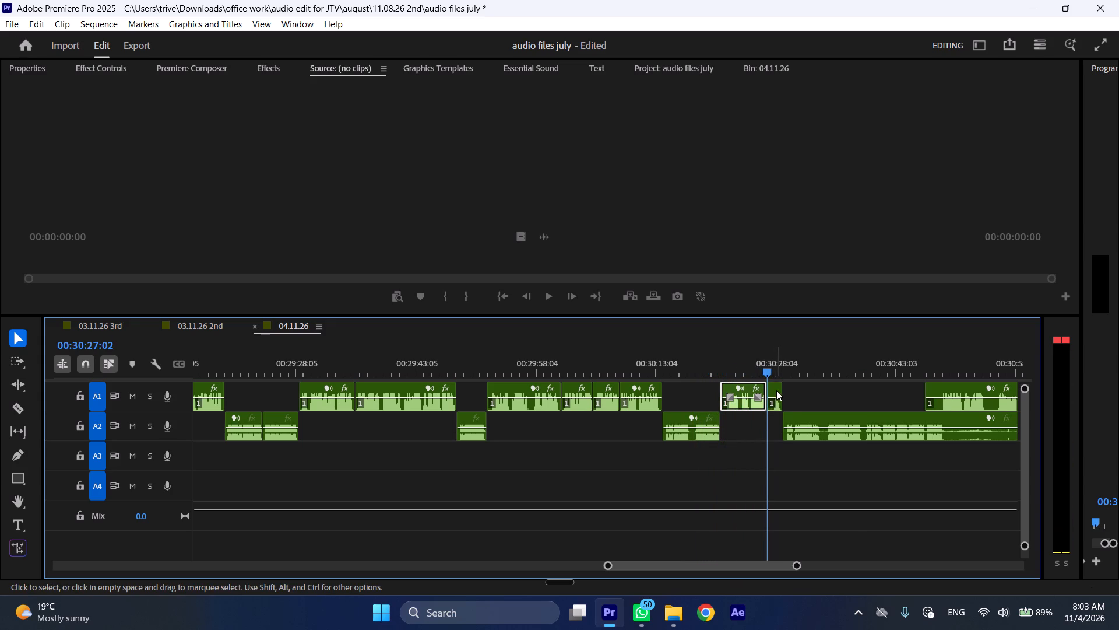
left_click(776, 388)
key("ctrl+shift+d")
Cut the inserted A1 clip at 00:30:21:18 and ripple delete the short piece before the cut.
left_click_drag(722, 380, 728, 381)
left_click(726, 372)
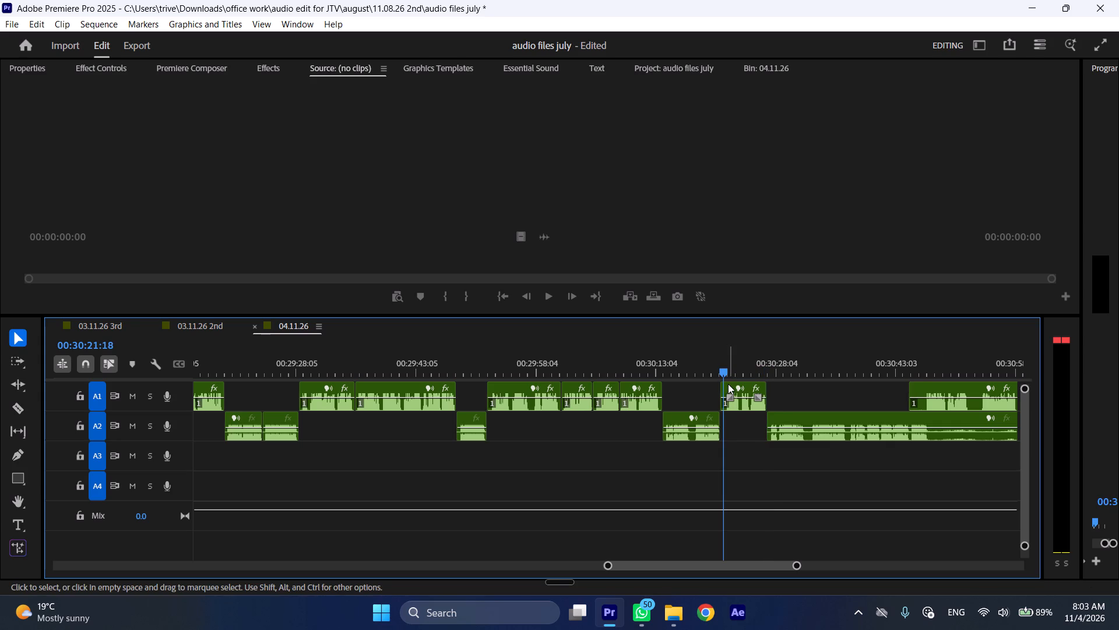
key("shift+c")
left_click(721, 386)
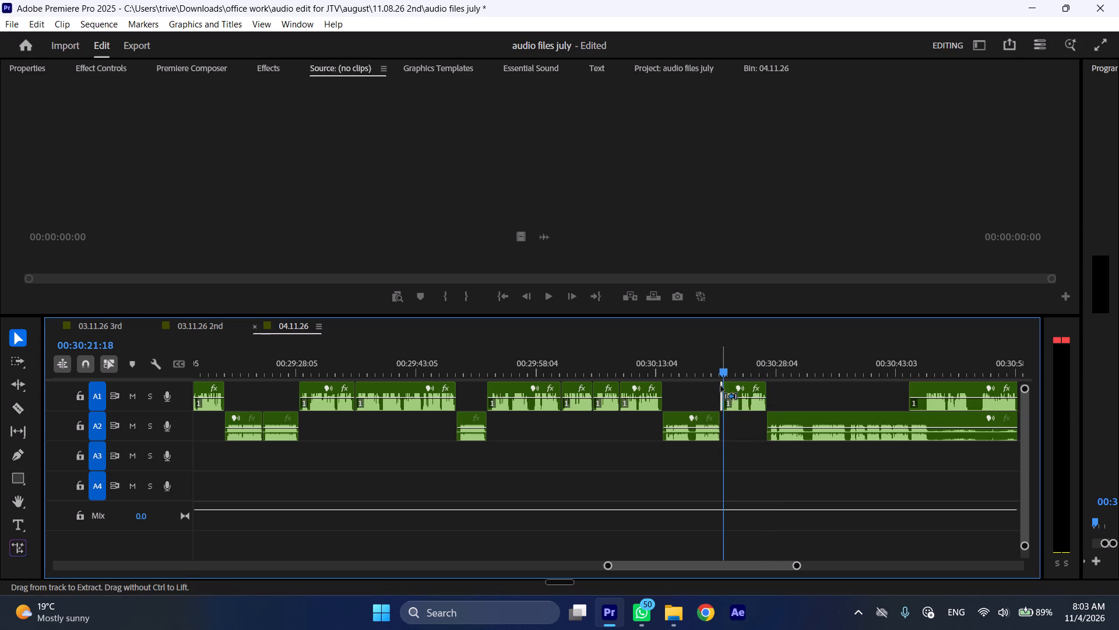
key("ctrl+shift+d")
Play from the end of the trimmed A1 clip into the following A2 narration to find the next place to cut.
left_click(763, 369)
key("space")
key("l")
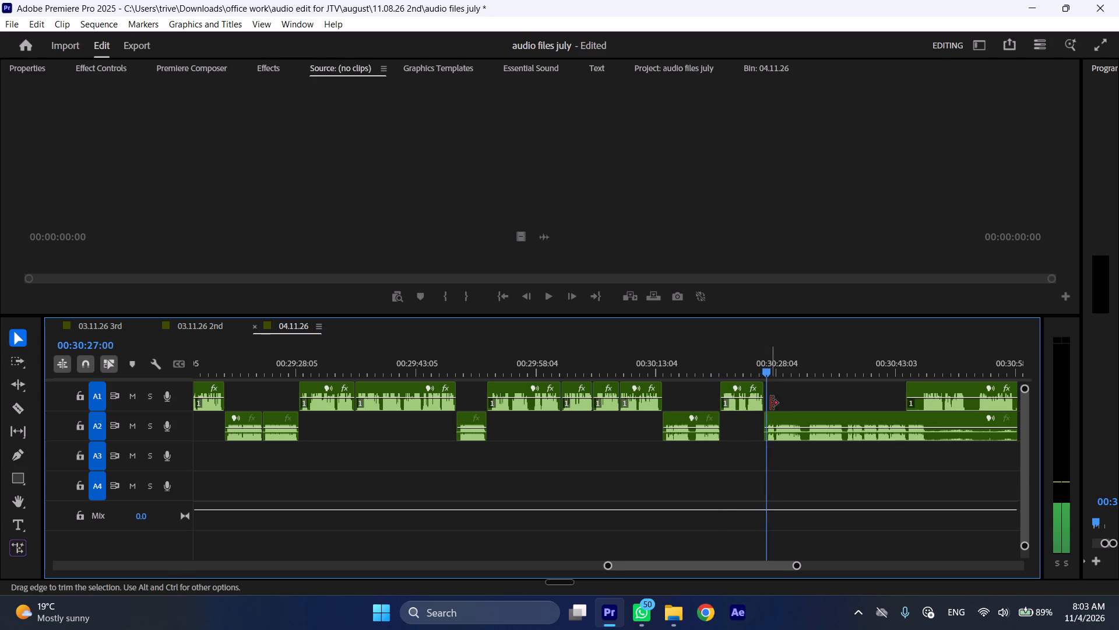
scroll(769, 431, "down", 7)
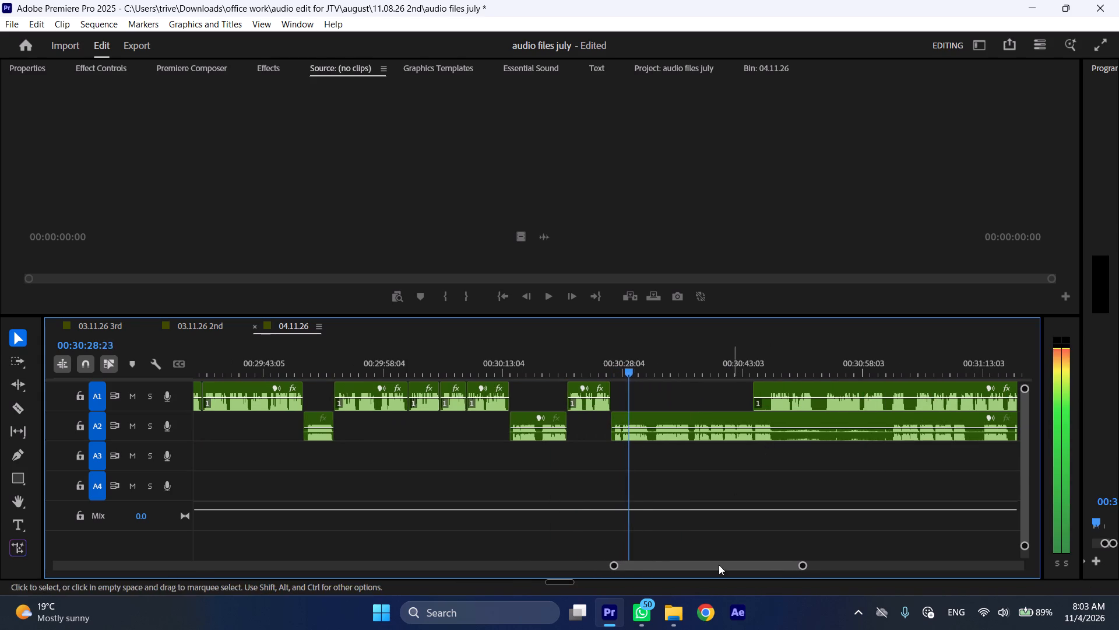
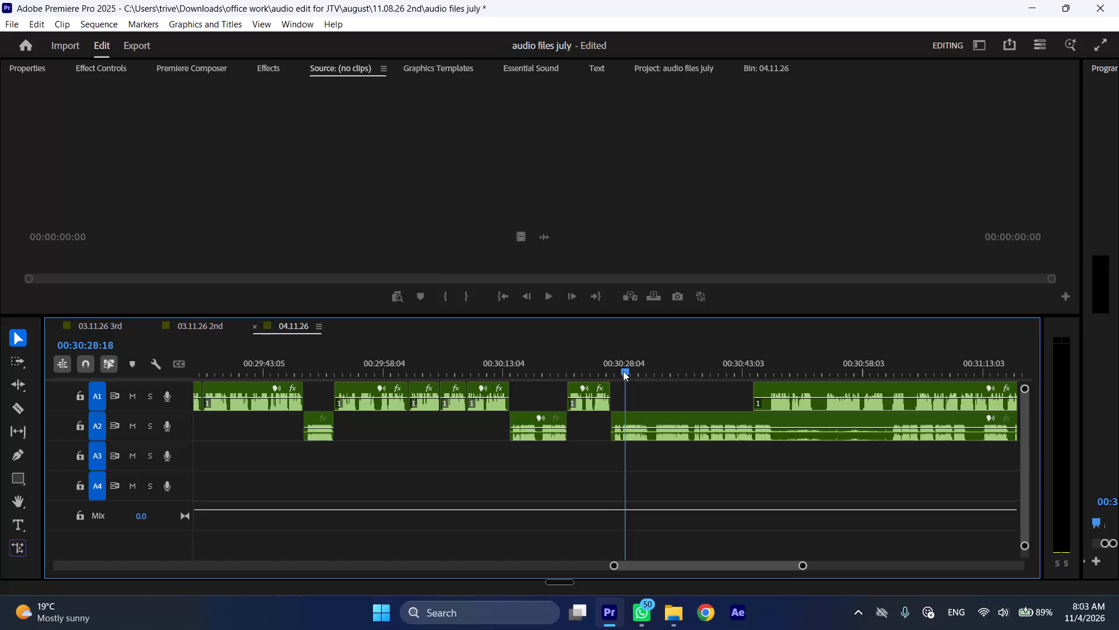
Cut the long A2 clip at 00:30:28:01 and ripple delete the short piece before the cut.
key("space")
left_click(623, 371)
left_click(646, 437)
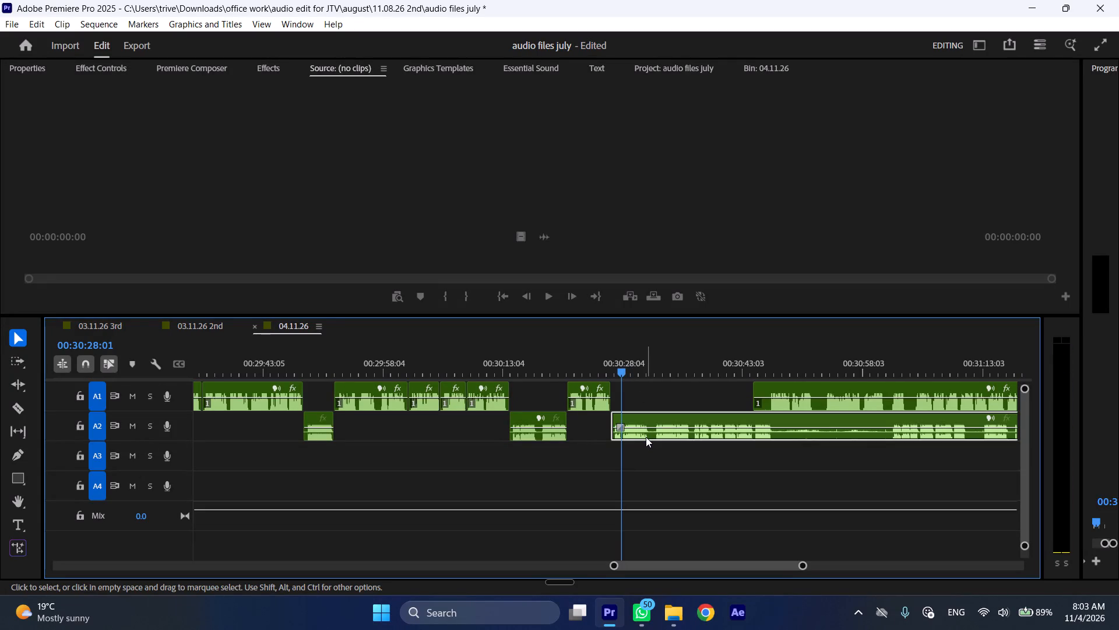
key("shift+c")
key("ctrl+shift+d")
Cut the A2 narration on both sides of the short pause ending at 00:30:30:17 and ripple delete the pause.
left_click_drag(638, 367, 645, 367)
key("shift+c")
left_click(670, 443)
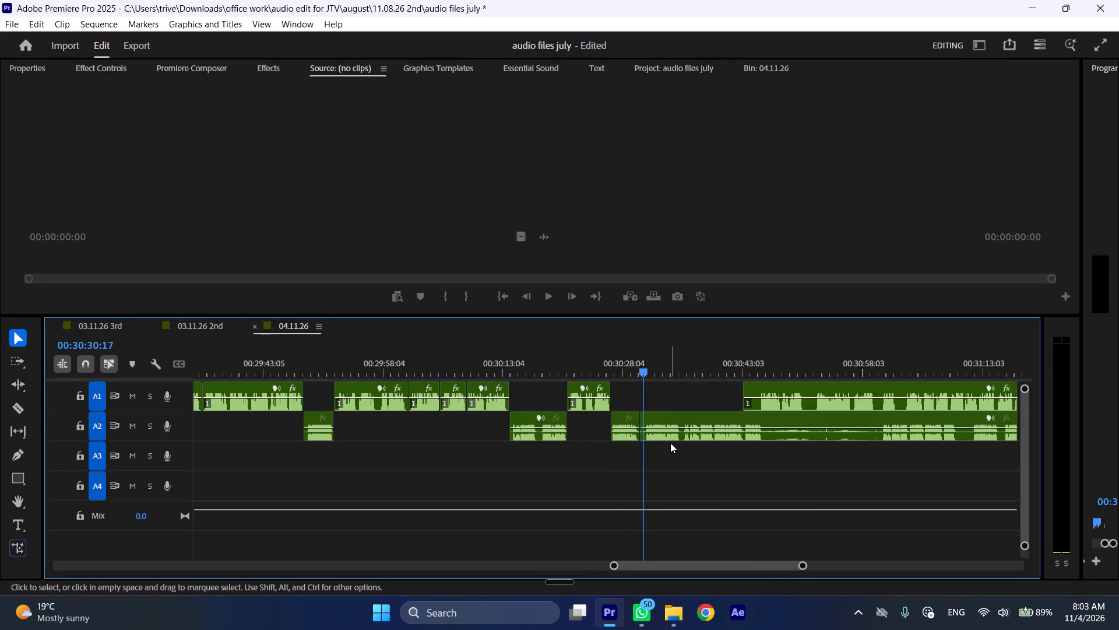
left_click(670, 439)
key("shift+c")
key("ctrl+shift+d")
Cut the A2 narration around the brief pause ending at about 00:30:35:04 and ripple delete it.
left_click(684, 368)
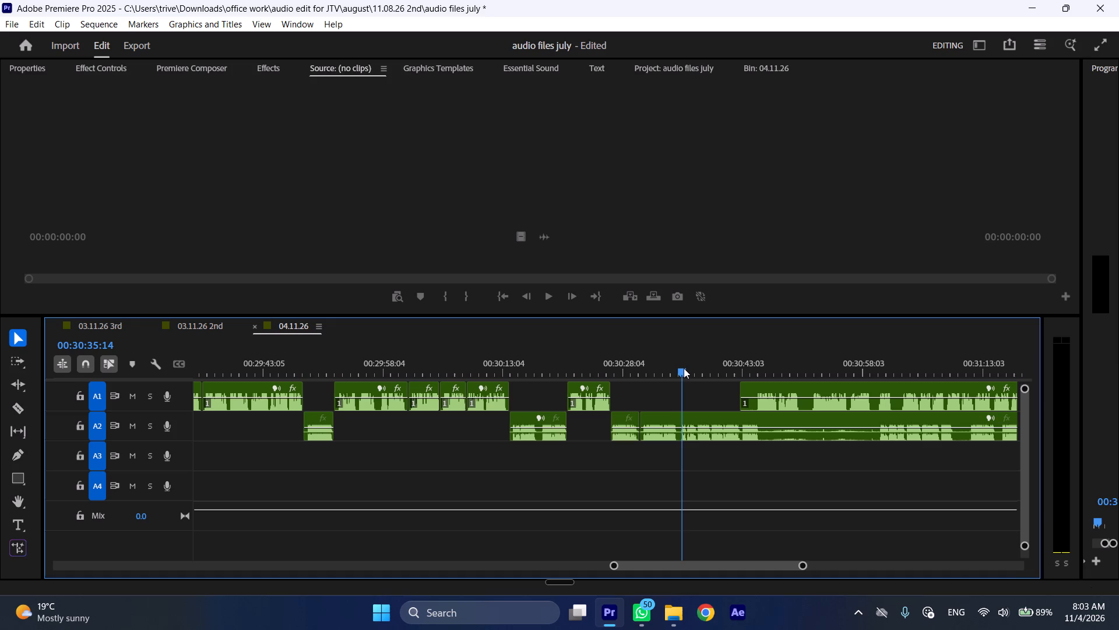
key("shift+c")
left_click(690, 419)
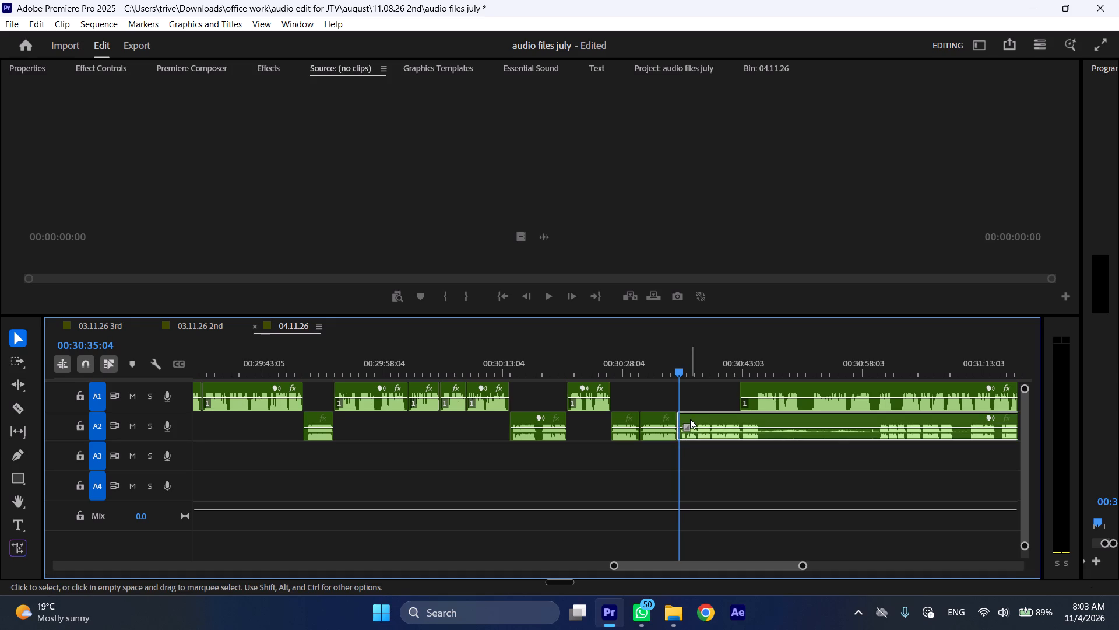
key("shift+c")
key("ctrl+shift+d")
Trim about 00:00:01:09 off the start of the following A1 clip and move it later to start near 00:31:05.
left_click_drag(741, 391, 752, 391)
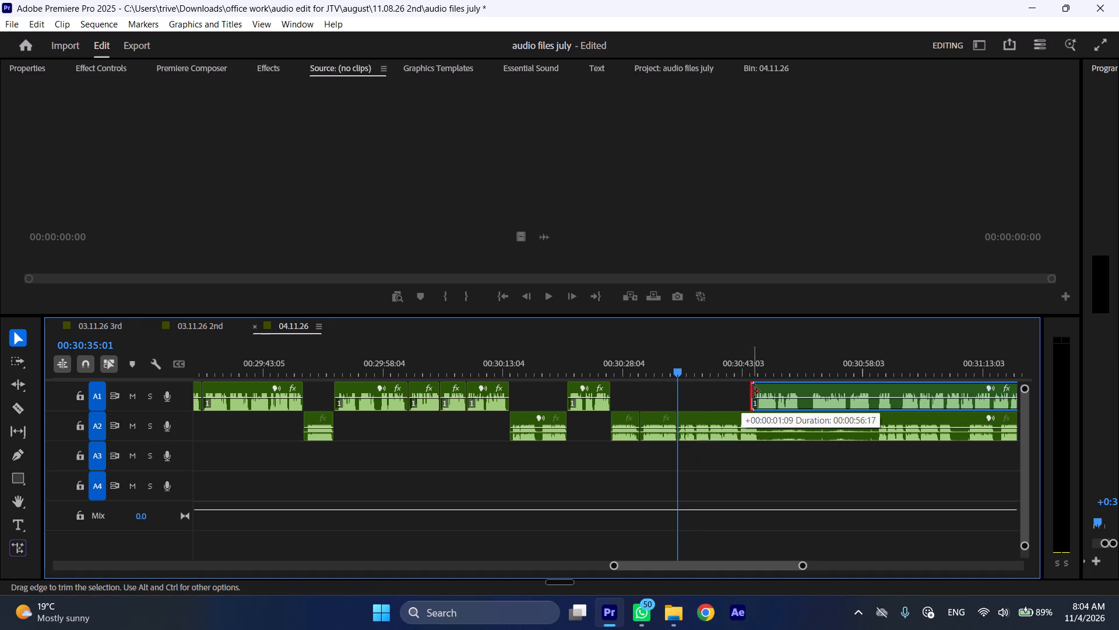
left_click_drag(752, 391, 754, 391)
left_click_drag(772, 386, 941, 386)
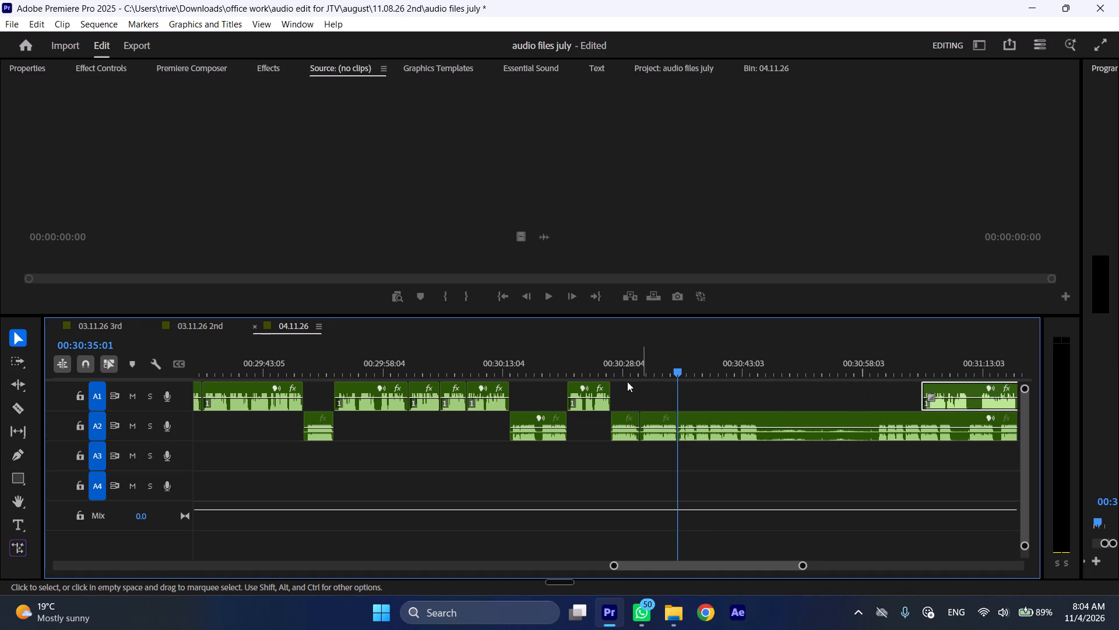
Play back the inserted A1 clip from 00:30:21:05 into the trimmed A2 narration at faster speed to check the edits.
left_click(581, 366)
key("space")
type("l")
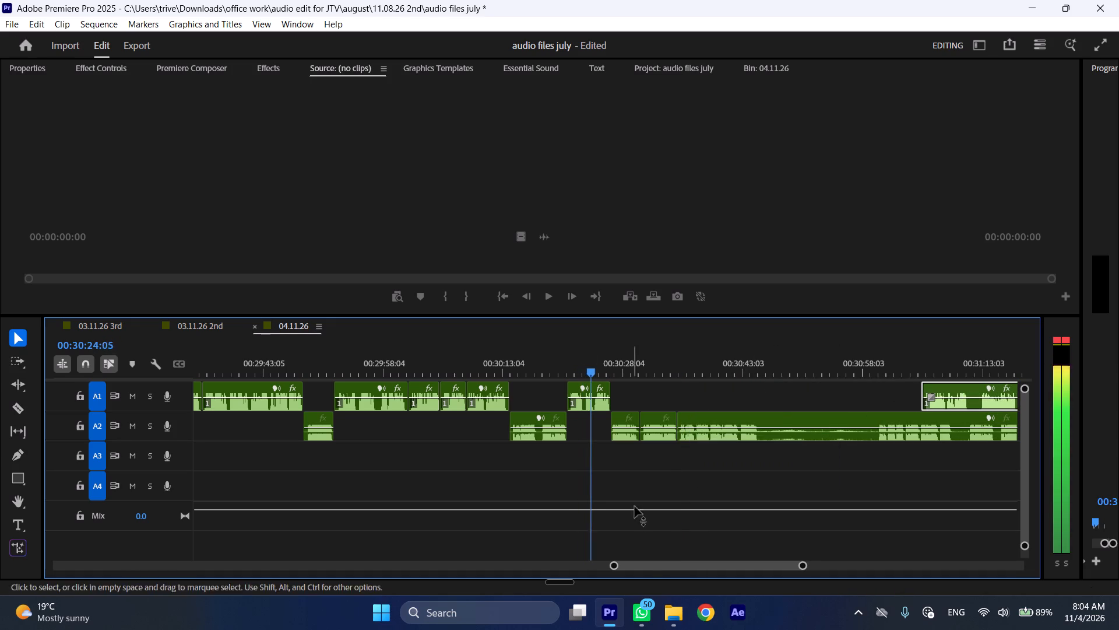
left_click(599, 353)
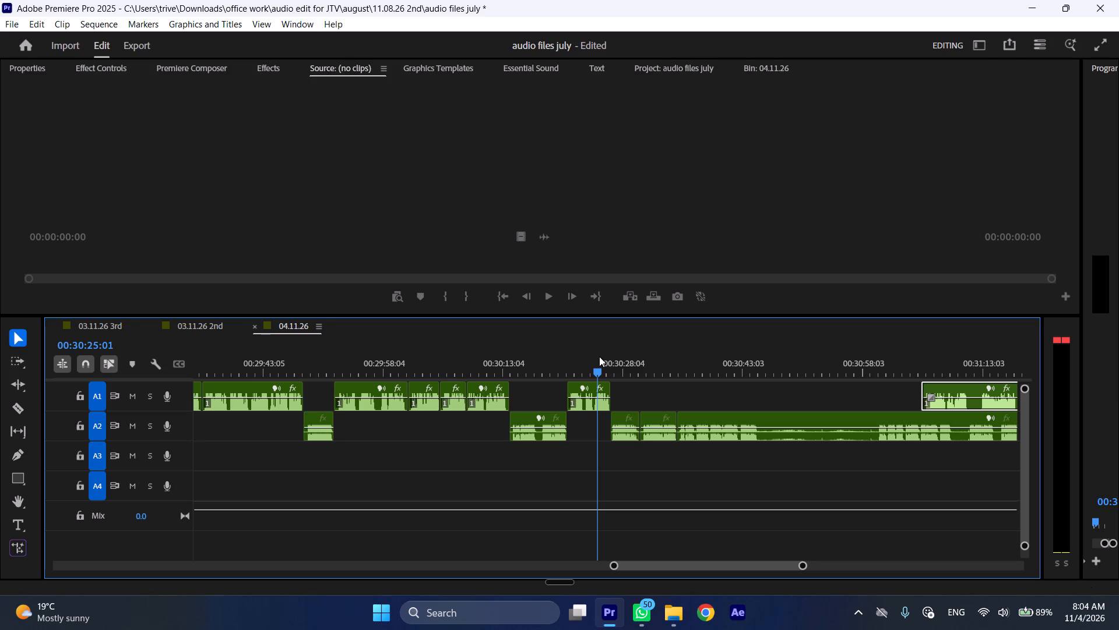
left_click_drag(599, 356, 569, 356)
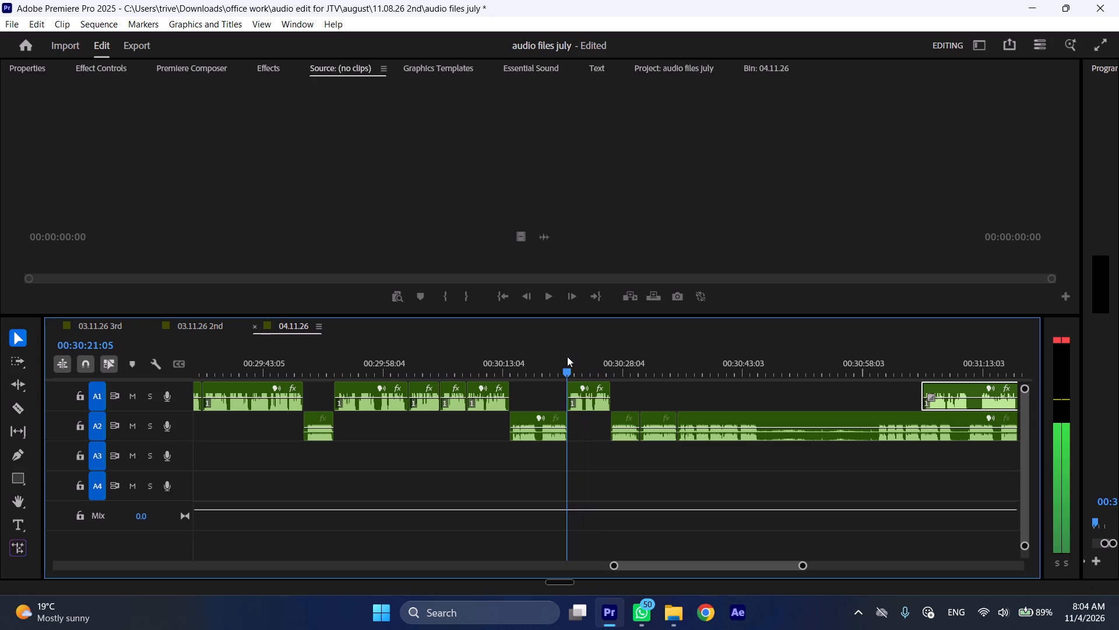
key("space")
key("l")
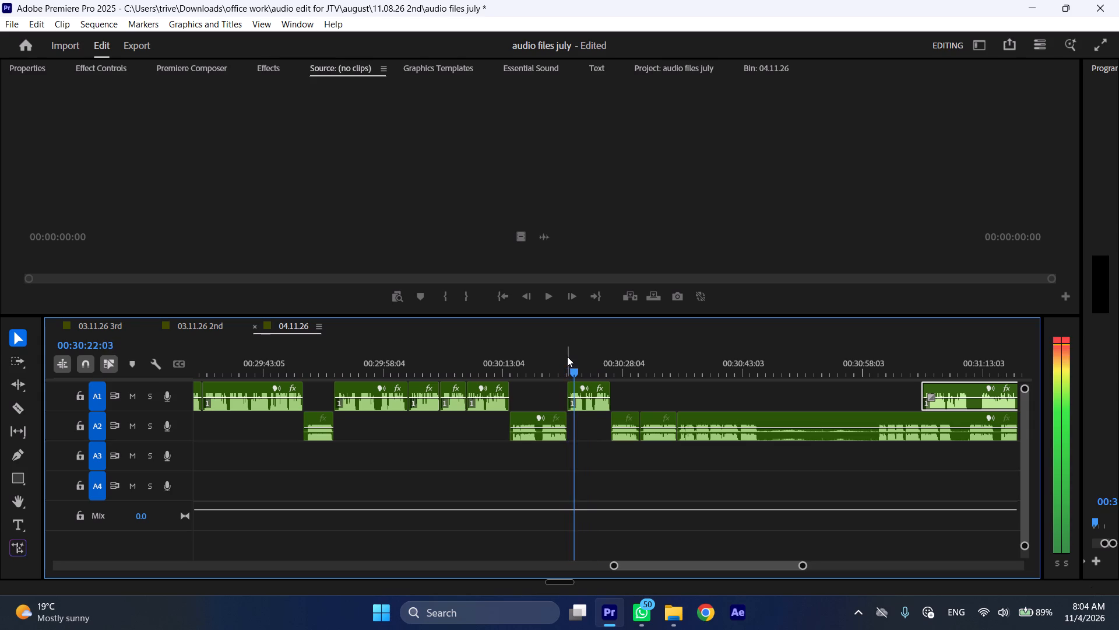
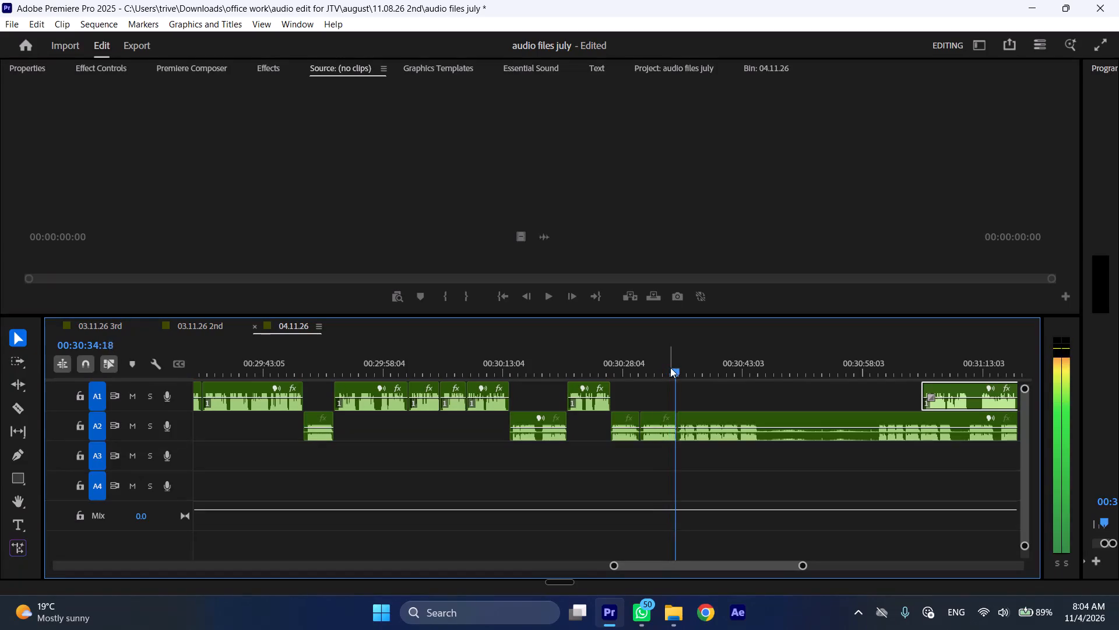
Replay the A2 narration around the cut near 00:30:35, starting from about 00:30:33 and then about 00:30:29, partly at faster speed, to check the edits.
left_click(670, 367)
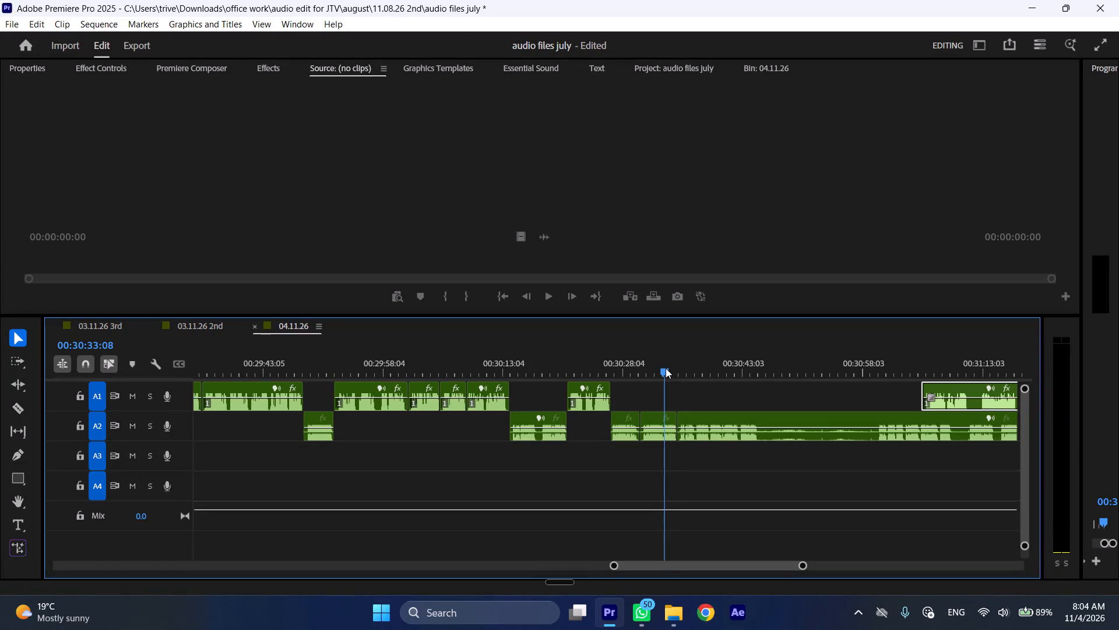
key("space")
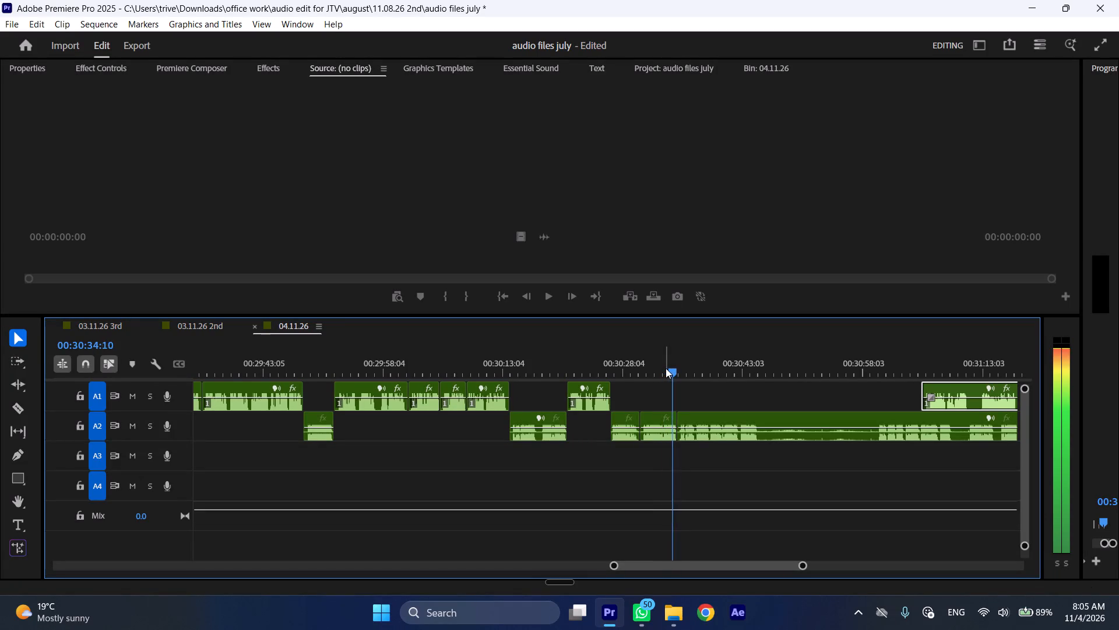
left_click(666, 368)
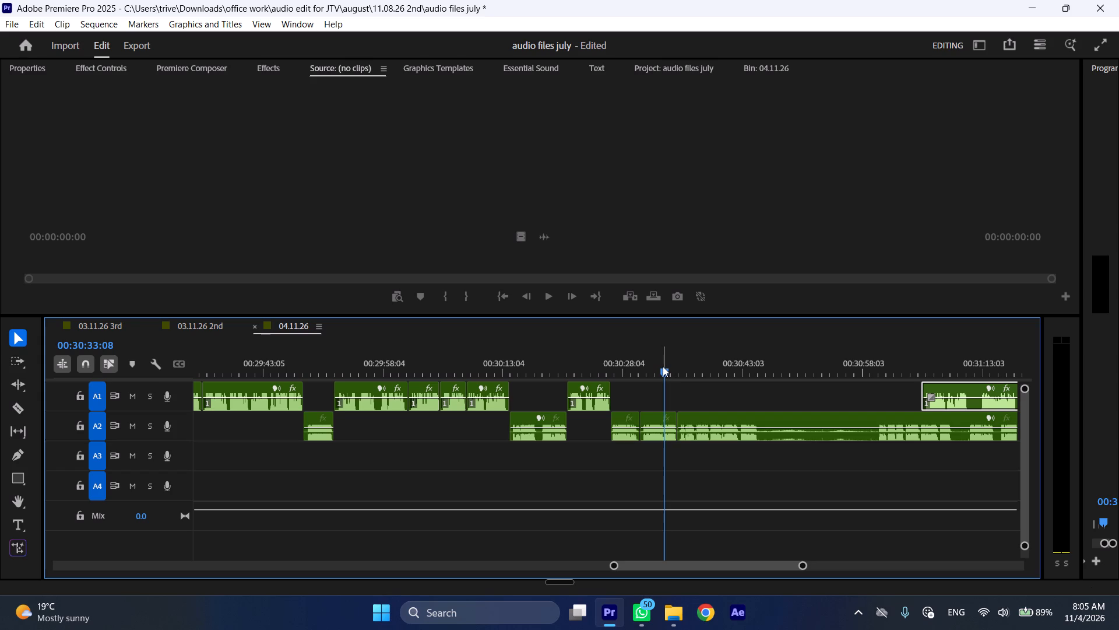
key("space")
key("l")
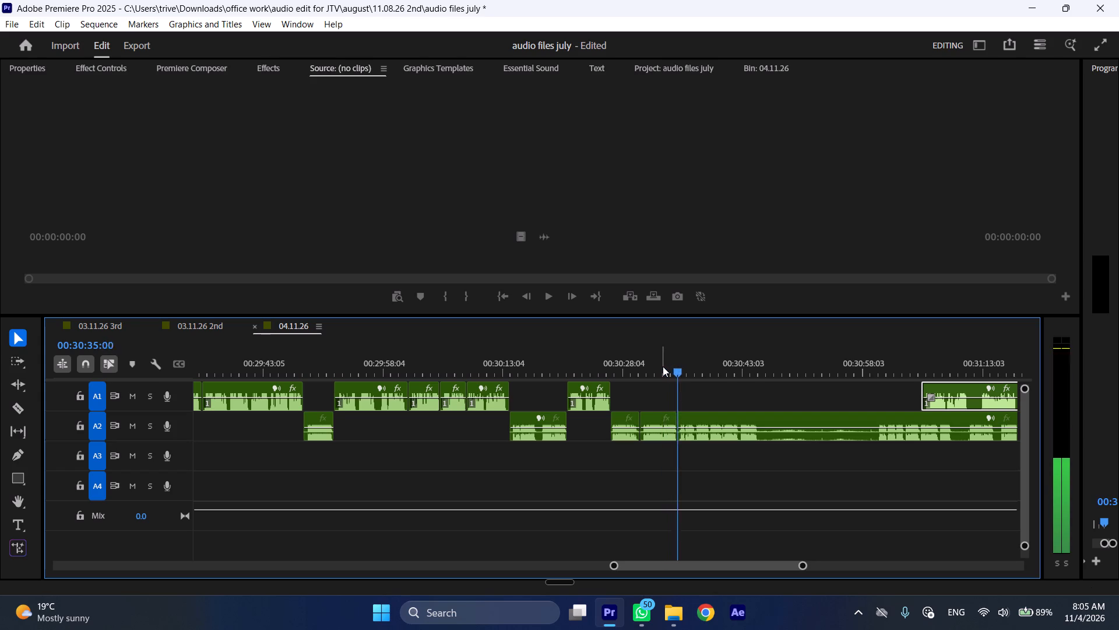
left_click(663, 366)
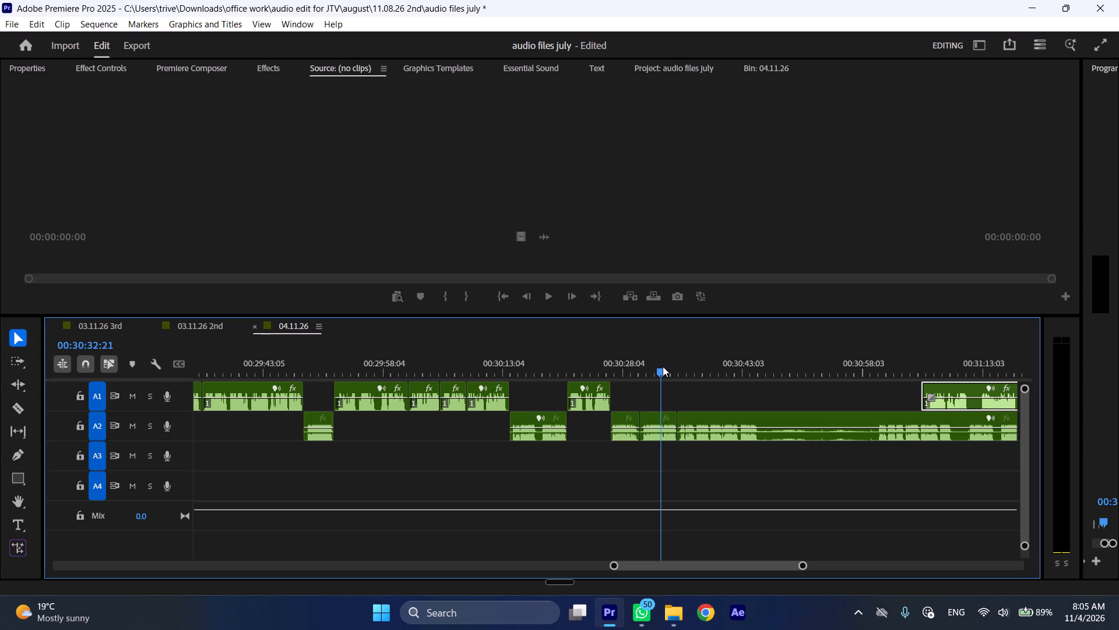
left_click_drag(663, 366, 631, 370)
key("space")
key("l")
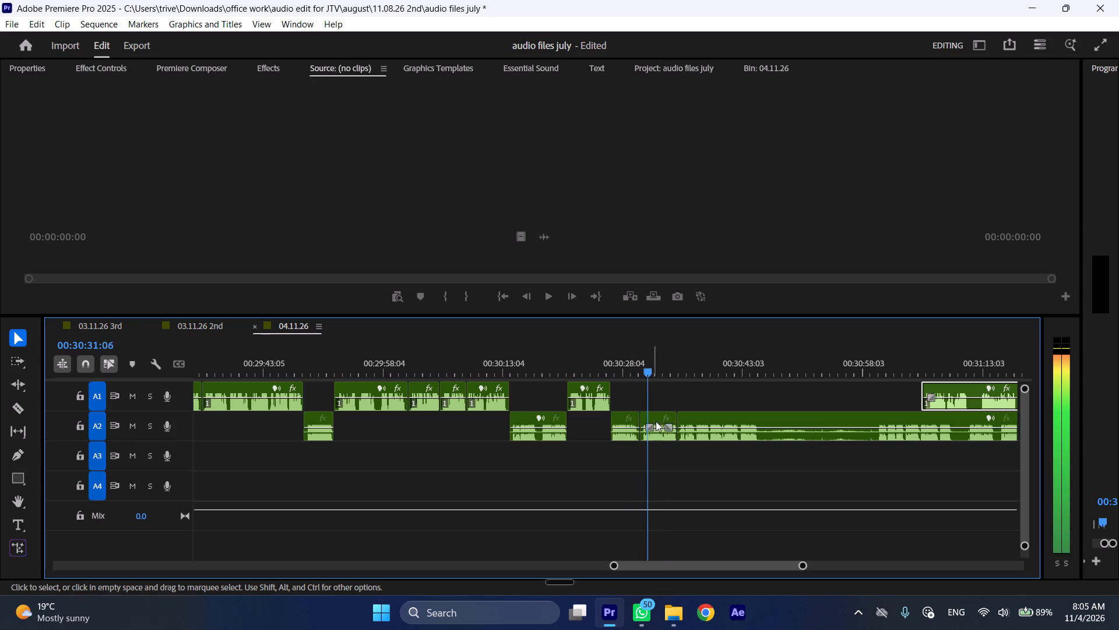
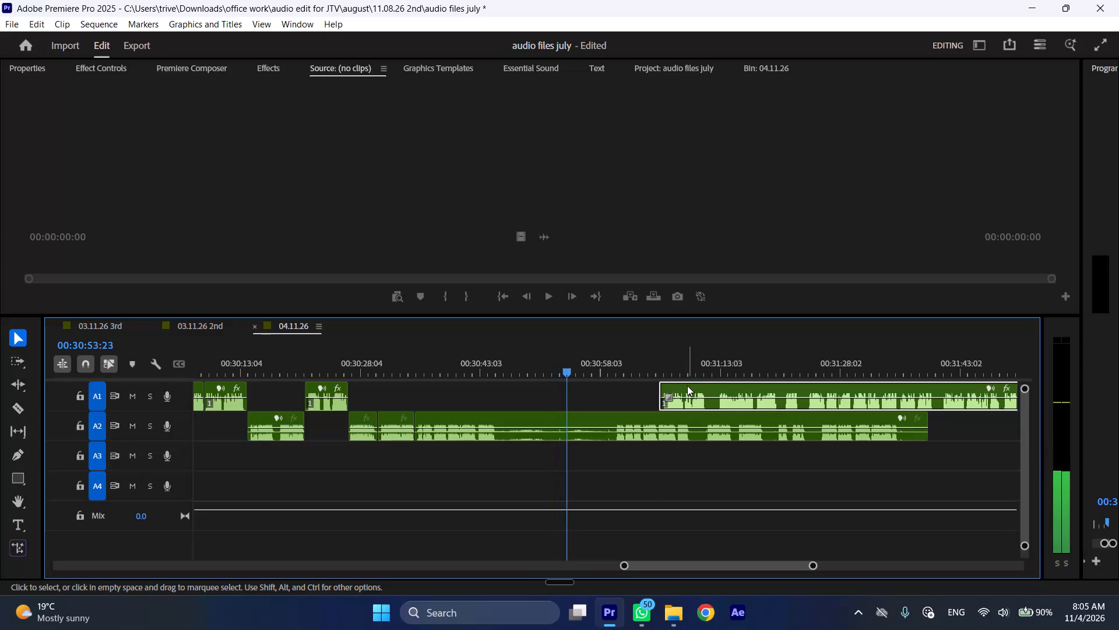
Move the long A1 clip further along the sequence so it starts at about 00:31:36, near the end of the A2 narration.
left_click_drag(687, 386, 932, 386)
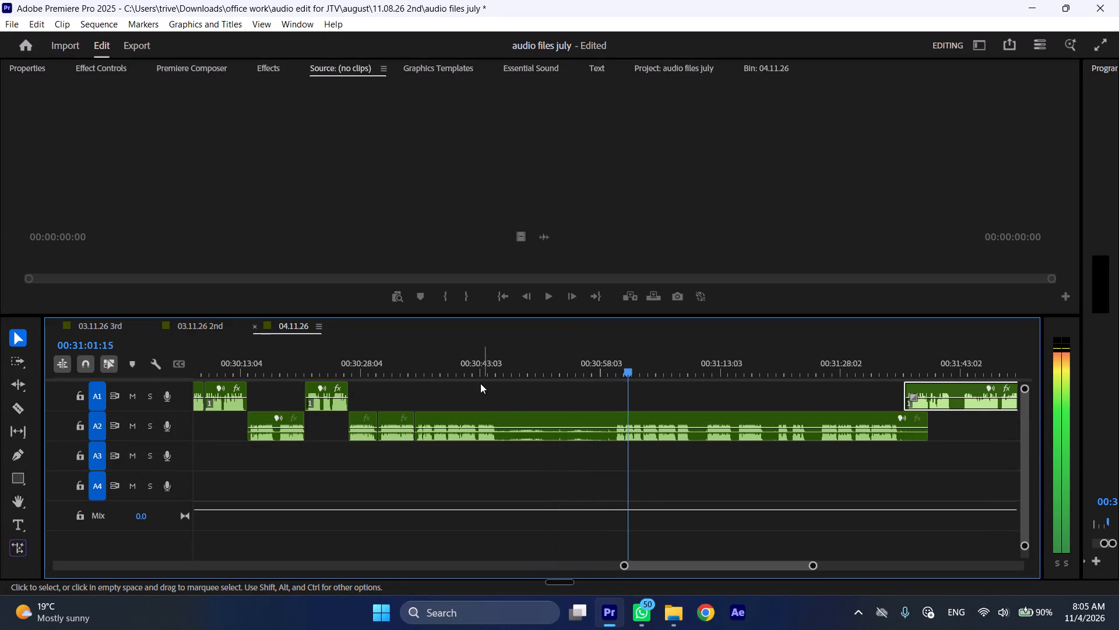
Replay the A2 narration after the cut, starting from about 00:30:39, 00:30:37 and 00:30:35, partly at faster speed.
left_click(450, 360)
key("space")
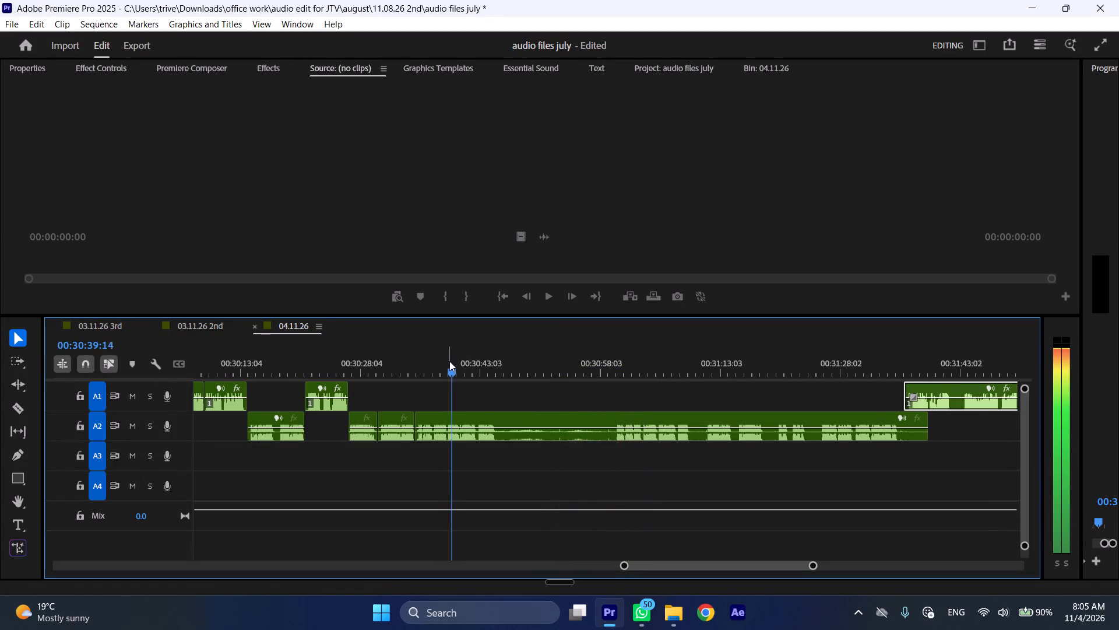
left_click_drag(449, 361, 430, 363)
key("space")
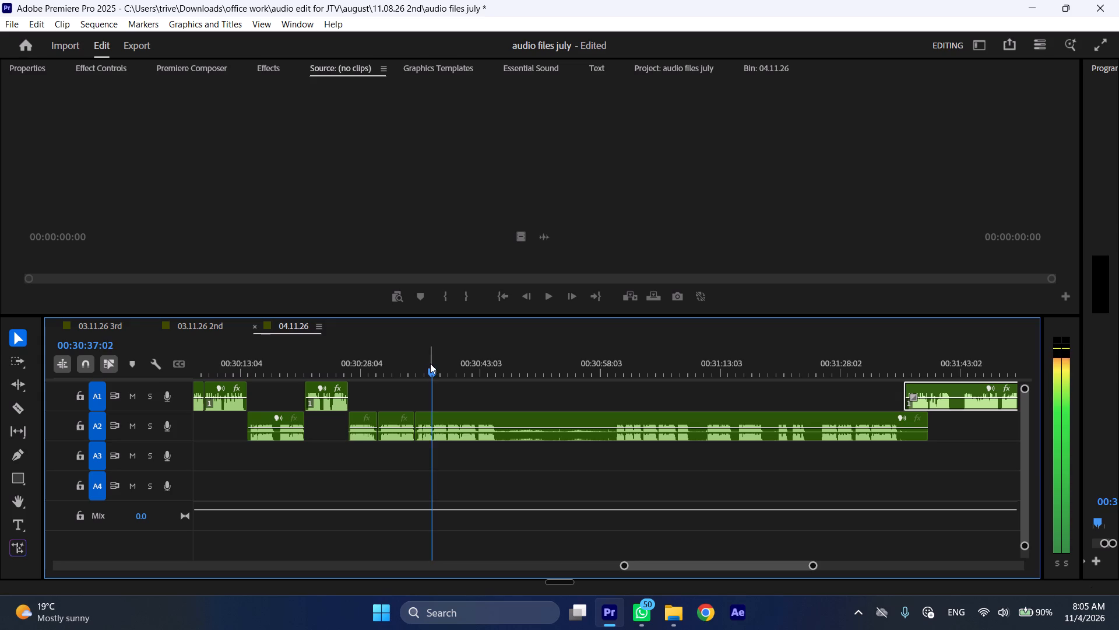
key("l")
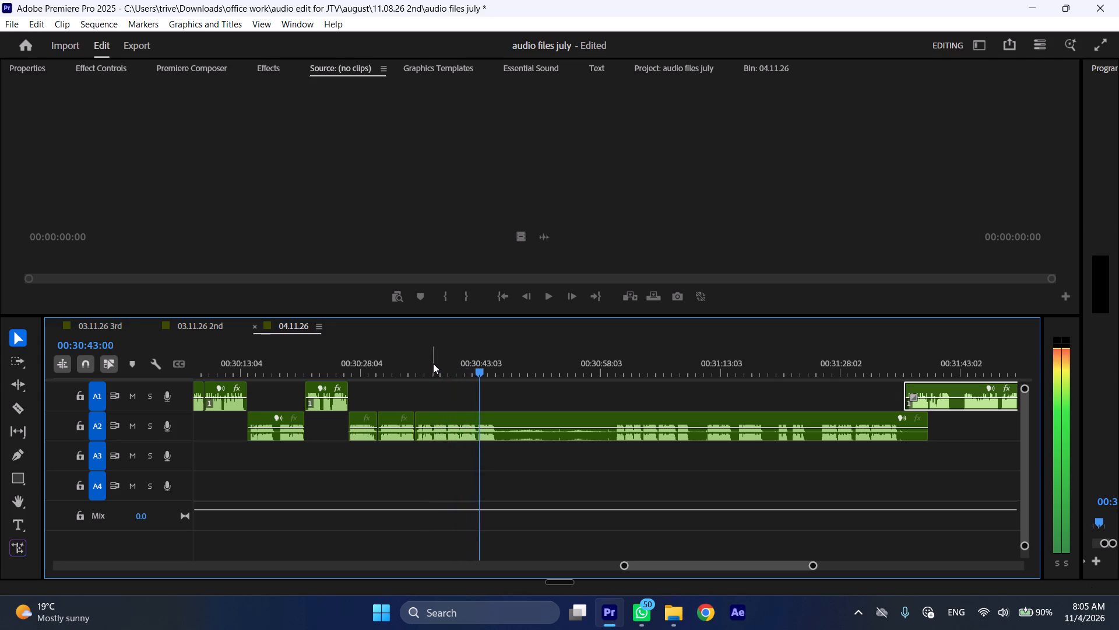
left_click(418, 366)
key("space")
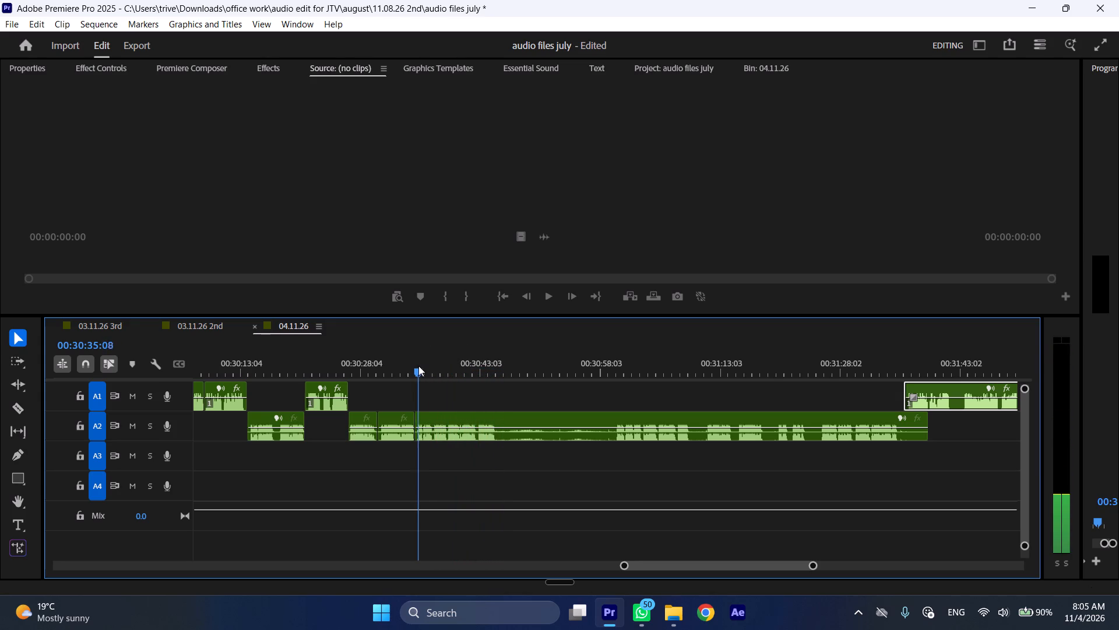
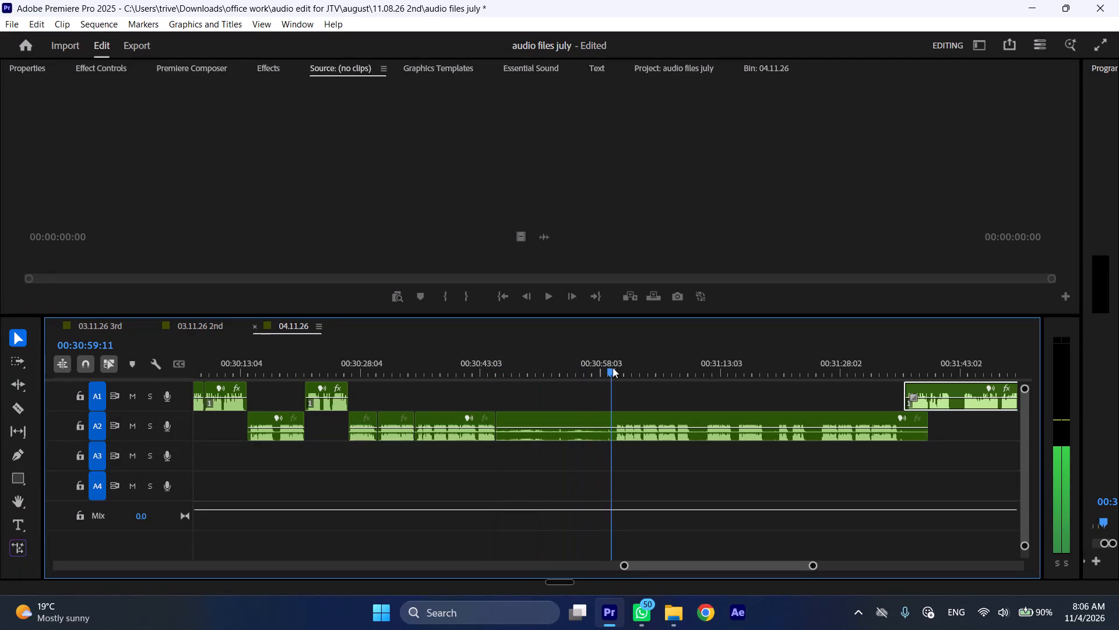
Cut the quiet passage from about 00:30:45 to 00:31:00 out of the long A2 clip and close the gap.
left_click(624, 406)
left_click(628, 429)
key("shift+c")
key("ctrl+shift+d")
Play back the A2 narration from the new cut at 00:30:45:02 to check the edit.
key("space")
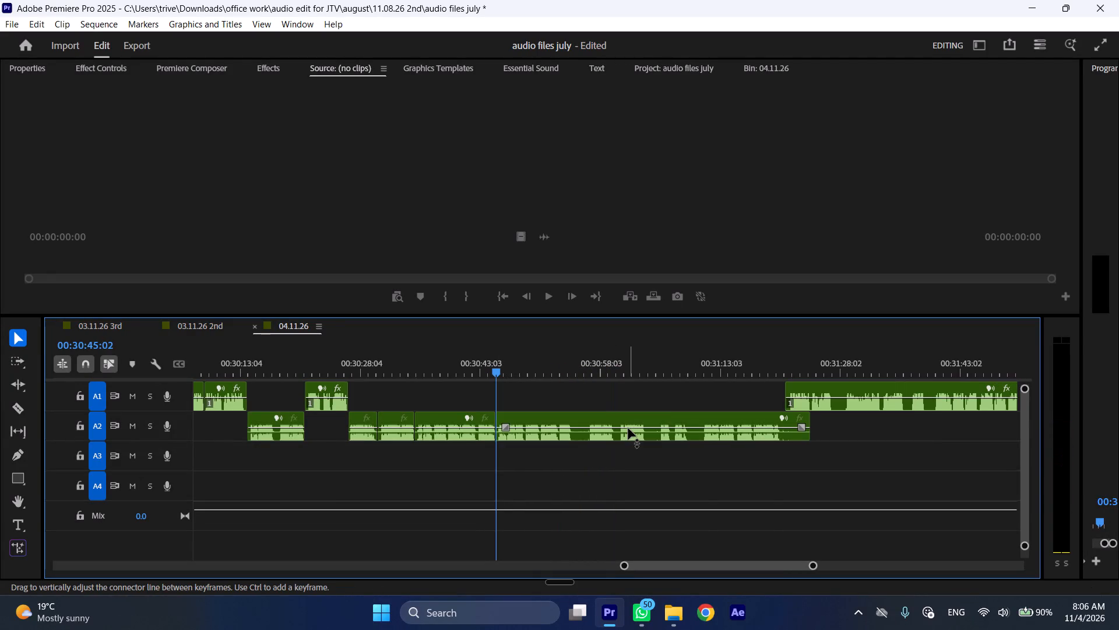
type("l")
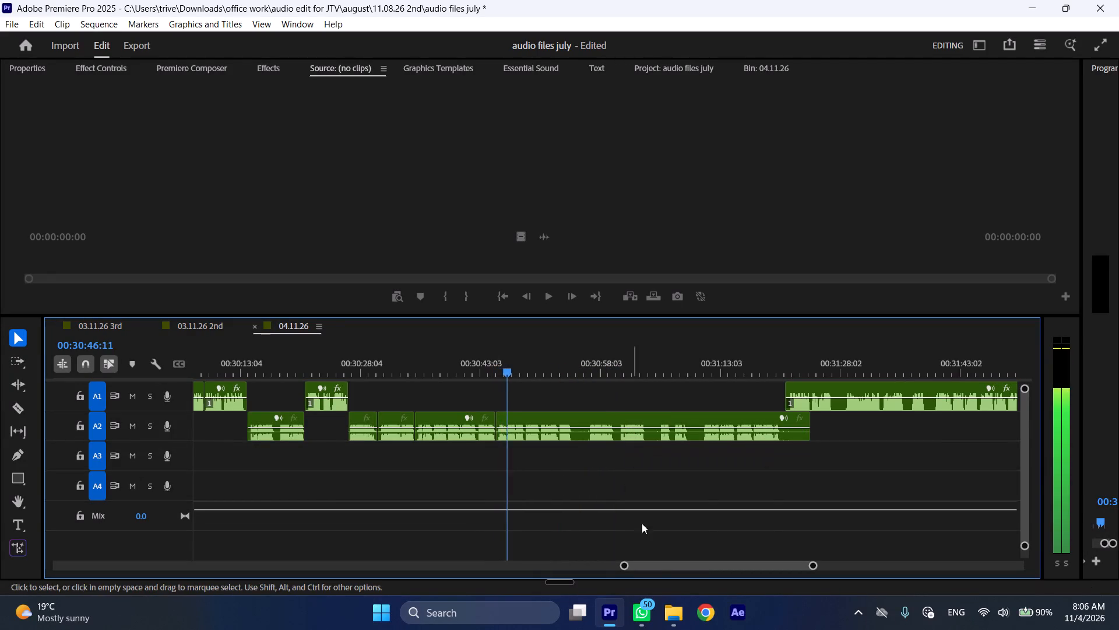
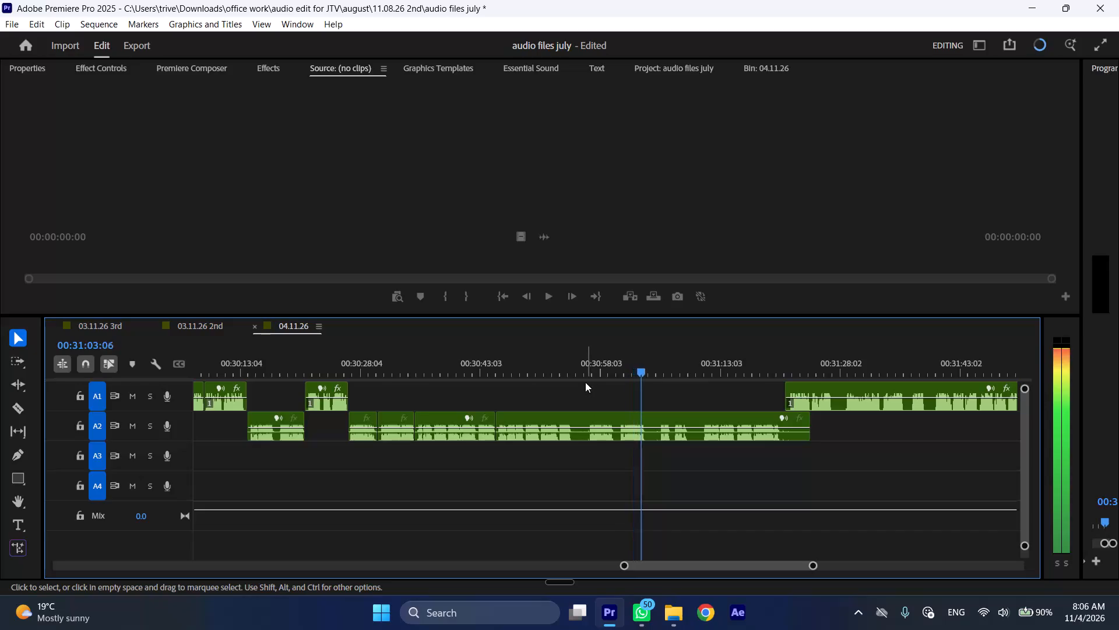
Cut the pause from 00:30:54:19 to 00:30:56:06 out of the long A2 clip and close the gap.
left_click_drag(575, 371, 586, 371)
key("shift+c")
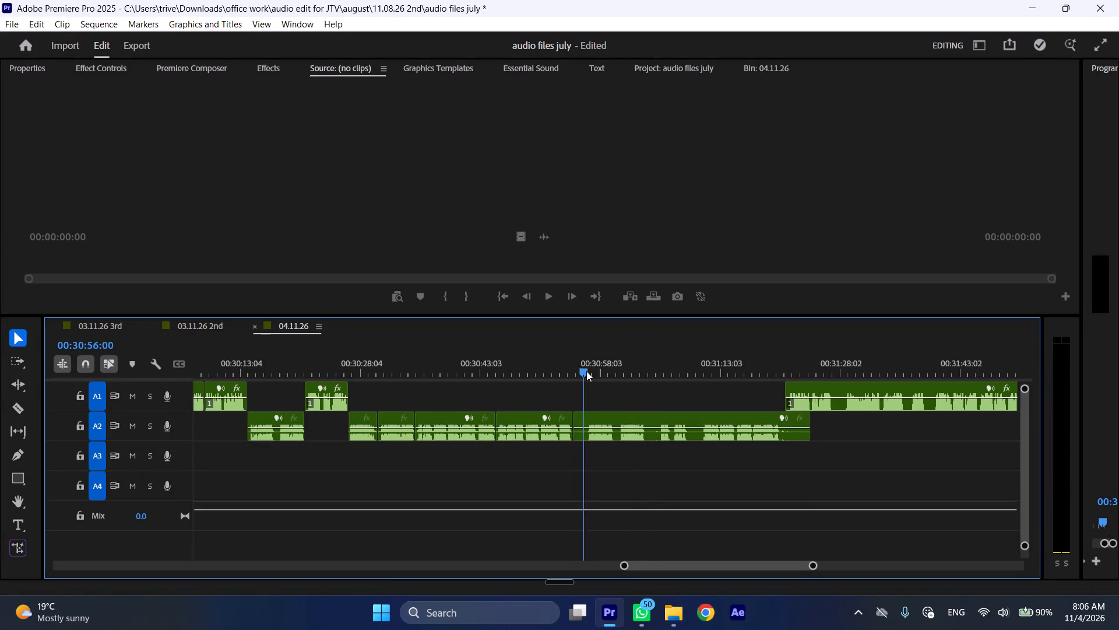
left_click_drag(586, 371, 590, 370)
left_click(590, 370)
left_click(587, 370)
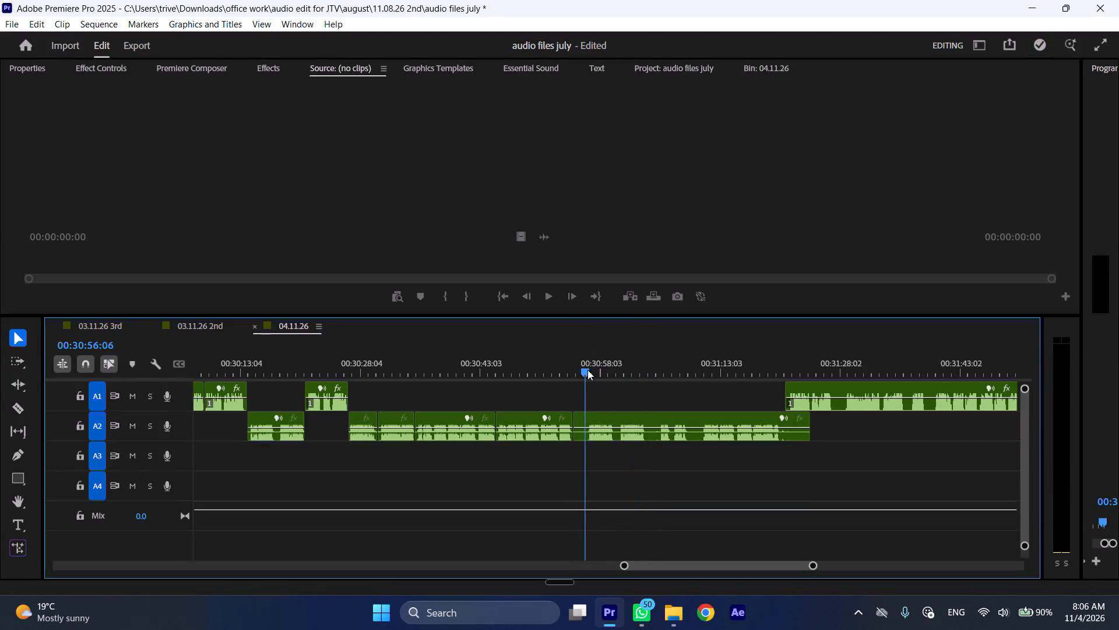
left_click(610, 411)
key("shift+c")
key("ctrl+shift+d")
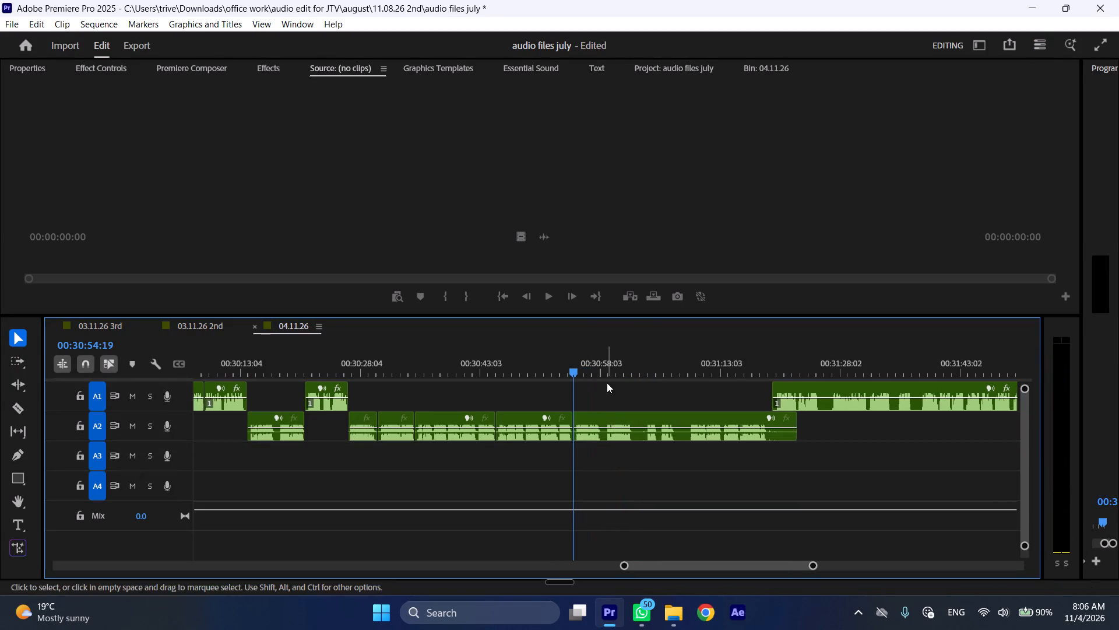
Cut the short pause from about 00:30:58:00 to 00:30:58:19 out of the A2 narration and close the gap.
left_click_drag(602, 372, 608, 371)
key("shift+c")
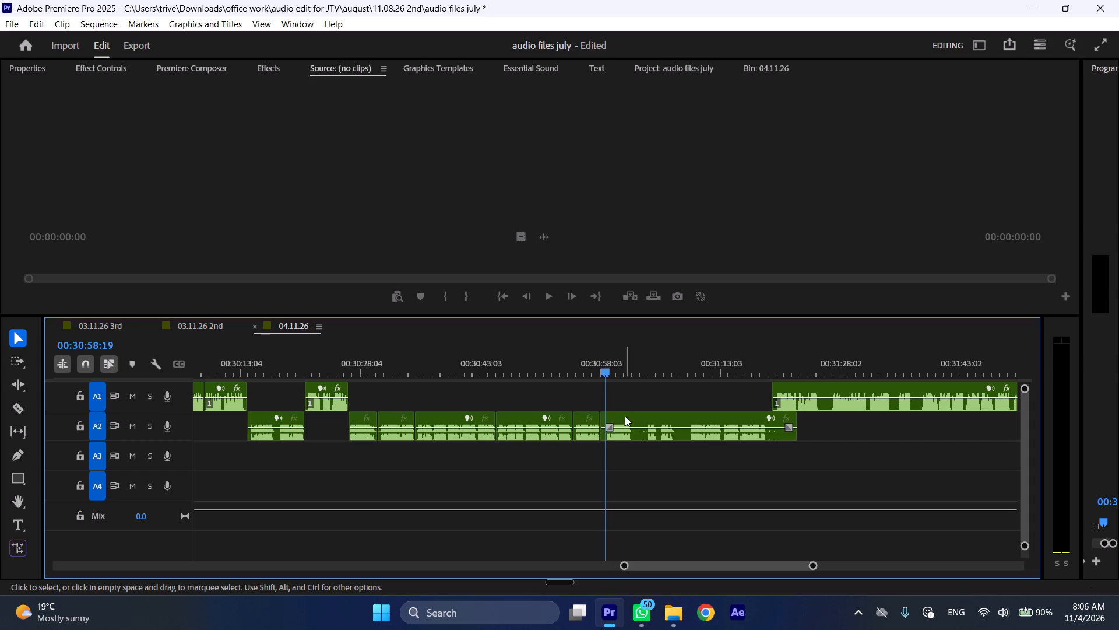
left_click(625, 416)
key("shift+c")
key("ctrl+shift+d")
Cut the quiet passage from about 00:31:01 to 00:31:03:07 out of the A2 clip and close the gap.
left_click_drag(625, 369, 646, 369)
key("shift+c")
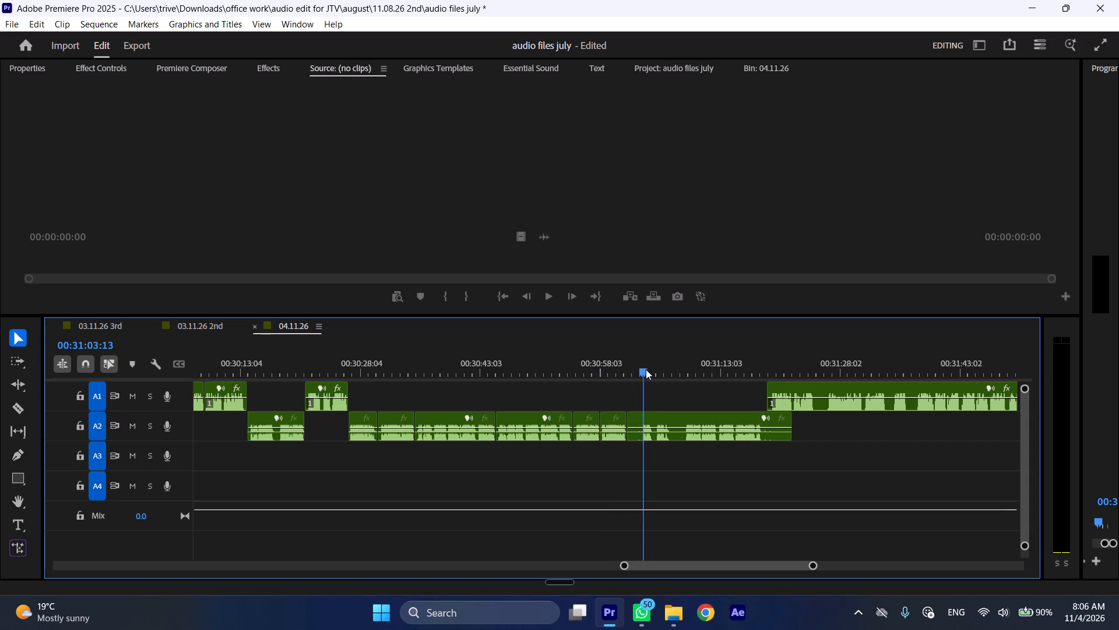
left_click_drag(646, 369, 643, 369)
left_click(658, 426)
key("shift+c")
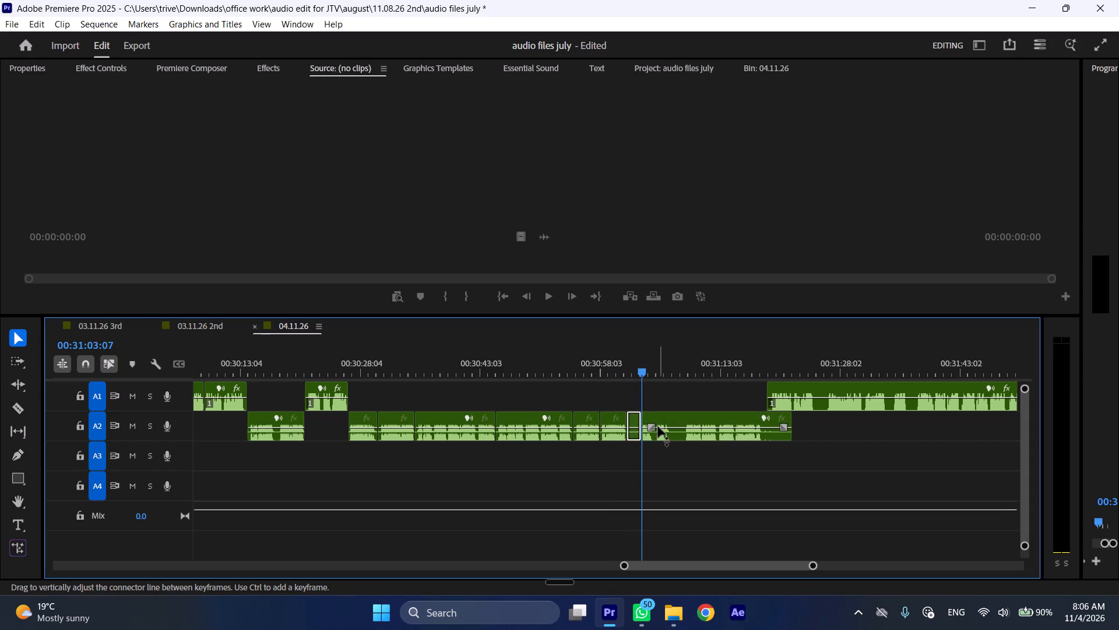
key("ctrl+shift+d")
Check the A2 narration after the 00:31:01 cut by playback, split it at 00:31:06:18 and delete the passage between these cuts.
key("space")
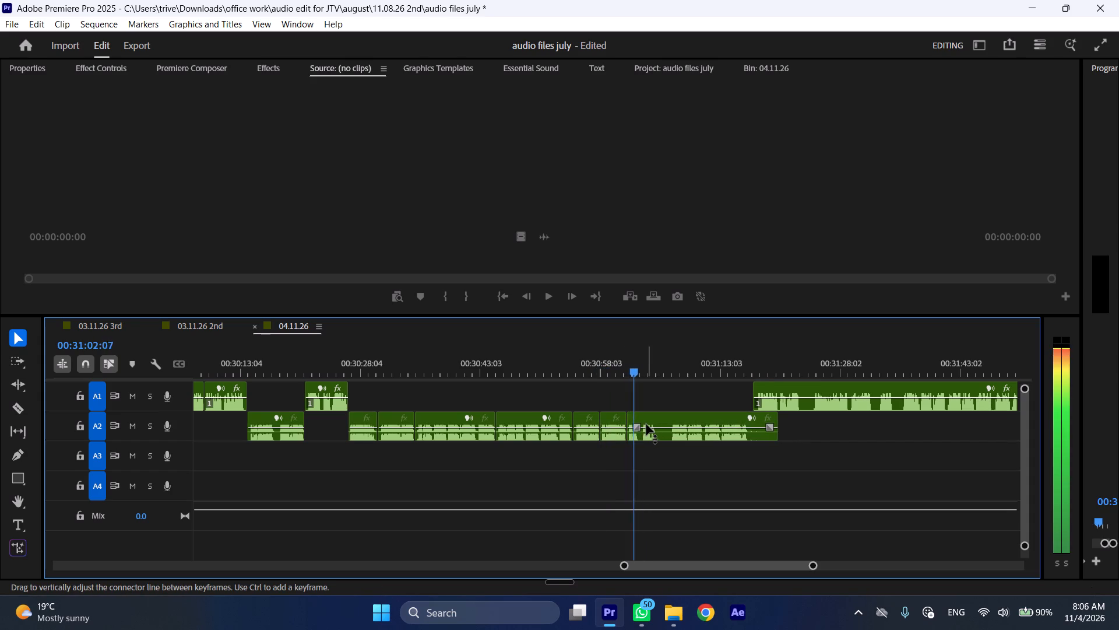
key("l")
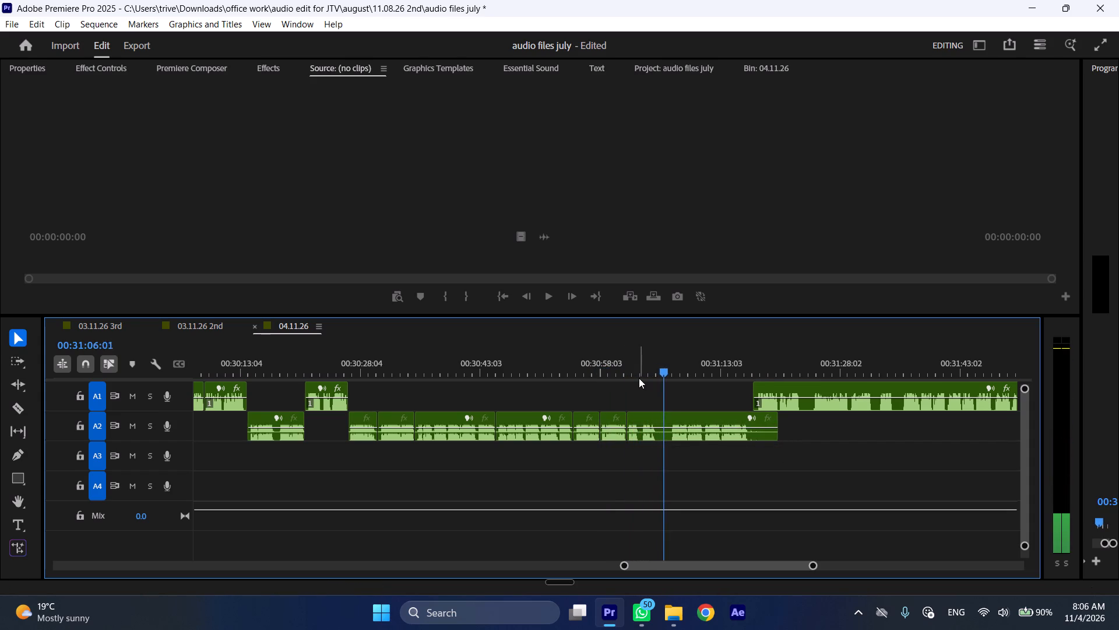
left_click(670, 369)
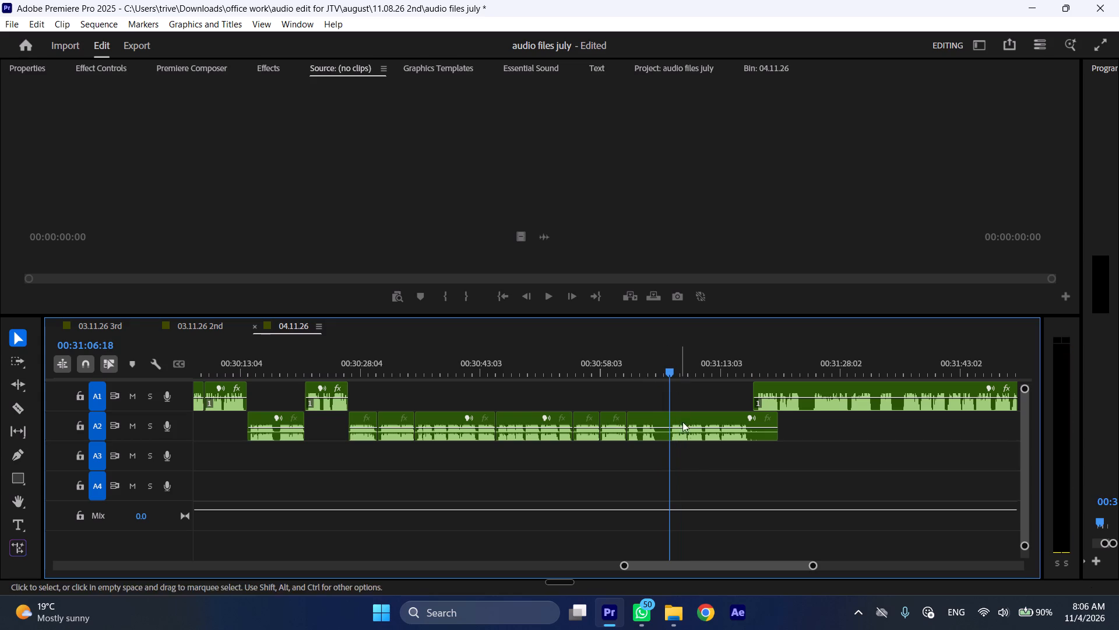
left_click(680, 427)
key("shift+c")
key("BackSpace")
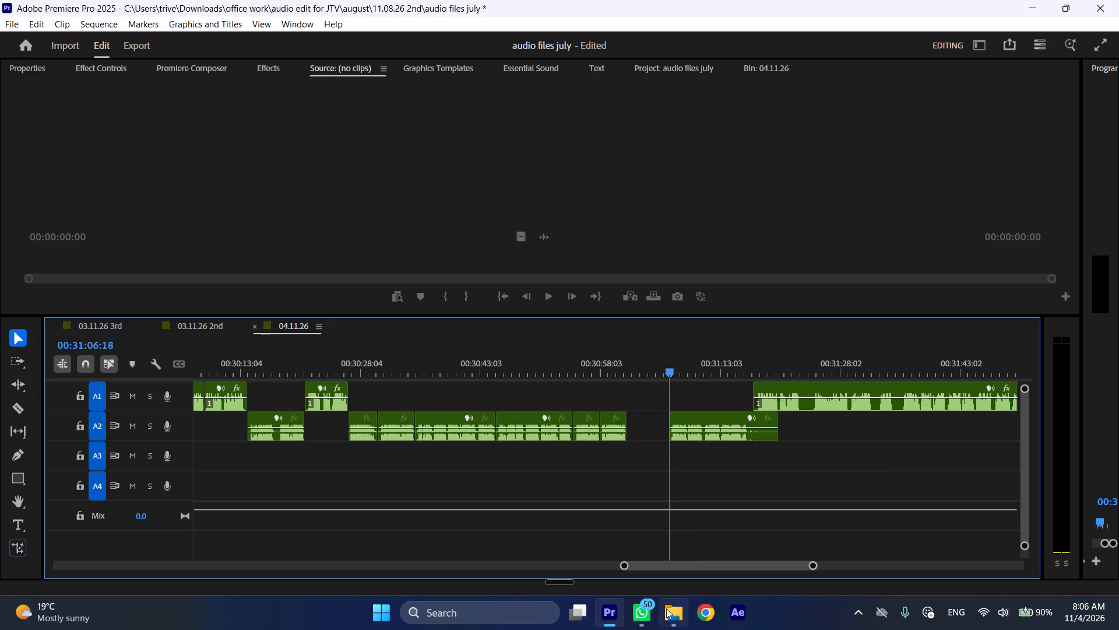
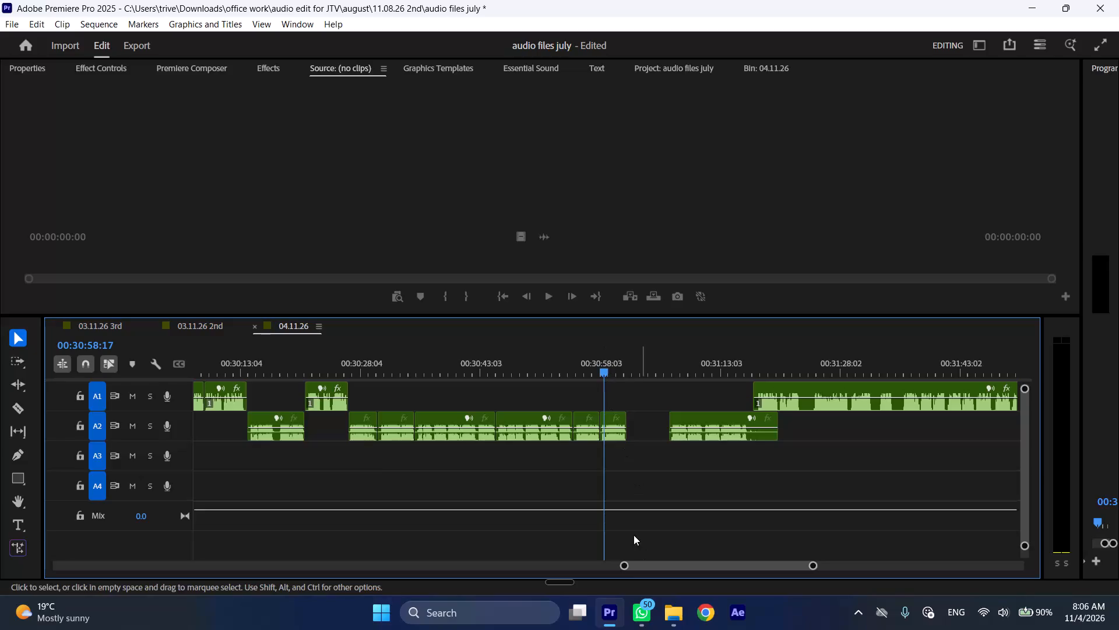
Play back the A2 narration from 00:30:57:00 to check the edits leading up to the gap.
left_click(593, 367)
key("space")
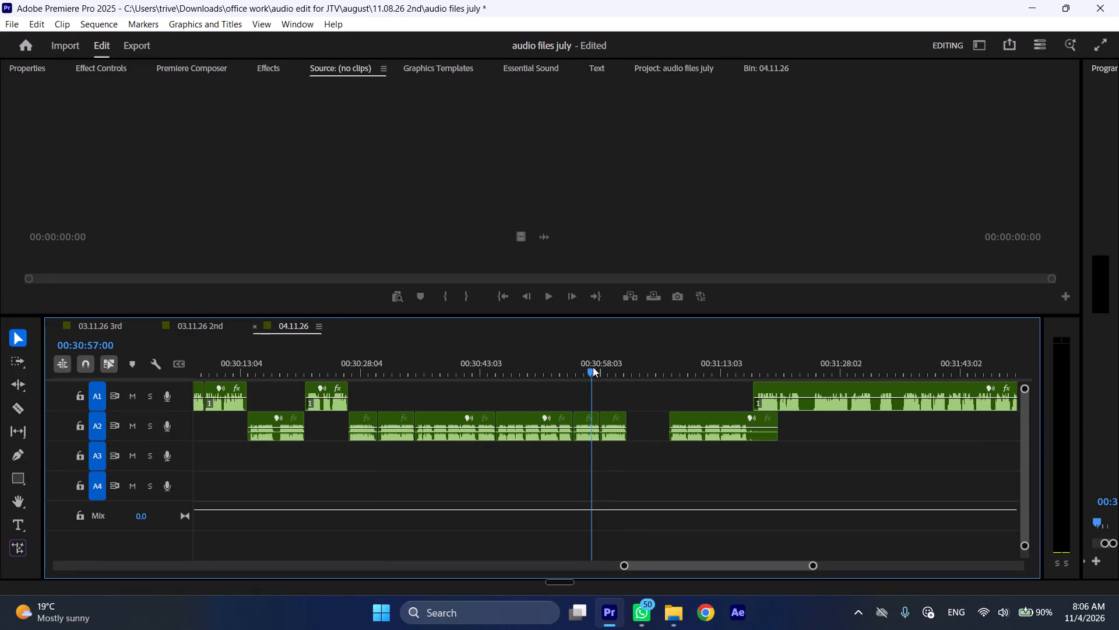
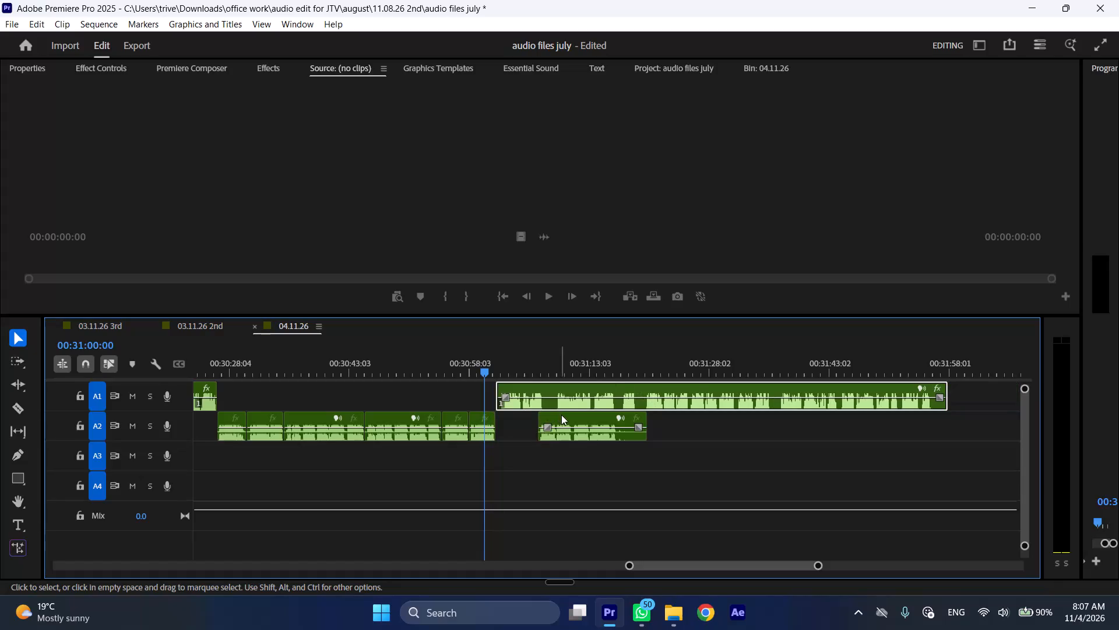
Move the separate A2 clip after the gap along its track so it starts near the end of the long A1 clip.
left_click_drag(561, 415, 957, 418)
Cut the long A1 clip at 00:31:01:20, ripple delete its short opening piece, and play back the join.
key("space")
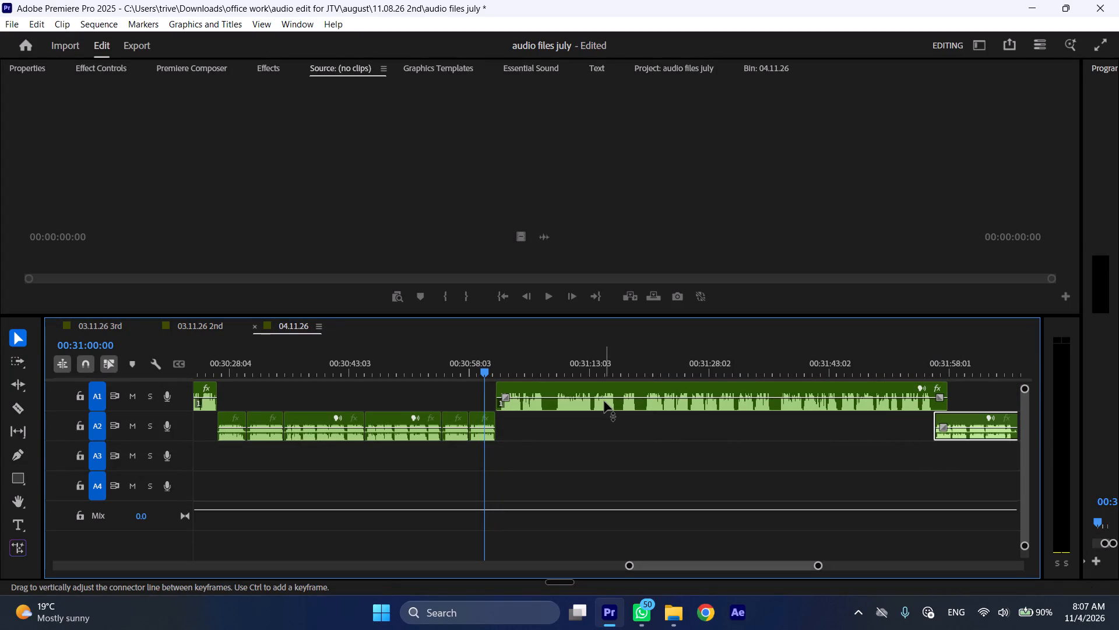
key("l")
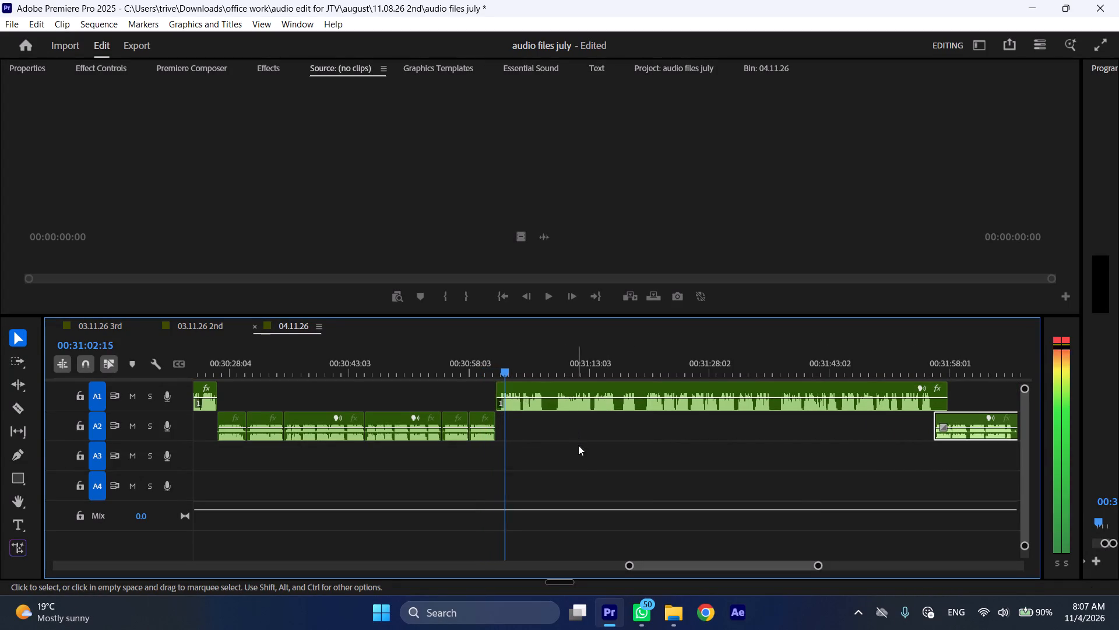
left_click(501, 373)
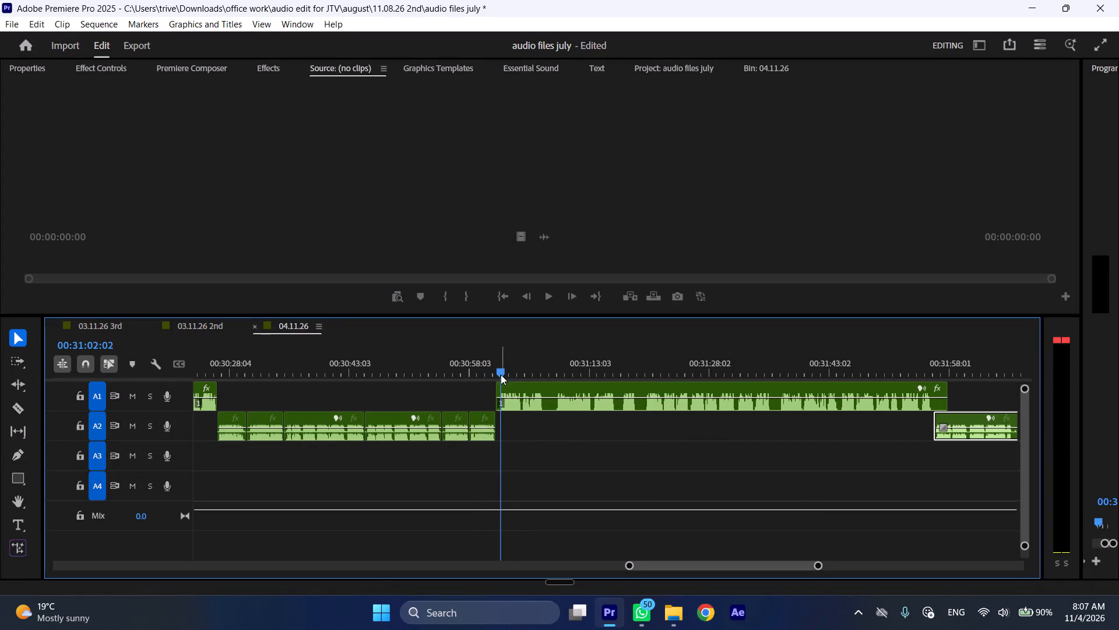
left_click(500, 370)
left_click(518, 383)
key("shift+c")
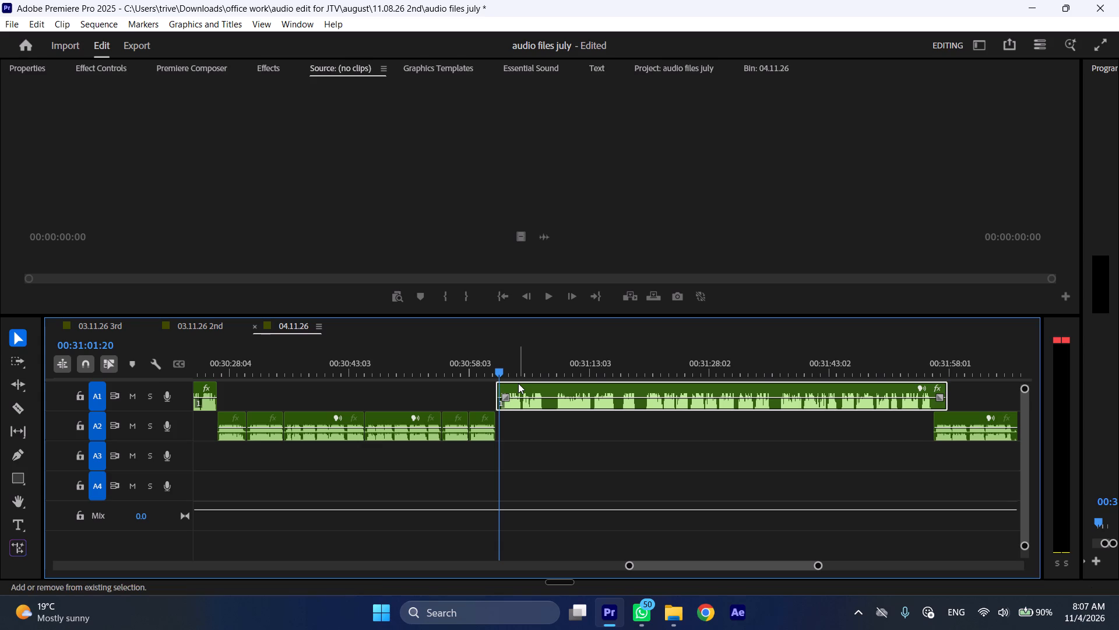
key("ctrl+shift+d")
key("space")
type("l")
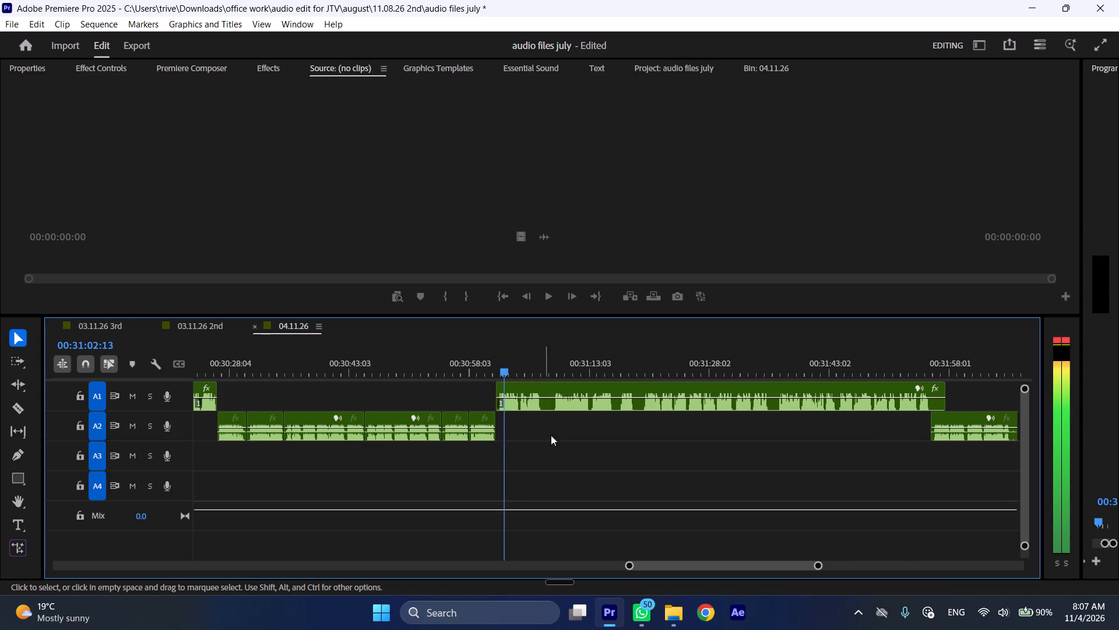
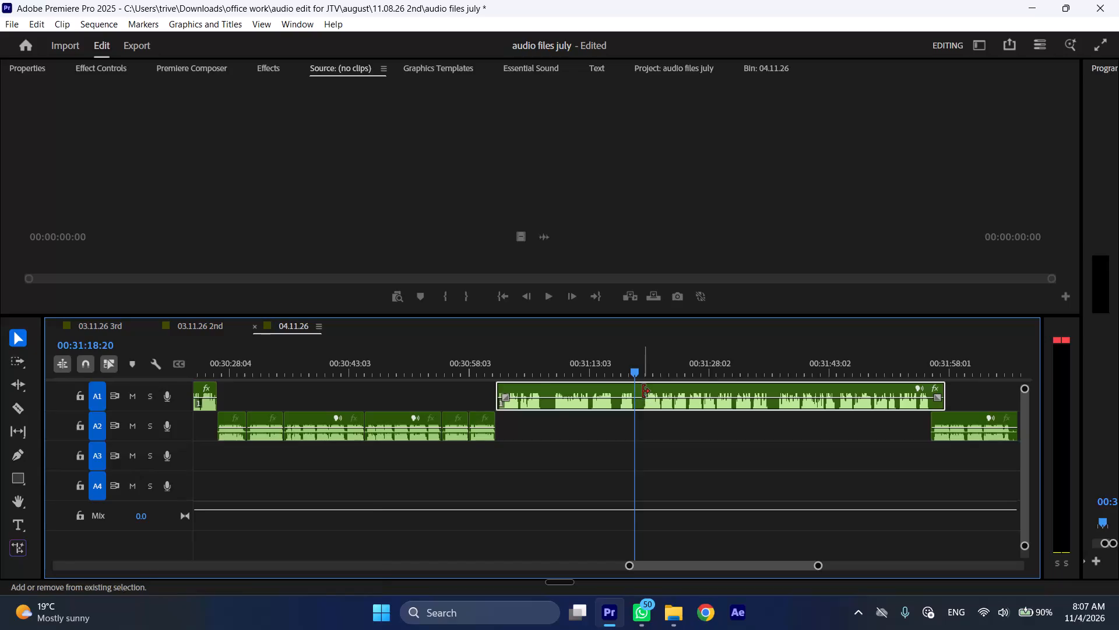
Move the A1 section after 00:31:18:20 along its track to open a gap, and trim a little off its start.
left_click_drag(649, 387, 732, 388)
left_click_drag(721, 387, 723, 387)
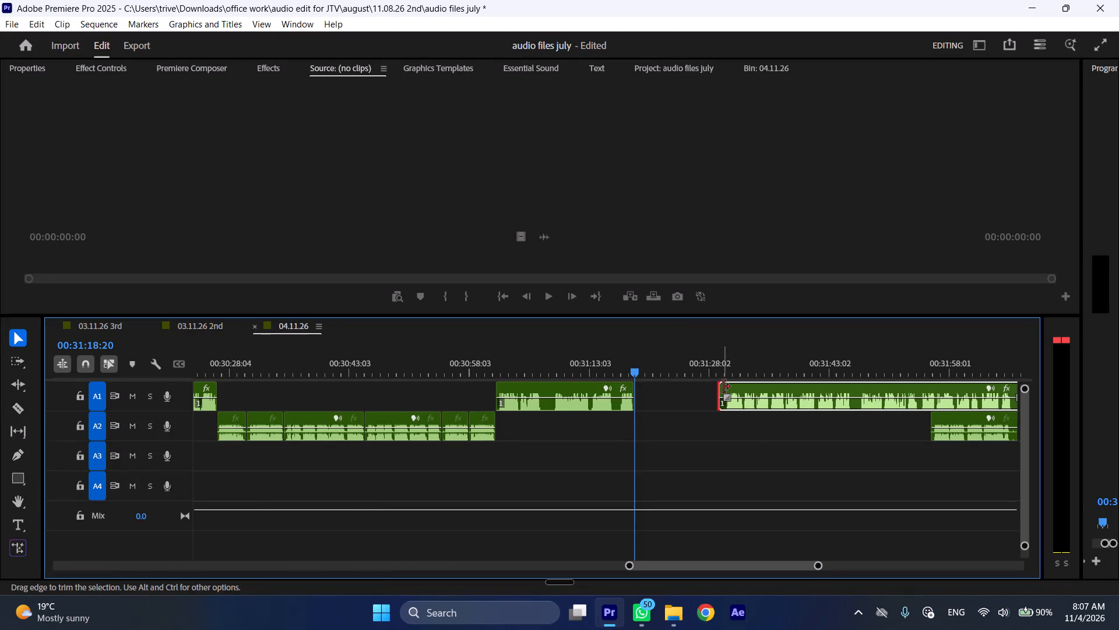
left_click_drag(723, 387, 727, 387)
Cut the A1 clip before the gap at about 00:31:07:02 and 00:31:08:15, and ripple delete the short piece between.
left_click_drag(538, 363, 543, 363)
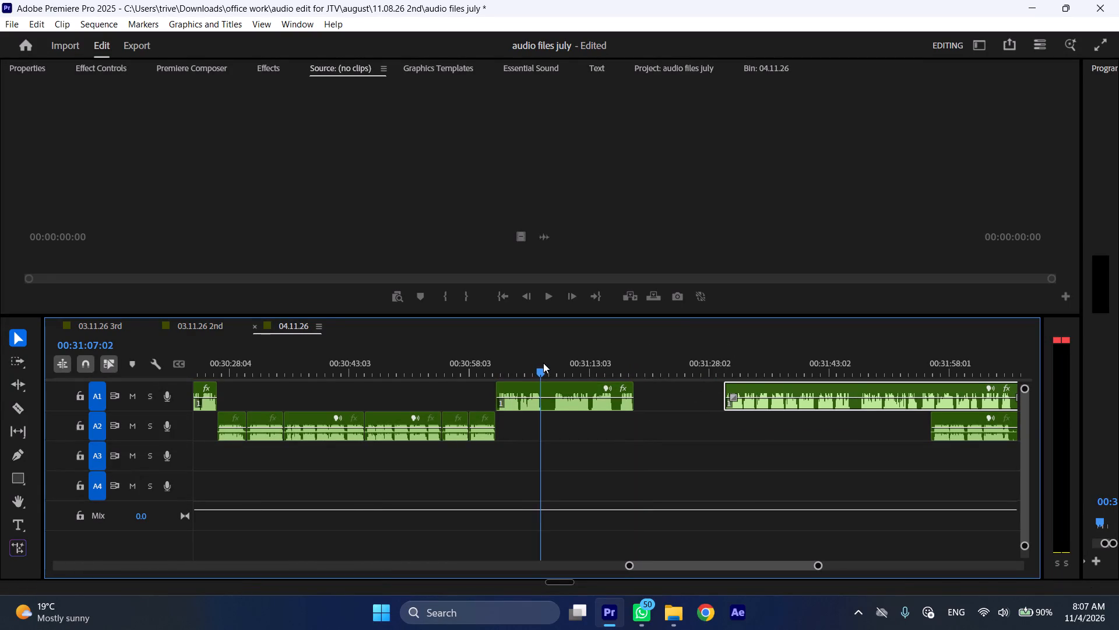
left_click_drag(543, 363, 555, 363)
key("shift+c")
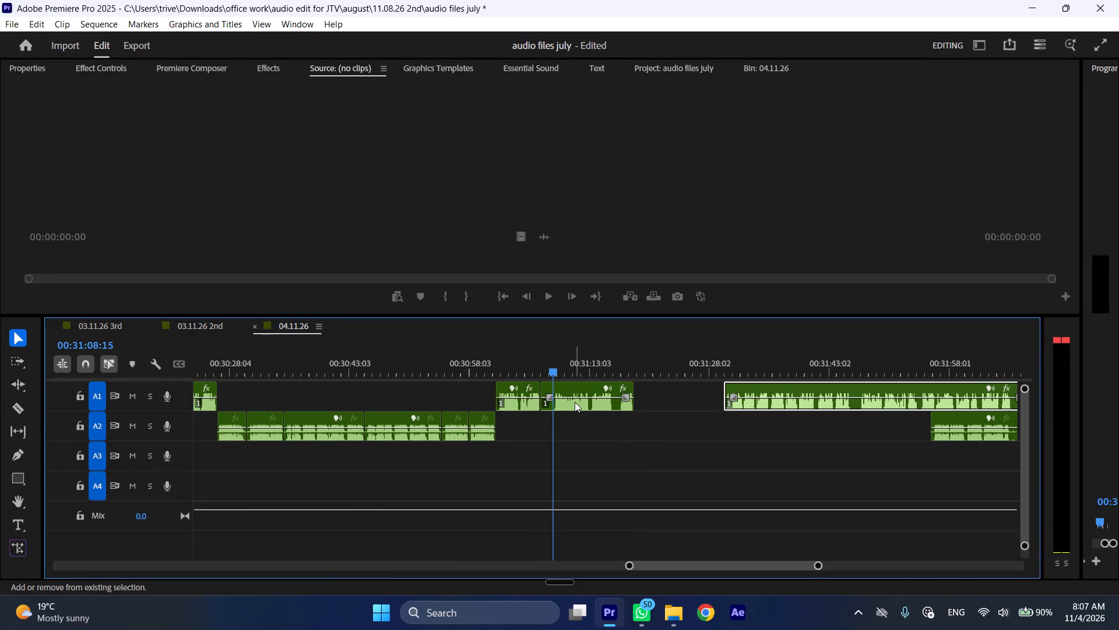
key("shift+c")
left_click(575, 402, "shift")
left_click(548, 400)
key("ctrl+shift+d")
Cut A1 near its end before the gap at about 00:31:14:11 and 00:31:15:05, and ripple delete the piece between.
left_click_drag(599, 361, 603, 361)
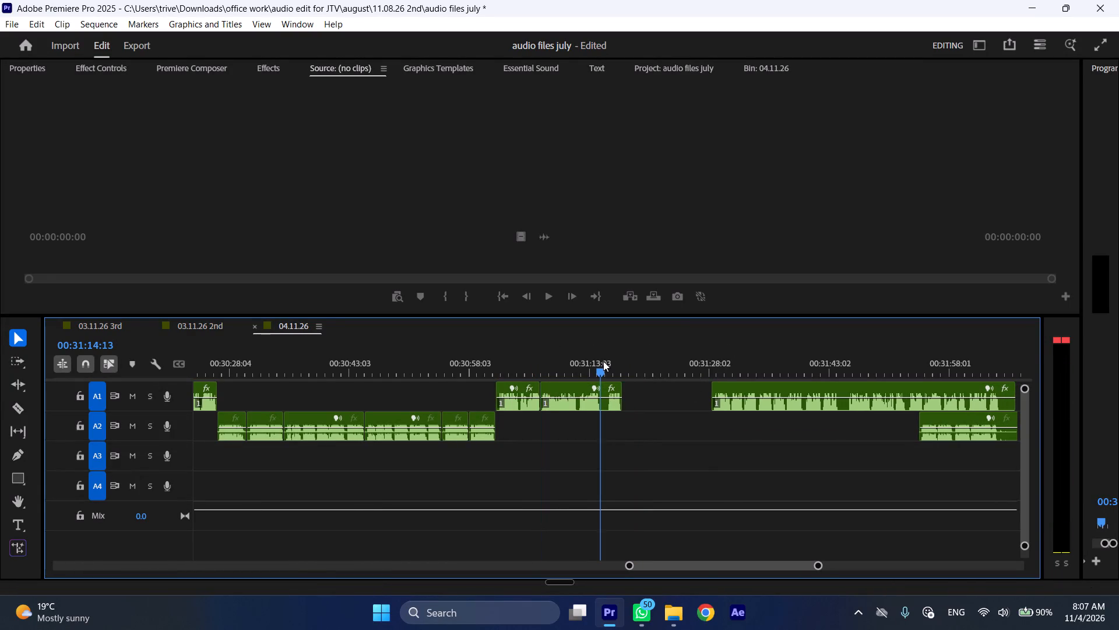
left_click_drag(603, 361, 606, 361)
key("shift+c")
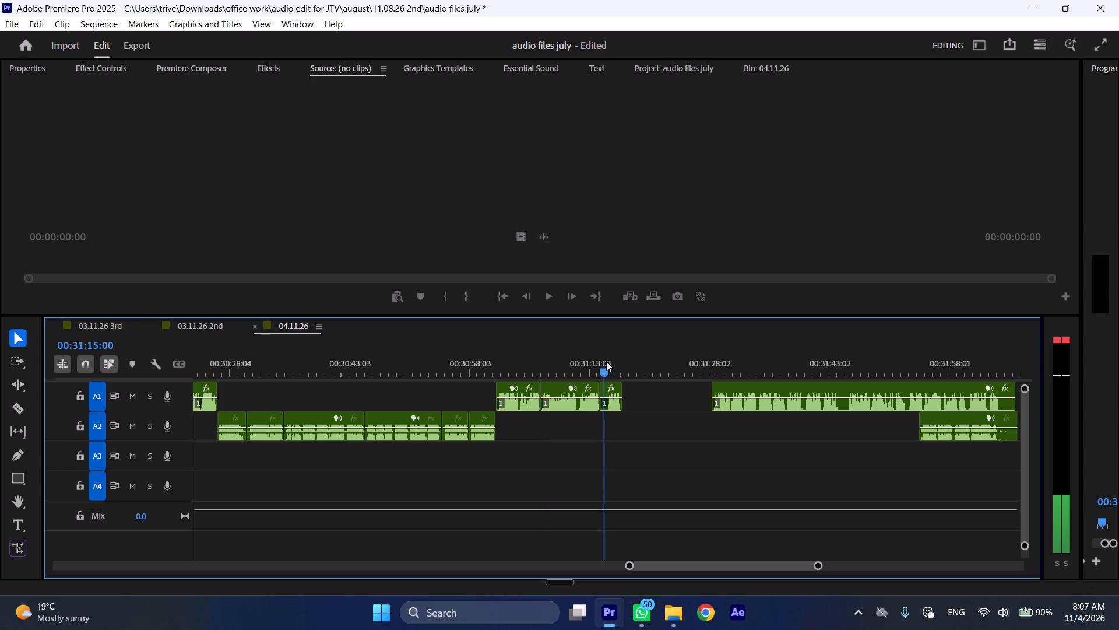
left_click_drag(606, 361, 607, 361)
left_click(609, 407)
key("shift+c")
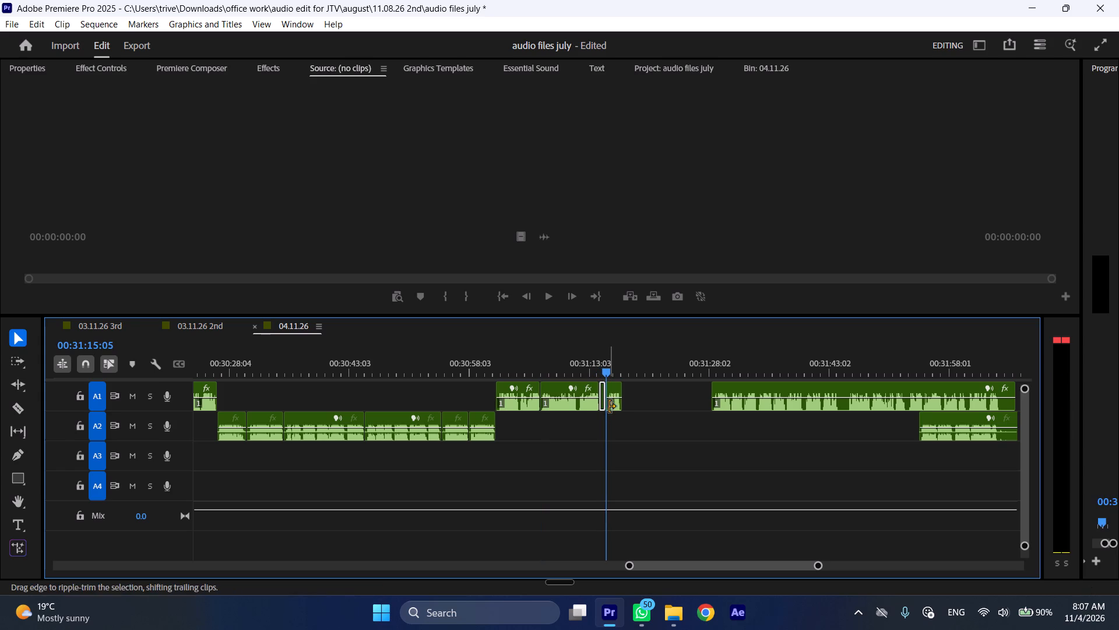
key("ctrl+shift+d")
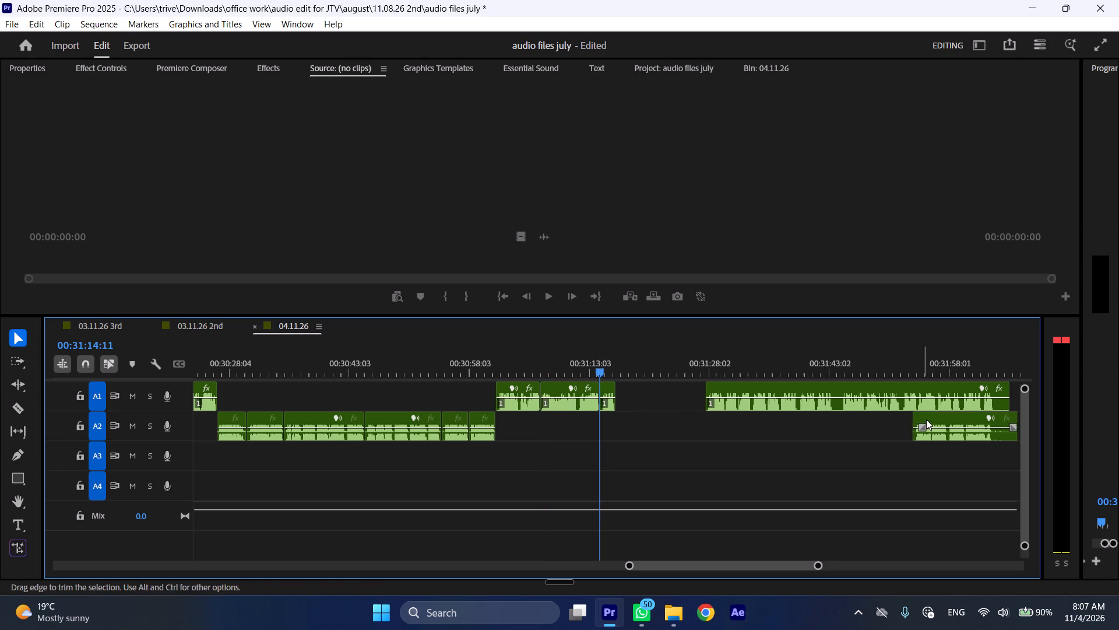
Move the A2 clip back into the A1 gap, starting where the short A1 pieces end, and trim its end.
left_click_drag(930, 419, 636, 426)
left_click_drag(723, 418, 697, 421)
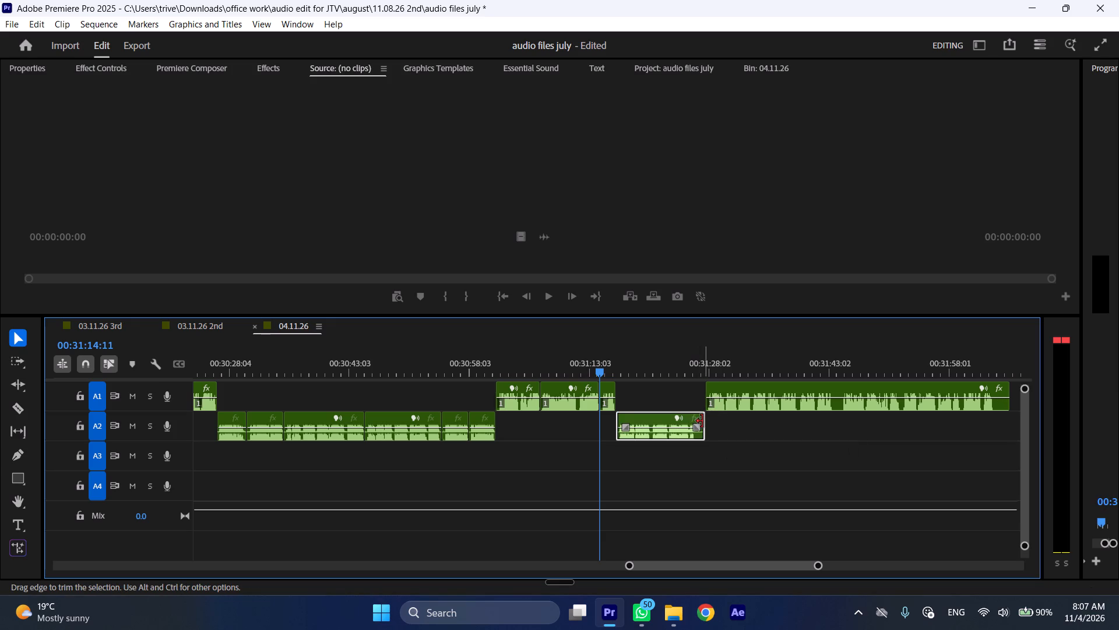
left_click_drag(702, 421, 695, 421)
Move the long A1 clip back to start at the end of the A2 clip, and play back from 00:31:14:11.
left_click_drag(724, 388, 718, 388)
key("space")
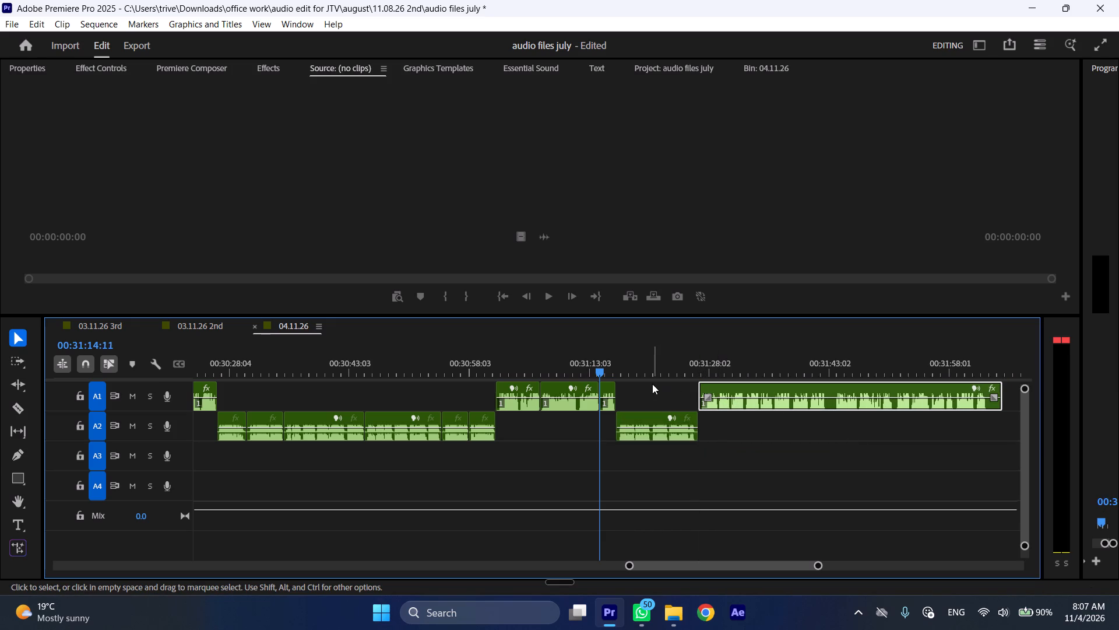
key("l")
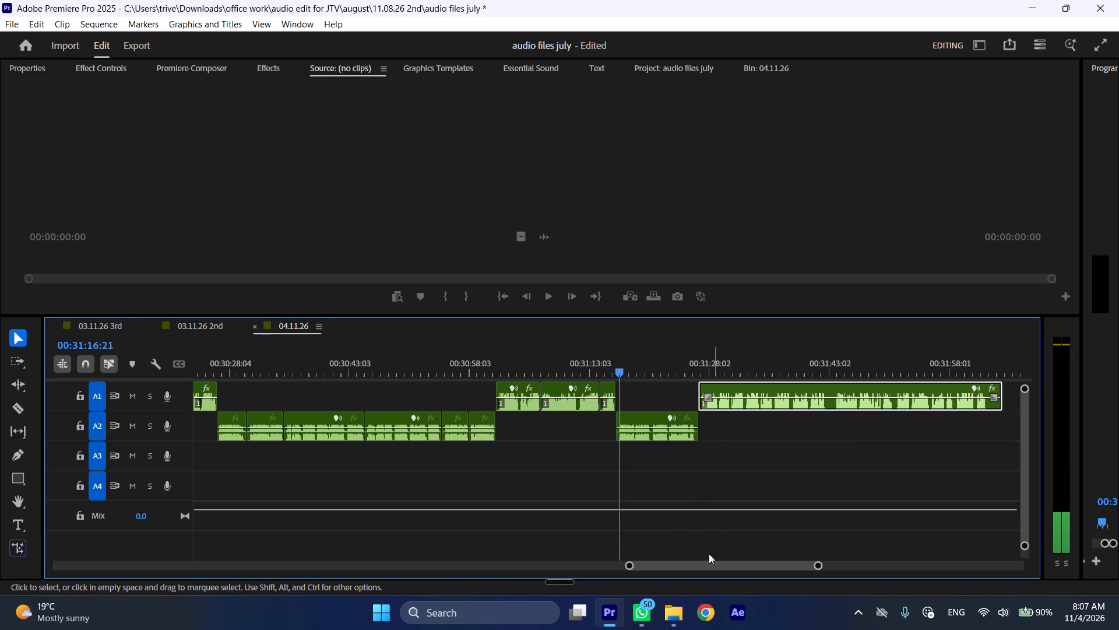
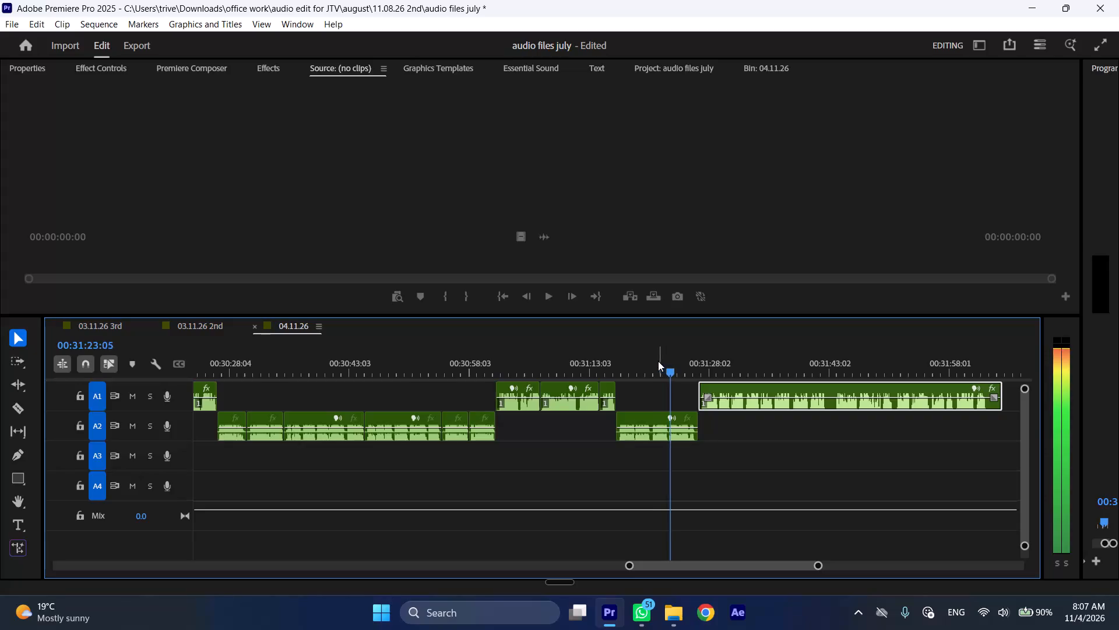
Cut the A2 clip filling the A1 gap just after 00:31:20:11 and ripple delete the piece before the cut.
left_click_drag(641, 359, 630, 360)
key("space")
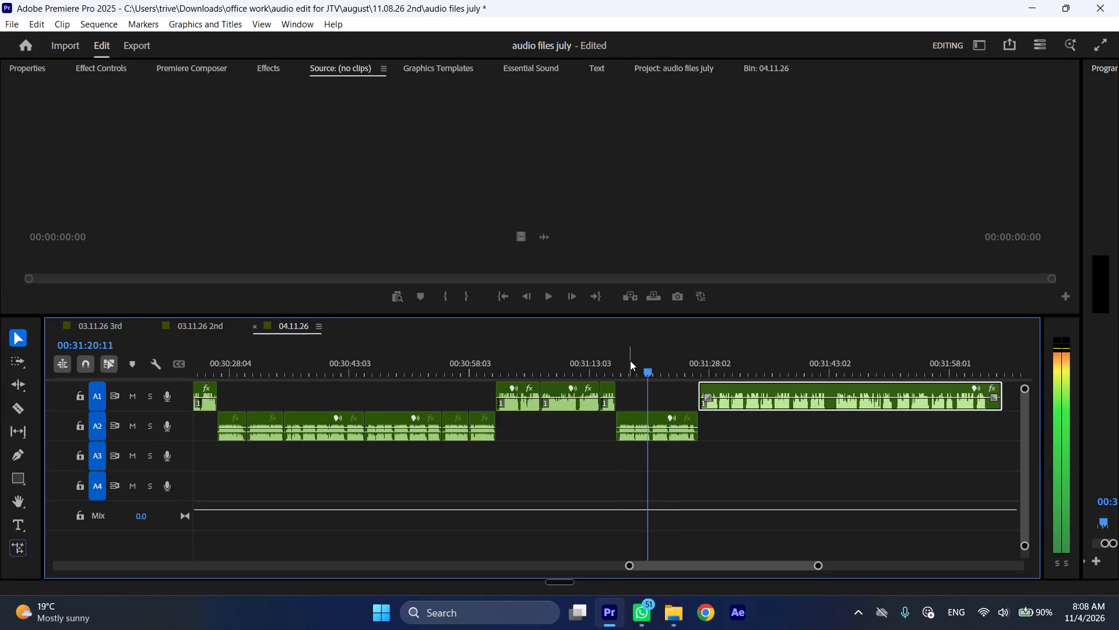
key("space")
type("C")
key("space")
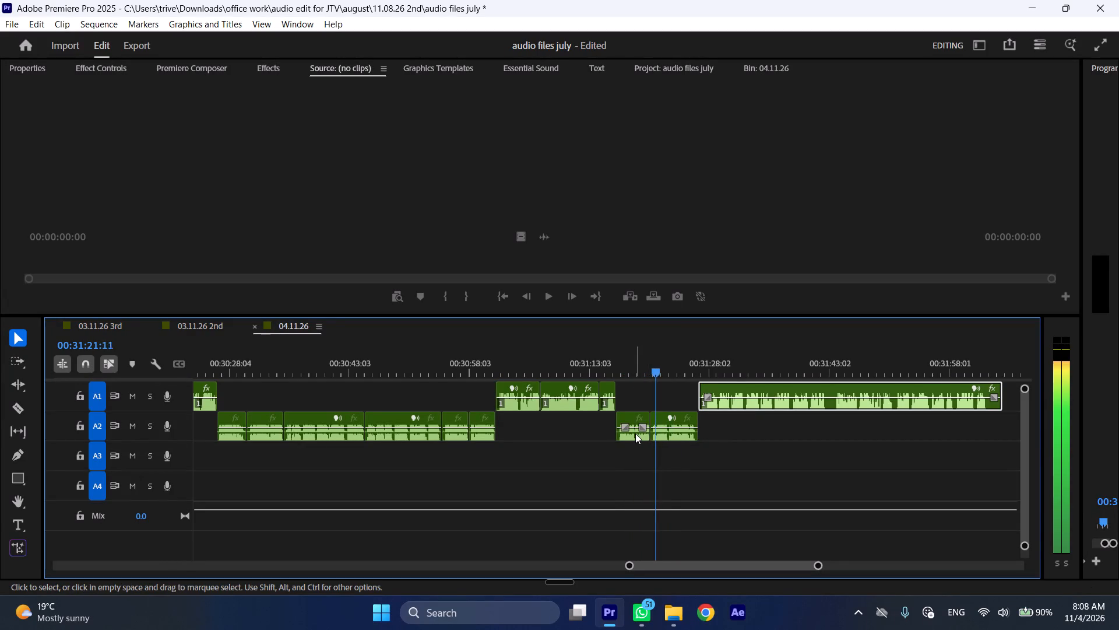
left_click(635, 433)
key("ctrl+shift+d")
Play back the remaining A2 clip, and replay the transition from the short A1 piece before it, at about 00:31:15.
key("space")
type("l")
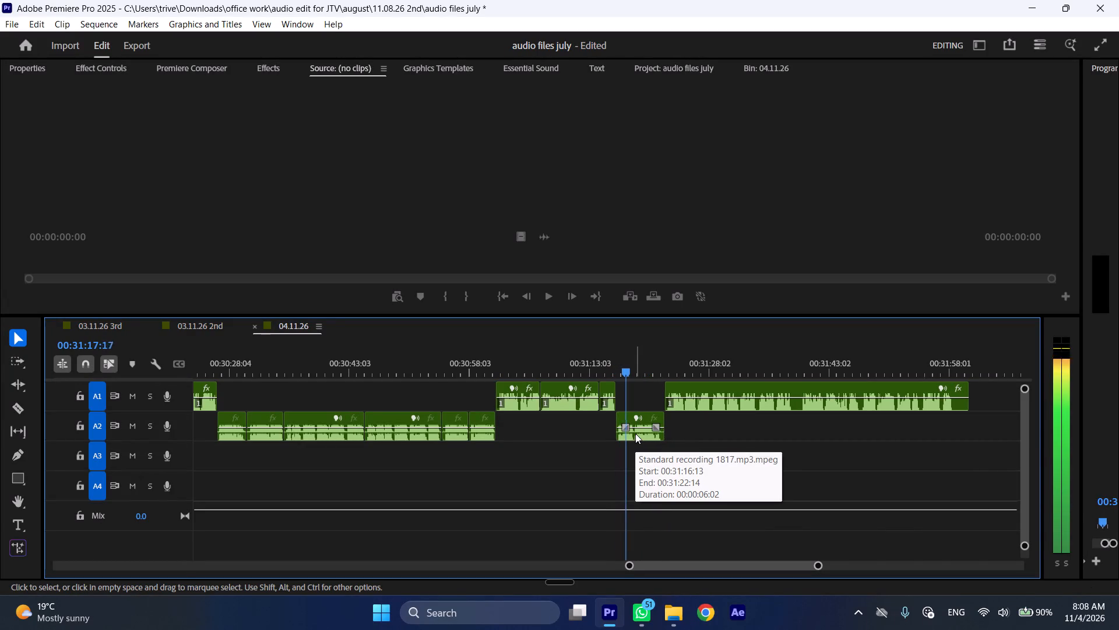
key("space")
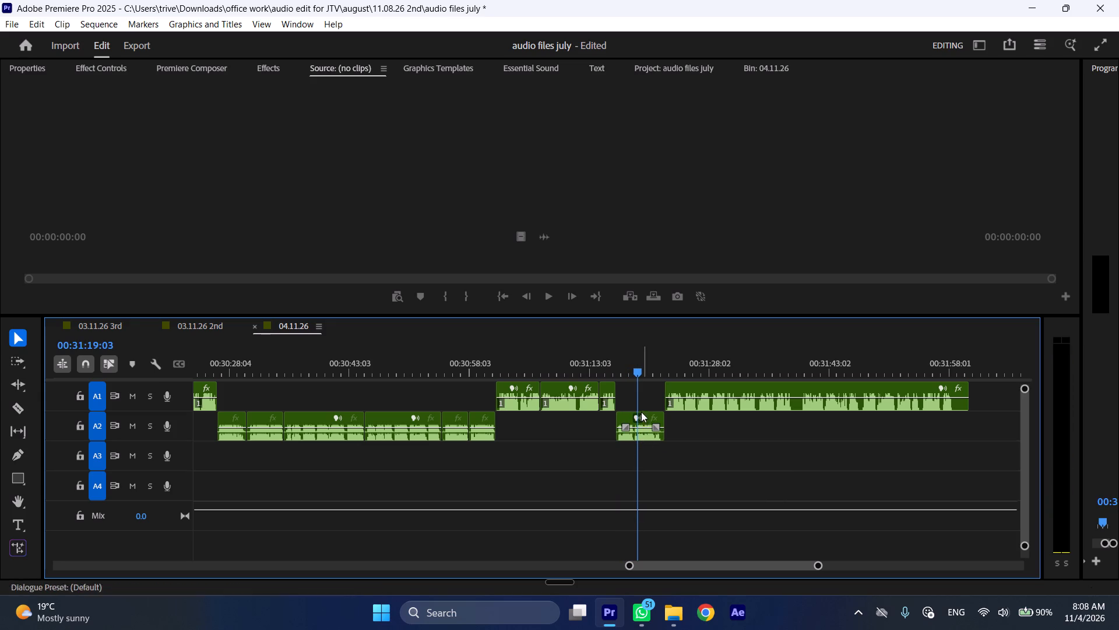
left_click_drag(611, 373, 605, 373)
key("space")
type("l")
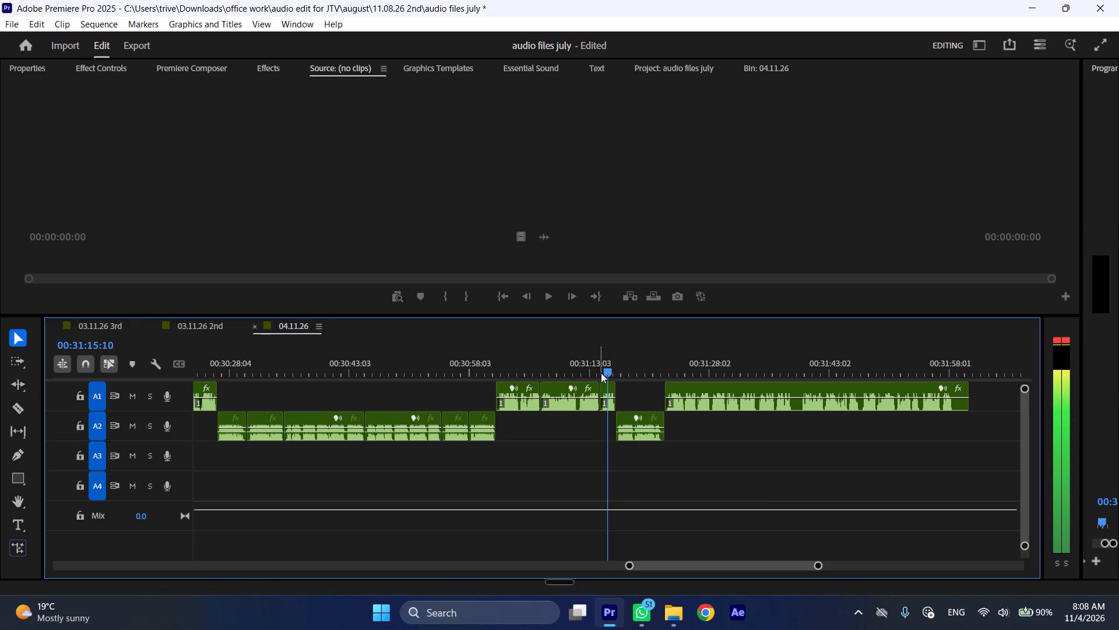
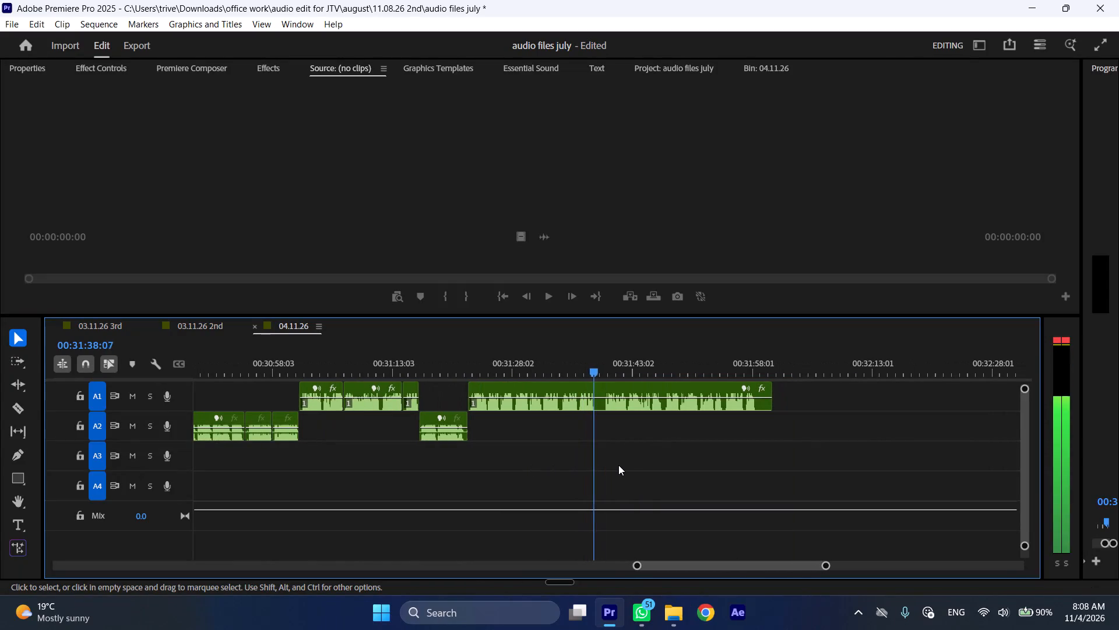
Cut the long A1 clip around the short passage just after 00:31:38 and ripple delete that piece of about one second.
key("space")
key("shift+c")
left_click(606, 367)
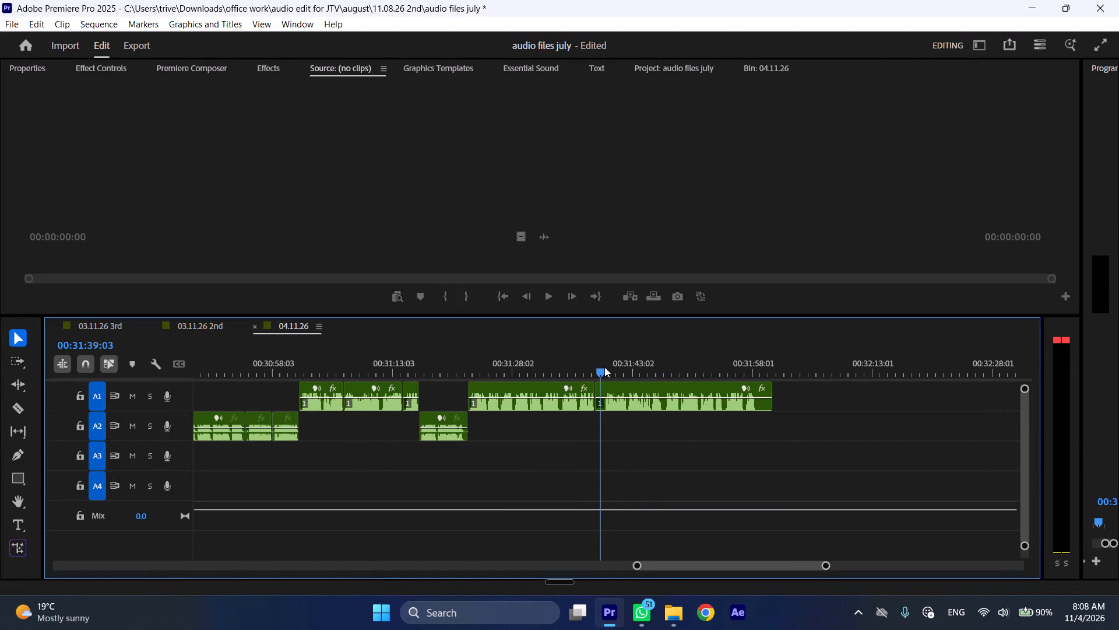
left_click(625, 396)
key("shift+c")
key("ctrl+shift+d")
Play back the A1 audio across the new edit point at about 00:31:38 and on through the following clip at faster speed.
key("space")
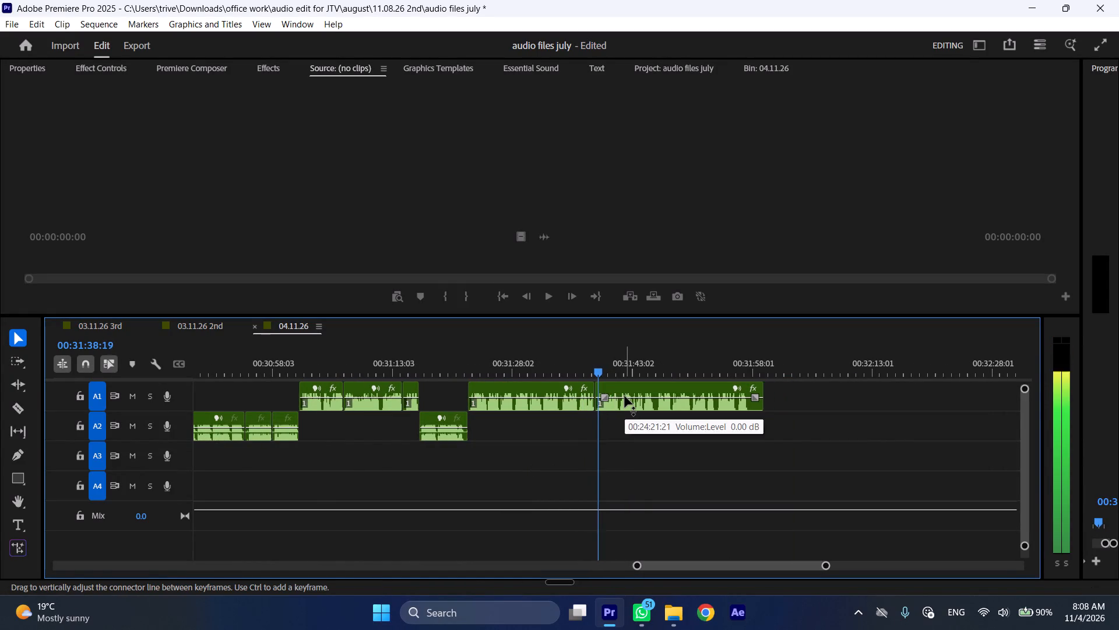
type("l")
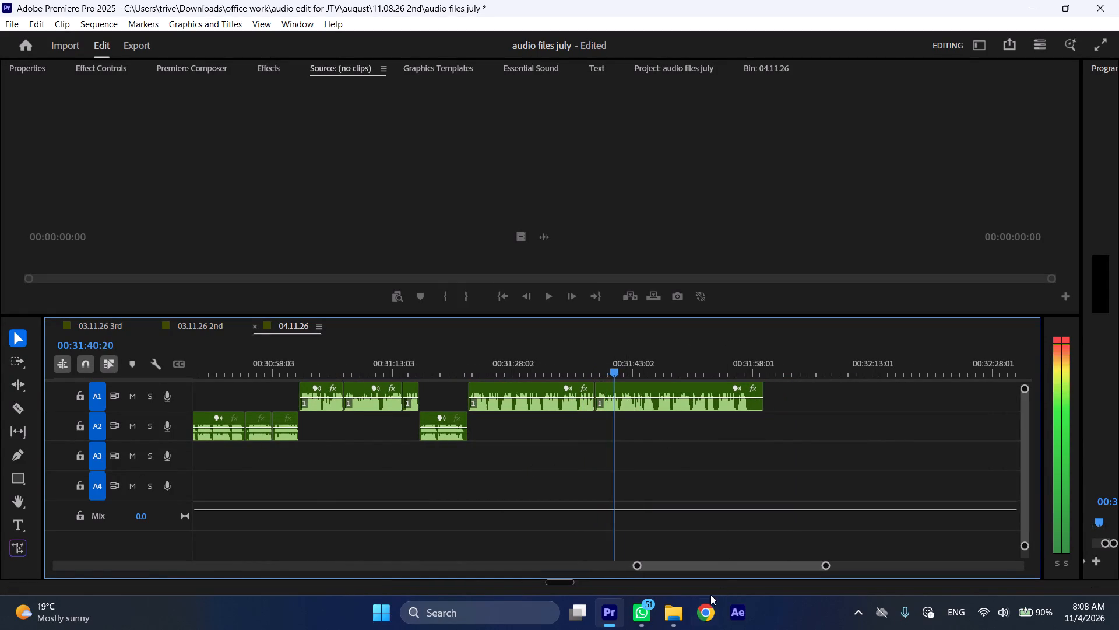
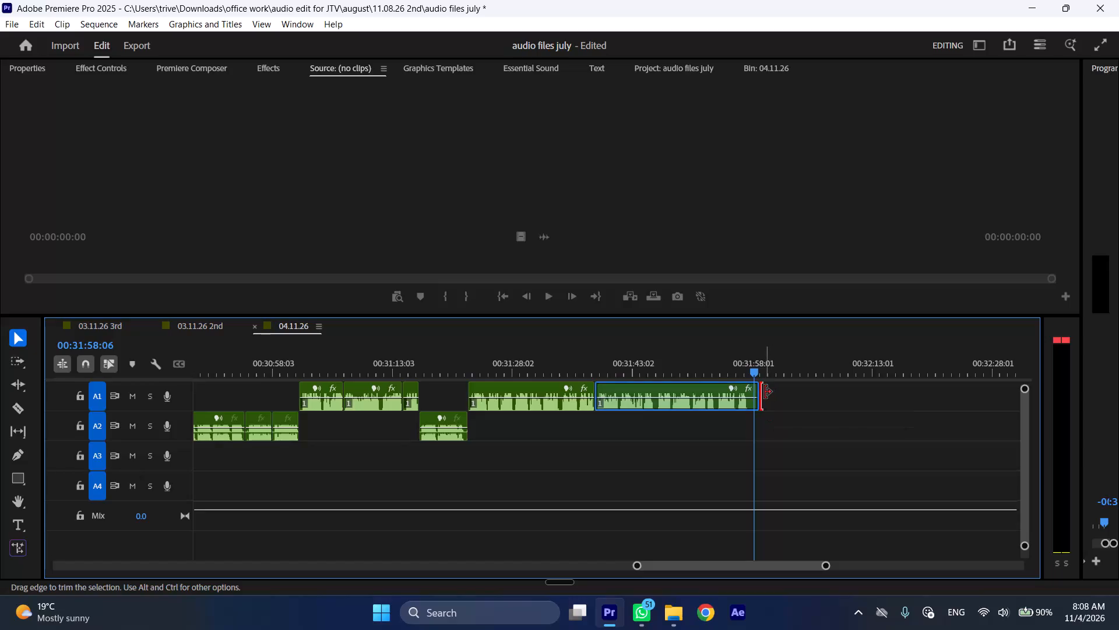
Trim the end of the last A1 clip back to the playhead at 00:31:58:06.
left_click(764, 392)
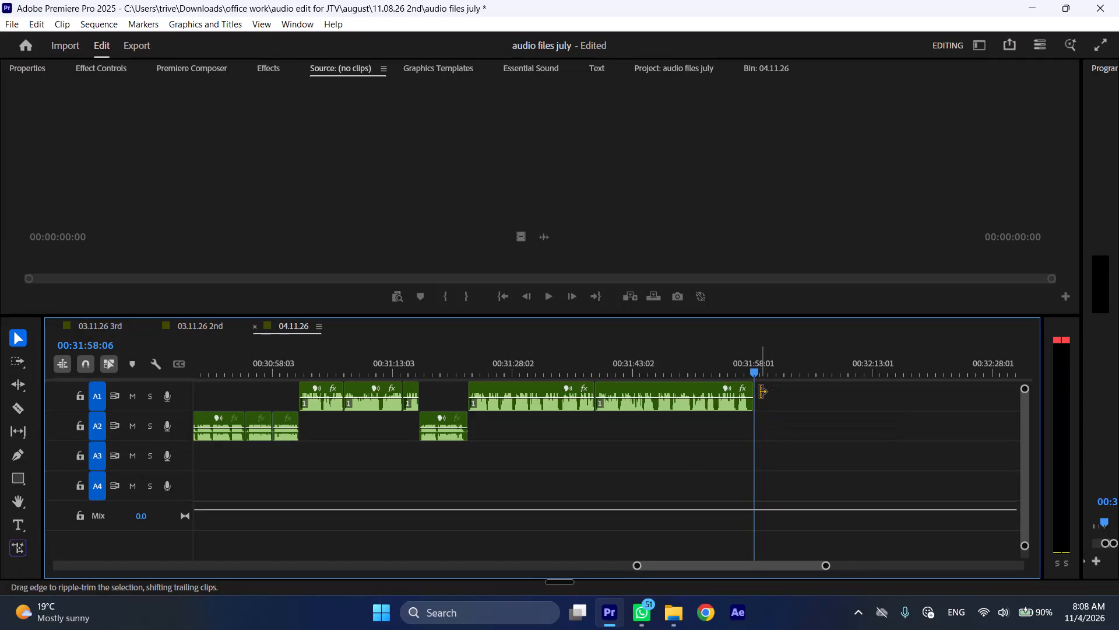
Select all clips in the 04.11.26 sequence and mark the In and Out points around the whole selection.
key("ctrl+shift+x")
key("ctrl+shift+x")
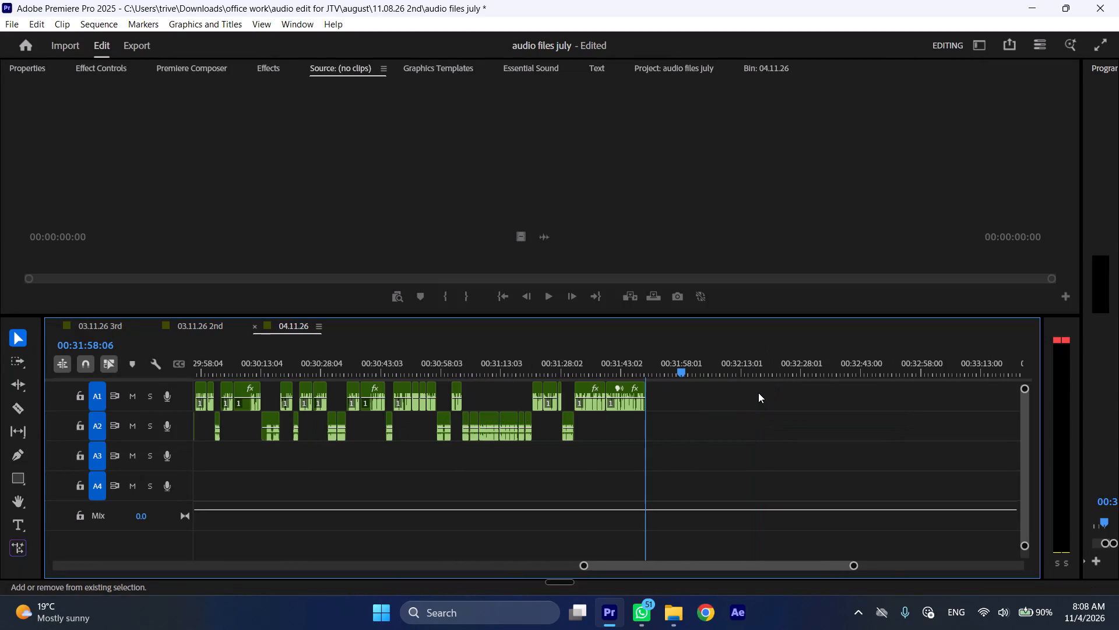
key("ctrl+shift+x")
key("ctrl+shift+x")
key("ctrl+shift+x")
key("ctrl+shift+x")
key("ctrl+shift+x")
key("ctrl+shift+x")
key("ctrl+shift+x")
key("ctrl+shift+x")
key("ctrl+shift+x")
key("ctrl+shift+x")
key("ctrl+shift+x")
key("ctrl+shift+x")
key("ctrl+shift+x")
key("ctrl+shift+x")
key("ctrl+shift+x")
key("ctrl+shift+x")
key("ctrl+shift+x")
key("ctrl+shift+x")
key("ctrl+shift+x")
key("ctrl+shift+x")
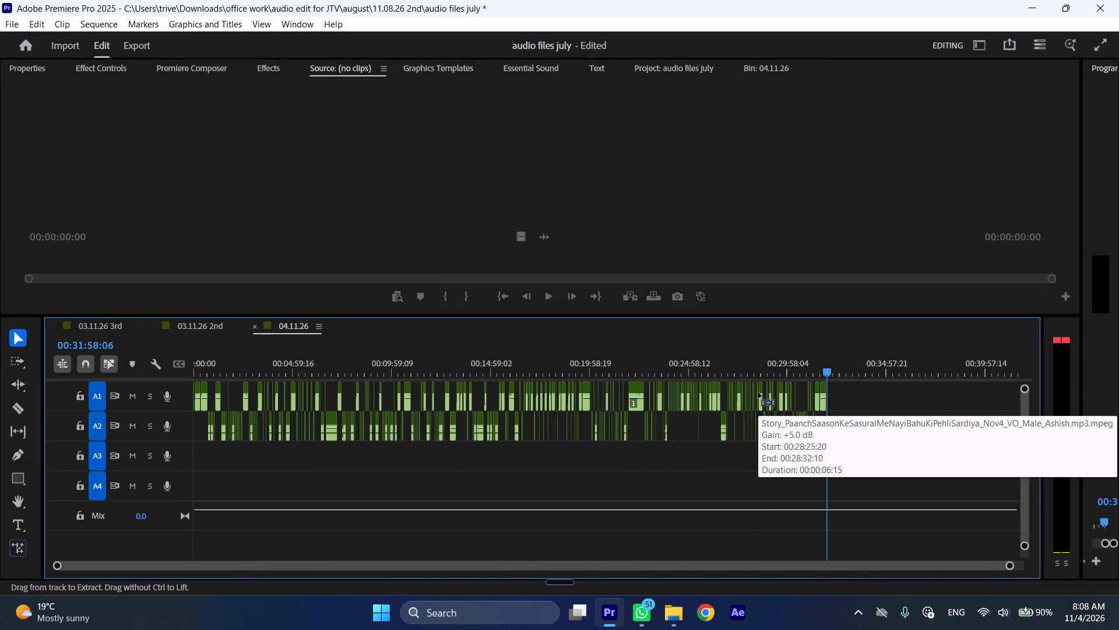
key("ctrl+a")
key("slash")
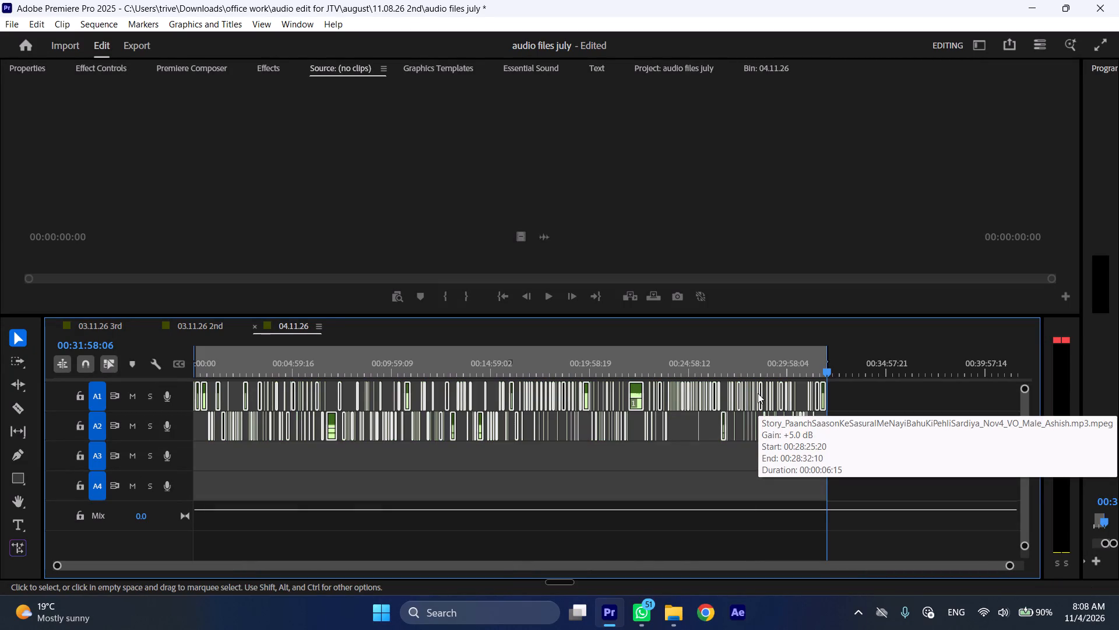
Start a media export of the marked 04.11.26 sequence and choose the 04.11.26 folder inside november as the save location.
key("ctrl+m")
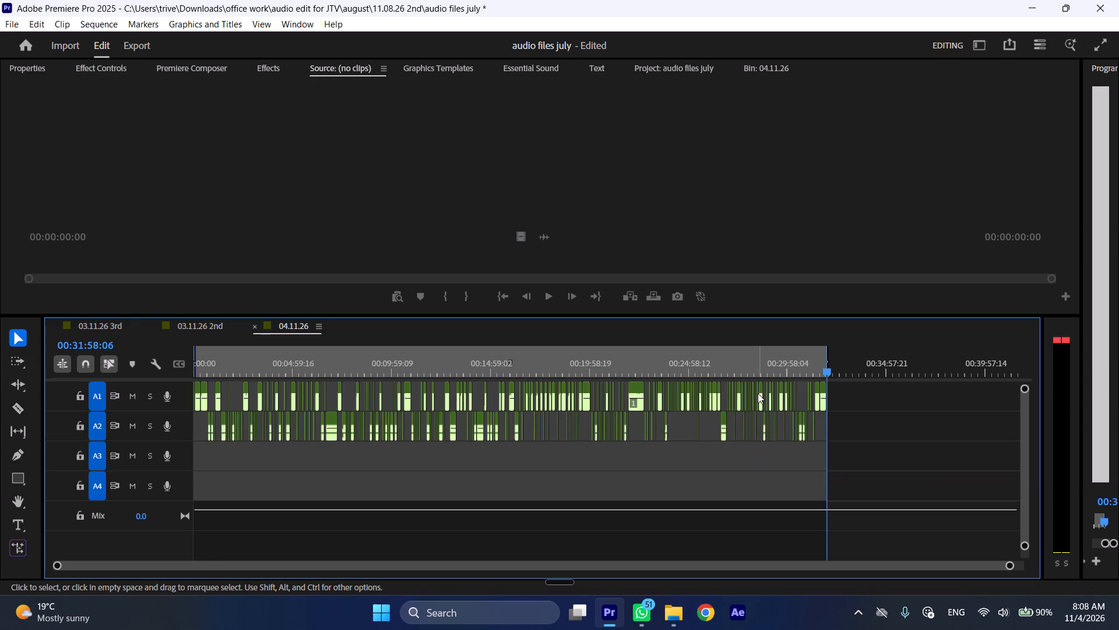
left_click(371, 148)
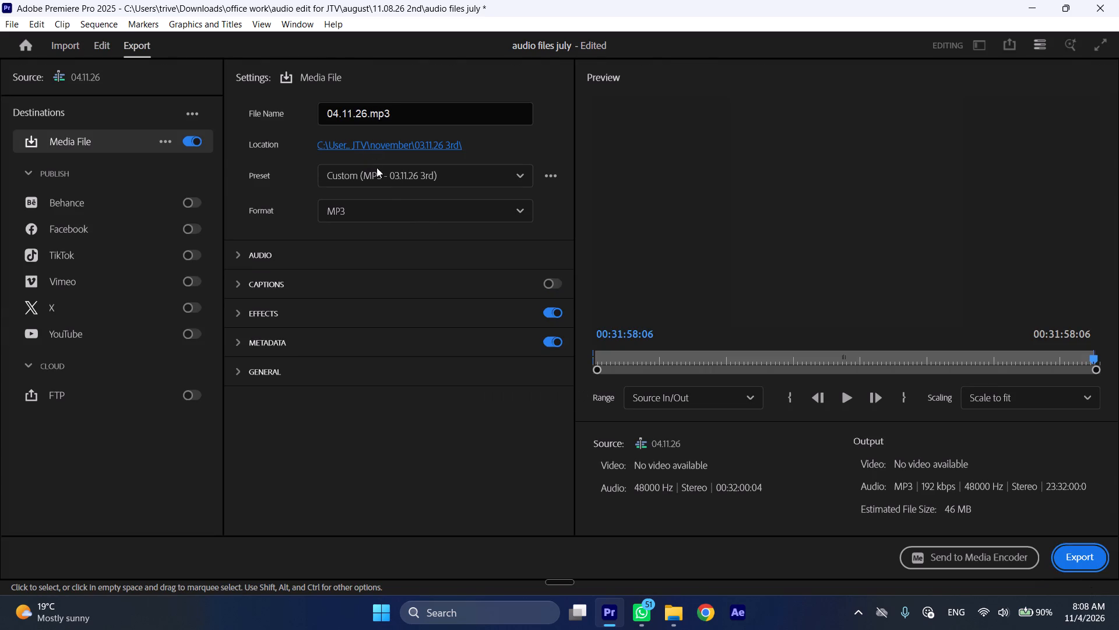
left_click(92, 66)
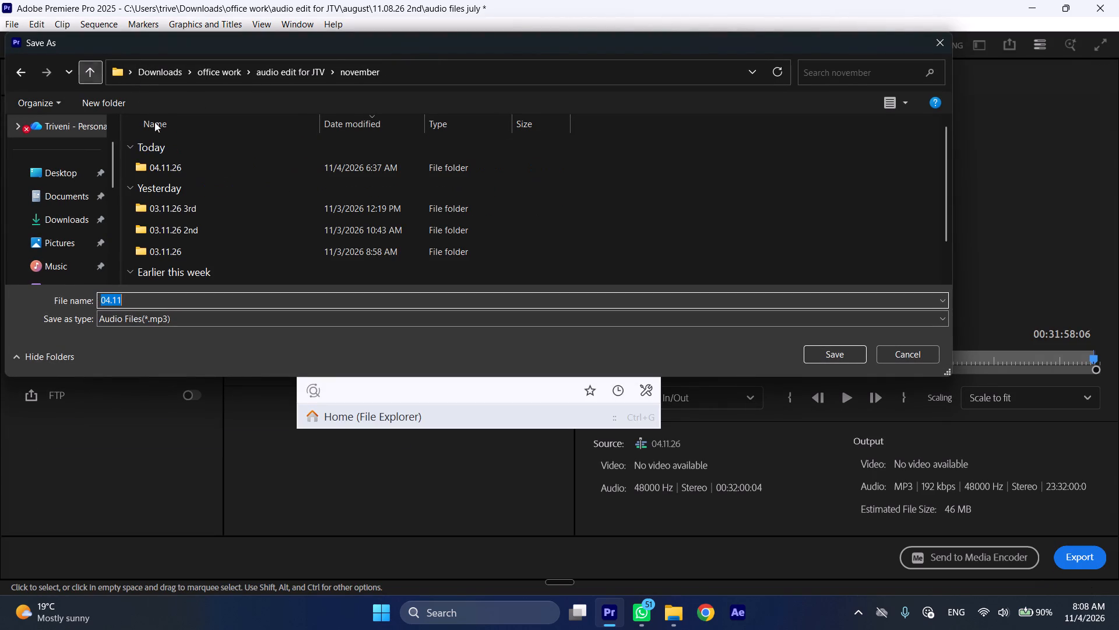
double_click(211, 169)
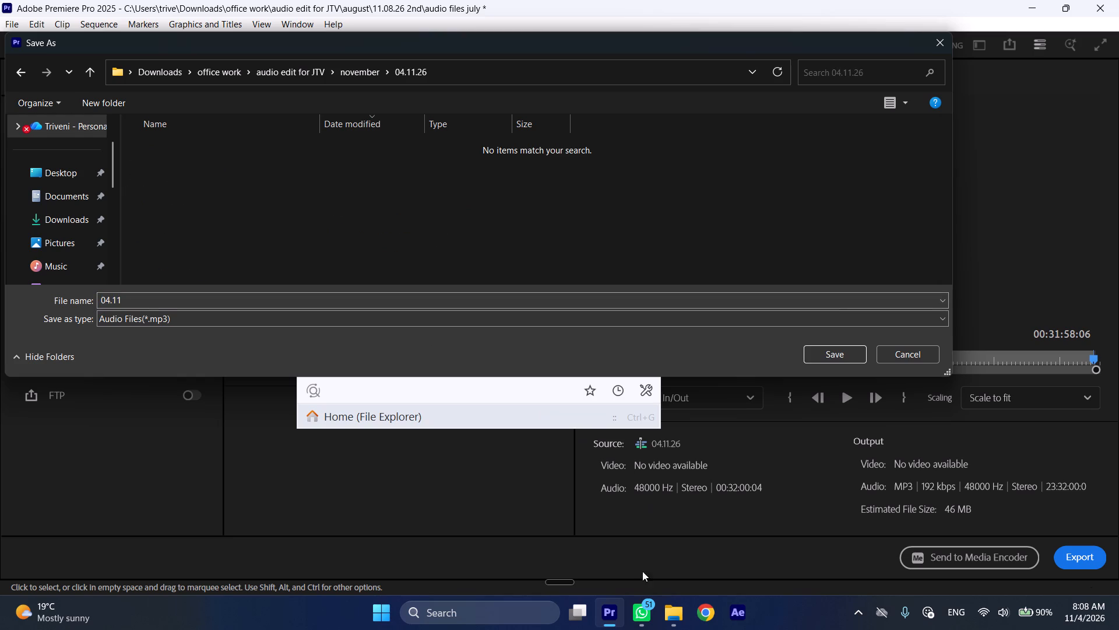
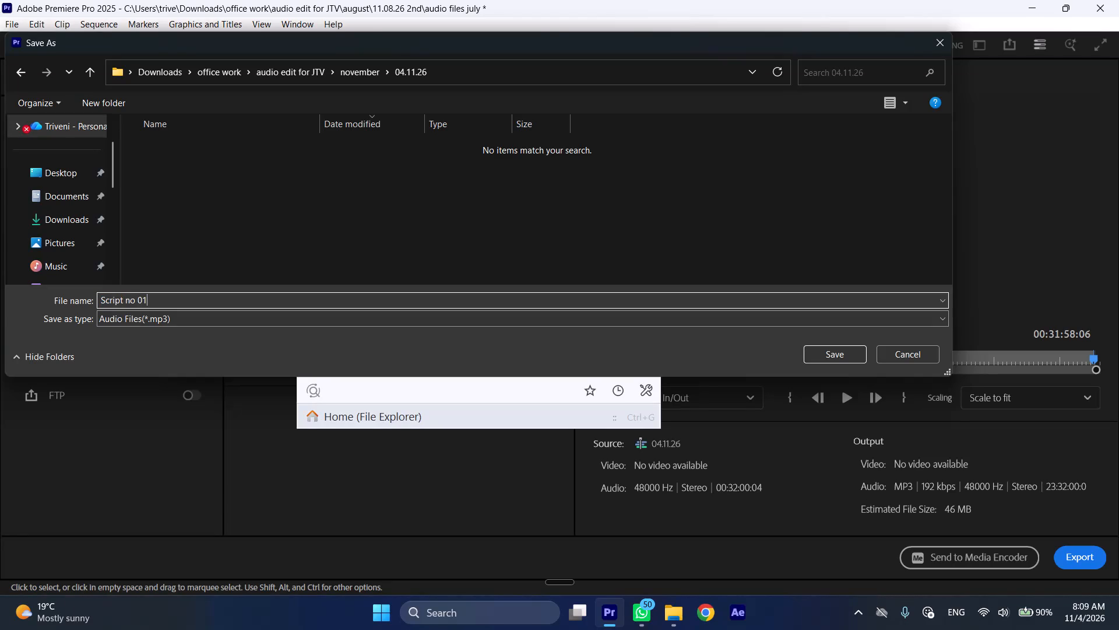
Continue the MP3 export's file name with a space after "Script no 01".
key("space")
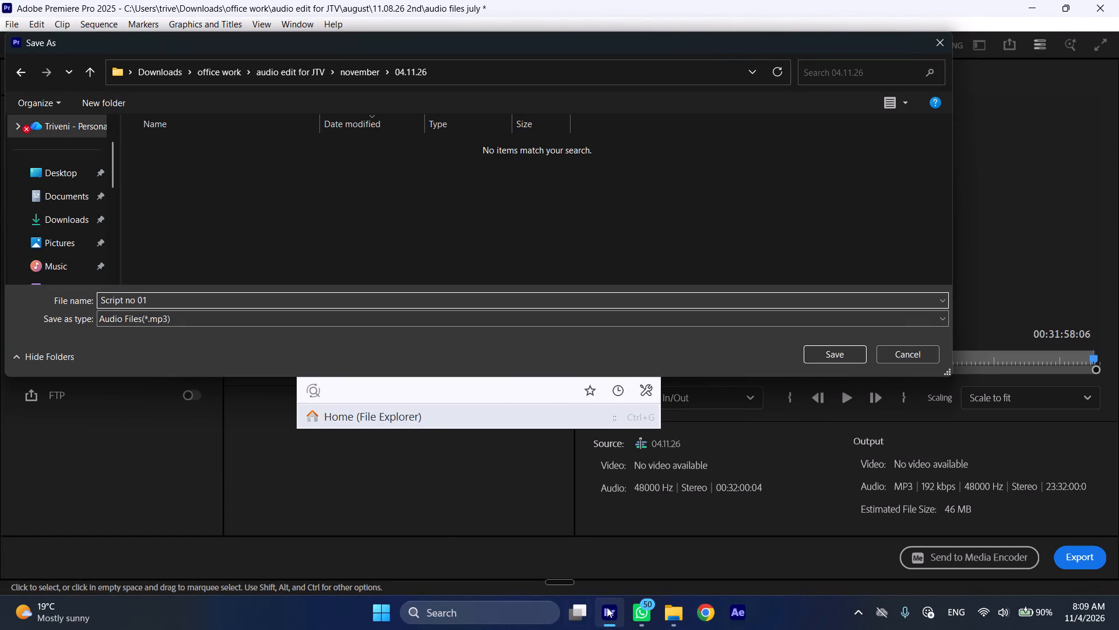
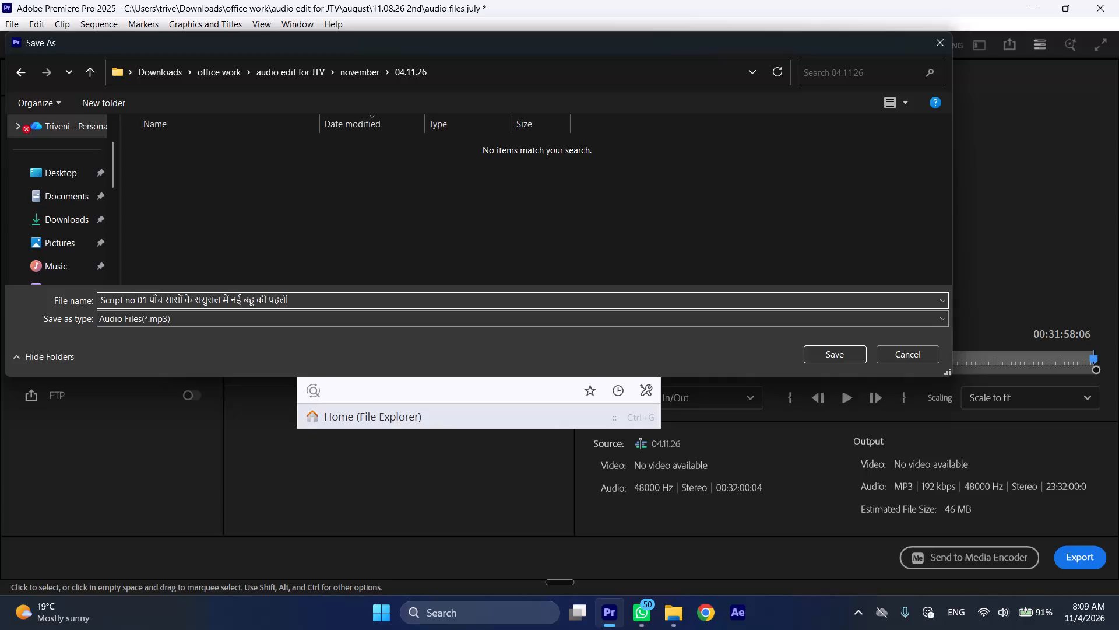
Finish the MP3 file name with "..." after पहली, save it in the 04.11.26 folder, and export the sequence audio.
type("...")
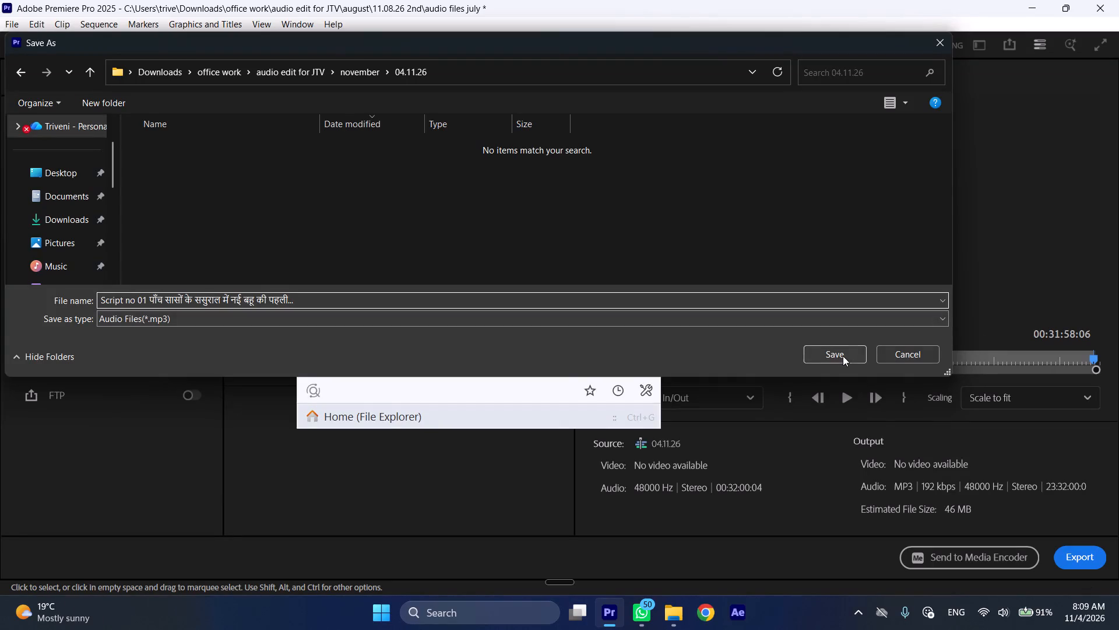
left_click(838, 355)
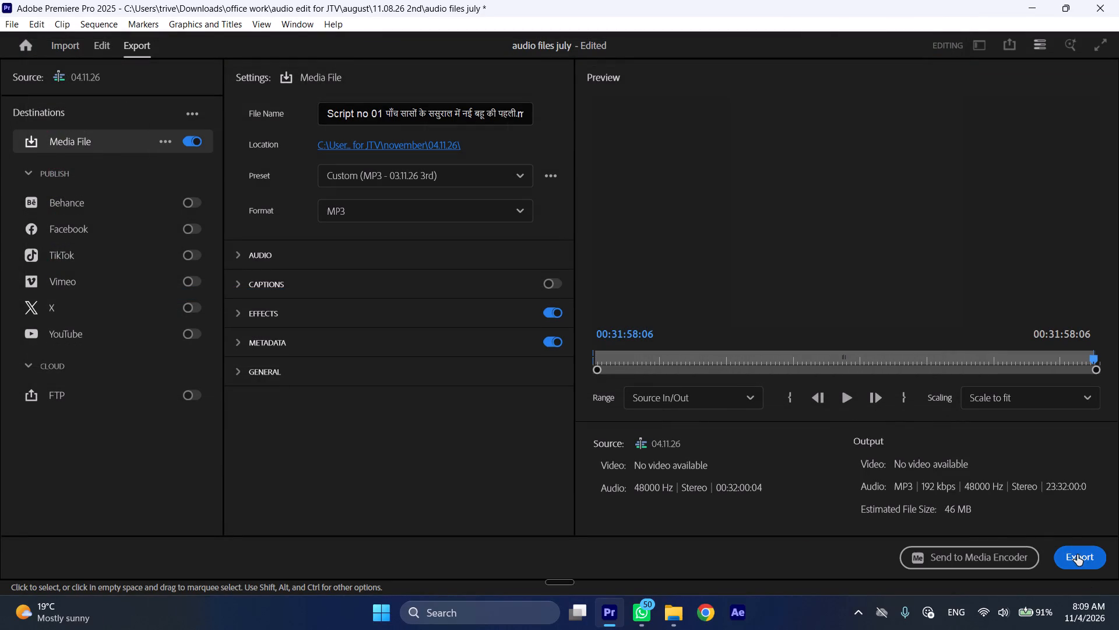
left_click(1079, 555)
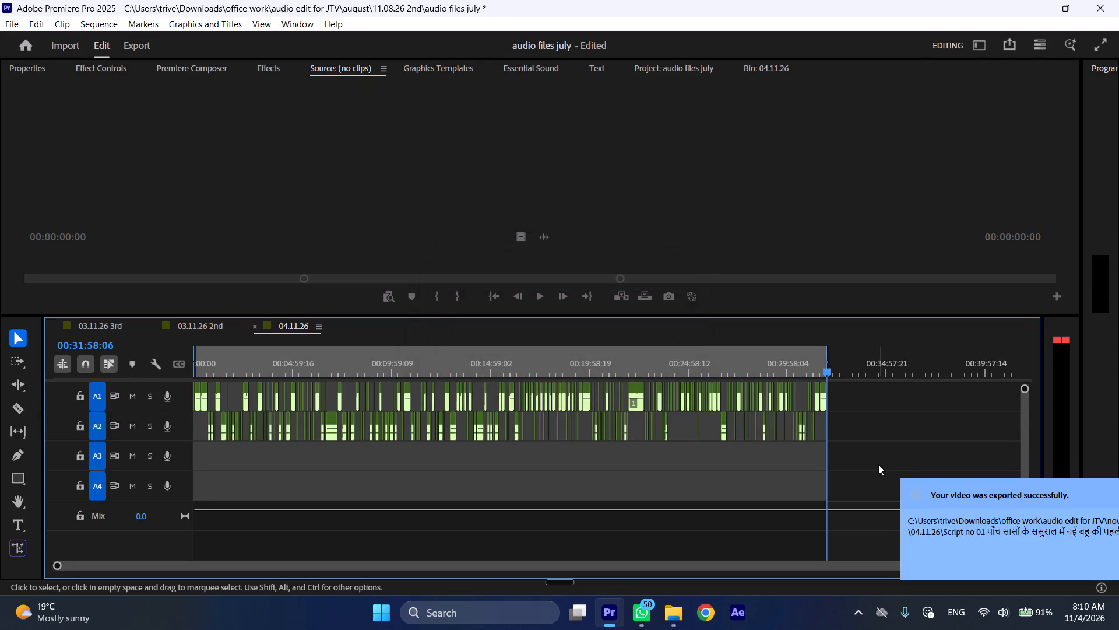
Switch to Google Chrome, choose the browser profile, and open the Adobe Podcast Enhance Speech page at podcast.adobe.com/en/enhance.
left_click(706, 615)
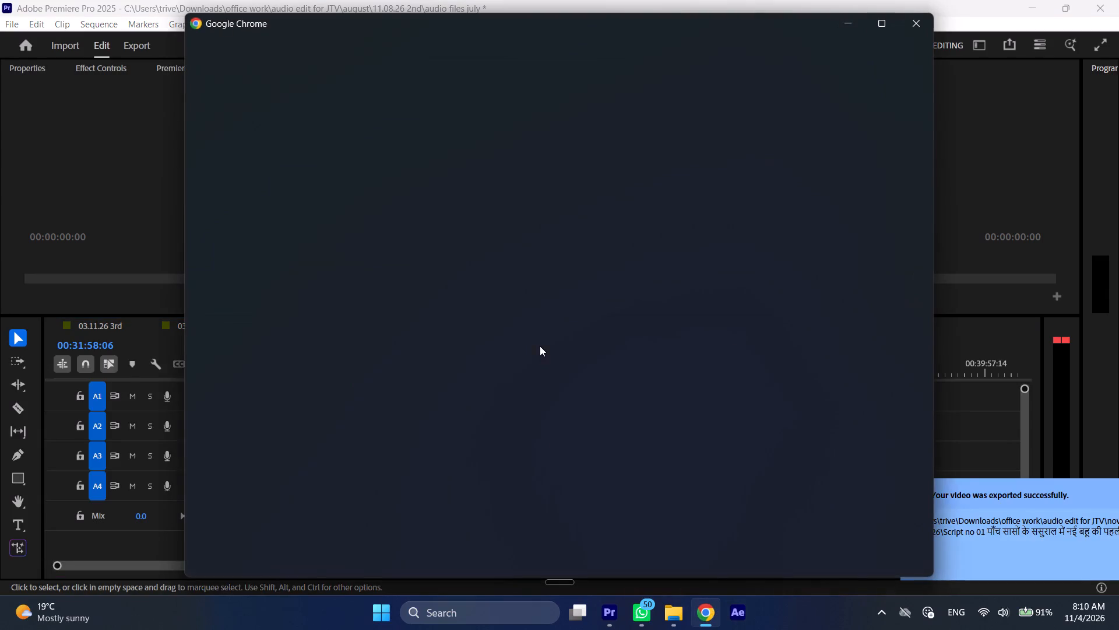
scroll(509, 278, "down", 5)
scroll(529, 324, "down", 5)
left_click(512, 408)
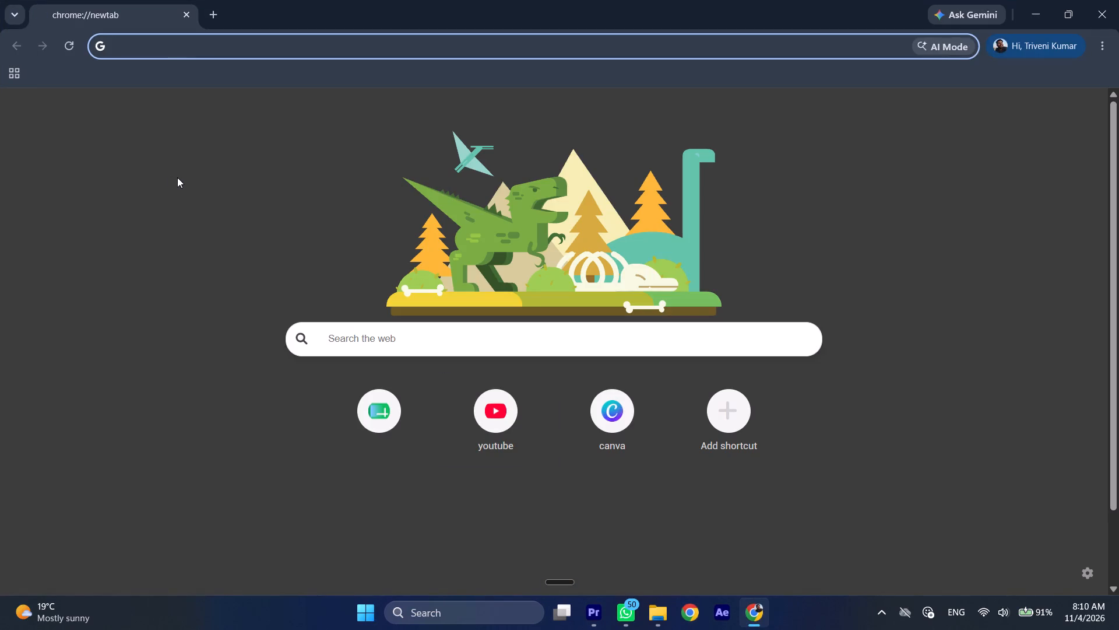
key("a")
left_click(180, 164)
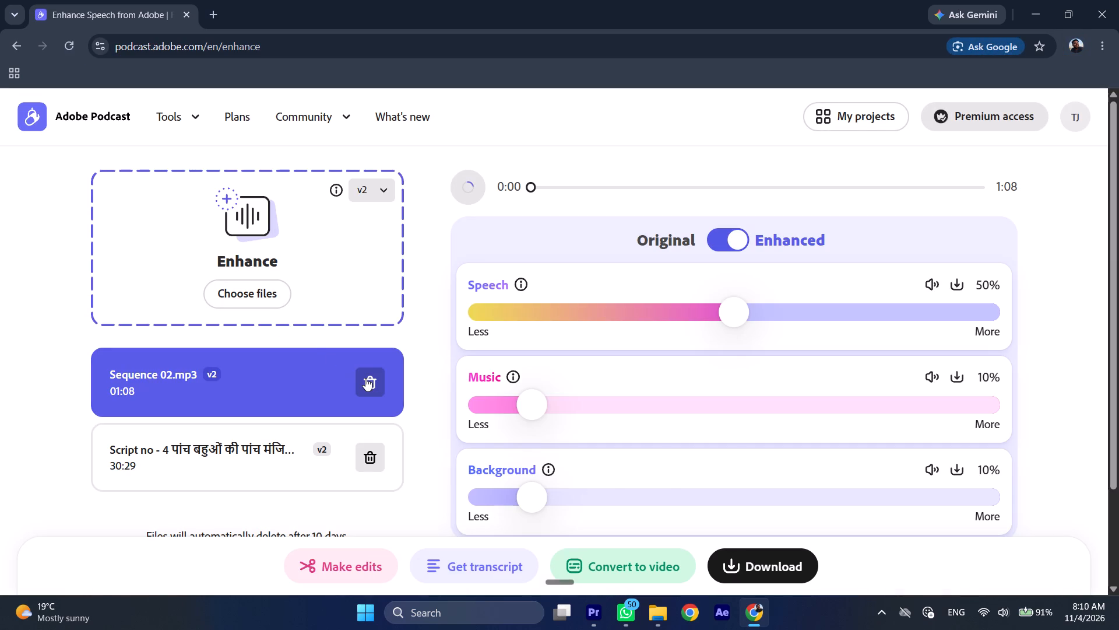
Delete Sequence 02.mp3 from the Enhance Speech file list.
left_click(366, 378)
left_click(375, 450)
Upload the Script no 01 MP3 for enhancement from office work > audio edit for JTV > november > 04.11.26.
left_click(268, 289)
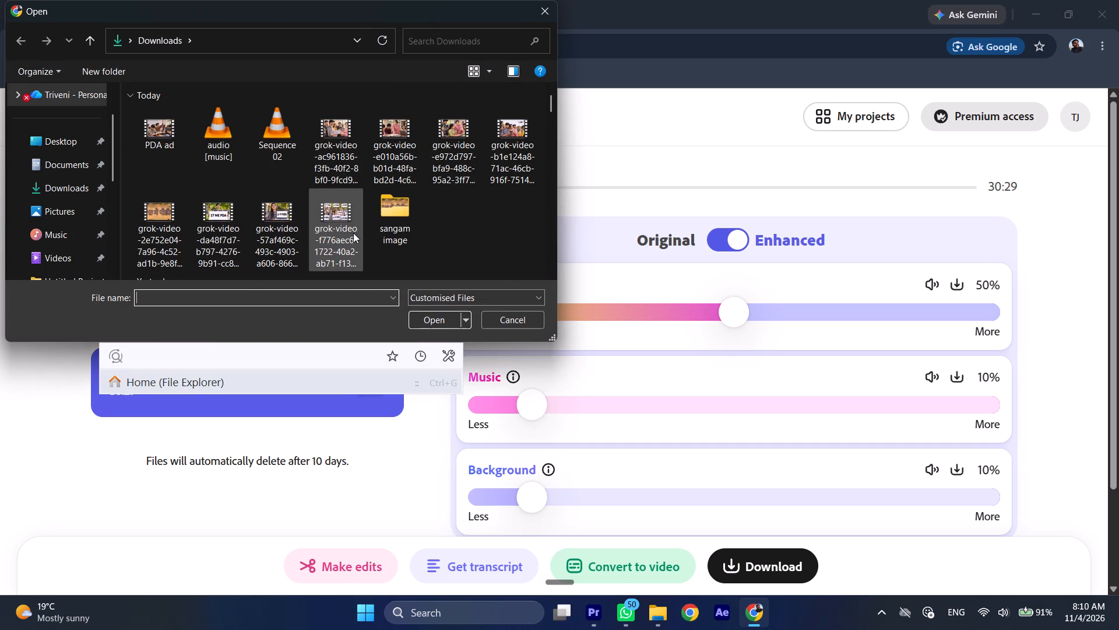
scroll(353, 233, "up", 2)
scroll(353, 233, "down", 3)
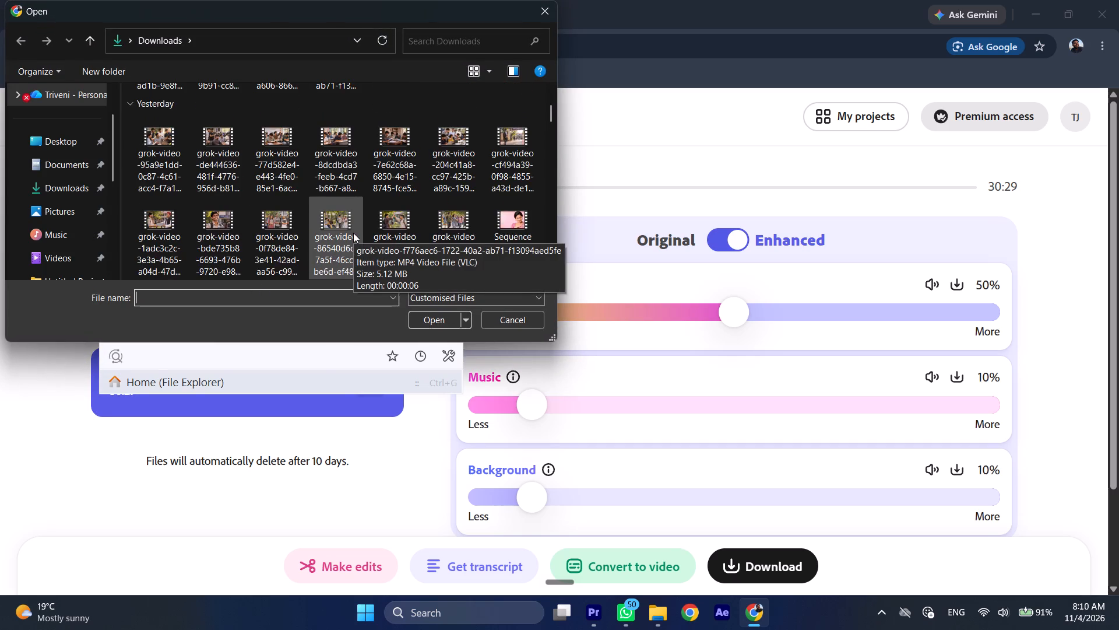
scroll(353, 233, "down", 2)
double_click(410, 205)
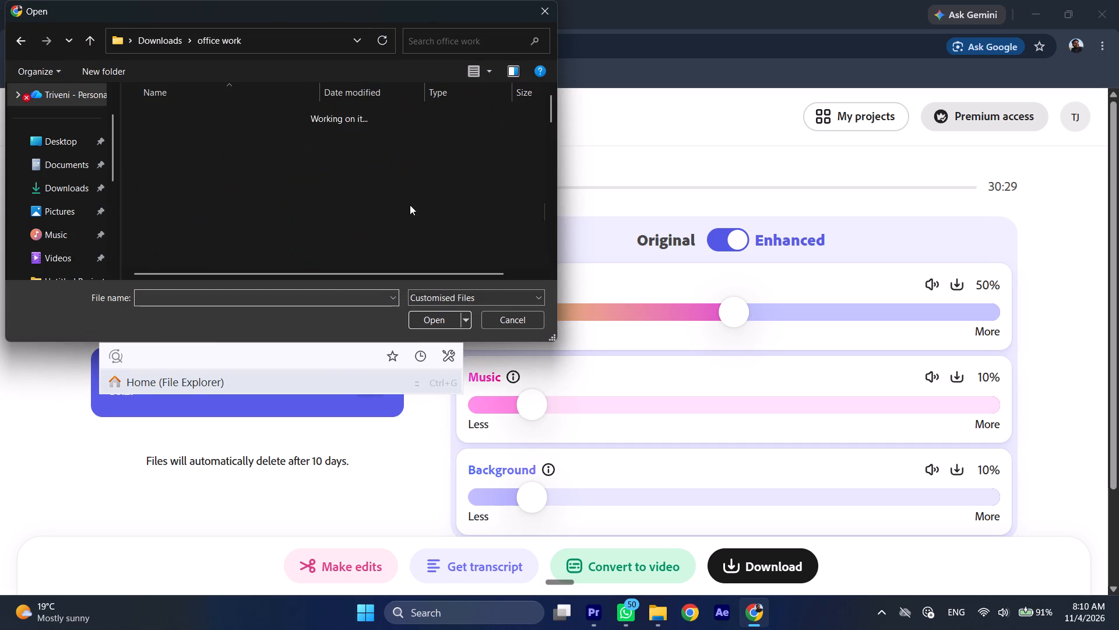
double_click(185, 192)
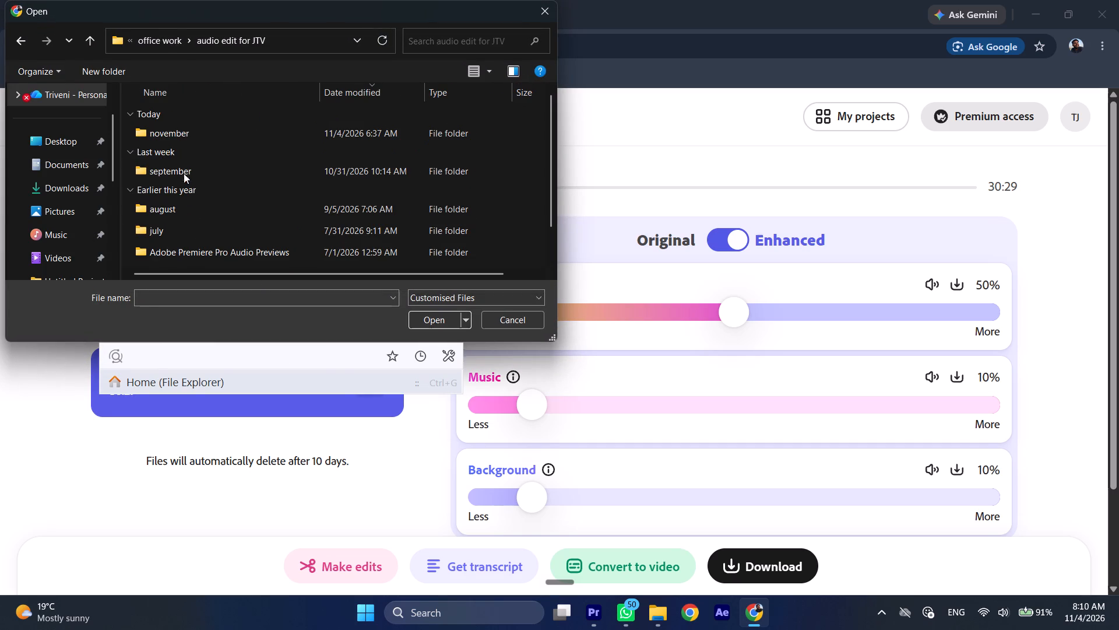
double_click(184, 133)
triple_click(184, 133)
left_click(184, 133)
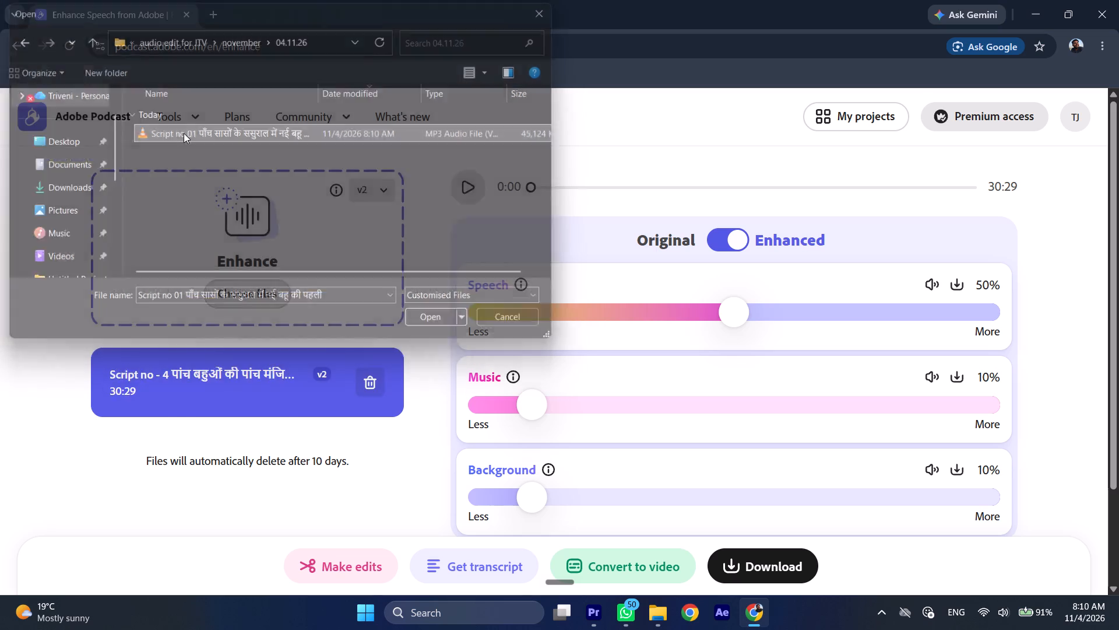
Delete the older "Script no - 4" recording from the Enhance Speech file list.
left_click(378, 457)
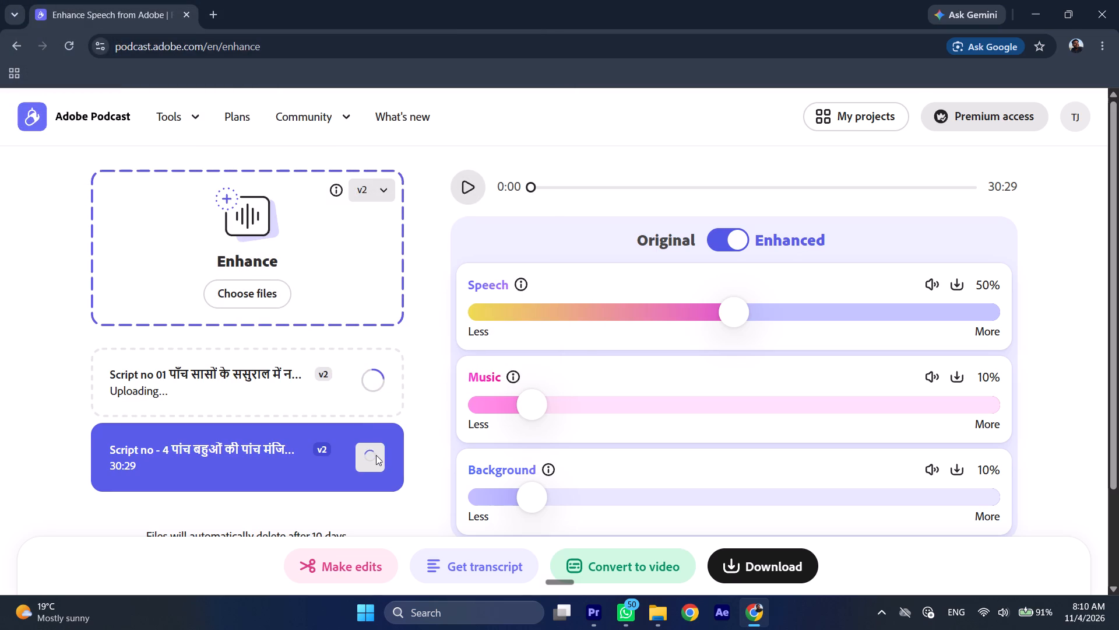
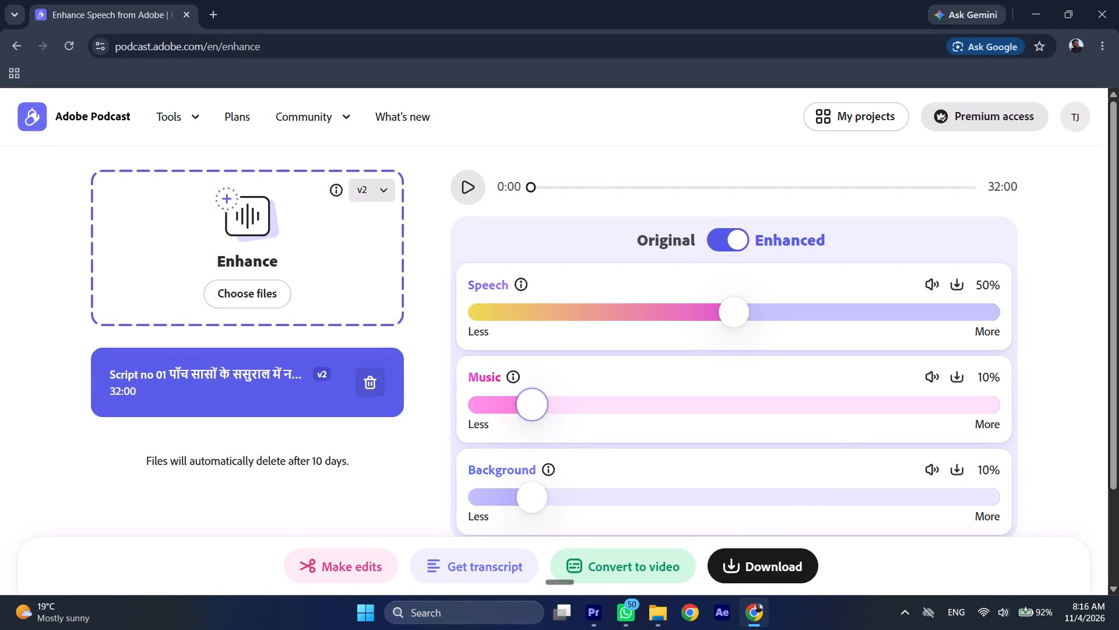
Set the enhancement levels of the Script no 01 recording to Music 0%, Background 0% and Speech 53%.
left_click_drag(532, 405, 446, 412)
left_click_drag(541, 499, 456, 477)
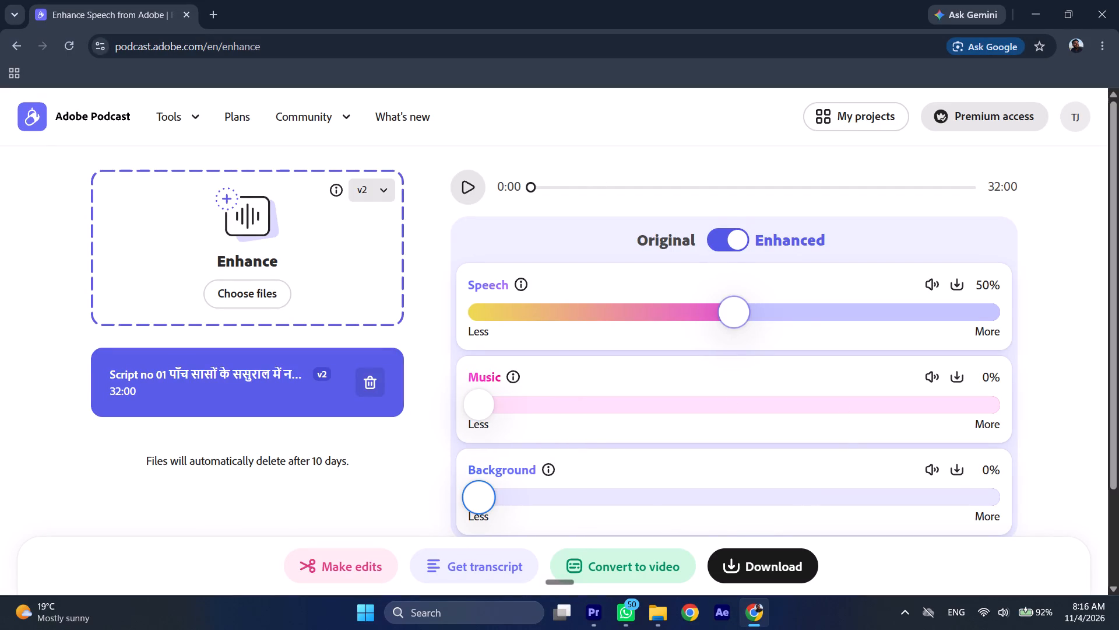
left_click_drag(739, 314, 755, 318)
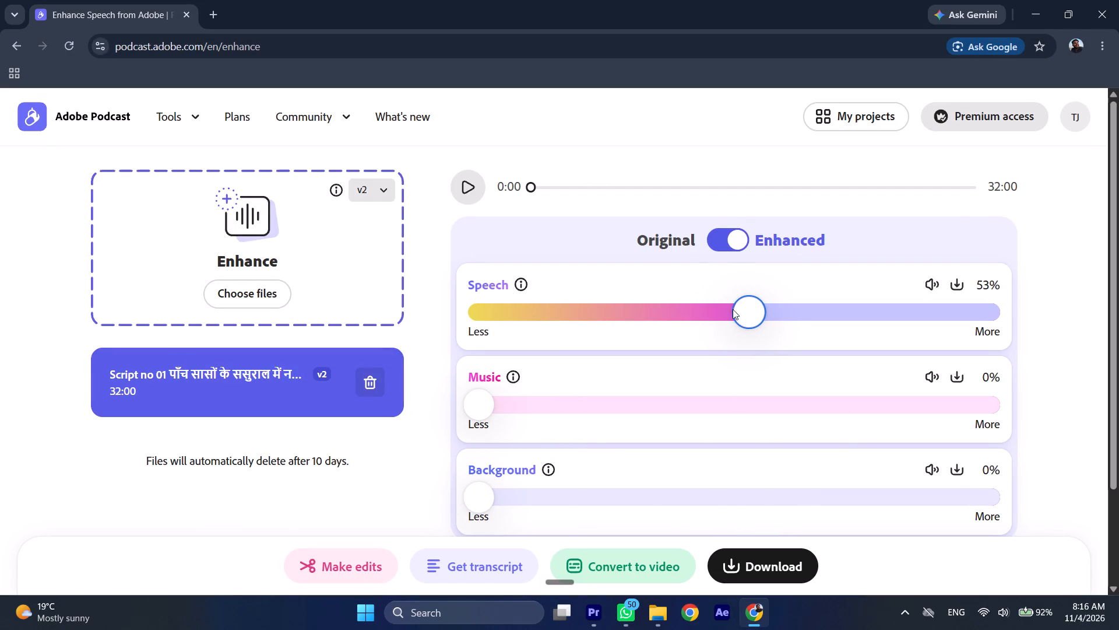
Download the enhanced version of the Script no 01 recording.
left_click(755, 583)
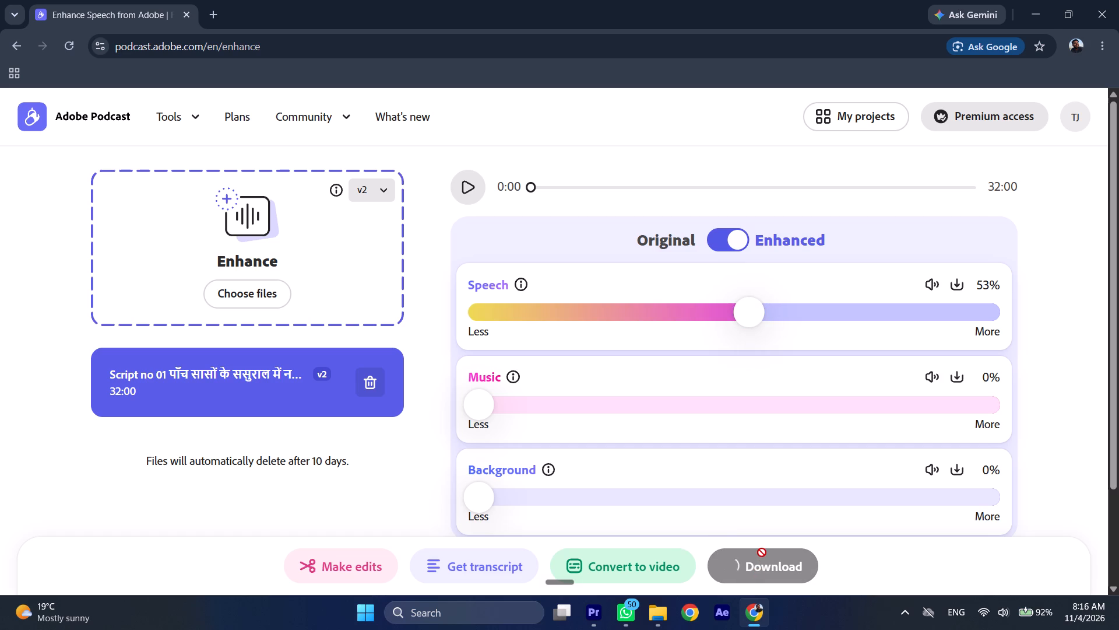
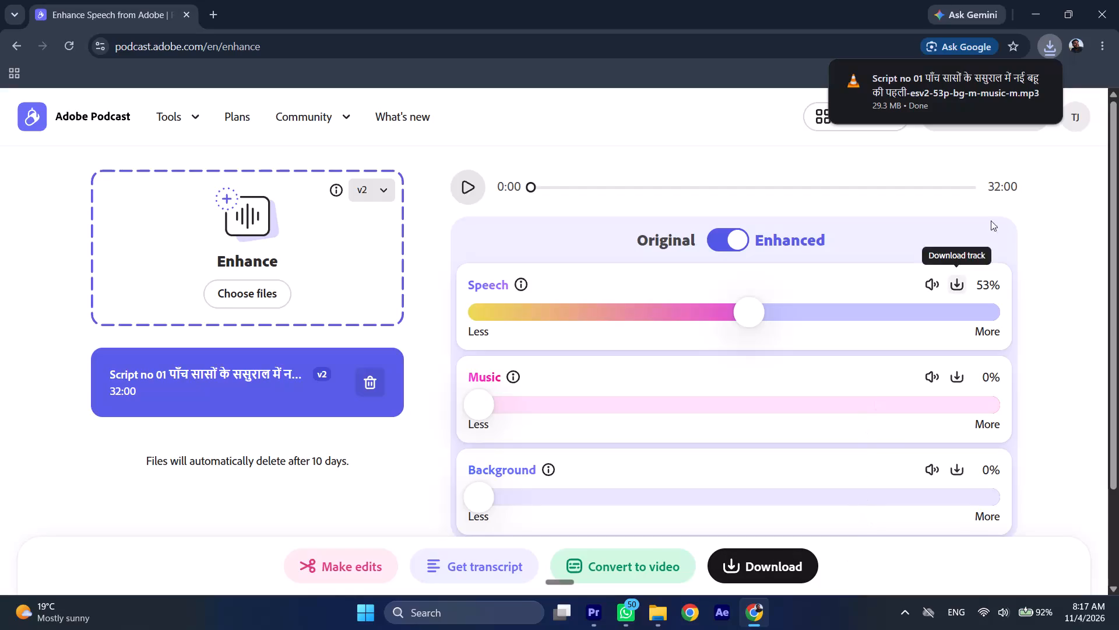
Upload the downloaded enhanced Script no 01 MP3 from the Downloads folder to Adobe Podcast for a second speech enhancement.
left_click(1008, 78)
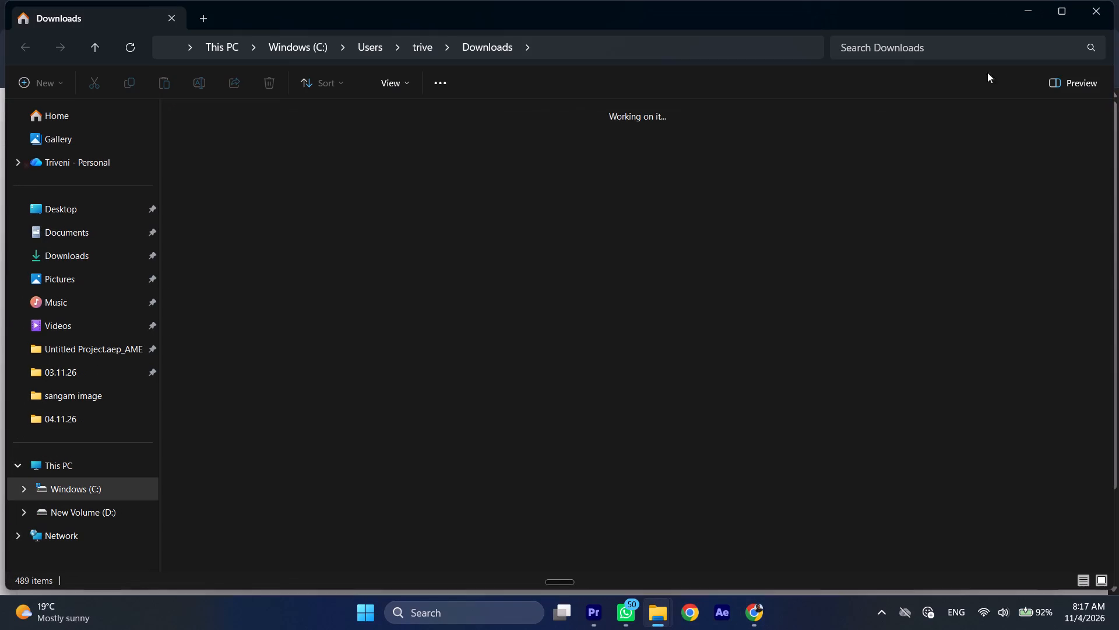
left_click_drag(209, 159, 768, 618)
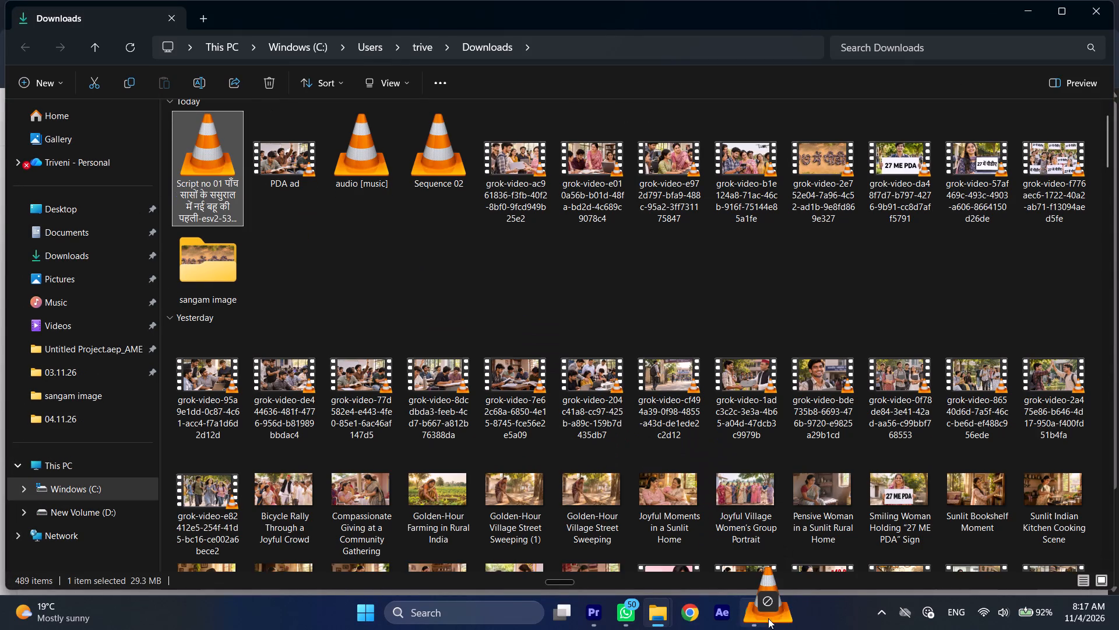
left_click_drag(768, 618, 311, 290)
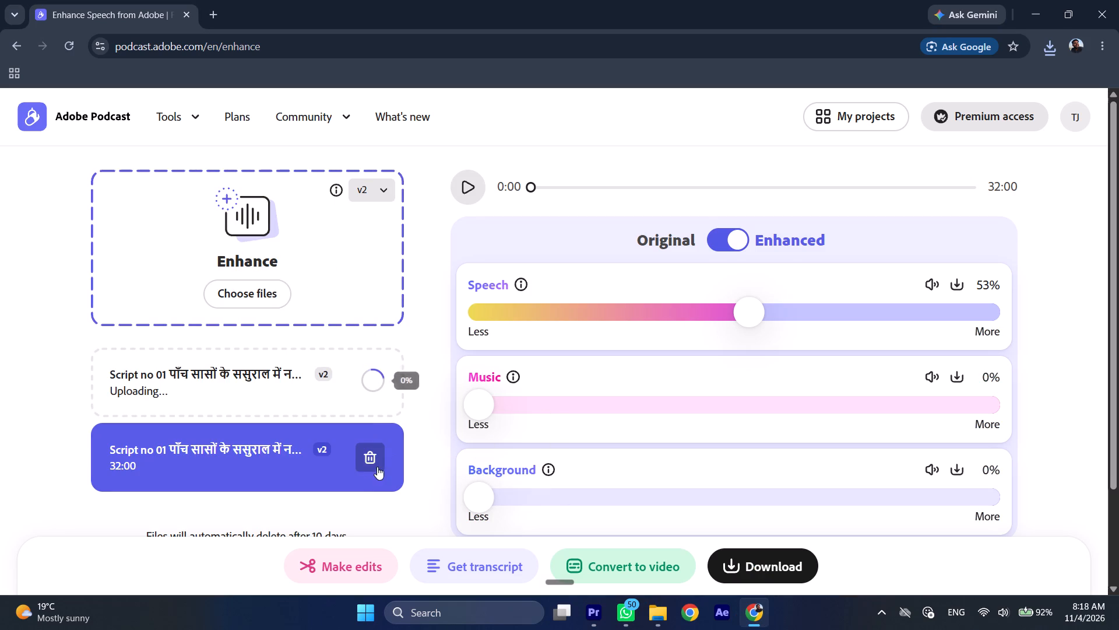
Delete the earlier, already enhanced 32:00 Script no 01 recording from the Enhance file list.
left_click(371, 457)
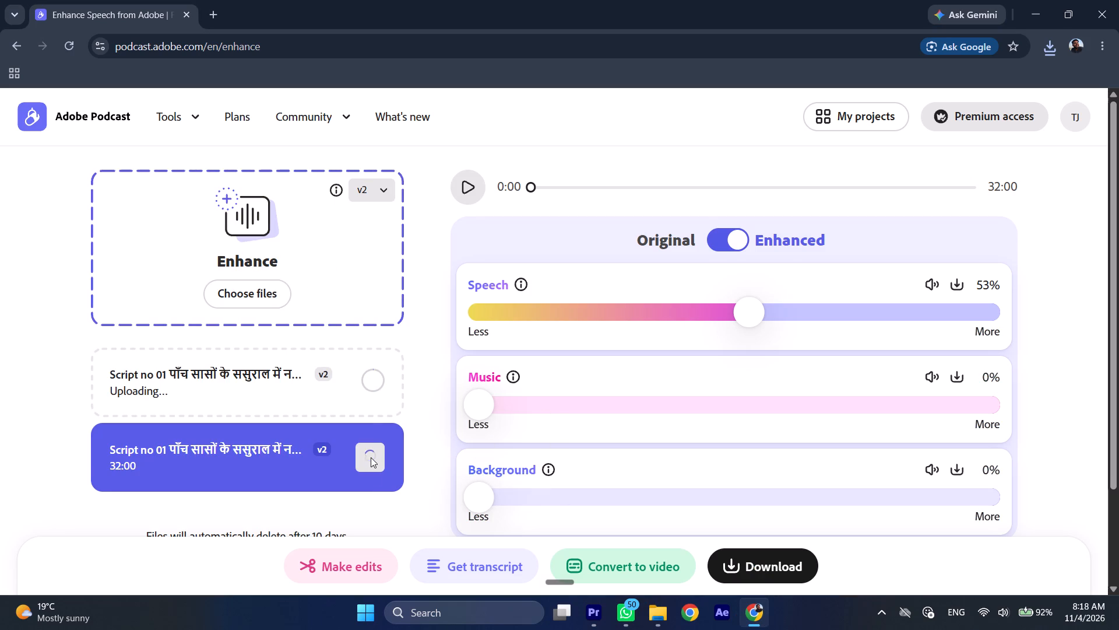
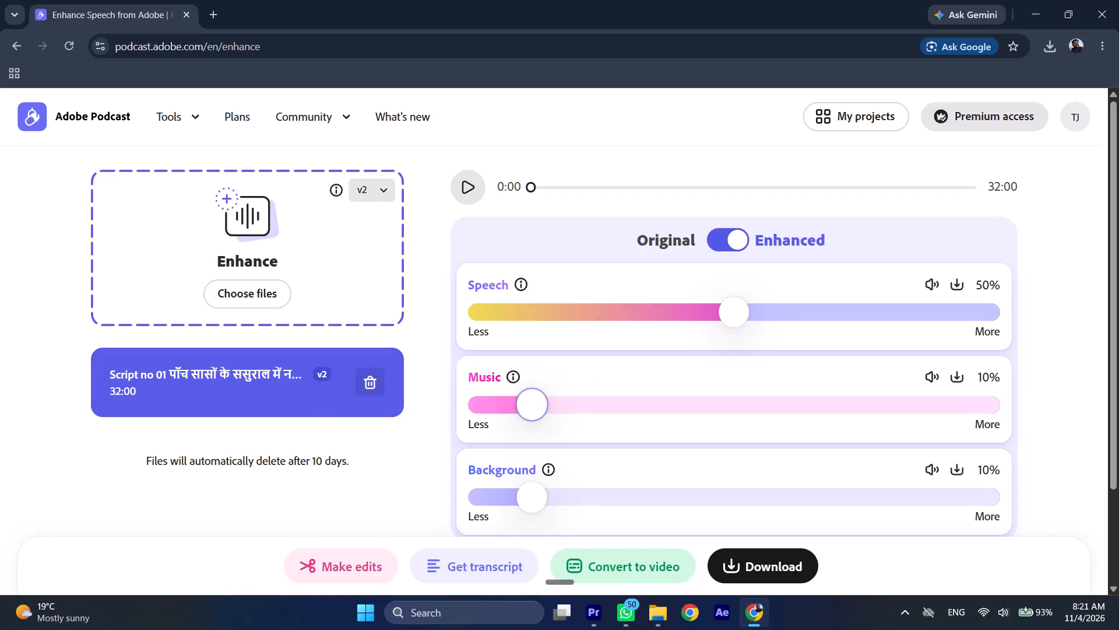
Reduce the Music and Background levels to 0% and download the second-pass enhanced Script no 01 recording.
left_click_drag(536, 408, 313, 408)
left_click_drag(536, 494, 373, 494)
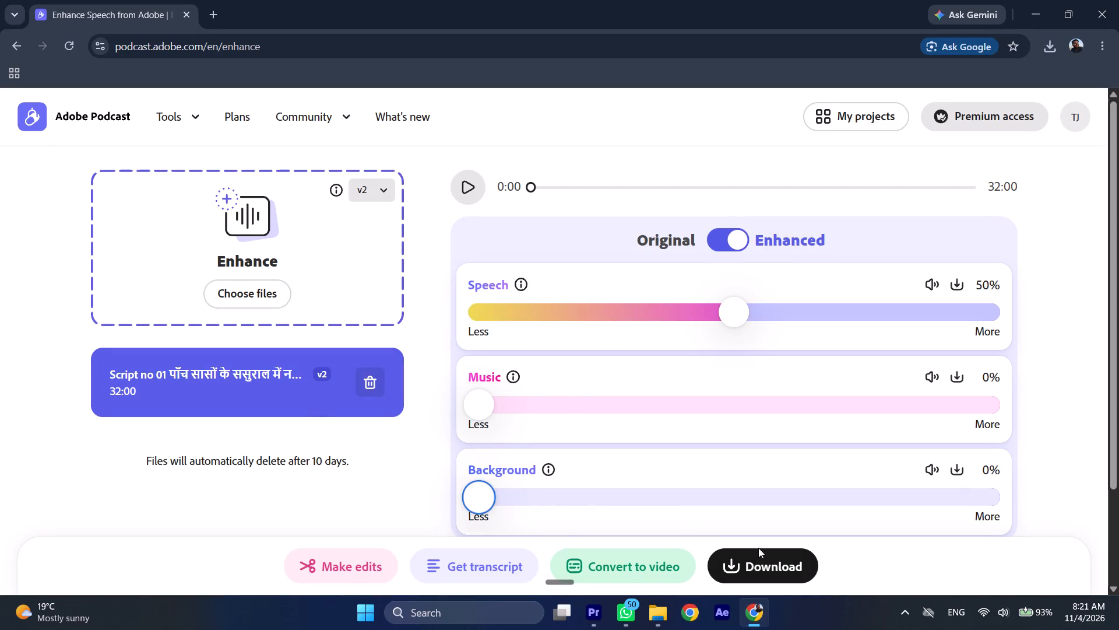
left_click(763, 558)
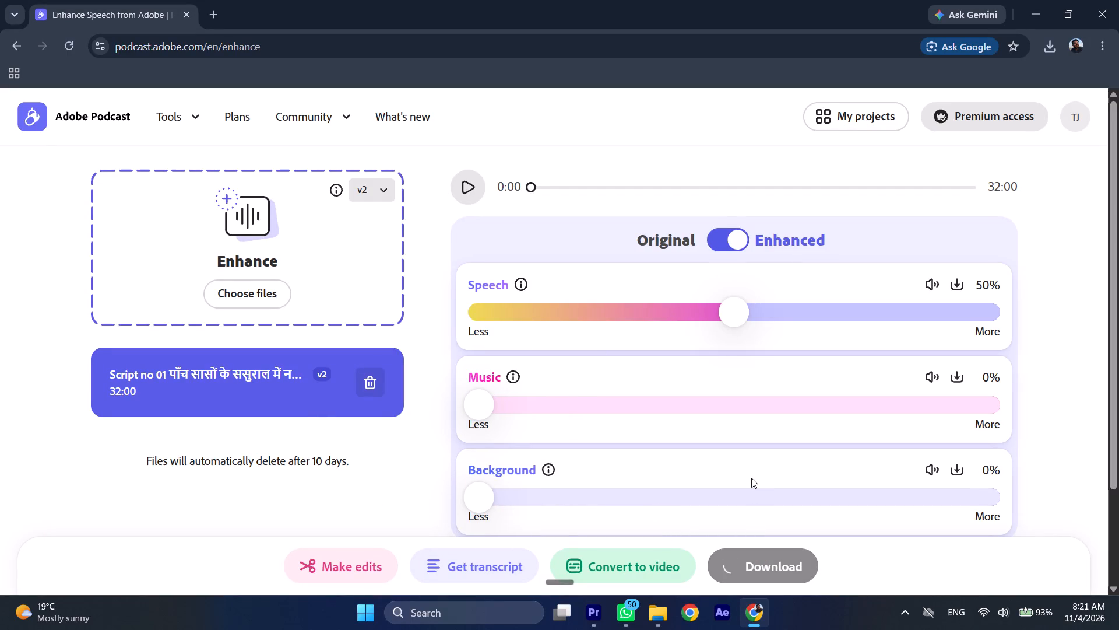
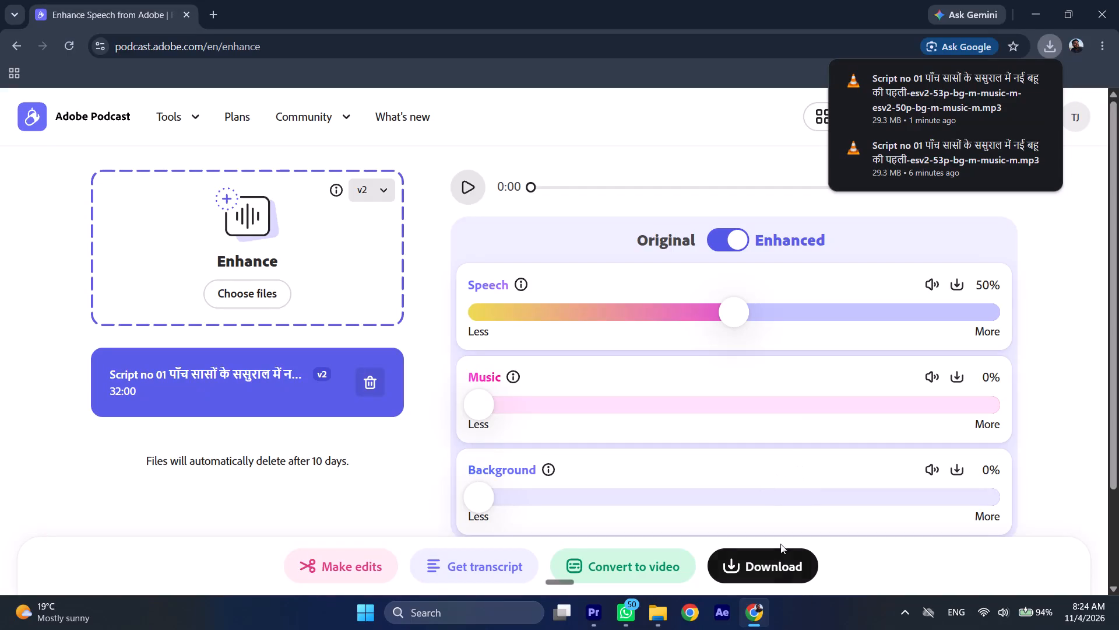
Move the newly downloaded enhanced Script no 01 MP3 from Downloads into office work > audio edit for JTV > november > 04.11.26.
left_click(1016, 88)
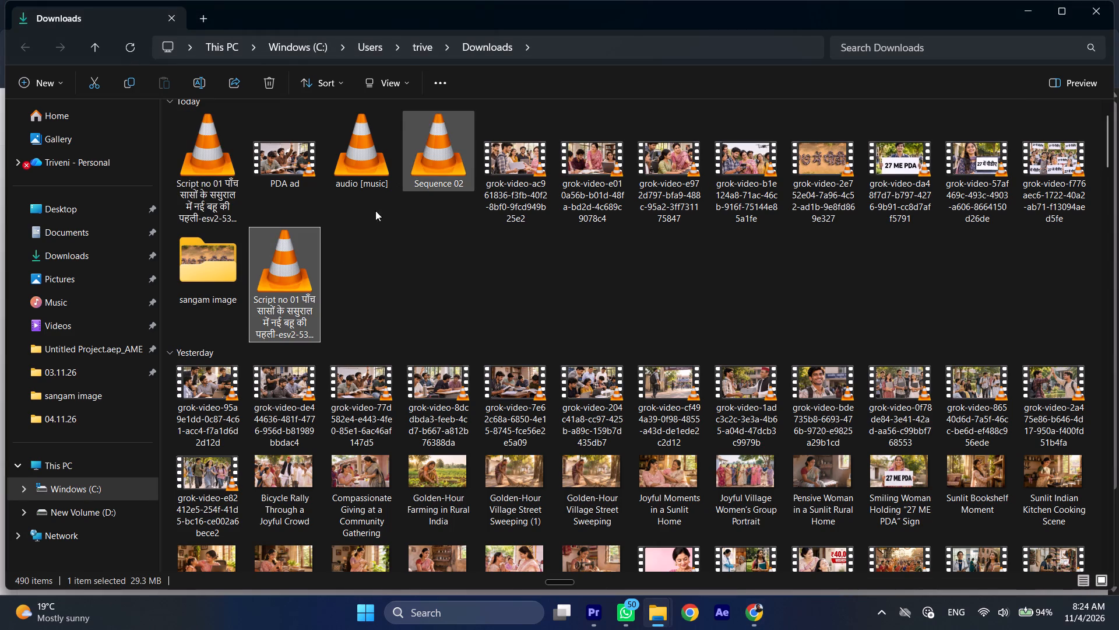
left_click(96, 78)
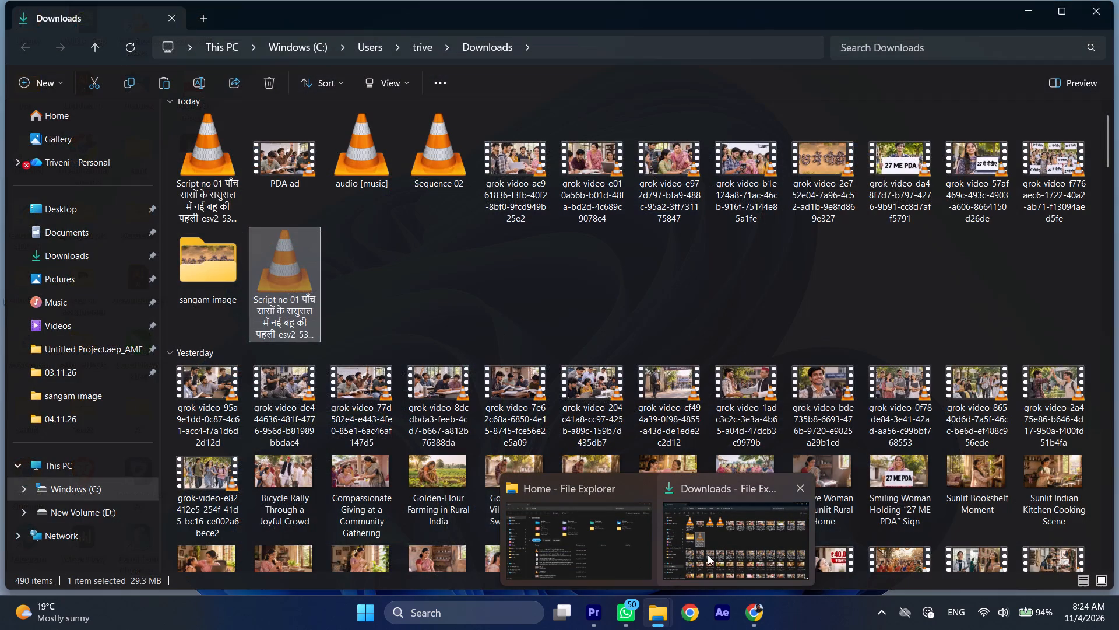
left_click(708, 555)
scroll(458, 346, "down", 2)
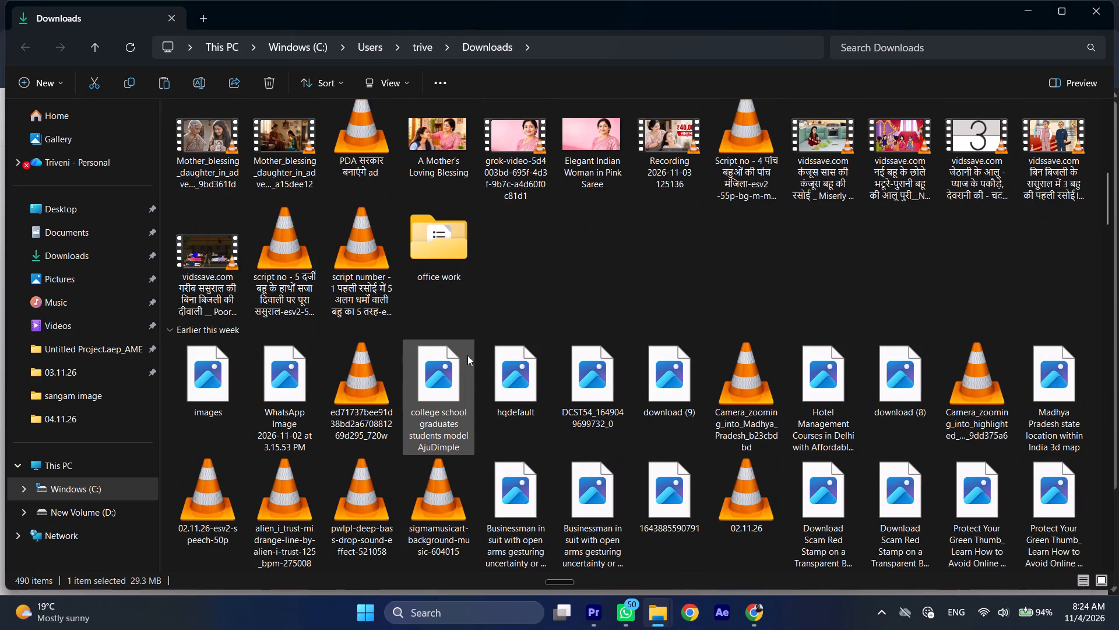
double_click(452, 270)
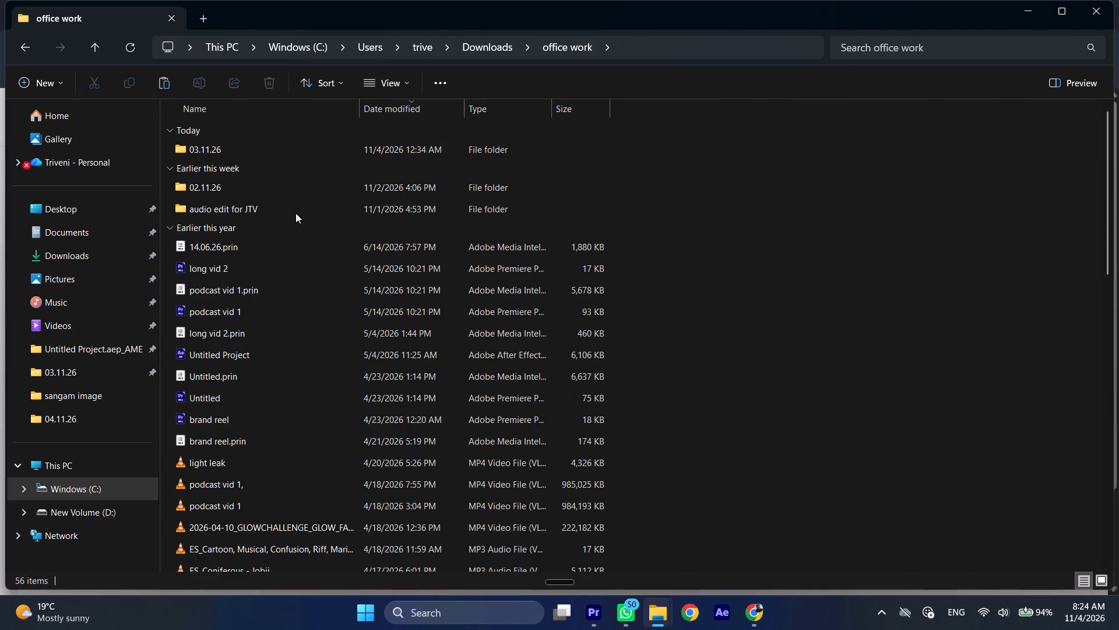
double_click(295, 213)
triple_click(273, 155)
left_click(273, 155)
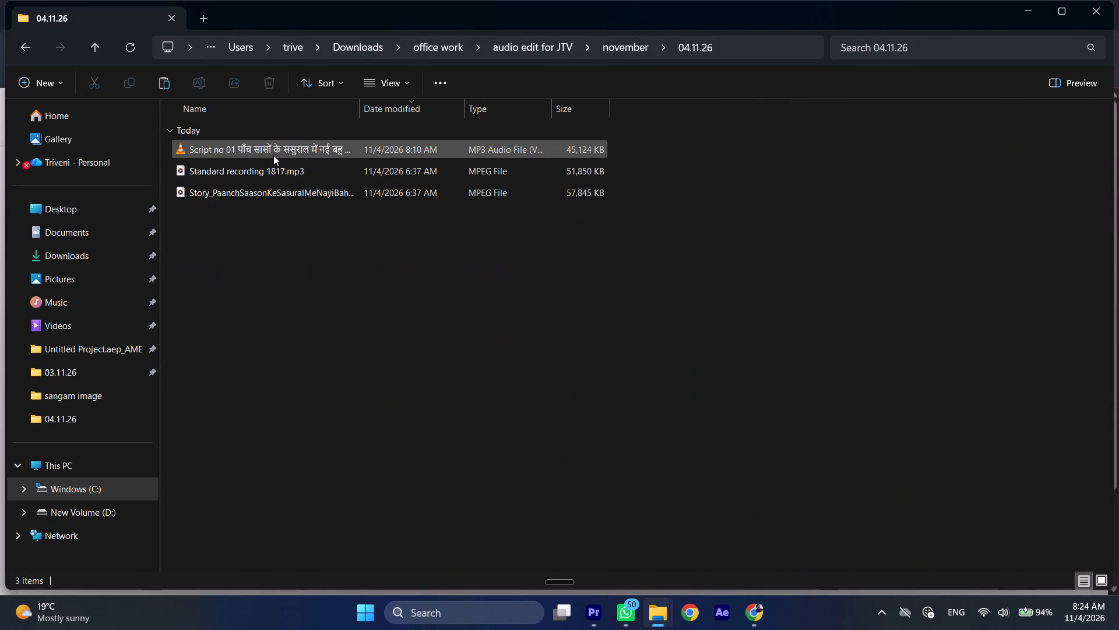
left_click(161, 85)
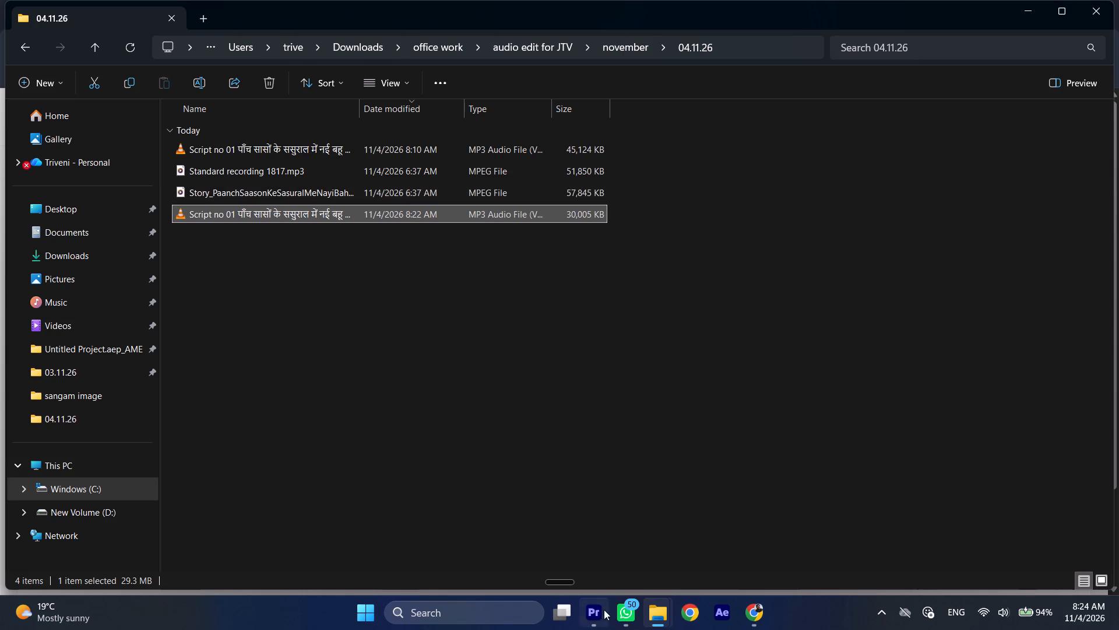
Bring up the open File Explorer windows to choose between them.
left_click(649, 610)
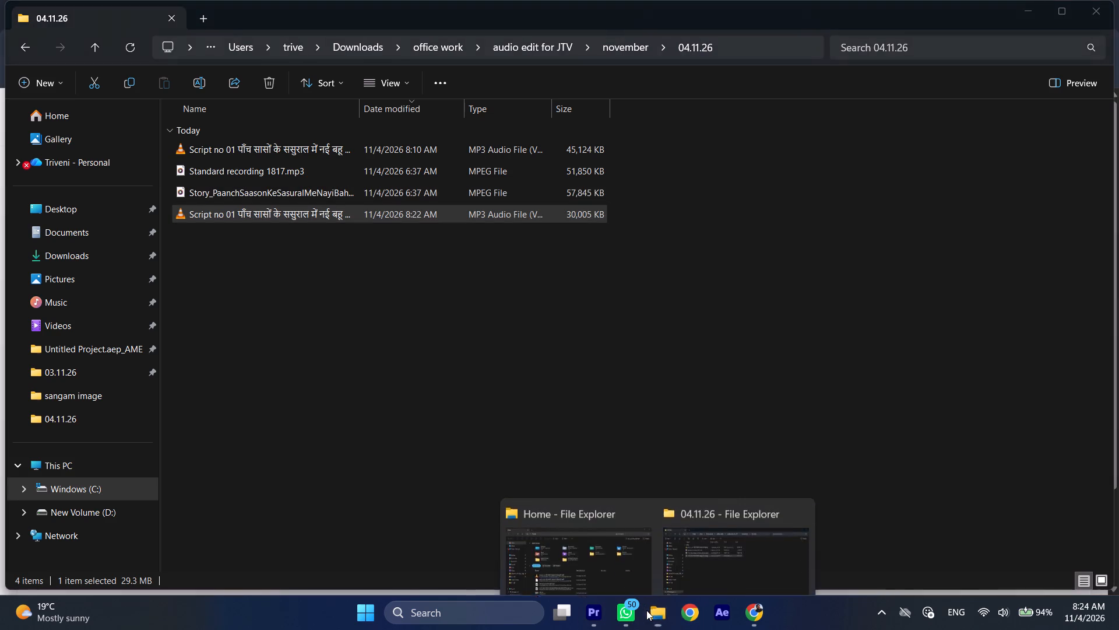
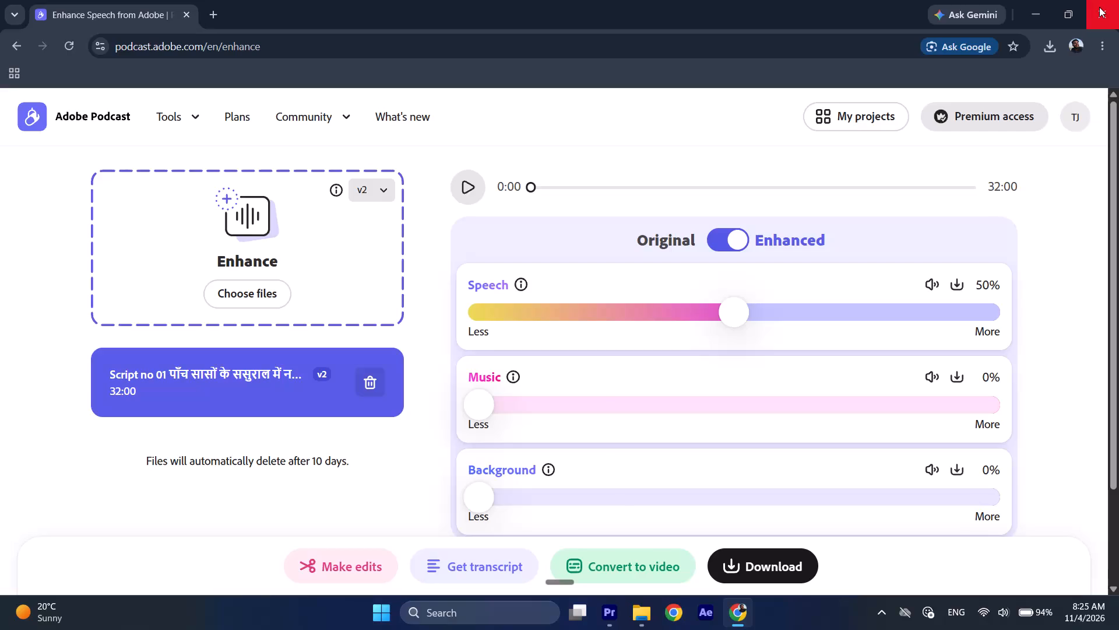
Clear the desktop by minimizing the Chrome and Premiere Pro windows and closing the File Explorer Home window.
left_click(1035, 5)
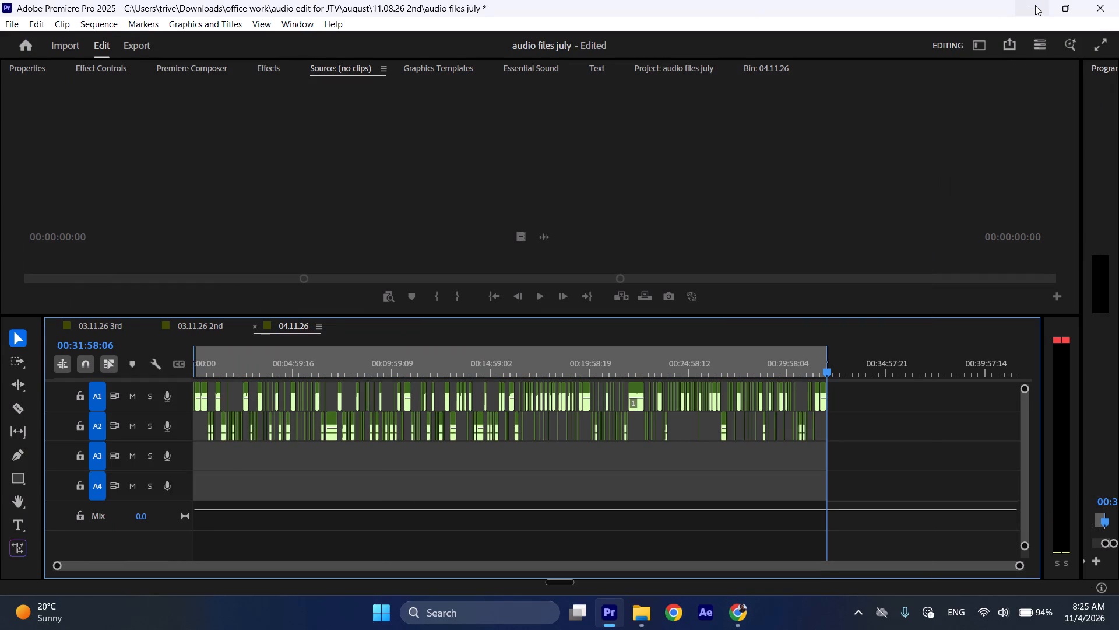
left_click(1035, 5)
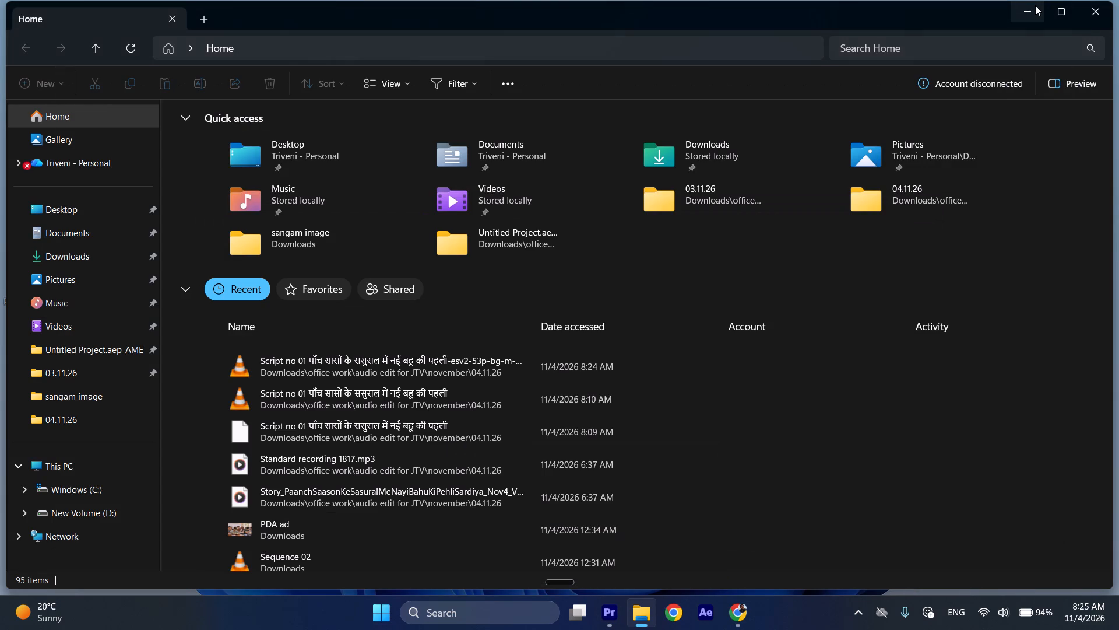
left_click(1100, 5)
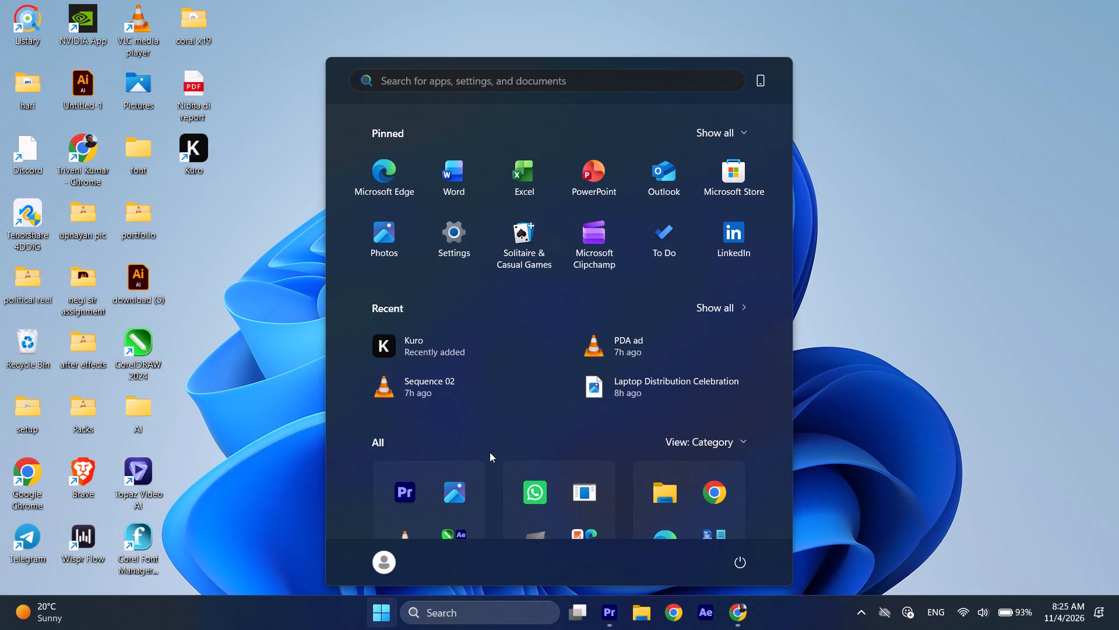
left_click(921, 359)
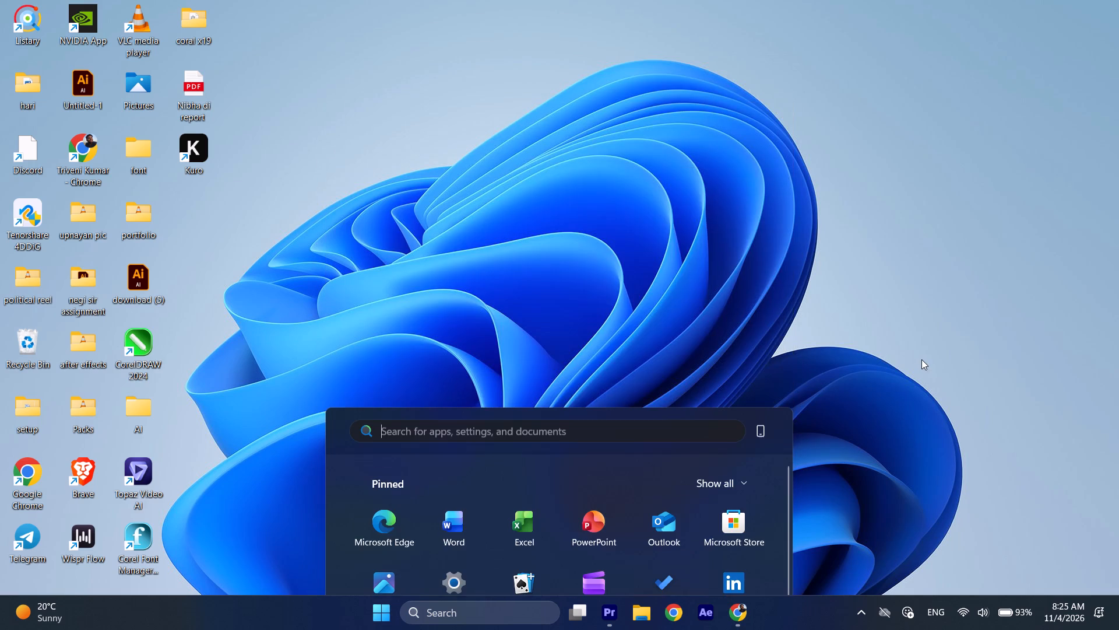